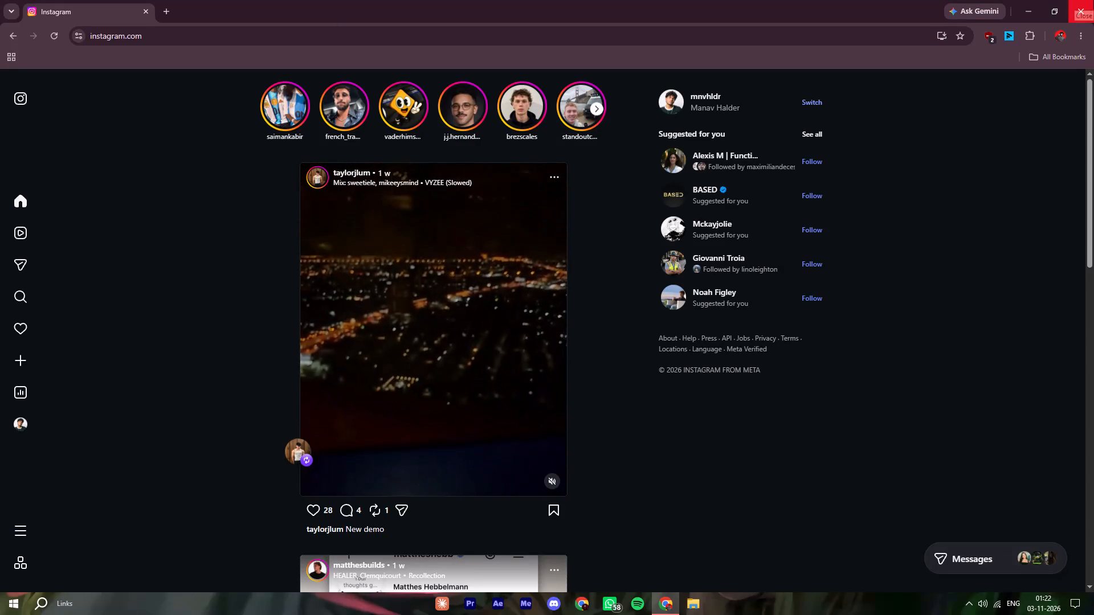
Close the browser window showing the Instagram feed.
{"action": "scroll", "coordinate": [822, 339], "scroll_direction": "down", "scroll_amount": 4}
{"action": "scroll", "coordinate": [817, 345], "scroll_direction": "up", "scroll_amount": 2}
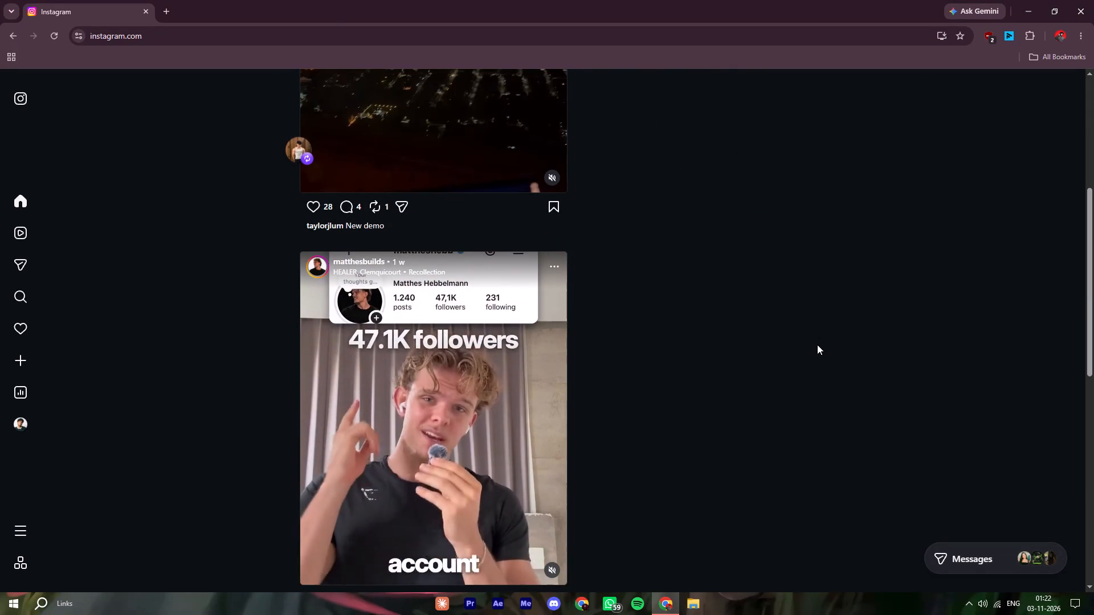
{"action": "left_click", "coordinate": [1093, 0]}
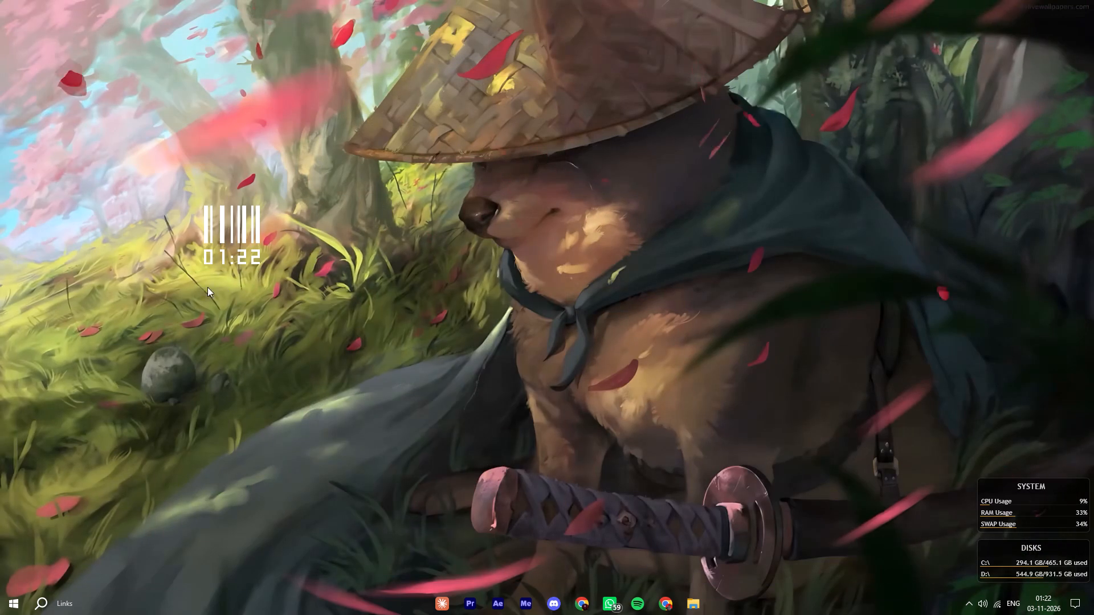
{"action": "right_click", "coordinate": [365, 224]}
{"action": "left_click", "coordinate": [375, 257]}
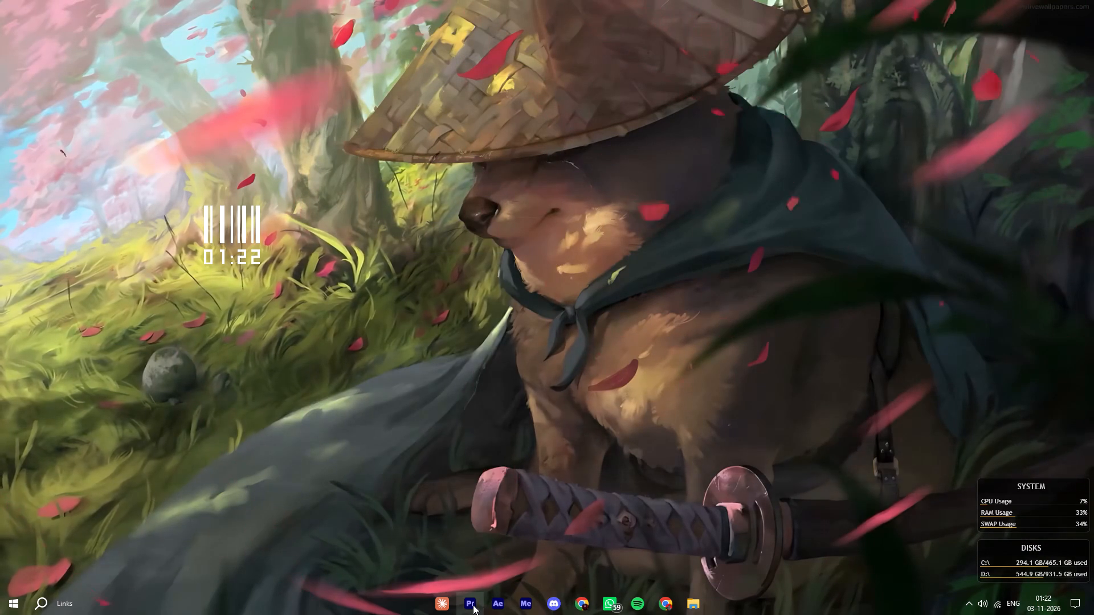
Launch Adobe Premiere.
{"action": "left_click", "coordinate": [468, 605]}
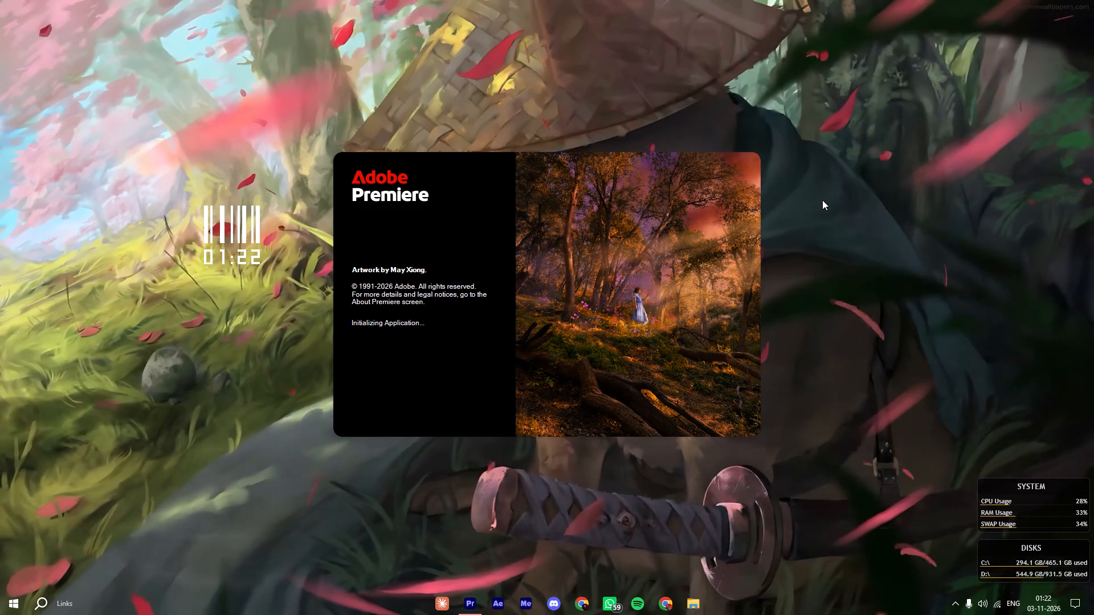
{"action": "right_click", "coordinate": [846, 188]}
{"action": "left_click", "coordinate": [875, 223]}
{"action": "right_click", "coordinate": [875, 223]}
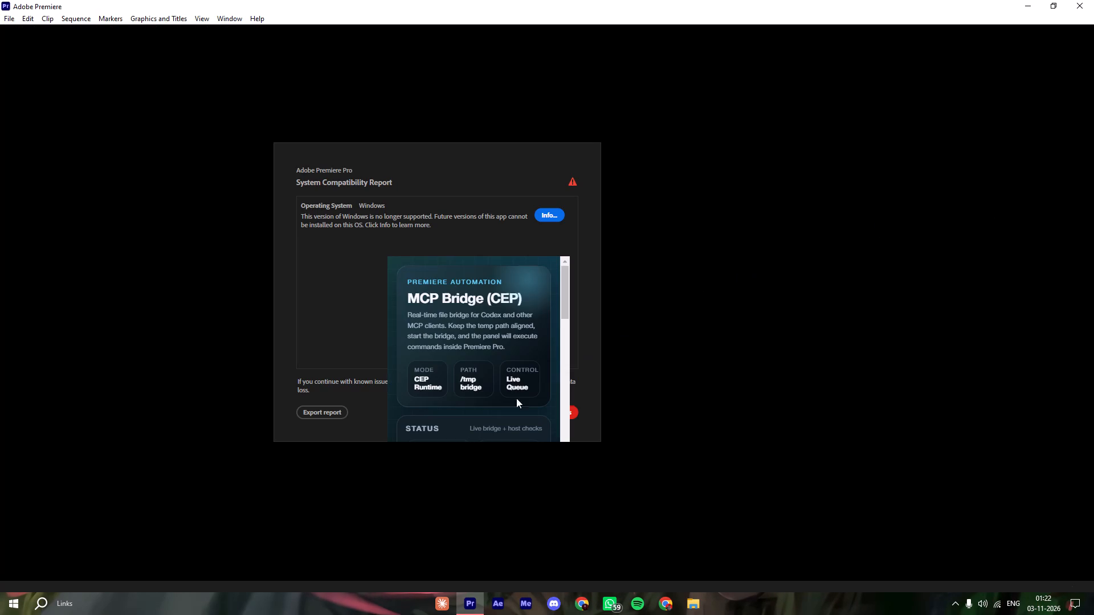
Dismiss the System Compatibility Report and continue with the known issues.
{"action": "left_click", "coordinate": [581, 415]}
{"action": "left_click", "coordinate": [567, 415]}
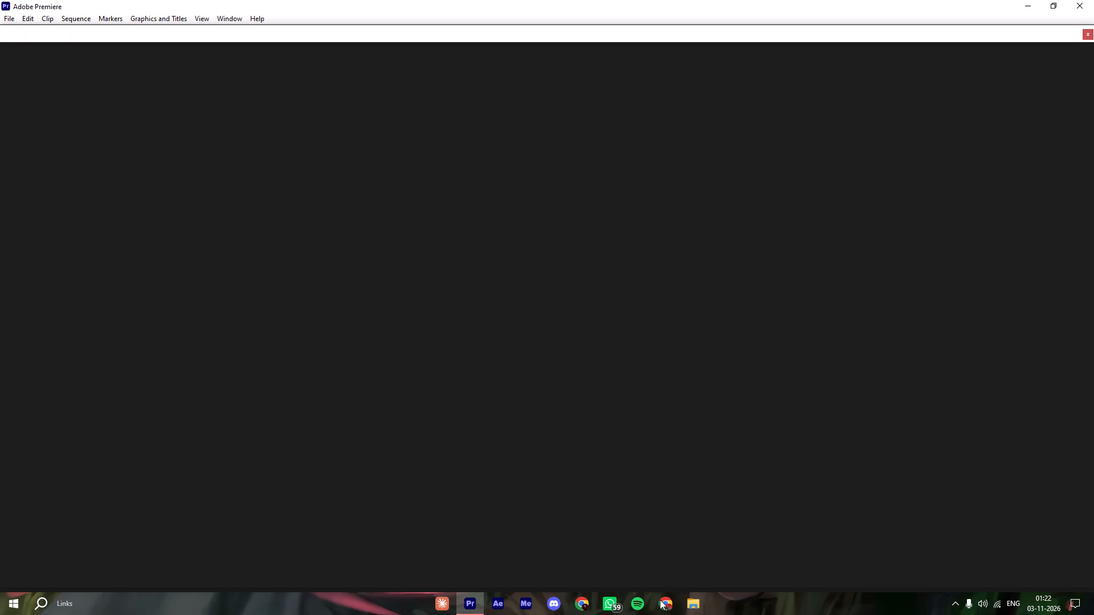
Switch to Chrome, open Google Drive's shared Bladeit Media project folder, and open the Birthright Israel folder.
{"action": "left_click", "coordinate": [660, 605]}
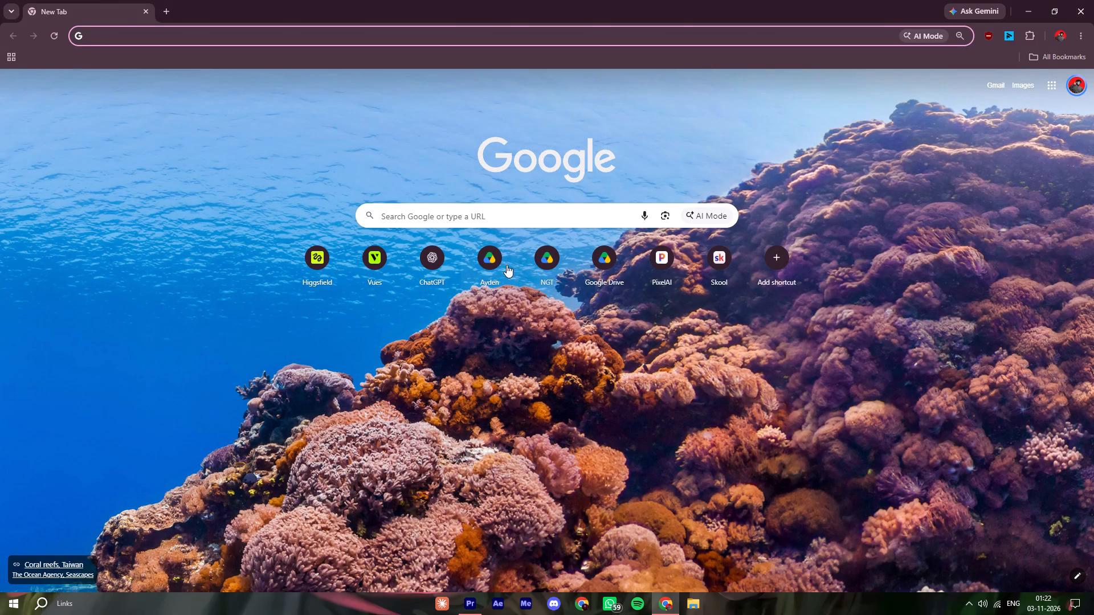
{"action": "left_click", "coordinate": [607, 268]}
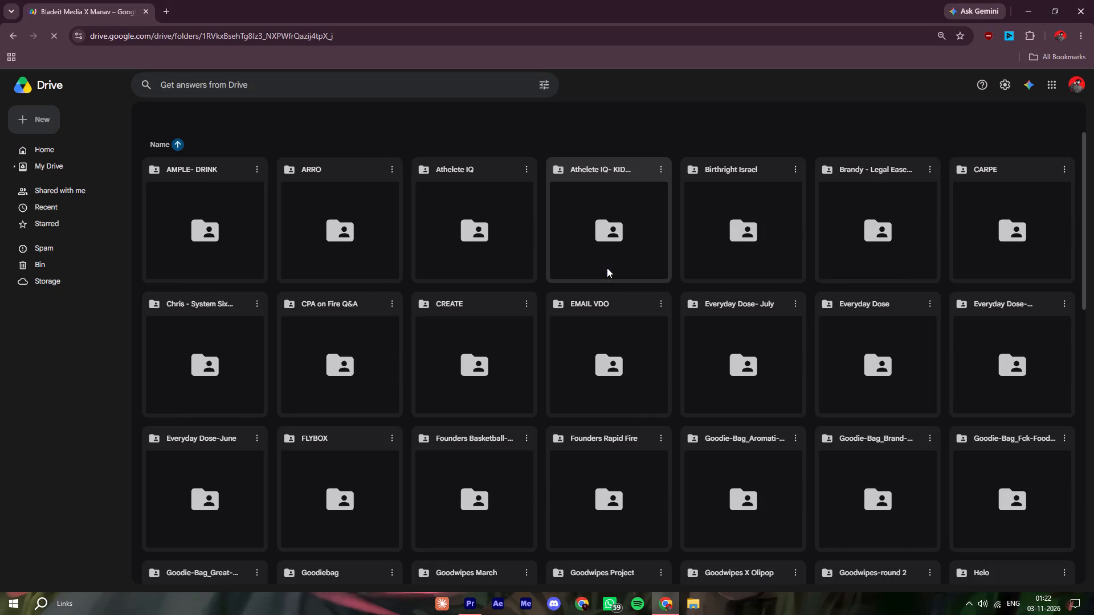
{"action": "left_click", "coordinate": [582, 163]}
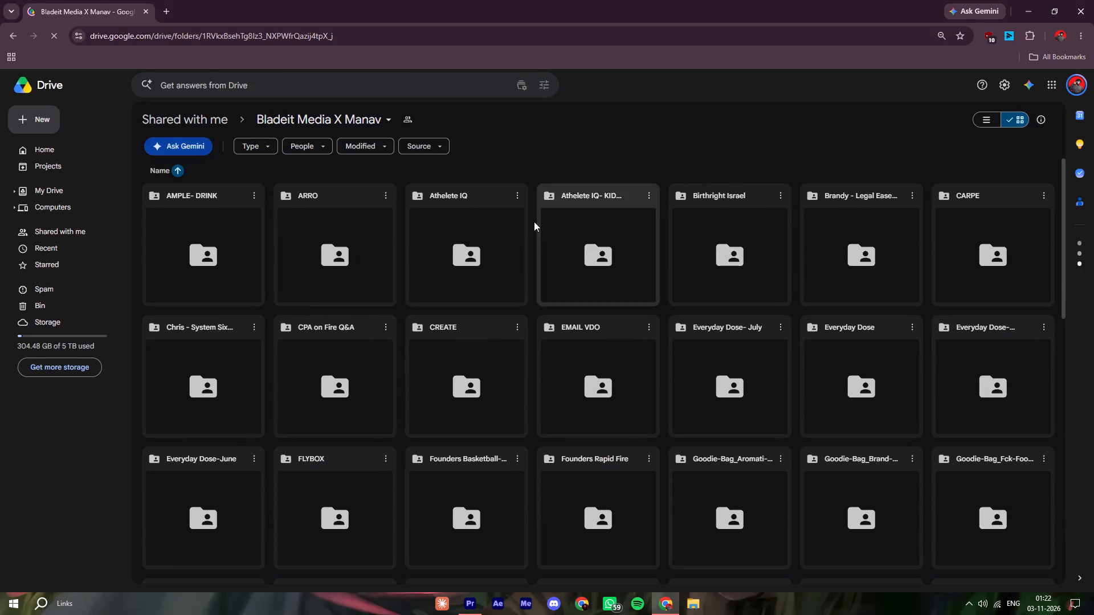
{"action": "scroll", "coordinate": [503, 278], "scroll_direction": "down", "scroll_amount": 1}
{"action": "scroll", "coordinate": [503, 278], "scroll_direction": "up", "scroll_amount": 1}
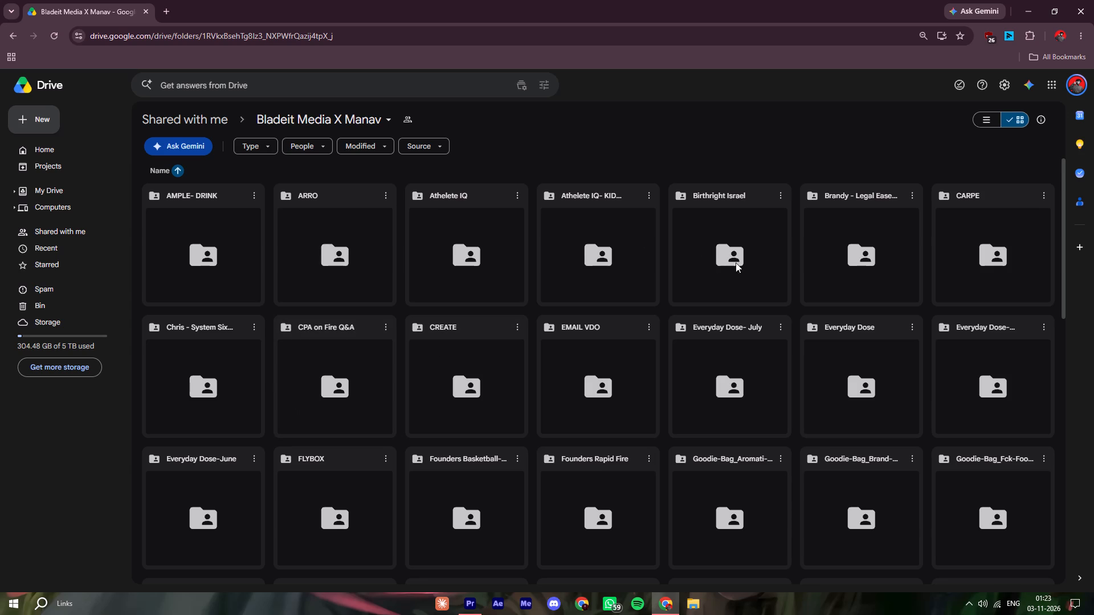
{"action": "double_click", "coordinate": [731, 243]}
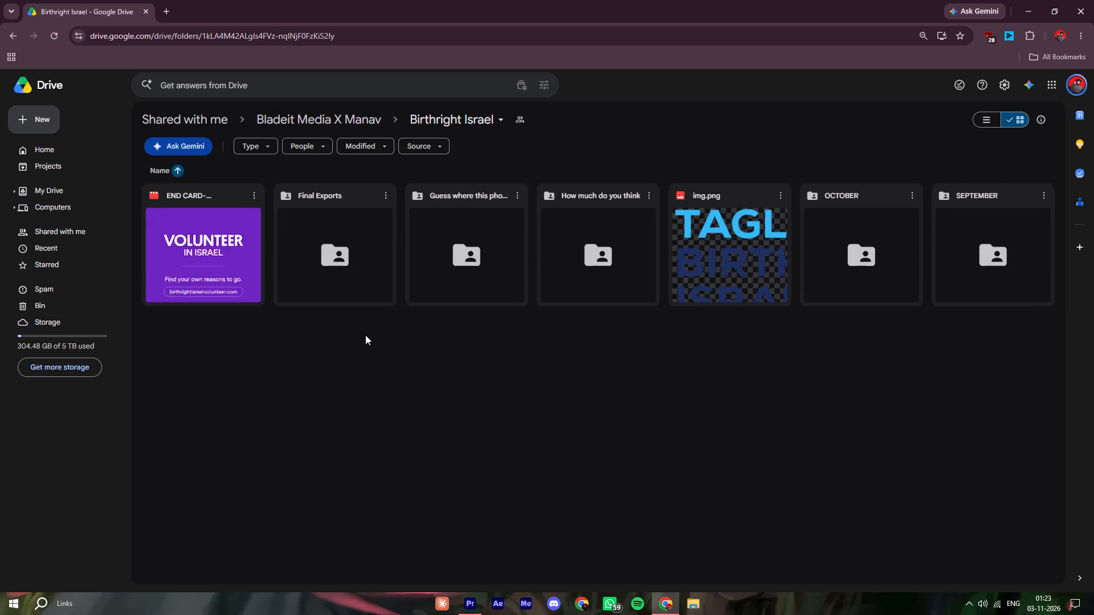
Open the Final Exports folder and start a preview of Birthright Israel Reel 1 (6).mp4.
{"action": "left_click", "coordinate": [365, 335]}
{"action": "double_click", "coordinate": [344, 265]}
{"action": "double_click", "coordinate": [192, 252]}
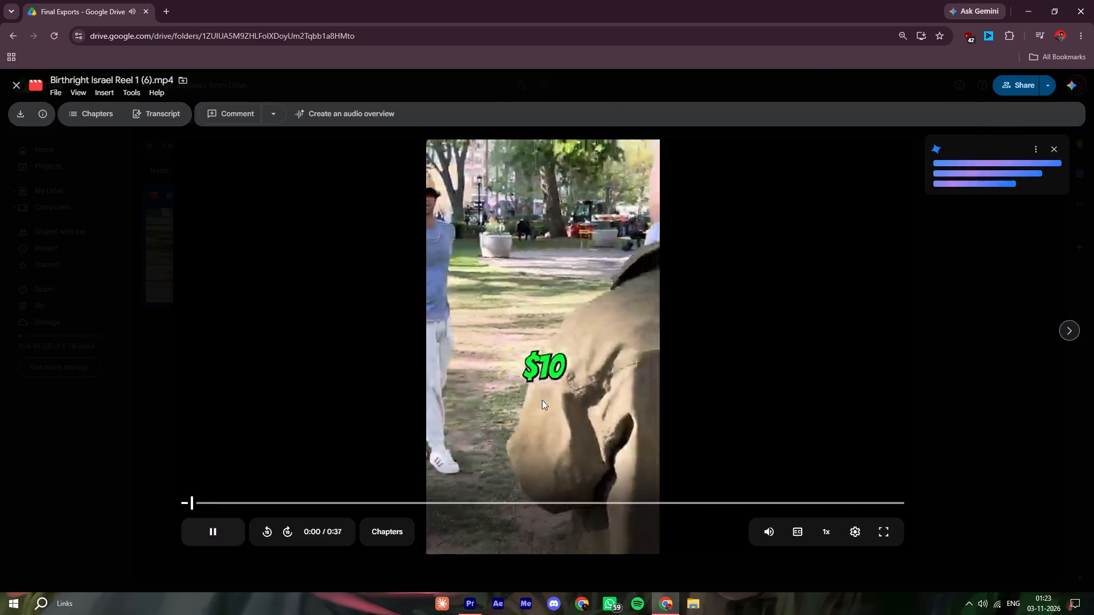
{"action": "left_click", "coordinate": [591, 411]}
Switch the system audio output to IEM (2- Realtek(R) Audio).
{"action": "left_click", "coordinate": [985, 603]}
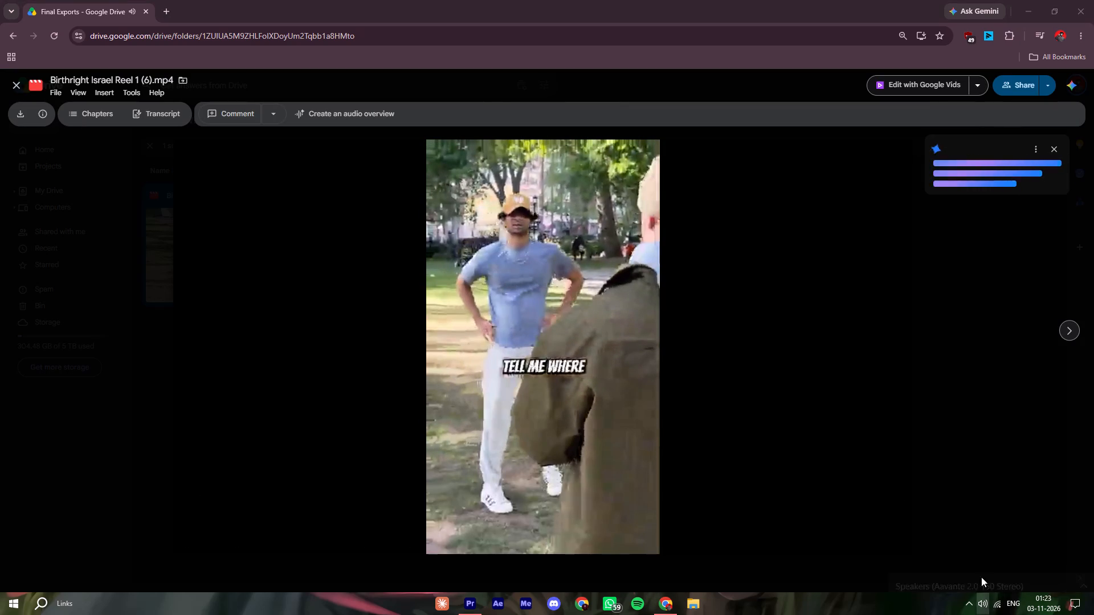
{"action": "left_click", "coordinate": [970, 544]}
{"action": "left_click", "coordinate": [948, 506]}
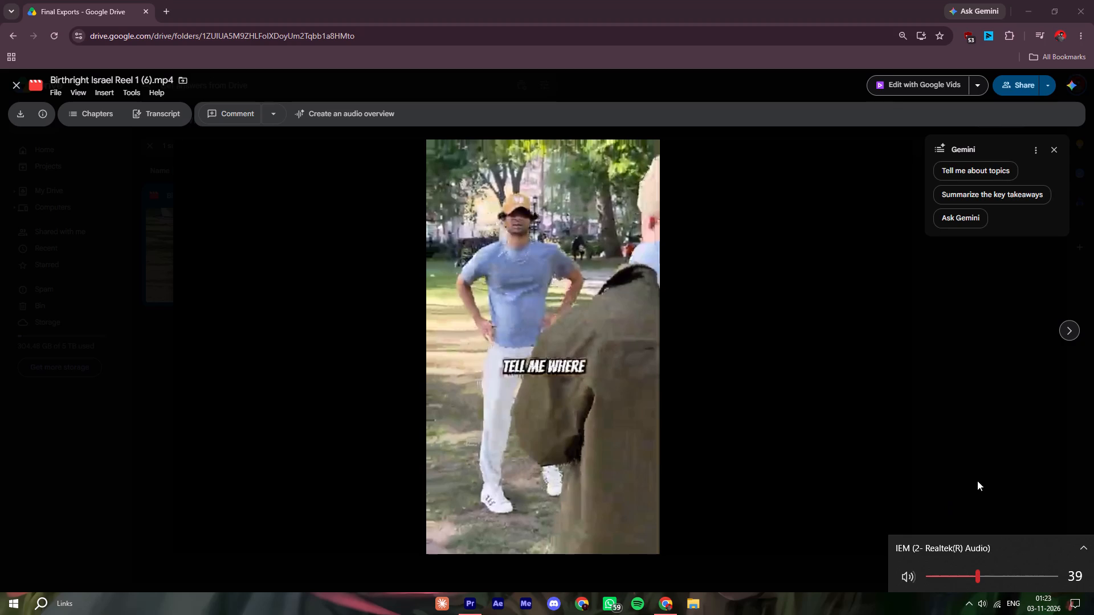
{"action": "left_click", "coordinate": [1003, 429]}
Watch Birthright Israel Reel 1 (6).mp4 and How much do you think.mp4 to examine their editing and caption style.
{"action": "left_click", "coordinate": [223, 251]}
{"action": "left_click", "coordinate": [223, 251]}
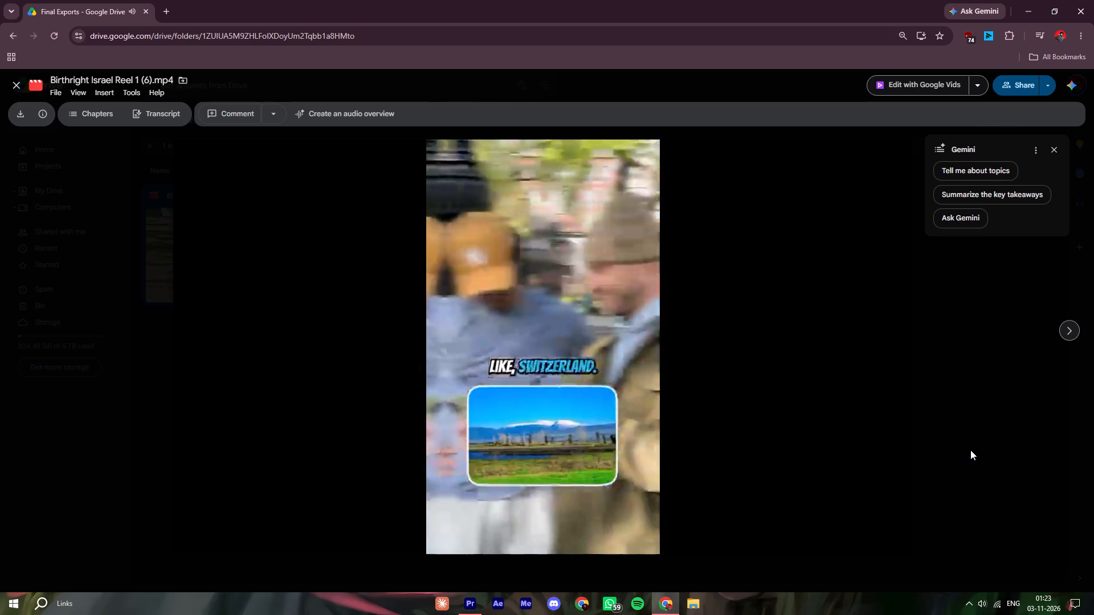
{"action": "left_click", "coordinate": [726, 388]}
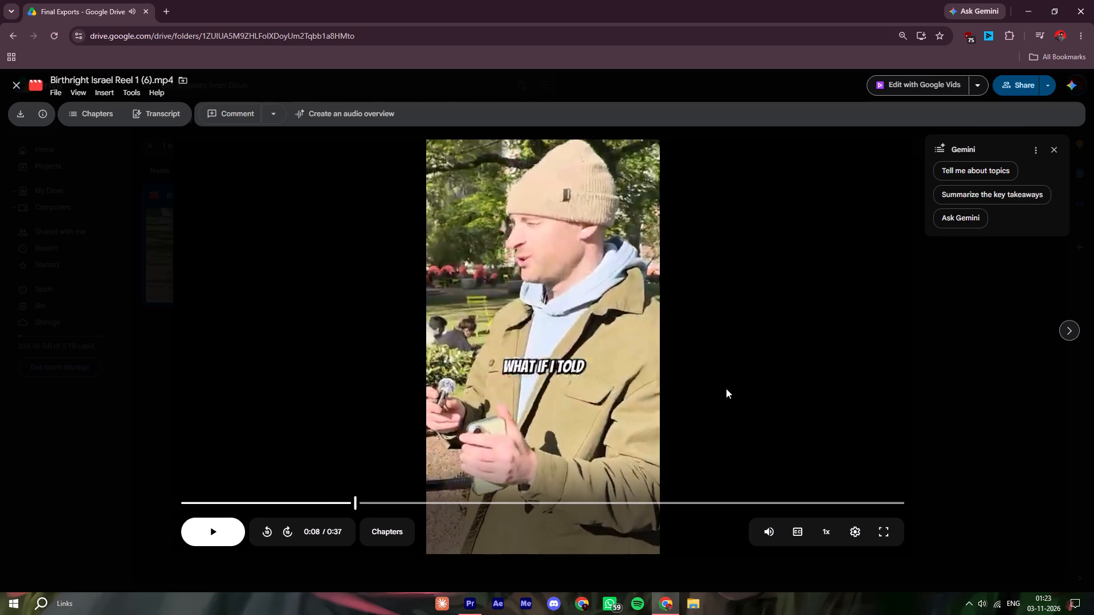
{"action": "left_click", "coordinate": [726, 388]}
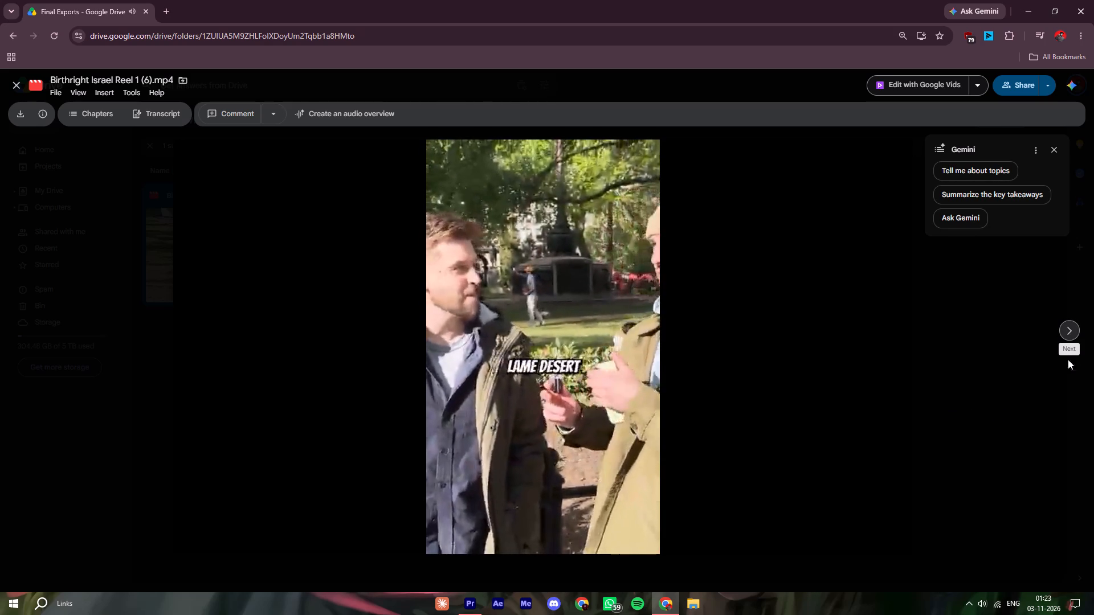
{"action": "left_click", "coordinate": [1068, 330]}
{"action": "left_click", "coordinate": [543, 309]}
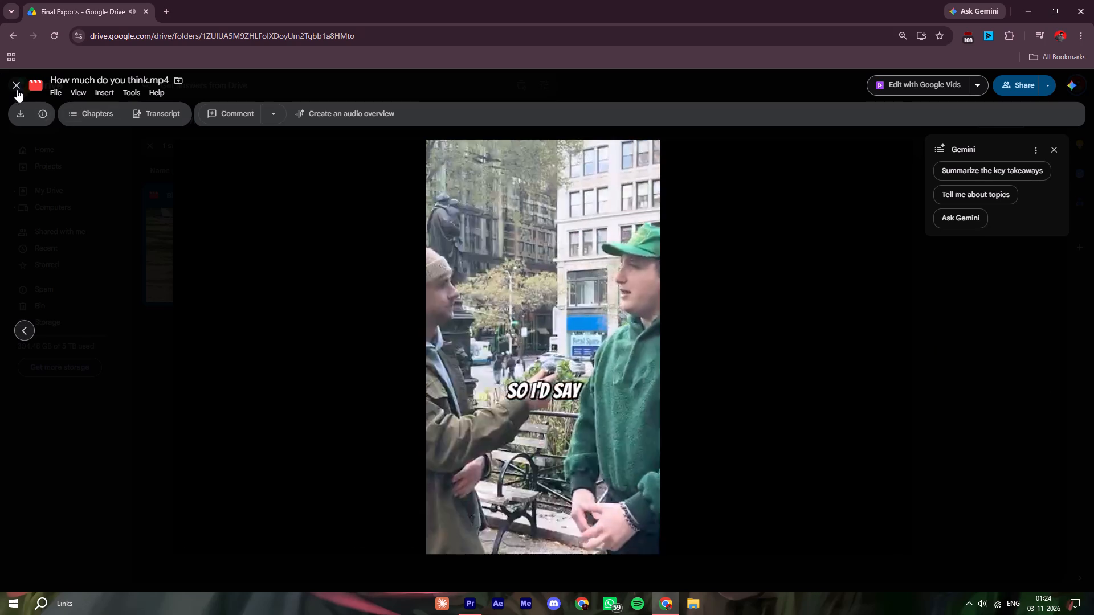
{"action": "left_click", "coordinate": [17, 87]}
{"action": "left_click", "coordinate": [781, 341]}
Return to the Birthright Israel folder and look through the contents of its OCTOBER folder.
{"action": "left_click", "coordinate": [473, 126]}
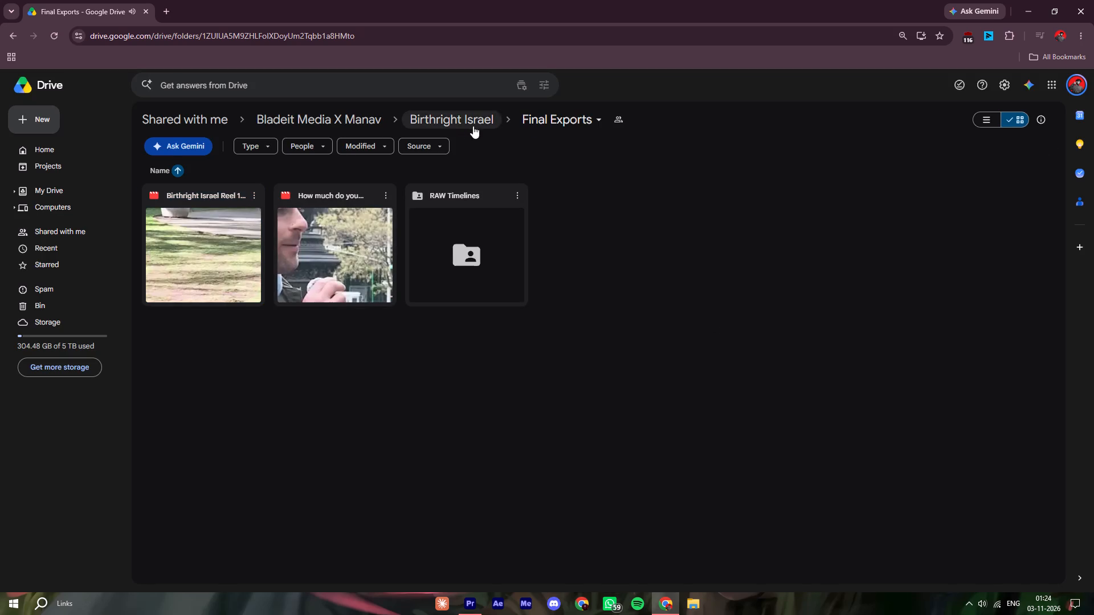
{"action": "left_click", "coordinate": [503, 344]}
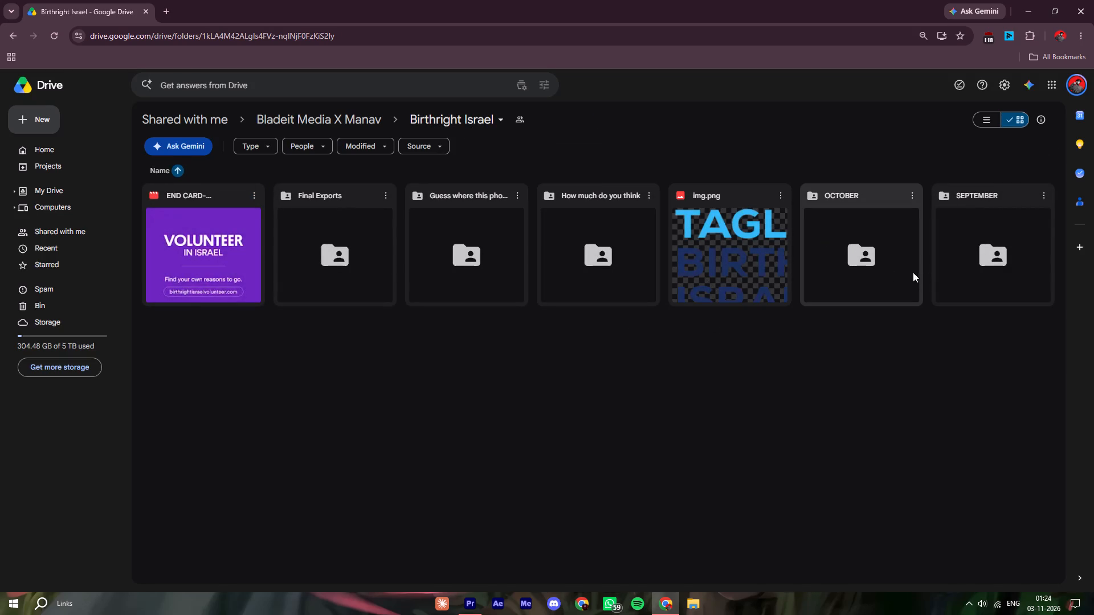
{"action": "double_click", "coordinate": [862, 256]}
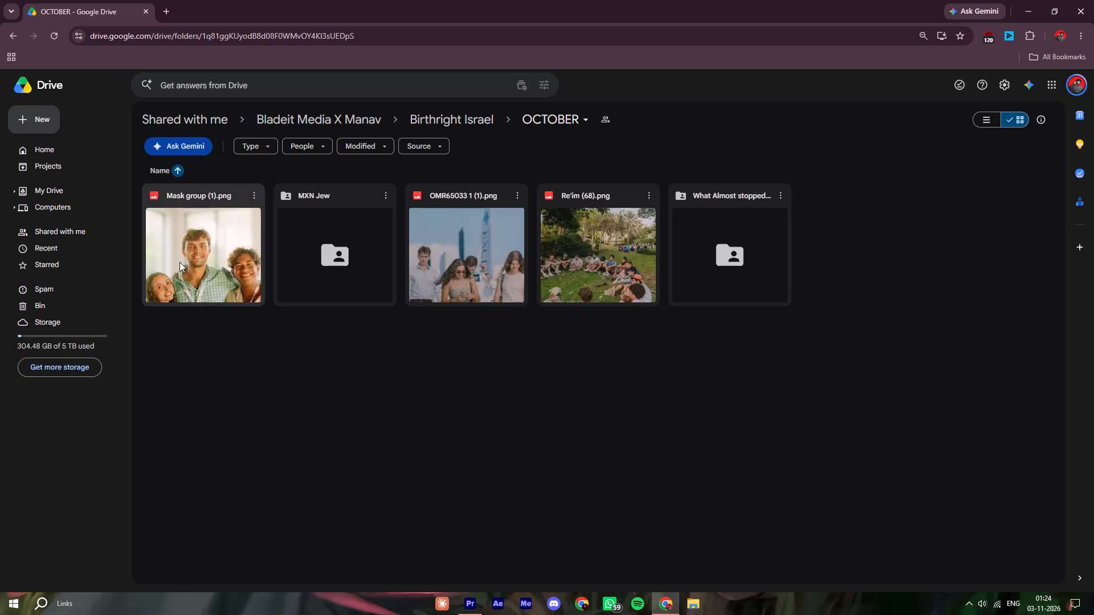
{"action": "left_click", "coordinate": [179, 262]}
{"action": "left_click", "coordinate": [646, 281]}
{"action": "double_click", "coordinate": [737, 269]}
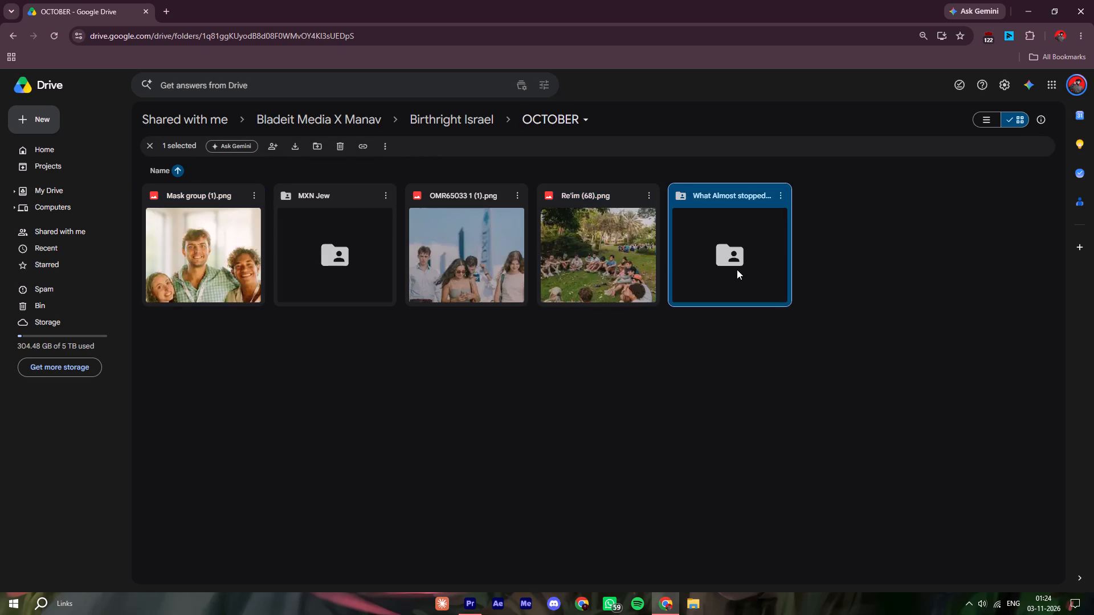
{"action": "left_click_drag", "start_coordinate": [768, 301], "coordinate": [774, 306]}
Preview and download "Use the CTA from it (zoom in only to the intrerviewer).MP4" from the MXN Jew folder.
{"action": "double_click", "coordinate": [315, 270]}
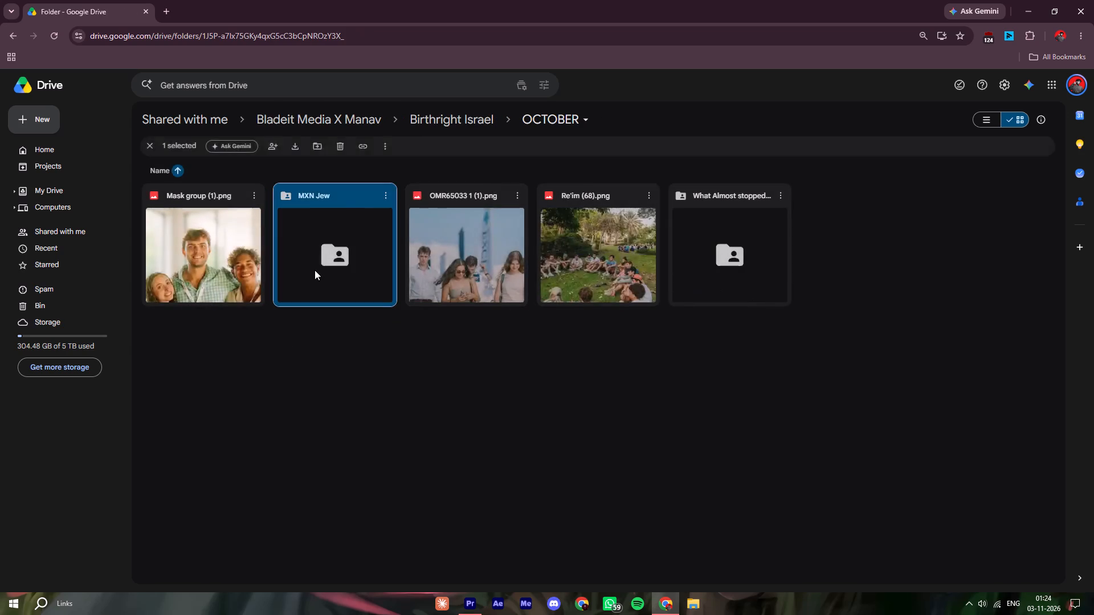
{"action": "left_click", "coordinate": [486, 254]}
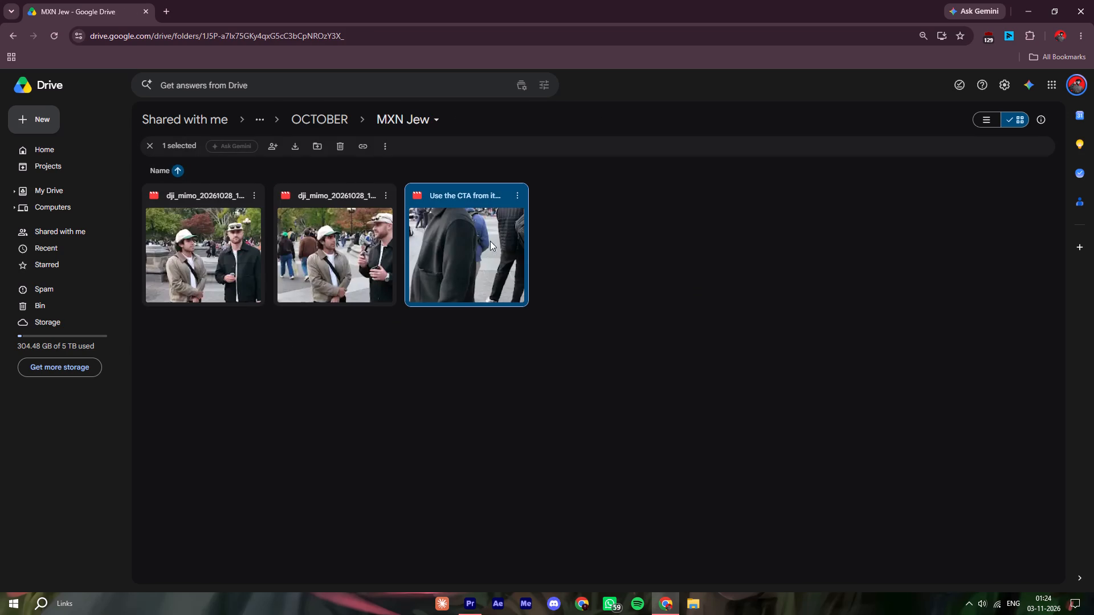
{"action": "double_click", "coordinate": [456, 204]}
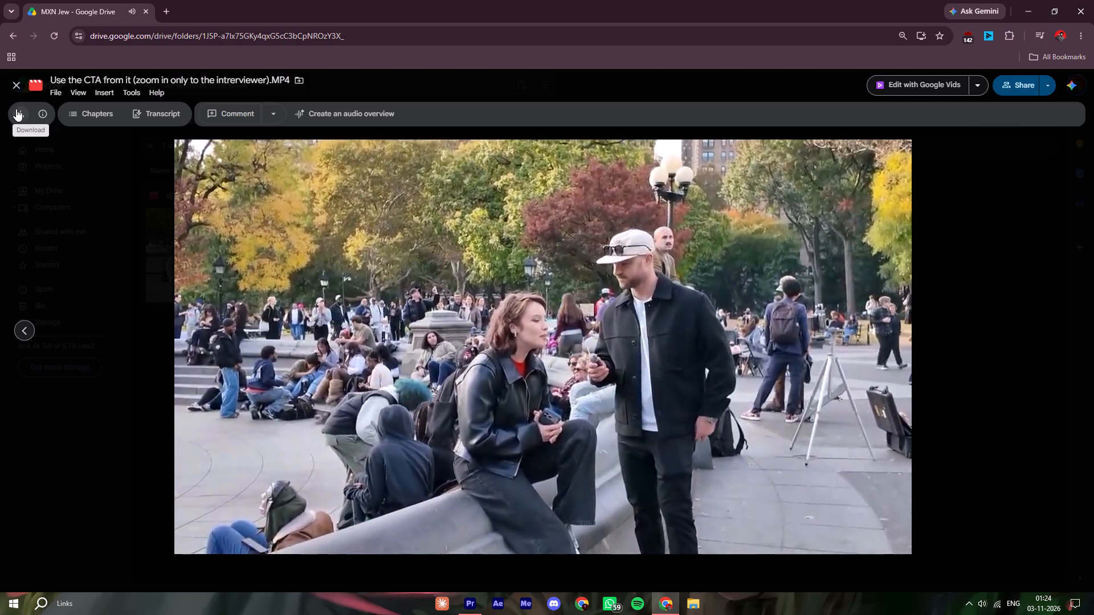
{"action": "left_click", "coordinate": [16, 109]}
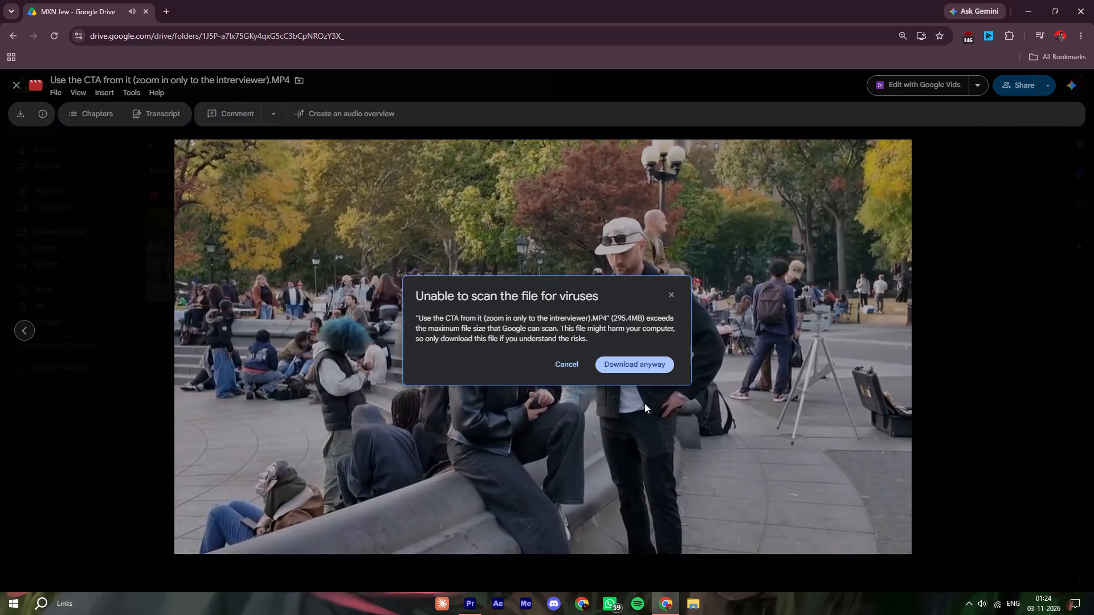
{"action": "left_click", "coordinate": [635, 364]}
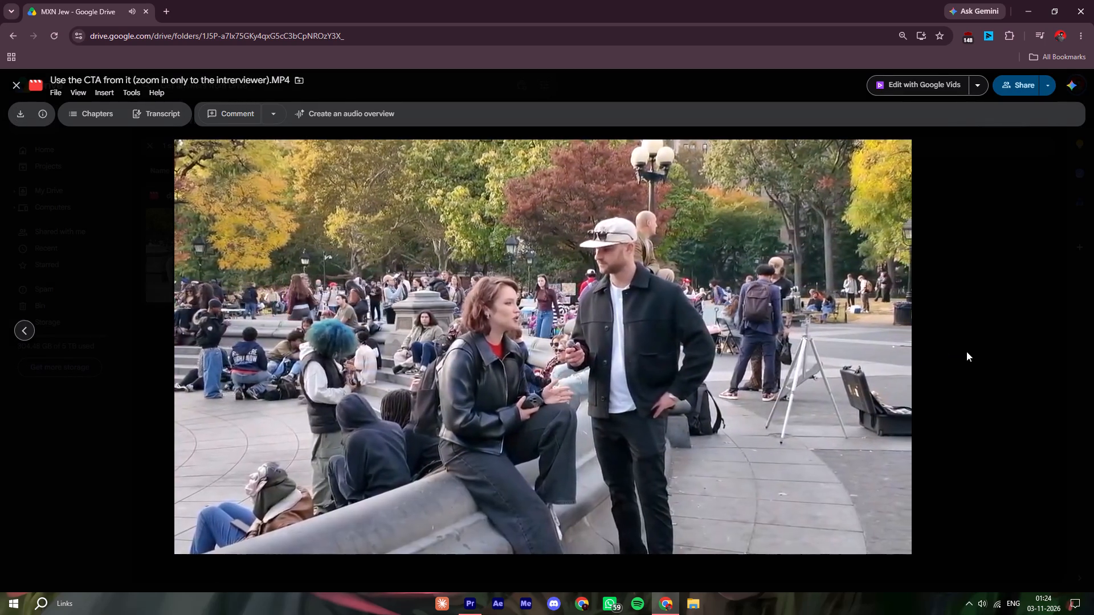
{"action": "left_click", "coordinate": [966, 351]}
Preview the two dji_mimo clips in OCTOBER's "What Almost stopped you from going" folder.
{"action": "left_click", "coordinate": [564, 404]}
{"action": "left_click", "coordinate": [563, 379]}
{"action": "double_click", "coordinate": [697, 249]}
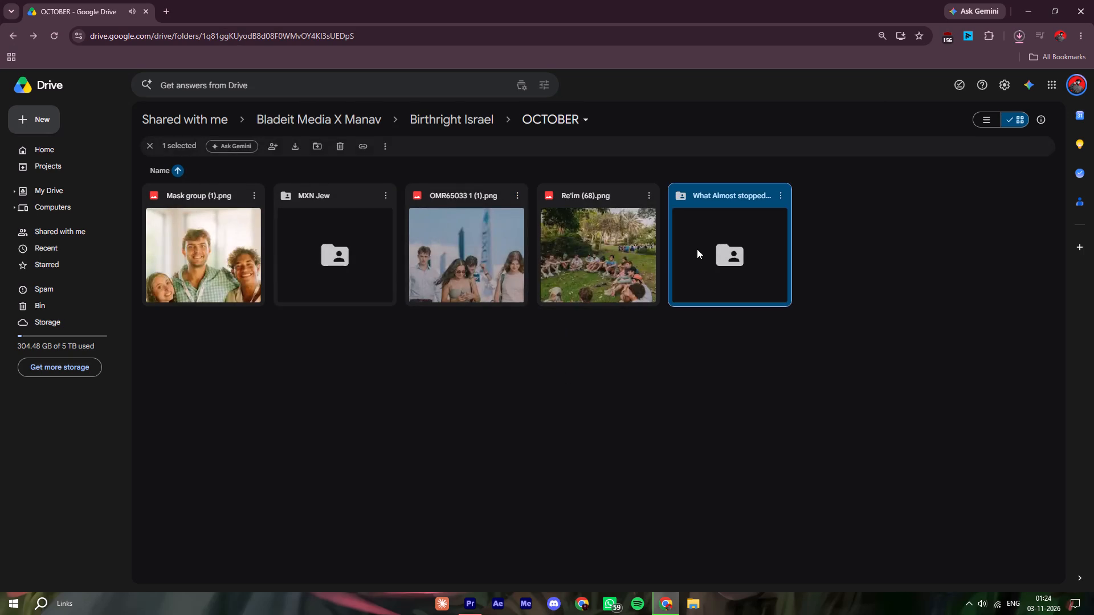
{"action": "left_click_drag", "start_coordinate": [656, 302], "coordinate": [676, 297]}
{"action": "double_click", "coordinate": [761, 260]}
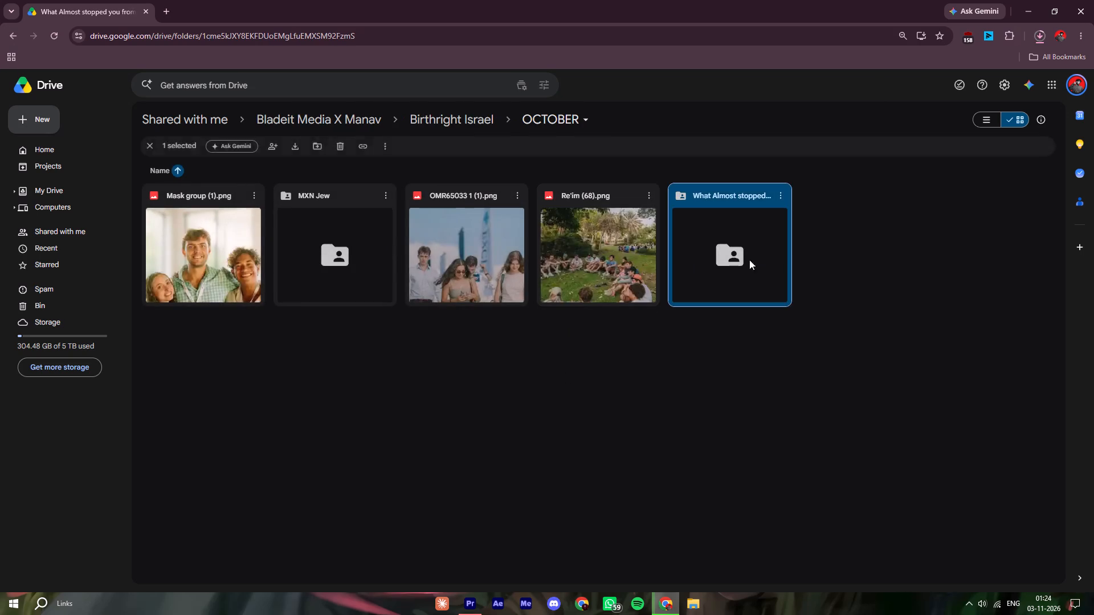
{"action": "left_click", "coordinate": [346, 238]}
{"action": "double_click", "coordinate": [235, 231]}
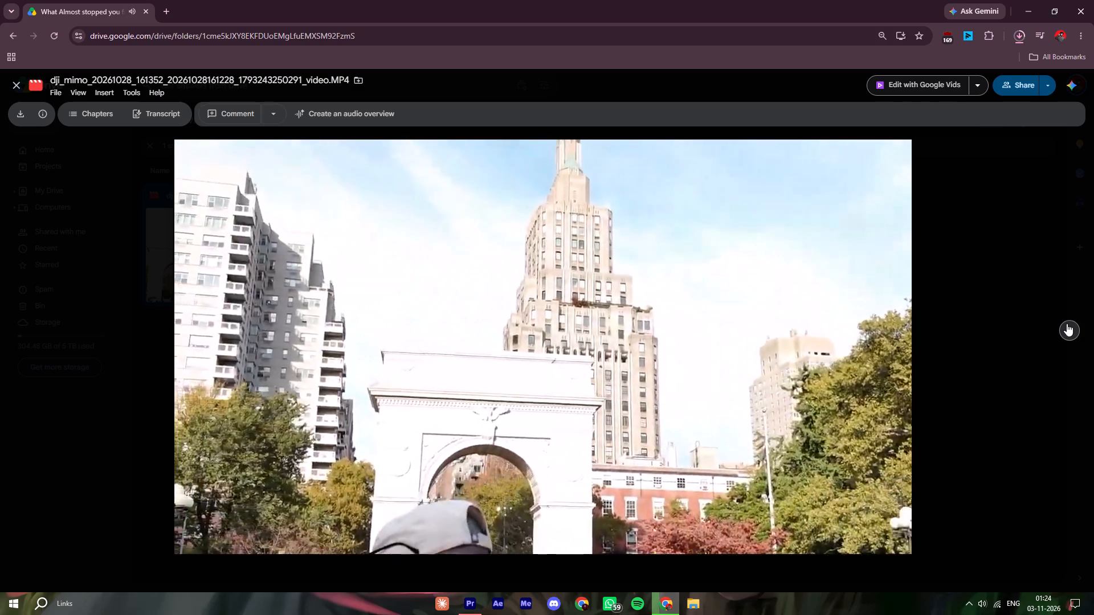
{"action": "left_click", "coordinate": [640, 502]}
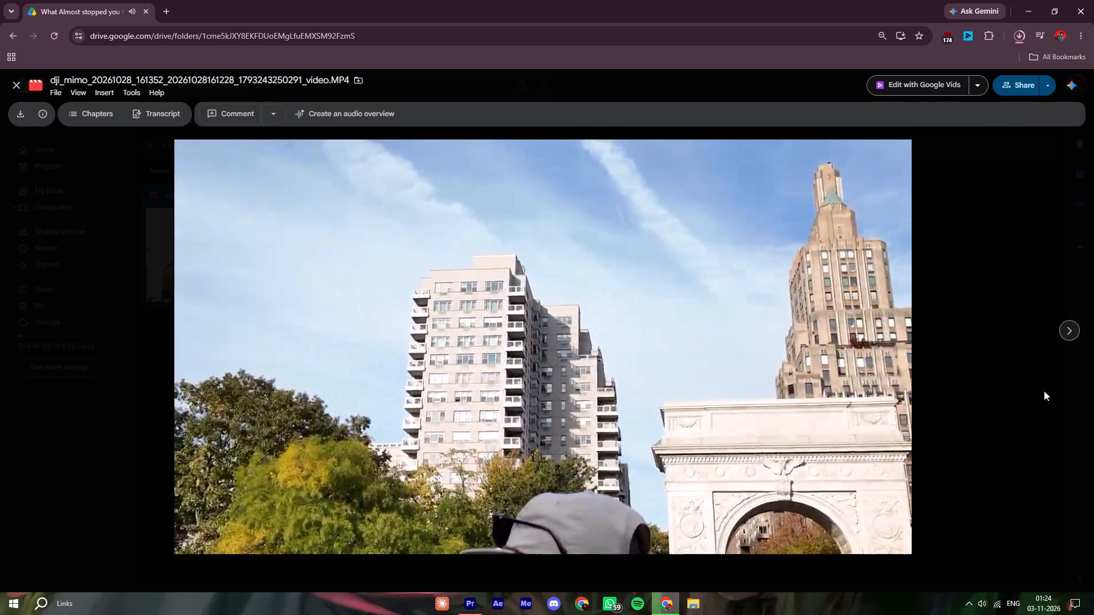
{"action": "left_click", "coordinate": [1068, 331]}
{"action": "left_click", "coordinate": [536, 478]}
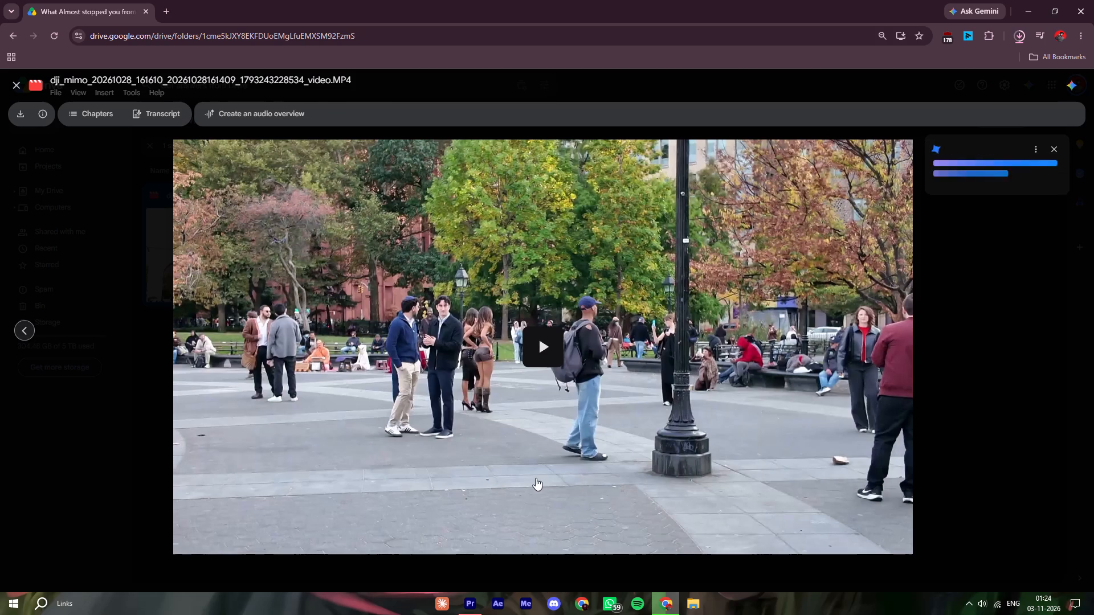
{"action": "left_click", "coordinate": [1079, 355]}
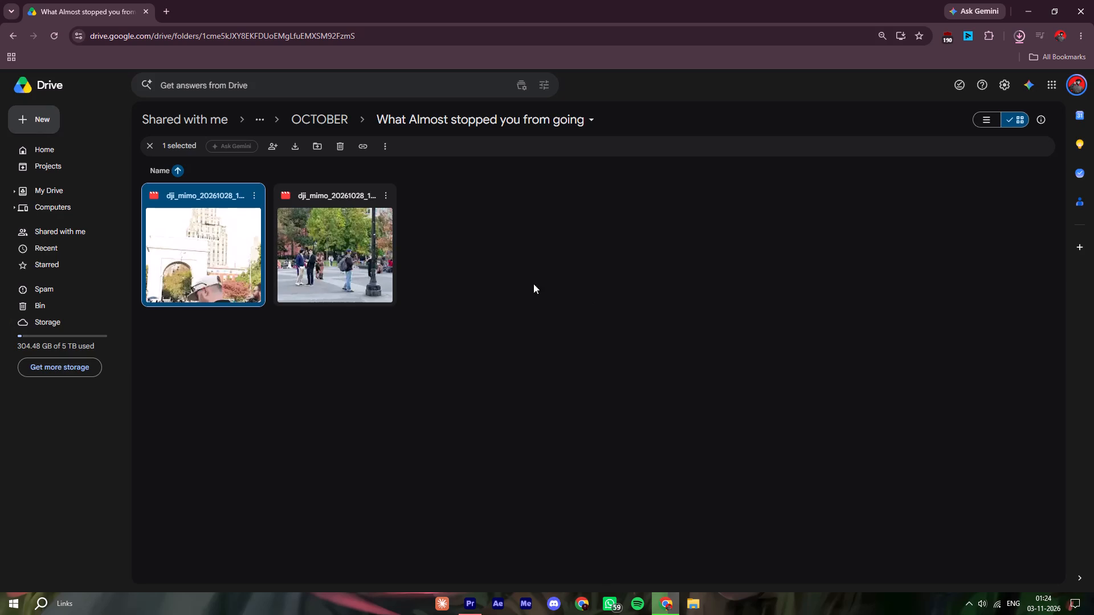
Return to the OCTOBER folder and check the clips in its MXN Jew folder.
{"action": "left_click", "coordinate": [332, 122]}
{"action": "double_click", "coordinate": [364, 233]}
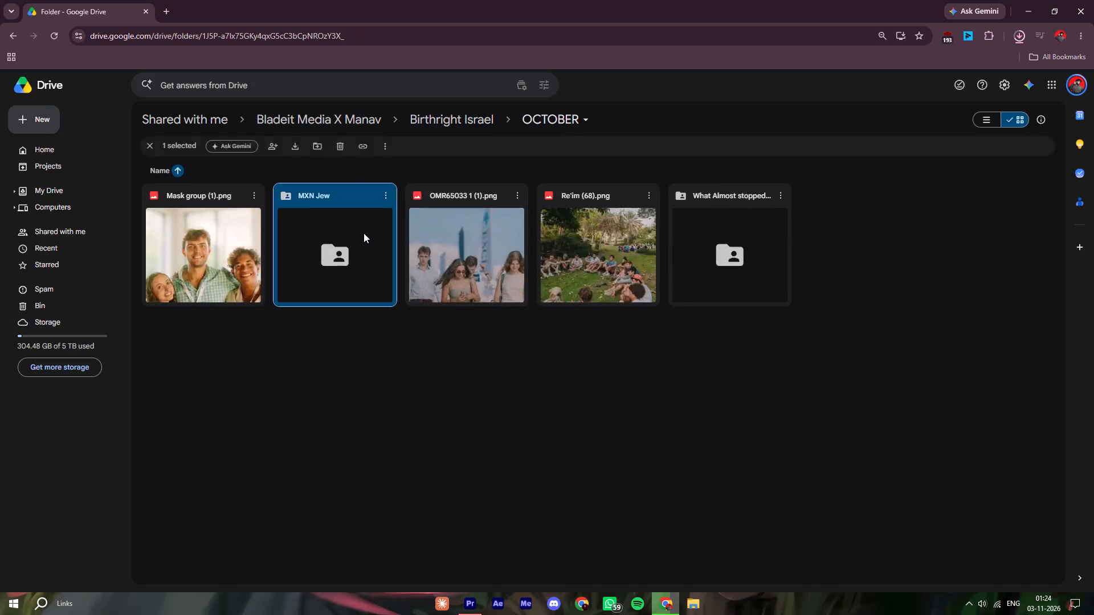
{"action": "left_click", "coordinate": [415, 331]}
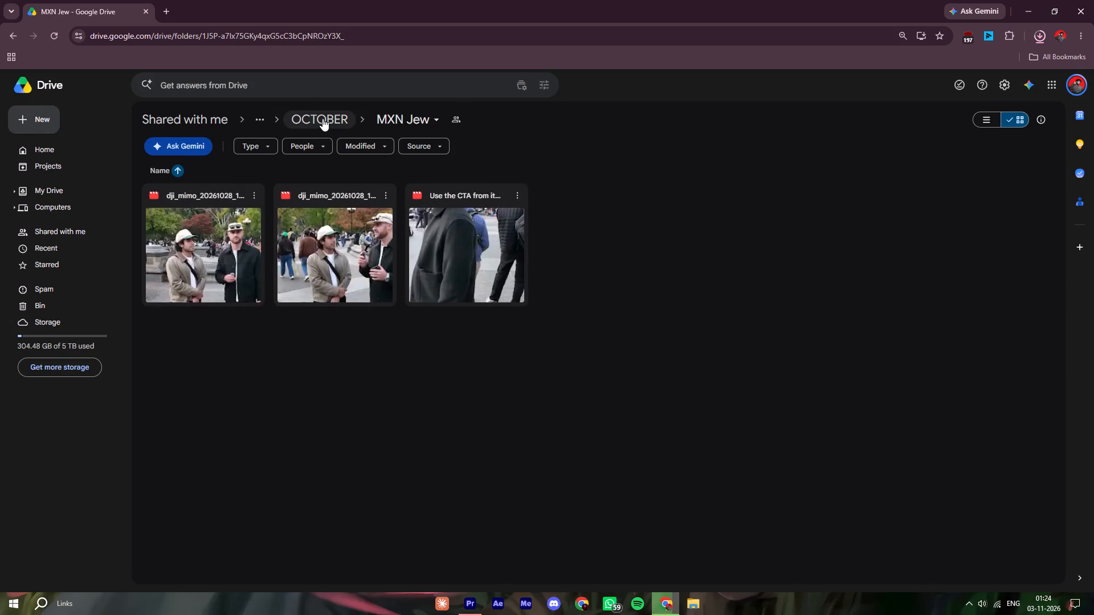
Download Mask group (1).png, OMR65033 1 (1).png and Re'im (68).png together from the OCTOBER folder.
{"action": "left_click", "coordinate": [323, 118]}
{"action": "left_click", "coordinate": [226, 278]}
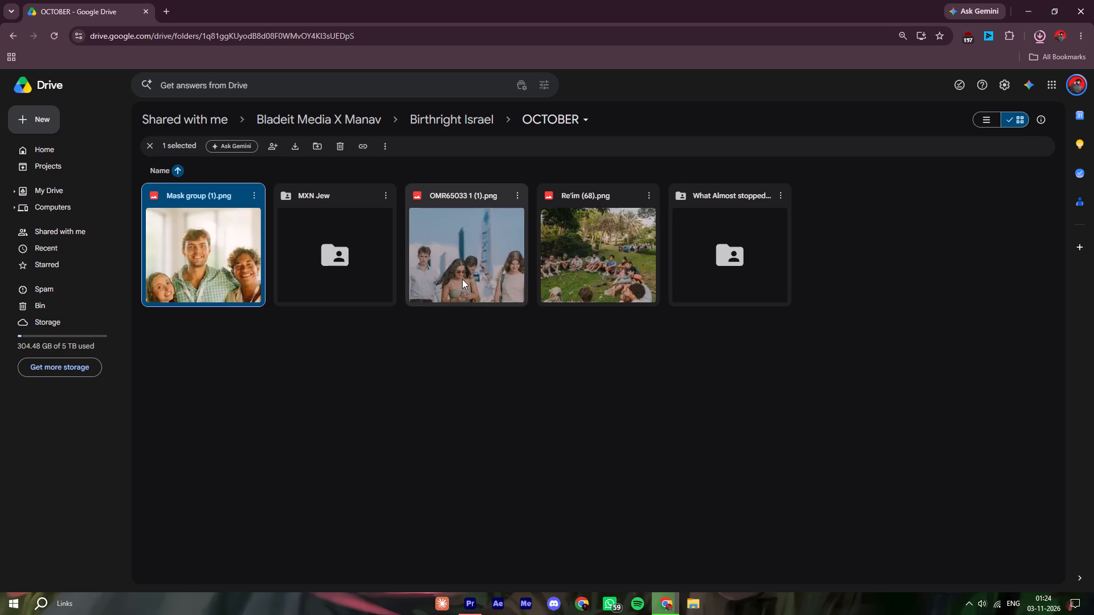
{"action": "left_click", "coordinate": [462, 279], "text": "ctrl"}
{"action": "left_click", "coordinate": [590, 263], "text": "ctrl"}
{"action": "left_click", "coordinate": [295, 143]}
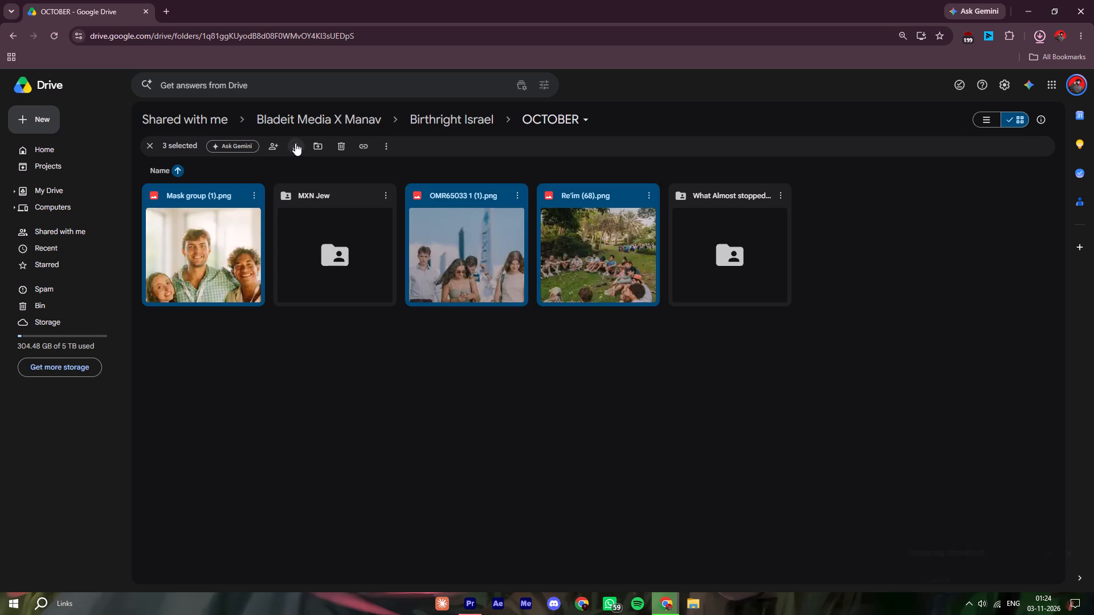
{"action": "left_click", "coordinate": [180, 382]}
Preview Mask group (1).png, OMR65033 1 (1).png and Re'im (68).png one after another in the OCTOBER folder.
{"action": "double_click", "coordinate": [190, 251]}
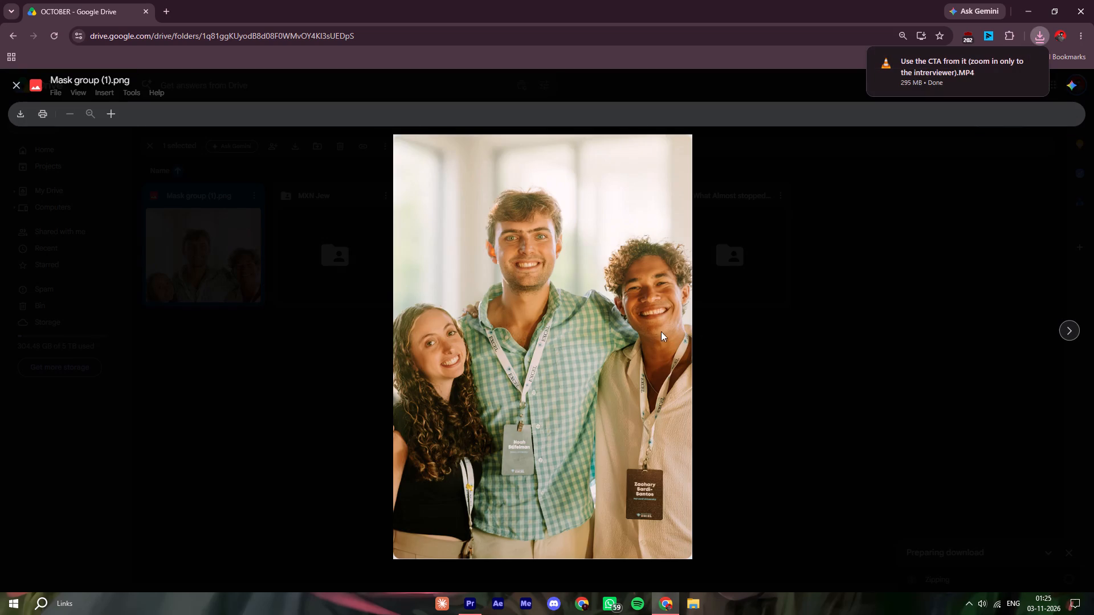
{"action": "left_click", "coordinate": [864, 310]}
{"action": "double_click", "coordinate": [461, 241]}
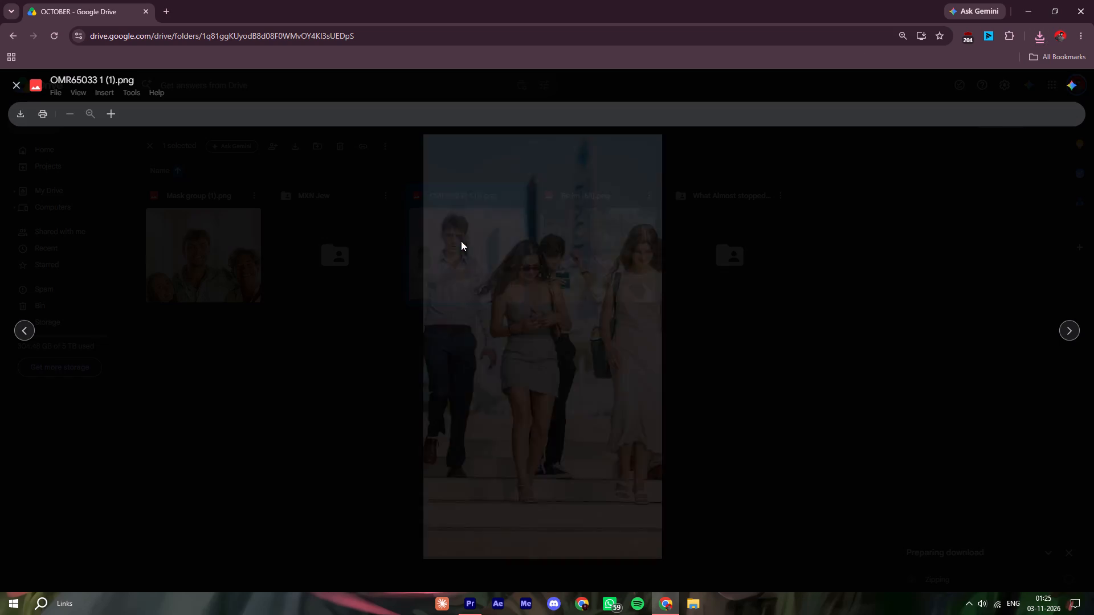
{"action": "left_click", "coordinate": [842, 272]}
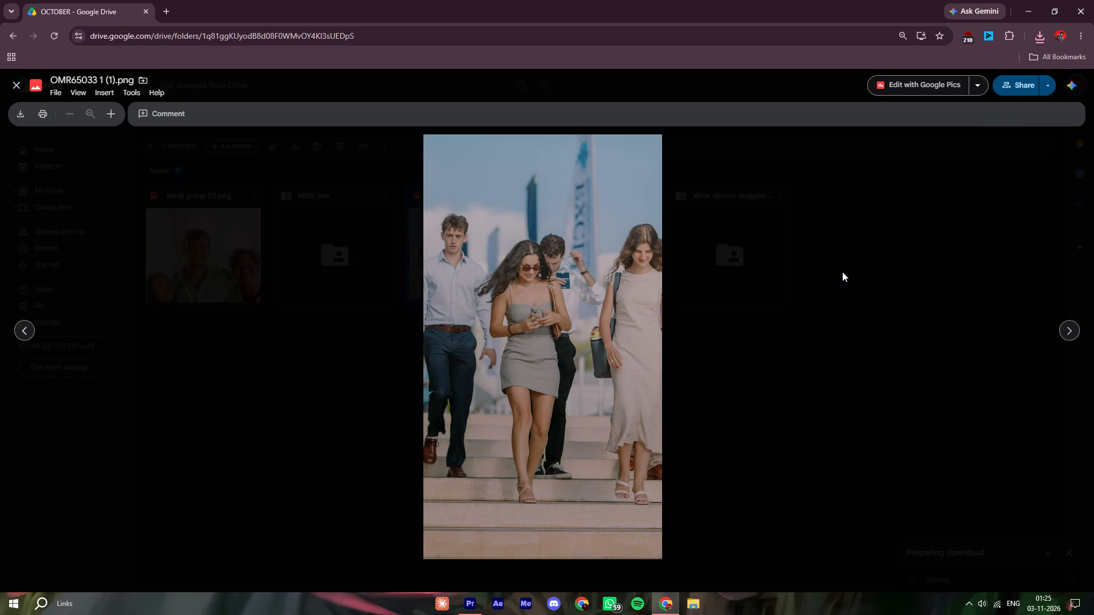
{"action": "double_click", "coordinate": [629, 265]}
{"action": "scroll", "coordinate": [607, 417], "scroll_direction": "up", "scroll_amount": 4}
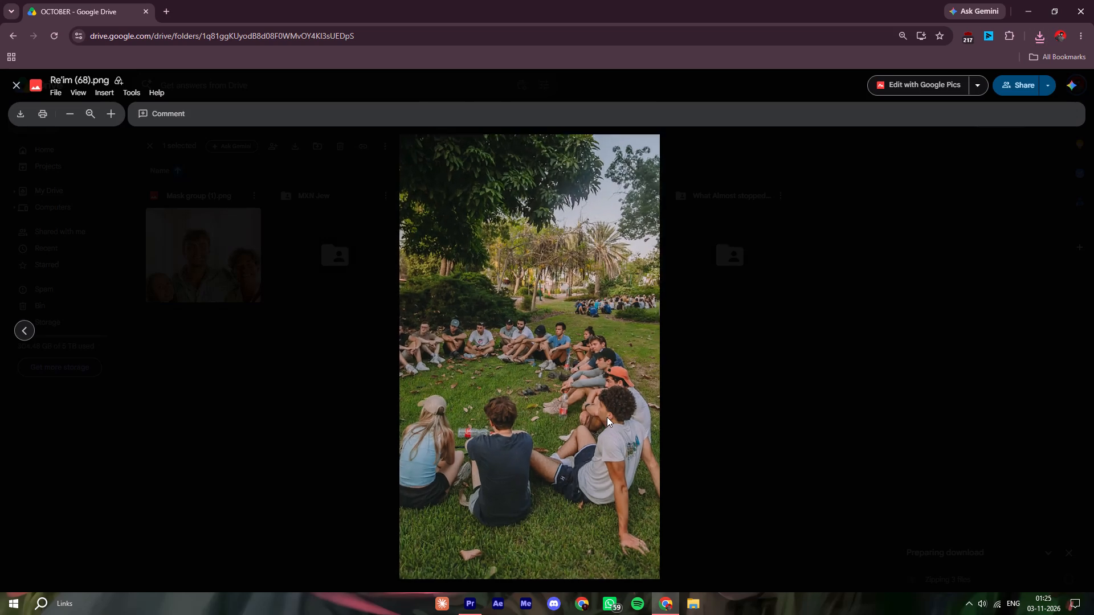
{"action": "scroll", "coordinate": [607, 417], "scroll_direction": "up", "scroll_amount": 2}
{"action": "left_click", "coordinate": [970, 396]}
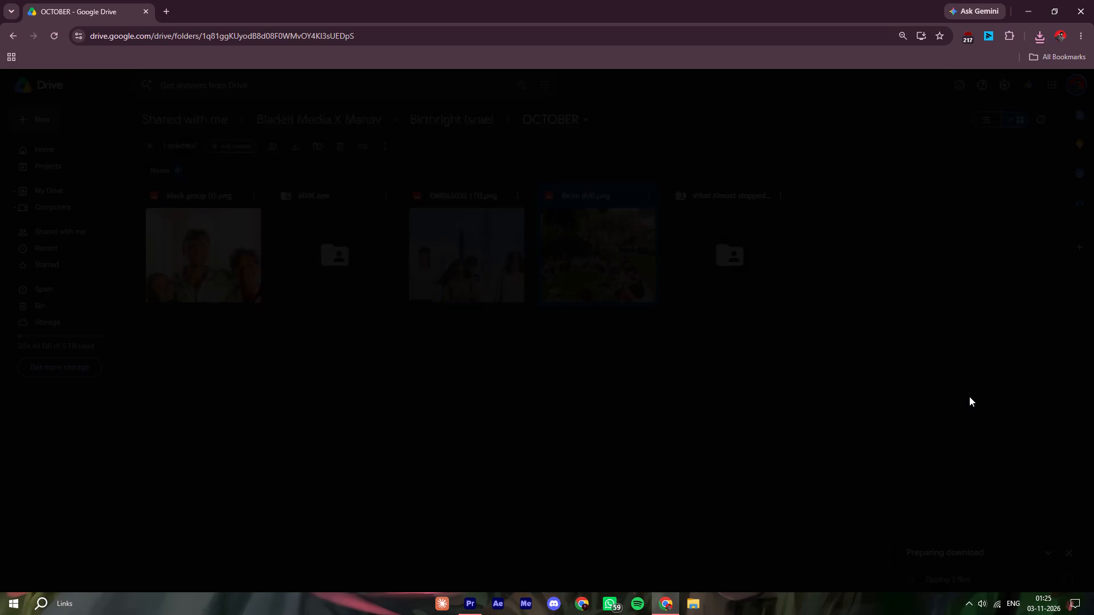
{"action": "left_click", "coordinate": [704, 386]}
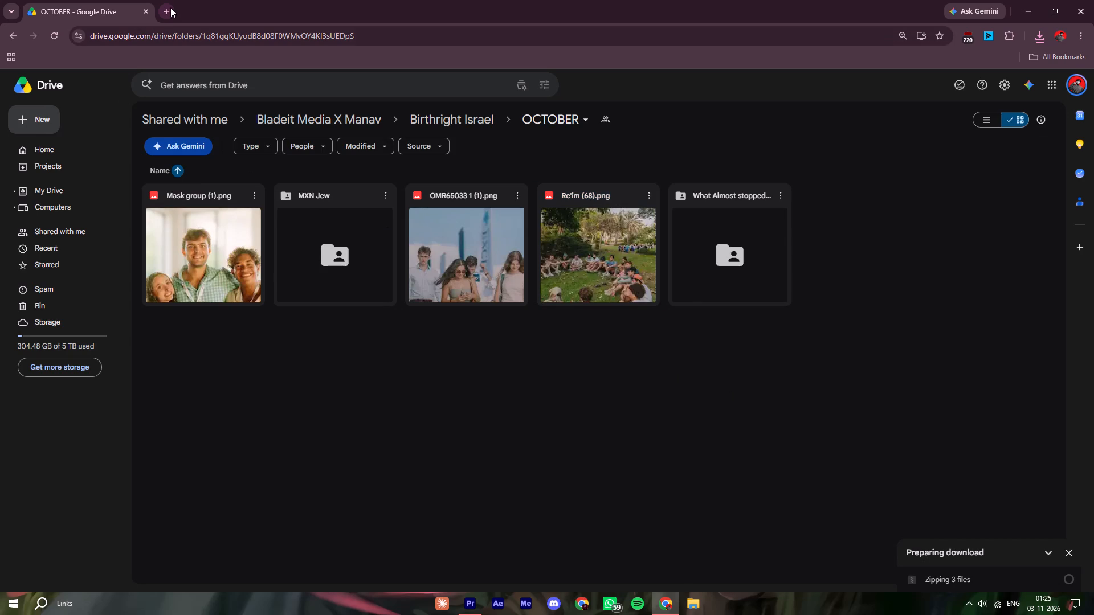
Leave the browser and switch to the Adobe Premiere home screen.
{"action": "left_click", "coordinate": [170, 8]}
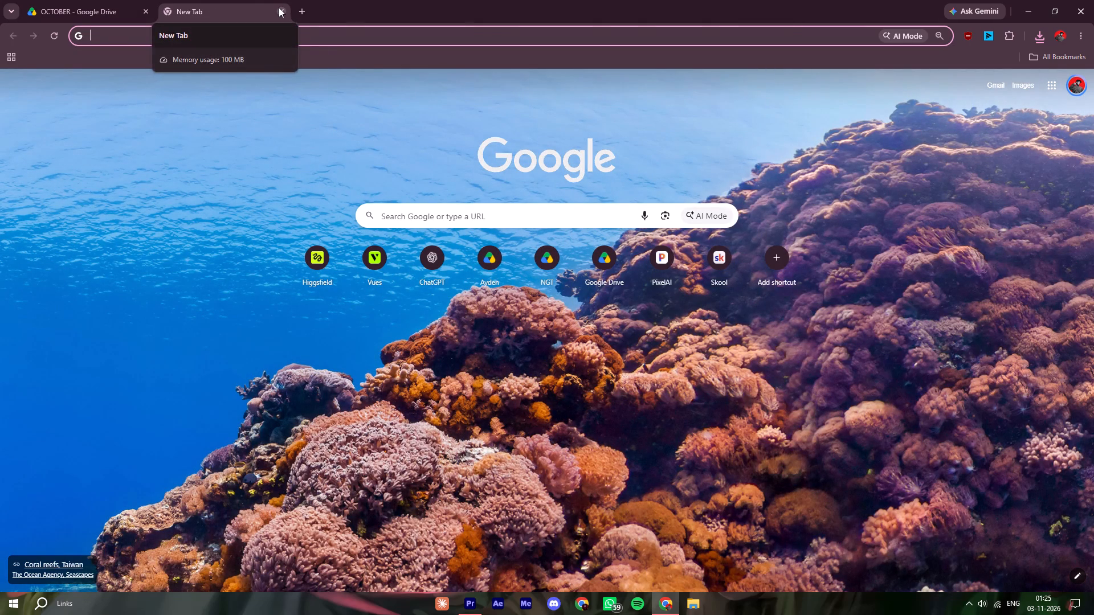
{"action": "left_click", "coordinate": [279, 7]}
{"action": "left_click", "coordinate": [1032, 6]}
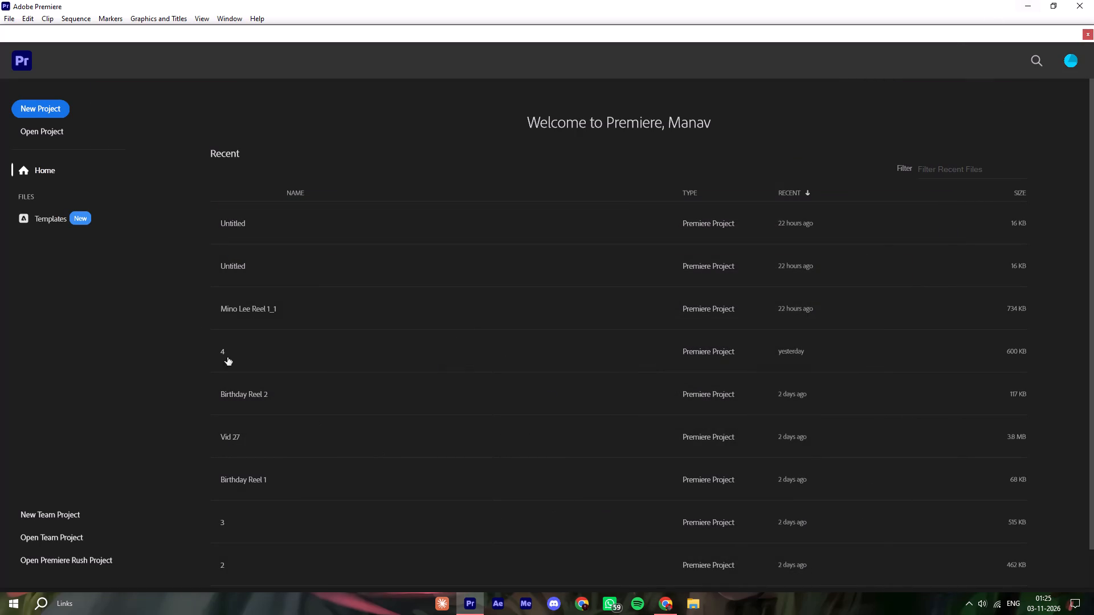
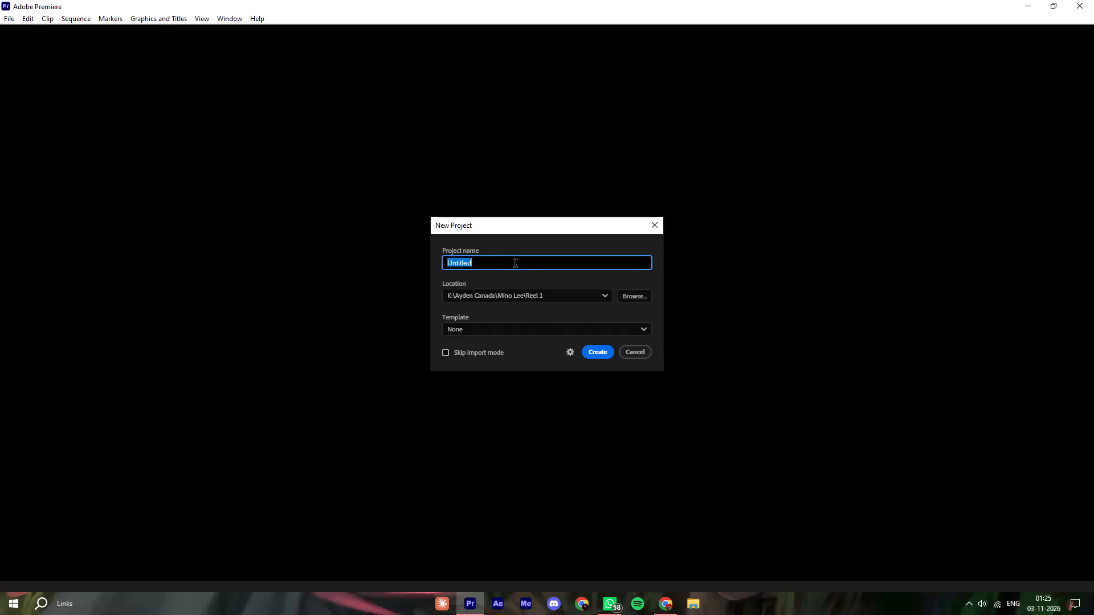
Name the new project Birthright 1.
{"action": "type", "text": "Birthright"}
{"action": "key", "text": "space"}
{"action": "key", "text": "1"}
Browse for the project location and go to Client Works > Hari > October 2026 on the KZ (D:) drive.
{"action": "left_click", "coordinate": [631, 298]}
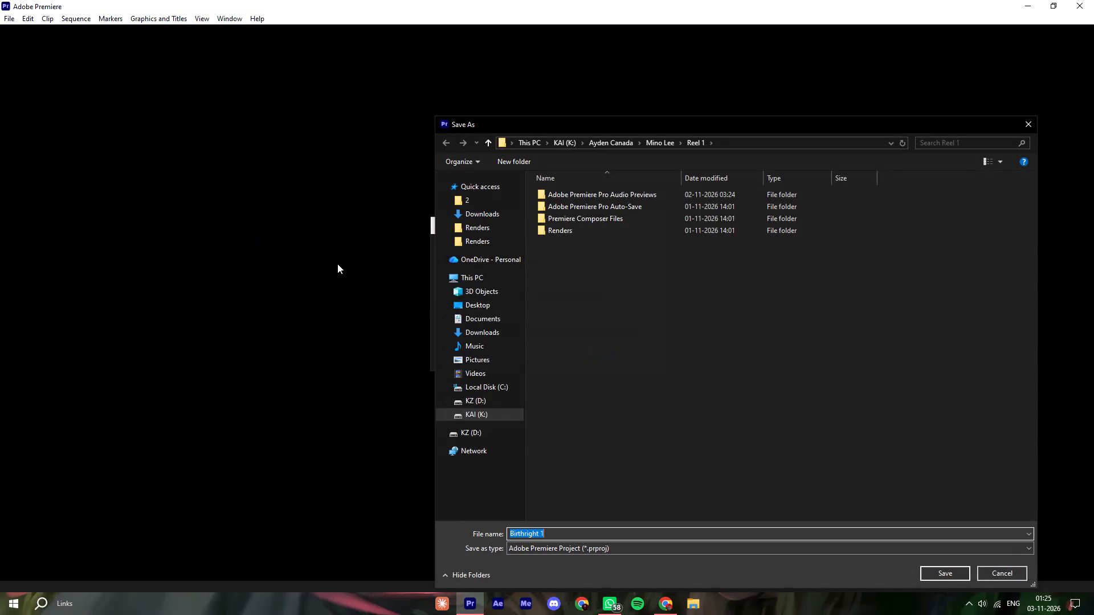
{"action": "scroll", "coordinate": [428, 337], "scroll_direction": "down", "scroll_amount": 1}
{"action": "left_click", "coordinate": [472, 396]}
{"action": "double_click", "coordinate": [595, 206]}
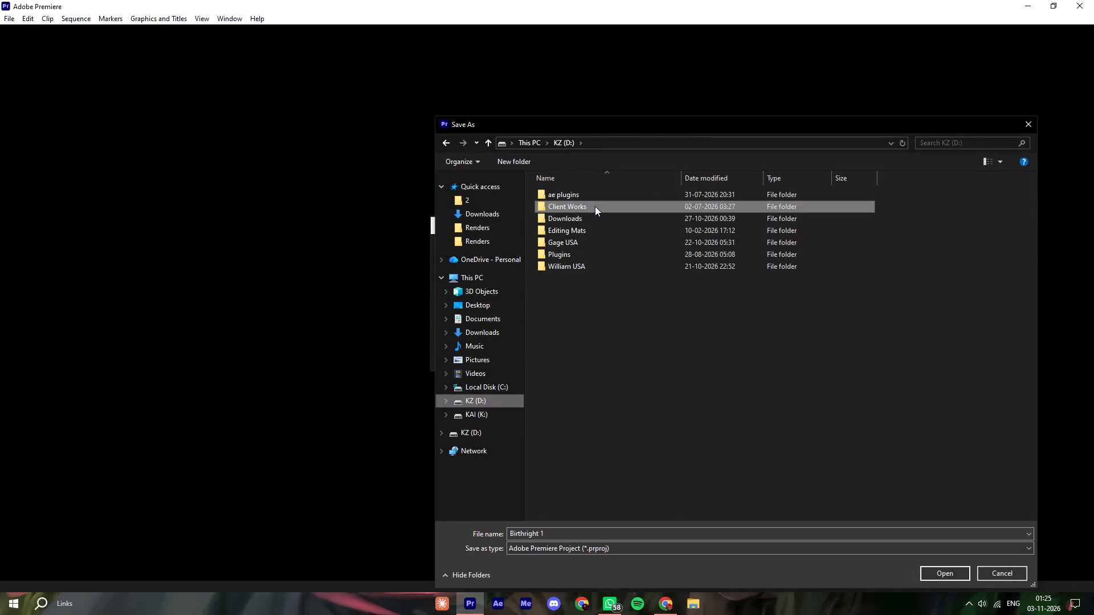
{"action": "double_click", "coordinate": [573, 231]}
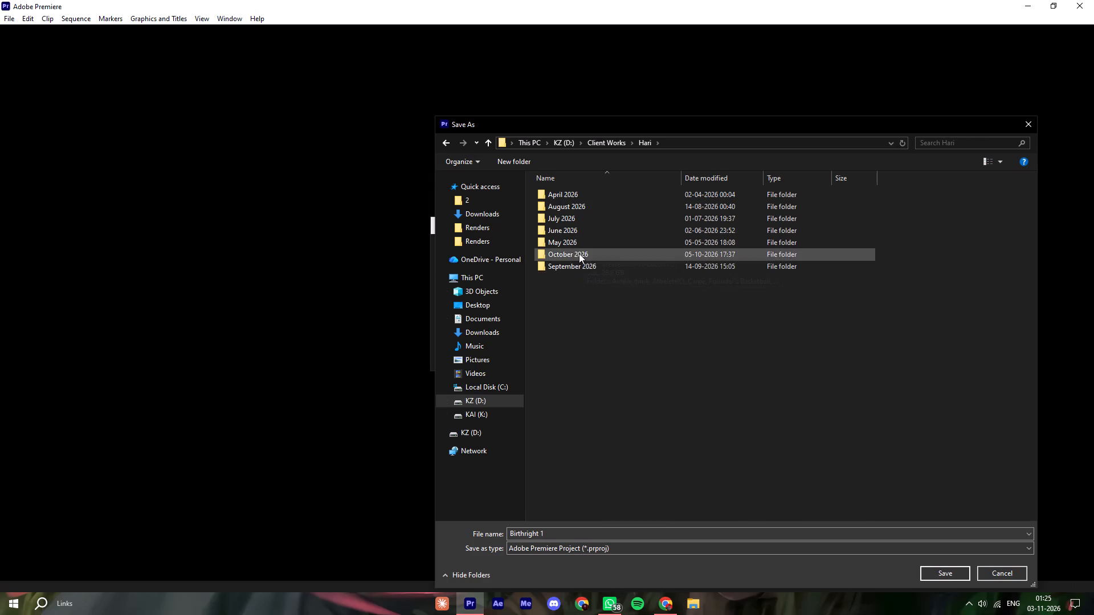
{"action": "double_click", "coordinate": [579, 253]}
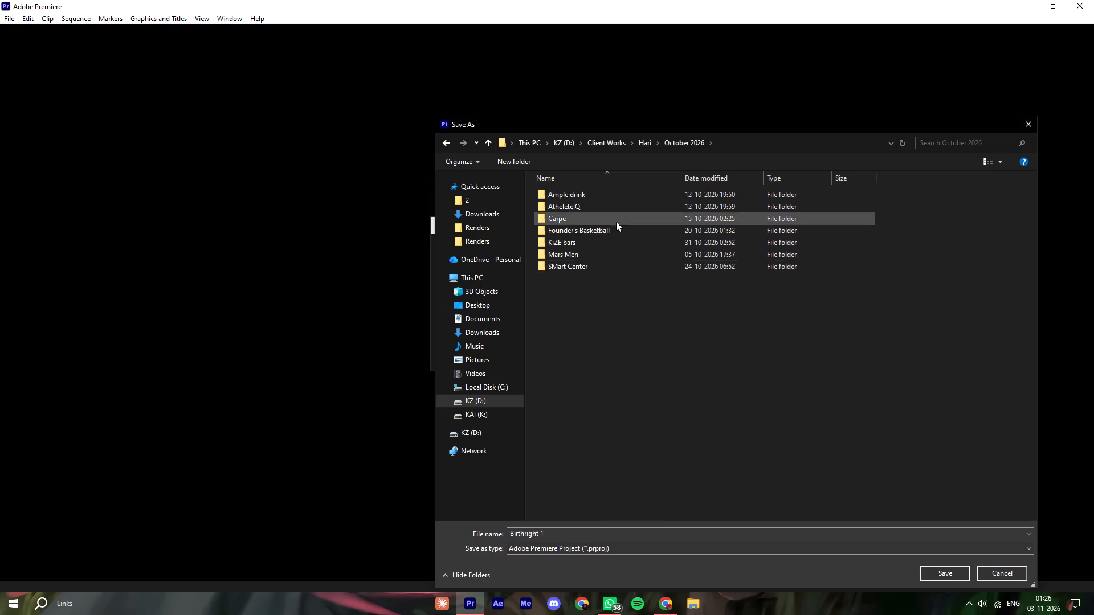
Create a folder named Birthright Israel inside October 2026.
{"action": "right_click", "coordinate": [589, 317]}
{"action": "left_click", "coordinate": [622, 503]}
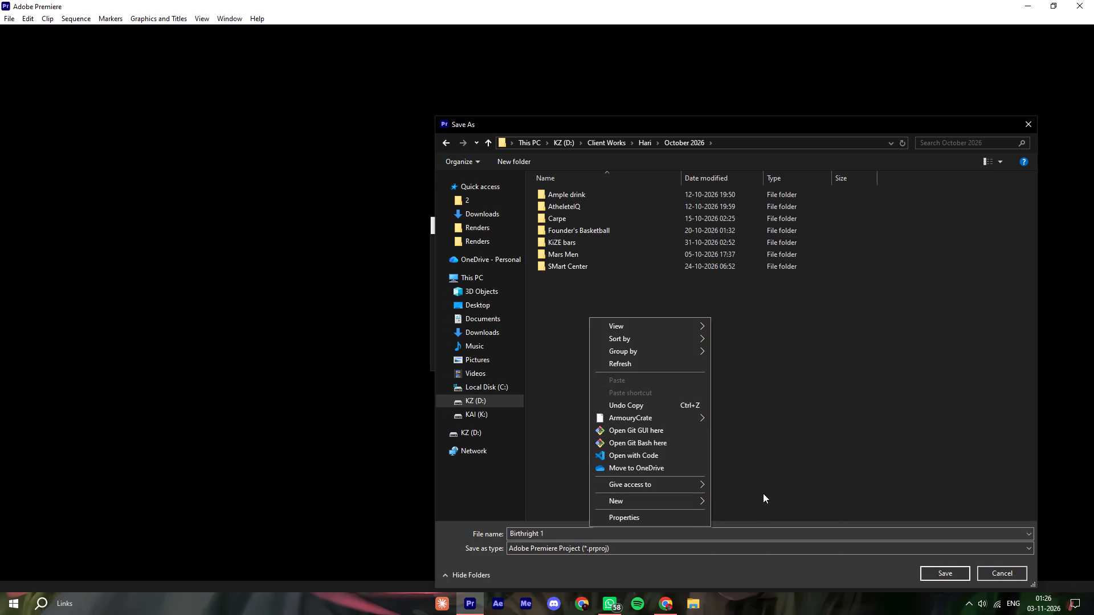
{"action": "left_click", "coordinate": [656, 502]}
{"action": "left_click", "coordinate": [723, 496]}
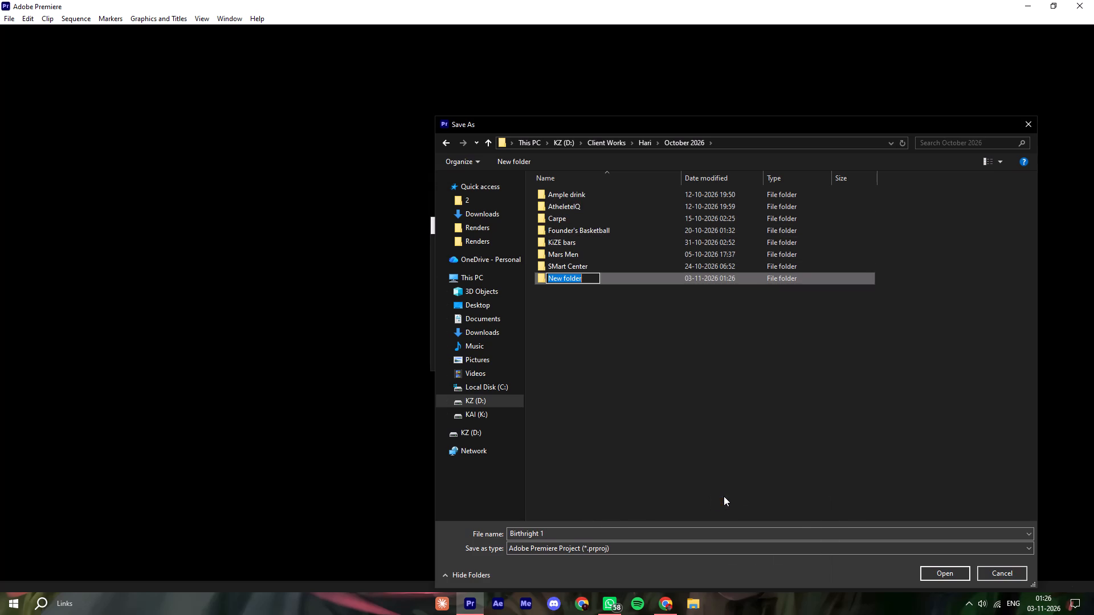
{"action": "type", "text": "Birthriht"}
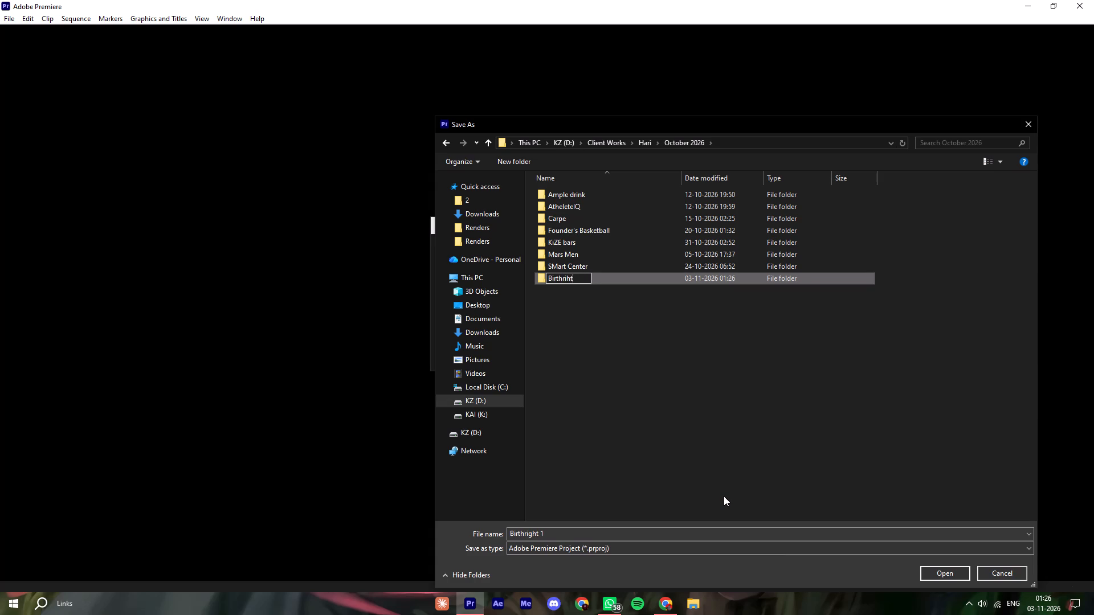
{"action": "key", "text": "BackSpace"}
{"action": "key", "text": "BackSpace"}
{"action": "key", "text": "BackSpace"}
{"action": "key", "text": "g"}
{"action": "key", "text": "BackSpace"}
{"action": "type", "text": "ight R"}
{"action": "key", "text": "shift+BackSpace"}
{"action": "type", "text": "Isral"}
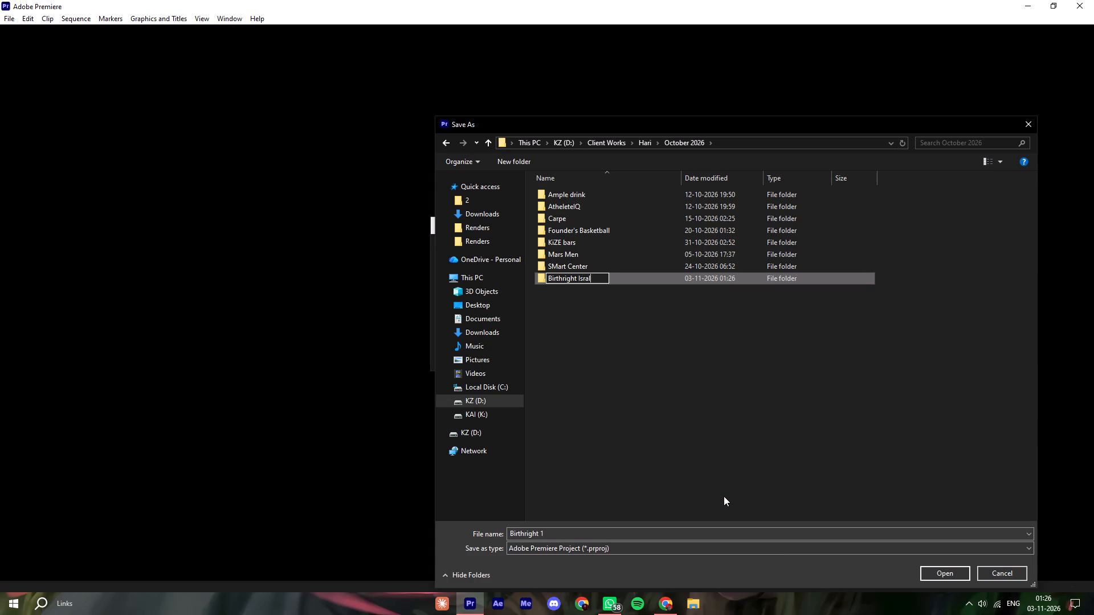
{"action": "key", "text": "BackSpace"}
{"action": "type", "text": "el"}
{"action": "key", "text": "Return"}
Open the Birthright Israel folder and create a subfolder named 1 in it.
{"action": "double_click", "coordinate": [585, 278]}
{"action": "right_click_drag", "start_coordinate": [585, 343], "coordinate": [589, 358]}
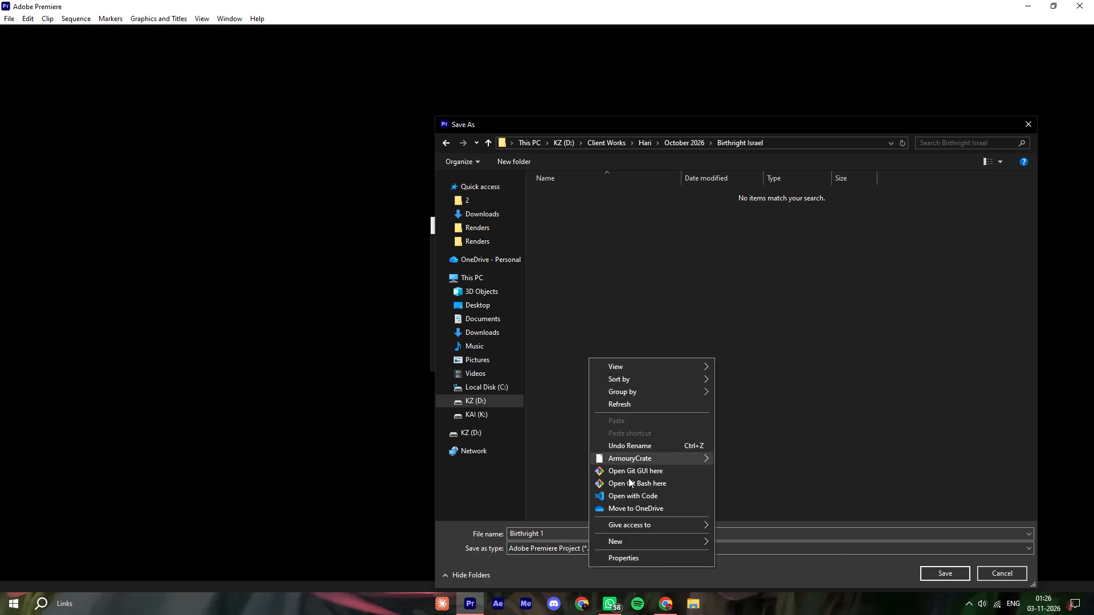
{"action": "left_click", "coordinate": [624, 544]}
{"action": "left_click", "coordinate": [757, 463]}
{"action": "key", "text": "1"}
{"action": "left_click", "coordinate": [633, 365]}
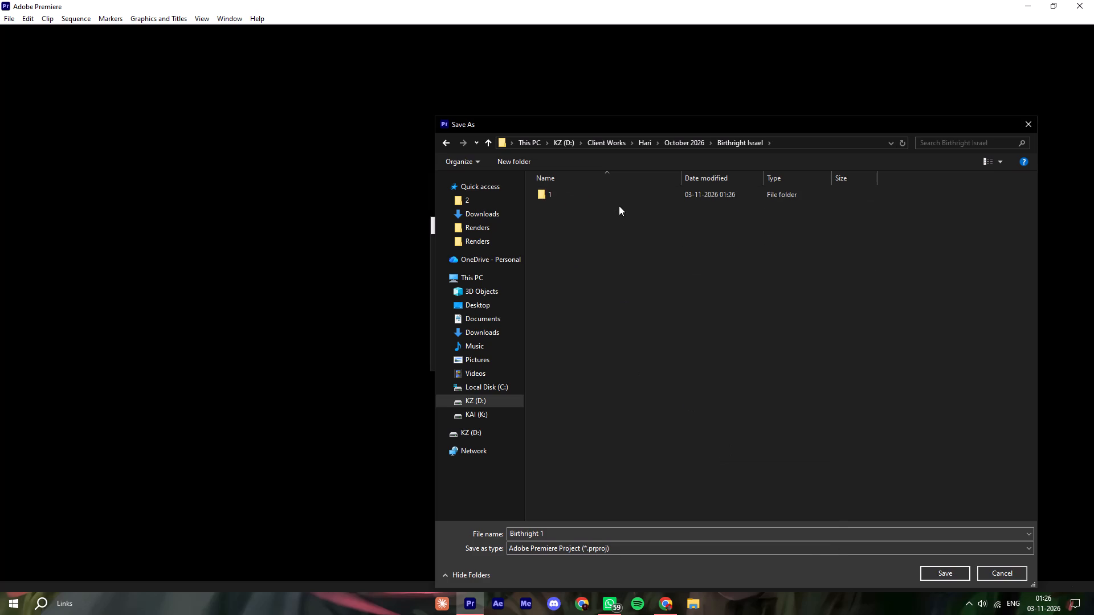
Set folder 1 as the save location and create the Birthright 1 project.
{"action": "double_click", "coordinate": [613, 196]}
{"action": "left_click", "coordinate": [957, 574]}
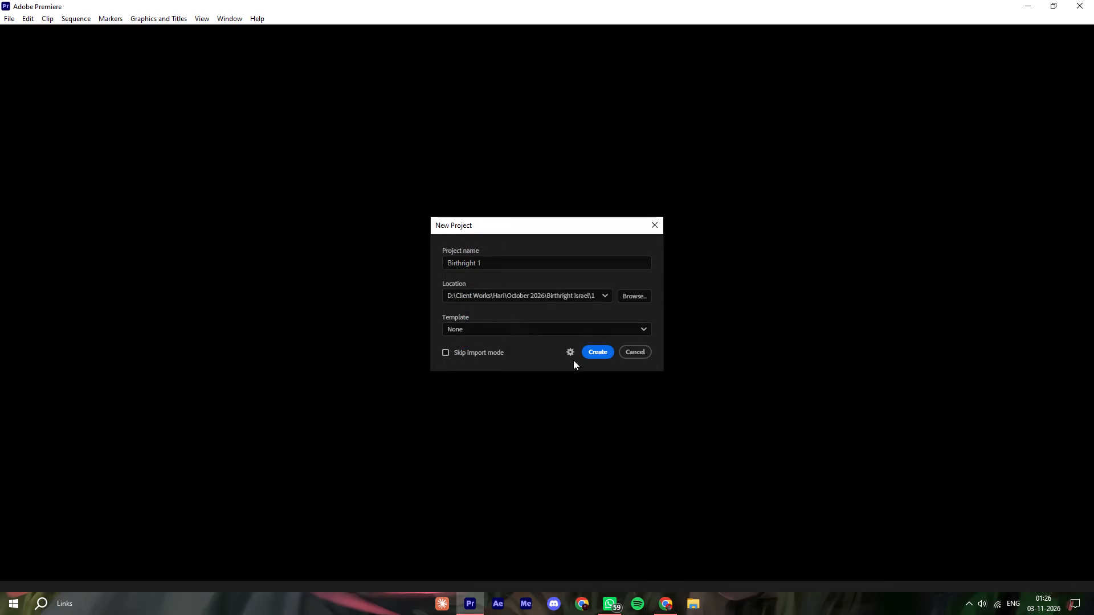
{"action": "left_click", "coordinate": [591, 350]}
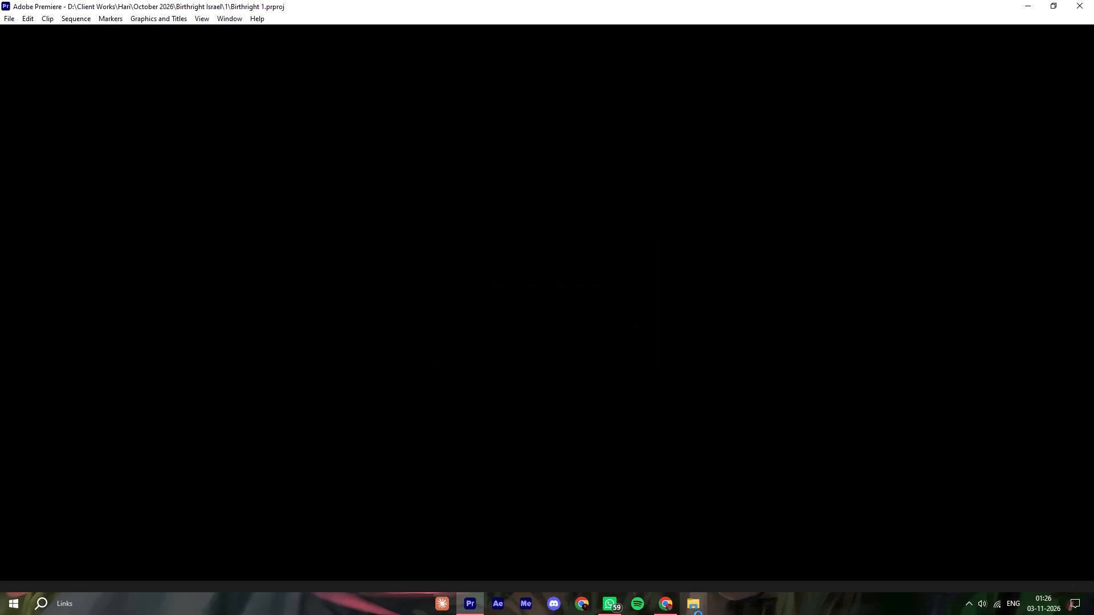
Switch to File Explorer and inspect the contents of today's drive-download zip in Downloads, closing the archive window.
{"action": "left_click", "coordinate": [690, 614]}
{"action": "left_click", "coordinate": [60, 270]}
{"action": "left_click", "coordinate": [60, 265]}
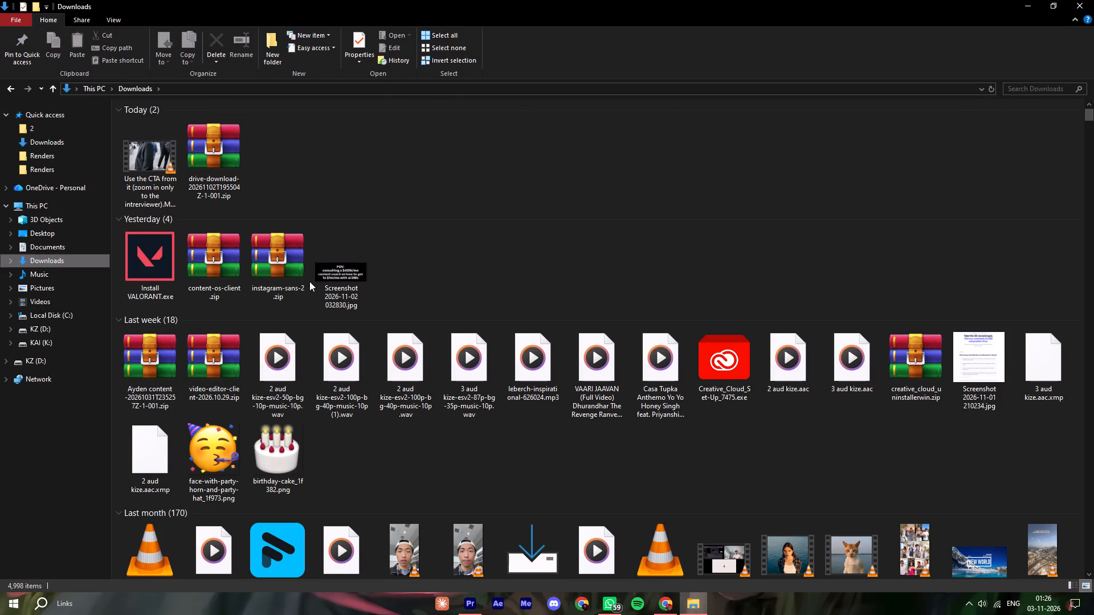
{"action": "double_click", "coordinate": [218, 152]}
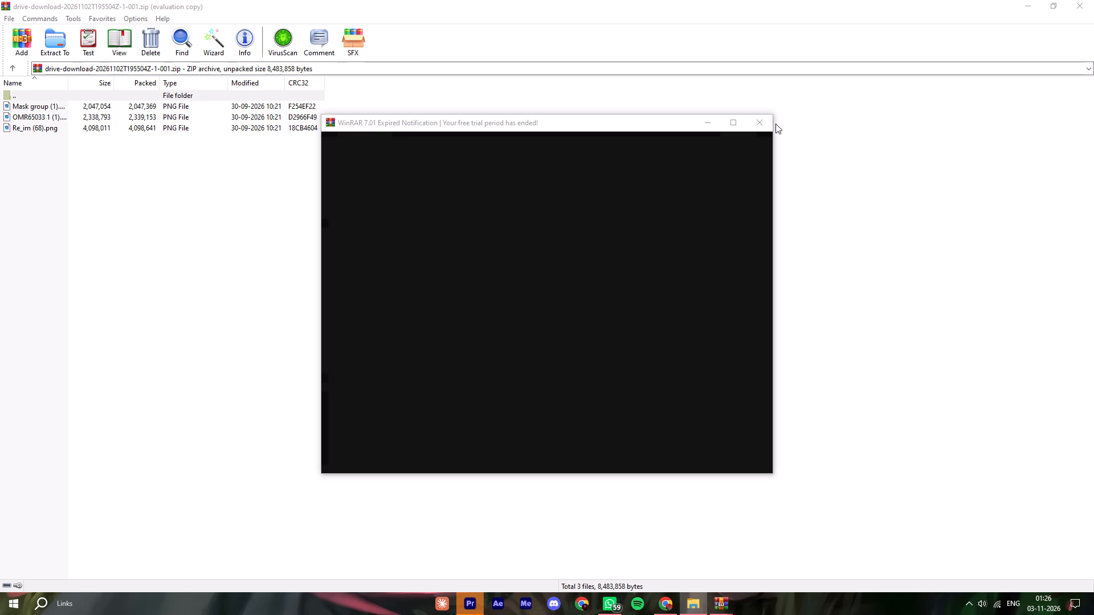
{"action": "left_click", "coordinate": [762, 120]}
{"action": "left_click_drag", "start_coordinate": [1093, 0], "coordinate": [724, 163]}
{"action": "left_click", "coordinate": [671, 158]}
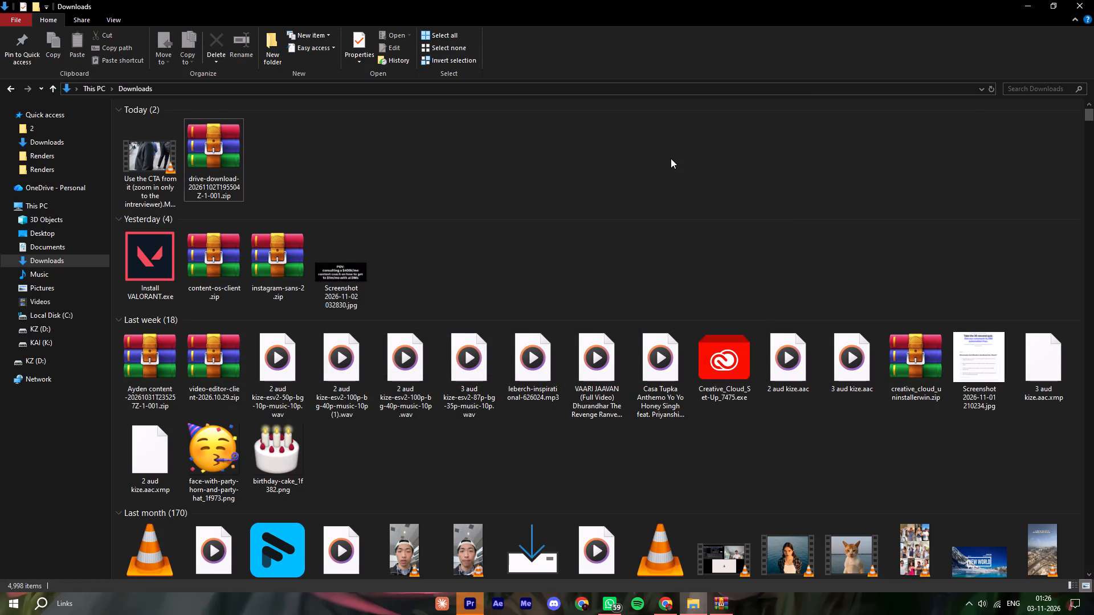
Check the Birthright Israel folders under Client Works > Hari on KZ (D:), in September 2026 including Footage and in October 2026.
{"action": "left_click", "coordinate": [42, 327]}
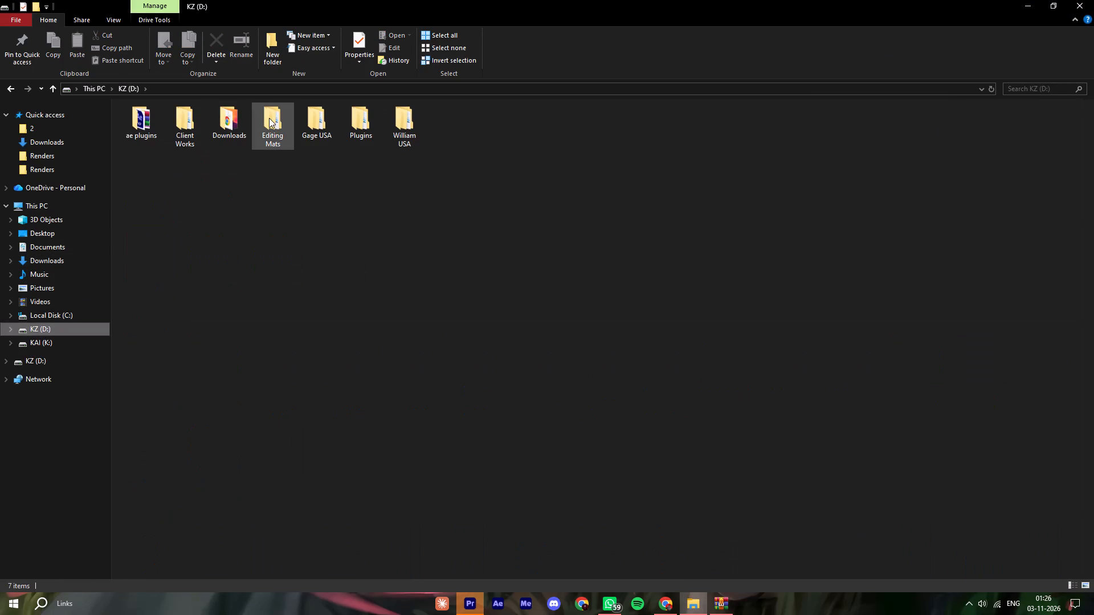
{"action": "double_click", "coordinate": [181, 127]}
{"action": "double_click", "coordinate": [166, 155]}
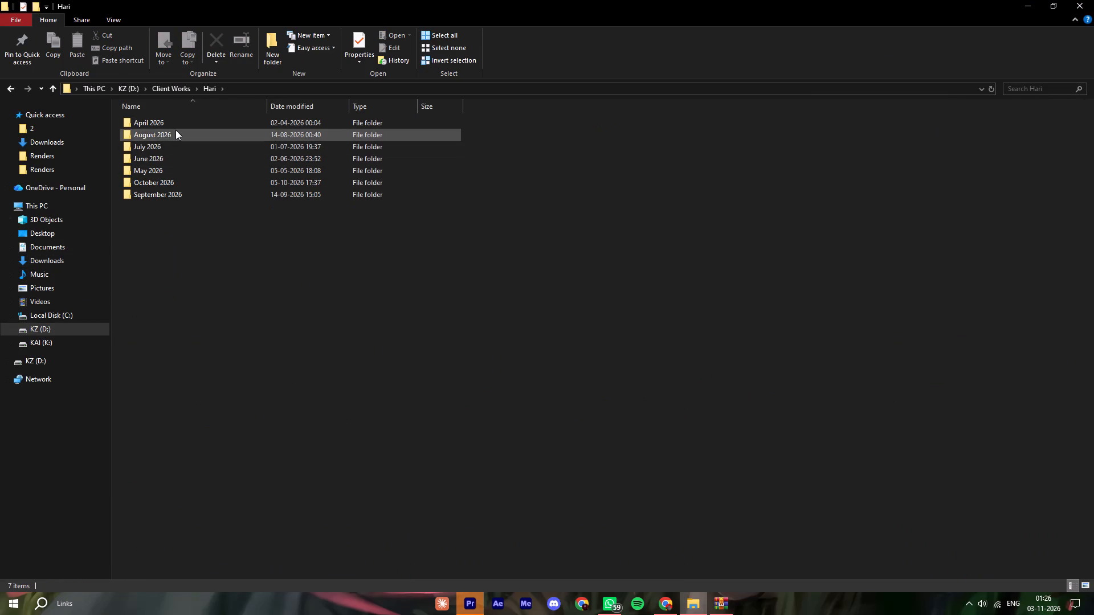
{"action": "double_click", "coordinate": [149, 171]}
{"action": "left_click_drag", "start_coordinate": [173, 186], "coordinate": [179, 188]}
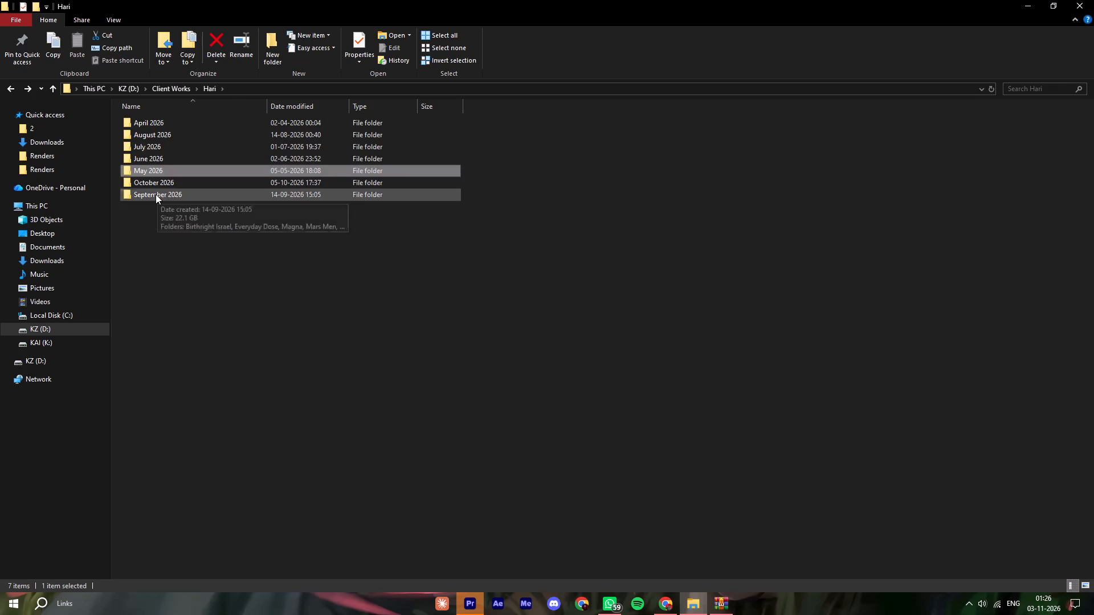
{"action": "double_click", "coordinate": [156, 194]}
{"action": "double_click", "coordinate": [181, 117]}
{"action": "left_click", "coordinate": [183, 114]}
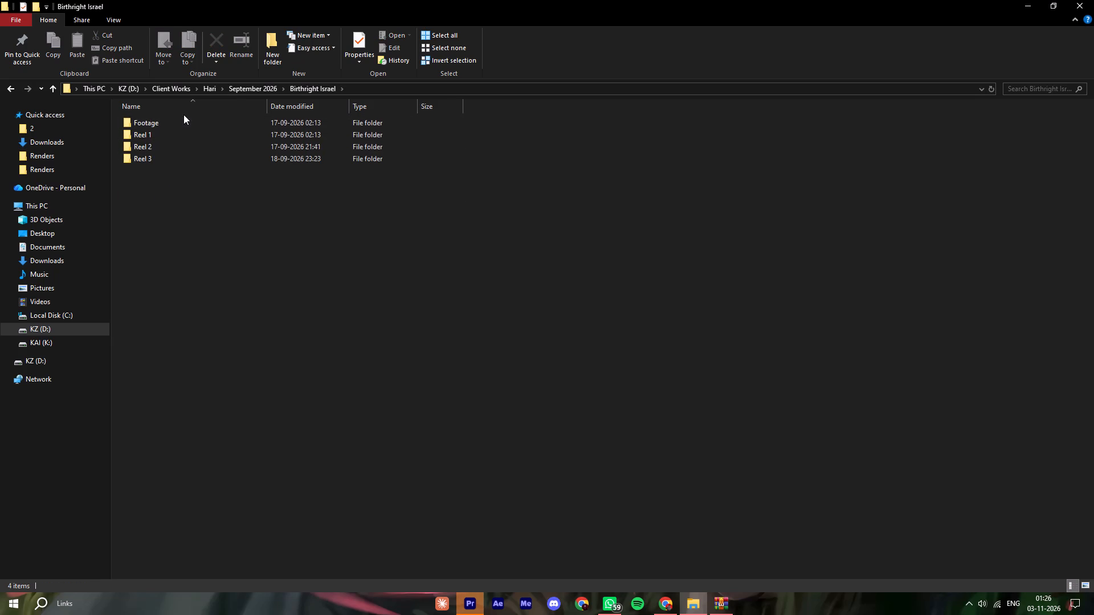
{"action": "double_click", "coordinate": [168, 122]}
{"action": "left_click", "coordinate": [204, 203]}
{"action": "double_click", "coordinate": [207, 207]}
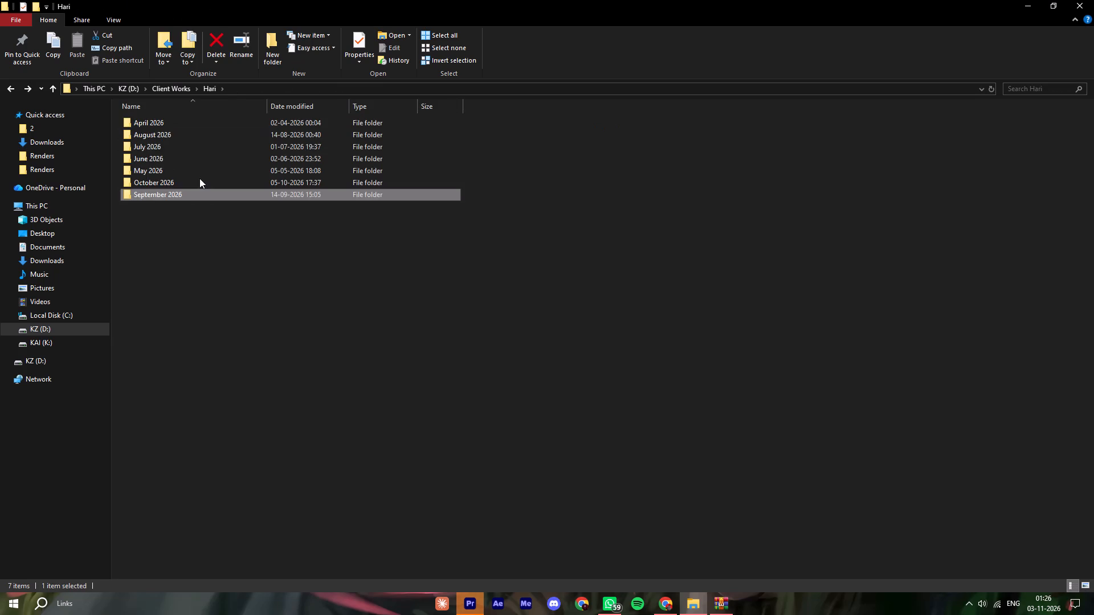
{"action": "double_click", "coordinate": [199, 178]}
{"action": "double_click", "coordinate": [189, 141]}
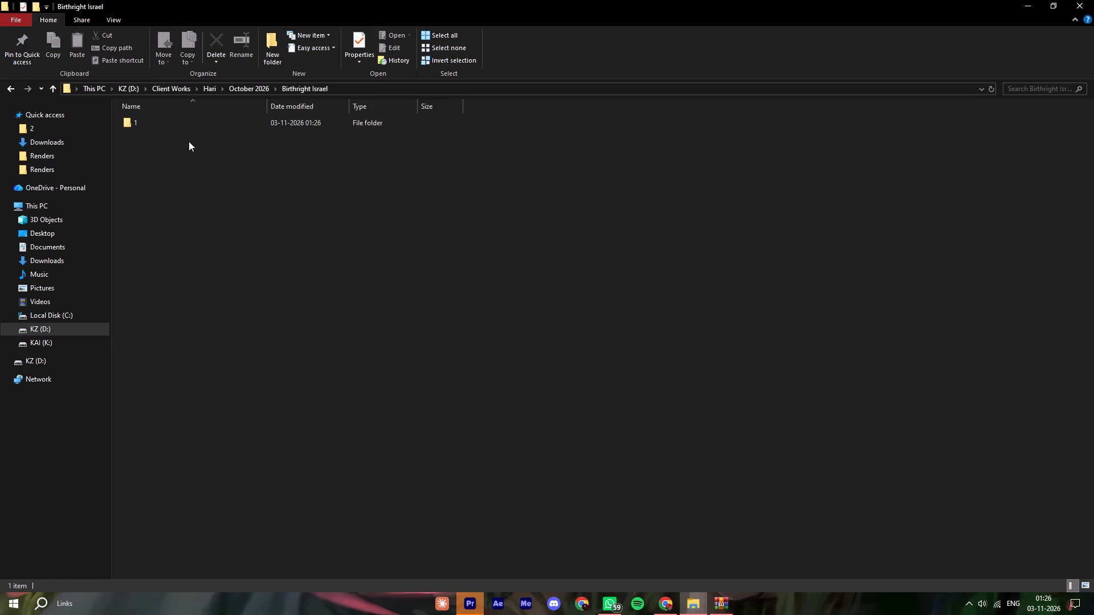
{"action": "left_click_drag", "start_coordinate": [440, 325], "coordinate": [549, 401]}
Switch to Google Drive in Chrome and download the MXN Jew and What Almost stopped... folders from OCTOBER.
{"action": "left_click", "coordinate": [671, 608]}
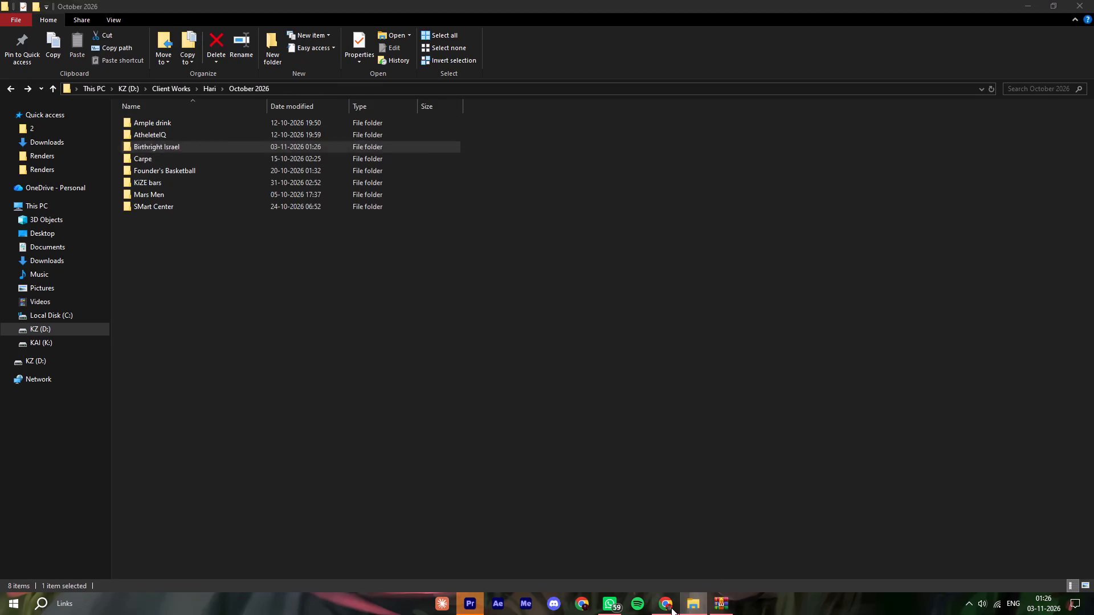
{"action": "left_click", "coordinate": [486, 373]}
{"action": "left_click", "coordinate": [387, 196]}
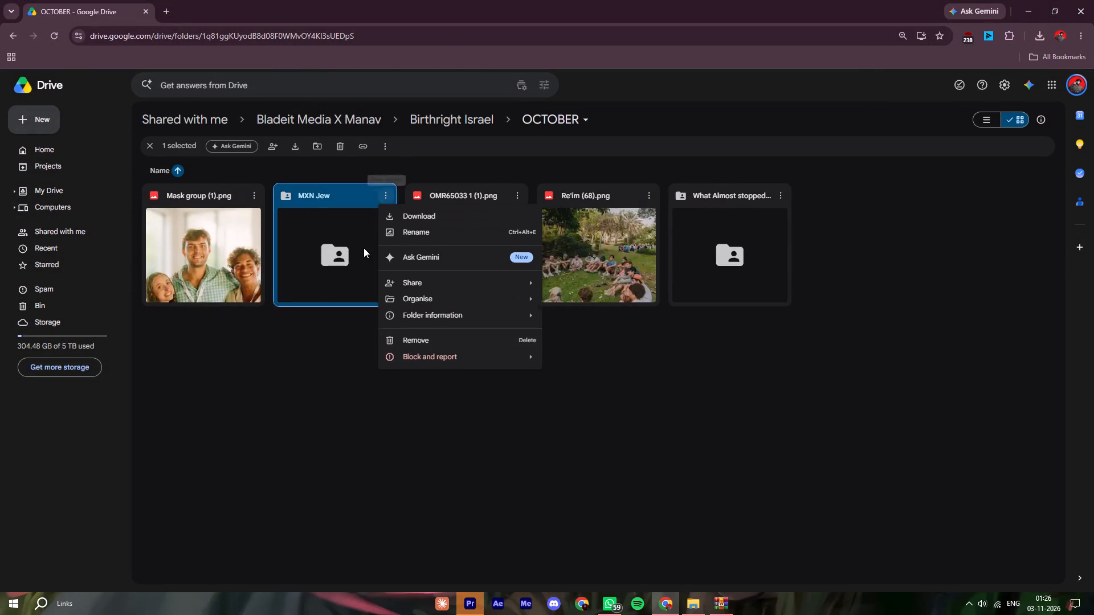
{"action": "left_click", "coordinate": [420, 211]}
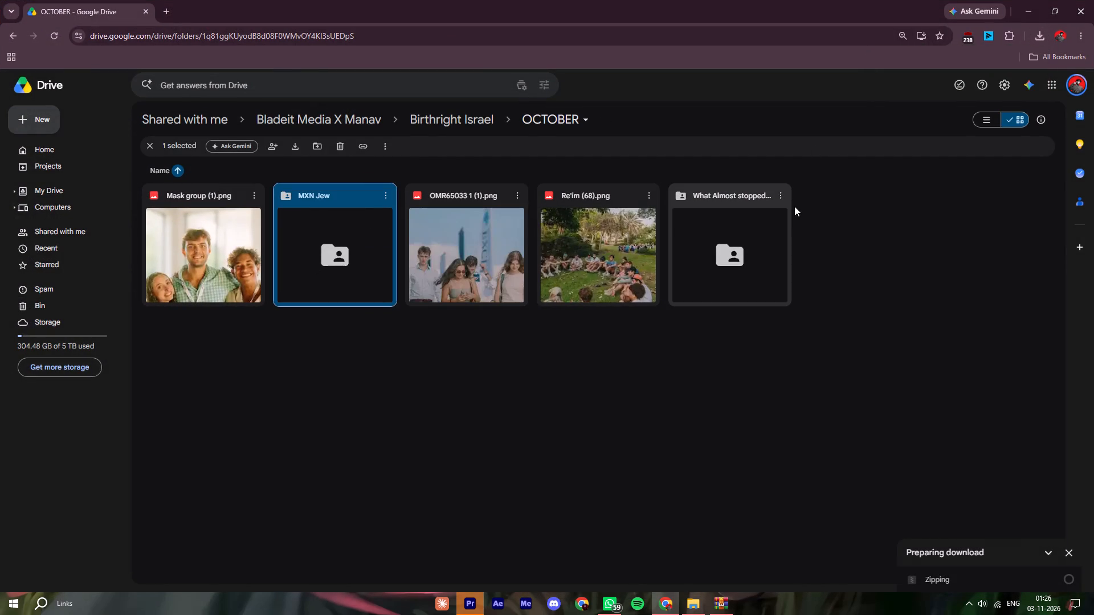
{"action": "left_click", "coordinate": [779, 196]}
{"action": "left_click", "coordinate": [820, 210]}
{"action": "left_click", "coordinate": [895, 359]}
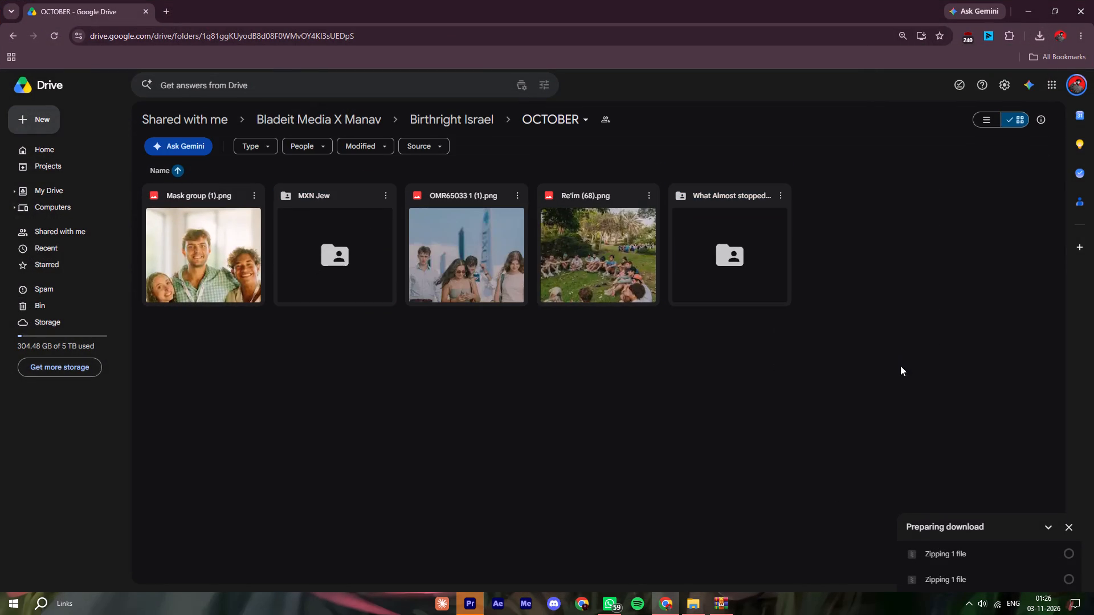
Back in File Explorer, permanently delete today's "Use the CTA from it" video from the Downloads folder.
{"action": "left_click", "coordinate": [685, 604]}
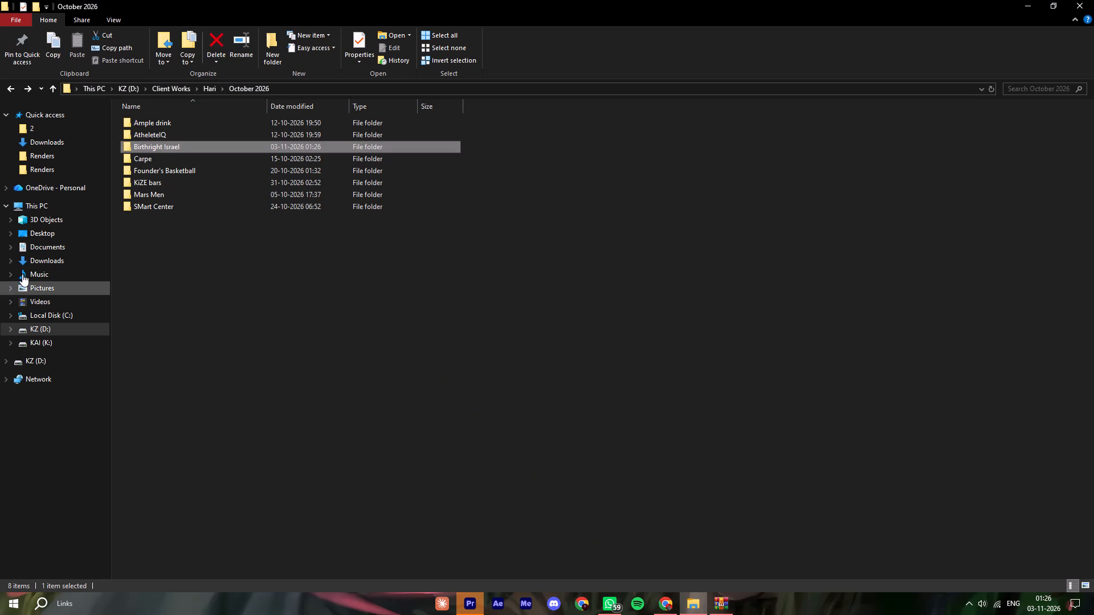
{"action": "left_click", "coordinate": [30, 265]}
{"action": "left_click", "coordinate": [154, 157]}
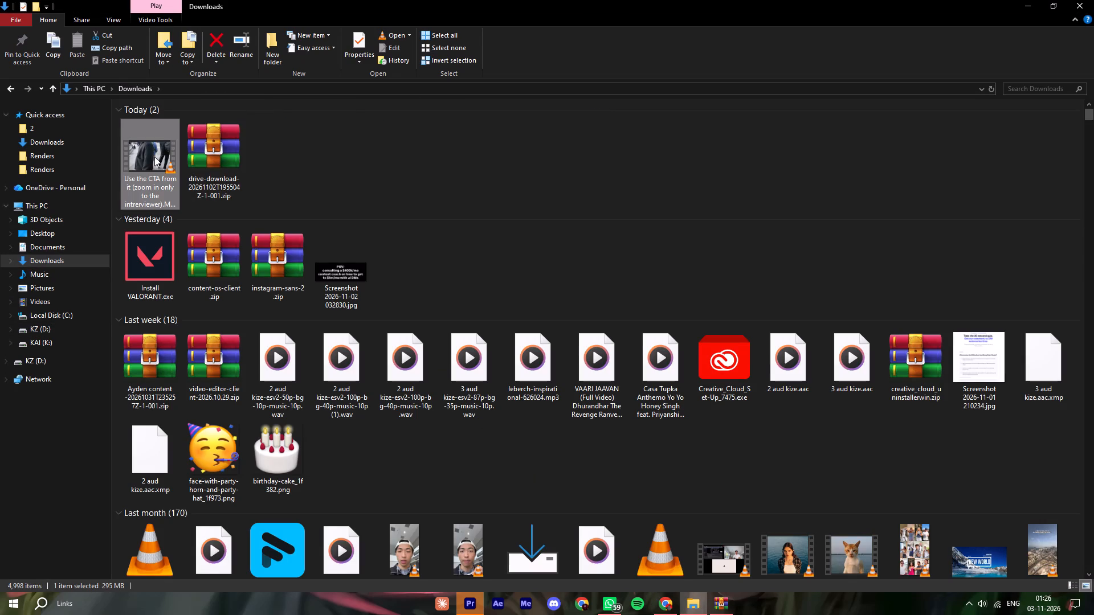
{"action": "key", "text": "shift+Delete"}
{"action": "key", "text": "Return"}
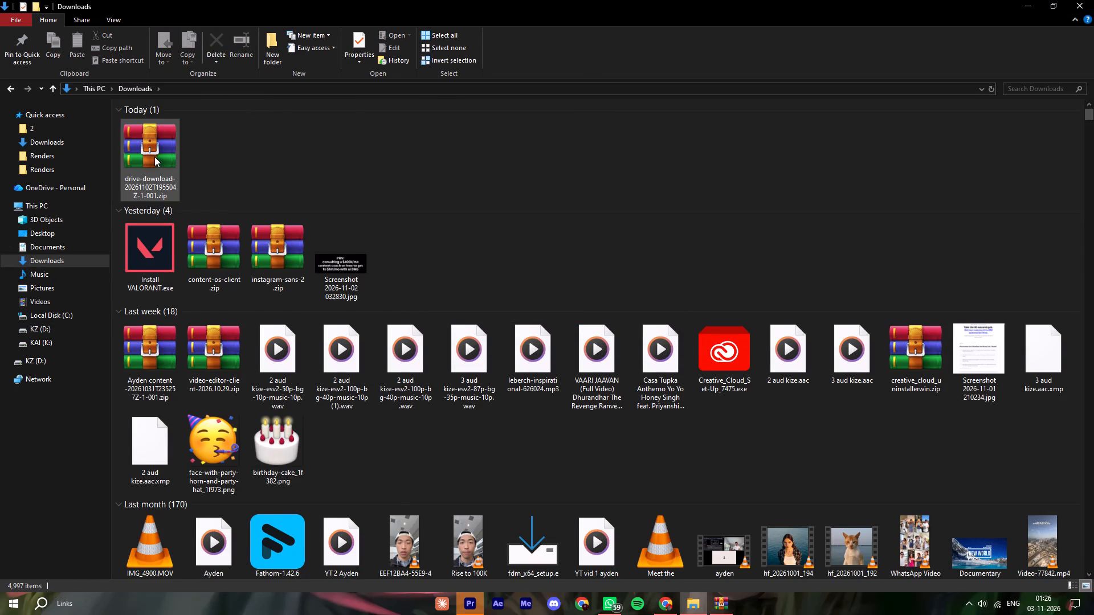
{"action": "left_click", "coordinate": [443, 158]}
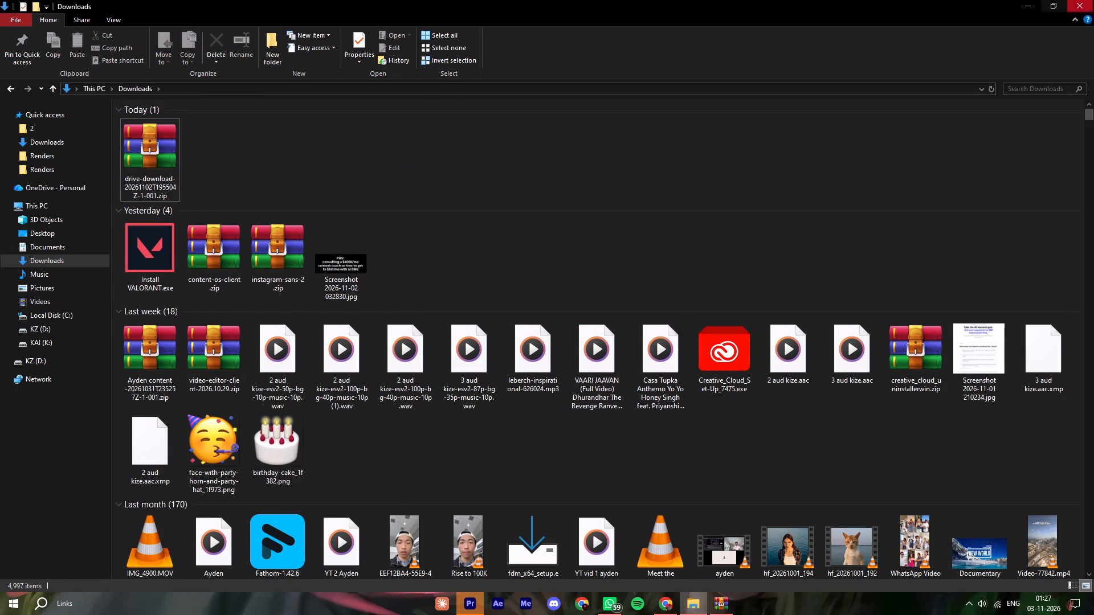
Minimize File Explorer and check the progress of the OCTOBER folder downloads in Google Drive.
{"action": "left_click", "coordinate": [1032, 0]}
{"action": "left_click", "coordinate": [659, 429]}
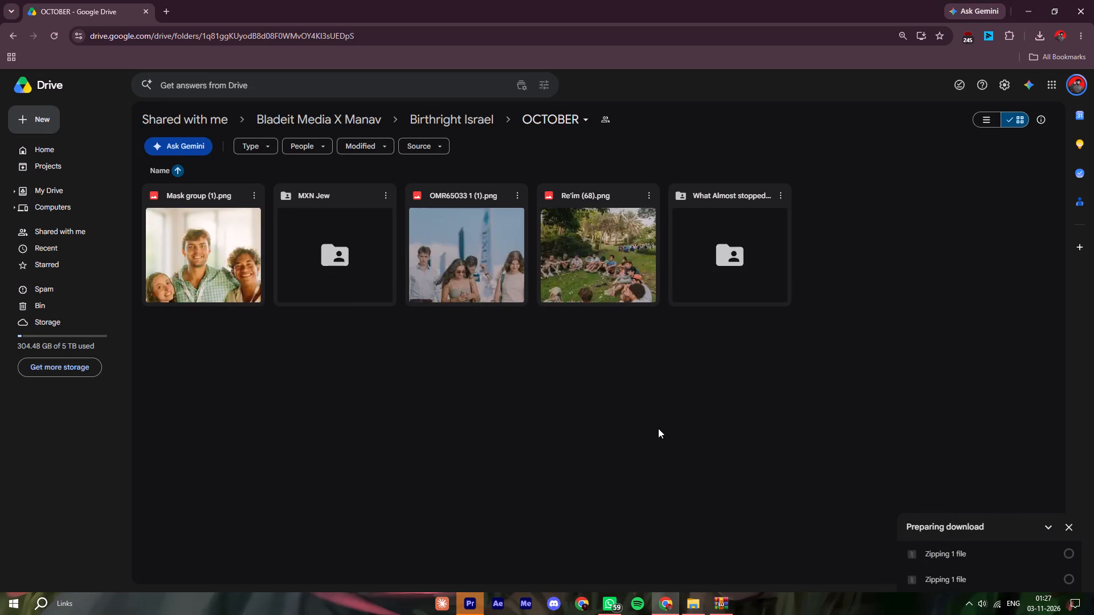
Switch to Adobe Premiere, change the Birthright 1 project from Import to Edit mode, and minimize it to return to Google Drive.
{"action": "left_click", "coordinate": [466, 606]}
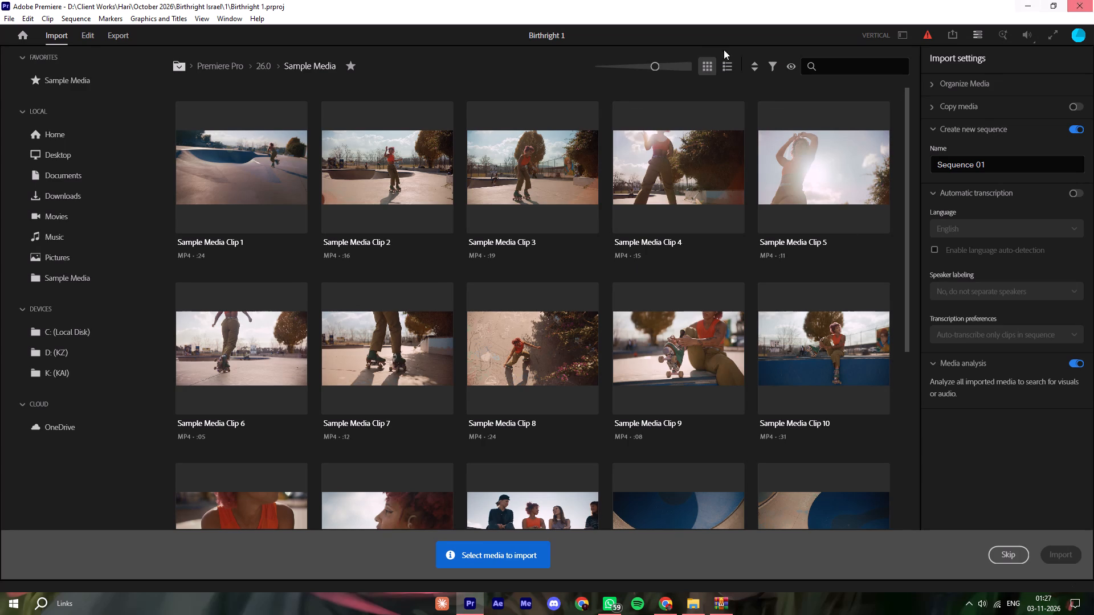
{"action": "left_click", "coordinate": [85, 42]}
{"action": "left_click", "coordinate": [1026, 0]}
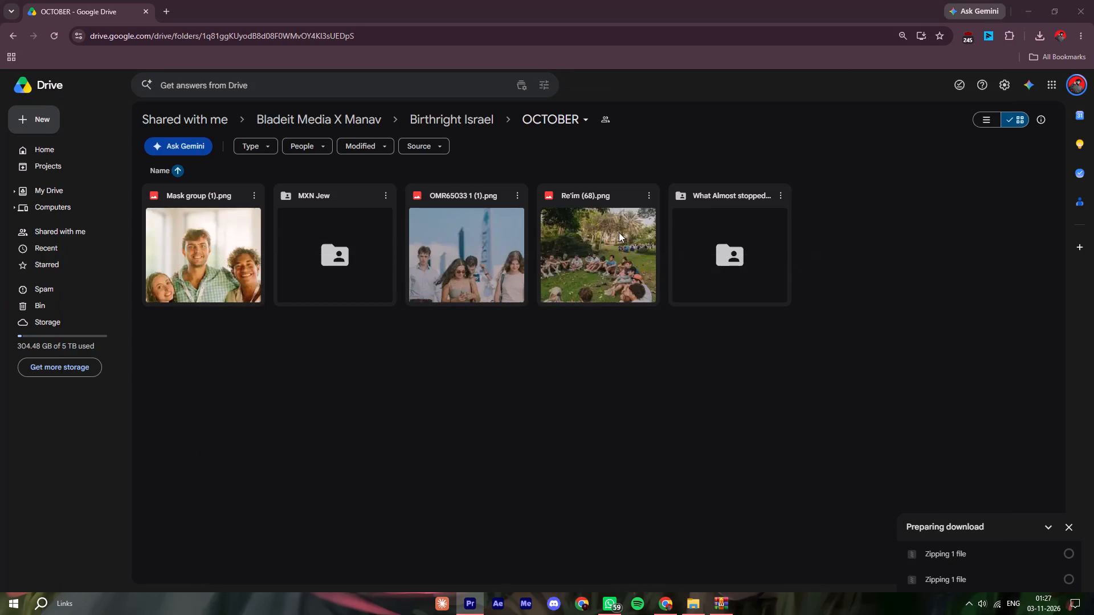
{"action": "left_click", "coordinate": [696, 325]}
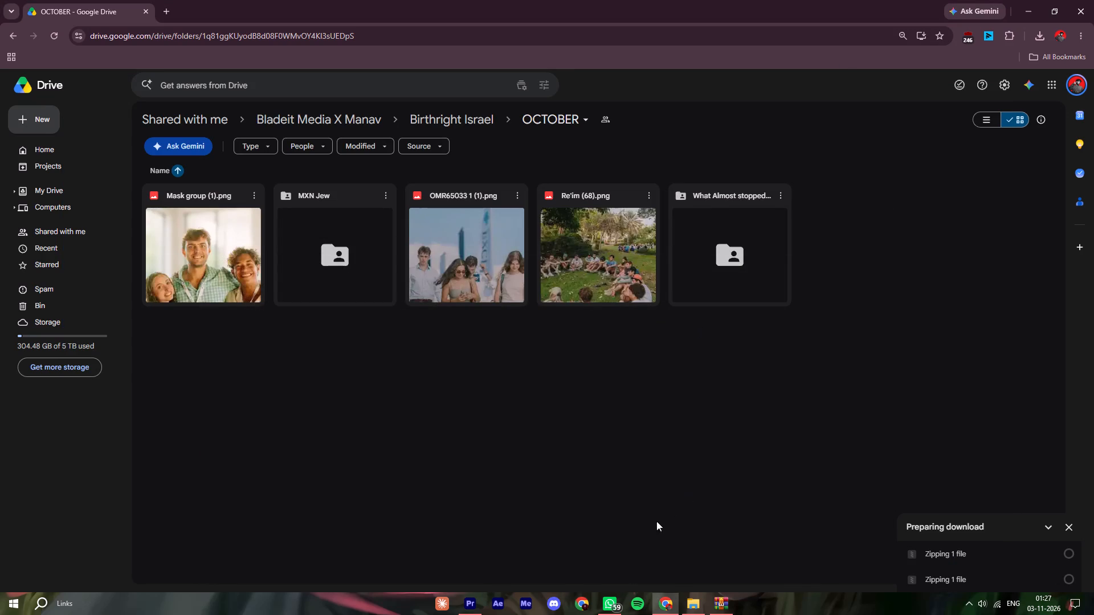
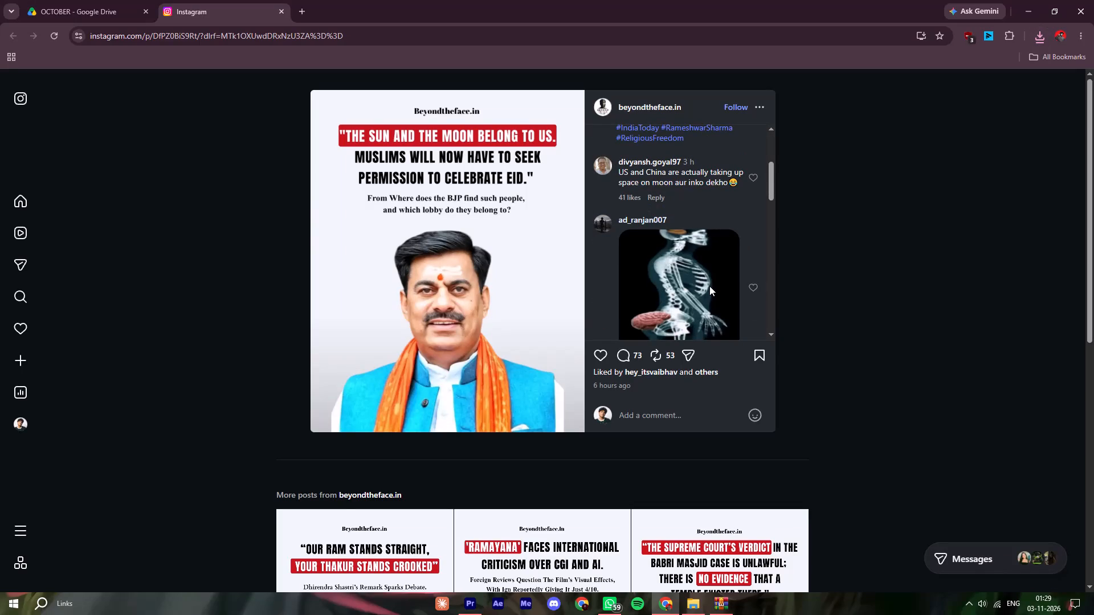
Read through the comments on the open Instagram post, view one commenter's profile, and close the Instagram tab.
{"action": "scroll", "coordinate": [709, 286], "scroll_direction": "down", "scroll_amount": 2}
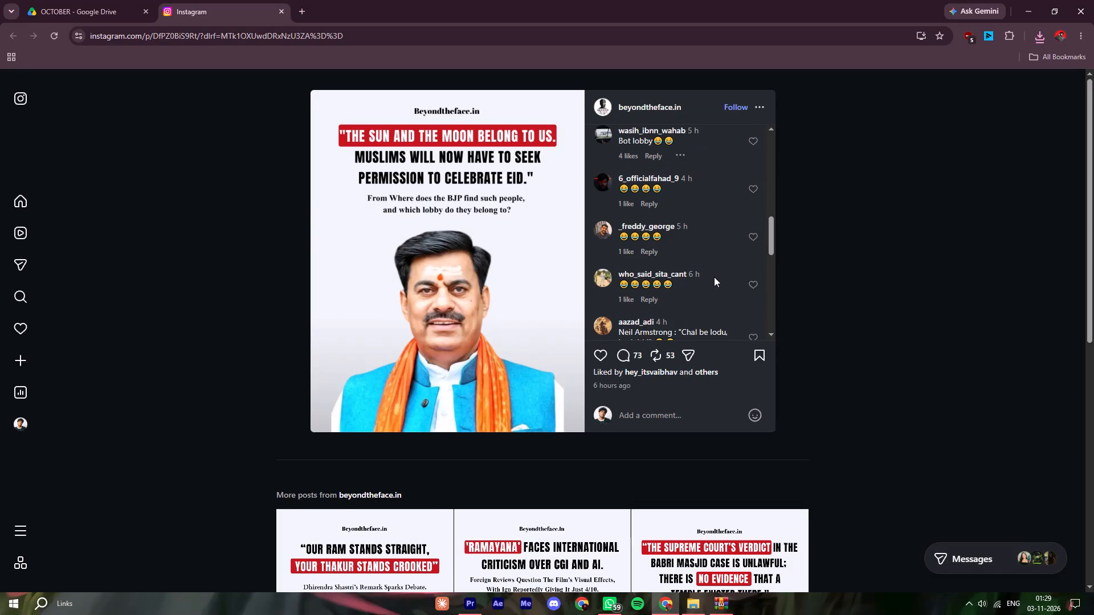
{"action": "scroll", "coordinate": [715, 277], "scroll_direction": "down", "scroll_amount": 1}
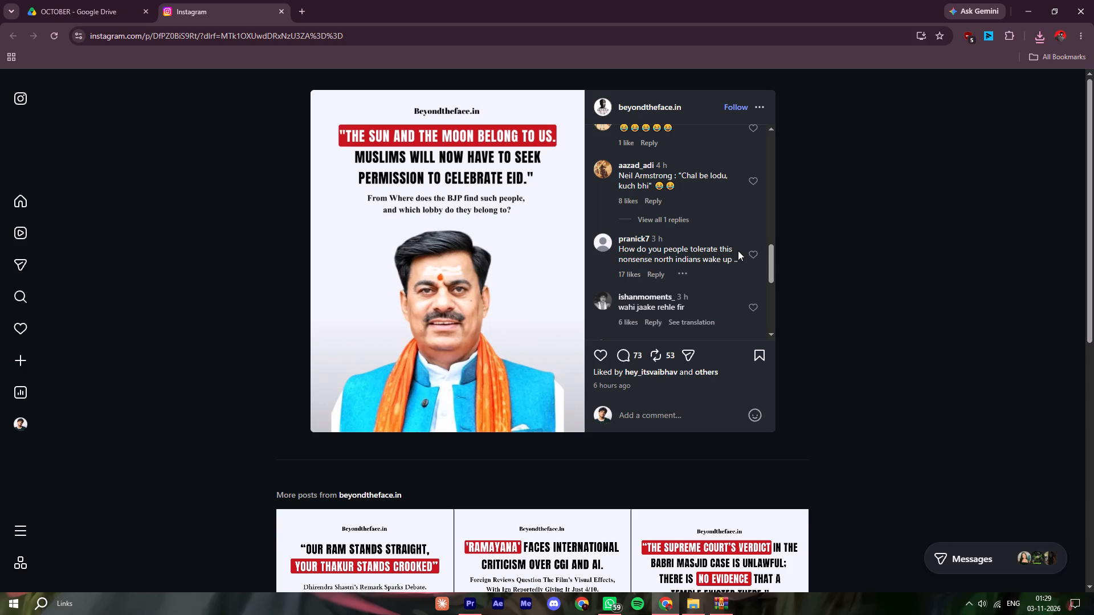
{"action": "left_click", "coordinate": [658, 298]}
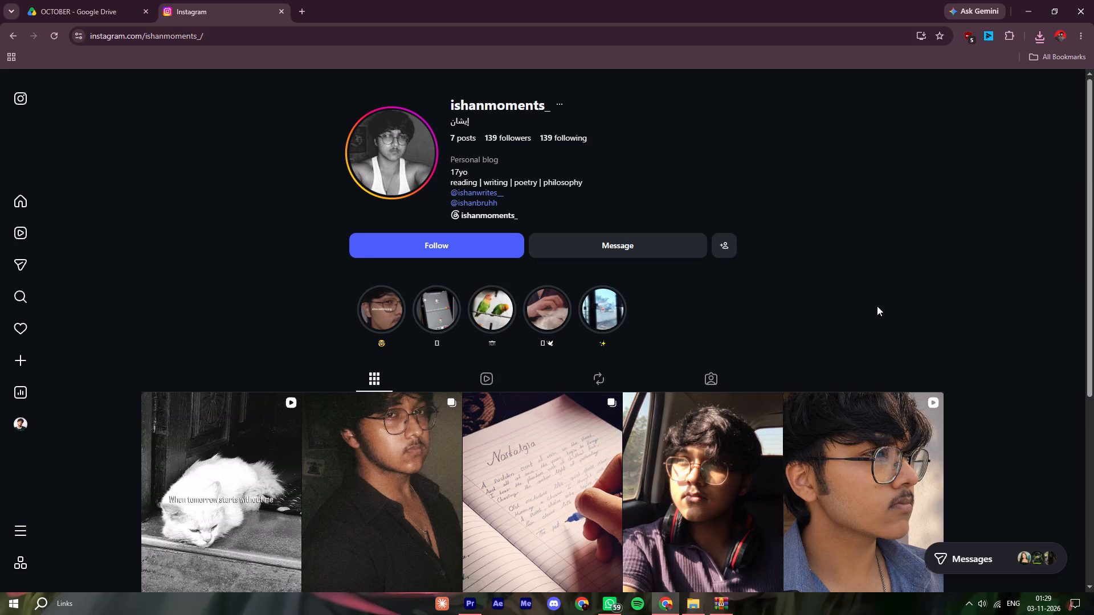
{"action": "left_click", "coordinate": [284, 7]}
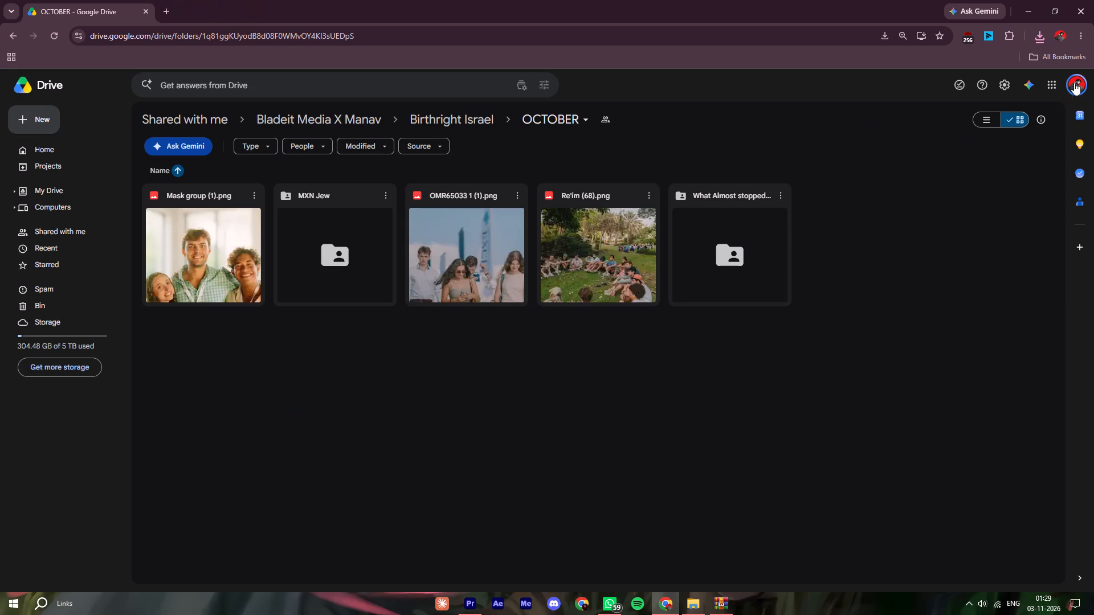
Go from Chrome's recent downloads to the Downloads folder in File Explorer and cut today's three zip archives.
{"action": "left_click", "coordinate": [1045, 36]}
{"action": "left_click", "coordinate": [1005, 91]}
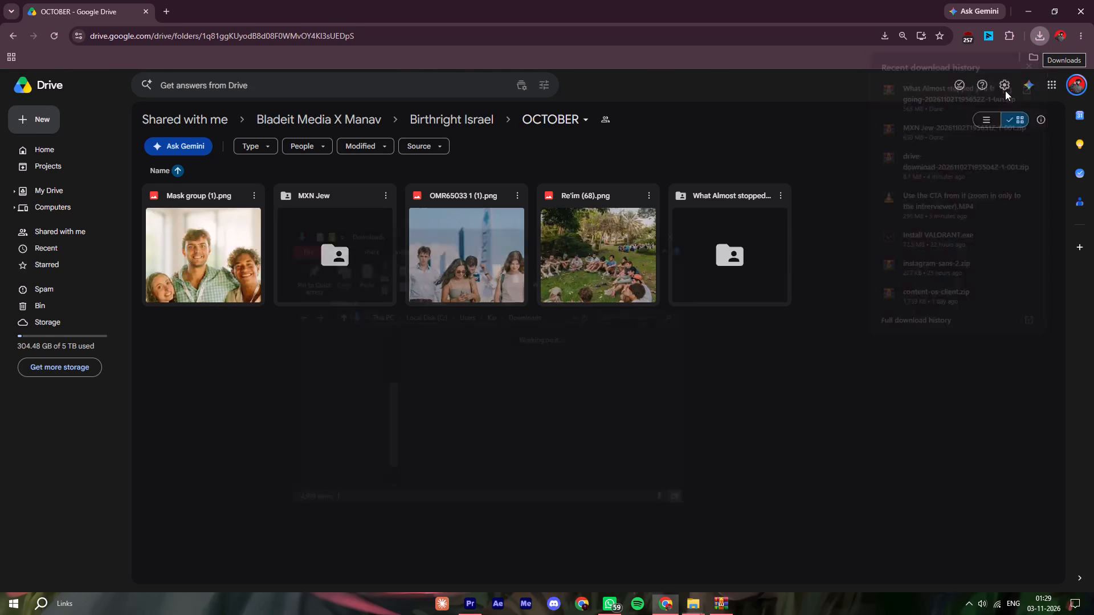
{"action": "left_click", "coordinate": [266, 168], "text": "shift"}
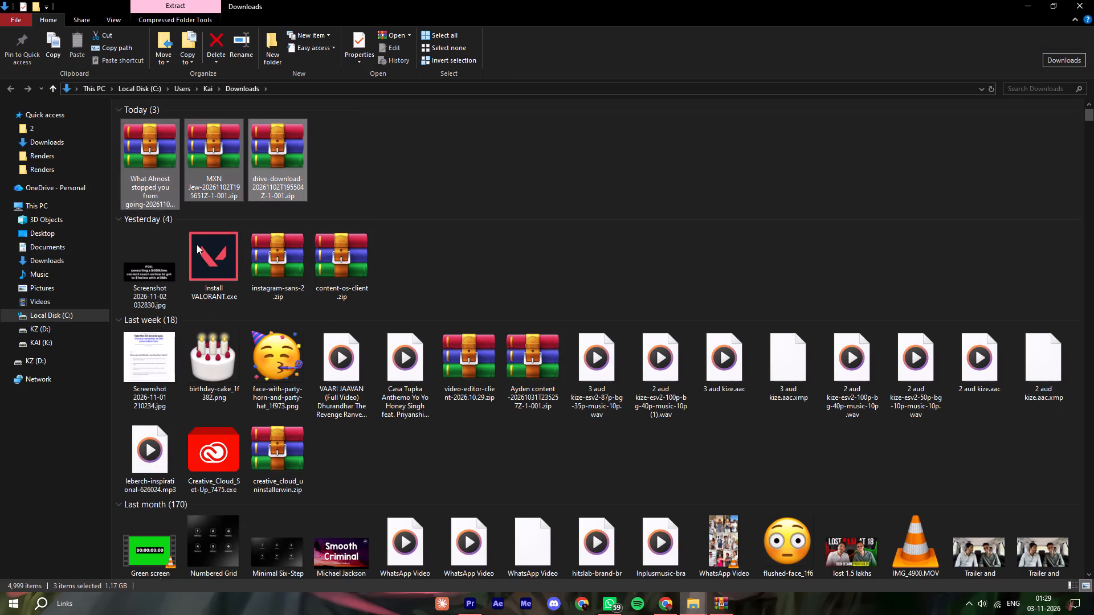
{"action": "key", "text": "ctrl+x"}
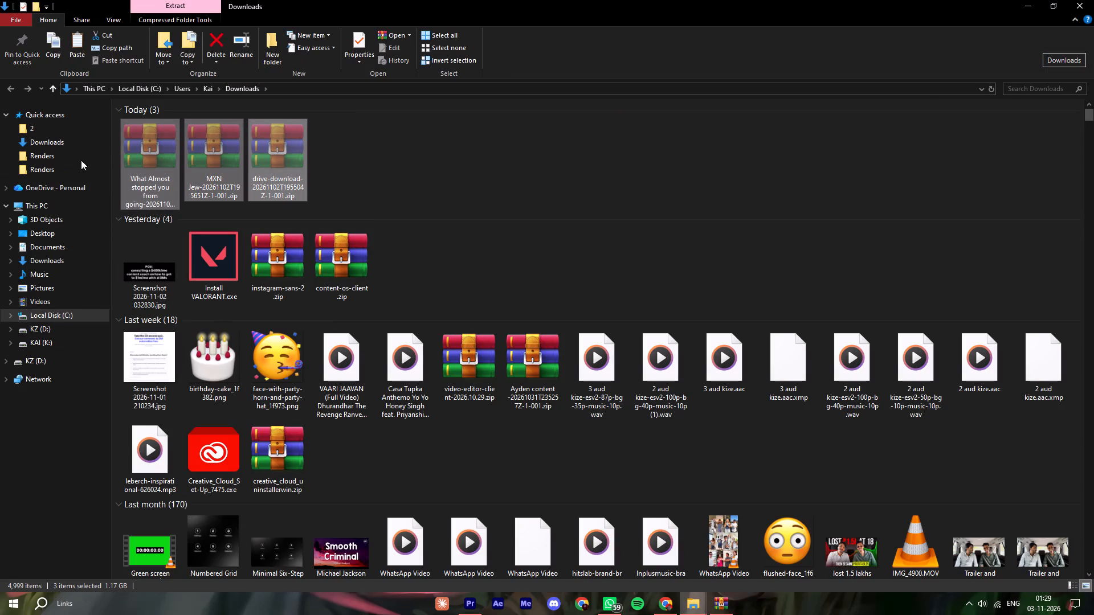
Create a folder named Clips in Client Works > Hari > October 2026 > Birthright Israel on KZ (D:).
{"action": "left_click", "coordinate": [59, 135]}
{"action": "left_click", "coordinate": [164, 91]}
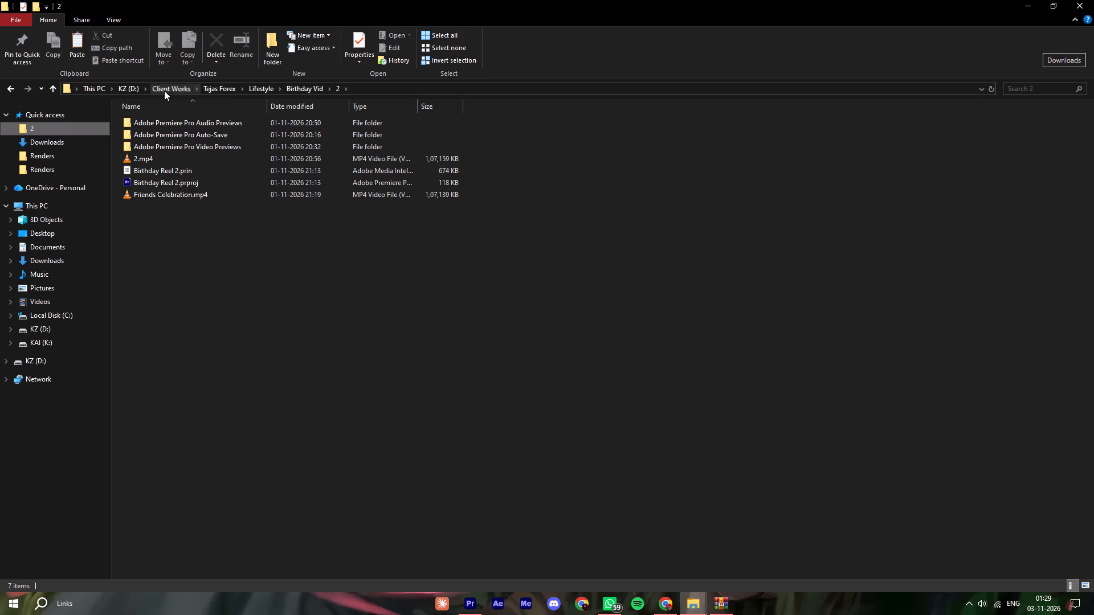
{"action": "double_click", "coordinate": [160, 155]}
{"action": "double_click", "coordinate": [166, 180]}
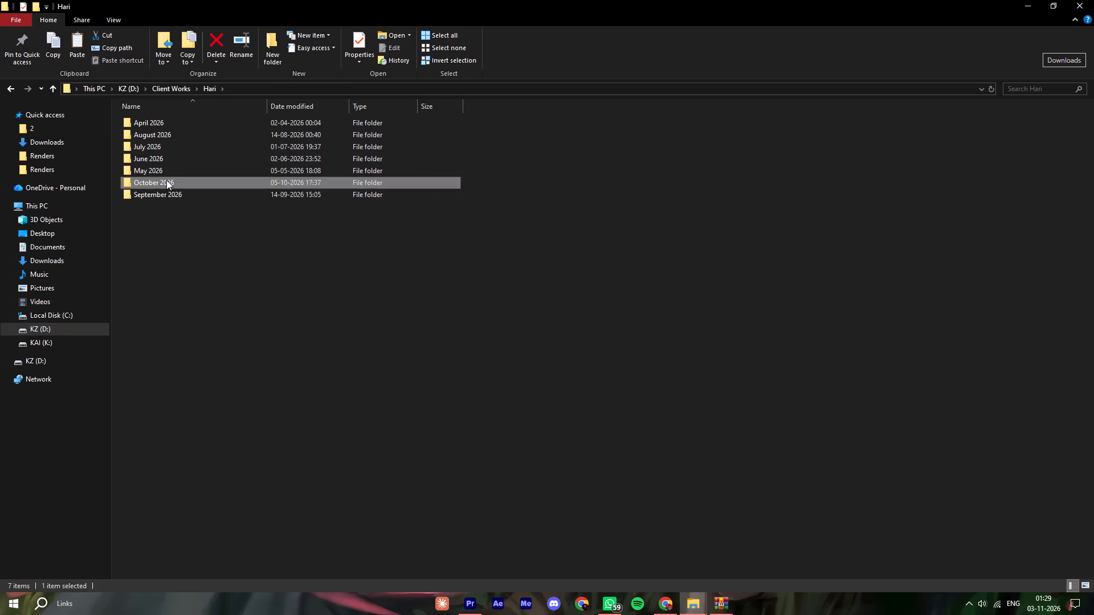
{"action": "double_click", "coordinate": [161, 150]}
{"action": "right_click", "coordinate": [199, 250]}
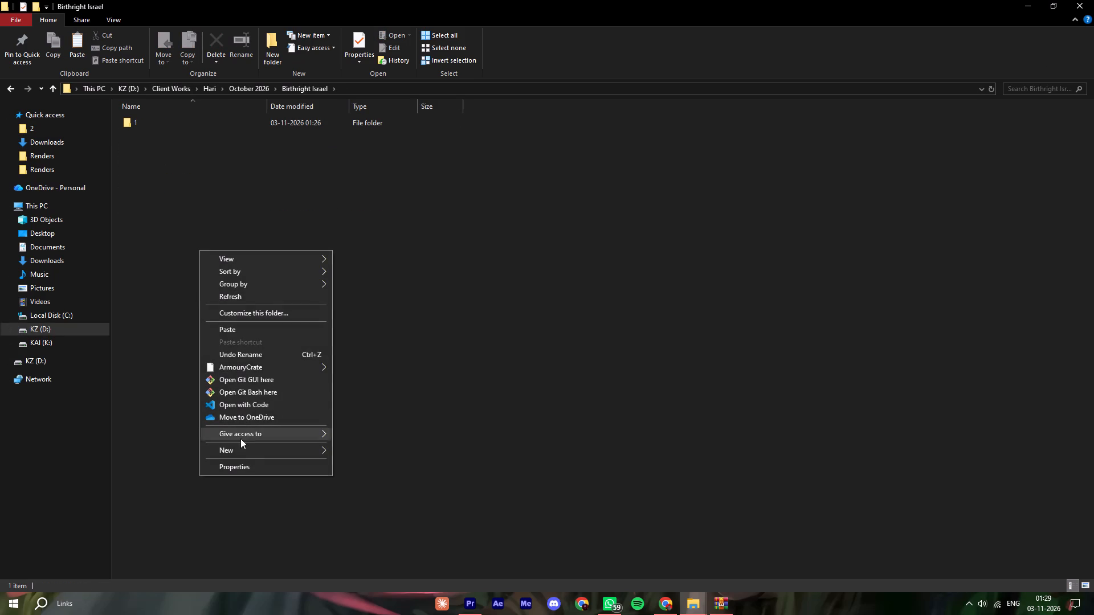
{"action": "left_click", "coordinate": [243, 448]}
{"action": "left_click", "coordinate": [370, 449]}
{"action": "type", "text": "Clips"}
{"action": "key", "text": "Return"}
Open the Clips folder and paste the three cut zip archives into it.
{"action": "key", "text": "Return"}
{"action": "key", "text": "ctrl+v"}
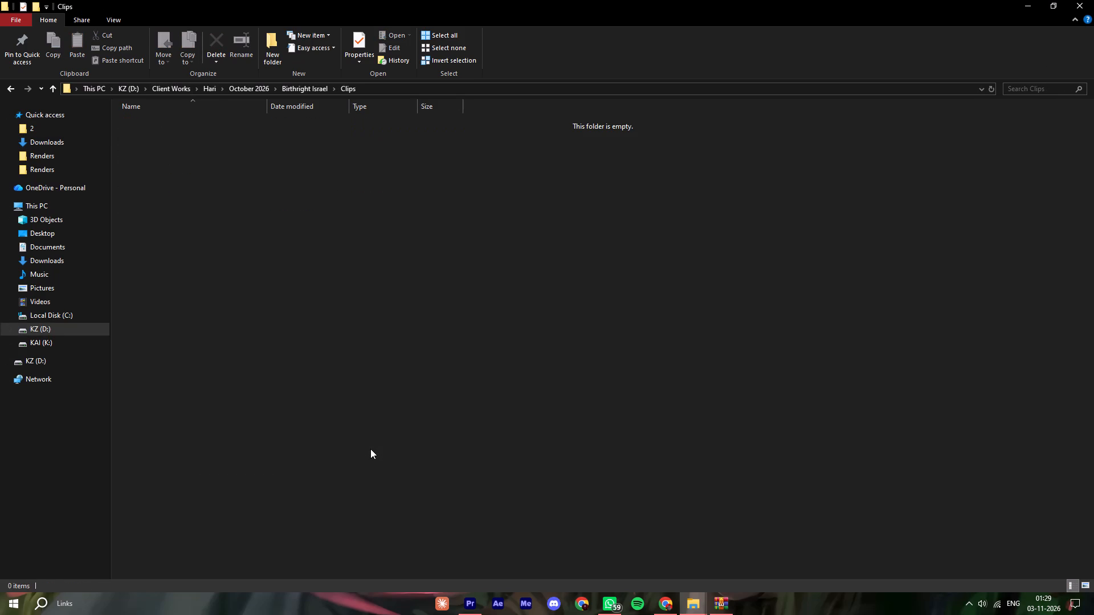
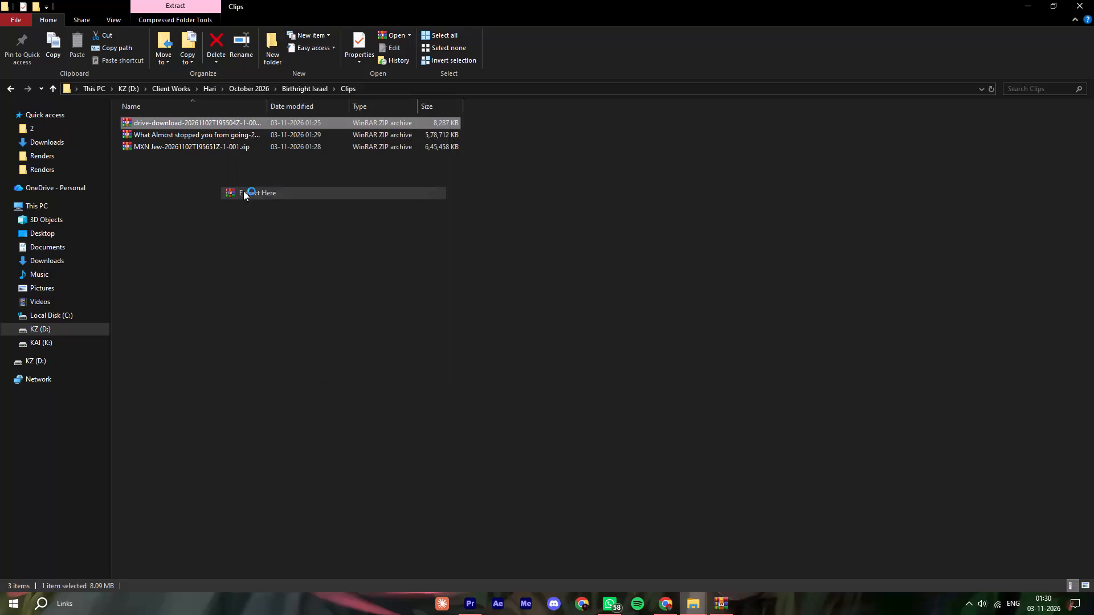
Extract the "What Almost stopped you from going" zip archive within the Birthright Israel Clips folder.
{"action": "right_click", "coordinate": [214, 138]}
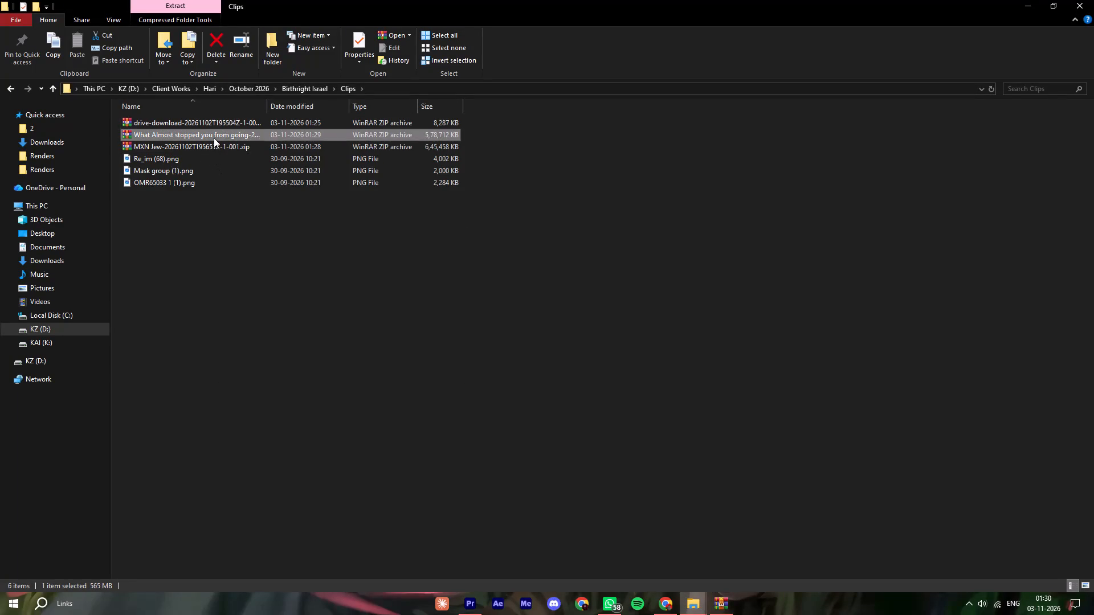
Extract the selected "What Almost stopped you from going" zip archive directly into the Birthright Israel Clips folder.
{"action": "left_click", "coordinate": [244, 209]}
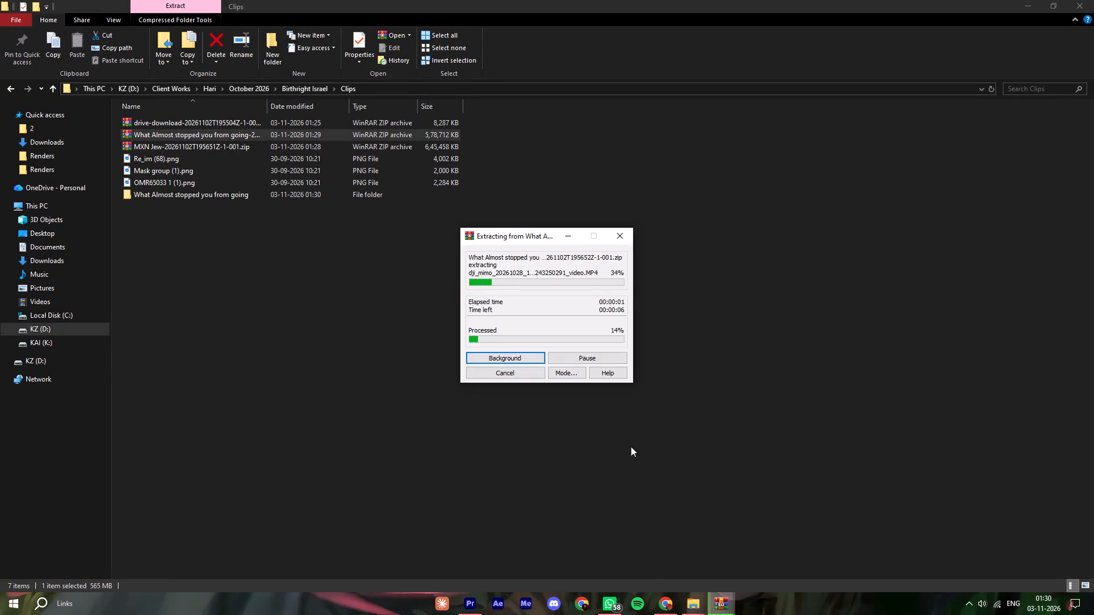
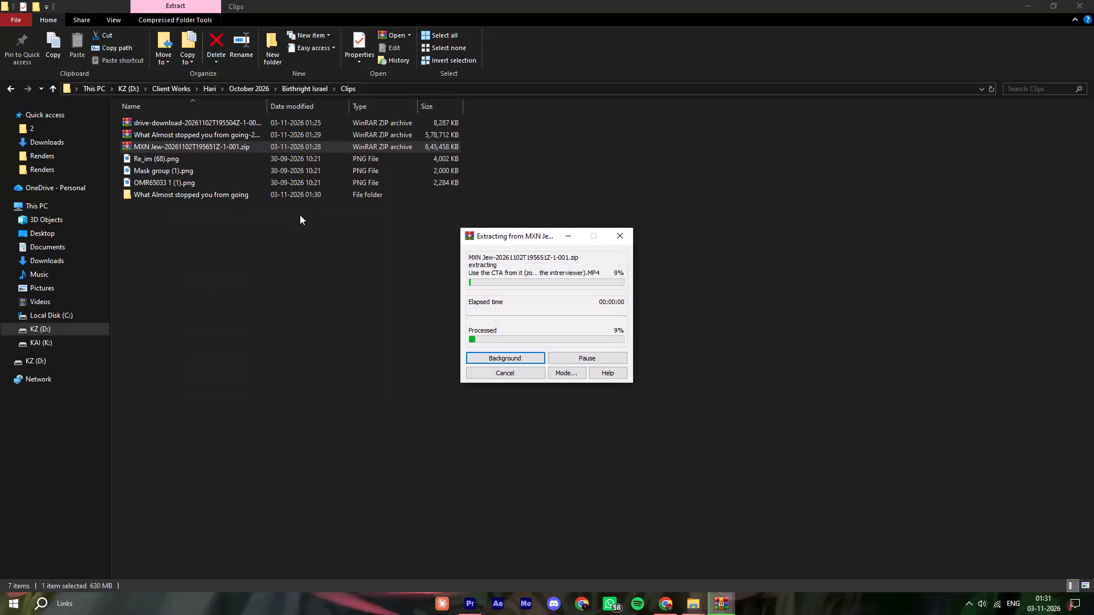
Switch to Chrome and open the Instagram messages inbox in a new tab.
{"action": "left_click", "coordinate": [666, 608]}
{"action": "left_click", "coordinate": [162, 3]}
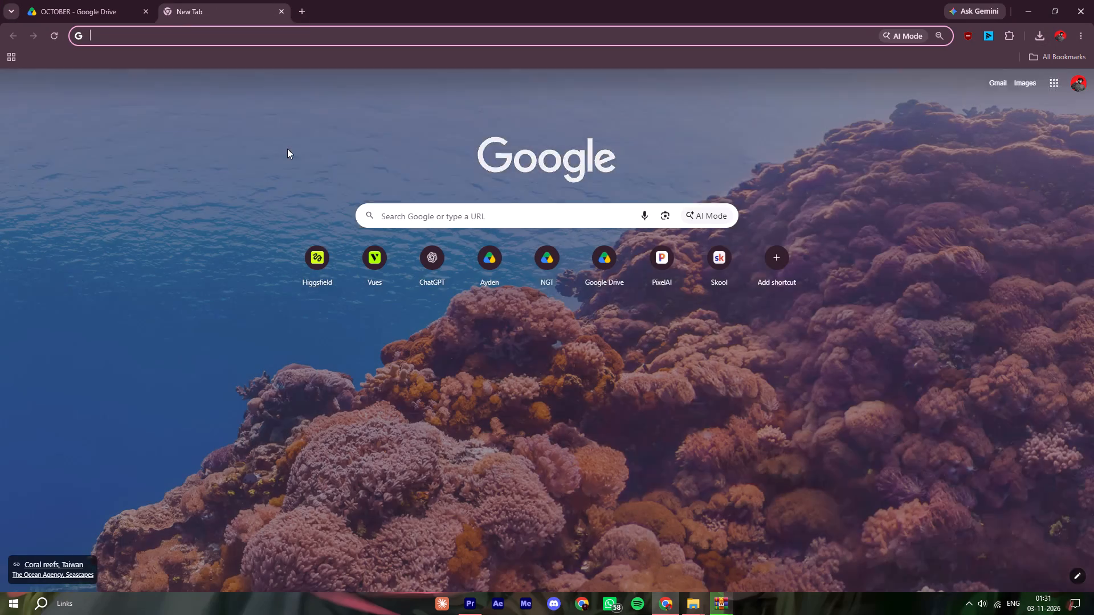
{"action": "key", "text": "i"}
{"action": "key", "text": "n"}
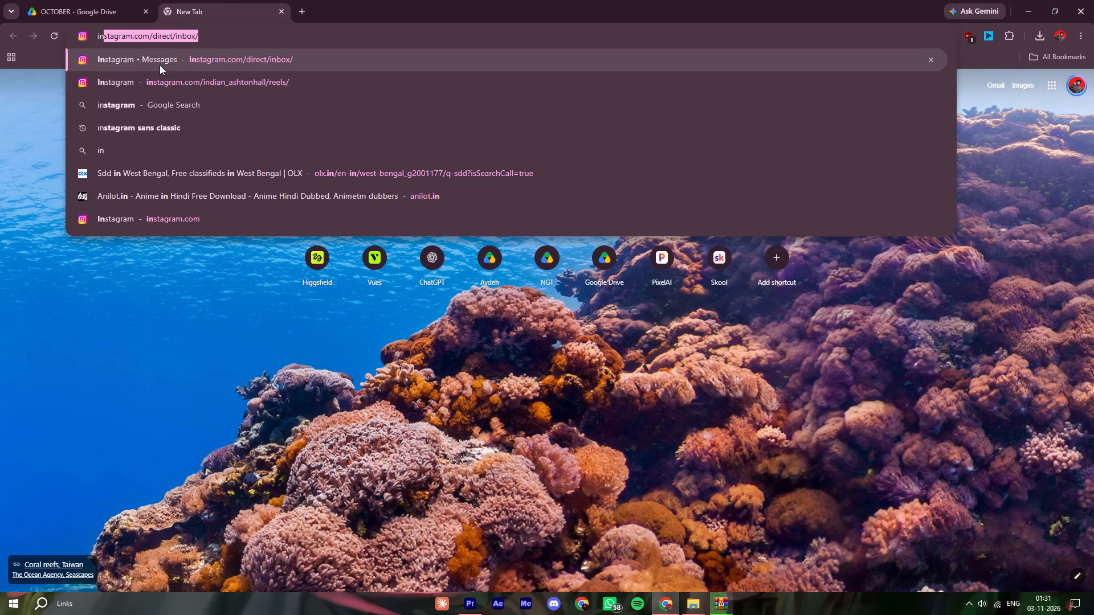
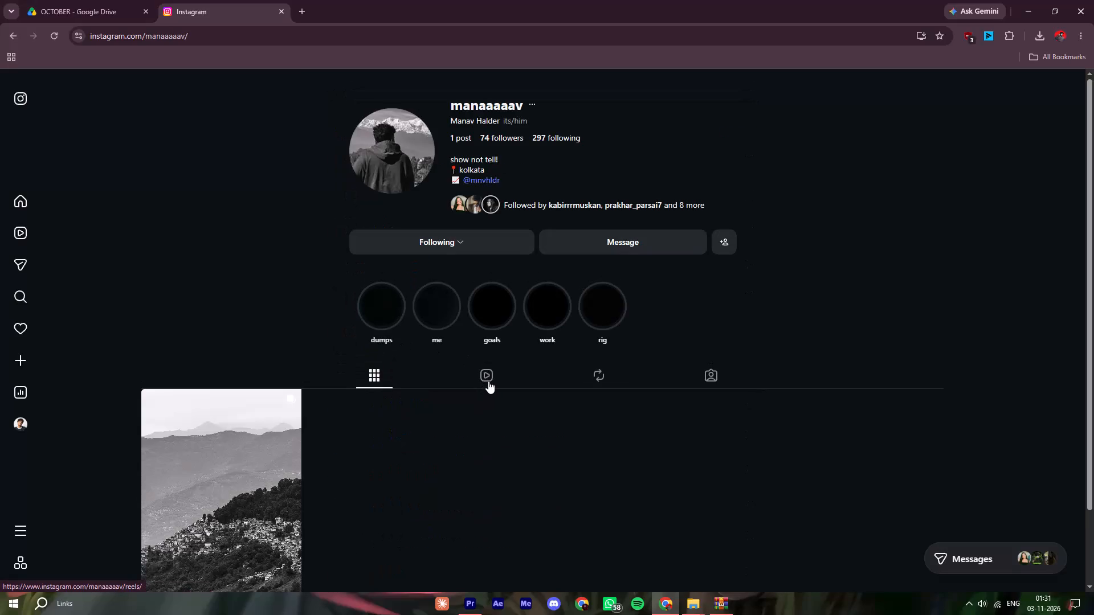
Look through the photos and comments of the Darjeeling photo dump post on the open Instagram profile.
{"action": "left_click", "coordinate": [488, 381]}
{"action": "left_click", "coordinate": [374, 374]}
{"action": "scroll", "coordinate": [626, 389], "scroll_direction": "down", "scroll_amount": 1}
{"action": "scroll", "coordinate": [626, 389], "scroll_direction": "up", "scroll_amount": 1}
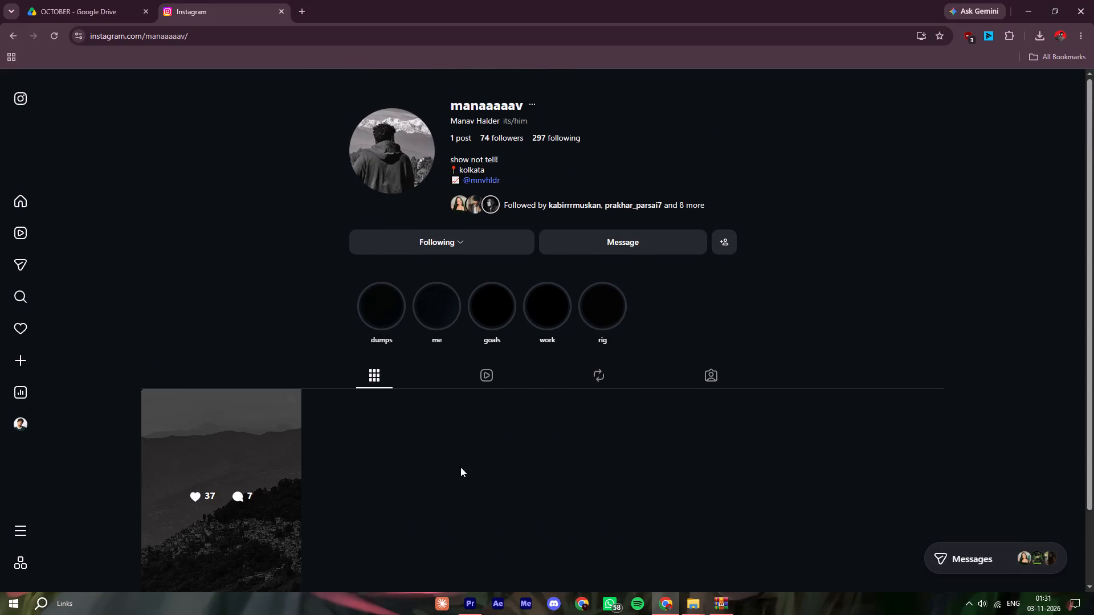
{"action": "scroll", "coordinate": [466, 464], "scroll_direction": "down", "scroll_amount": 1}
{"action": "scroll", "coordinate": [464, 454], "scroll_direction": "up", "scroll_amount": 1}
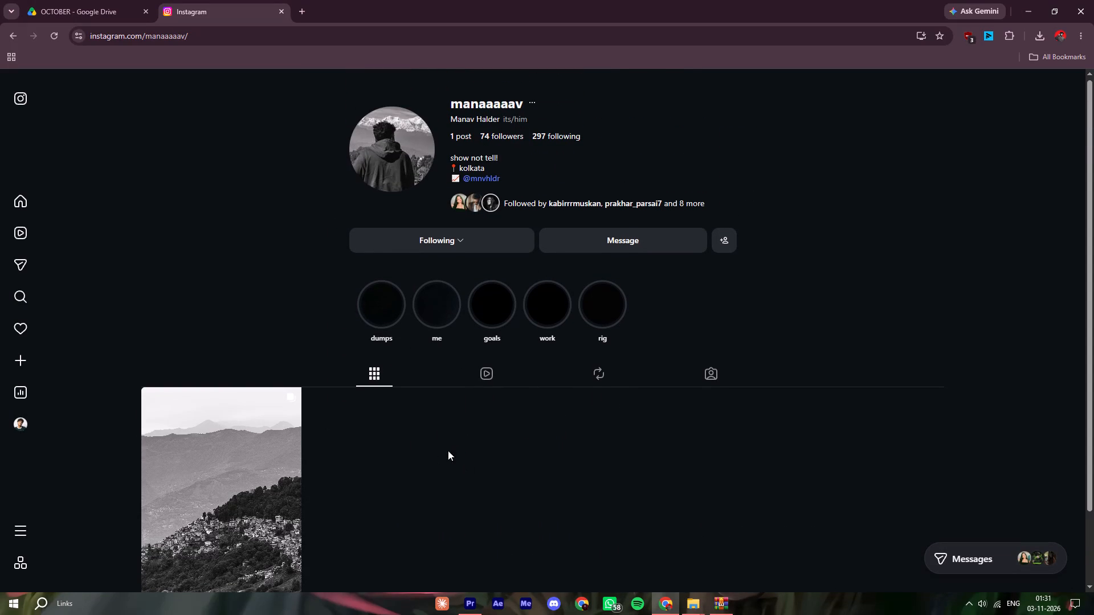
{"action": "scroll", "coordinate": [405, 467], "scroll_direction": "down", "scroll_amount": 1}
{"action": "left_click", "coordinate": [256, 411]}
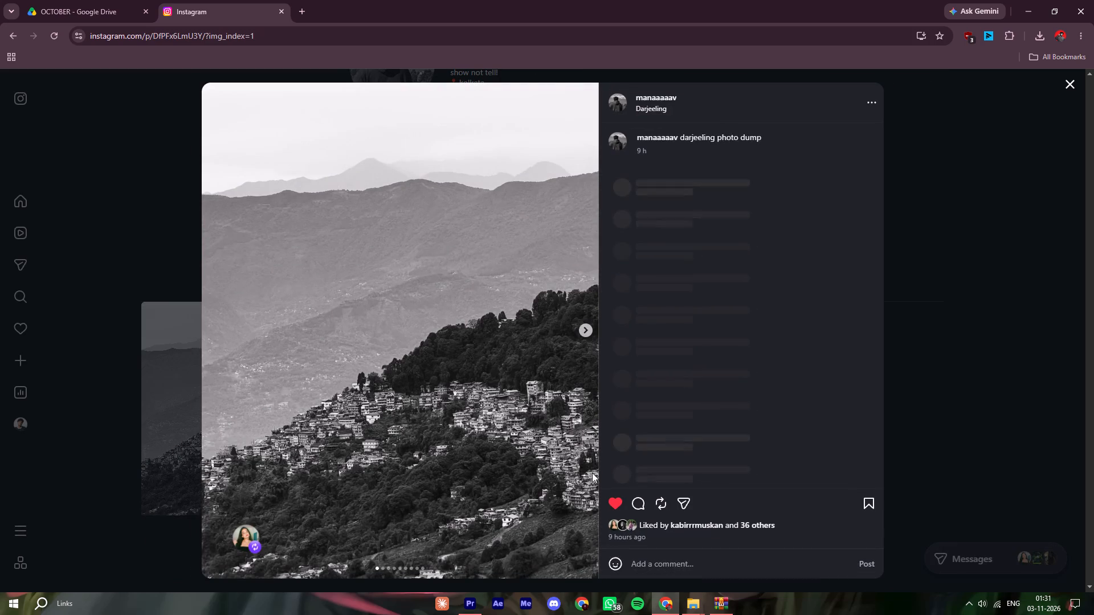
{"action": "left_click", "coordinate": [586, 327]}
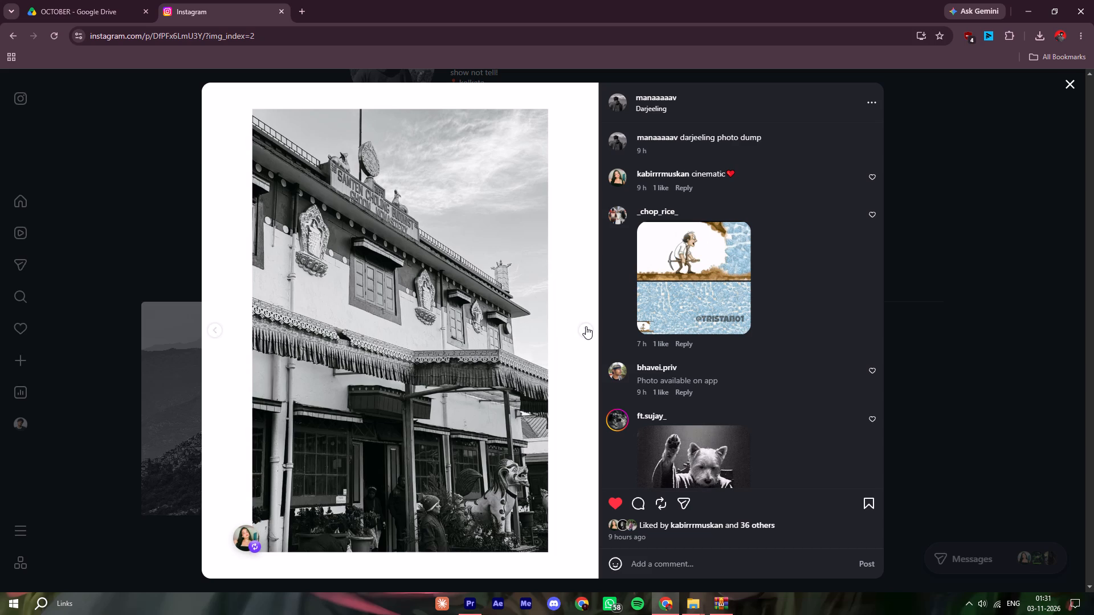
{"action": "left_click", "coordinate": [586, 326]}
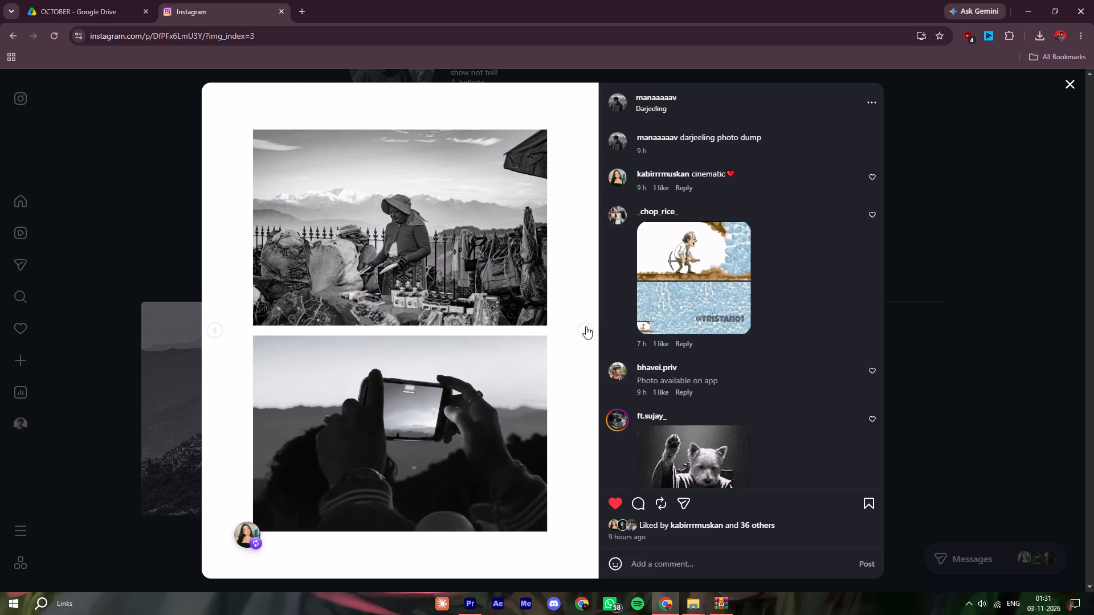
{"action": "left_click", "coordinate": [586, 326]}
{"action": "left_click", "coordinate": [586, 326]}
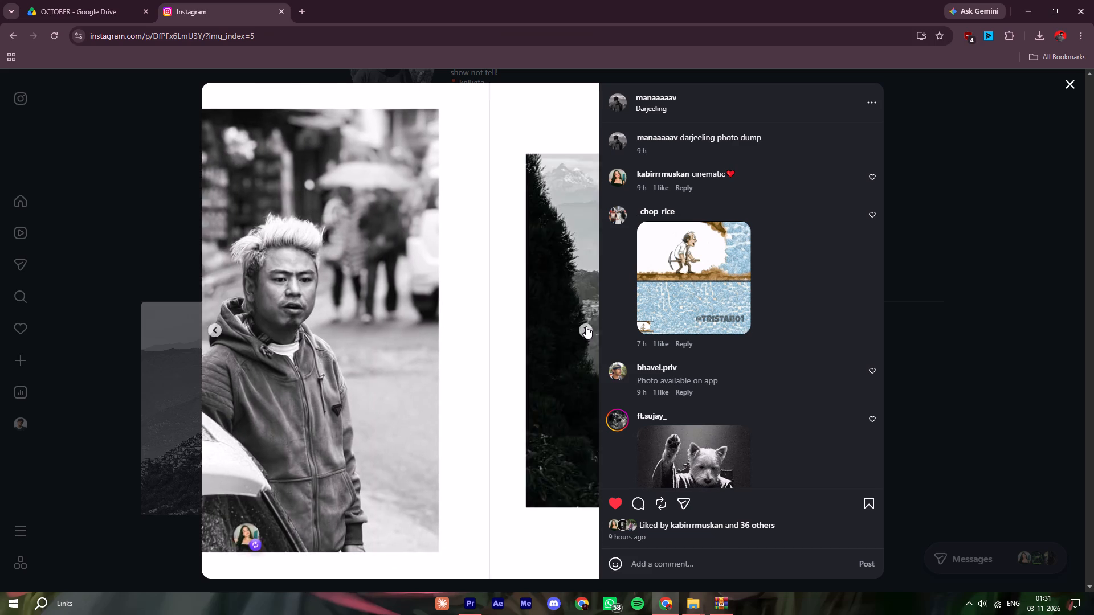
{"action": "left_click", "coordinate": [586, 326]}
{"action": "left_click", "coordinate": [586, 326]}
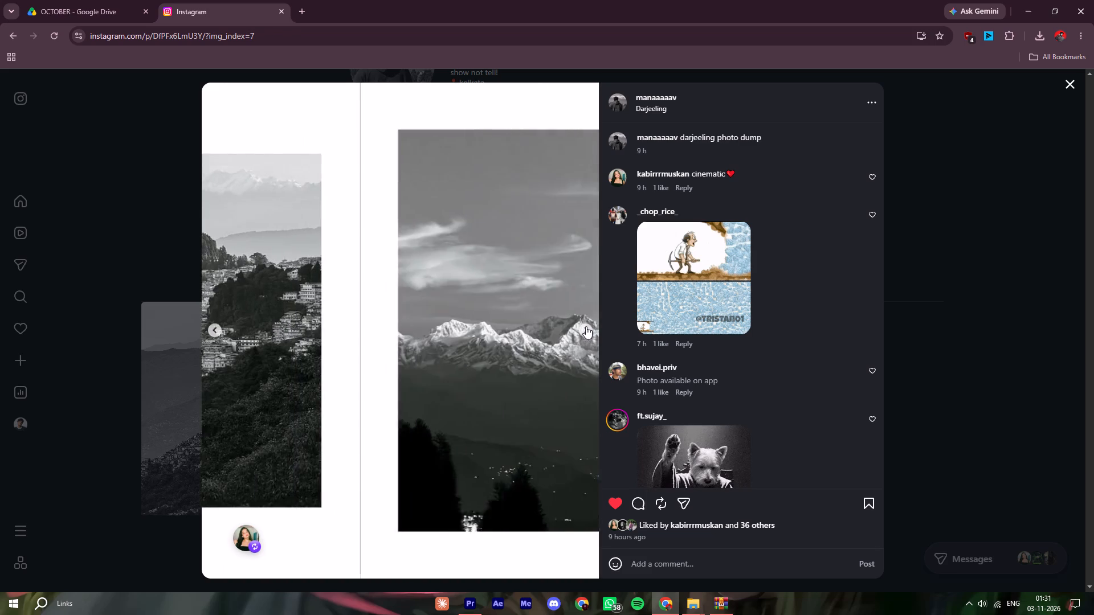
{"action": "left_click", "coordinate": [586, 326]}
{"action": "left_click", "coordinate": [586, 326]}
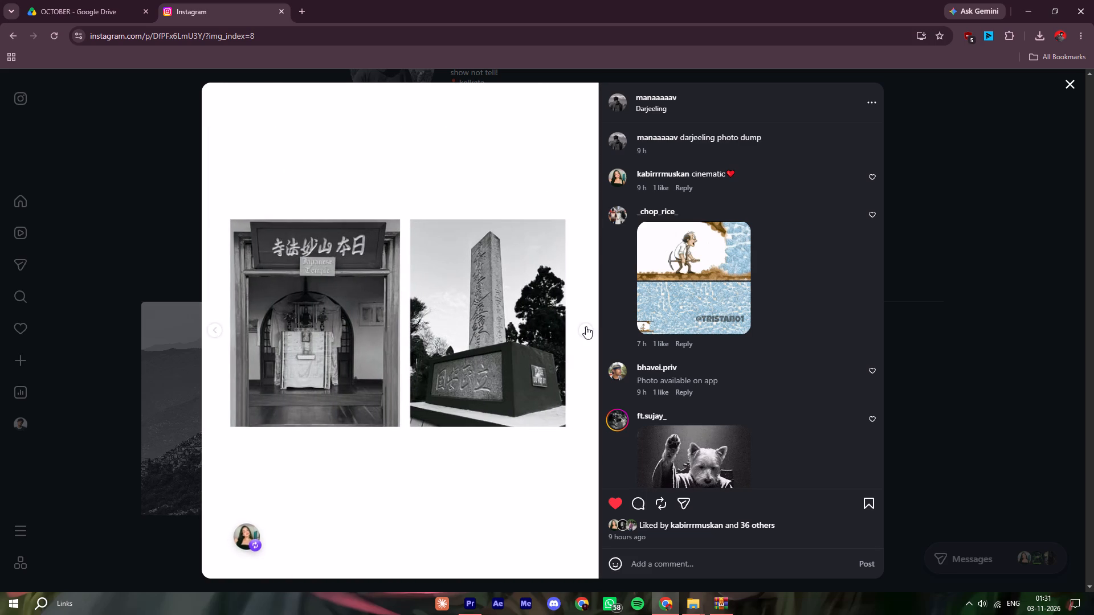
{"action": "left_click", "coordinate": [586, 326]}
{"action": "scroll", "coordinate": [817, 345], "scroll_direction": "down", "scroll_amount": 2}
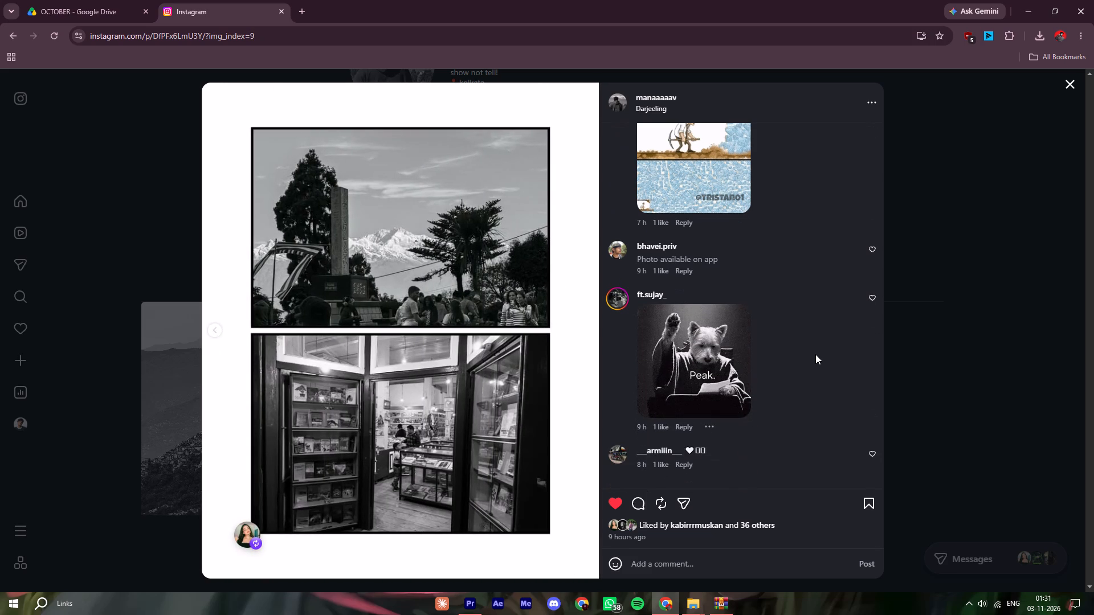
{"action": "scroll", "coordinate": [815, 354], "scroll_direction": "up", "scroll_amount": 1}
{"action": "scroll", "coordinate": [815, 354], "scroll_direction": "down", "scroll_amount": 1}
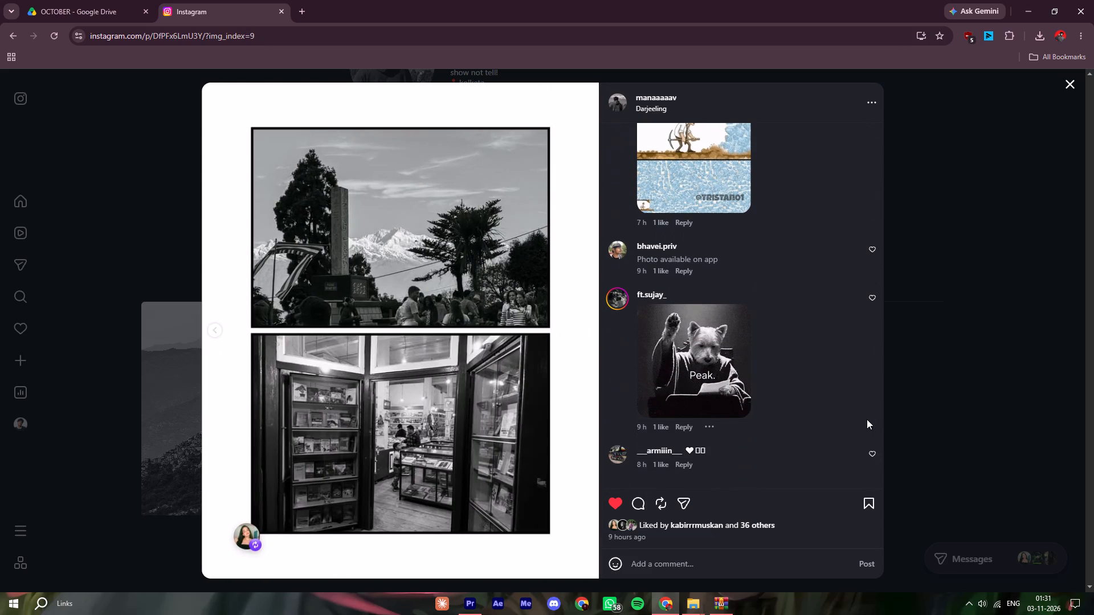
{"action": "scroll", "coordinate": [799, 377], "scroll_direction": "up", "scroll_amount": 1}
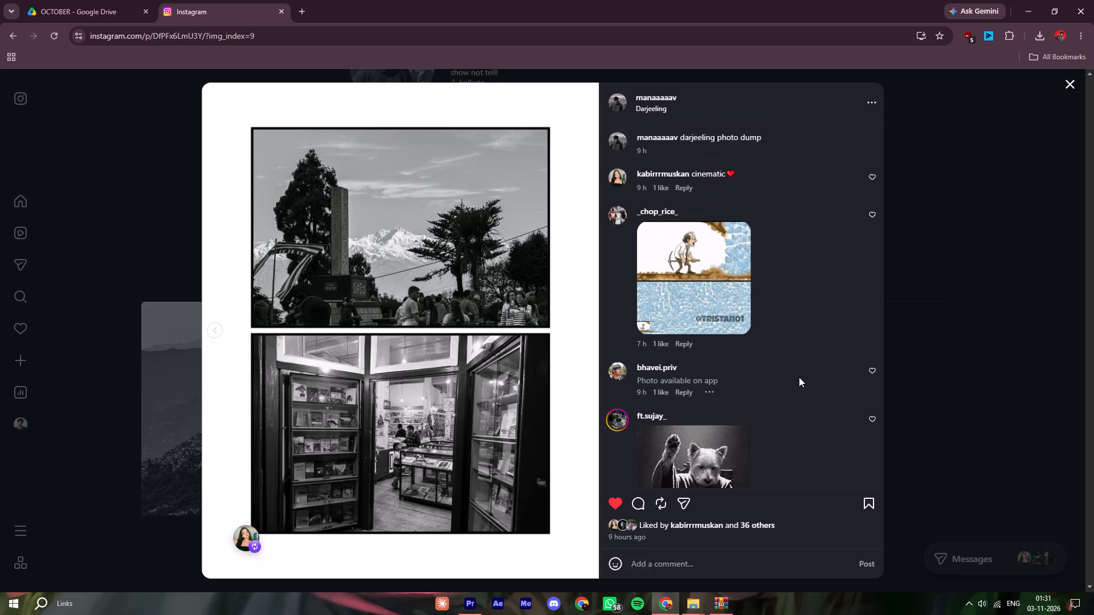
{"action": "scroll", "coordinate": [799, 377], "scroll_direction": "down", "scroll_amount": 1}
{"action": "scroll", "coordinate": [799, 377], "scroll_direction": "up", "scroll_amount": 1}
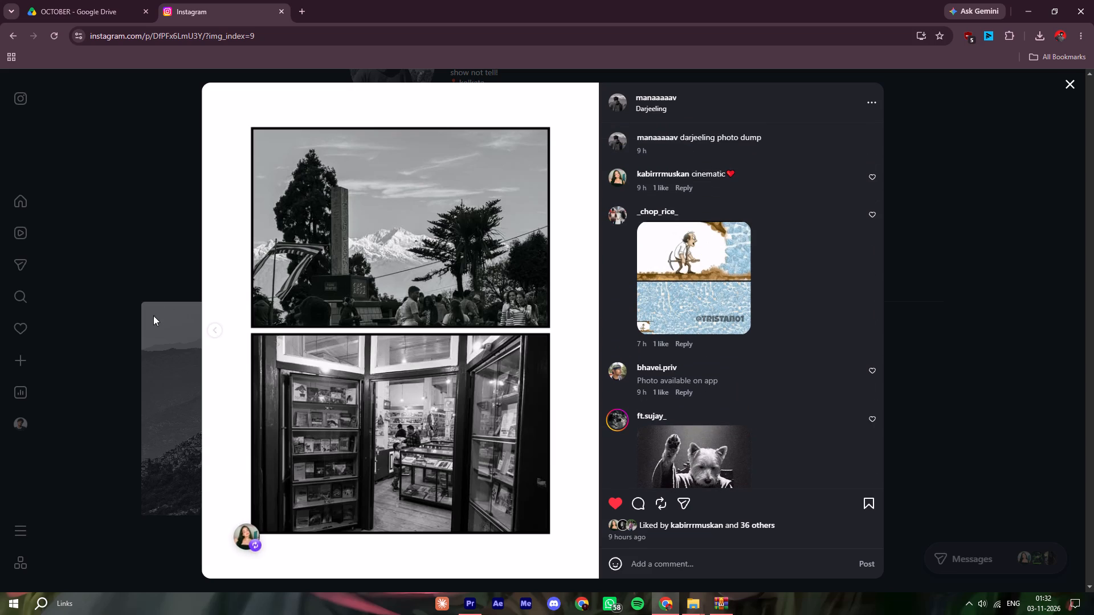
Browse the Darjeeling photos back to the first one and return to the profile page.
{"action": "left_click", "coordinate": [207, 322]}
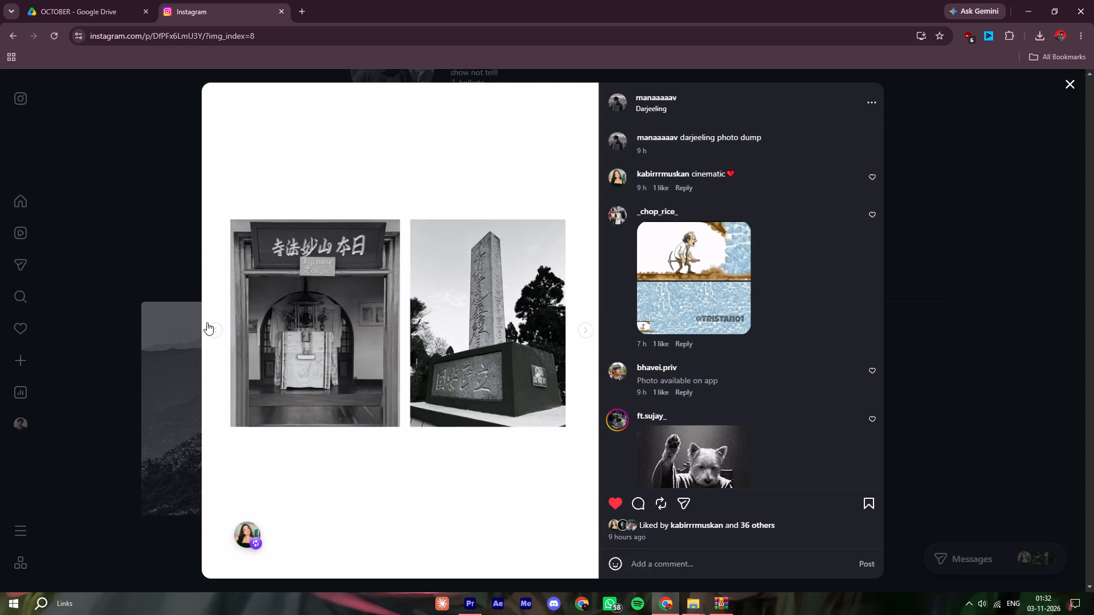
{"action": "left_click", "coordinate": [207, 322]}
{"action": "left_click", "coordinate": [207, 322]}
{"action": "left_click", "coordinate": [207, 322]}
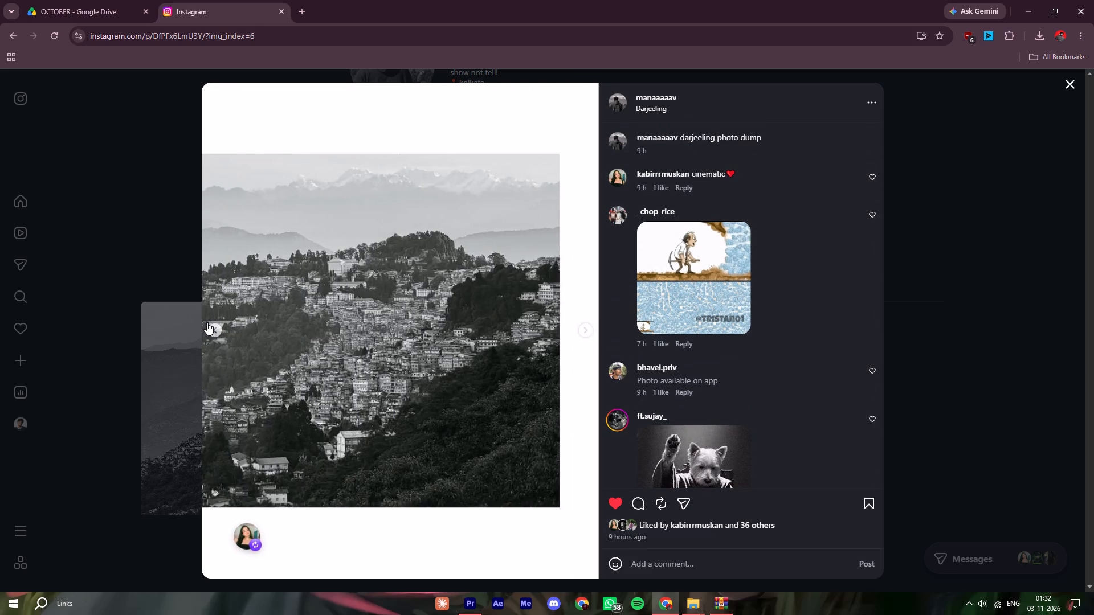
{"action": "left_click", "coordinate": [207, 322]}
{"action": "left_click", "coordinate": [207, 322]}
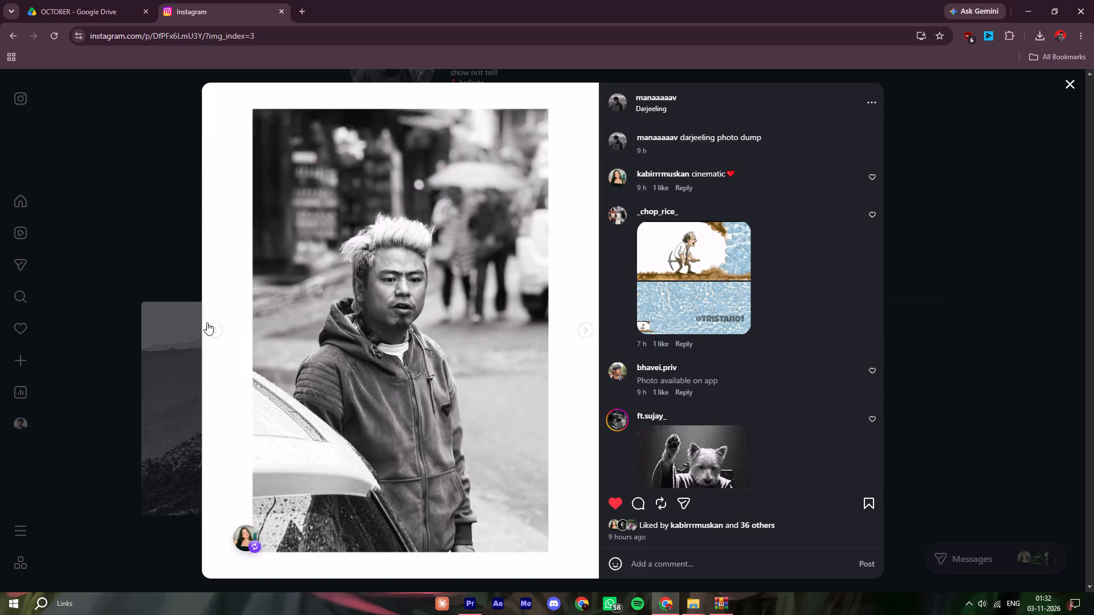
{"action": "left_click", "coordinate": [207, 322]}
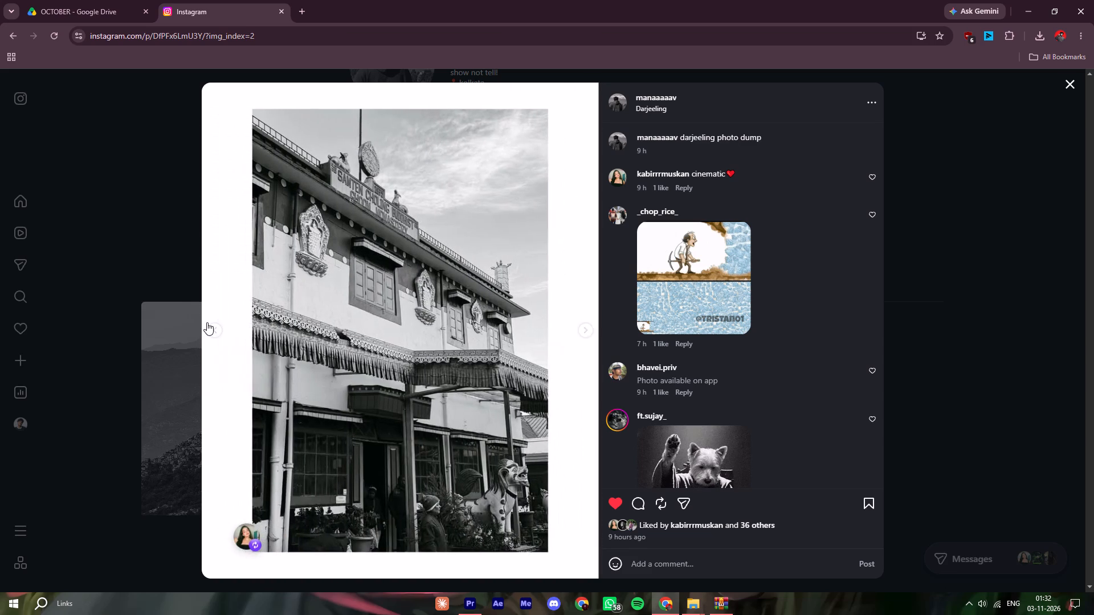
{"action": "left_click", "coordinate": [207, 322]}
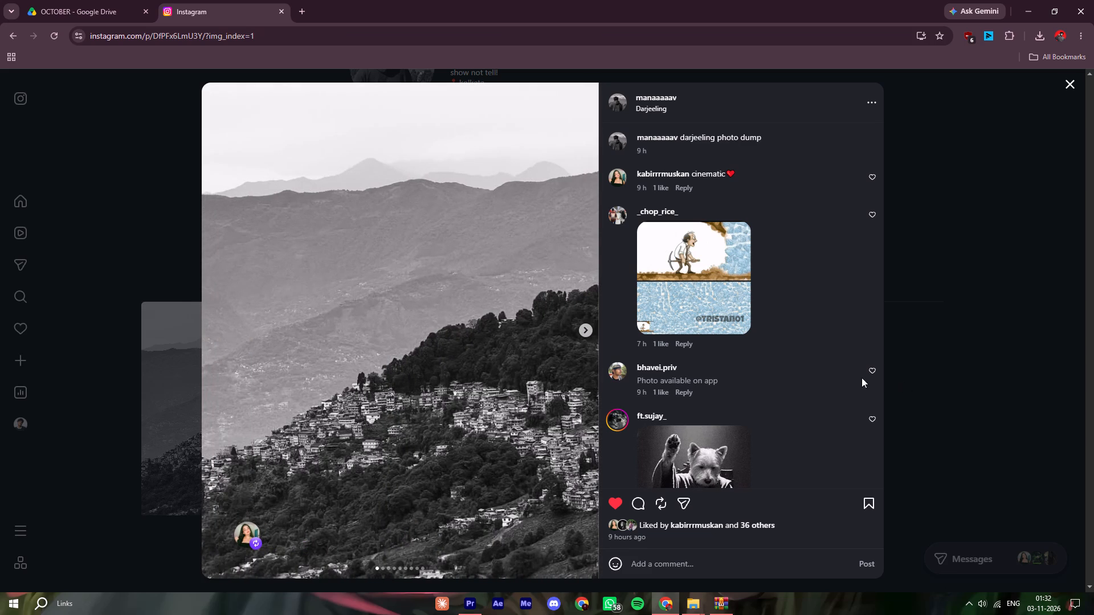
{"action": "left_click", "coordinate": [961, 397]}
{"action": "left_click", "coordinate": [881, 413]}
{"action": "scroll", "coordinate": [611, 387], "scroll_direction": "up", "scroll_amount": 3}
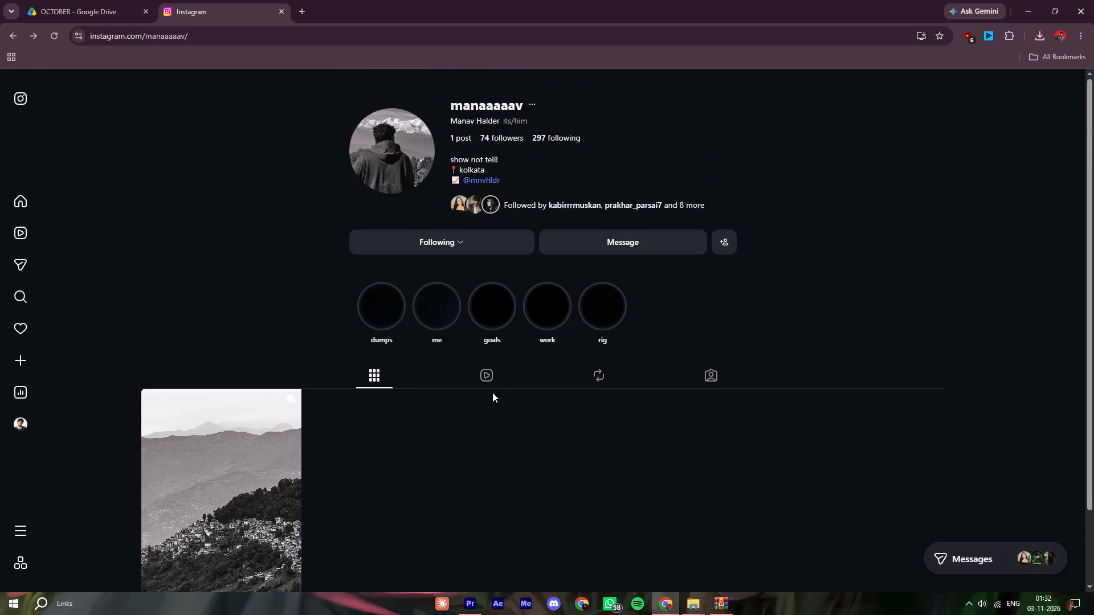
Open the profile's dumps story highlight and turn its sound on.
{"action": "left_click", "coordinate": [492, 373]}
{"action": "left_click", "coordinate": [366, 363]}
{"action": "left_click", "coordinate": [394, 317]}
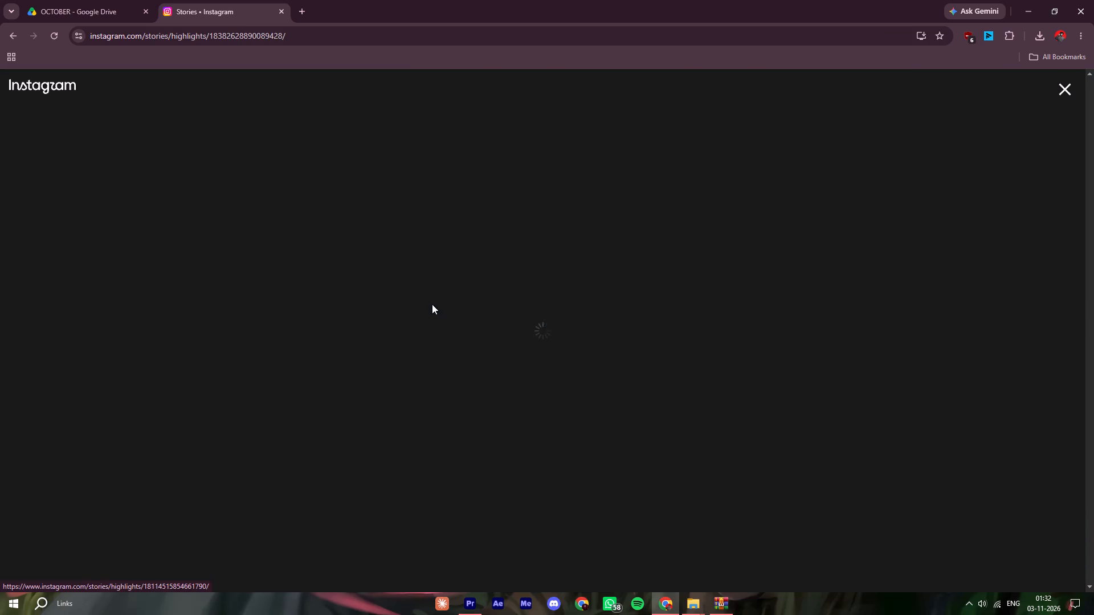
{"action": "left_click", "coordinate": [629, 106]}
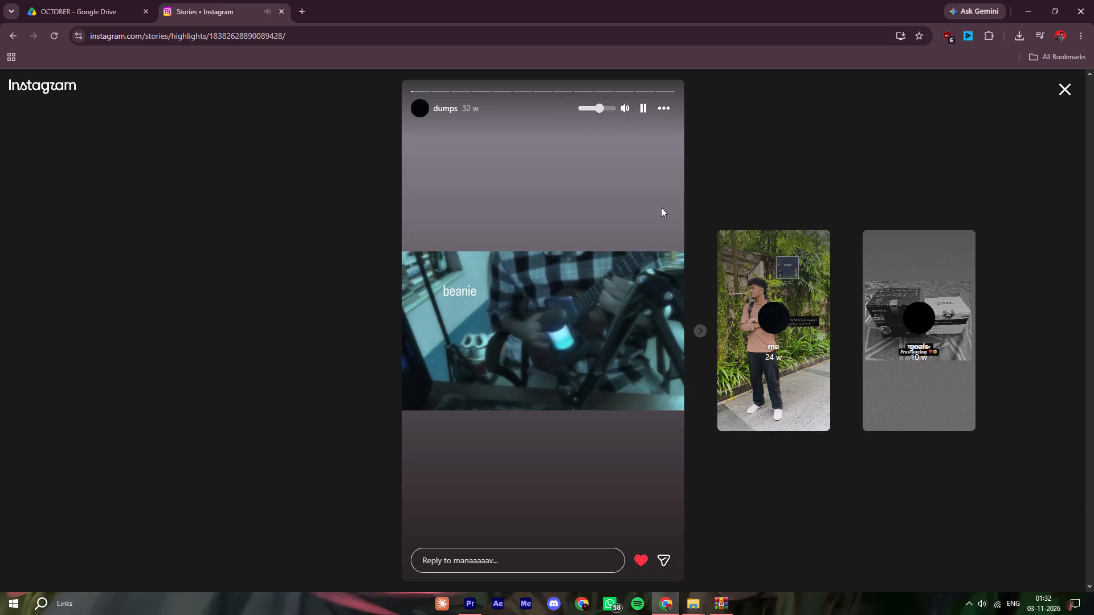
Switch to the Clips window in File Explorer and permanently delete the three downloaded zip archives.
{"action": "left_click", "coordinate": [691, 608]}
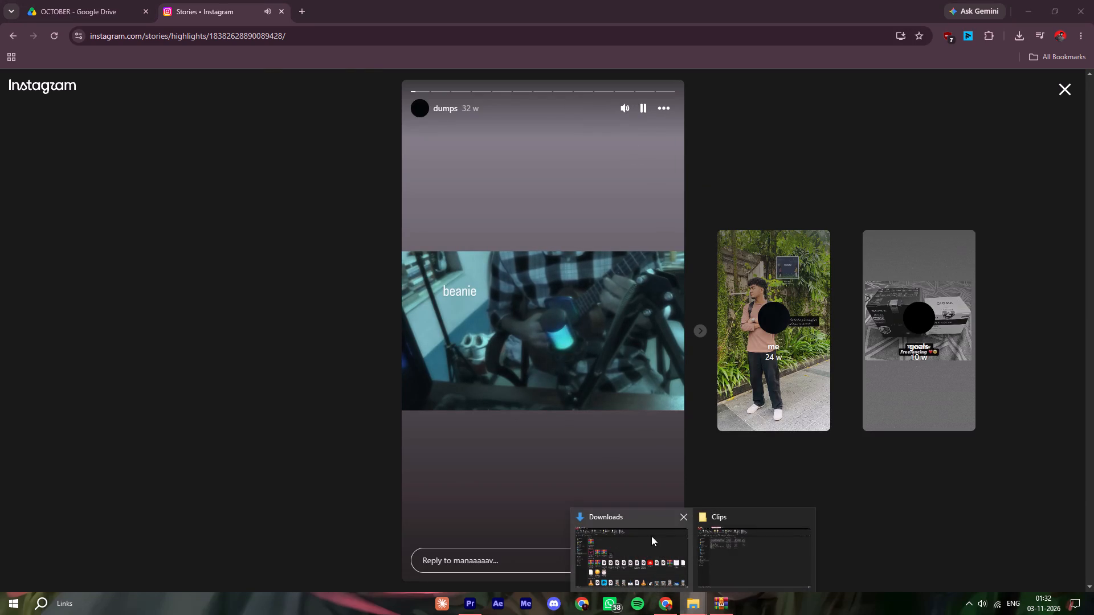
{"action": "left_click", "coordinate": [747, 553]}
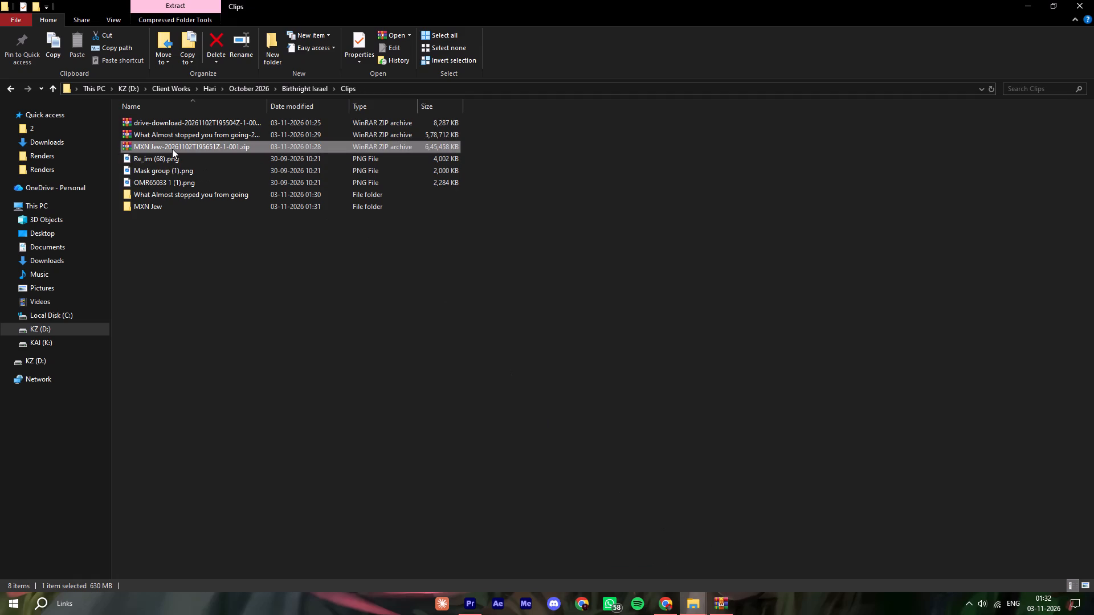
{"action": "left_click_drag", "start_coordinate": [495, 123], "coordinate": [374, 145]}
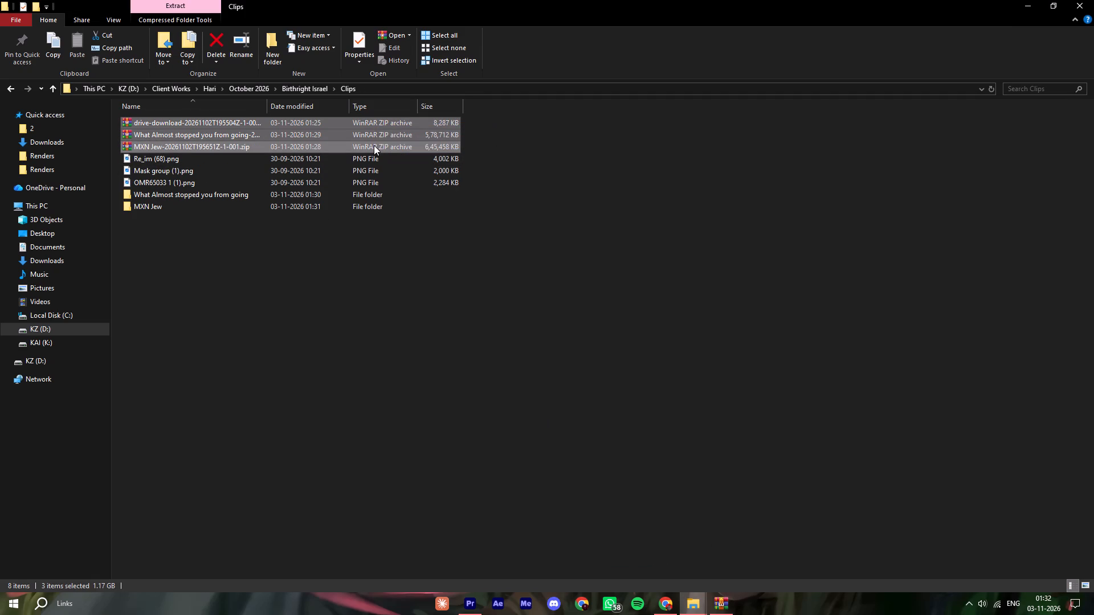
{"action": "key", "text": "shift+Delete"}
{"action": "key", "text": "Return"}
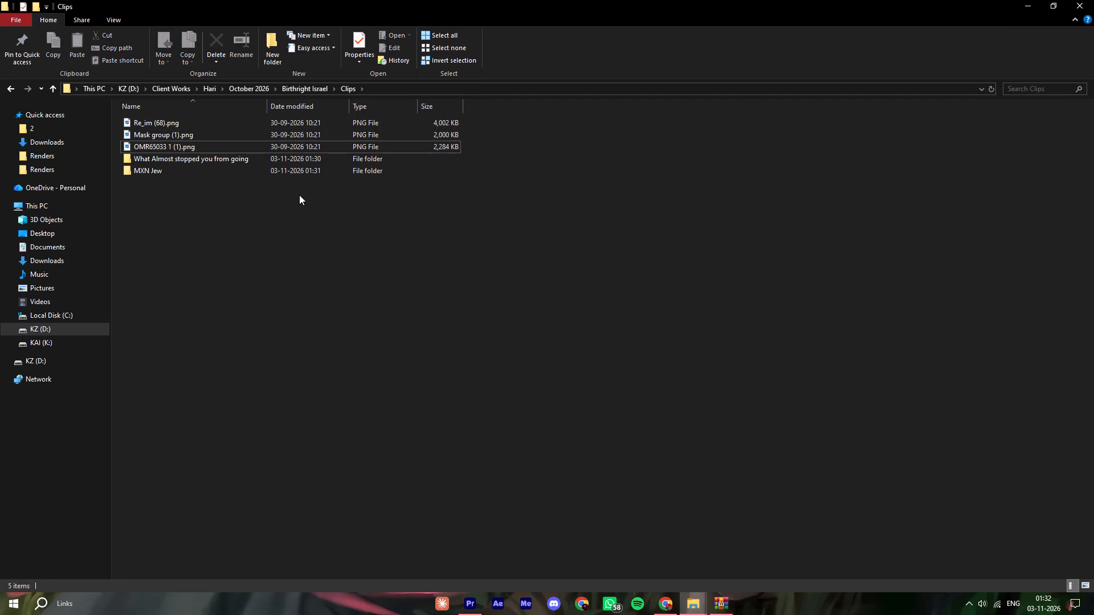
{"action": "left_click", "coordinate": [299, 195]}
Create a folder named 2 in October 2026's Birthright Israel folder and close the File Explorer window.
{"action": "left_click", "coordinate": [305, 90]}
{"action": "right_click", "coordinate": [236, 216]}
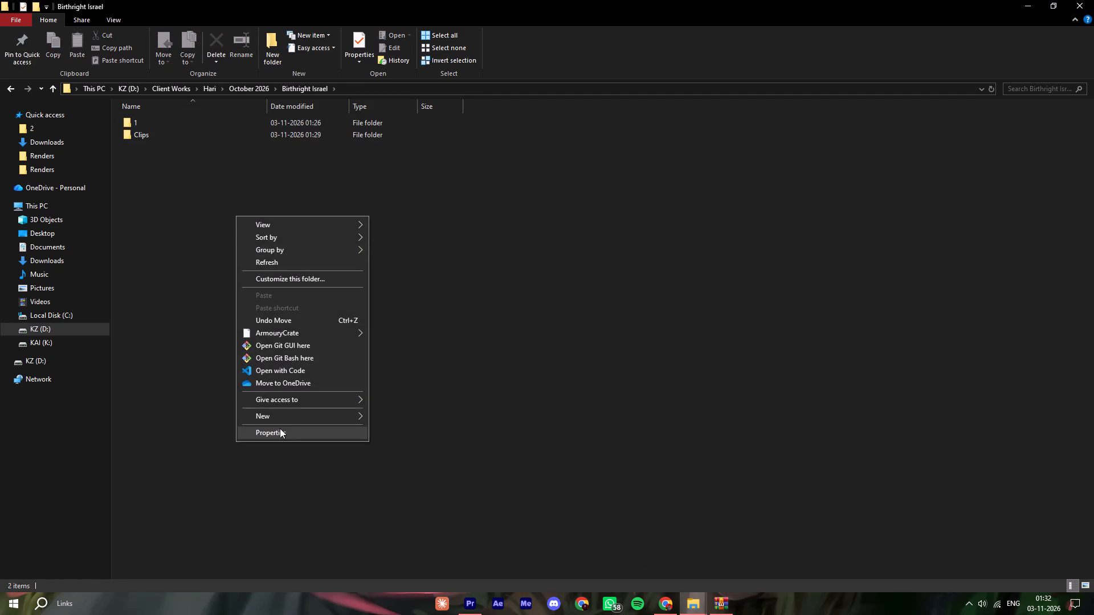
{"action": "left_click", "coordinate": [281, 421]}
{"action": "left_click", "coordinate": [403, 412]}
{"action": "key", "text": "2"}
{"action": "left_click", "coordinate": [283, 250]}
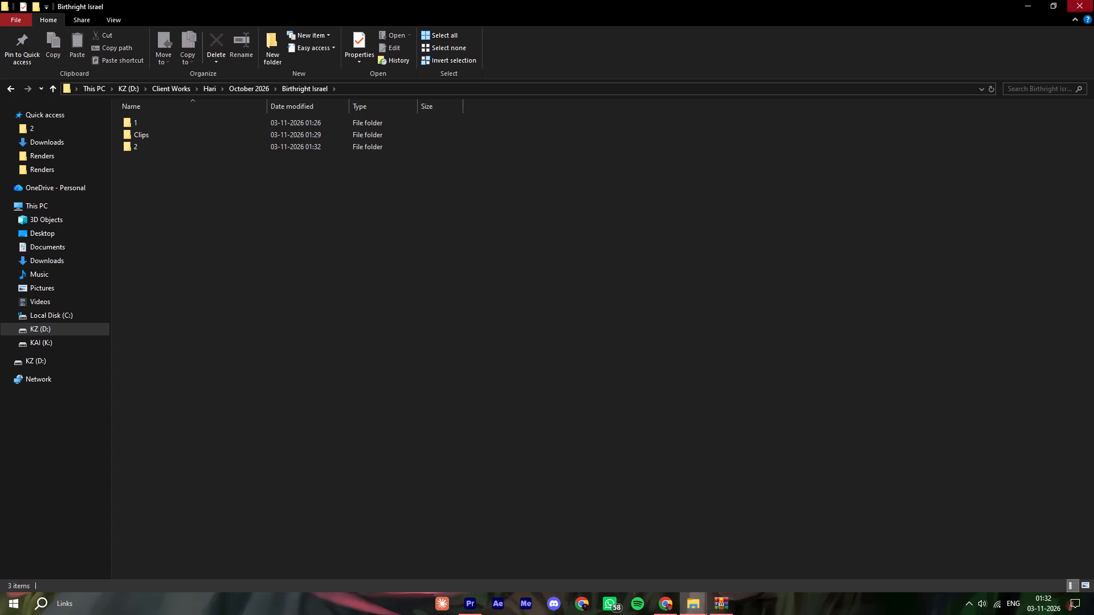
{"action": "left_click", "coordinate": [1093, 0]}
Back in Chrome, view the following stories in the dumps highlight and pause playback.
{"action": "left_click", "coordinate": [704, 327]}
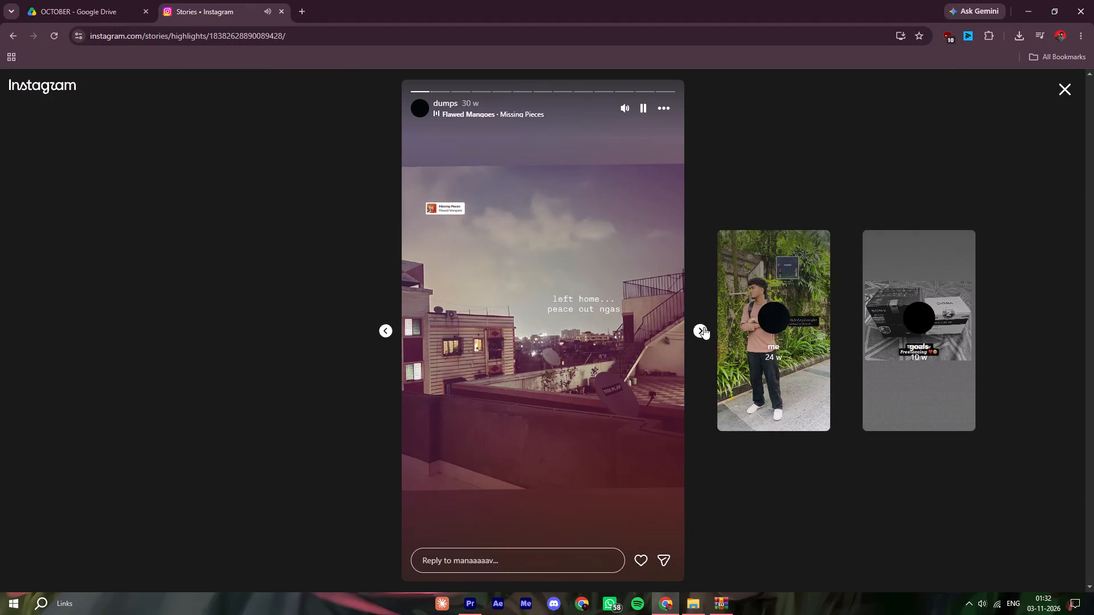
{"action": "left_click", "coordinate": [703, 319]}
{"action": "left_click", "coordinate": [692, 326]}
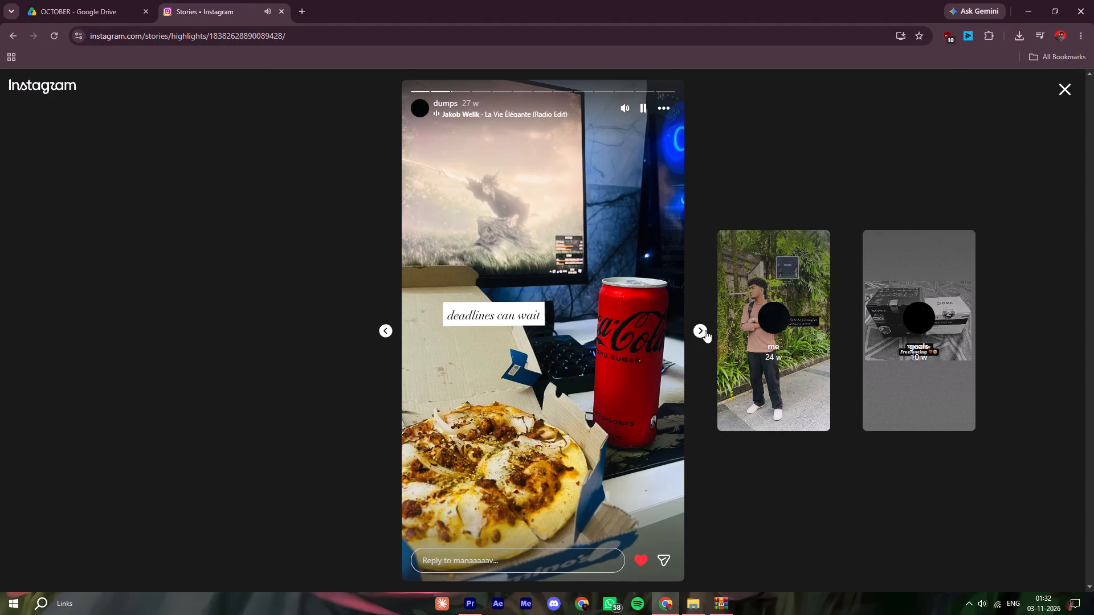
{"action": "left_click", "coordinate": [705, 330]}
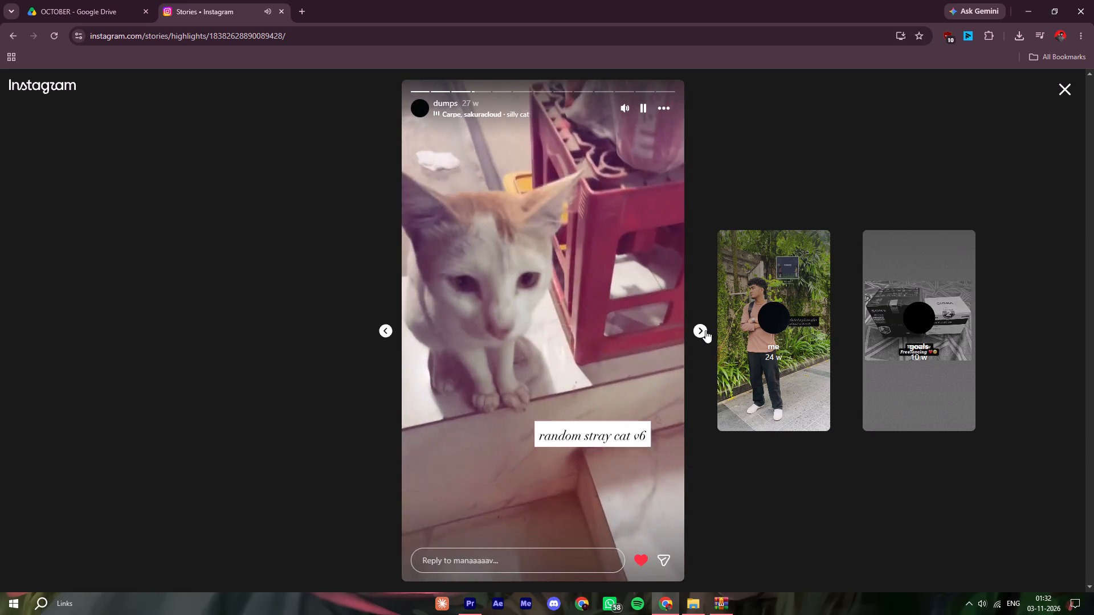
{"action": "left_click", "coordinate": [705, 330]}
{"action": "left_click", "coordinate": [643, 110]}
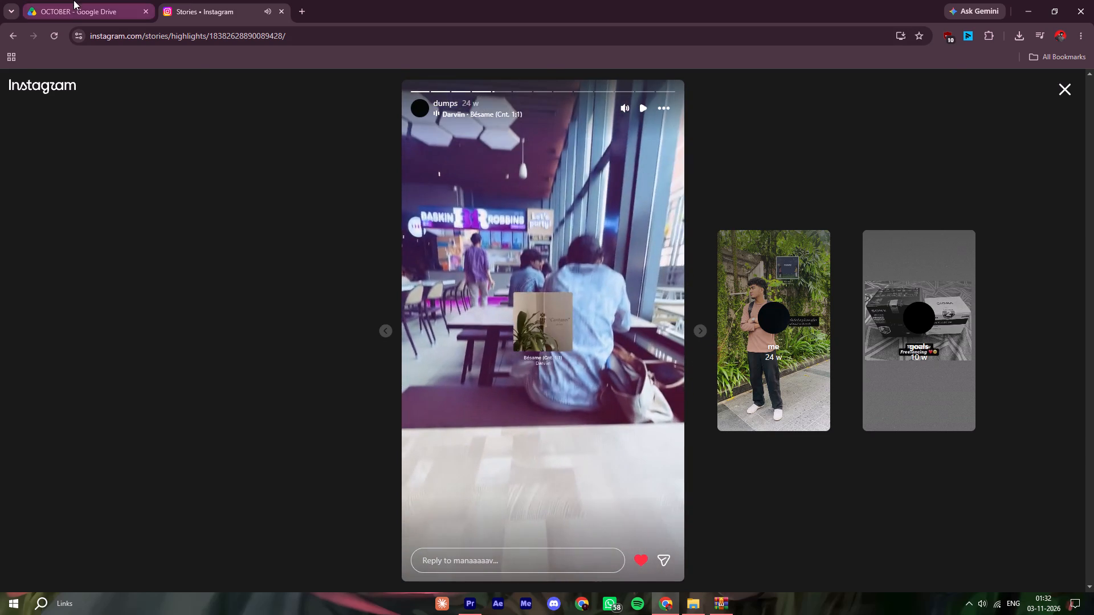
In Google Drive, open Birthright Israel's Final Exports folder and preview How much do you think.mp4.
{"action": "left_click", "coordinate": [74, 0]}
{"action": "left_click", "coordinate": [435, 118]}
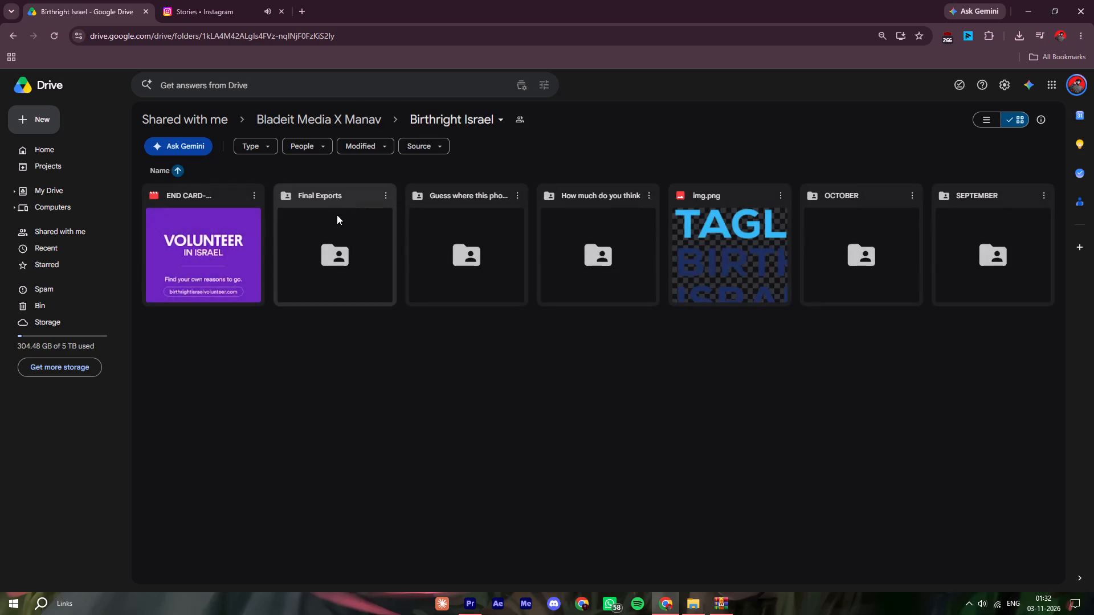
{"action": "double_click", "coordinate": [337, 215]}
{"action": "double_click", "coordinate": [337, 215]}
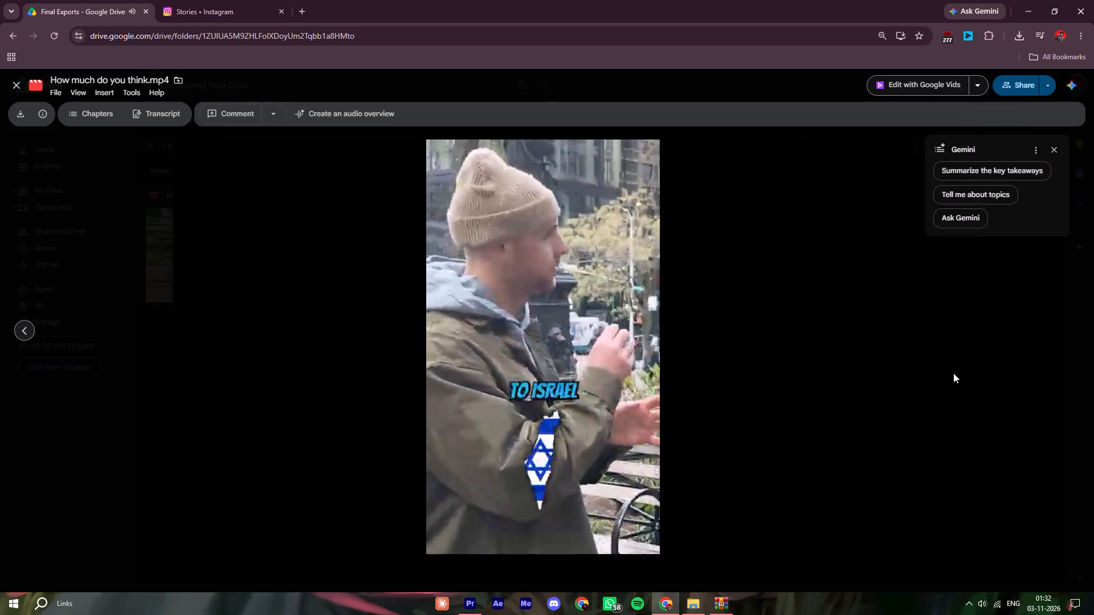
{"action": "left_click", "coordinate": [953, 373]}
Switch back to the Instagram stories and view the remaining ones in the dumps highlight.
{"action": "left_click", "coordinate": [214, 0]}
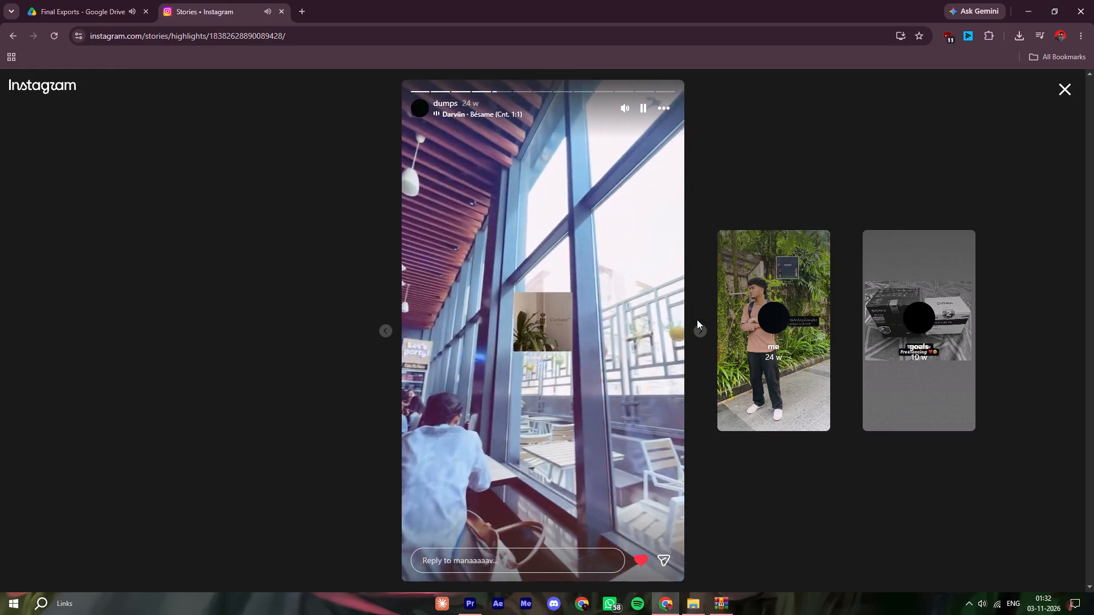
{"action": "left_click", "coordinate": [703, 330]}
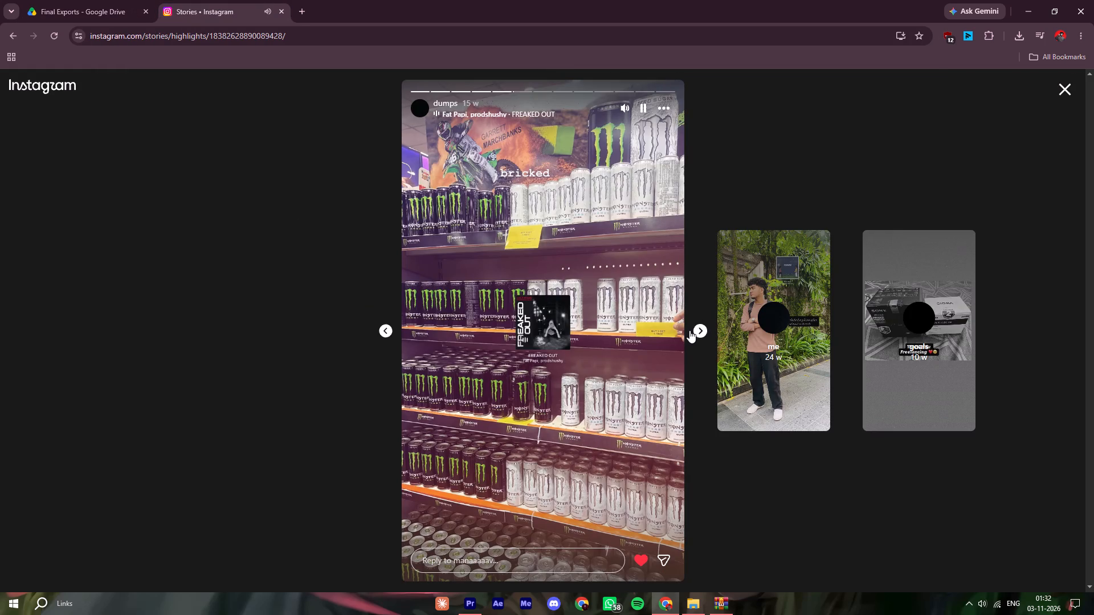
{"action": "left_click", "coordinate": [700, 329]}
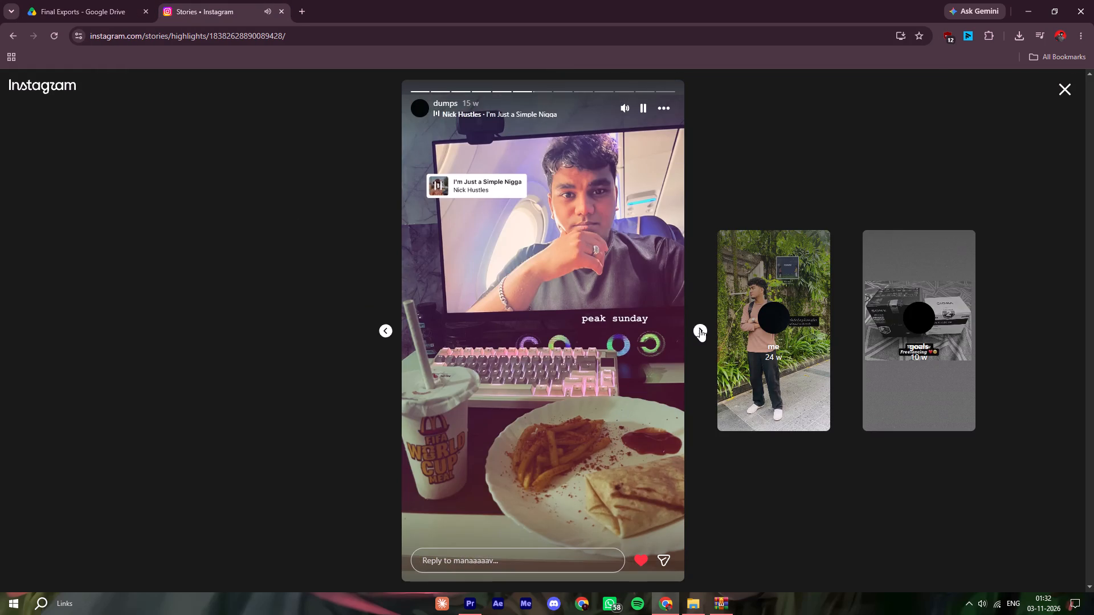
{"action": "left_click_drag", "start_coordinate": [700, 329], "coordinate": [706, 330]}
{"action": "left_click", "coordinate": [706, 331]}
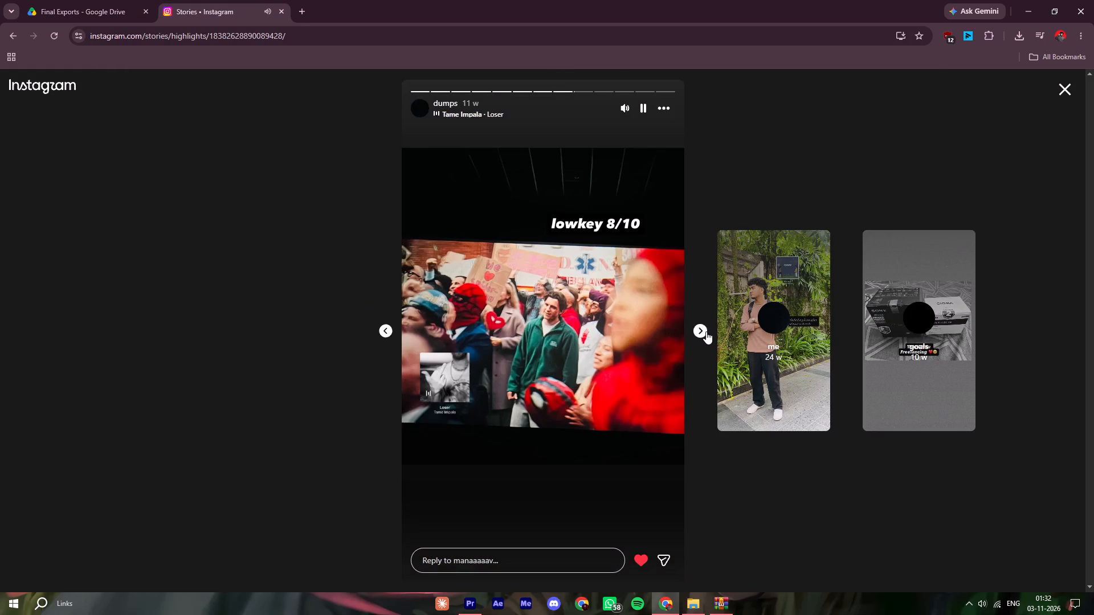
{"action": "left_click", "coordinate": [706, 331]}
{"action": "left_click", "coordinate": [706, 331]}
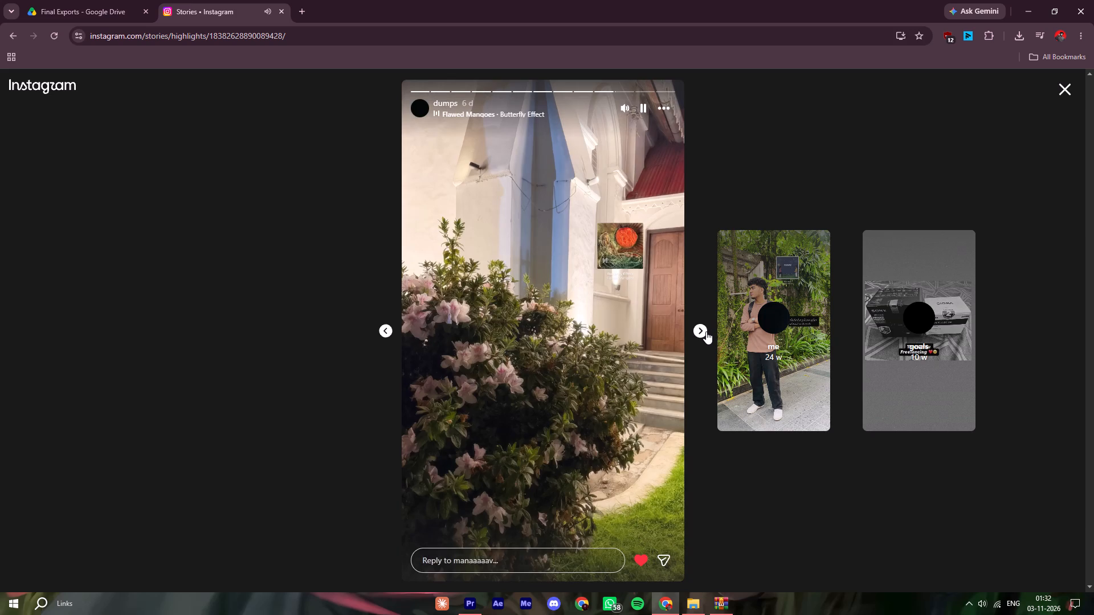
{"action": "left_click", "coordinate": [706, 331]}
{"action": "left_click", "coordinate": [700, 326]}
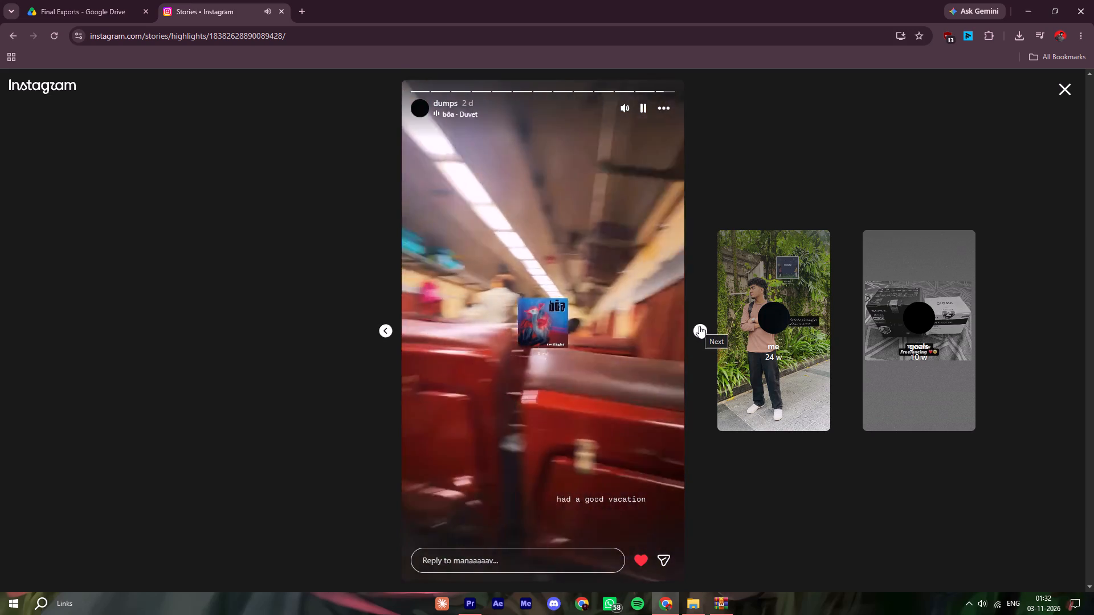
{"action": "left_click", "coordinate": [386, 336]}
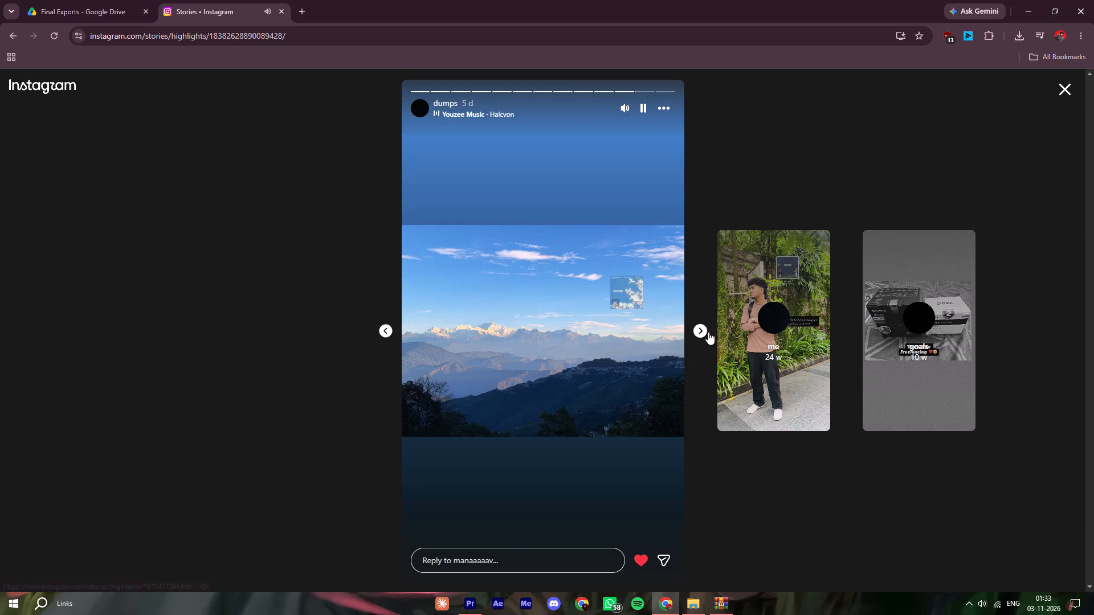
{"action": "left_click", "coordinate": [708, 332]}
{"action": "left_click", "coordinate": [698, 331]}
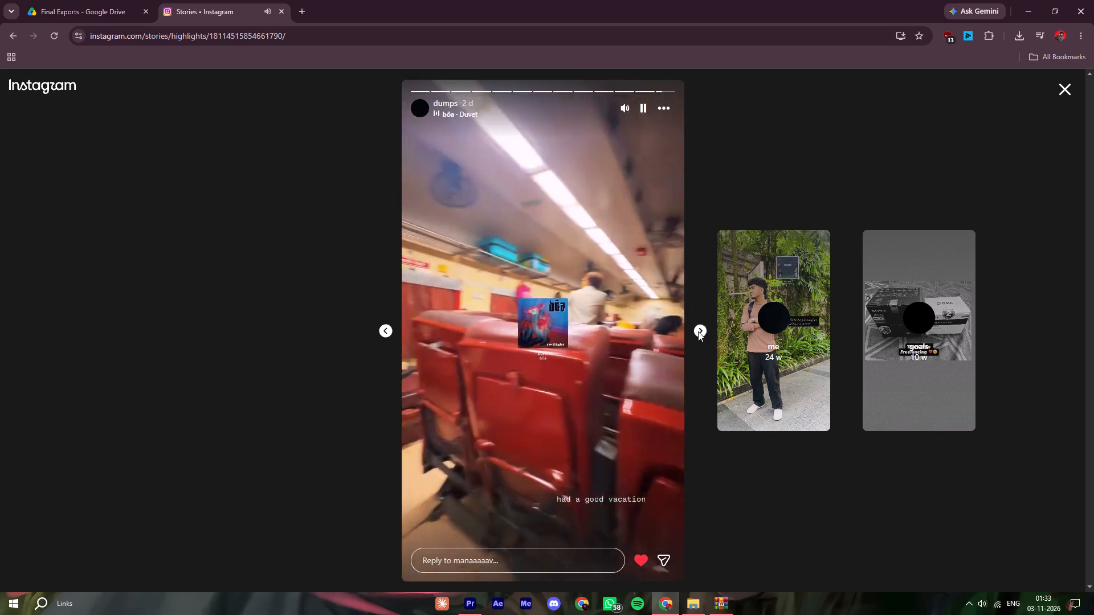
Look through the stories in the me, goals, work and rig highlights.
{"action": "left_click", "coordinate": [698, 331]}
{"action": "left_click", "coordinate": [698, 331]}
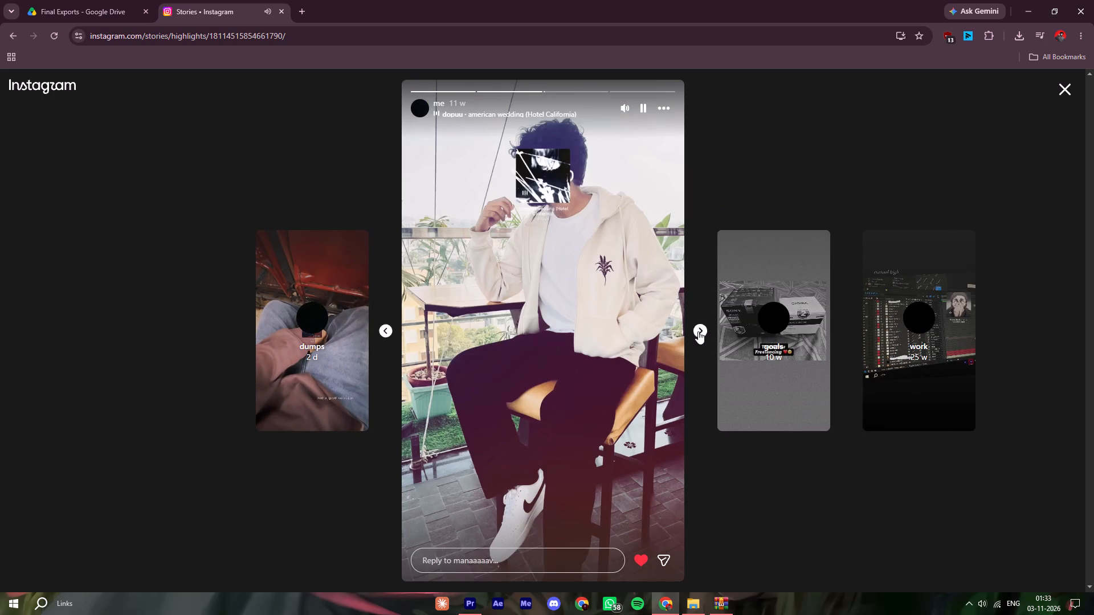
{"action": "left_click", "coordinate": [698, 331]}
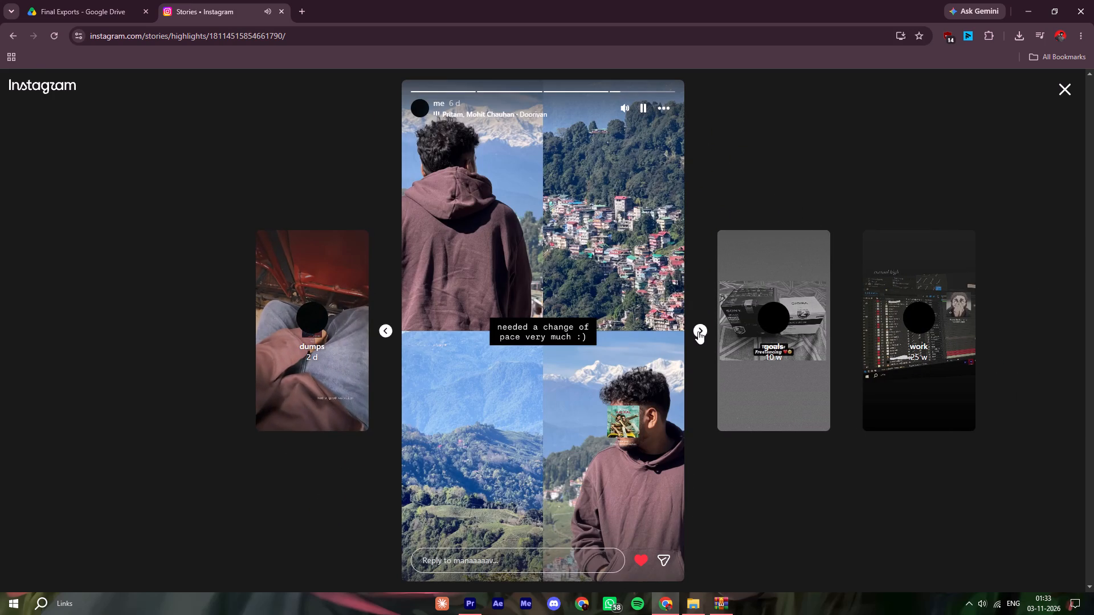
{"action": "left_click", "coordinate": [698, 331]}
{"action": "left_click", "coordinate": [698, 331]}
{"action": "left_click", "coordinate": [698, 331]}
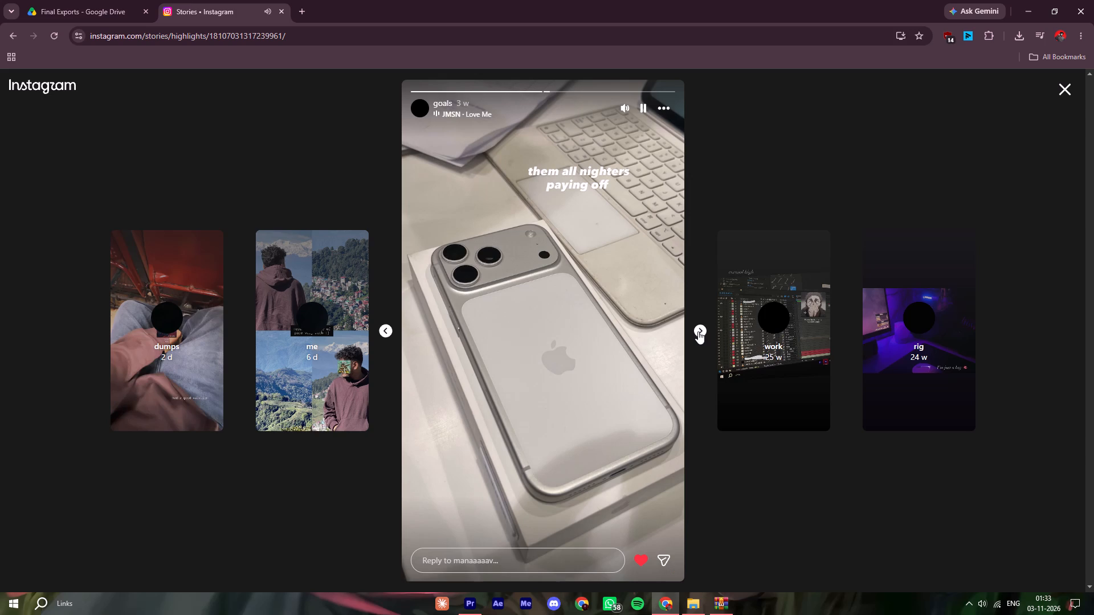
{"action": "left_click", "coordinate": [698, 331]}
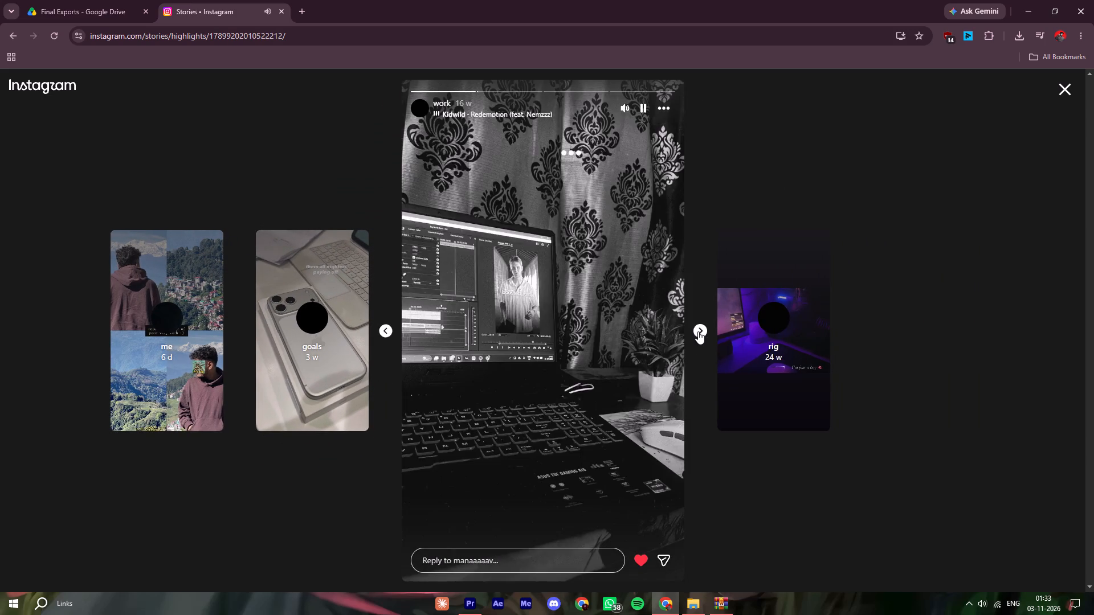
{"action": "left_click", "coordinate": [698, 331]}
{"action": "left_click", "coordinate": [698, 331]}
{"action": "left_click", "coordinate": [698, 331]}
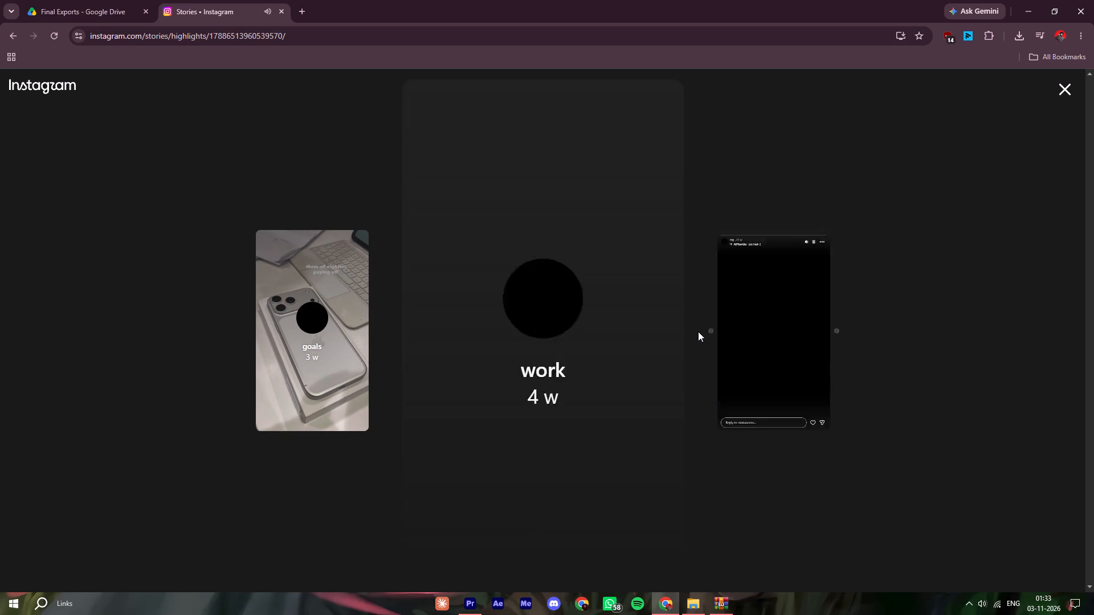
{"action": "left_click", "coordinate": [698, 331]}
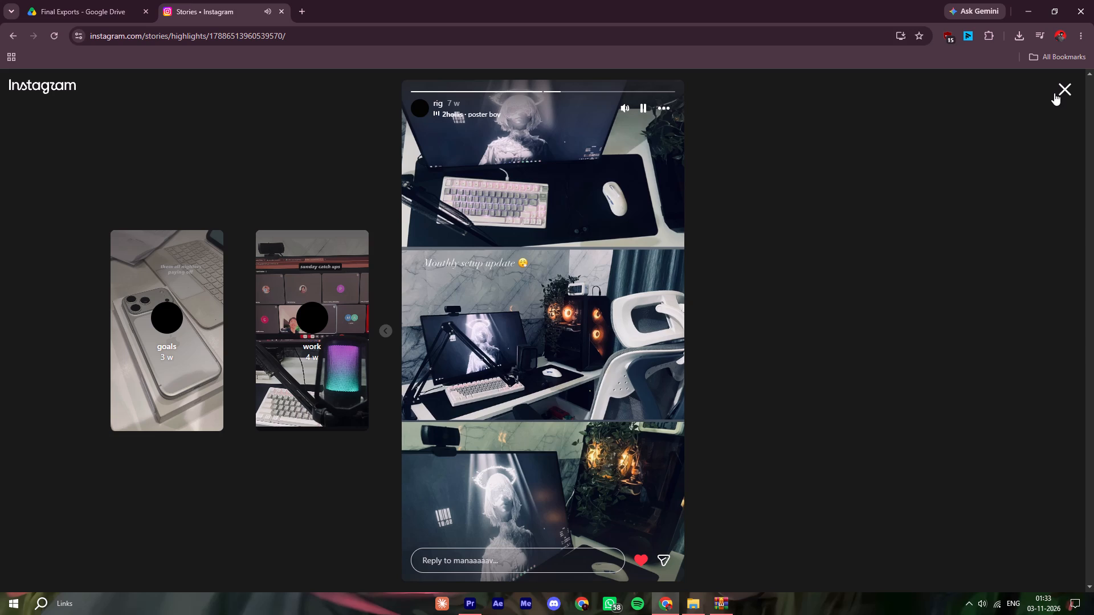
{"action": "left_click", "coordinate": [643, 105]}
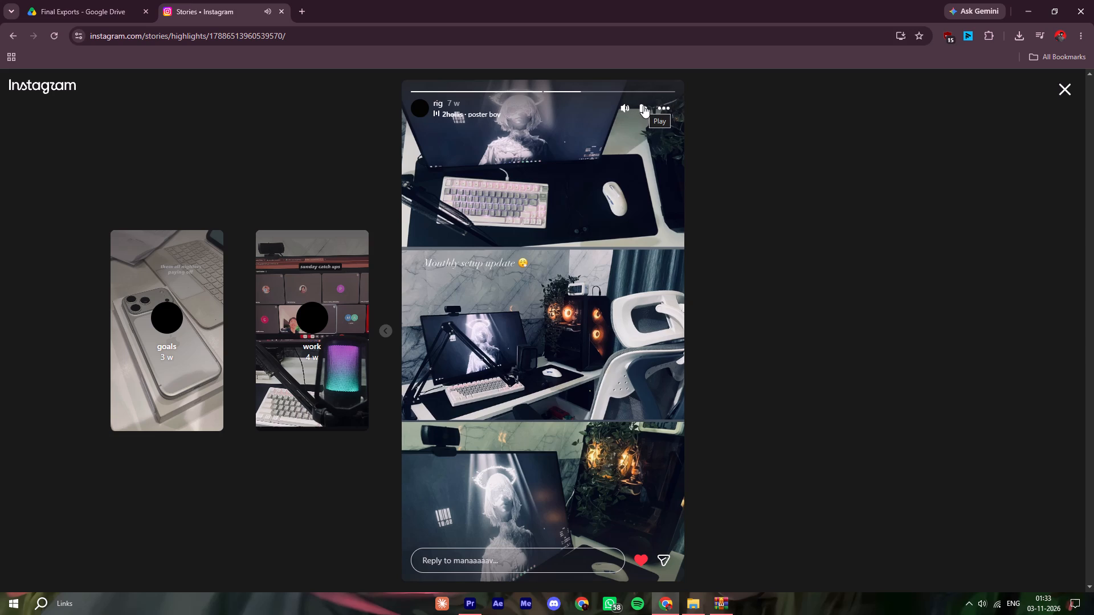
{"action": "left_click", "coordinate": [643, 105]}
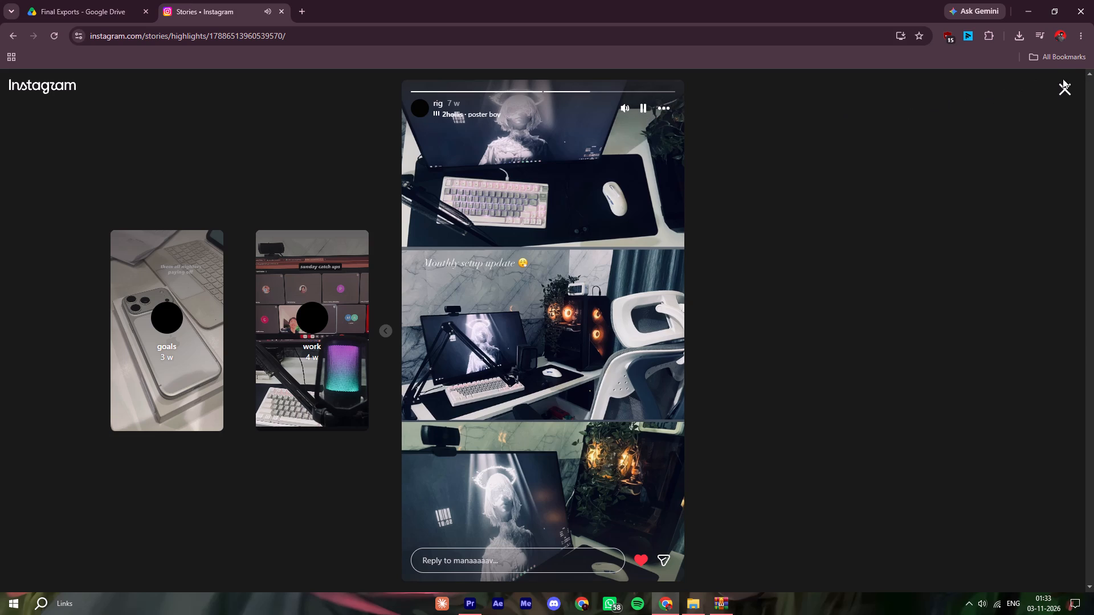
Close the story viewer and the Instagram page, leaving Google Drive open, and minimise Chrome.
{"action": "left_click", "coordinate": [1063, 88]}
{"action": "left_click", "coordinate": [277, 14]}
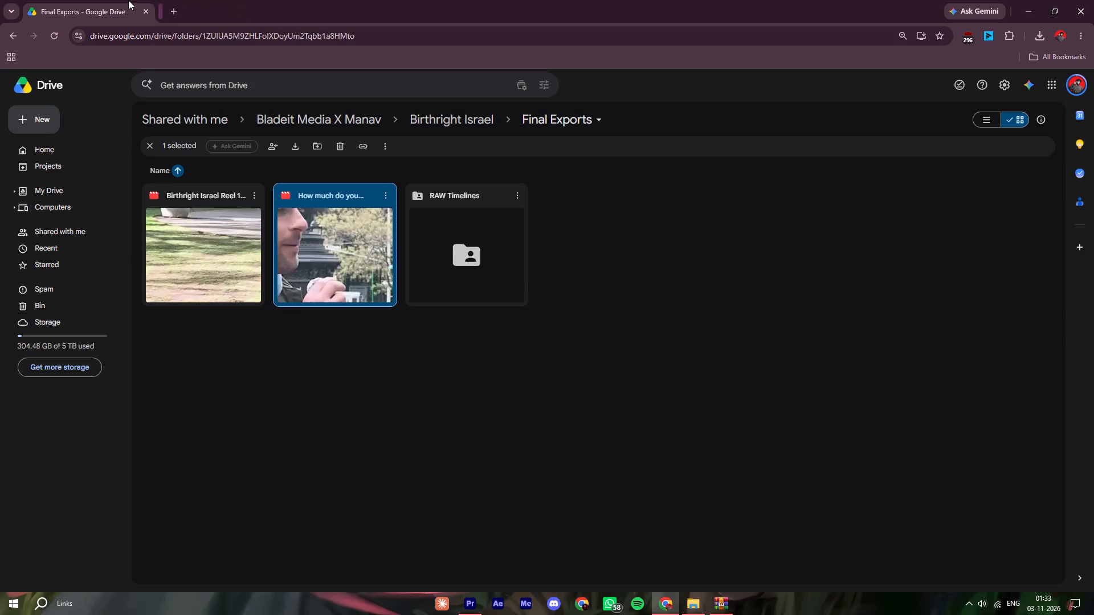
{"action": "left_click", "coordinate": [1036, 0]}
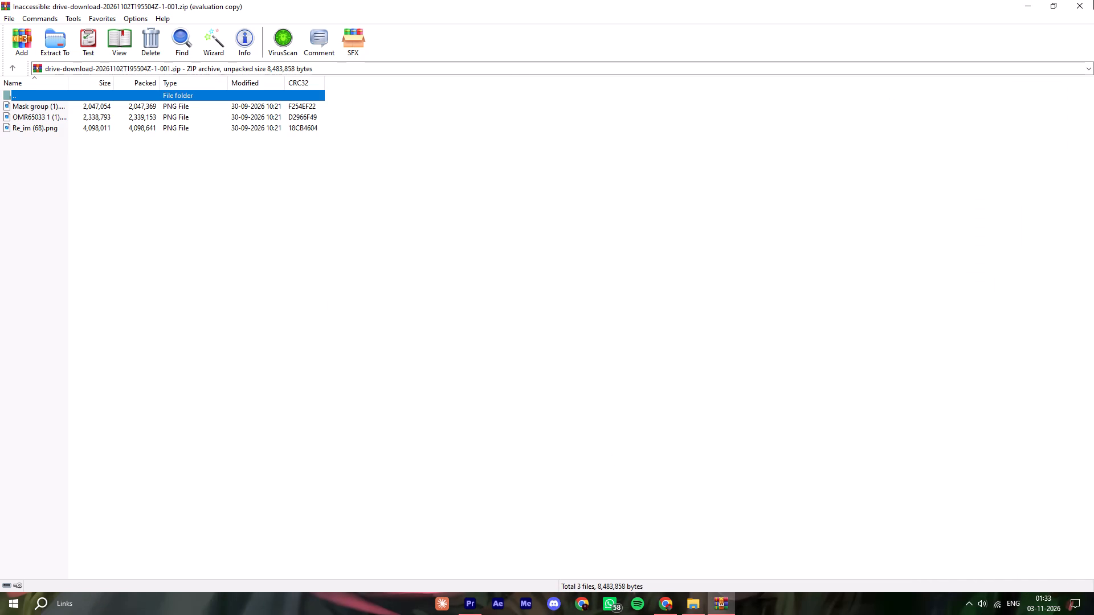
Close the WinRAR archive window and refresh the desktop.
{"action": "left_click", "coordinate": [1093, 0]}
{"action": "left_click", "coordinate": [544, 326]}
{"action": "right_click", "coordinate": [525, 204]}
{"action": "left_click", "coordinate": [538, 239]}
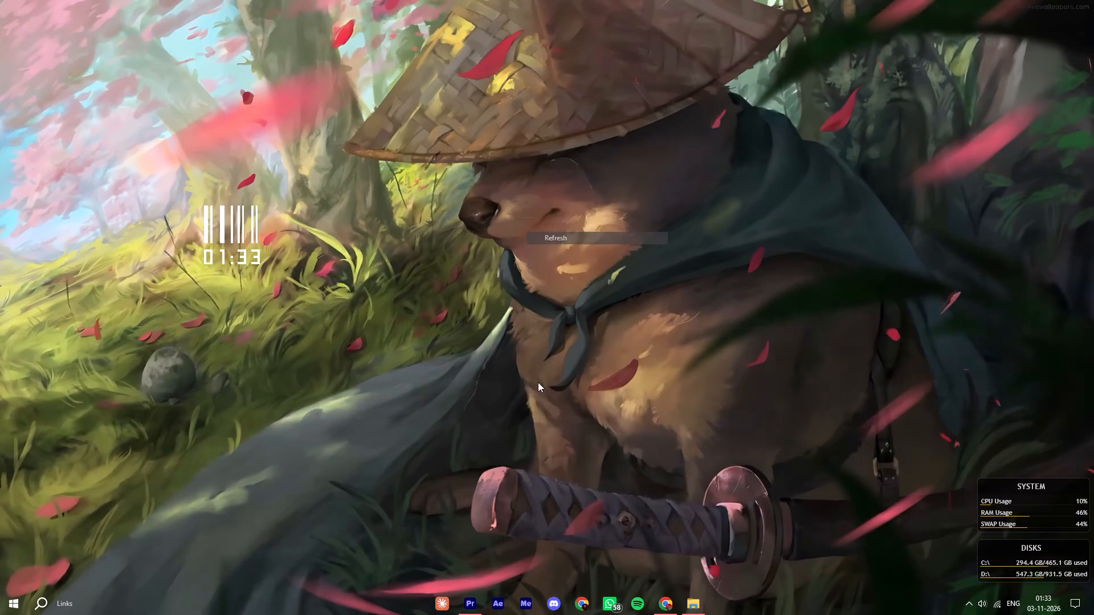
Switch to Premiere and dock the Birthright 1 Project panel between Frame.io and Libraries.
{"action": "left_click", "coordinate": [463, 613]}
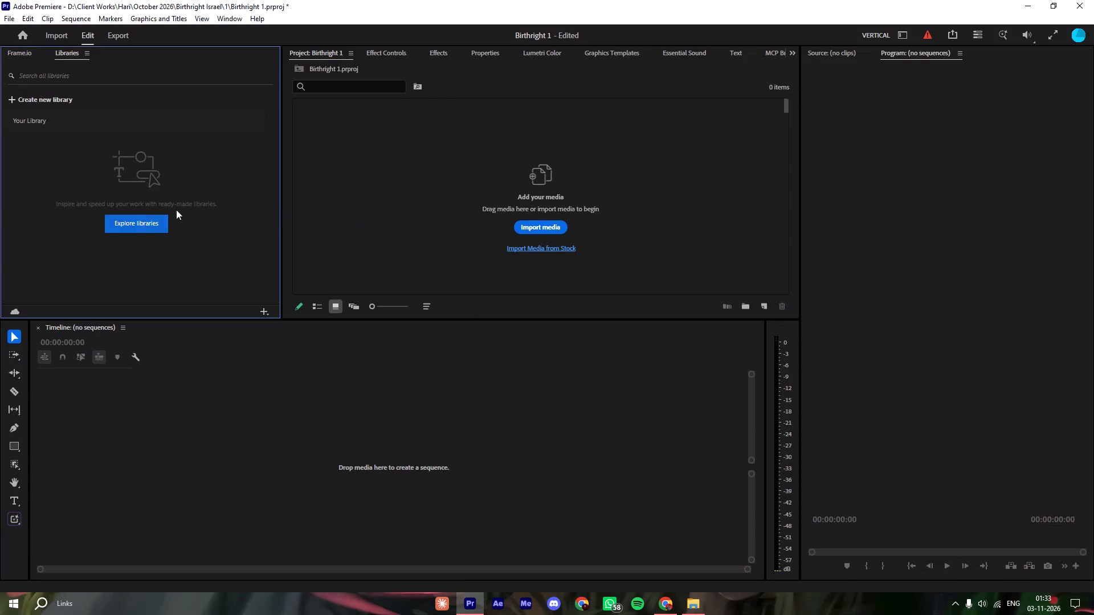
{"action": "left_click_drag", "start_coordinate": [317, 50], "coordinate": [173, 54]}
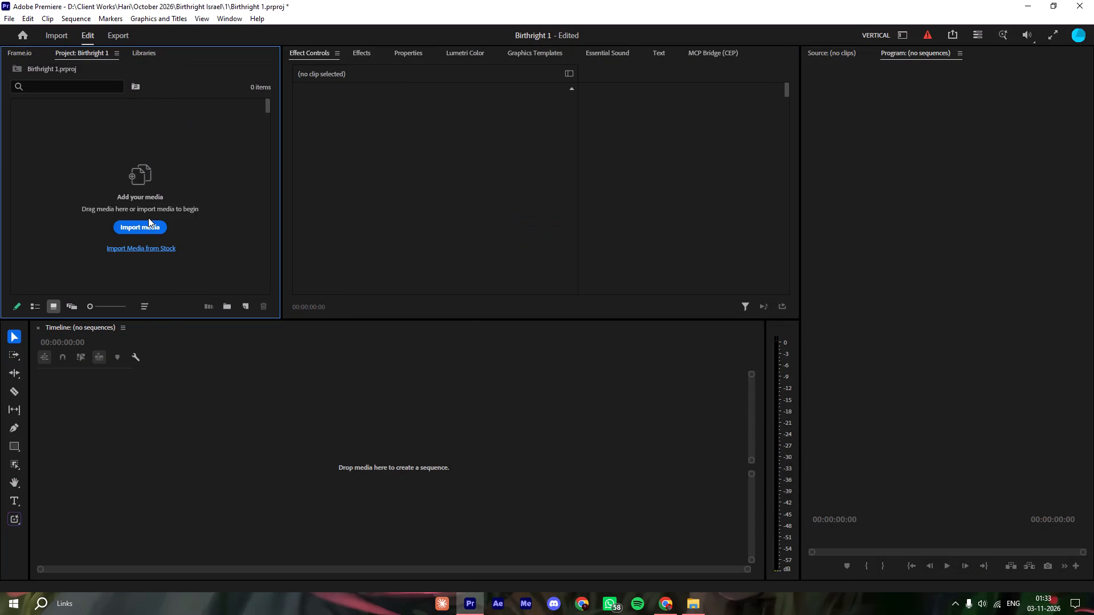
Start importing media into the Birthright 1 project and browse to the project's folder 1.
{"action": "left_click", "coordinate": [148, 218]}
{"action": "left_click", "coordinate": [144, 222]}
{"action": "left_click", "coordinate": [37, 182]}
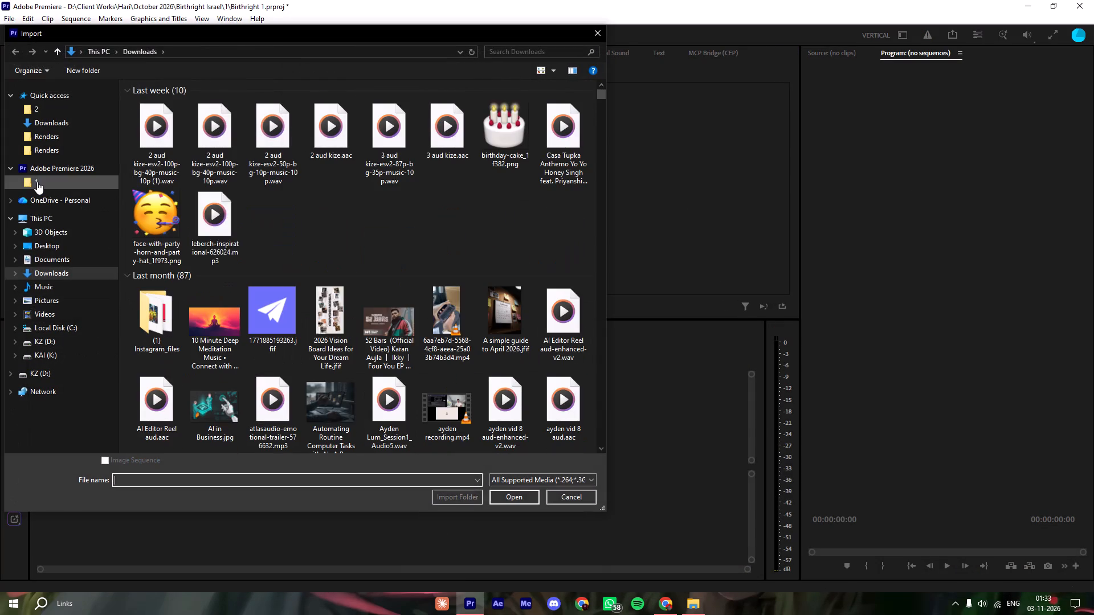
Import all three video clips from the Birthright Israel Clips > MXN Jew folder into the project.
{"action": "left_click", "coordinate": [247, 49]}
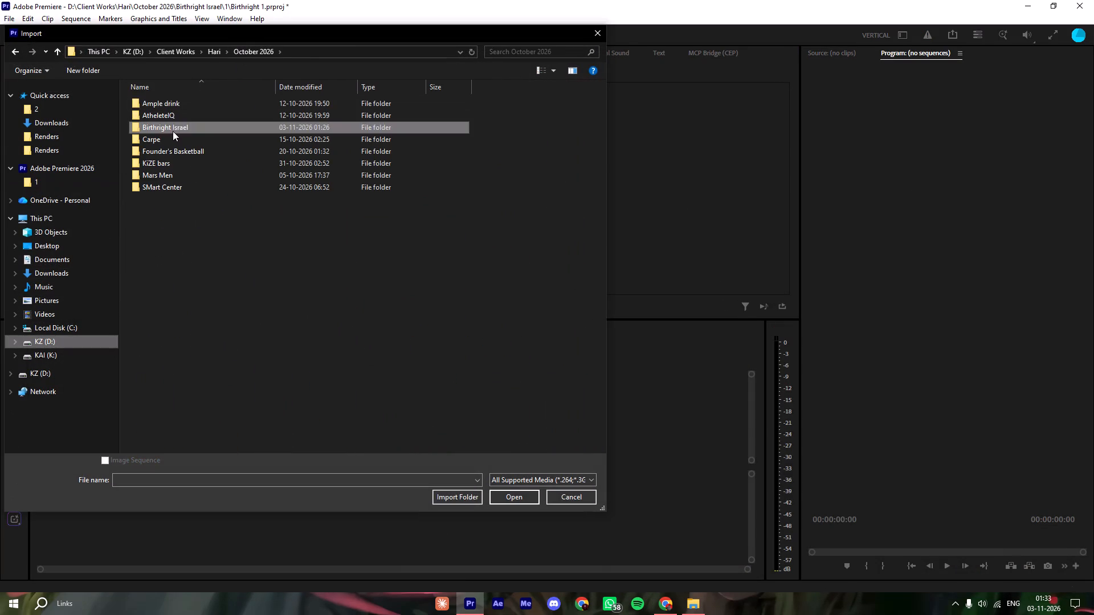
{"action": "double_click", "coordinate": [173, 131]}
{"action": "double_click", "coordinate": [194, 129]}
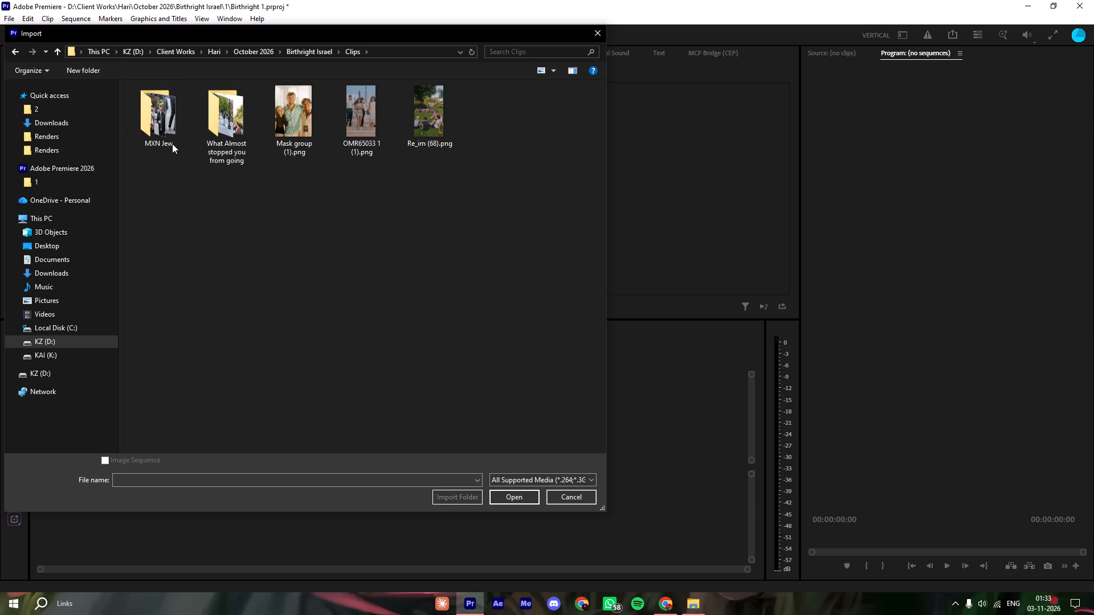
{"action": "double_click", "coordinate": [165, 129]}
{"action": "left_click_drag", "start_coordinate": [172, 228], "coordinate": [439, 113]}
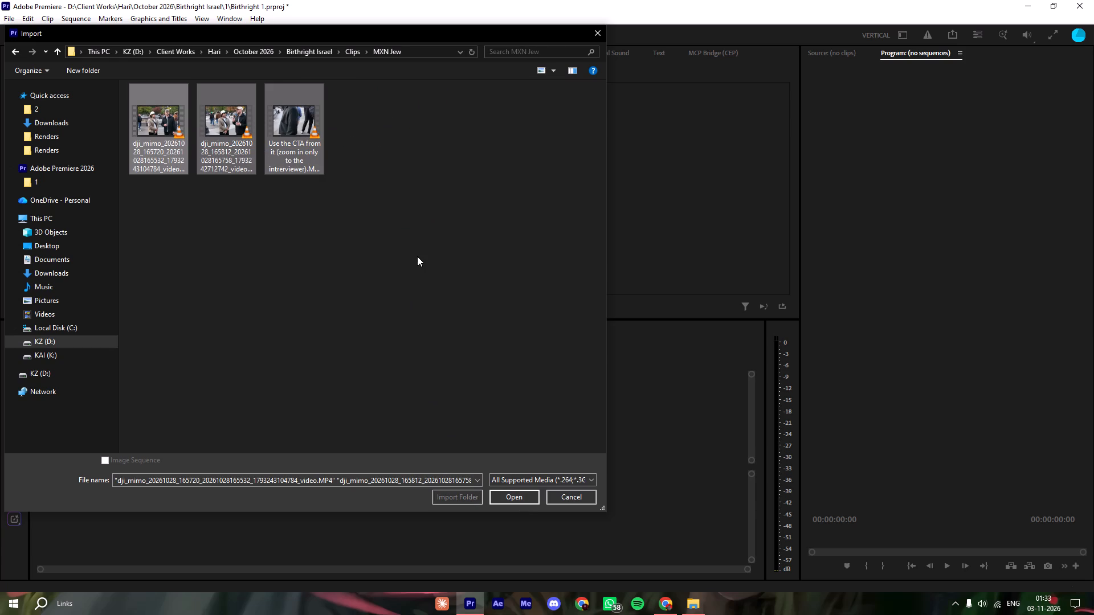
{"action": "left_click", "coordinate": [510, 497]}
Import the images Mask group (1).png, OMR65033 1 (1).png and Re_im (68).png from the Birthright Israel Clips folder.
{"action": "double_click", "coordinate": [159, 221]}
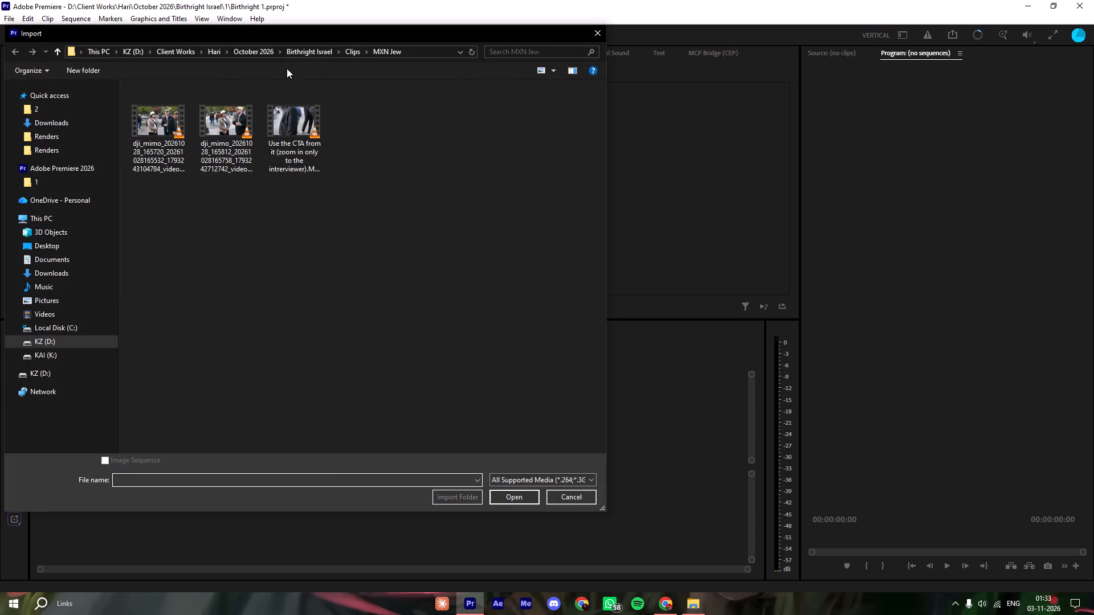
{"action": "left_click", "coordinate": [311, 52]}
{"action": "left_click", "coordinate": [205, 111]}
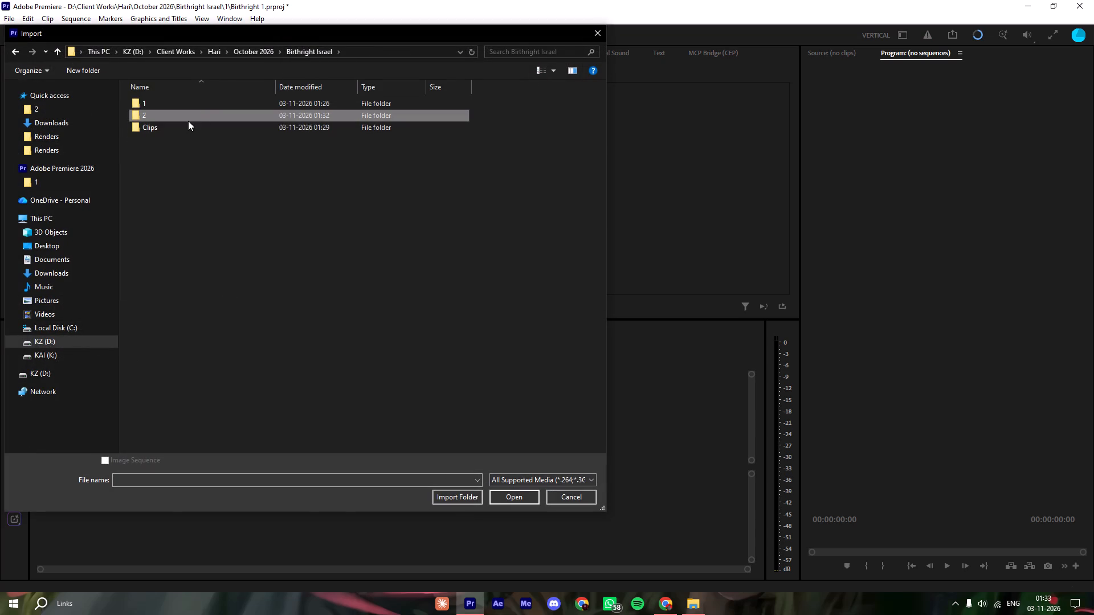
{"action": "left_click", "coordinate": [188, 121]}
{"action": "double_click", "coordinate": [179, 126]}
{"action": "left_click_drag", "start_coordinate": [285, 206], "coordinate": [466, 112]}
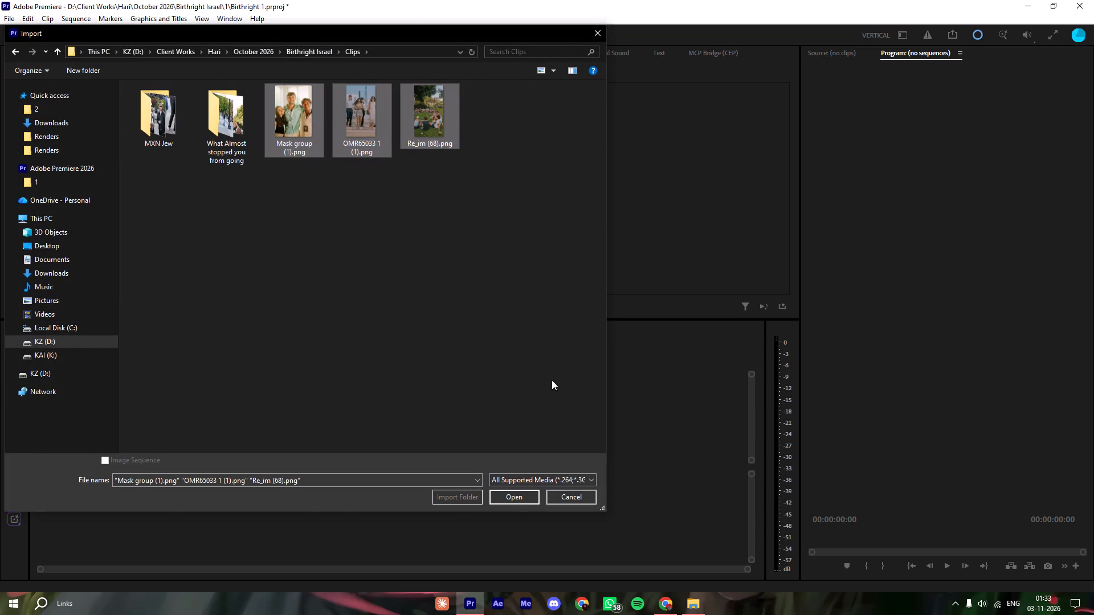
{"action": "left_click", "coordinate": [522, 499]}
{"action": "left_click", "coordinate": [183, 263]}
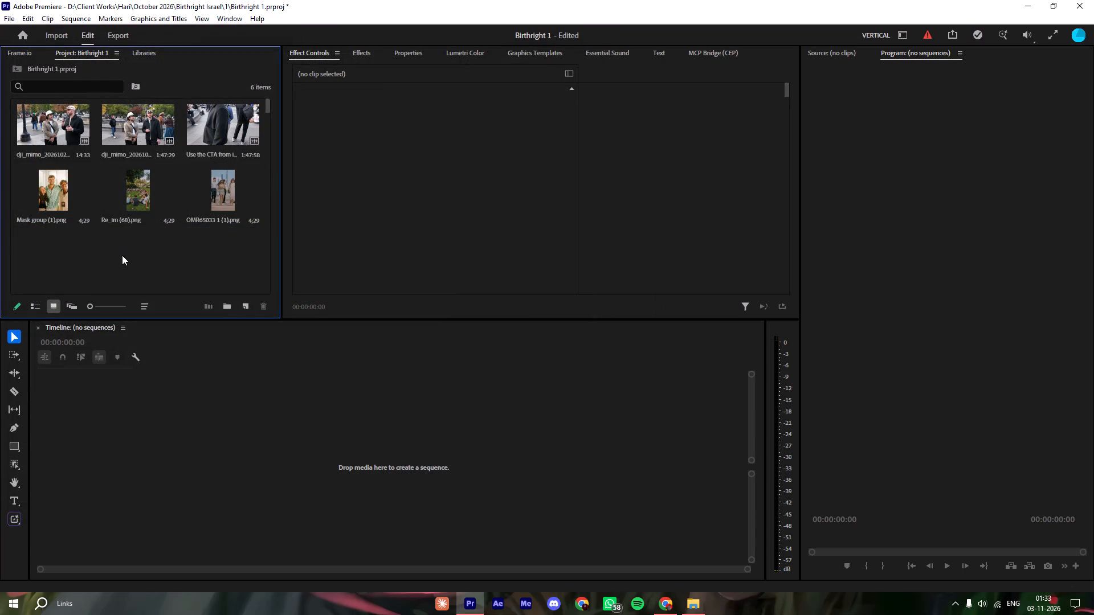
{"action": "left_click", "coordinate": [162, 263]}
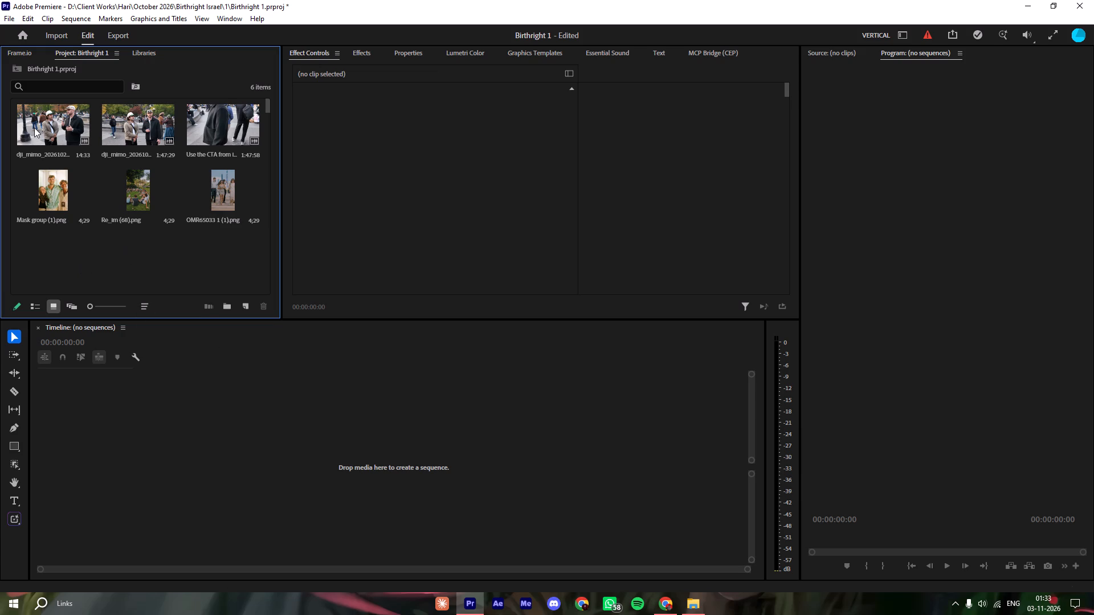
Review the short dji_mimo_20261028_165812 interview clip from its beginning in the source monitor.
{"action": "double_click", "coordinate": [34, 128]}
{"action": "left_click_drag", "start_coordinate": [839, 539], "coordinate": [741, 532]}
{"action": "key", "text": "space"}
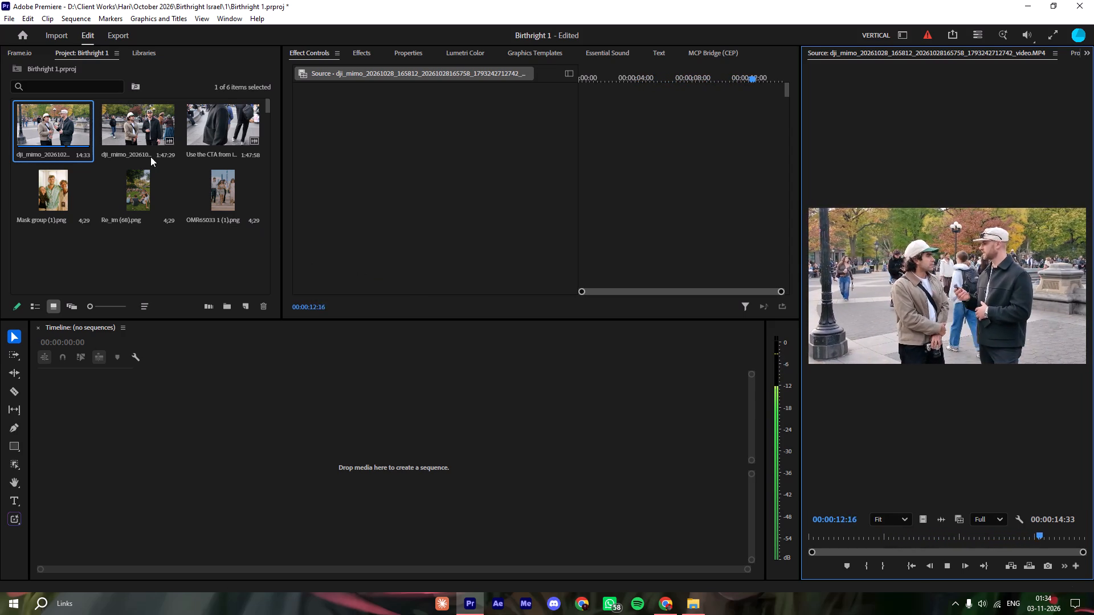
Review the longer dji_mimo_20261028_165720 interview clip from its beginning, pausing and resuming playback as needed.
{"action": "double_click", "coordinate": [128, 125]}
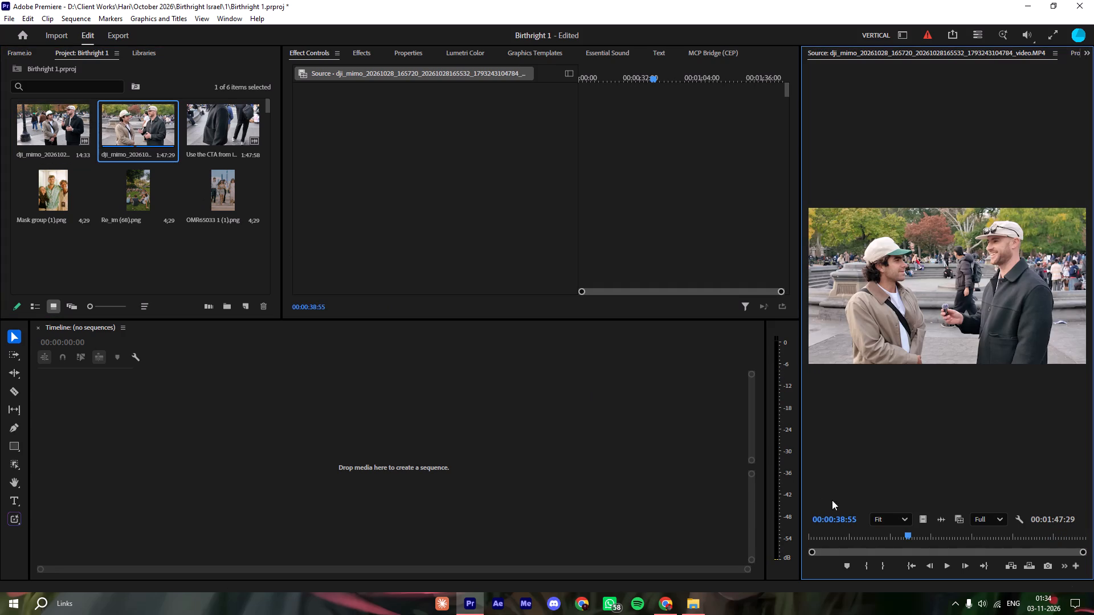
{"action": "left_click_drag", "start_coordinate": [810, 535], "coordinate": [773, 538]}
{"action": "left_click", "coordinate": [942, 567]}
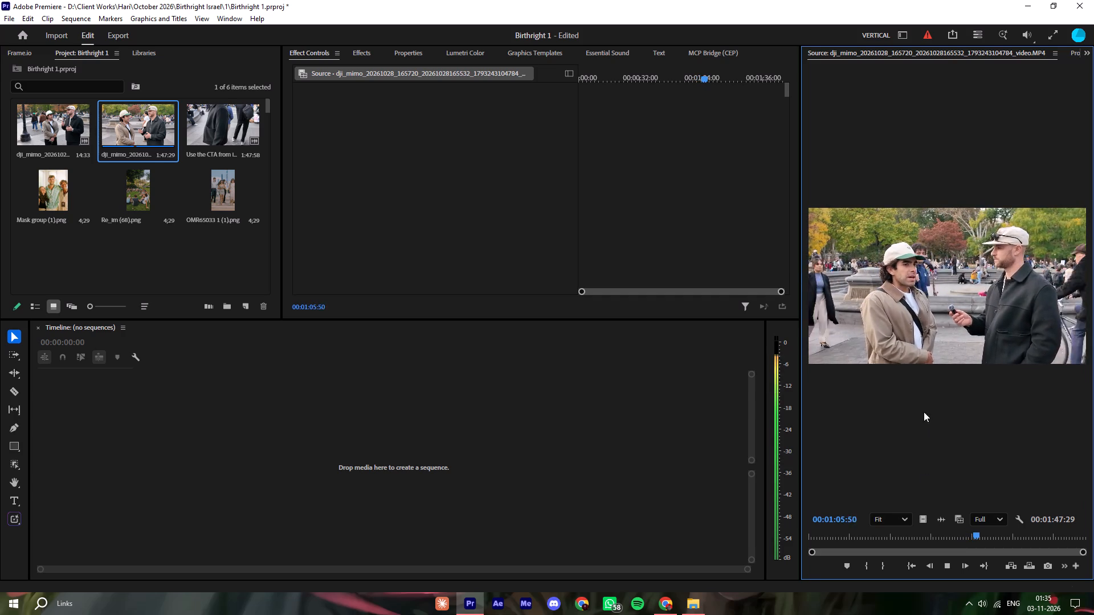
{"action": "left_click", "coordinate": [871, 237]}
{"action": "key", "text": "space"}
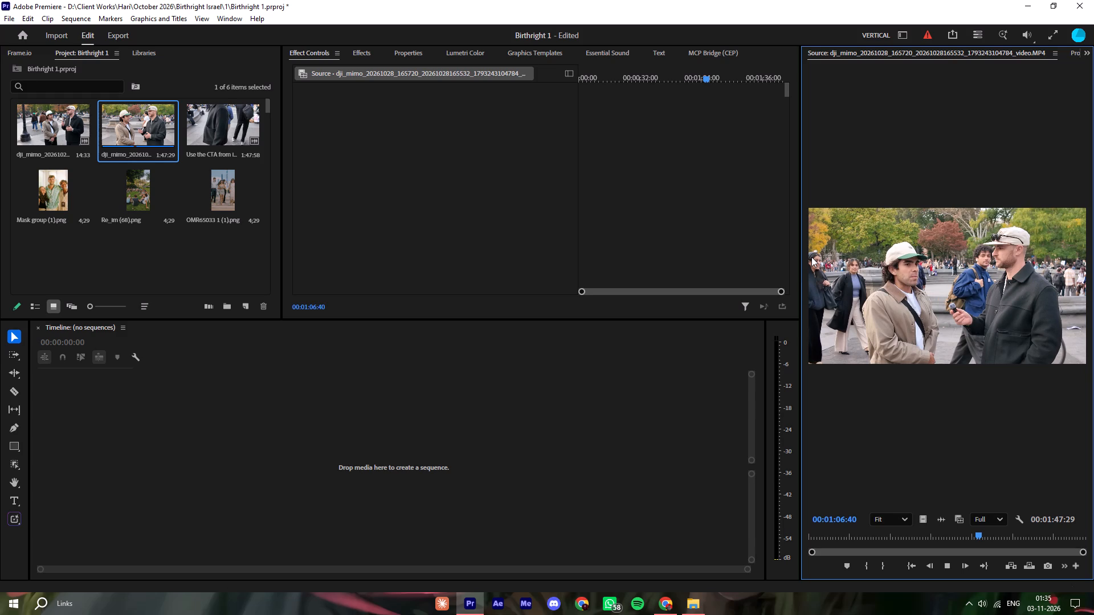
{"action": "key", "text": "alt+space"}
{"action": "key", "text": "space"}
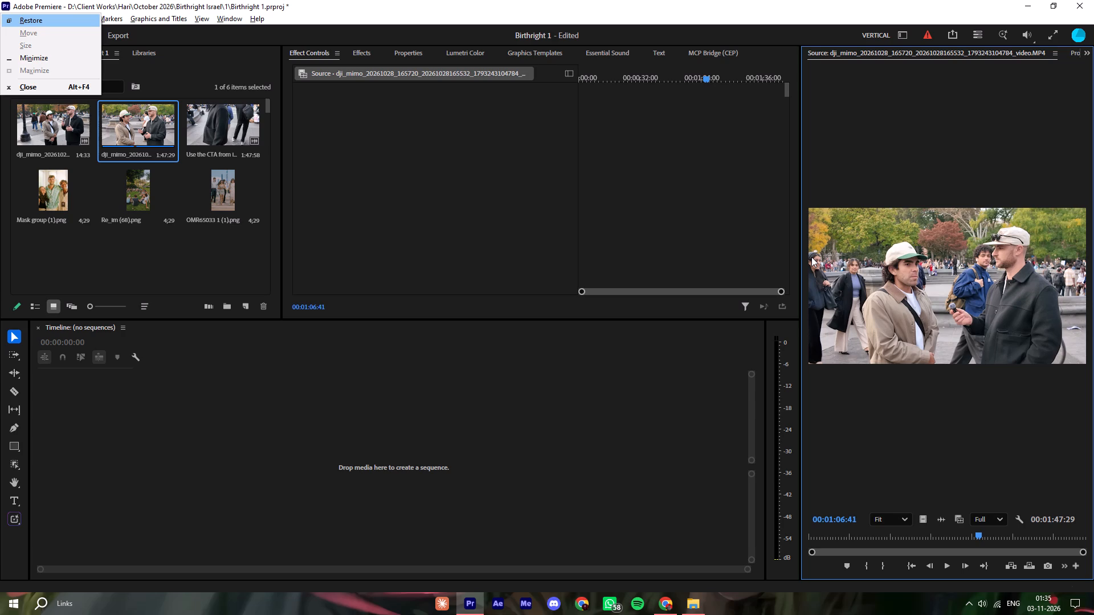
{"action": "left_click", "coordinate": [280, 390]}
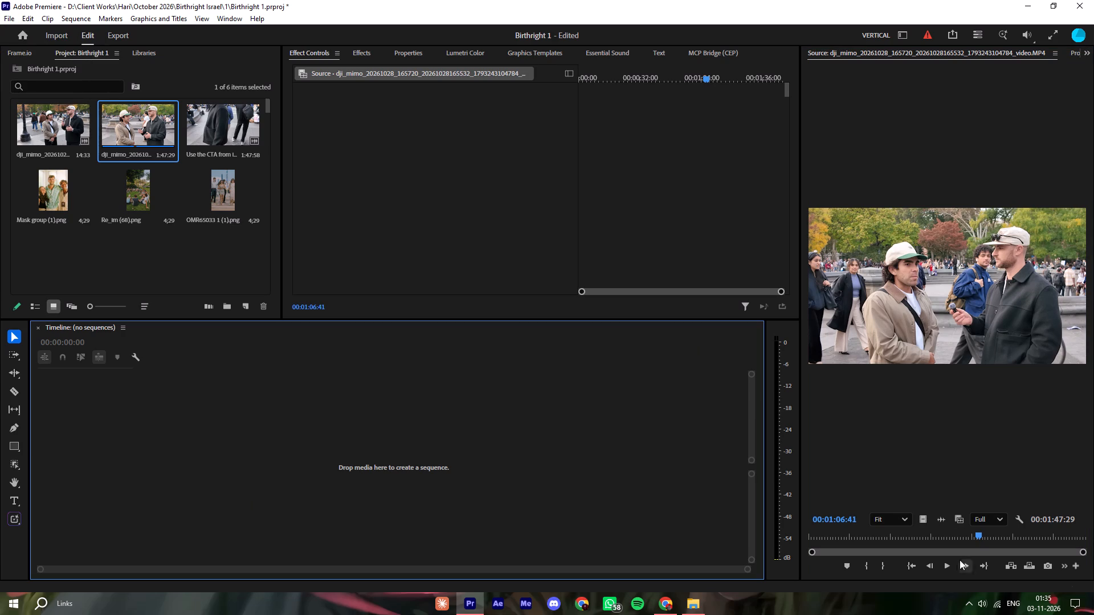
{"action": "left_click", "coordinate": [948, 564]}
{"action": "left_click", "coordinate": [947, 564]}
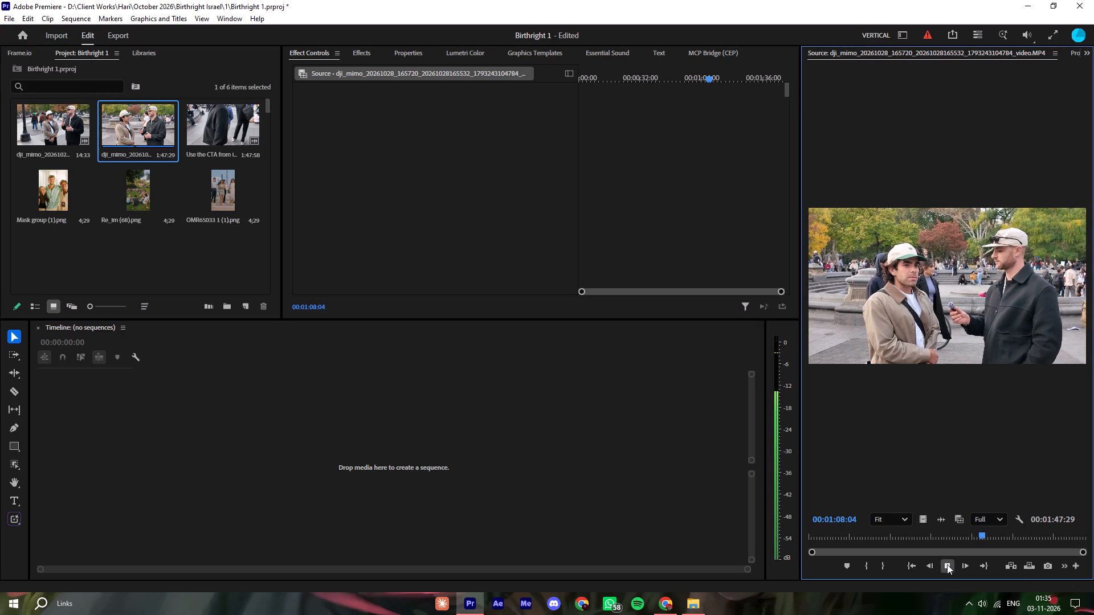
{"action": "left_click", "coordinate": [947, 564]}
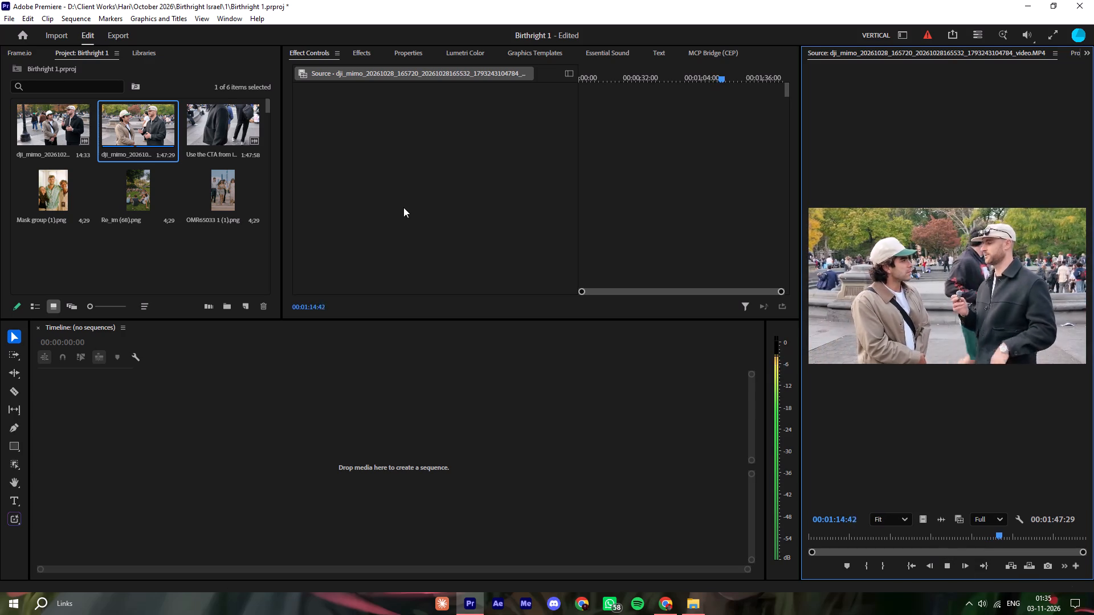
Replay the short dji_mimo_20261028_165812 interview clip from its start.
{"action": "double_click", "coordinate": [46, 120]}
{"action": "left_click_drag", "start_coordinate": [849, 529], "coordinate": [822, 530]}
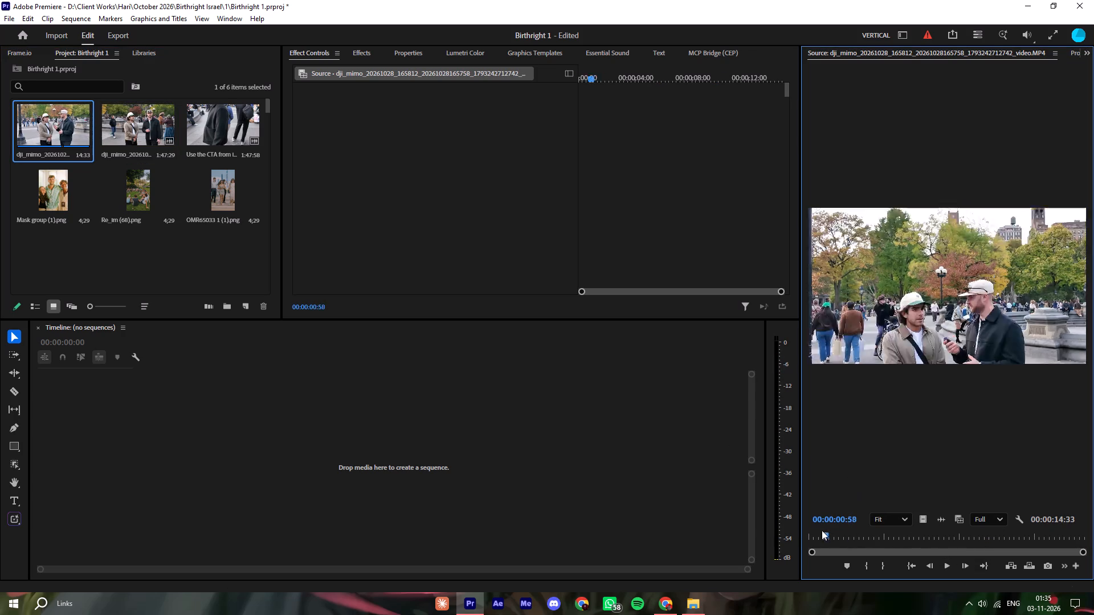
{"action": "left_click_drag", "start_coordinate": [822, 530], "coordinate": [760, 527]}
{"action": "left_click", "coordinate": [943, 560]}
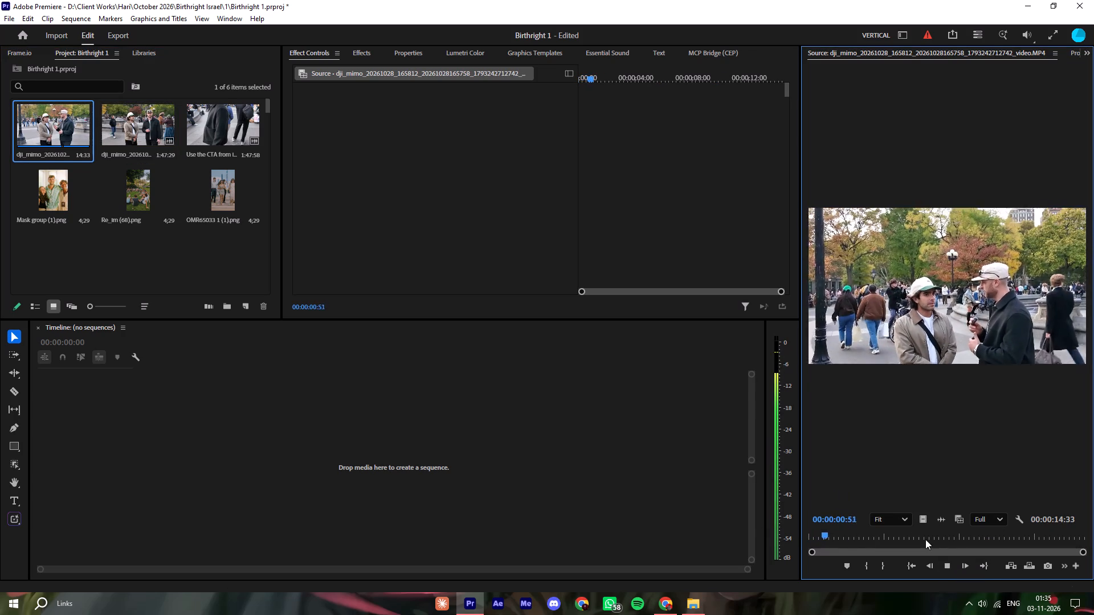
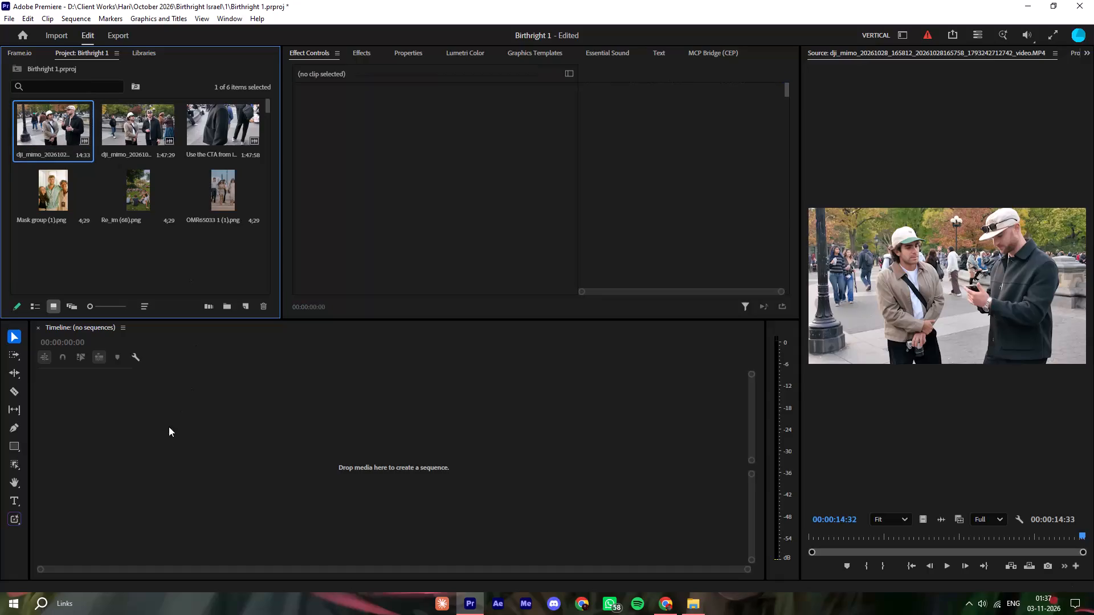
Set the sequence's frame size to 1080 horizontal by 1920 vertical.
{"action": "left_click", "coordinate": [67, 16]}
{"action": "left_click", "coordinate": [90, 28]}
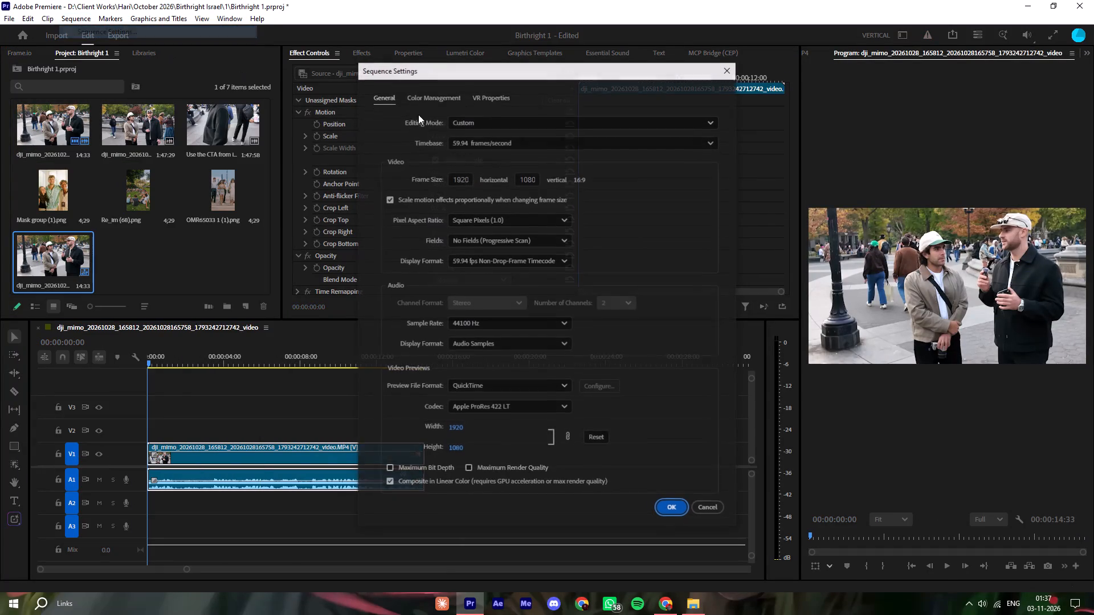
{"action": "double_click", "coordinate": [465, 175]}
{"action": "key", "text": "1"}
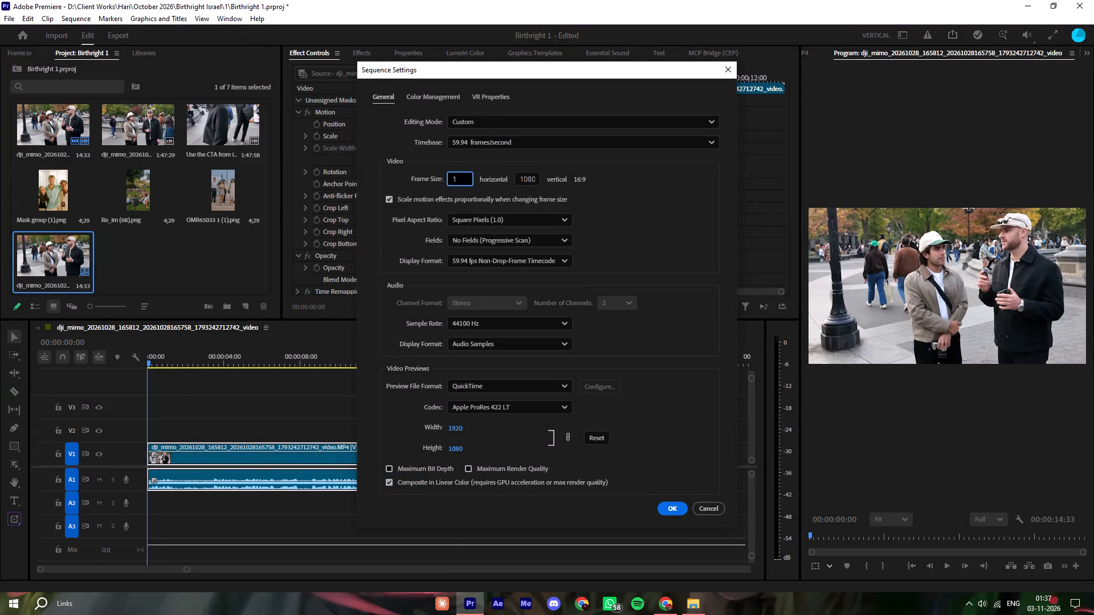
{"action": "type", "text": "080"}
{"action": "key", "text": "Tab"}
{"action": "type", "text": "1920"}
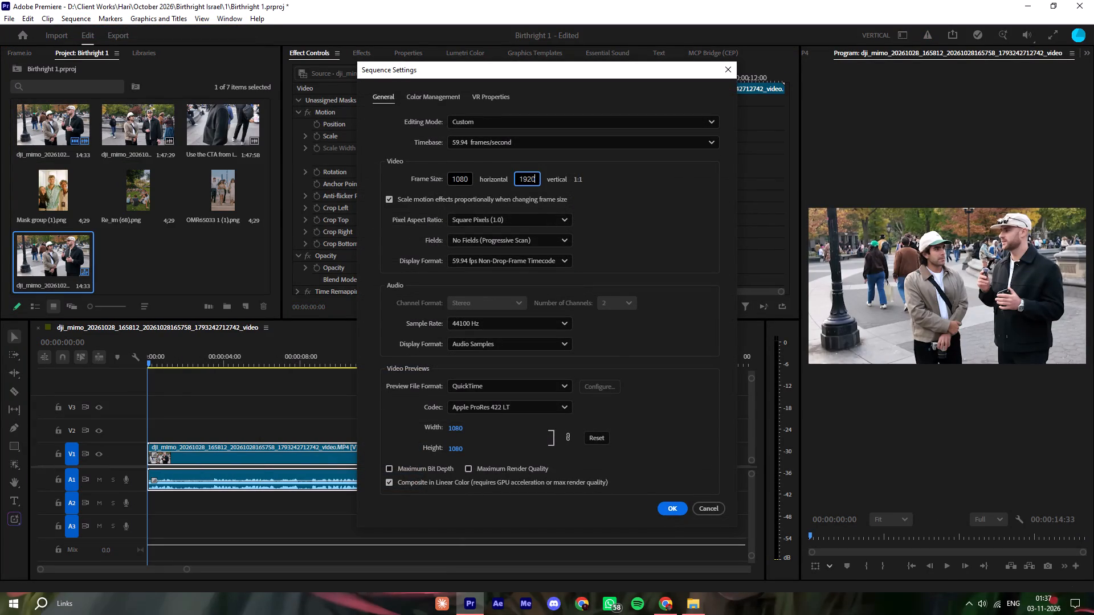
{"action": "key", "text": "Return"}
{"action": "key", "text": "Return"}
Play the interview clip to 00:00:03:29 and ripple-trim everything before that point off its start.
{"action": "key", "text": "space"}
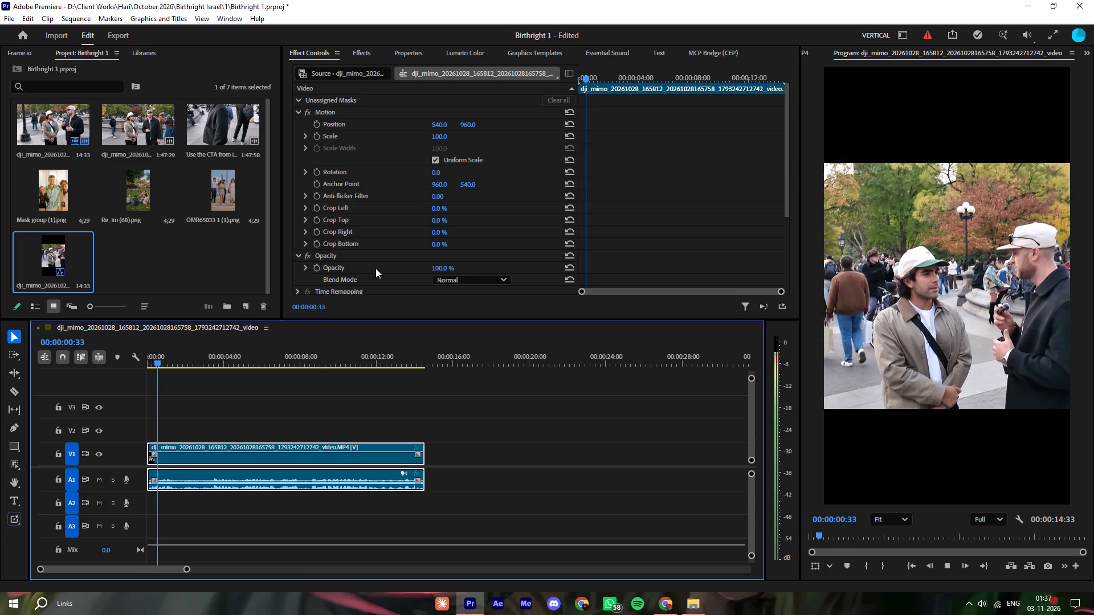
{"action": "key", "text": "space"}
{"action": "key", "text": "space"}
{"action": "left_click", "coordinate": [296, 397]}
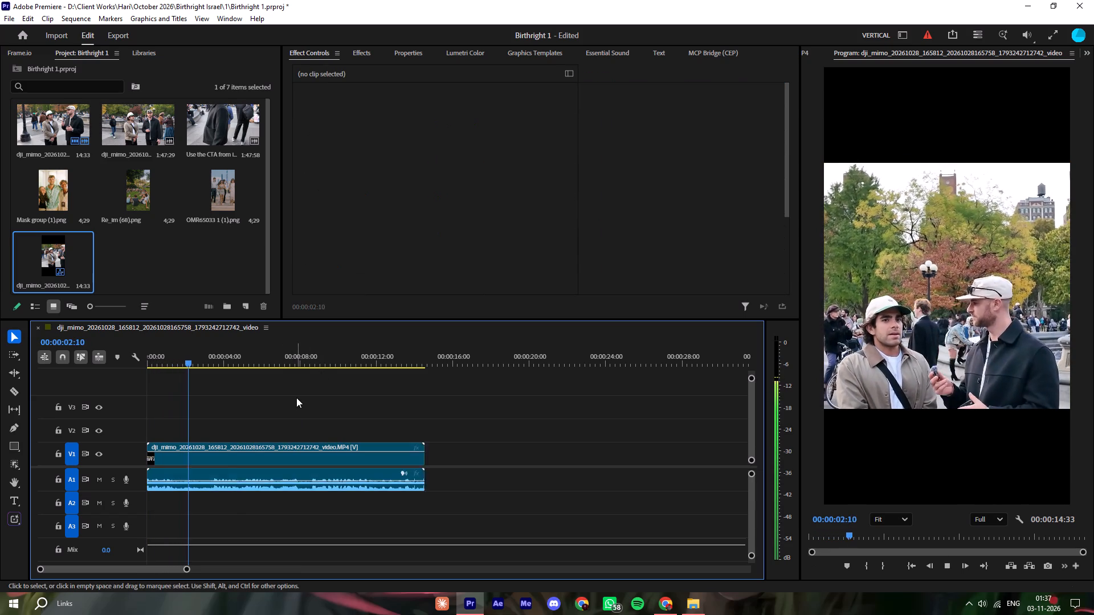
{"action": "key", "text": "equal"}
{"action": "left_click", "coordinate": [315, 403]}
{"action": "key", "text": "space"}
{"action": "key", "text": "space"}
{"action": "key", "text": "space"}
{"action": "key", "text": "q"}
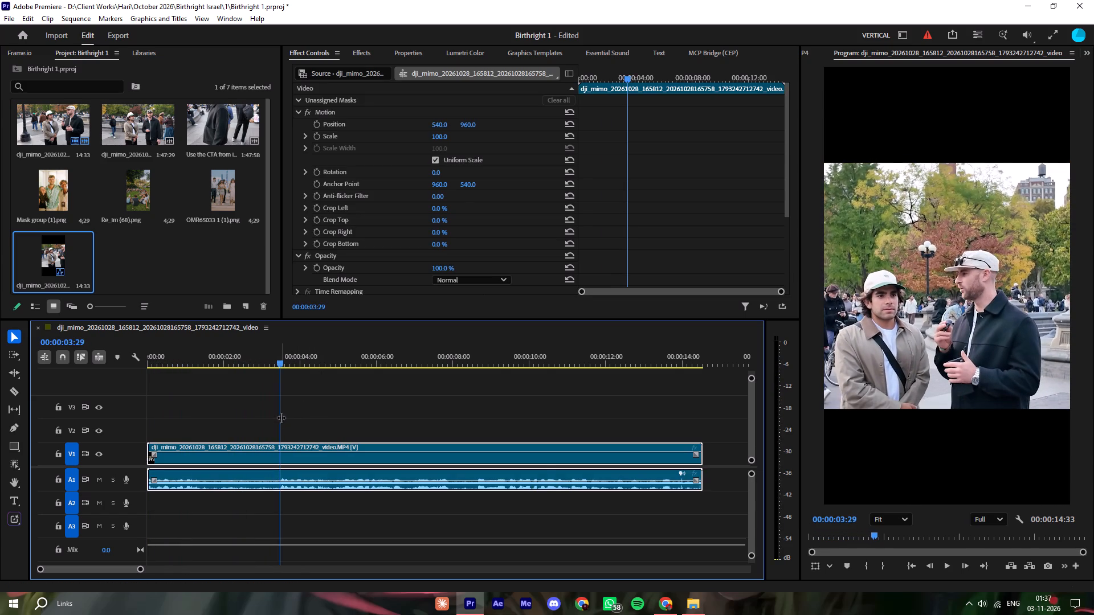
Reframe the clip on the man in the dark jacket with scale 210 and position 109, 809.
{"action": "key", "text": "space"}
{"action": "key", "text": "space"}
{"action": "left_click_drag", "start_coordinate": [443, 136], "coordinate": [481, 134]}
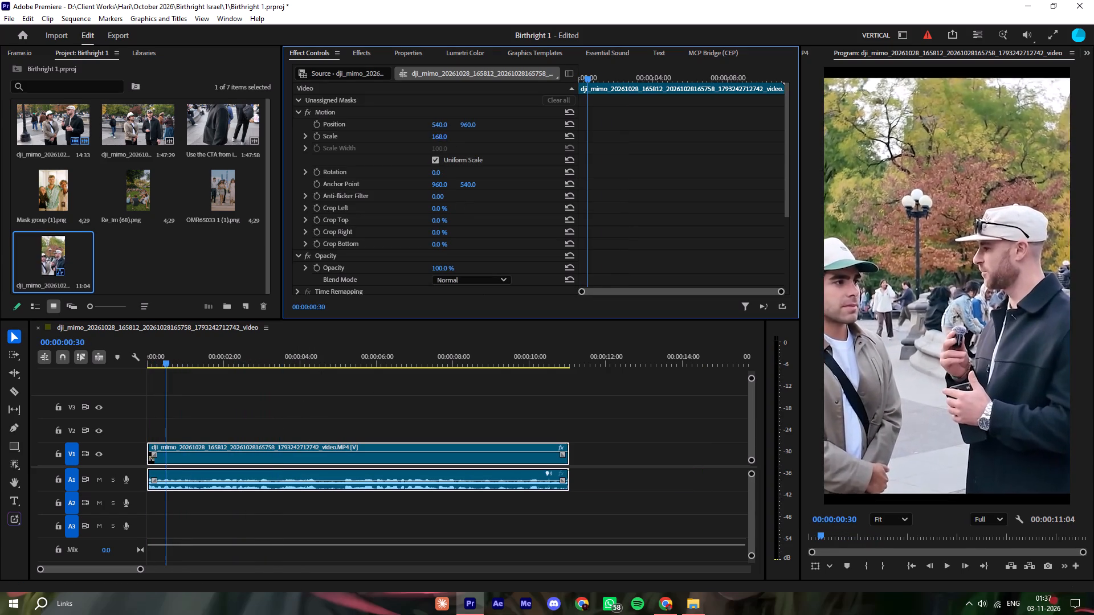
{"action": "left_click_drag", "start_coordinate": [481, 134], "coordinate": [504, 134]}
{"action": "left_click_drag", "start_coordinate": [467, 123], "coordinate": [338, 132]}
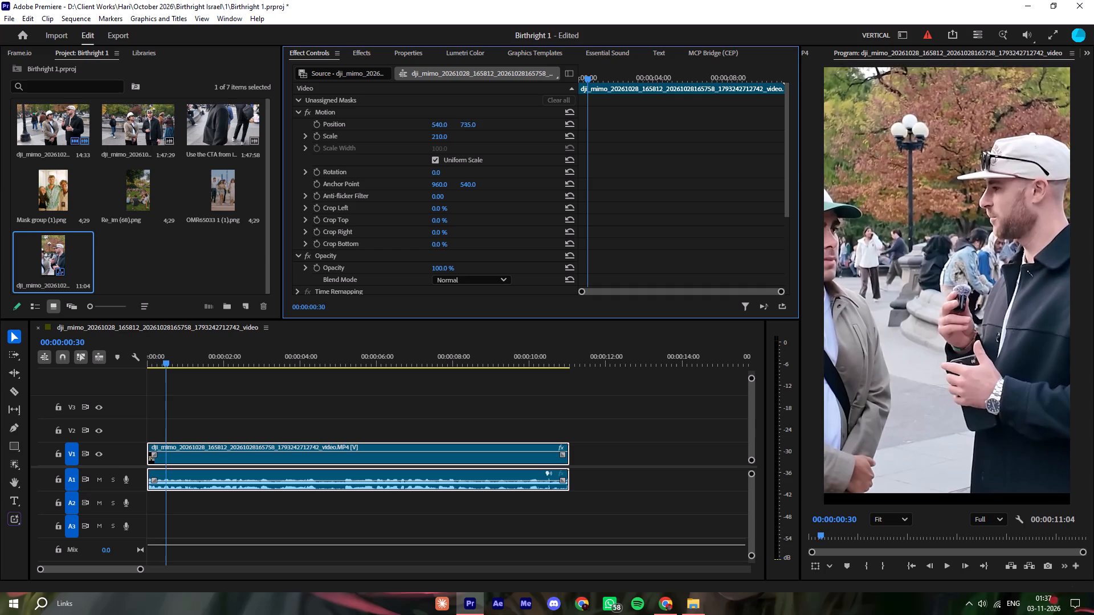
{"action": "left_click_drag", "start_coordinate": [338, 132], "coordinate": [381, 135]}
{"action": "left_click_drag", "start_coordinate": [439, 126], "coordinate": [242, 134]}
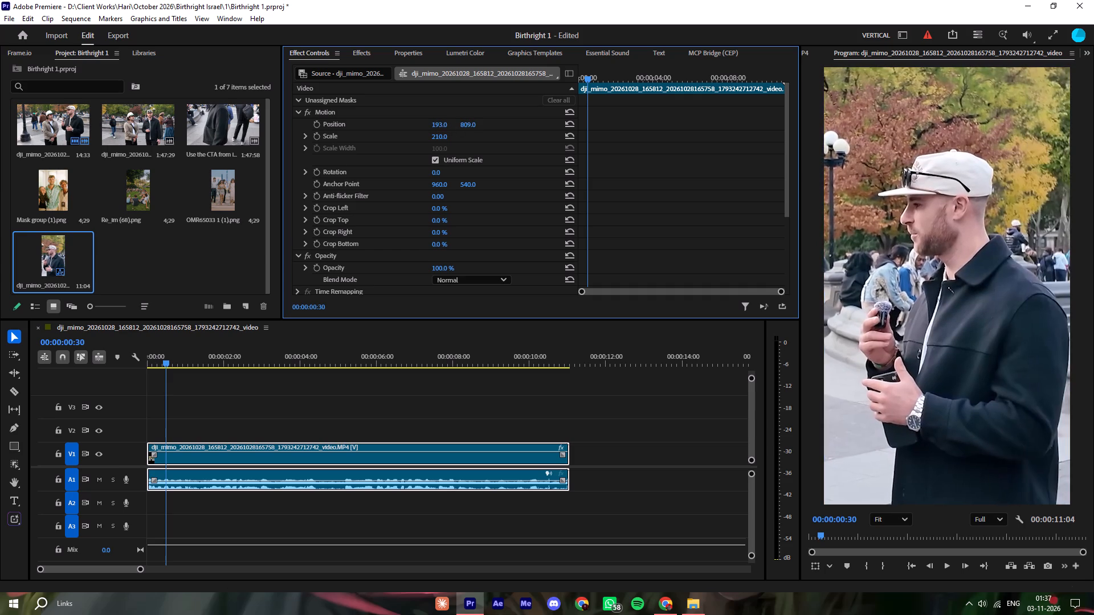
{"action": "left_click_drag", "start_coordinate": [242, 134], "coordinate": [206, 136]}
{"action": "key", "text": "space"}
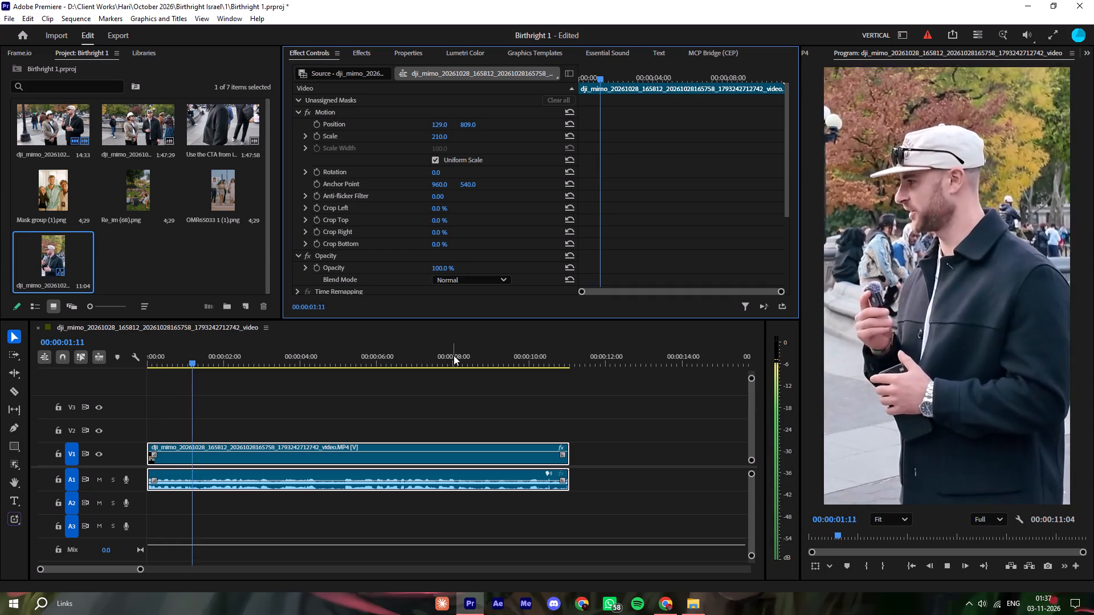
{"action": "key", "text": "space"}
{"action": "left_click_drag", "start_coordinate": [448, 126], "coordinate": [436, 126]}
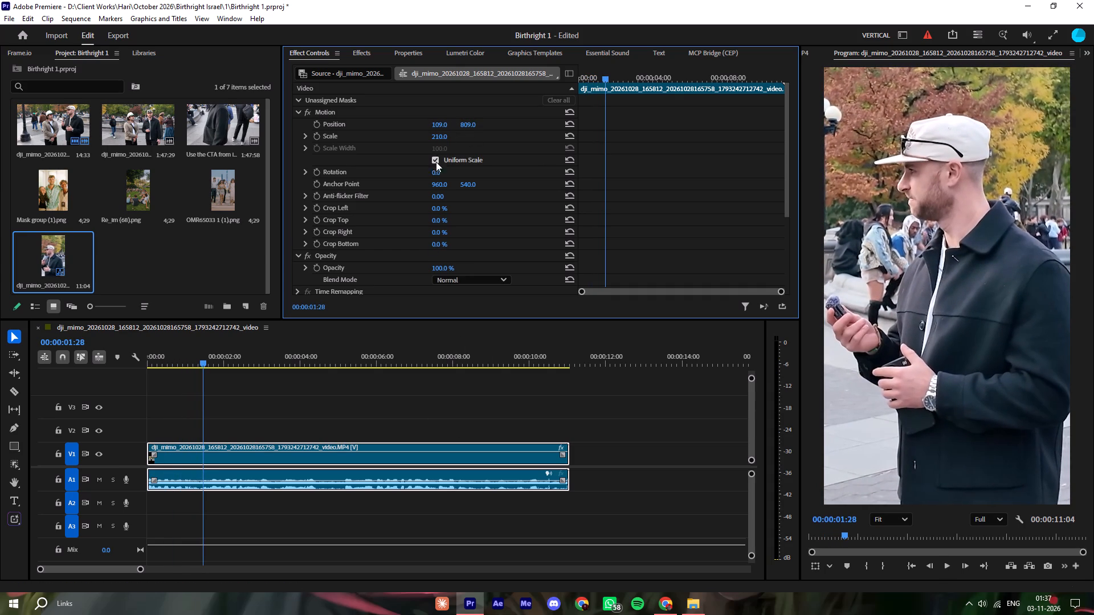
Start Position and Scale keyframes on the interview clip at its first frame, 00:00:00:00.
{"action": "left_click_drag", "start_coordinate": [177, 350], "coordinate": [110, 366]}
{"action": "key", "text": "space"}
{"action": "key", "text": "space"}
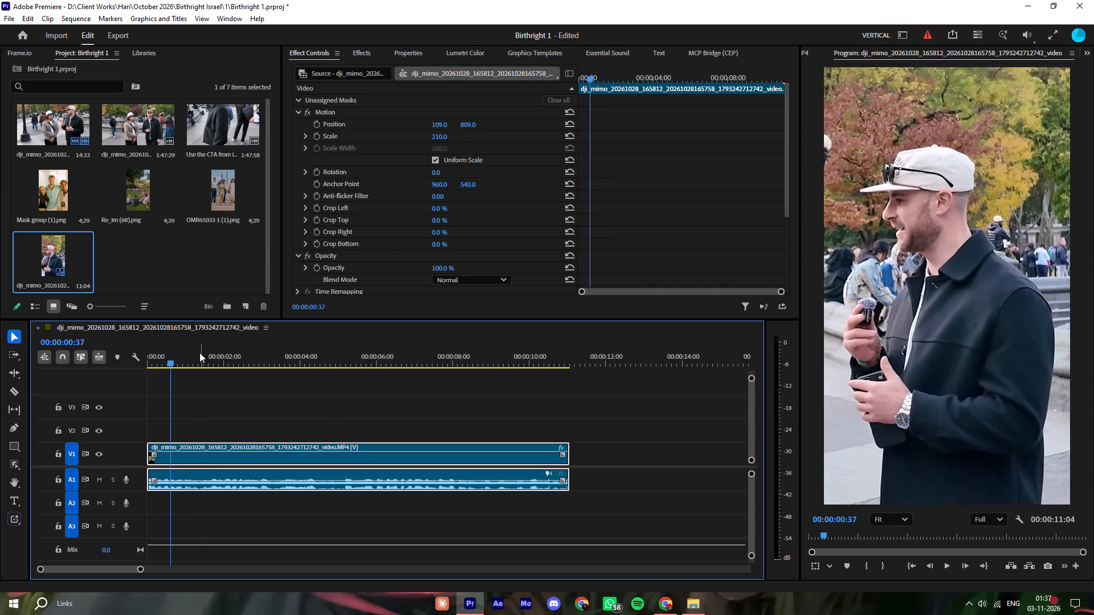
{"action": "left_click_drag", "start_coordinate": [198, 339], "coordinate": [141, 355]}
{"action": "left_click_drag", "start_coordinate": [172, 355], "coordinate": [140, 358]}
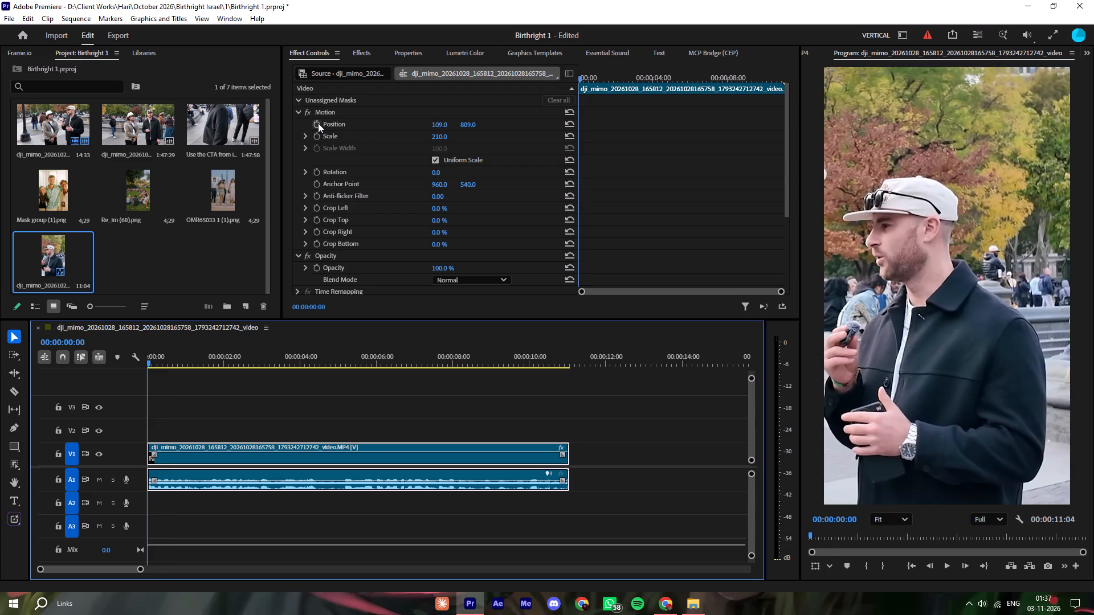
{"action": "left_click", "coordinate": [318, 123]}
{"action": "left_click", "coordinate": [318, 134]}
Set the opening keyframes to position 173, 715 and scale 224, keeping the man in the dark jacket framed.
{"action": "left_click_drag", "start_coordinate": [442, 122], "coordinate": [512, 130]}
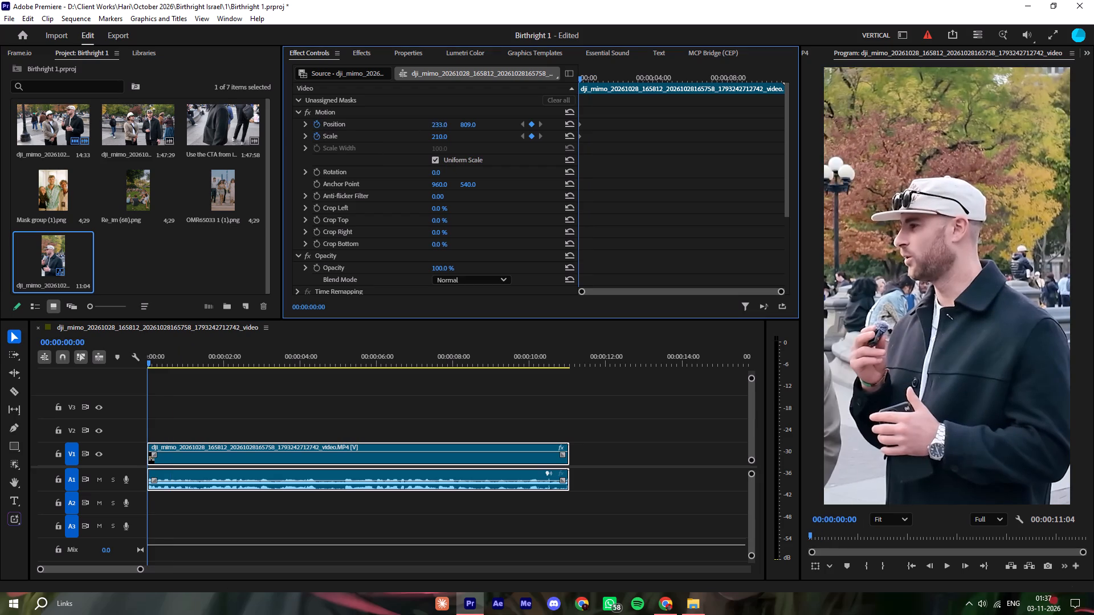
{"action": "left_click_drag", "start_coordinate": [512, 130], "coordinate": [486, 134]}
{"action": "left_click_drag", "start_coordinate": [464, 124], "coordinate": [387, 122]}
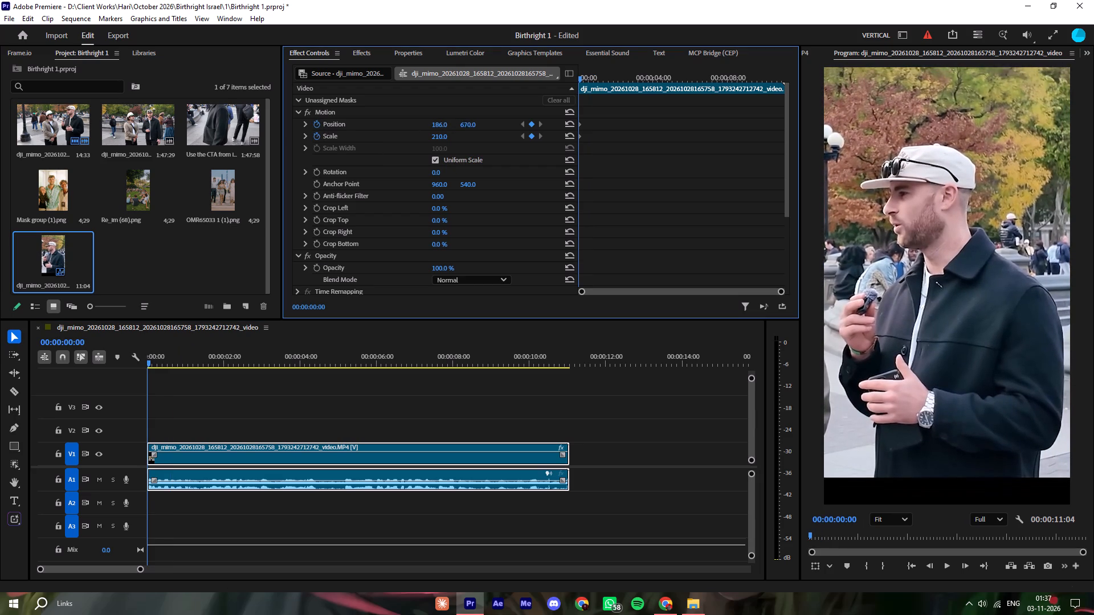
{"action": "left_click_drag", "start_coordinate": [387, 122], "coordinate": [452, 119]}
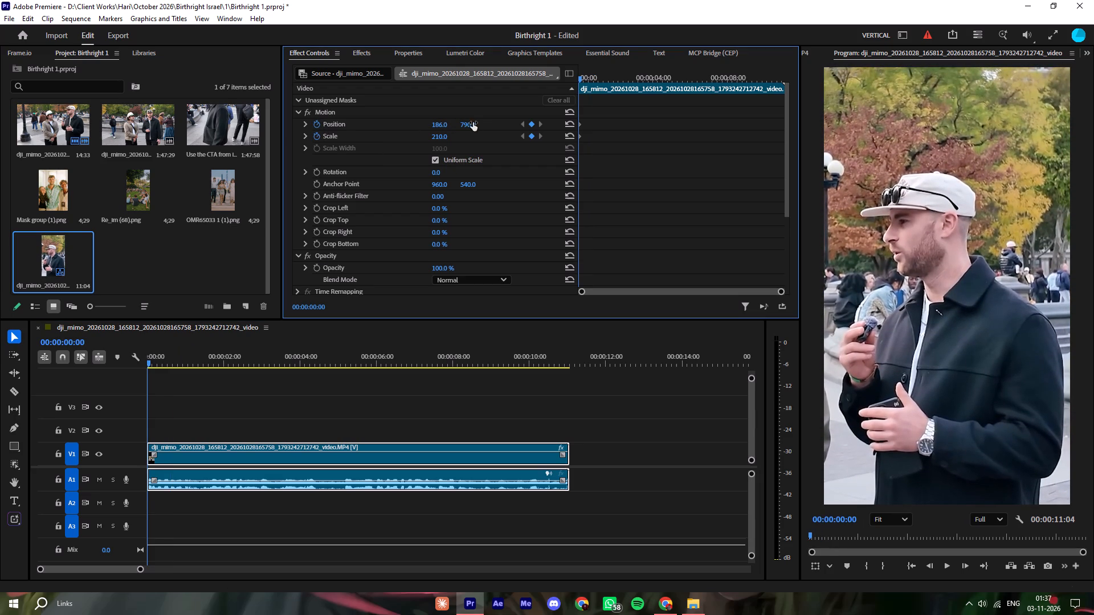
{"action": "left_click_drag", "start_coordinate": [442, 137], "coordinate": [448, 134]}
{"action": "left_click_drag", "start_coordinate": [470, 125], "coordinate": [419, 126]}
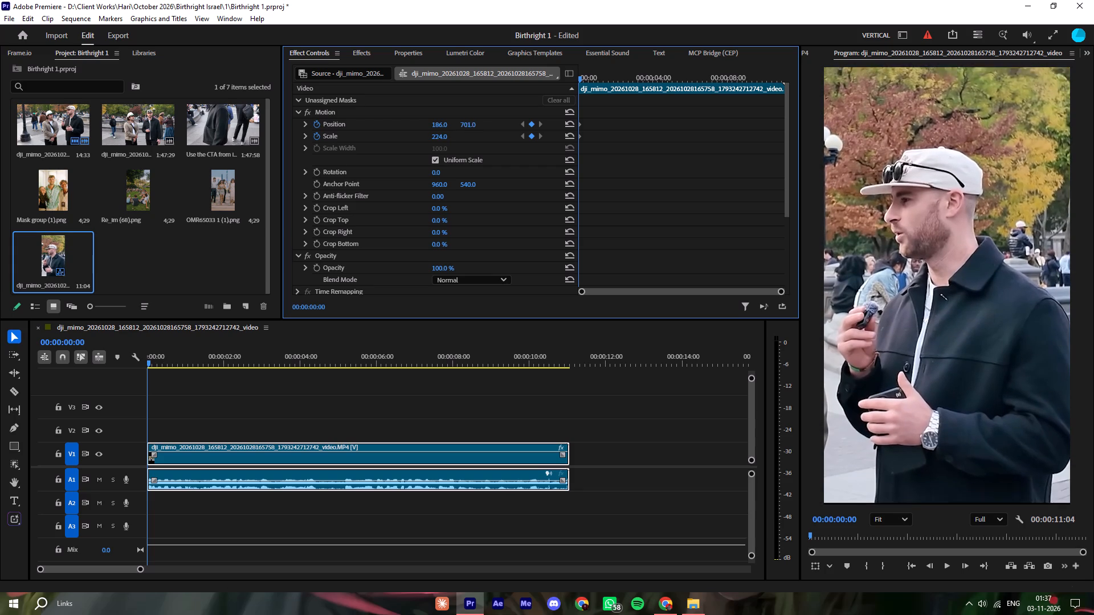
{"action": "left_click_drag", "start_coordinate": [419, 126], "coordinate": [434, 131]}
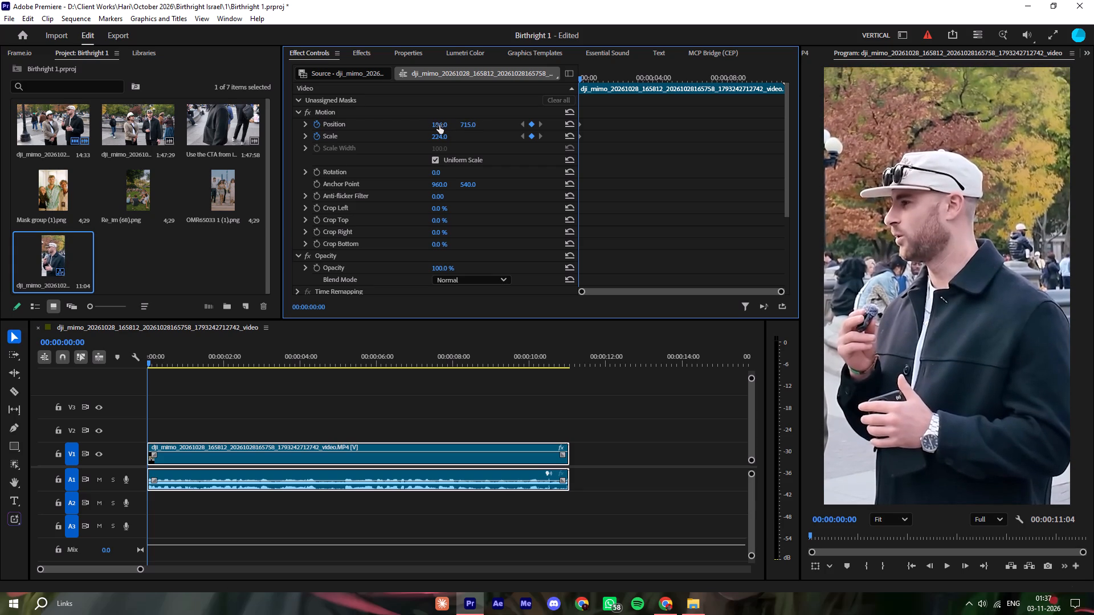
{"action": "left_click_drag", "start_coordinate": [439, 125], "coordinate": [431, 125]}
Add keyframes at 00:00:00:36 with position 135, 784 and scale 212 to follow the man in the dark jacket.
{"action": "key", "text": "space"}
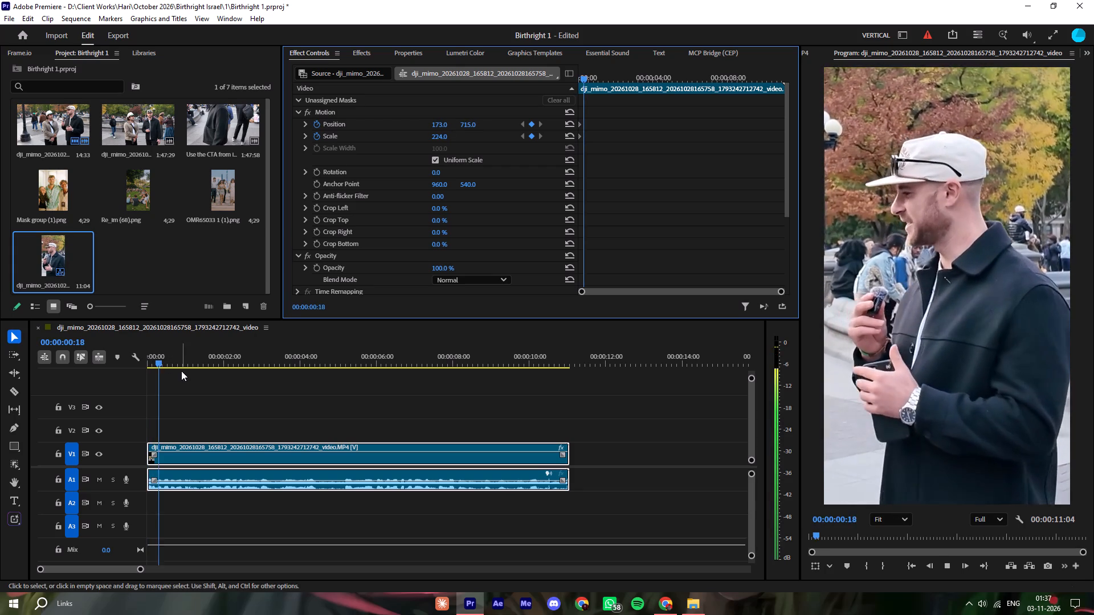
{"action": "key", "text": "space"}
{"action": "left_click_drag", "start_coordinate": [468, 124], "coordinate": [503, 130]}
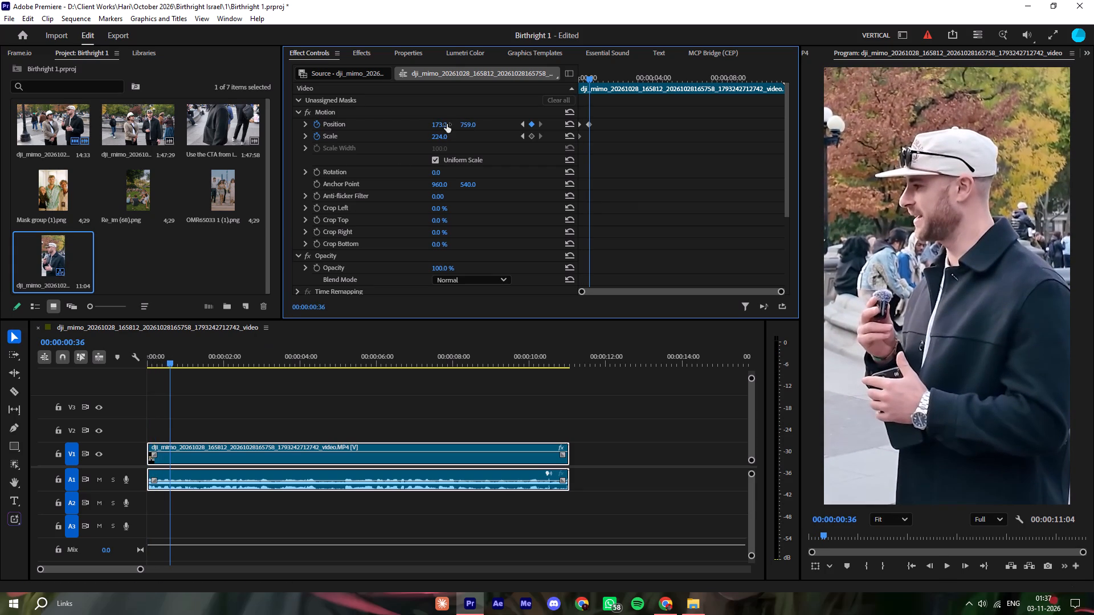
{"action": "left_click_drag", "start_coordinate": [444, 125], "coordinate": [410, 124]}
{"action": "left_click_drag", "start_coordinate": [442, 138], "coordinate": [432, 136]}
{"action": "left_click_drag", "start_coordinate": [473, 122], "coordinate": [480, 121]}
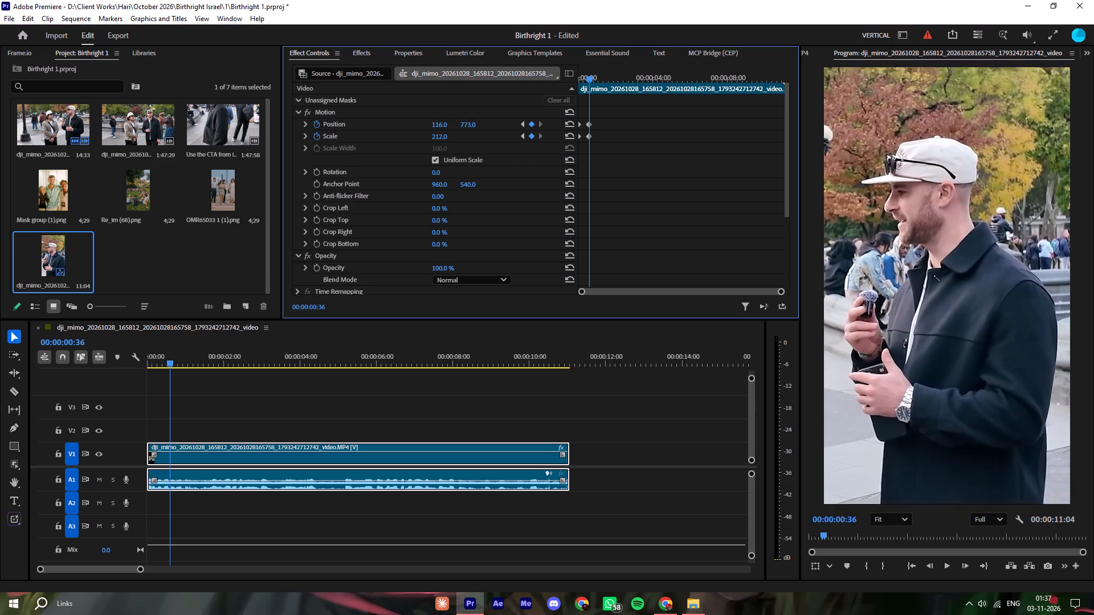
{"action": "left_click_drag", "start_coordinate": [480, 121], "coordinate": [486, 120]}
{"action": "left_click_drag", "start_coordinate": [445, 125], "coordinate": [456, 122]}
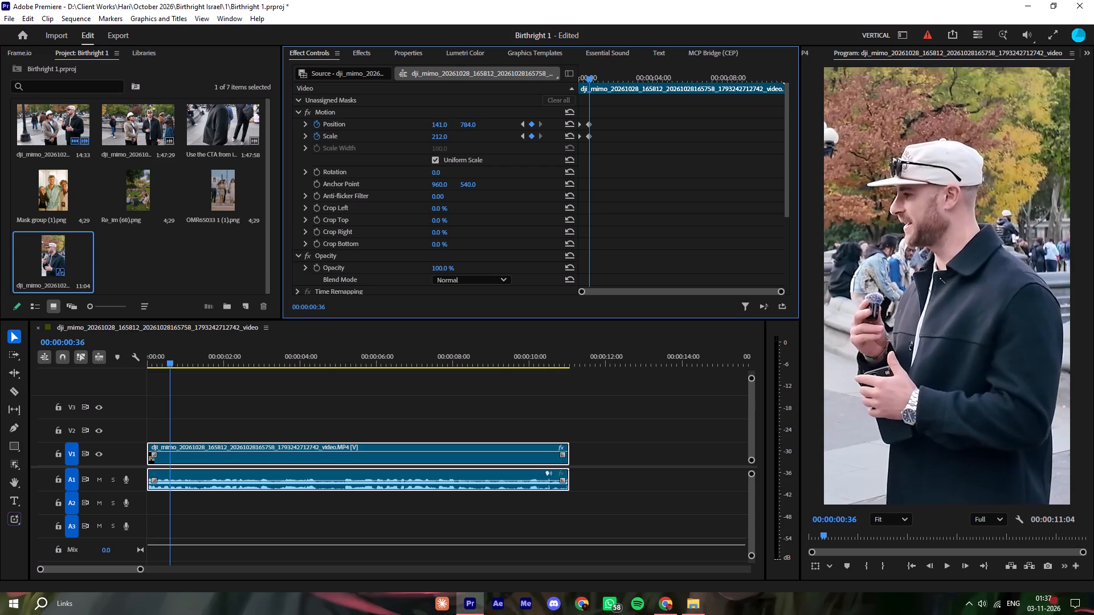
{"action": "left_click_drag", "start_coordinate": [456, 122], "coordinate": [448, 120]}
Add a Position keyframe at 00:00:01:09 with the value 75, 784.
{"action": "key", "text": "space"}
{"action": "key", "text": "space"}
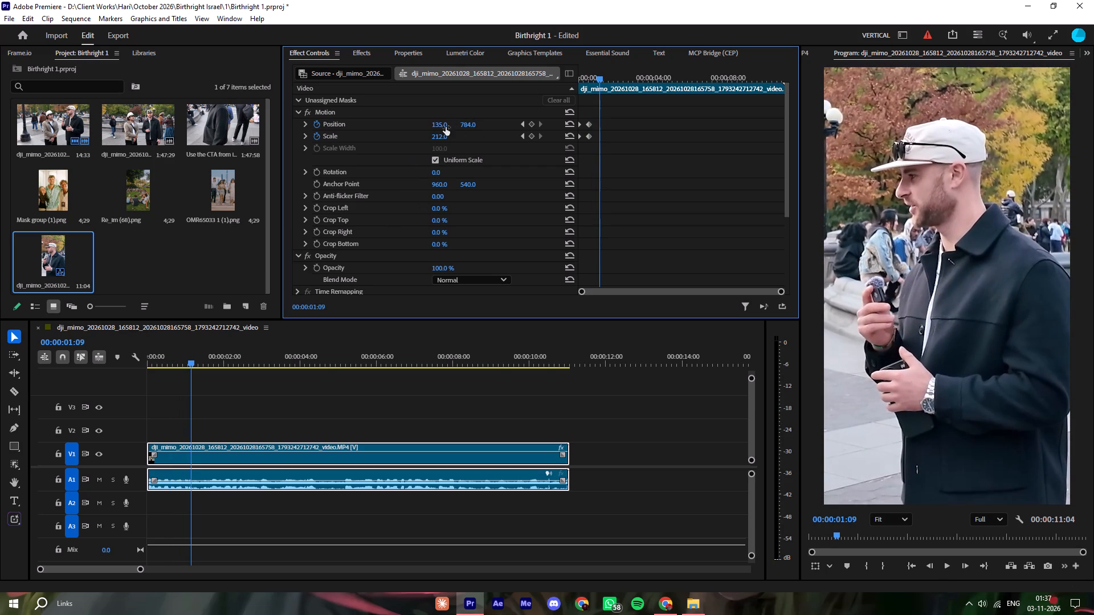
{"action": "left_click_drag", "start_coordinate": [446, 127], "coordinate": [411, 127]}
{"action": "key", "text": "space"}
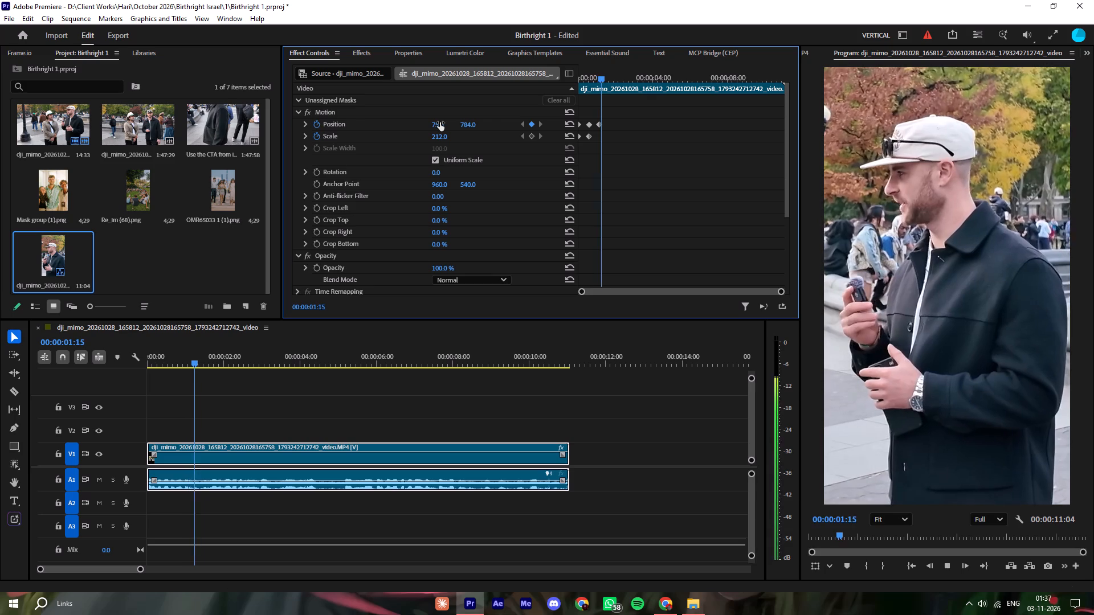
{"action": "key", "text": "space"}
Replay the opening from the start of the timeline to check the keyframed reframing.
{"action": "left_click", "coordinate": [174, 405]}
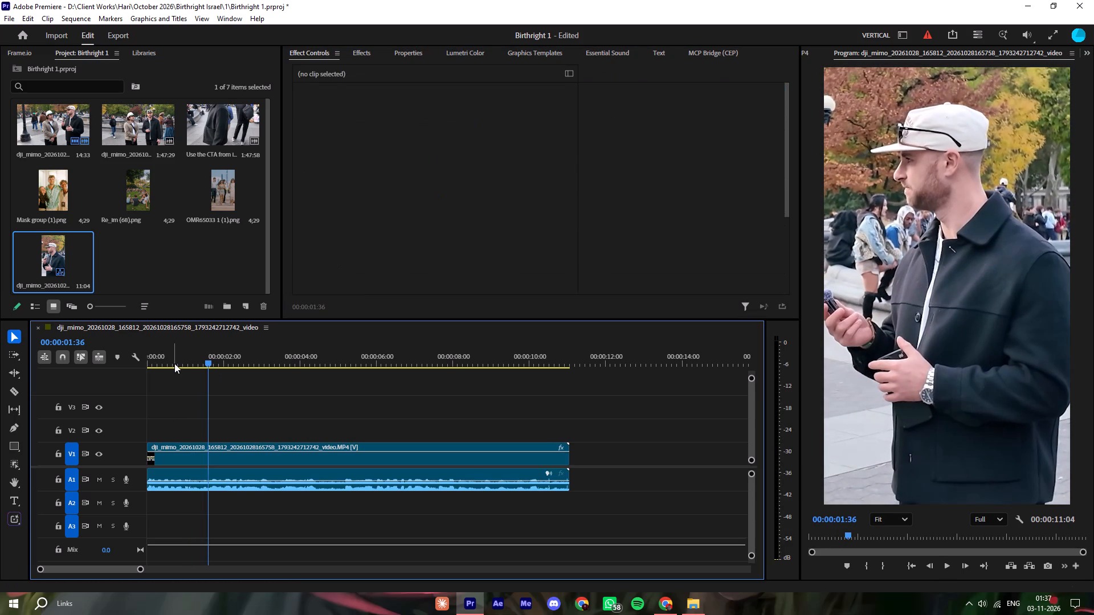
{"action": "left_click_drag", "start_coordinate": [165, 363], "coordinate": [118, 371]}
{"action": "key", "text": "space"}
{"action": "left_click", "coordinate": [238, 379]}
{"action": "key", "text": "space"}
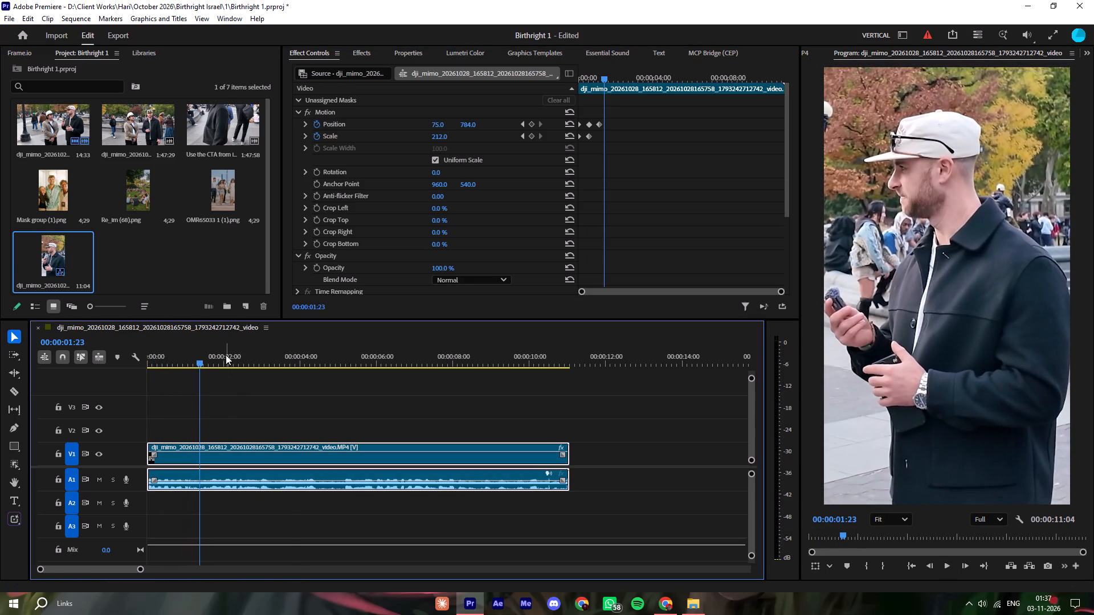
{"action": "left_click_drag", "start_coordinate": [191, 359], "coordinate": [87, 384]}
{"action": "key", "text": "space"}
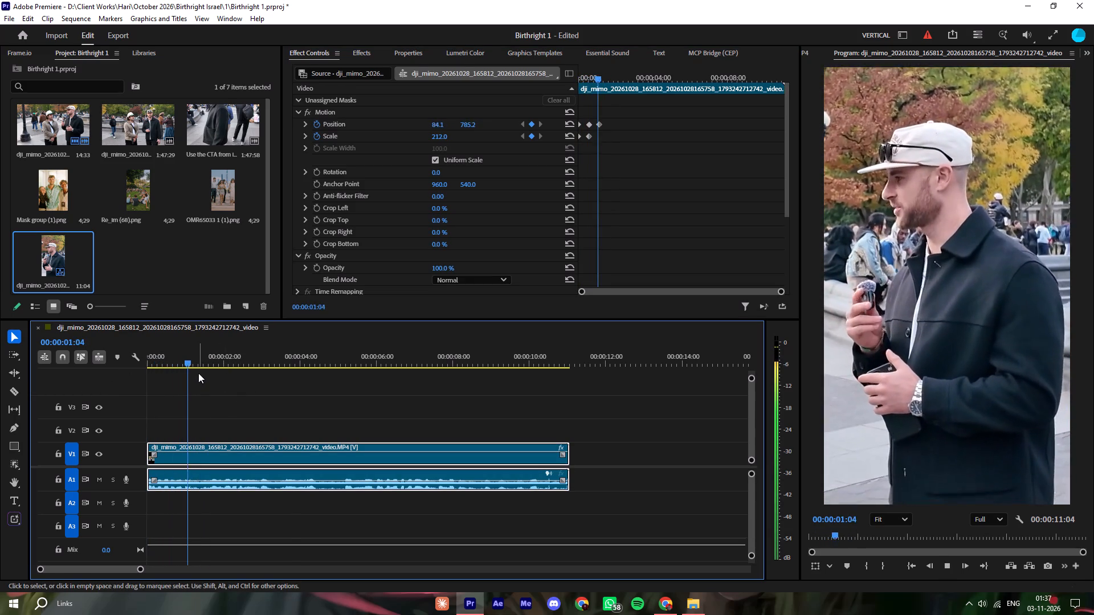
{"action": "key", "text": "space"}
Split the interview clip's video and audio at about 00:00:01:23.
{"action": "key", "text": "equal"}
{"action": "left_click", "coordinate": [220, 352]}
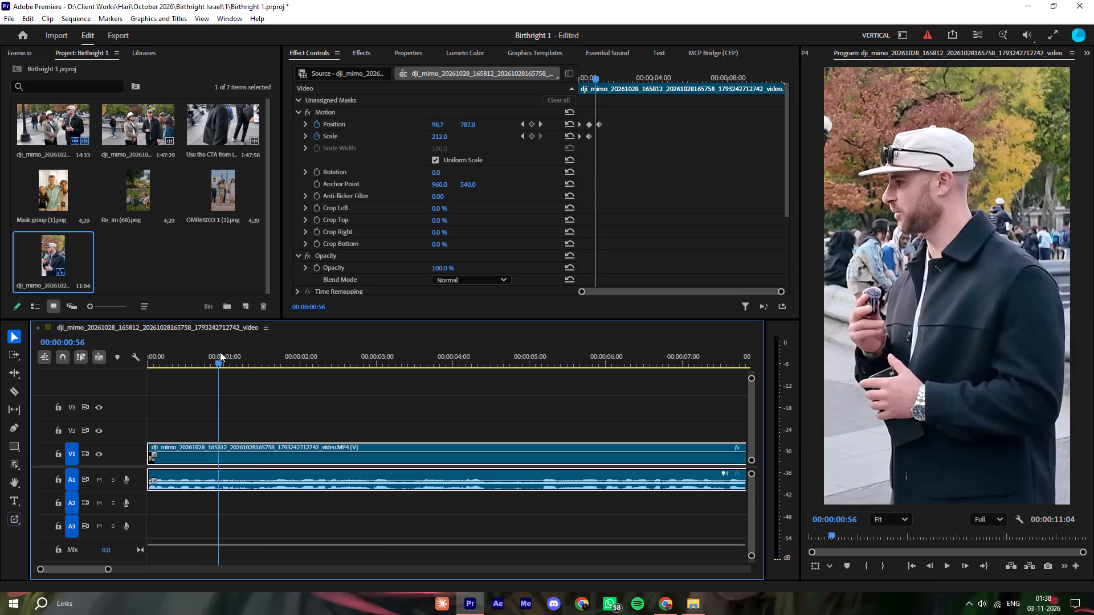
{"action": "key", "text": "space"}
{"action": "key", "text": "space"}
{"action": "key", "text": "ctrl+k"}
Remove all Position and Scale keyframes from the segment after the cut.
{"action": "key", "text": "space"}
{"action": "key", "text": "space"}
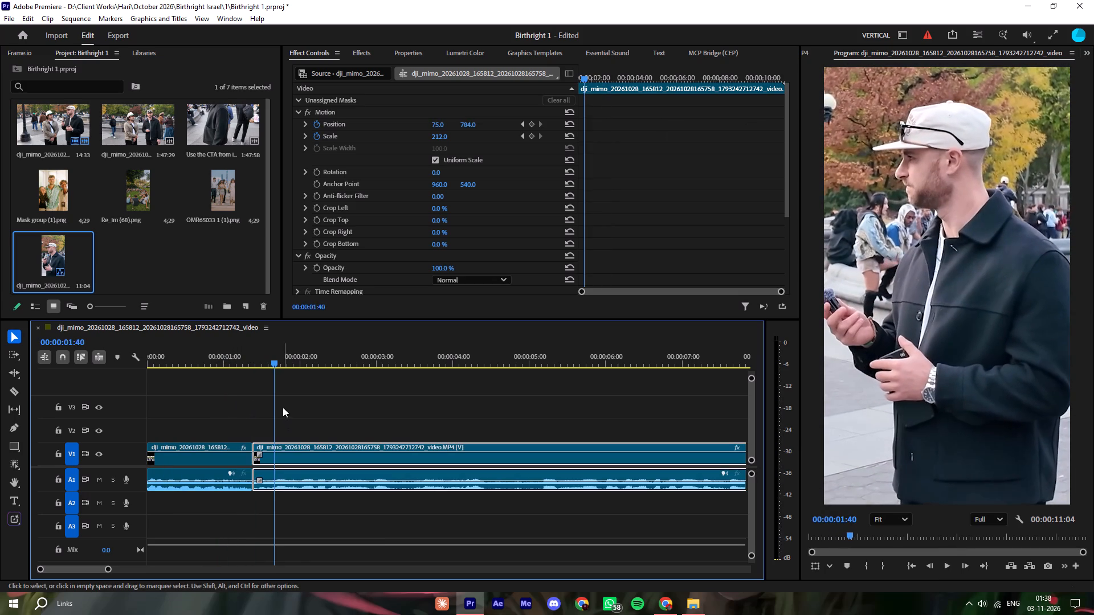
{"action": "key", "text": "space"}
{"action": "left_click", "coordinate": [356, 407]}
{"action": "left_click", "coordinate": [262, 361]}
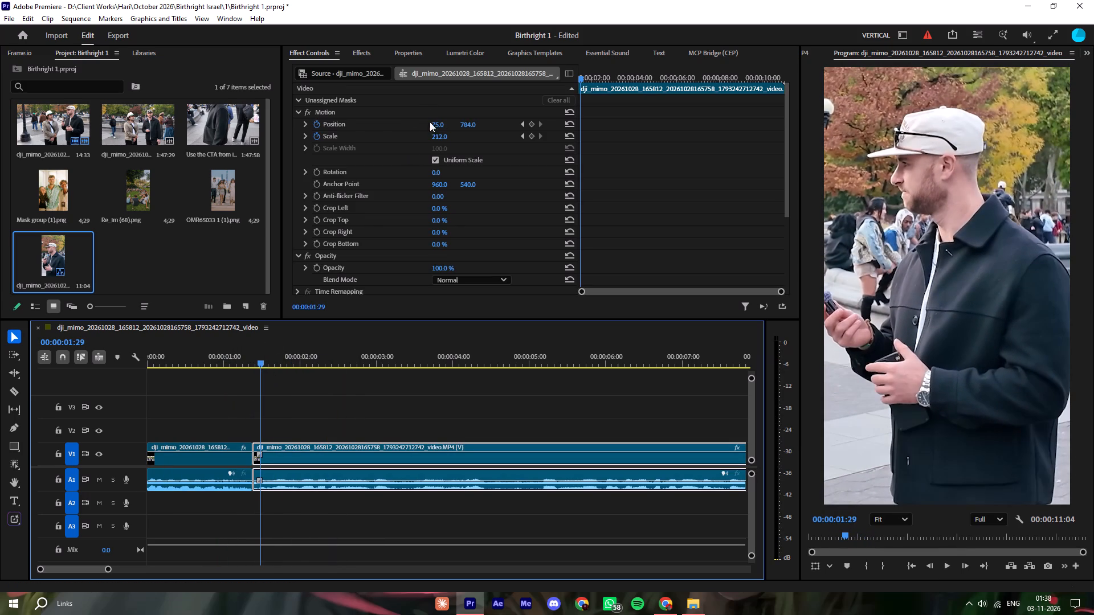
{"action": "left_click", "coordinate": [316, 126]}
{"action": "left_click", "coordinate": [601, 336]}
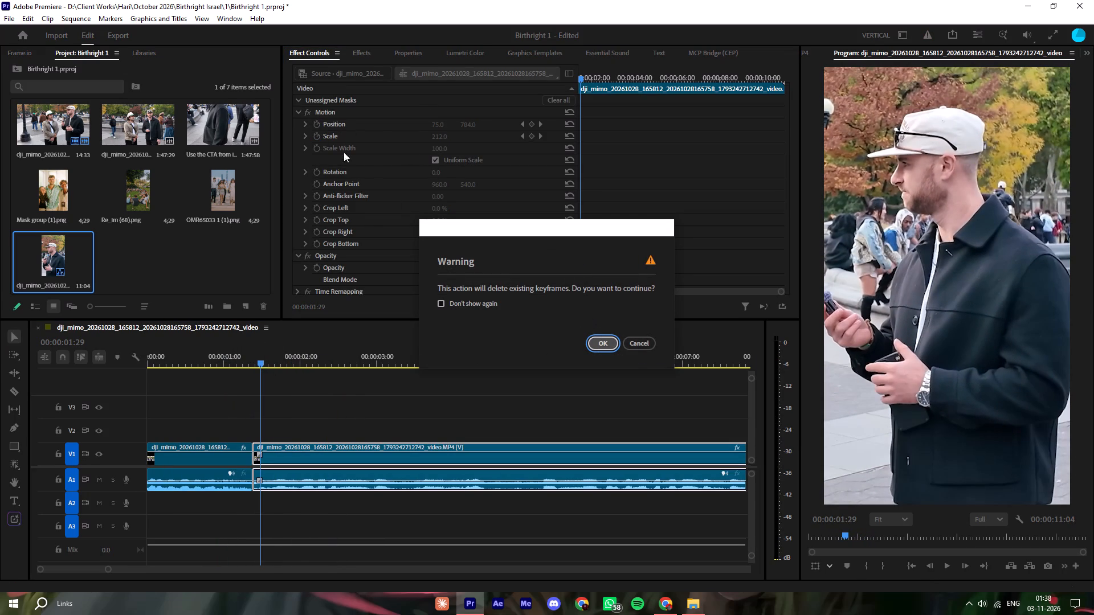
{"action": "left_click", "coordinate": [602, 343]}
{"action": "left_click", "coordinate": [317, 137]}
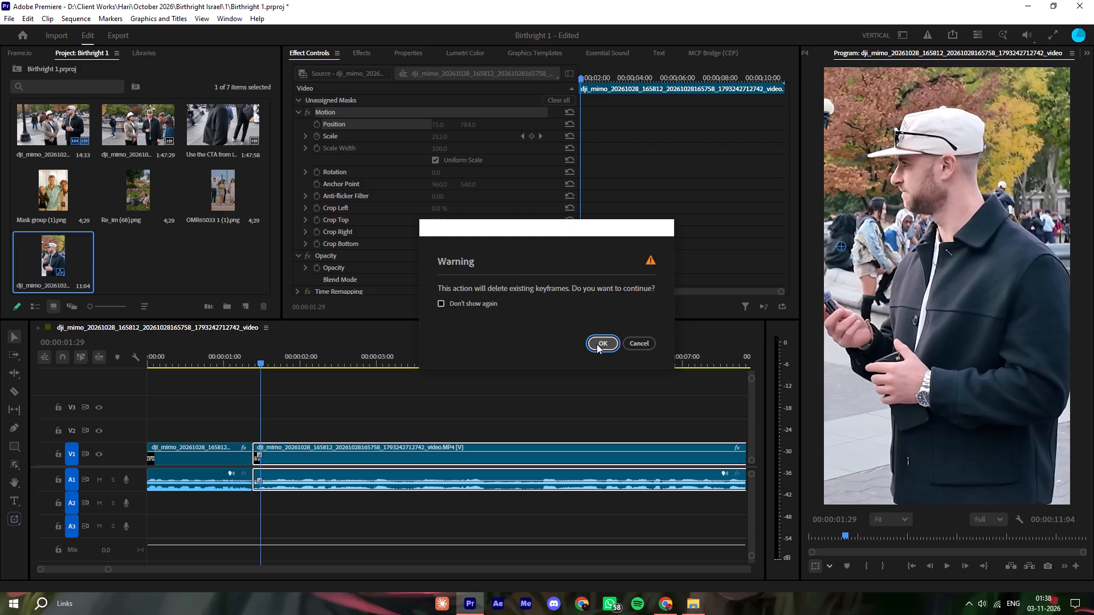
{"action": "left_click", "coordinate": [598, 346]}
Reframe the segment after the first cut on the man in the beige jacket, with Scale 214 and Position 1083, 772.
{"action": "left_click_drag", "start_coordinate": [442, 126], "coordinate": [267, 106]}
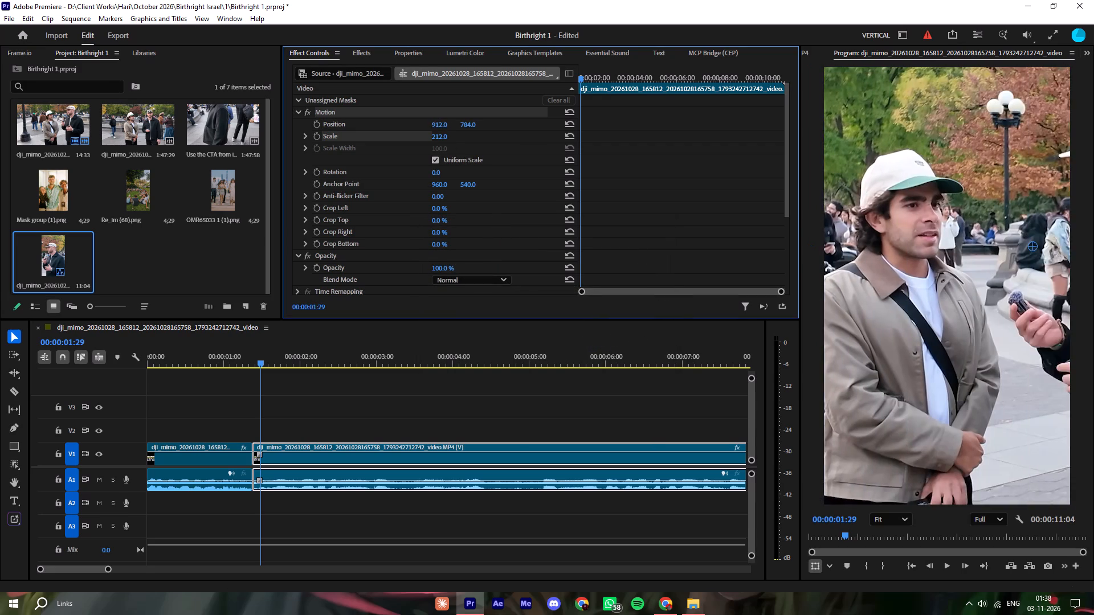
{"action": "left_click_drag", "start_coordinate": [267, 106], "coordinate": [385, 113]}
{"action": "left_click_drag", "start_coordinate": [439, 137], "coordinate": [418, 137]}
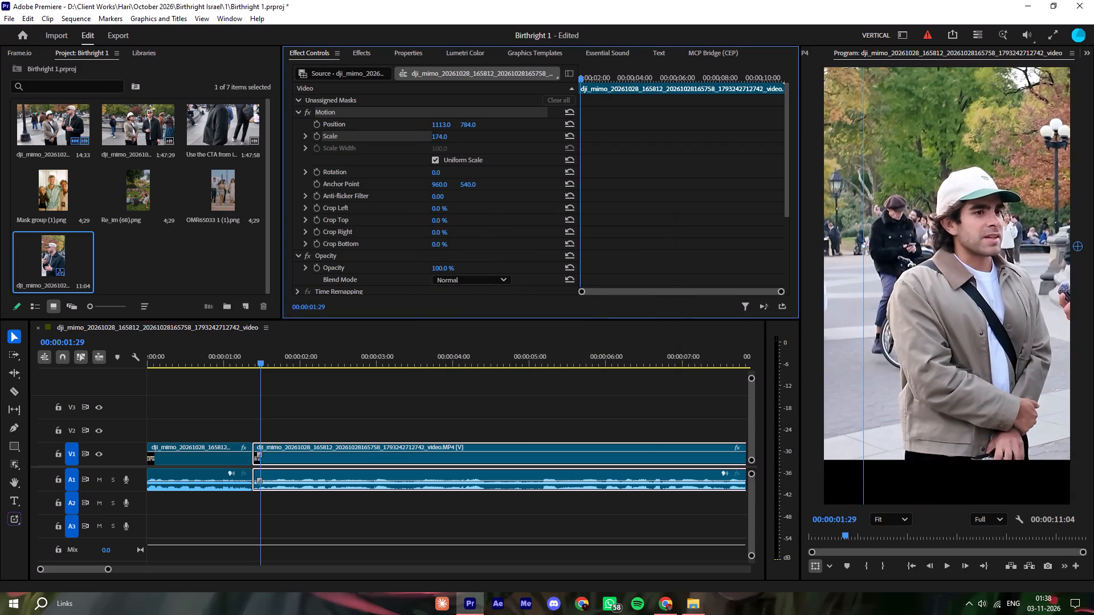
{"action": "left_click_drag", "start_coordinate": [418, 137], "coordinate": [435, 141]}
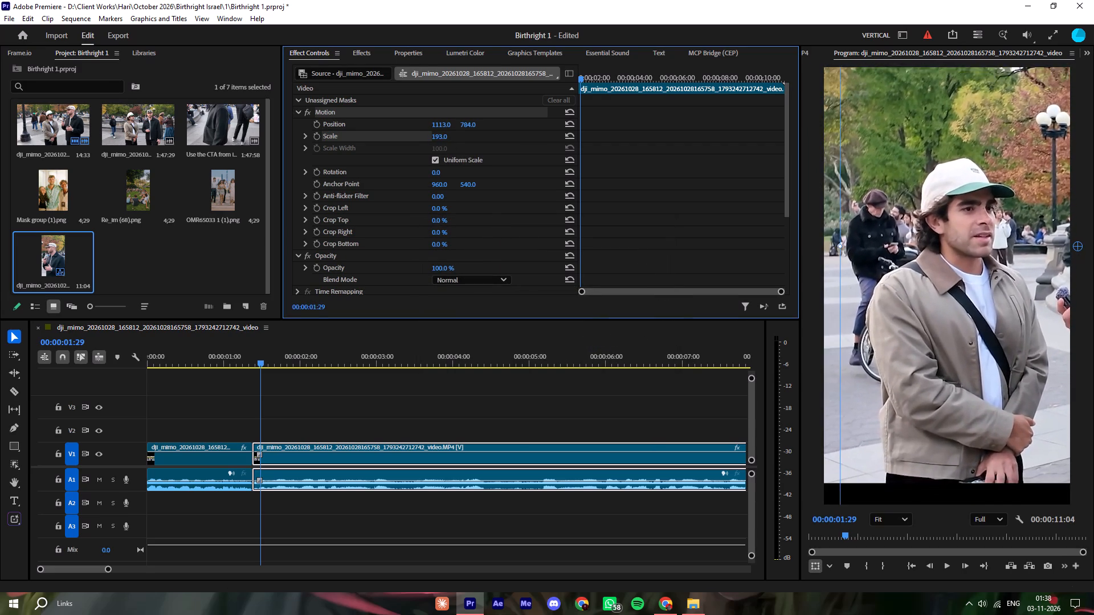
{"action": "left_click_drag", "start_coordinate": [435, 141], "coordinate": [449, 145]}
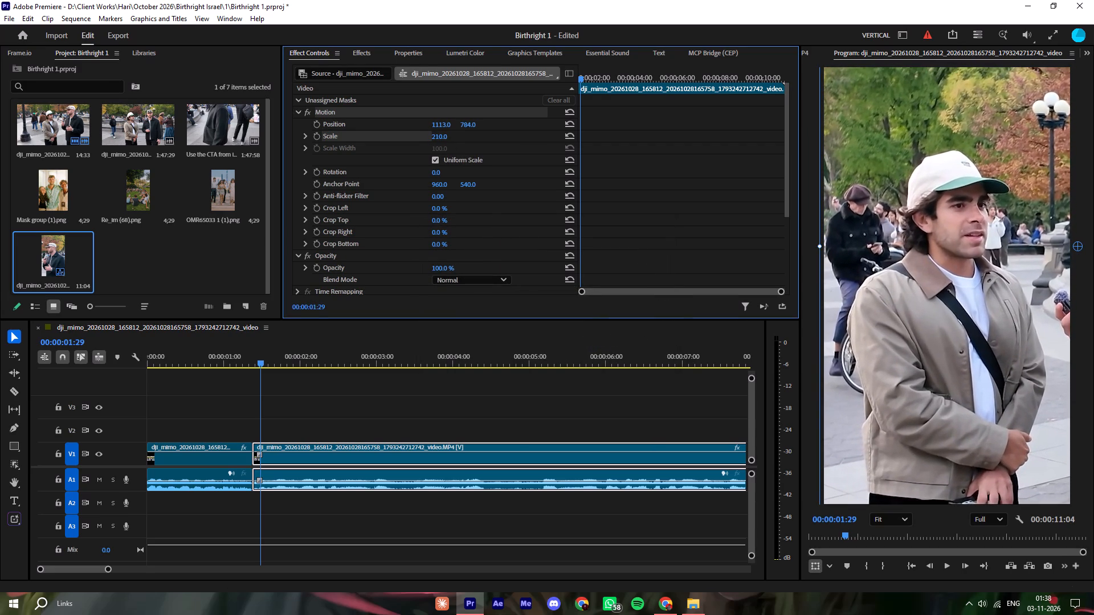
{"action": "left_click_drag", "start_coordinate": [449, 145], "coordinate": [452, 146]}
{"action": "left_click_drag", "start_coordinate": [471, 124], "coordinate": [441, 132]}
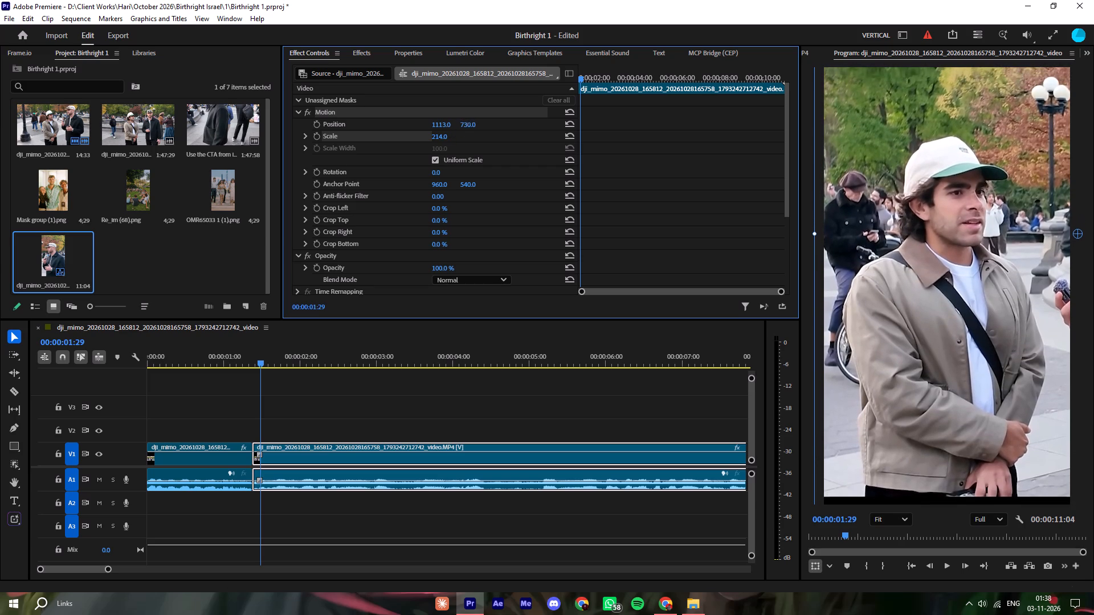
{"action": "left_click_drag", "start_coordinate": [441, 132], "coordinate": [472, 136]}
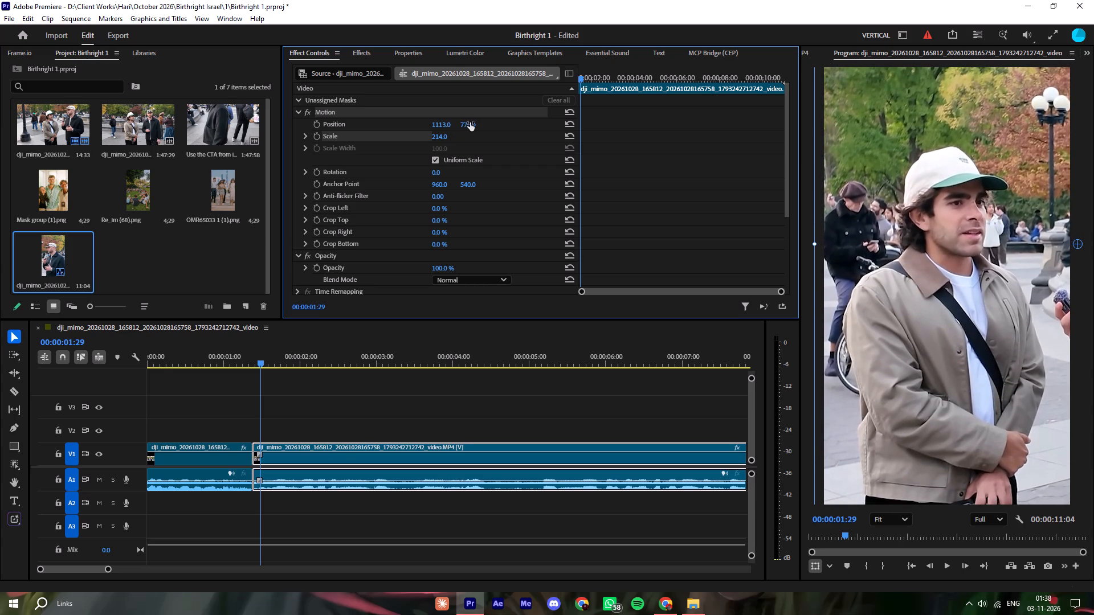
{"action": "left_click_drag", "start_coordinate": [439, 122], "coordinate": [422, 122]}
{"action": "left_click_drag", "start_coordinate": [474, 126], "coordinate": [478, 125]}
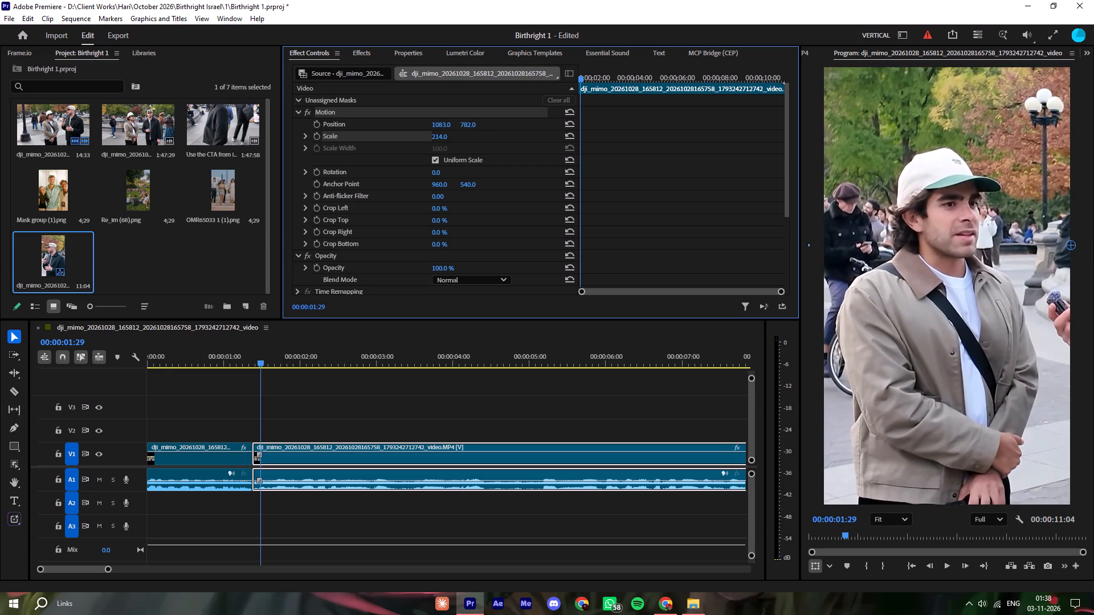
{"action": "left_click_drag", "start_coordinate": [478, 125], "coordinate": [472, 121]}
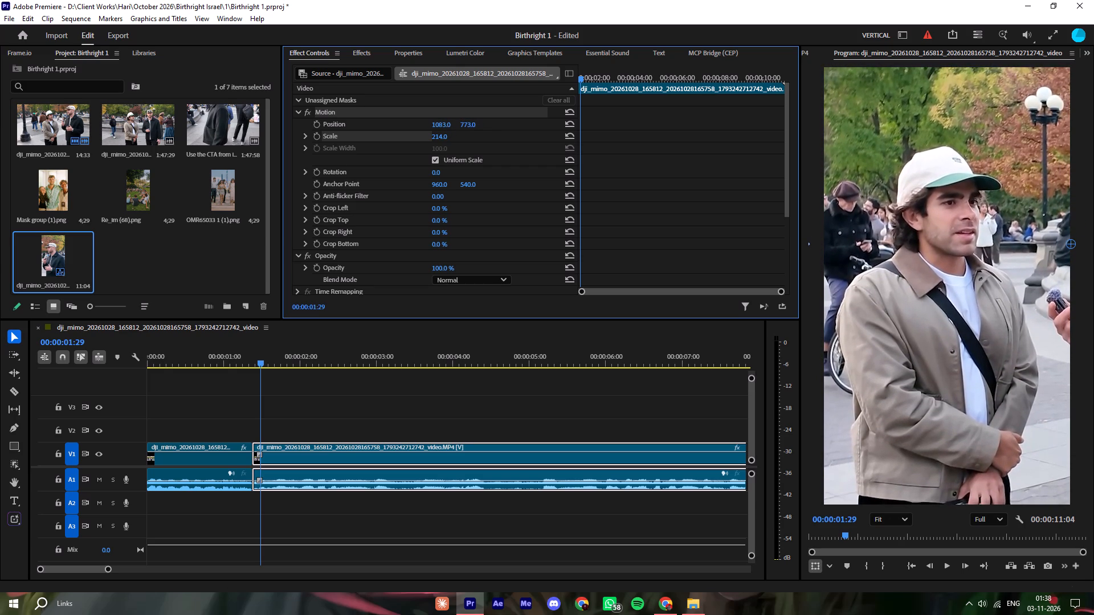
{"action": "left_click_drag", "start_coordinate": [472, 121], "coordinate": [472, 121]}
Replay the first cut and set the second segment's horizontal Position to 1057.
{"action": "left_click", "coordinate": [320, 408]}
{"action": "left_click_drag", "start_coordinate": [232, 359], "coordinate": [69, 374]}
{"action": "key", "text": "space"}
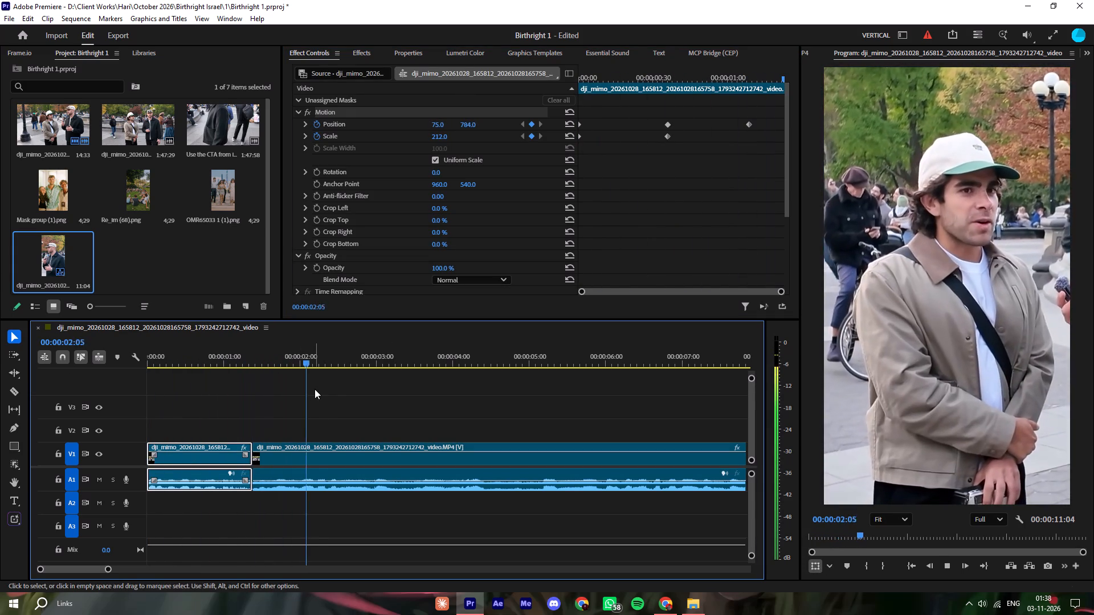
{"action": "left_click", "coordinate": [276, 358]}
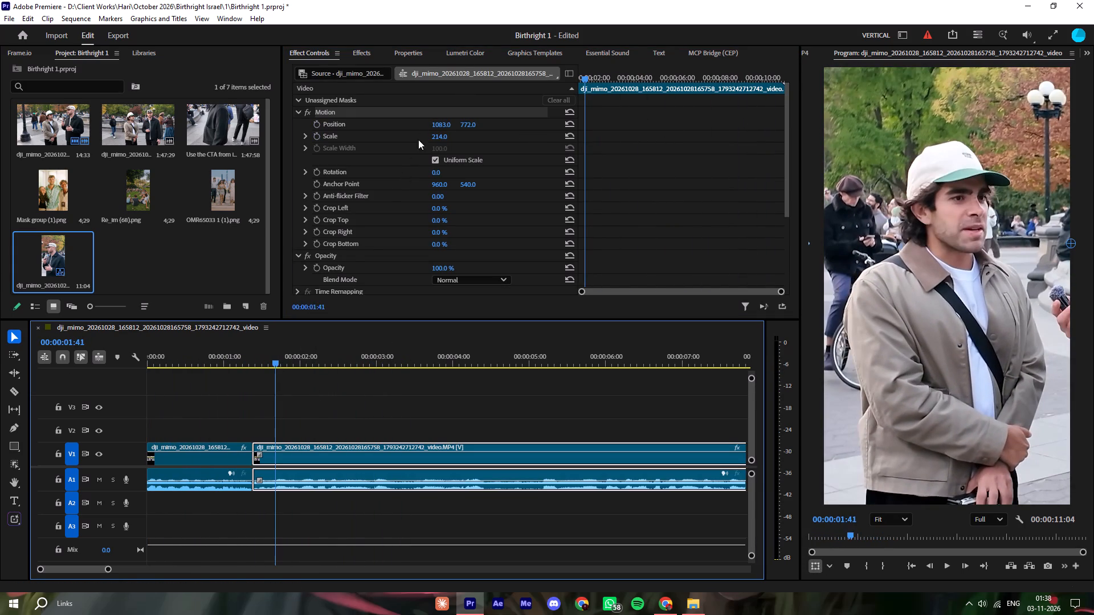
{"action": "left_click_drag", "start_coordinate": [436, 121], "coordinate": [422, 124]}
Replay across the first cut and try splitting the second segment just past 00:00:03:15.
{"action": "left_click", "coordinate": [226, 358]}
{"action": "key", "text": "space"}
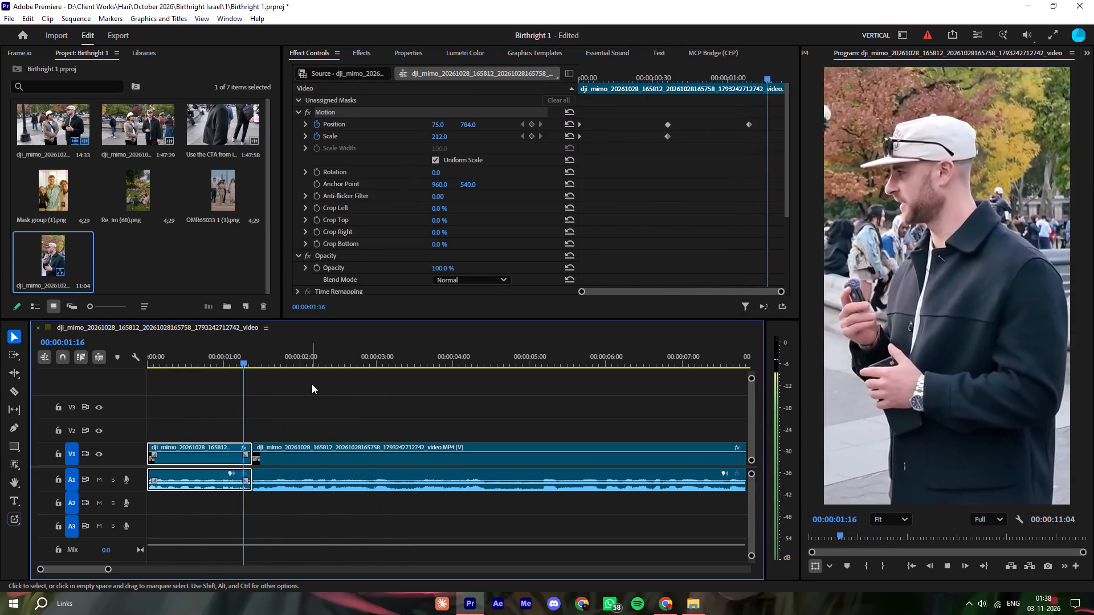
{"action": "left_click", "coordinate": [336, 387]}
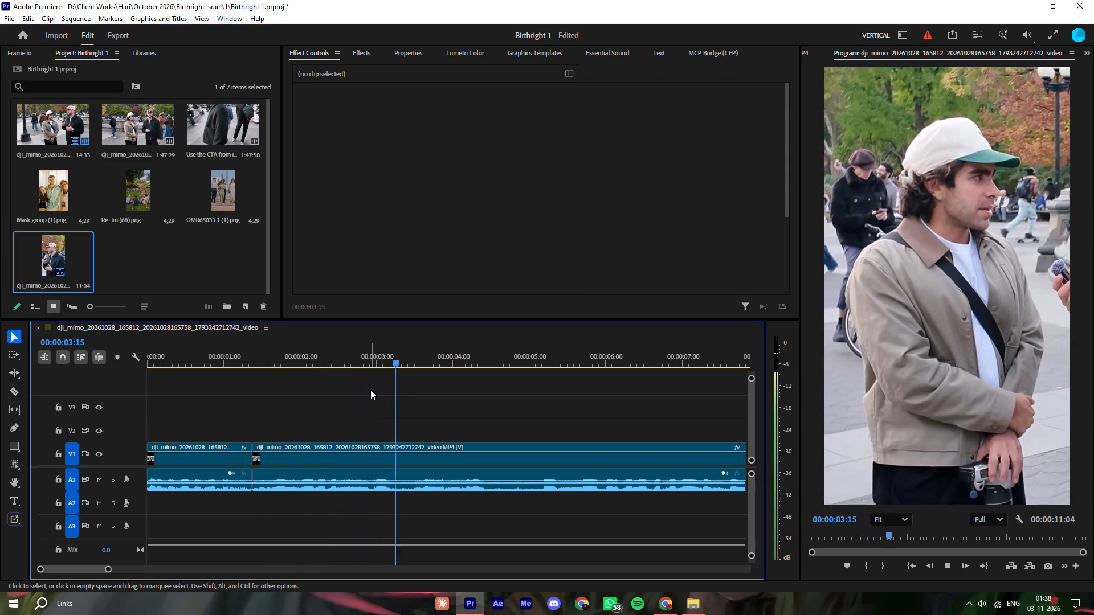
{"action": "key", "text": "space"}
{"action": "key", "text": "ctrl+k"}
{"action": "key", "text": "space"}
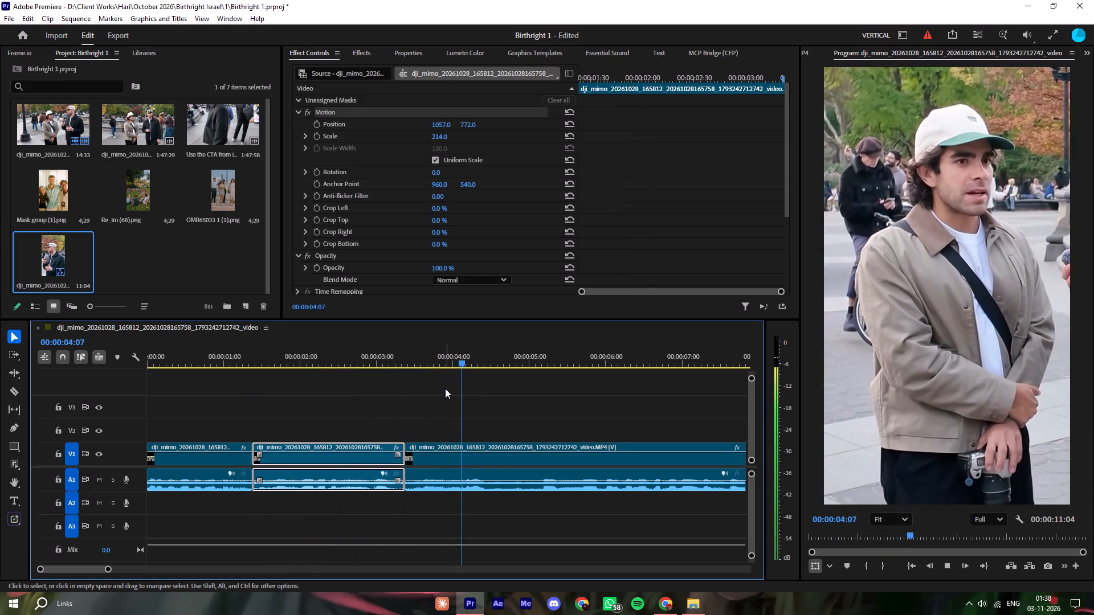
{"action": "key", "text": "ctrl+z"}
Split the second segment's video and audio at 00:00:04:30.
{"action": "key", "text": "space"}
{"action": "left_click", "coordinate": [458, 359]}
{"action": "key", "text": "space"}
{"action": "left_click", "coordinate": [505, 410]}
{"action": "key", "text": "space"}
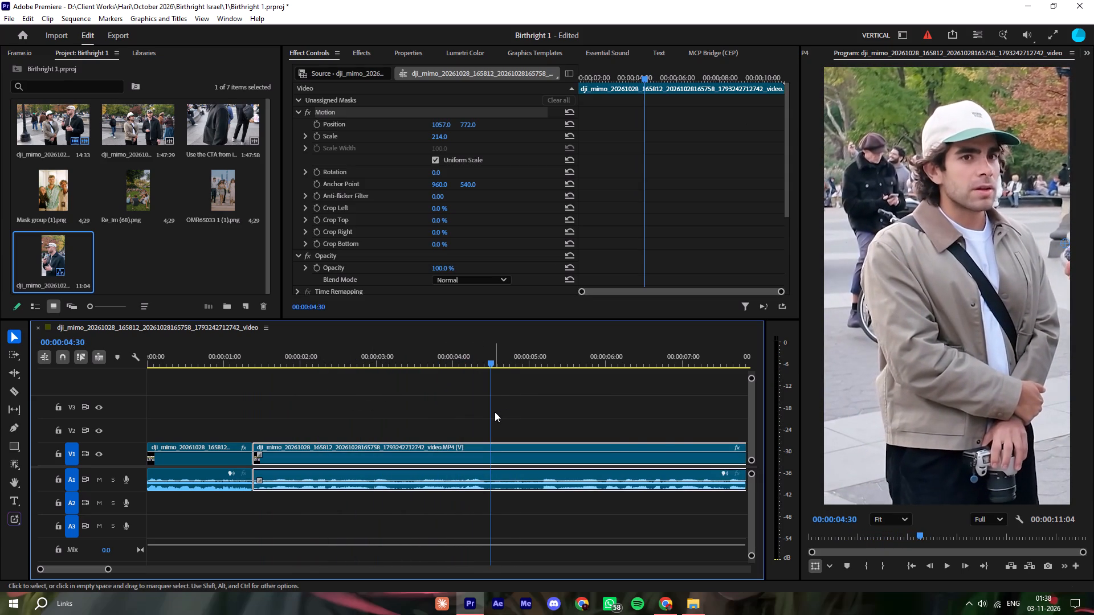
{"action": "key", "text": "ctrl+k"}
Ripple-trim the start of the segment after the 00:00:04:30 cut, removing its footage up to 00:00:05:10.
{"action": "key", "text": "space"}
{"action": "left_click", "coordinate": [543, 356]}
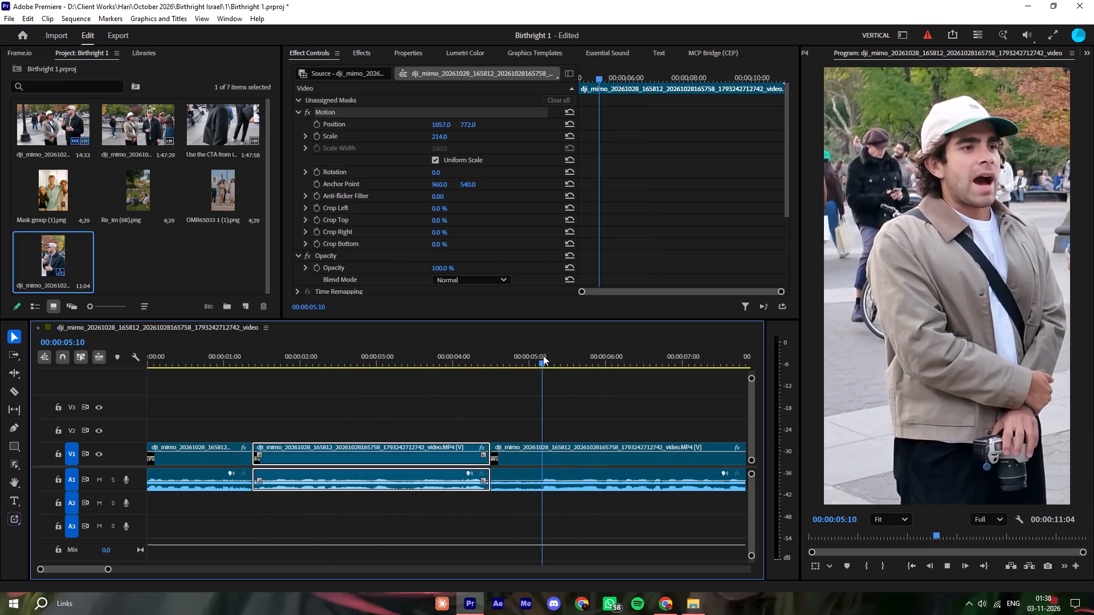
{"action": "key", "text": "q"}
Set the third segment's horizontal Position to 970 to recentre the man in the beige jacket.
{"action": "key", "text": "space"}
{"action": "left_click", "coordinate": [614, 407]}
{"action": "key", "text": "space"}
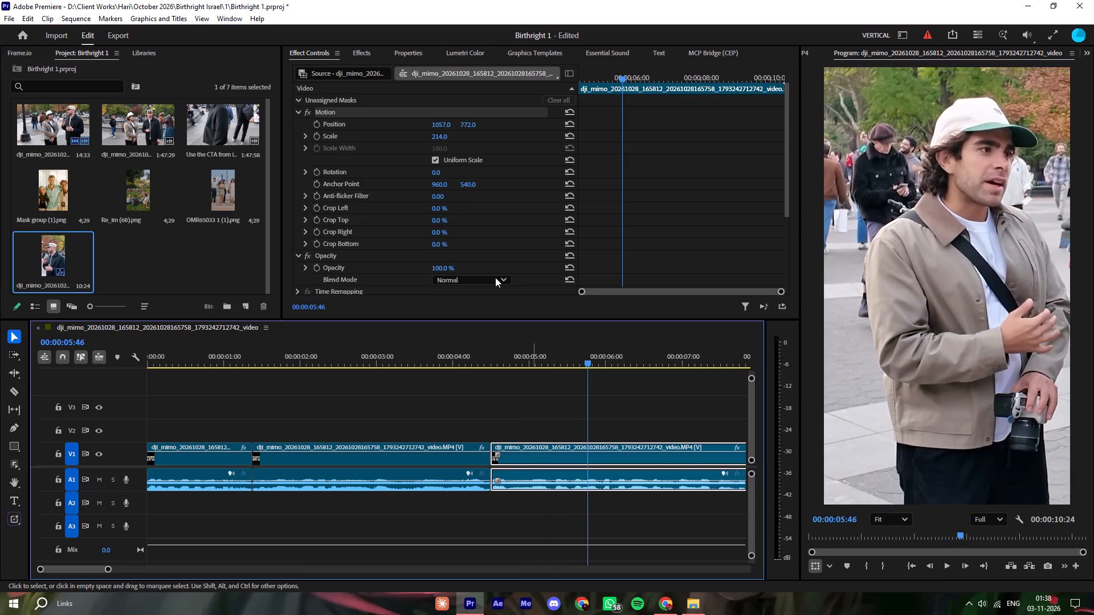
{"action": "left_click_drag", "start_coordinate": [443, 125], "coordinate": [394, 132]}
Review playback from 00:00:03:28 onward and split the third segment's video and audio at about 00:00:08:02.
{"action": "left_click", "coordinate": [413, 364]}
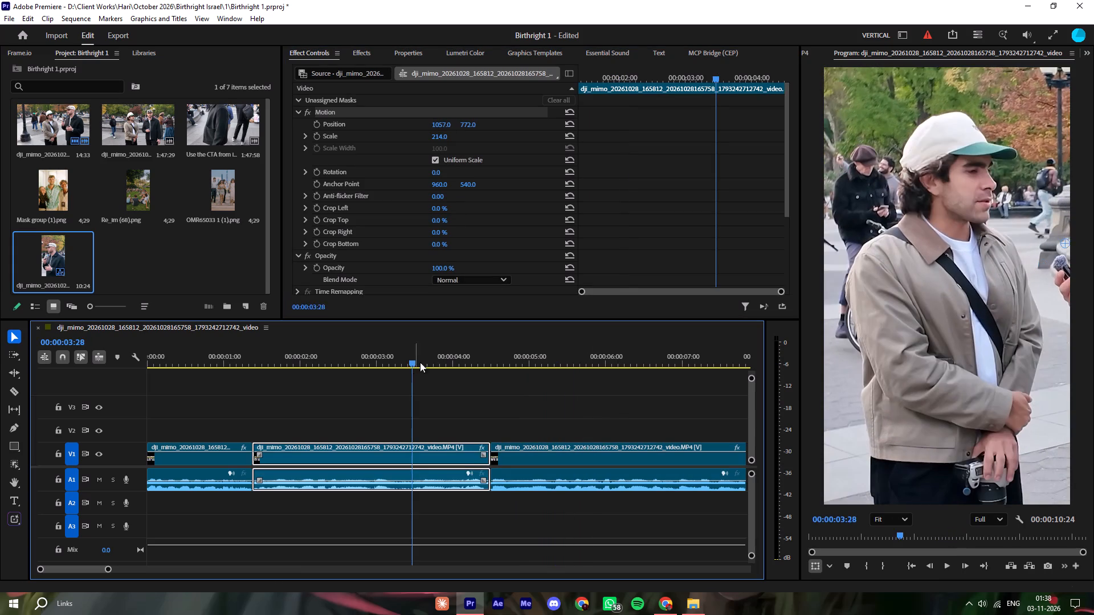
{"action": "key", "text": "space"}
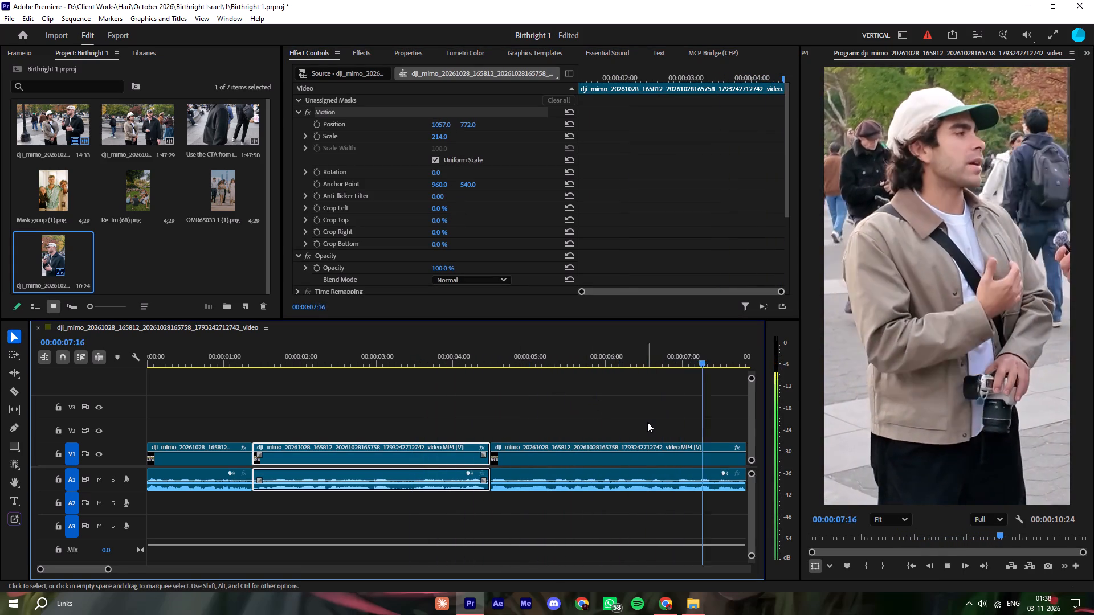
{"action": "key", "text": "space"}
{"action": "key", "text": "space"}
{"action": "key", "text": "space"}
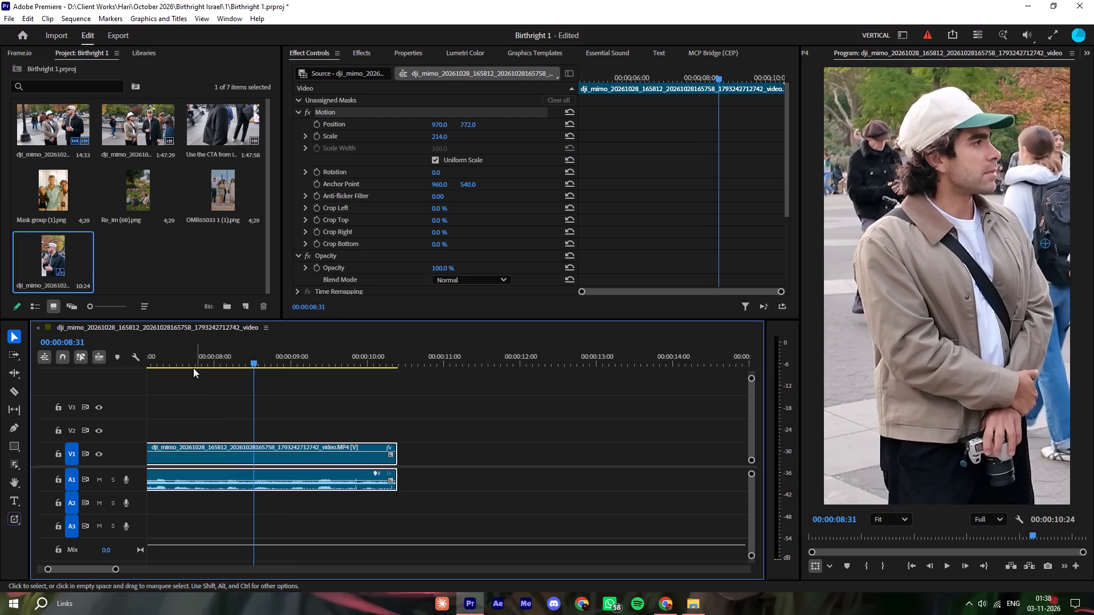
{"action": "left_click", "coordinate": [185, 362]}
{"action": "key", "text": "space"}
{"action": "key", "text": "space"}
{"action": "key", "text": "space"}
{"action": "left_click_drag", "start_coordinate": [217, 423], "coordinate": [222, 431]}
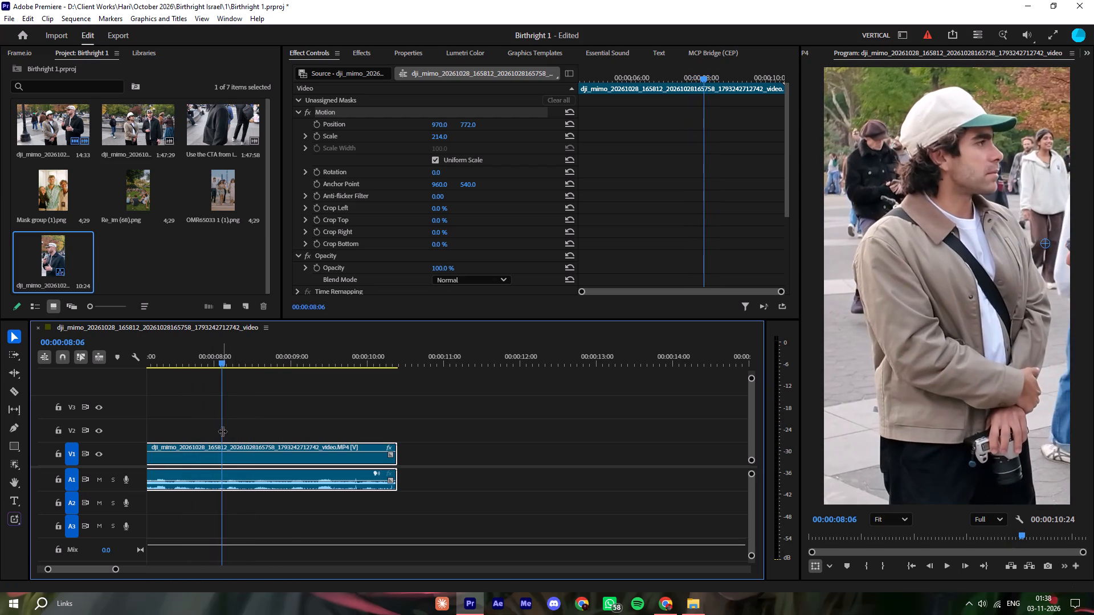
{"action": "left_click_drag", "start_coordinate": [222, 431], "coordinate": [217, 432]}
{"action": "key", "text": "ctrl+k"}
Delete the remaining footage after the cut at about 00:00:08:02.
{"action": "key", "text": "space"}
{"action": "left_click", "coordinate": [296, 419]}
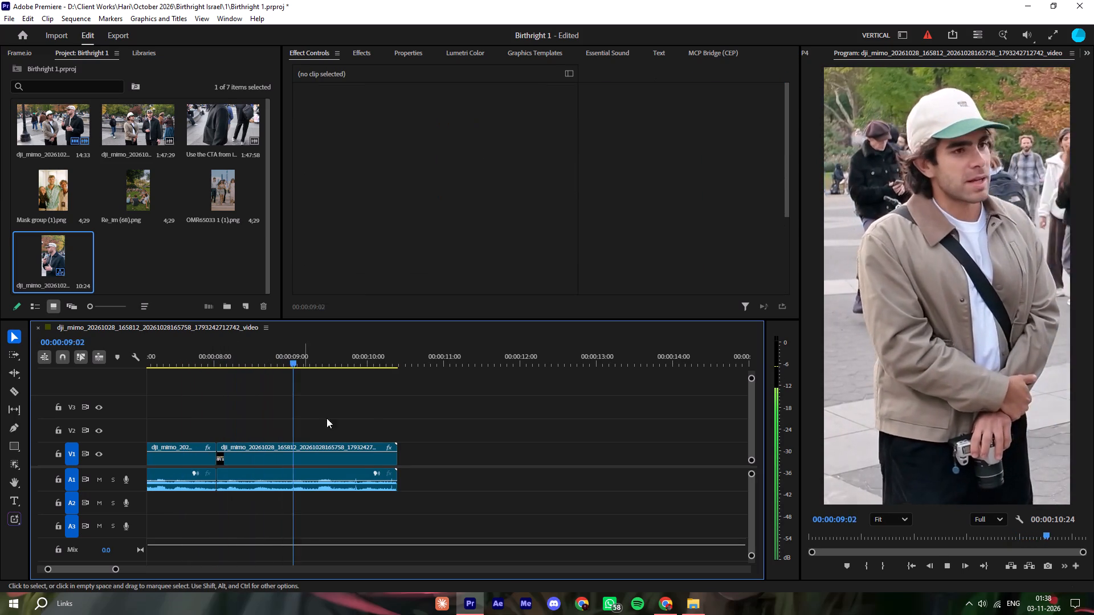
{"action": "left_click_drag", "start_coordinate": [312, 414], "coordinate": [285, 455]}
{"action": "key", "text": "Delete"}
Replay the opening from the start of the timeline to examine the first speaker's keyframed reframing.
{"action": "key", "text": "space"}
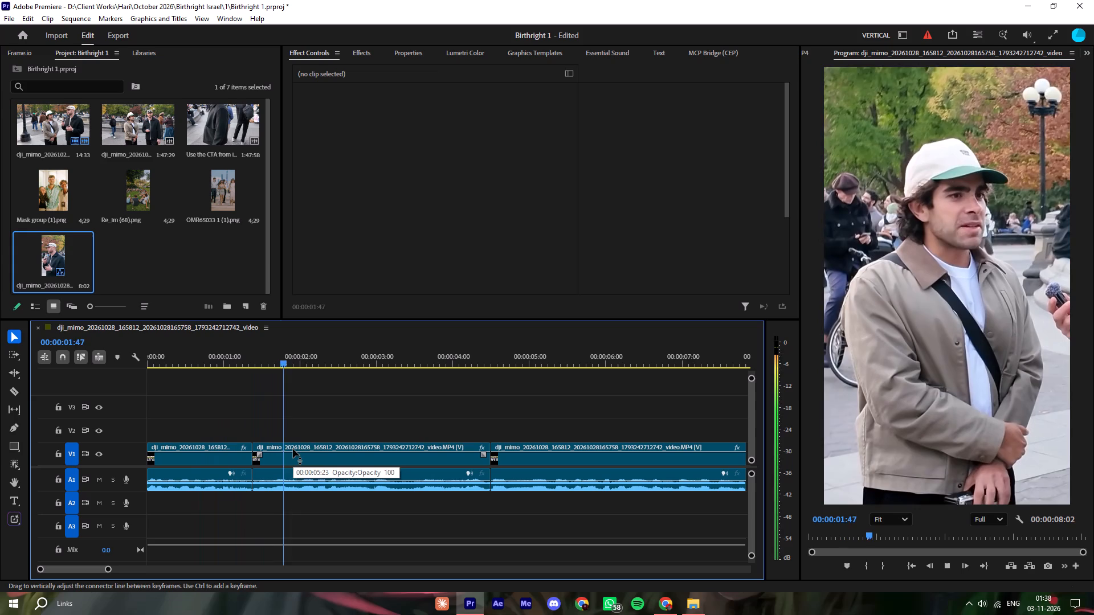
{"action": "left_click_drag", "start_coordinate": [189, 365], "coordinate": [110, 364]}
{"action": "key", "text": "space"}
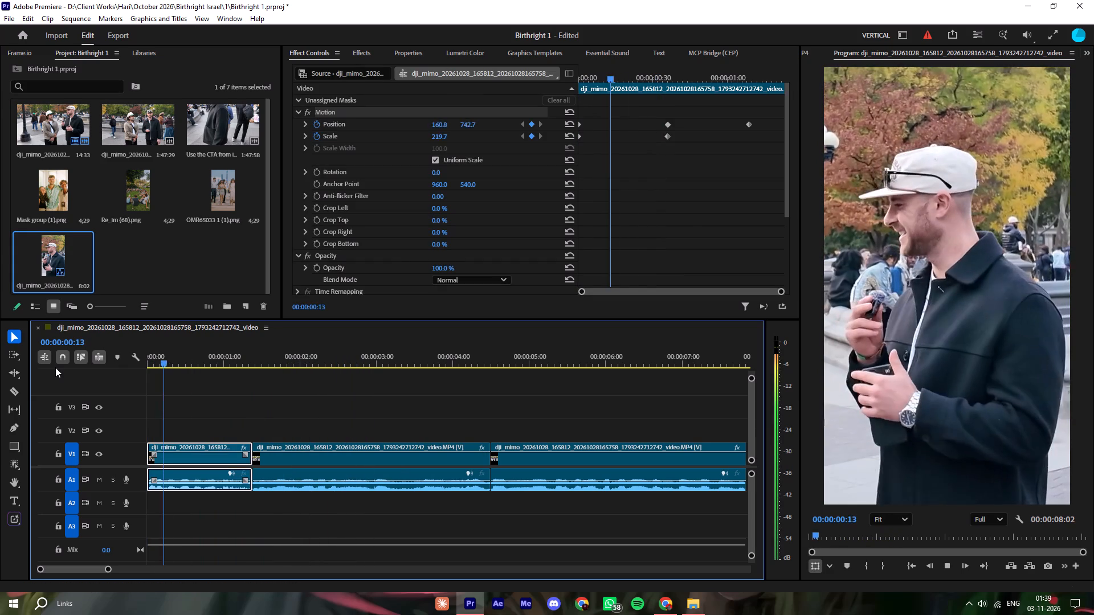
{"action": "key", "text": "space"}
{"action": "left_click_drag", "start_coordinate": [194, 366], "coordinate": [142, 366]}
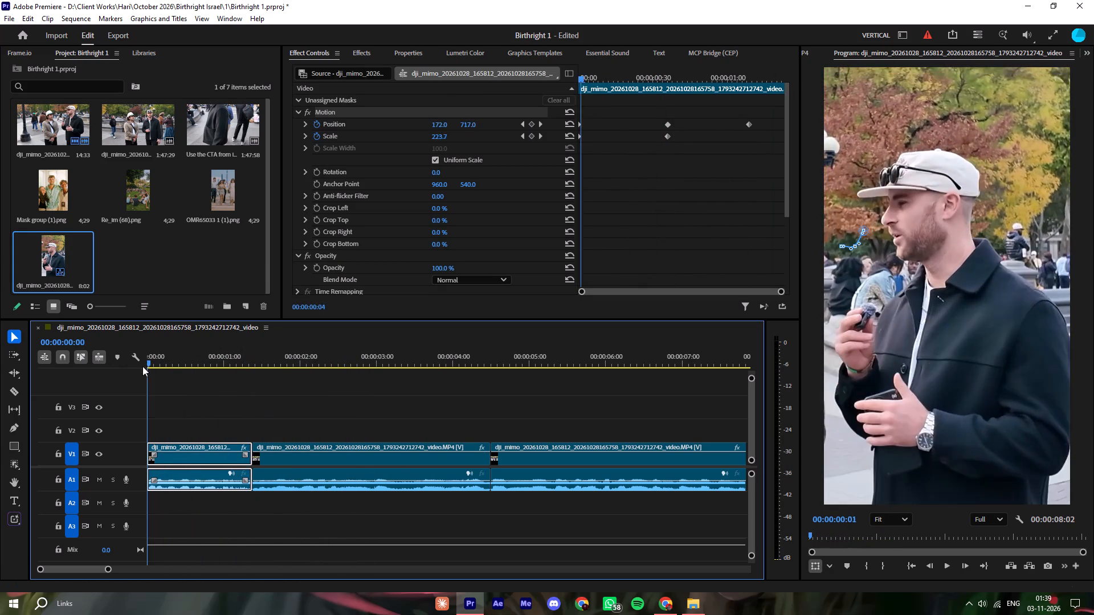
{"action": "left_click_drag", "start_coordinate": [142, 366], "coordinate": [119, 368]}
{"action": "key", "text": "space"}
{"action": "key", "text": "space"}
{"action": "key", "text": "space"}
{"action": "key", "text": "space"}
{"action": "left_click_drag", "start_coordinate": [202, 350], "coordinate": [129, 368]}
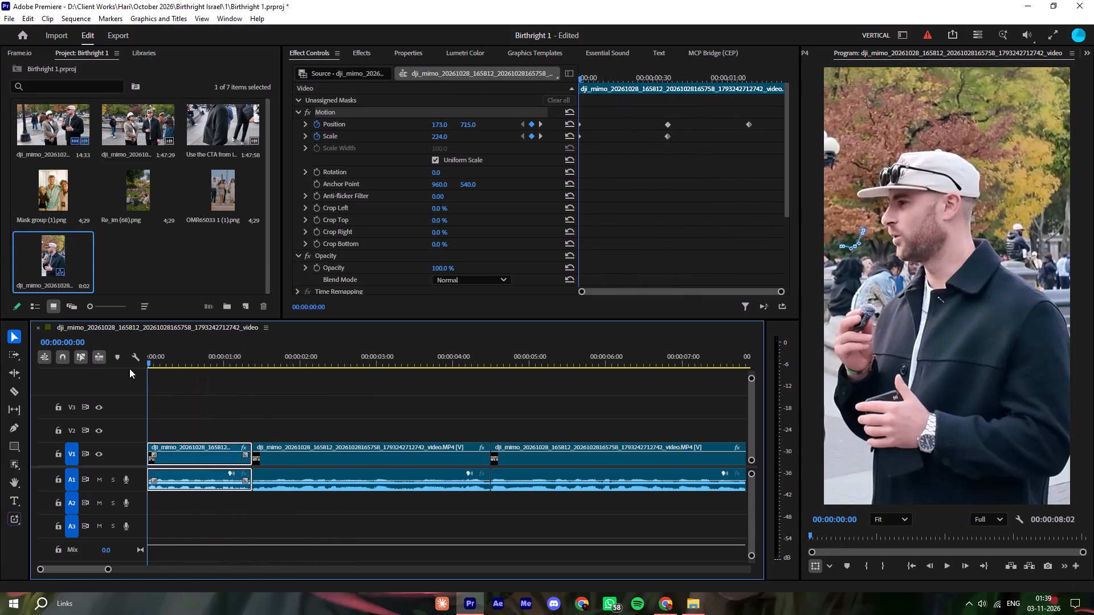
{"action": "left_click_drag", "start_coordinate": [129, 368], "coordinate": [123, 370]}
Remove all Position and Scale keyframes from the opening segment, keeping Position 173, 715 and Scale 224.
{"action": "left_click", "coordinate": [319, 125]}
{"action": "left_click", "coordinate": [598, 348]}
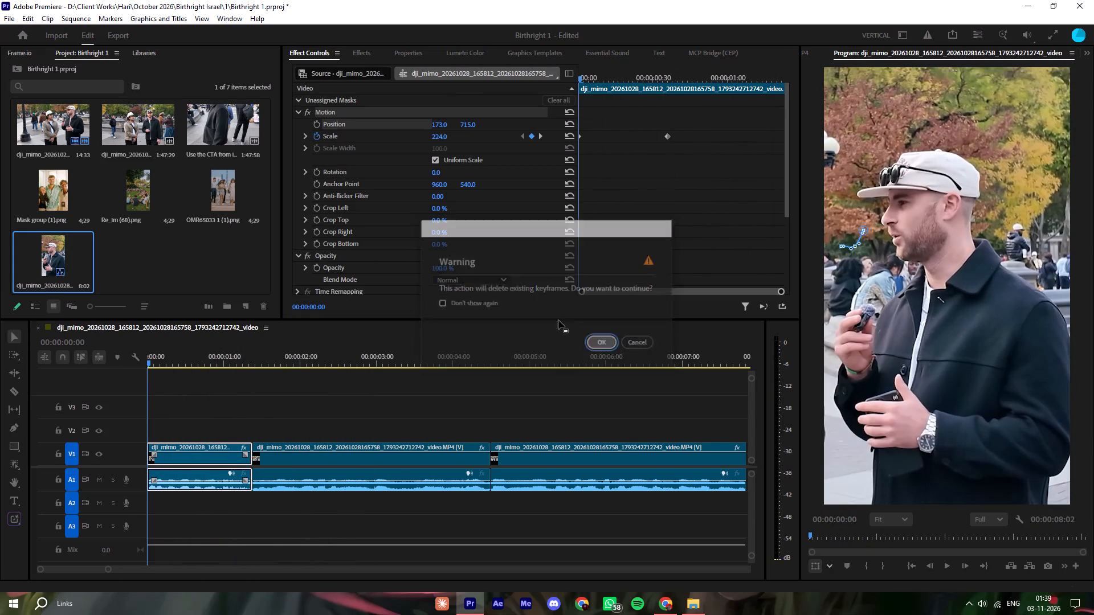
{"action": "left_click", "coordinate": [312, 136]}
{"action": "left_click", "coordinate": [320, 136]}
{"action": "left_click", "coordinate": [599, 339]}
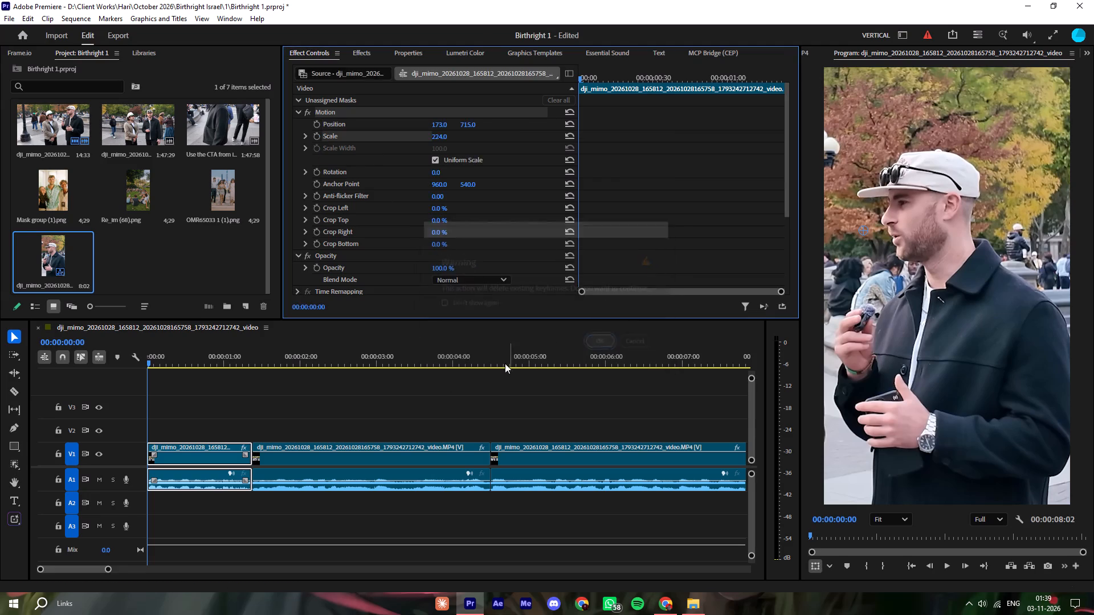
Replay the static opening and add a Position keyframe of 173, 715 at 00:00:00:00.
{"action": "left_click", "coordinate": [435, 382]}
{"action": "key", "text": "space"}
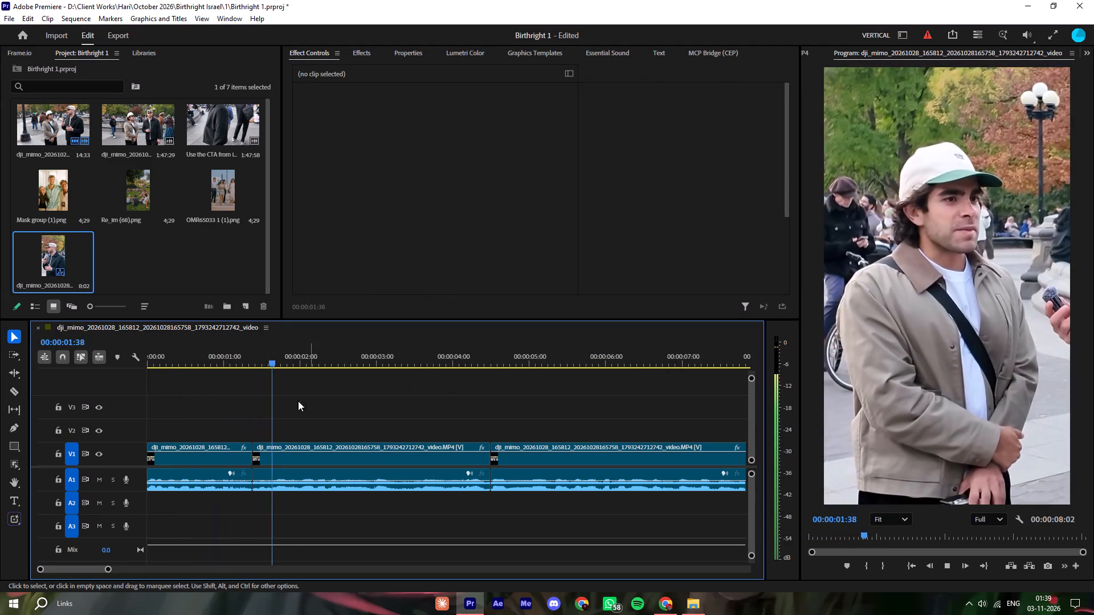
{"action": "left_click_drag", "start_coordinate": [183, 352], "coordinate": [114, 364]}
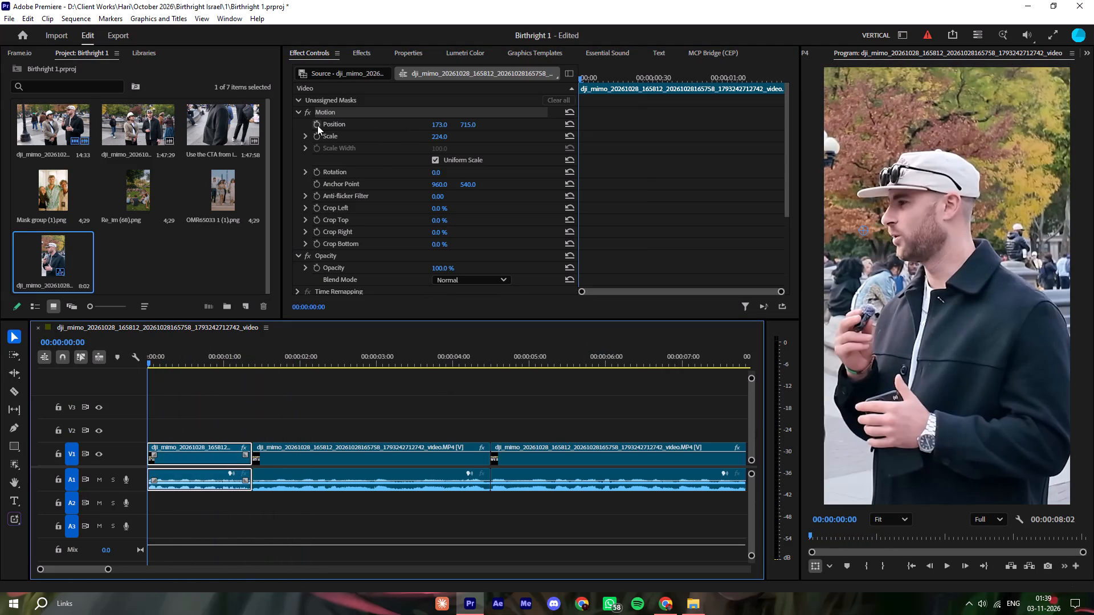
{"action": "left_click", "coordinate": [317, 125]}
Add a second Position keyframe at about 00:00:00:51, lowering the image and setting the horizontal value to 94.
{"action": "key", "text": "space"}
{"action": "key", "text": "space"}
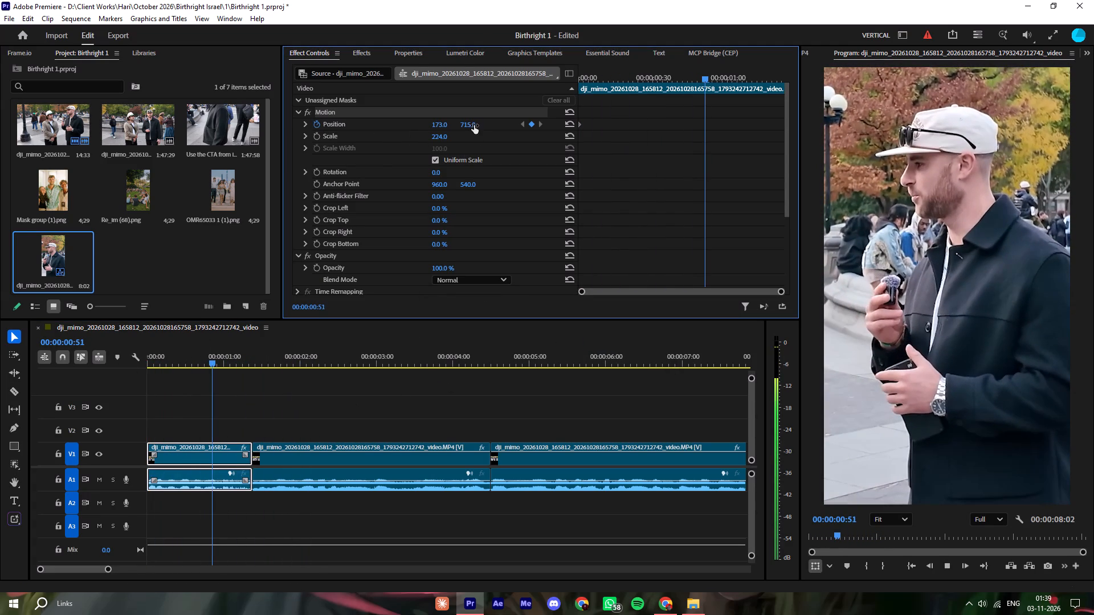
{"action": "left_click_drag", "start_coordinate": [473, 124], "coordinate": [546, 152]}
{"action": "left_click_drag", "start_coordinate": [436, 124], "coordinate": [391, 124]}
Add a Position keyframe of 37, 859 at 00:00:01:16 and move it to the end of the opening segment.
{"action": "key", "text": "space"}
{"action": "key", "text": "space"}
{"action": "left_click_drag", "start_coordinate": [472, 125], "coordinate": [489, 128]}
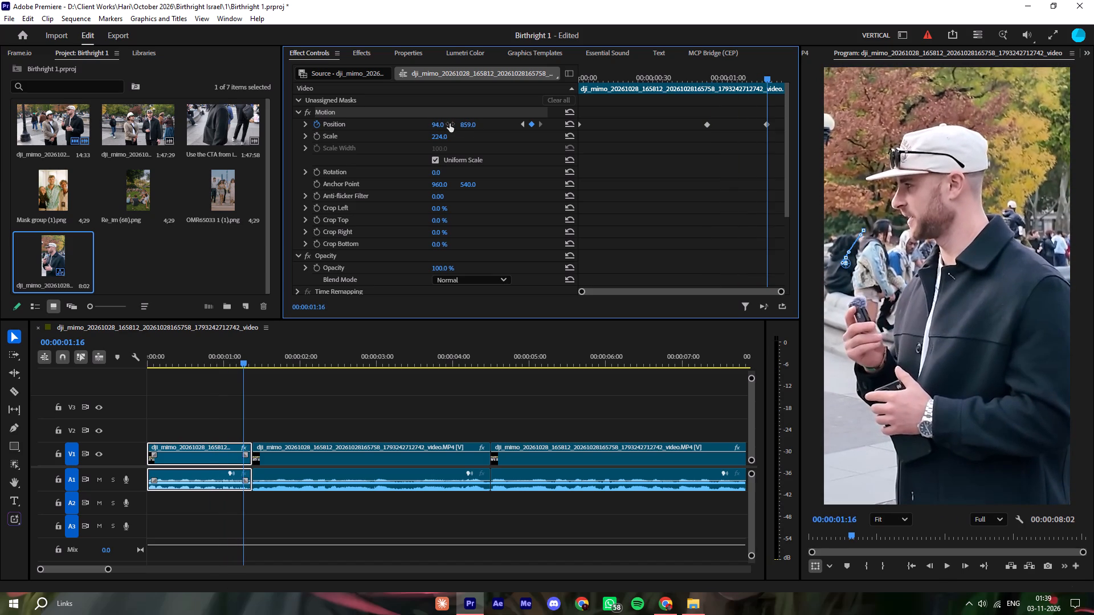
{"action": "left_click_drag", "start_coordinate": [446, 123], "coordinate": [415, 124]}
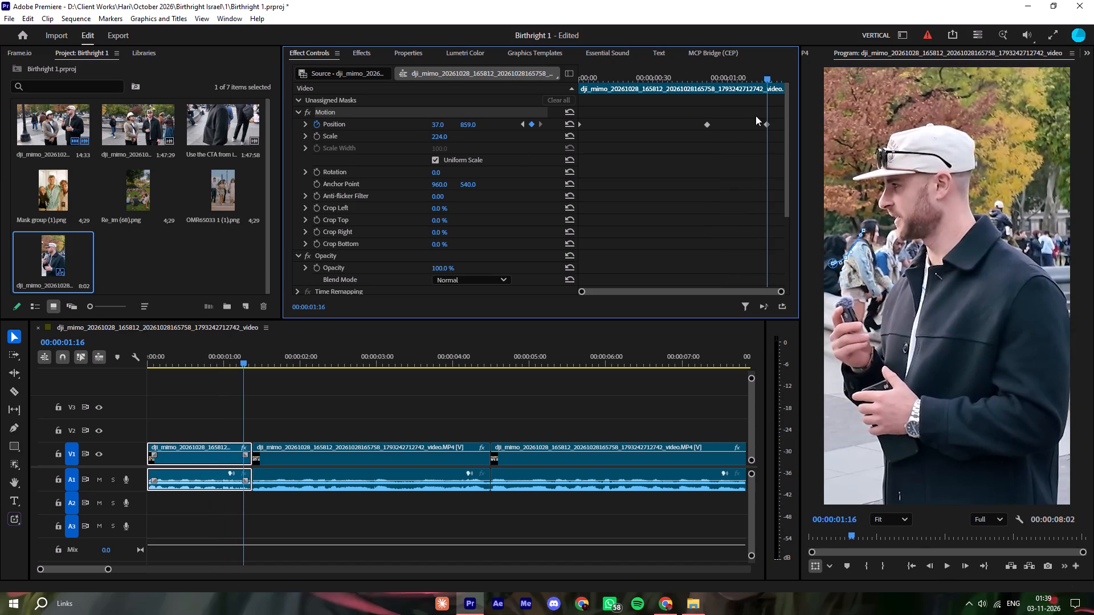
{"action": "left_click_drag", "start_coordinate": [766, 126], "coordinate": [834, 143]}
{"action": "left_click", "coordinate": [223, 394]}
Replay from the start of the timeline to check the opening's new Position animation and the cut to the second speaker.
{"action": "left_click_drag", "start_coordinate": [194, 362], "coordinate": [93, 382]}
{"action": "key", "text": "space"}
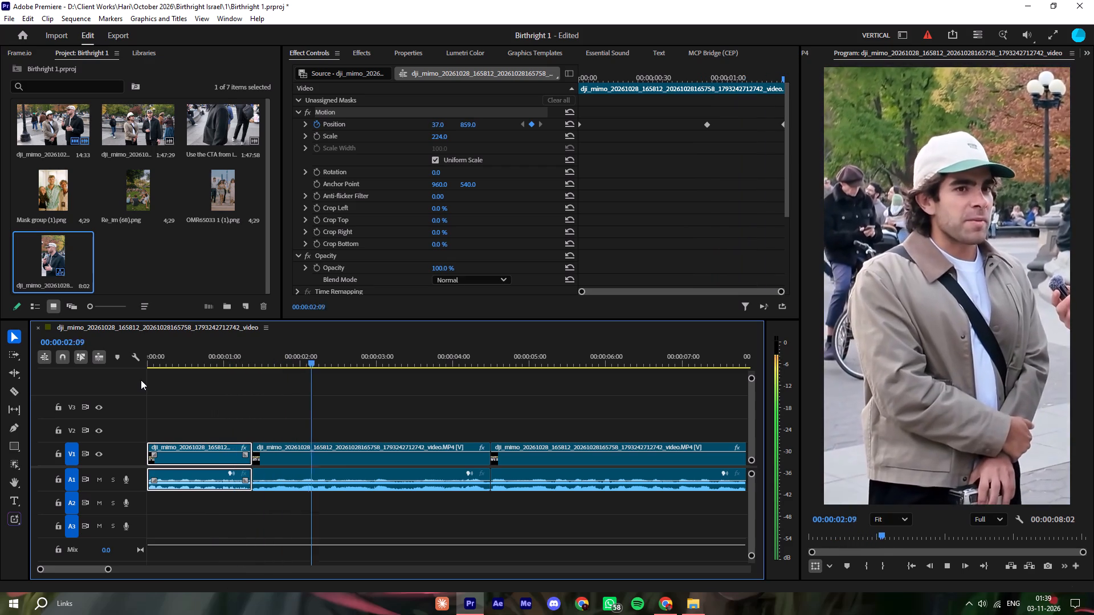
{"action": "key", "text": "space"}
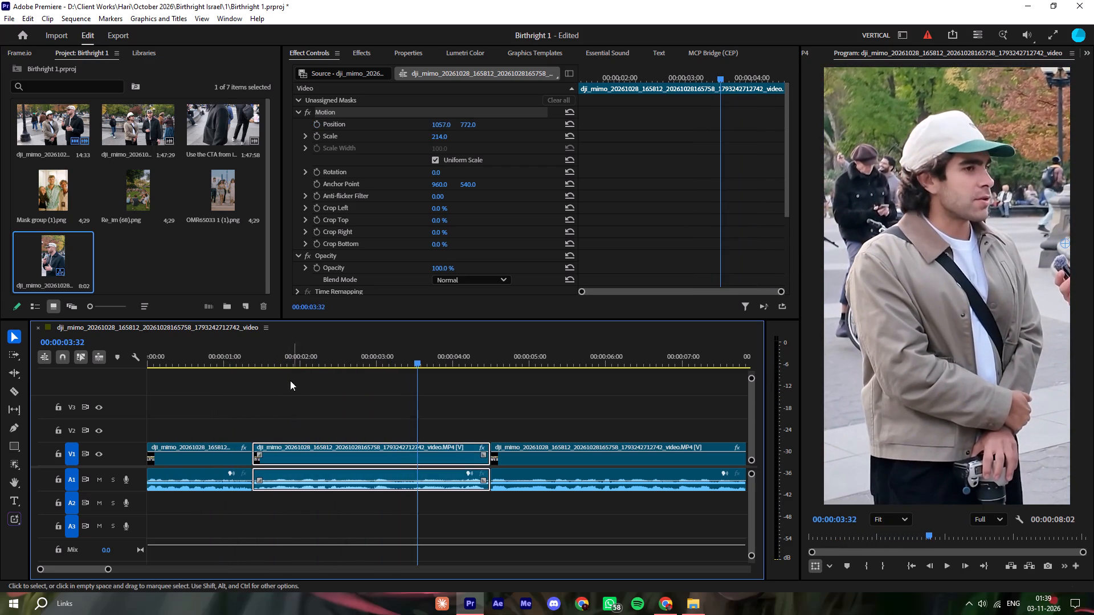
{"action": "left_click_drag", "start_coordinate": [270, 355], "coordinate": [285, 381]}
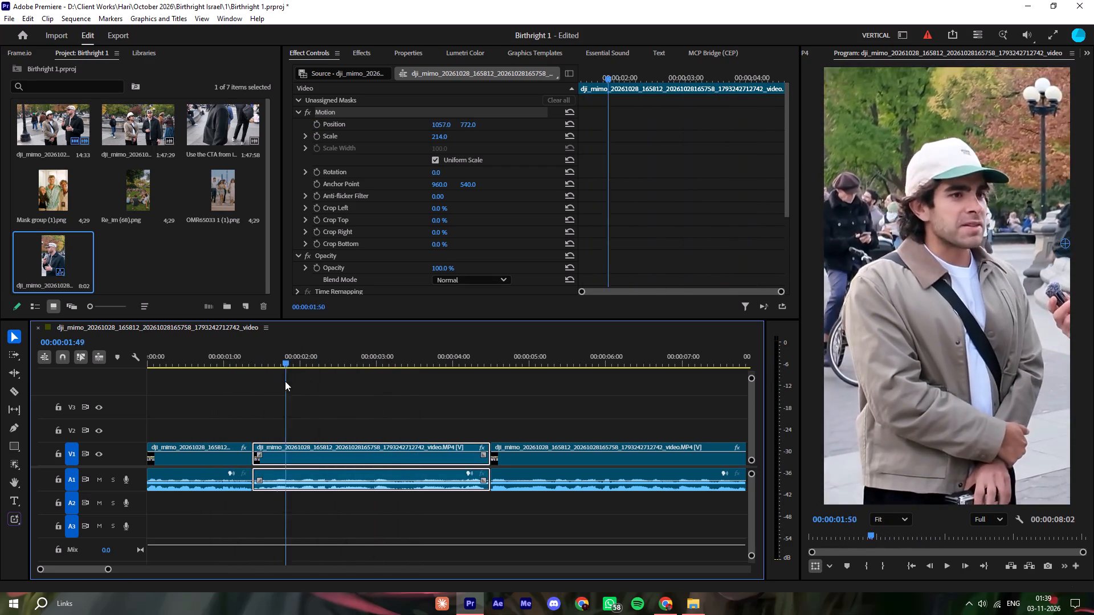
Animate the second speaker's Position with a keyframe near the segment's end and one of 1122, 770 at 00:00:01:28, and play it back.
{"action": "left_click_drag", "start_coordinate": [285, 381], "coordinate": [475, 378]}
{"action": "left_click", "coordinate": [314, 123]}
{"action": "left_click_drag", "start_coordinate": [277, 355], "coordinate": [260, 357]}
{"action": "left_click_drag", "start_coordinate": [441, 125], "coordinate": [478, 125]}
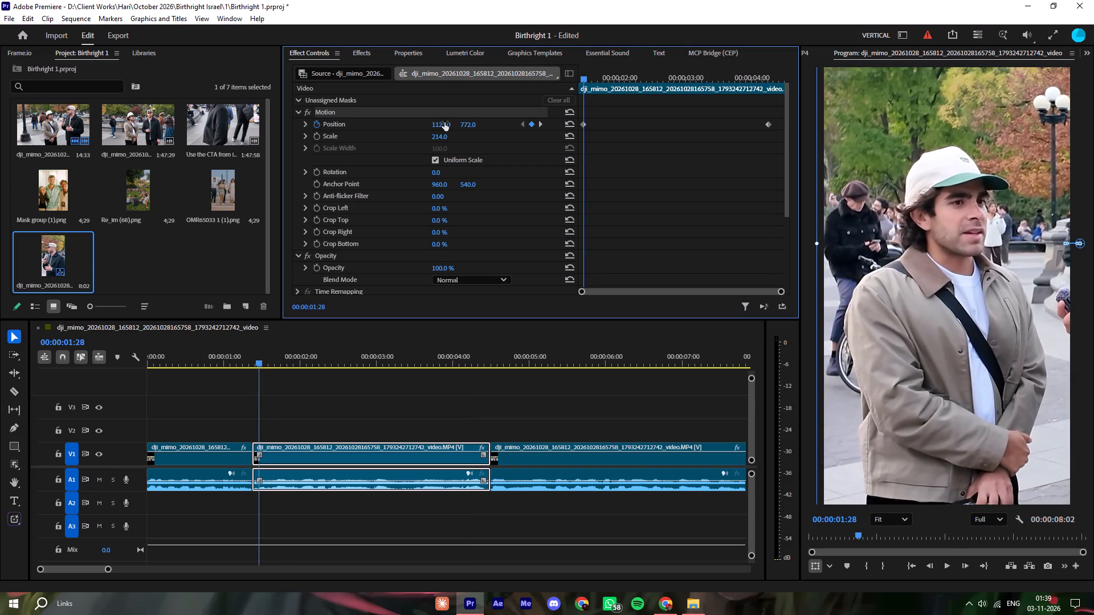
{"action": "left_click", "coordinate": [465, 124]}
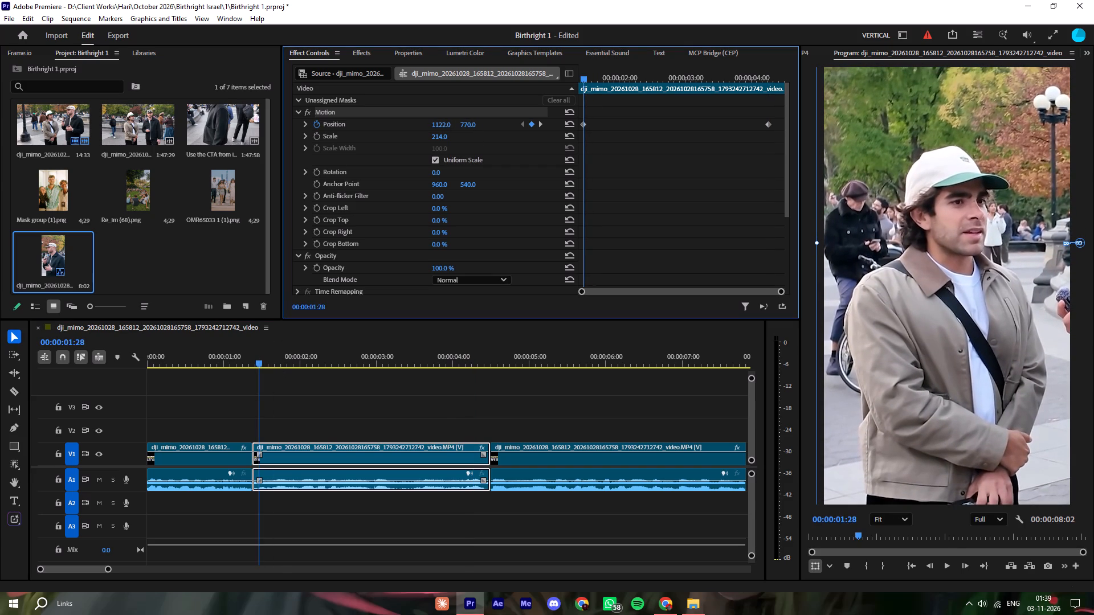
{"action": "left_click", "coordinate": [438, 414]}
{"action": "key", "text": "space"}
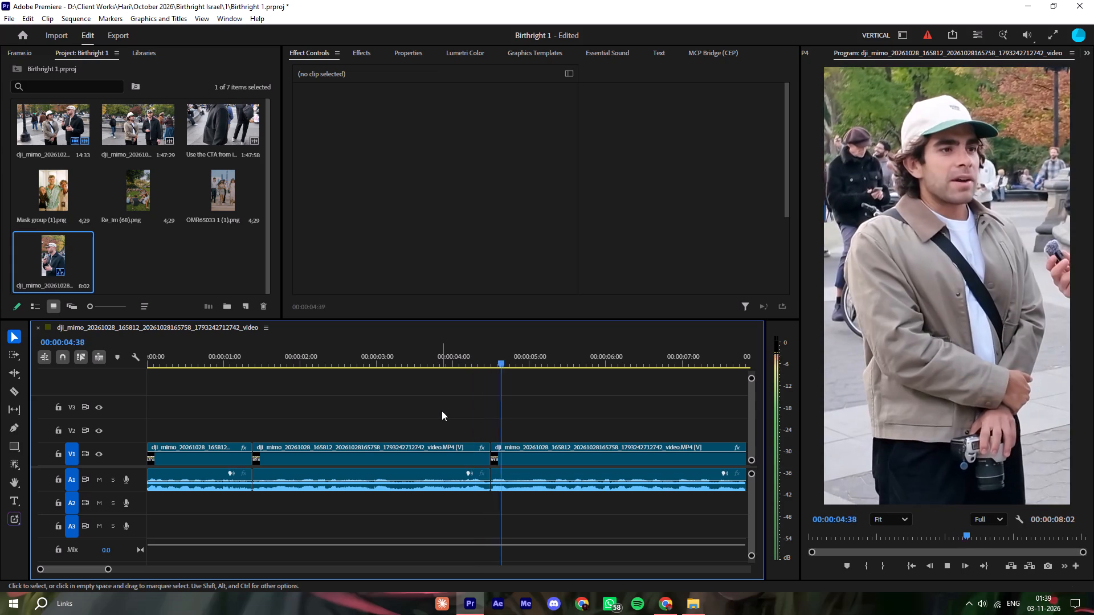
Replay the second segment, set its first Position keyframe to 1077, 770, and move that keyframe to the segment's very beginning, checking the motion.
{"action": "left_click", "coordinate": [260, 362]}
{"action": "key", "text": "space"}
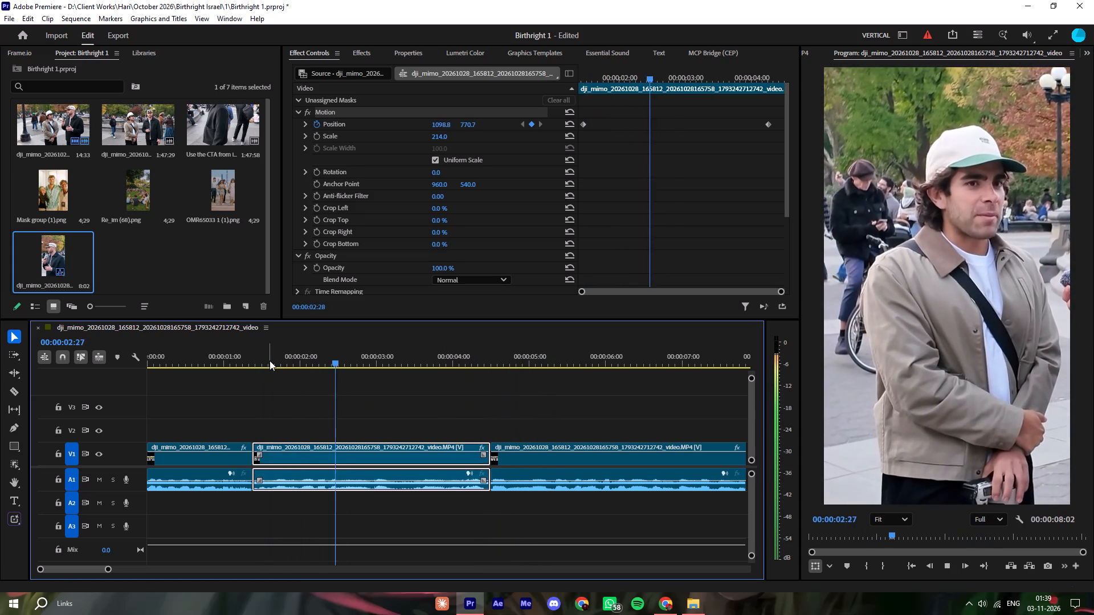
{"action": "key", "text": "space"}
{"action": "left_click", "coordinate": [524, 126]}
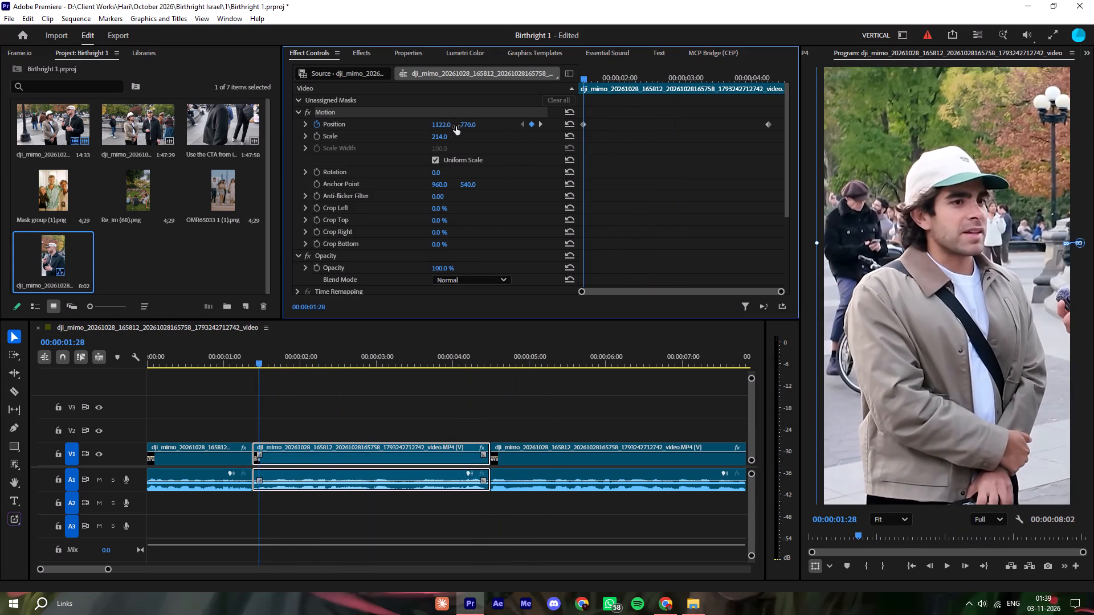
{"action": "left_click_drag", "start_coordinate": [440, 122], "coordinate": [414, 122]}
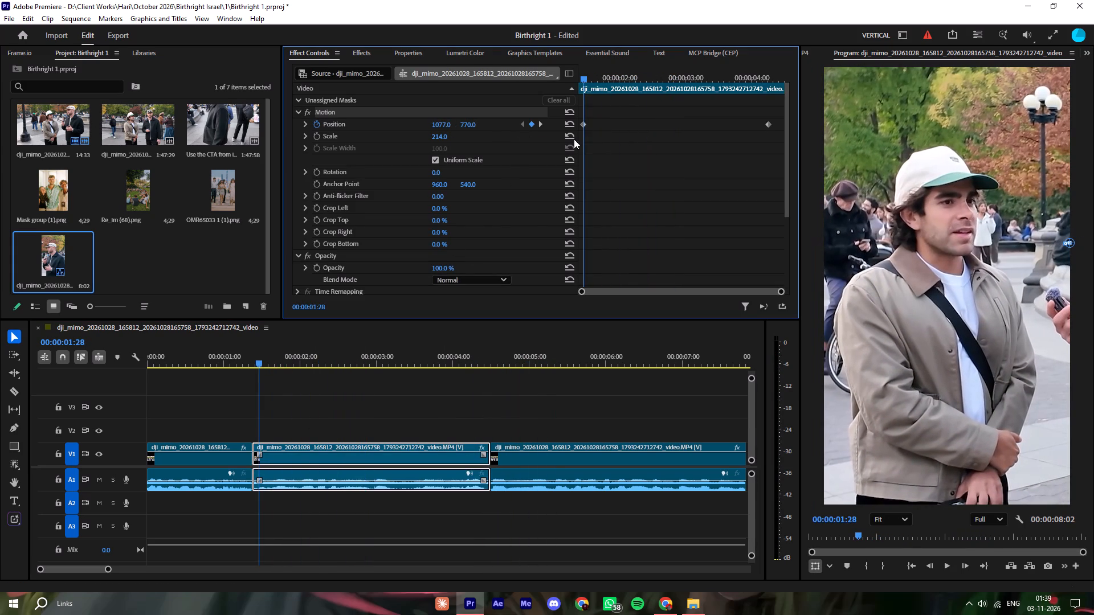
{"action": "left_click_drag", "start_coordinate": [581, 123], "coordinate": [503, 133]}
{"action": "key", "text": "space"}
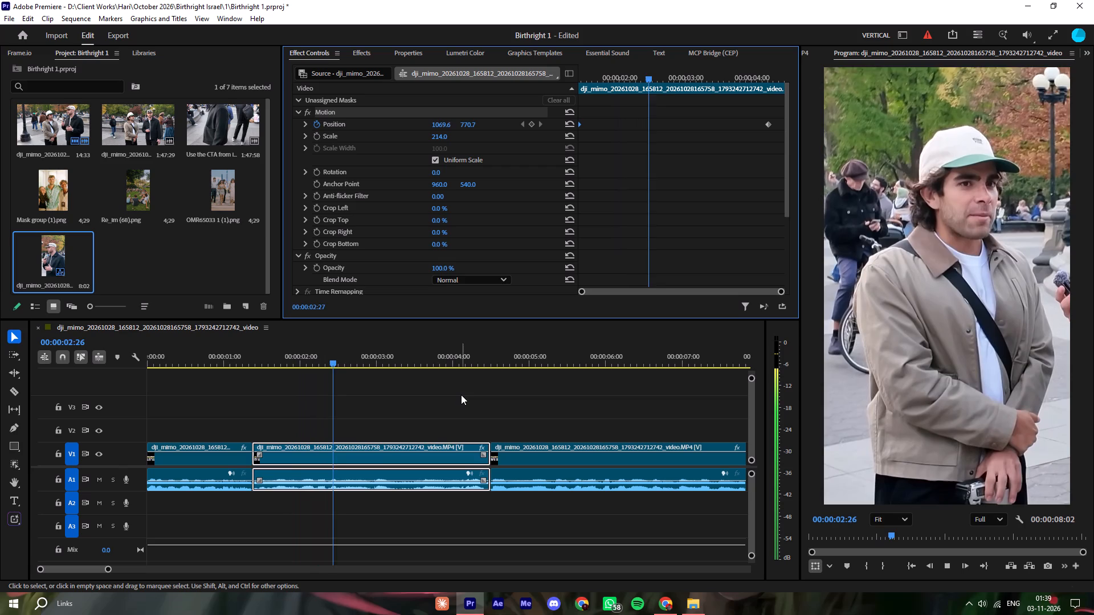
{"action": "left_click", "coordinate": [484, 392]}
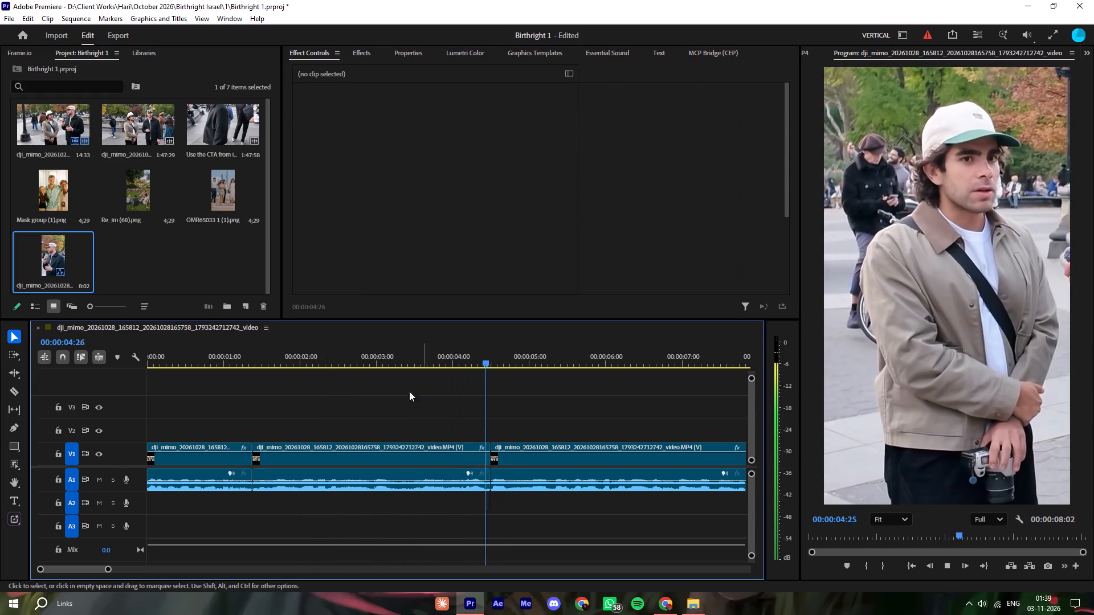
Replay the sequence from the very beginning to check the Position animations and the cuts across all three segments.
{"action": "left_click_drag", "start_coordinate": [265, 356], "coordinate": [50, 386]}
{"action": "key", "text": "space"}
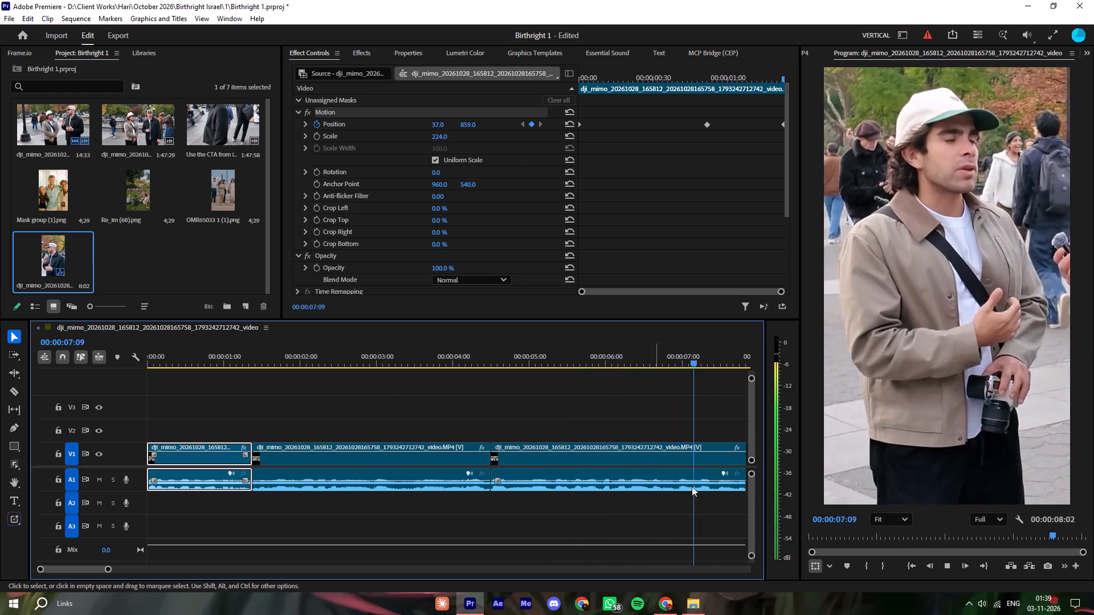
{"action": "left_click", "coordinate": [946, 563]}
{"action": "left_click", "coordinate": [946, 563]}
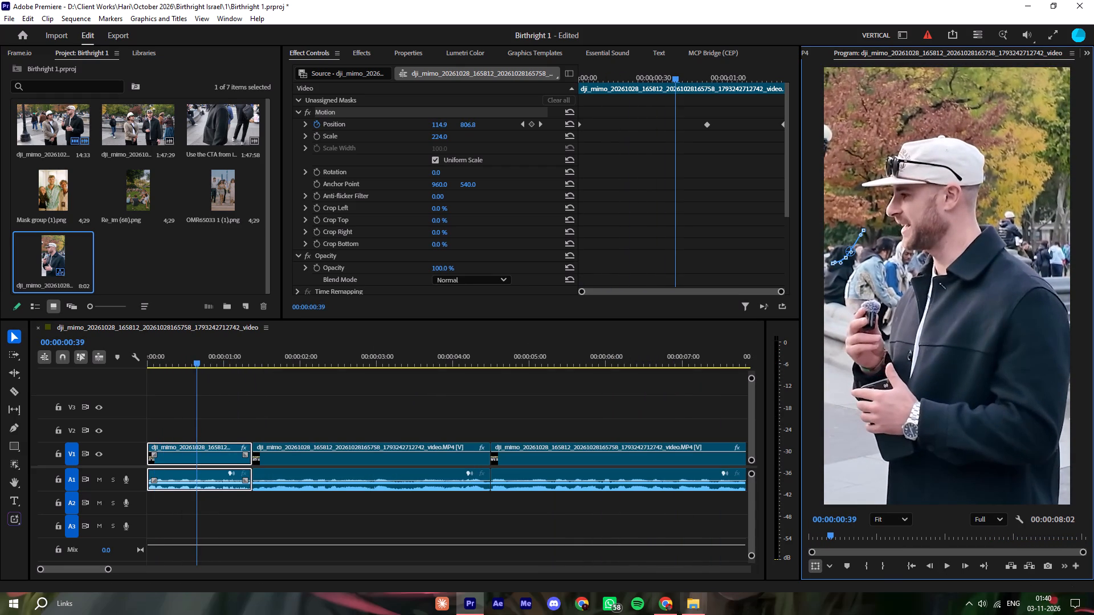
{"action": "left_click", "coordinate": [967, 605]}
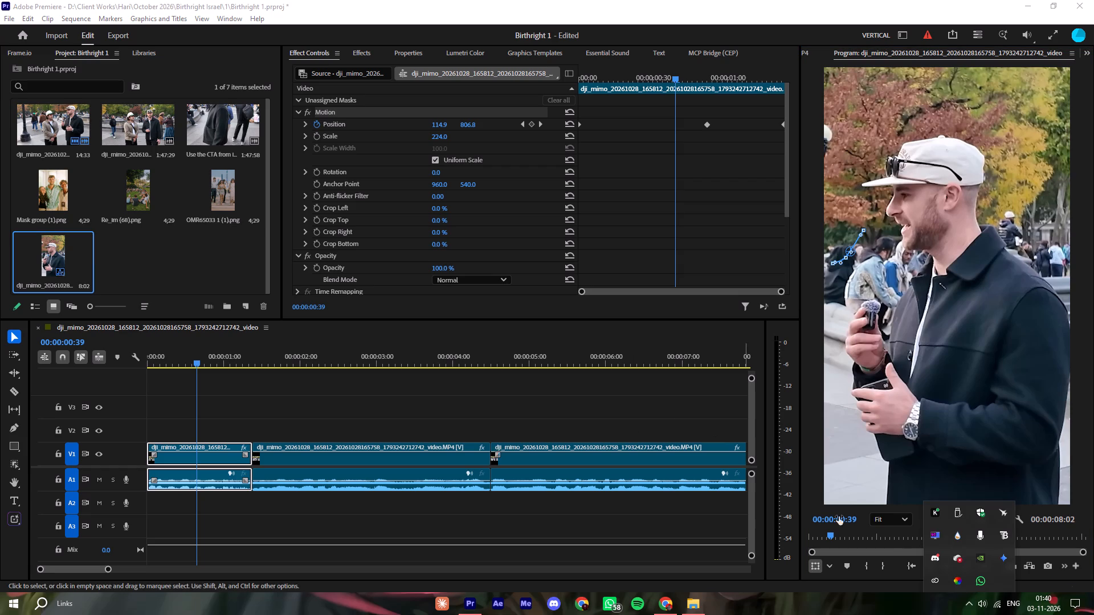
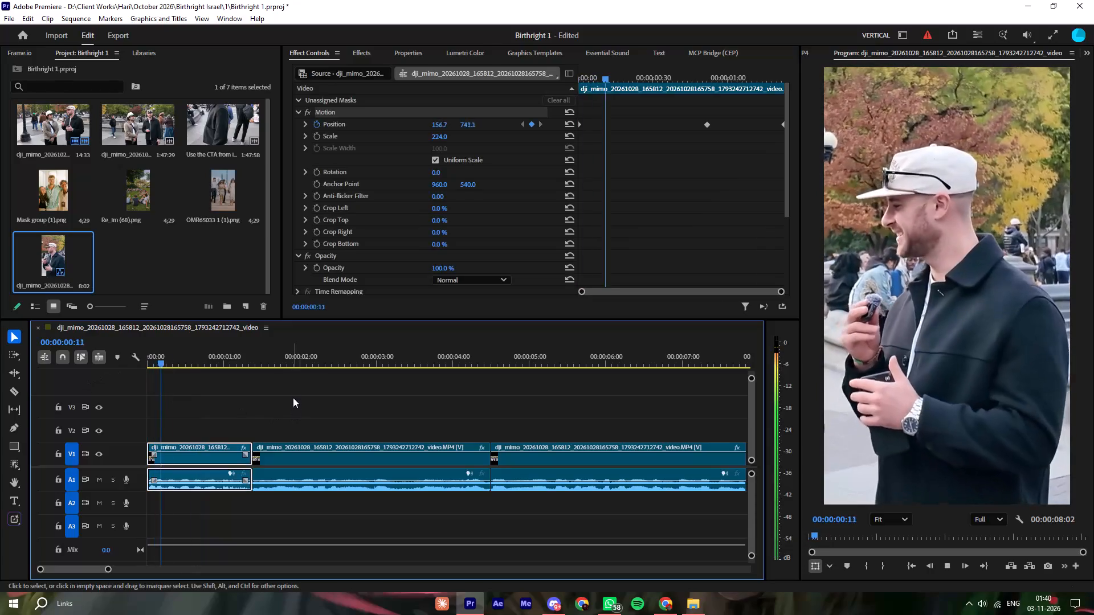
Play through the second speaker's segment and past the cut into the third segment to check the Position motion.
{"action": "left_click", "coordinate": [293, 393]}
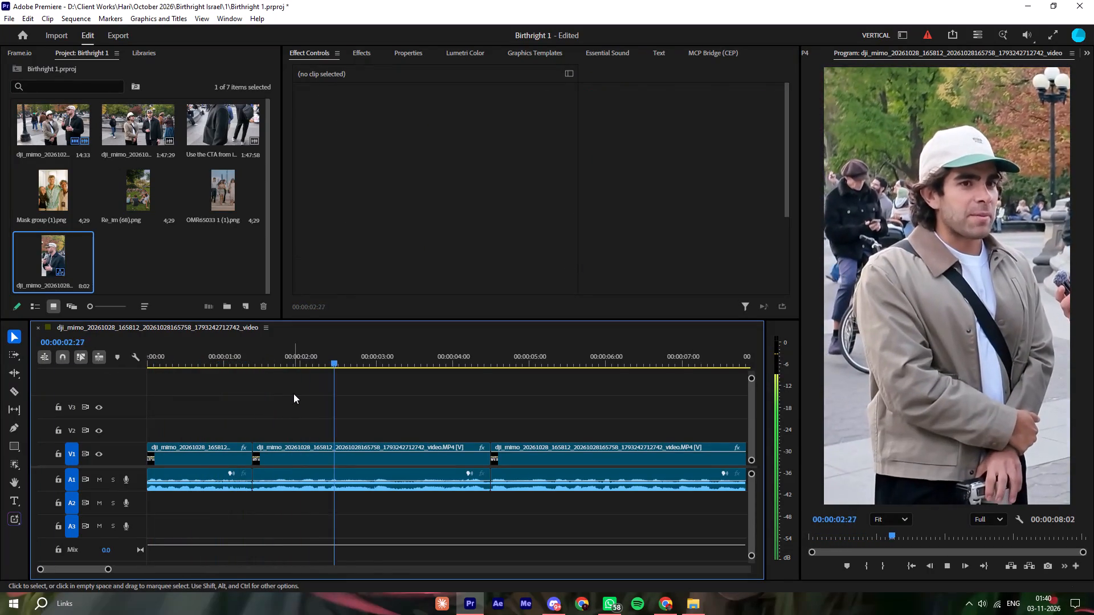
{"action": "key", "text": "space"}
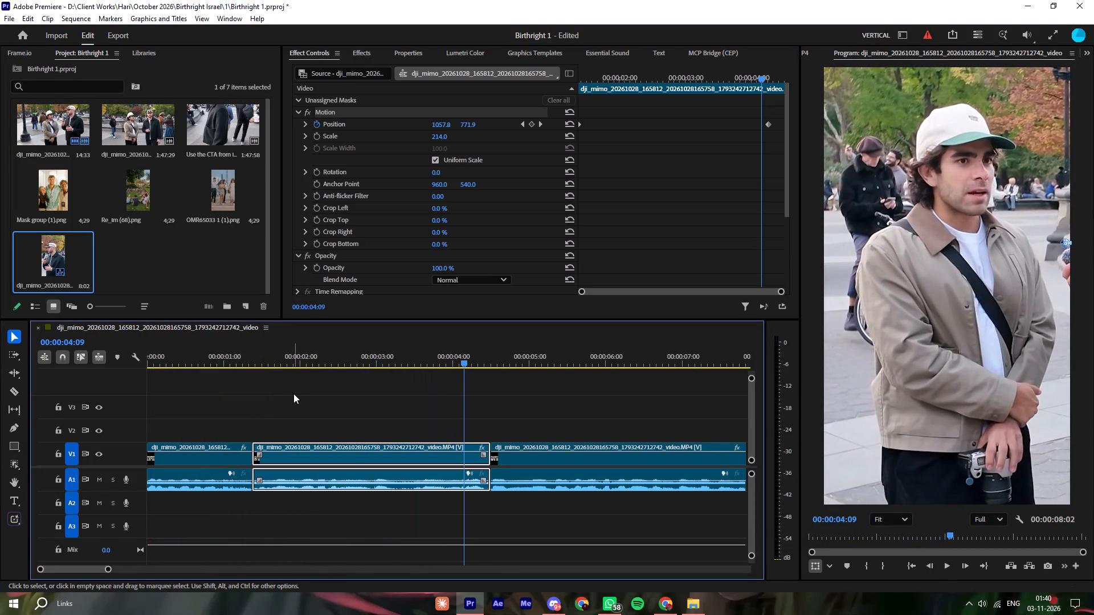
{"action": "left_click", "coordinate": [519, 404]}
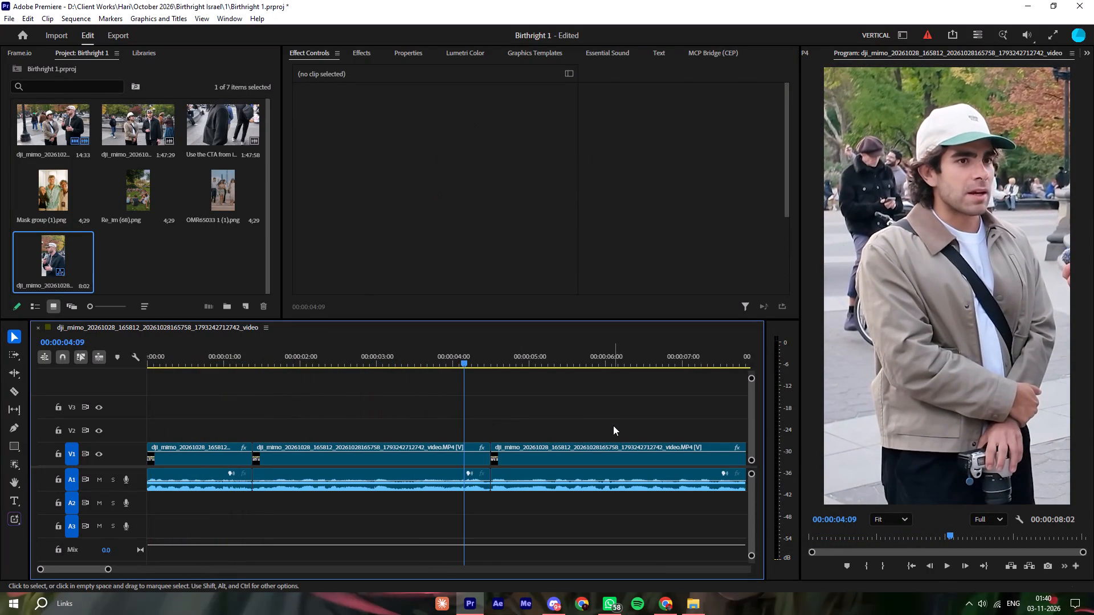
{"action": "left_click", "coordinate": [597, 421]}
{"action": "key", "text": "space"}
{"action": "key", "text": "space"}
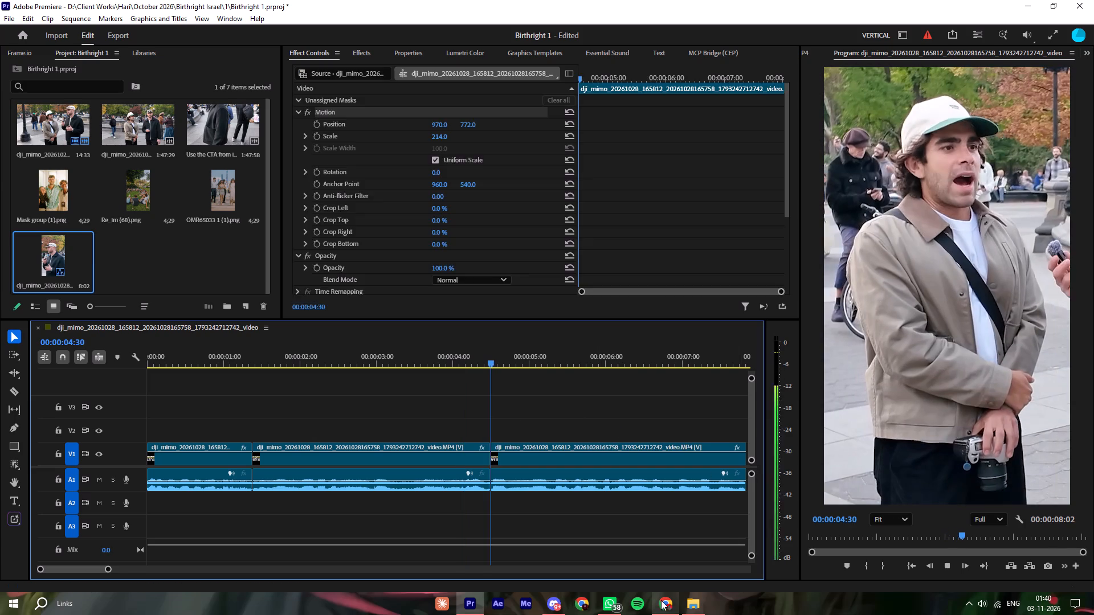
Switch to Chrome and open the Instagram direct messages inbox in the empty new tab.
{"action": "left_click", "coordinate": [664, 602]}
{"action": "left_click", "coordinate": [164, 9]}
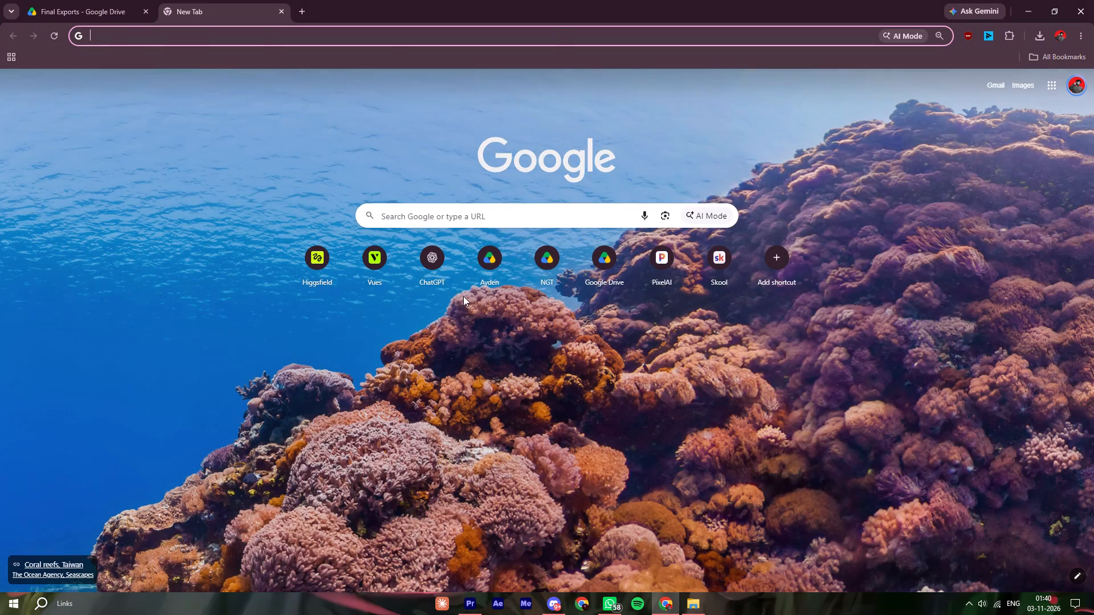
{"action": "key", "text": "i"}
{"action": "left_click", "coordinate": [297, 53]}
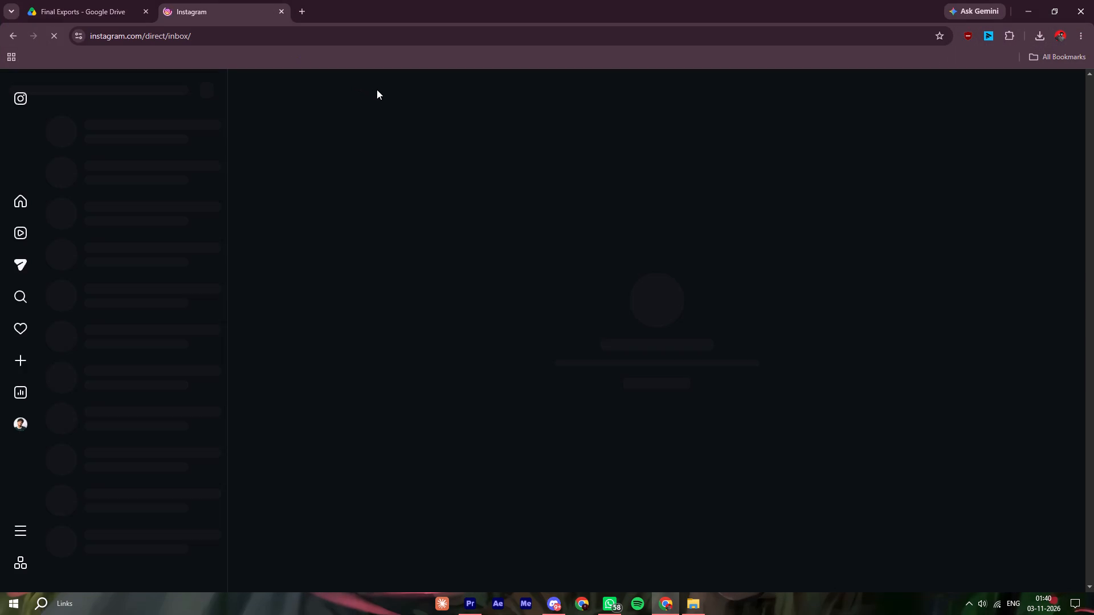
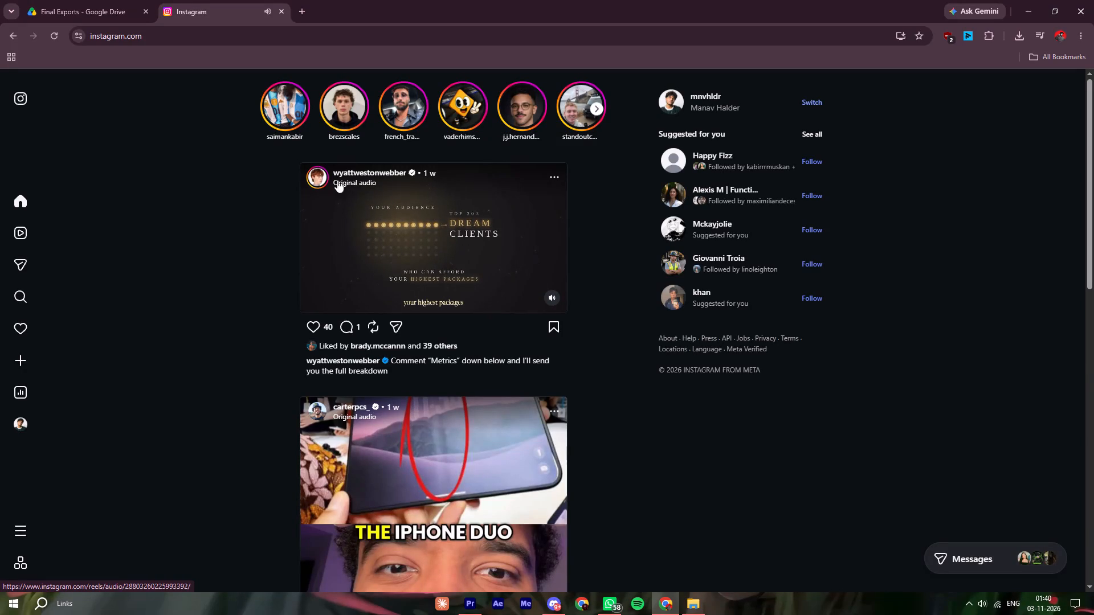
Look through the first feed post author's Instagram profile and the linked 100thfloor.co profile, closing Instagram and returning to Premiere.
{"action": "left_click", "coordinate": [364, 171]}
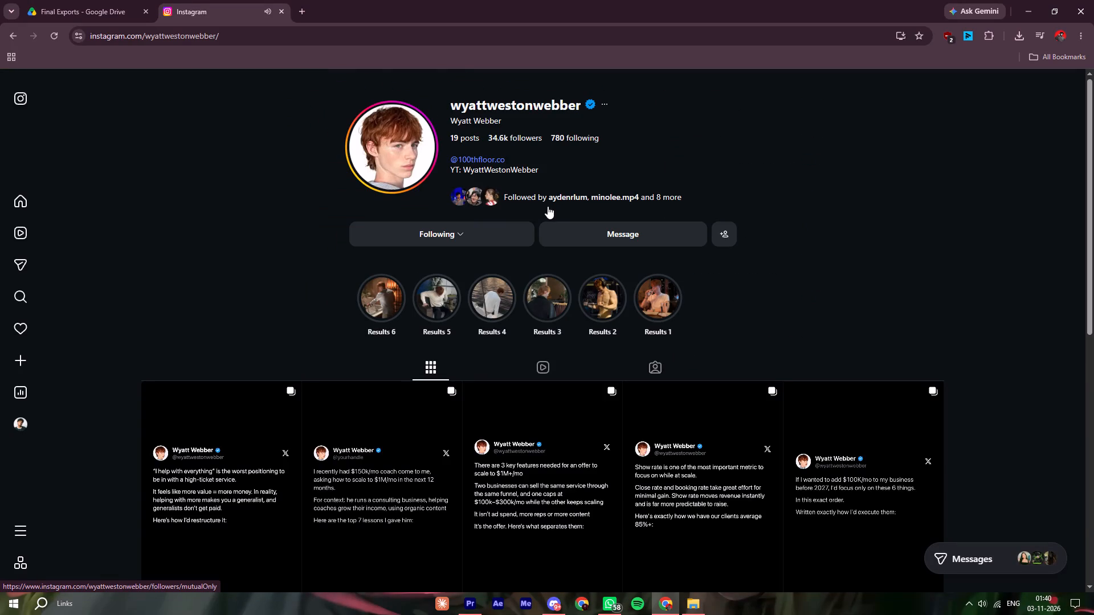
{"action": "left_click", "coordinate": [485, 157]}
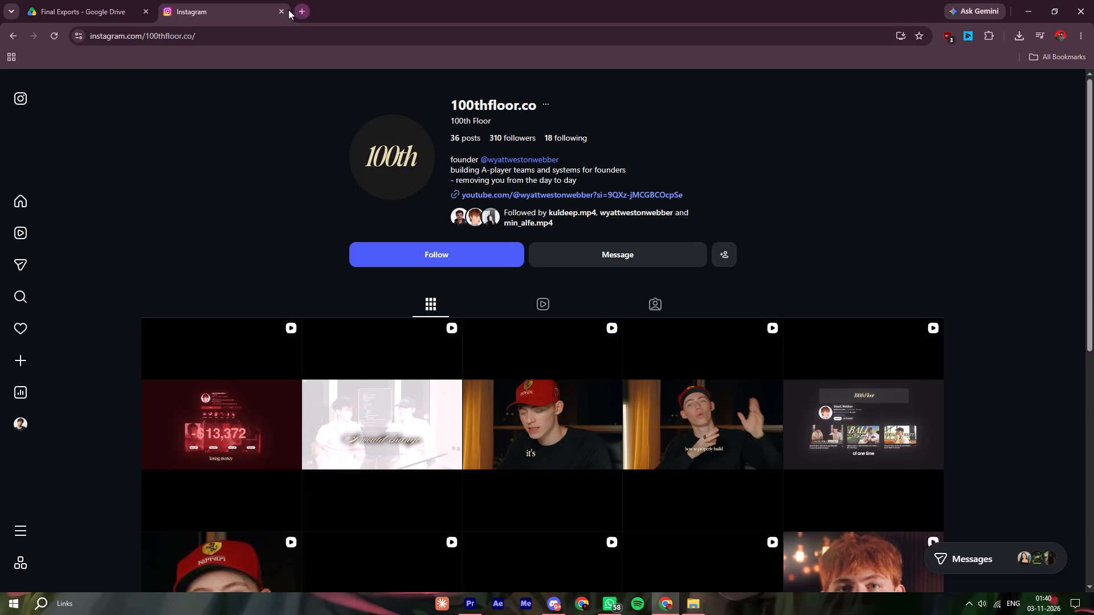
{"action": "left_click", "coordinate": [280, 8]}
{"action": "left_click", "coordinate": [1030, 0]}
Play the last segment from 00:00:04:30 to review its framing and how the sequence ends.
{"action": "left_click", "coordinate": [589, 399]}
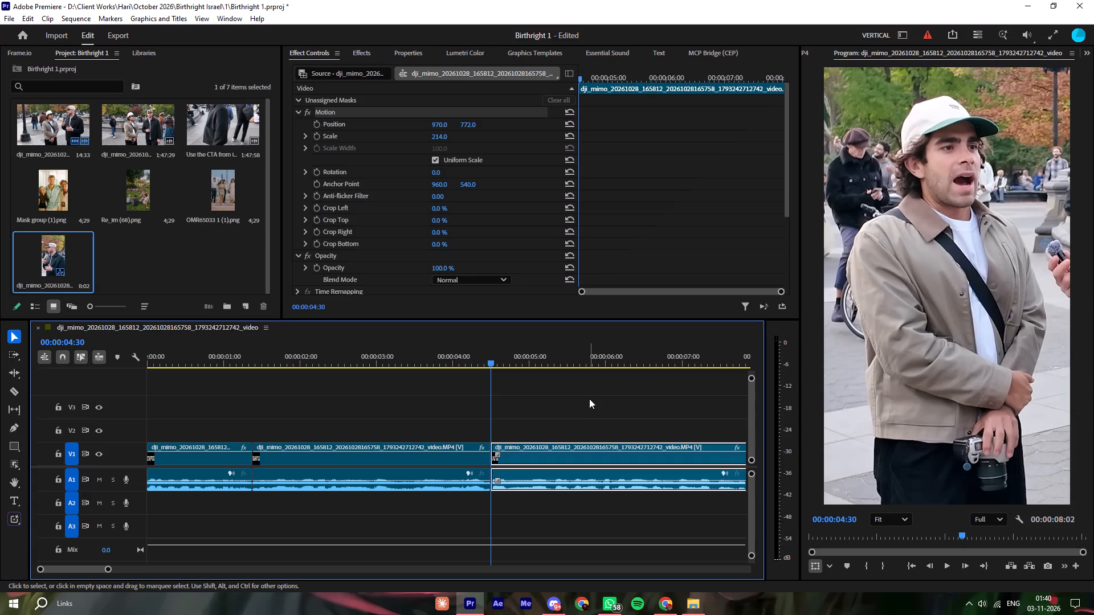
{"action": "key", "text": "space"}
{"action": "left_click", "coordinate": [617, 410]}
{"action": "left_click", "coordinate": [600, 410]}
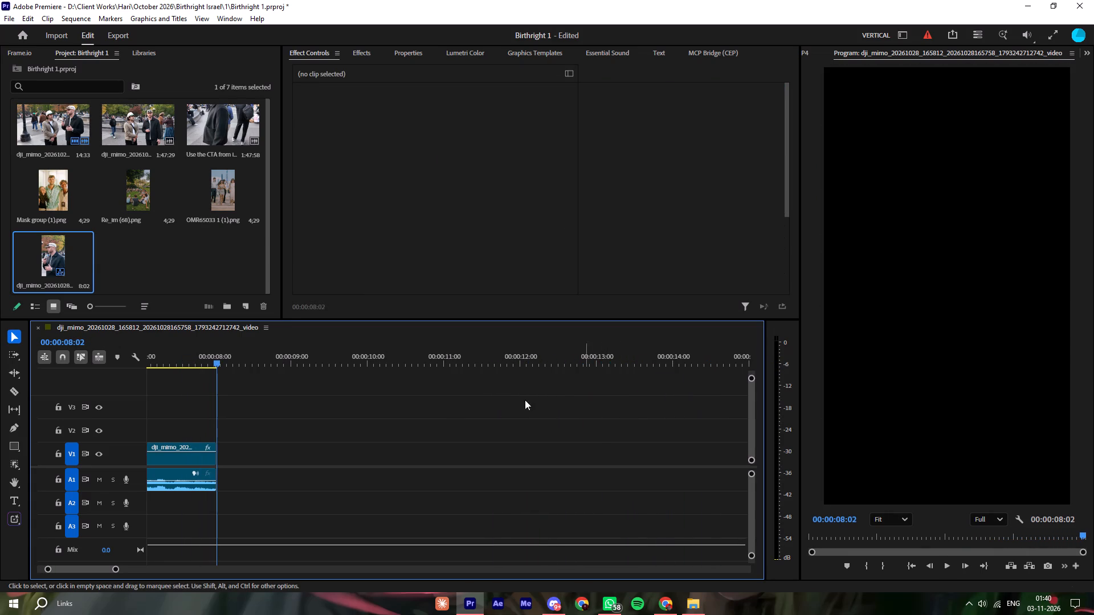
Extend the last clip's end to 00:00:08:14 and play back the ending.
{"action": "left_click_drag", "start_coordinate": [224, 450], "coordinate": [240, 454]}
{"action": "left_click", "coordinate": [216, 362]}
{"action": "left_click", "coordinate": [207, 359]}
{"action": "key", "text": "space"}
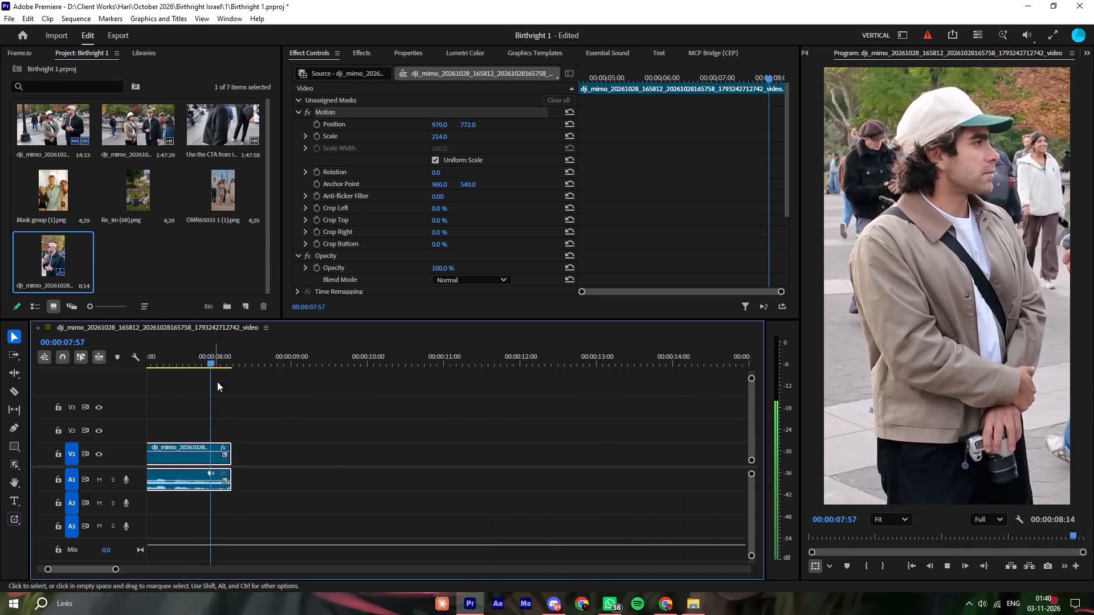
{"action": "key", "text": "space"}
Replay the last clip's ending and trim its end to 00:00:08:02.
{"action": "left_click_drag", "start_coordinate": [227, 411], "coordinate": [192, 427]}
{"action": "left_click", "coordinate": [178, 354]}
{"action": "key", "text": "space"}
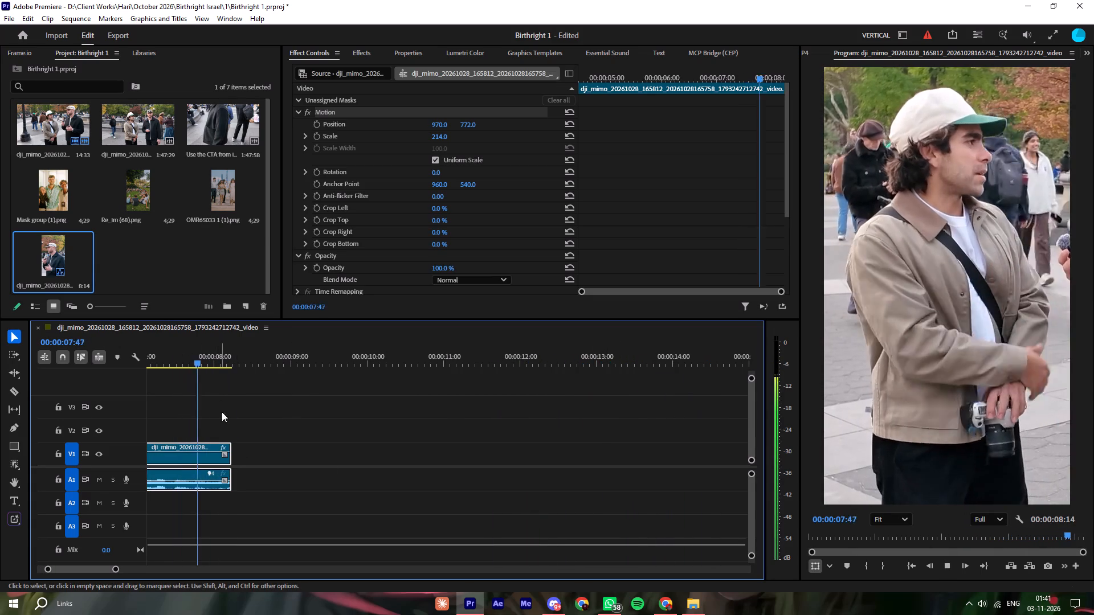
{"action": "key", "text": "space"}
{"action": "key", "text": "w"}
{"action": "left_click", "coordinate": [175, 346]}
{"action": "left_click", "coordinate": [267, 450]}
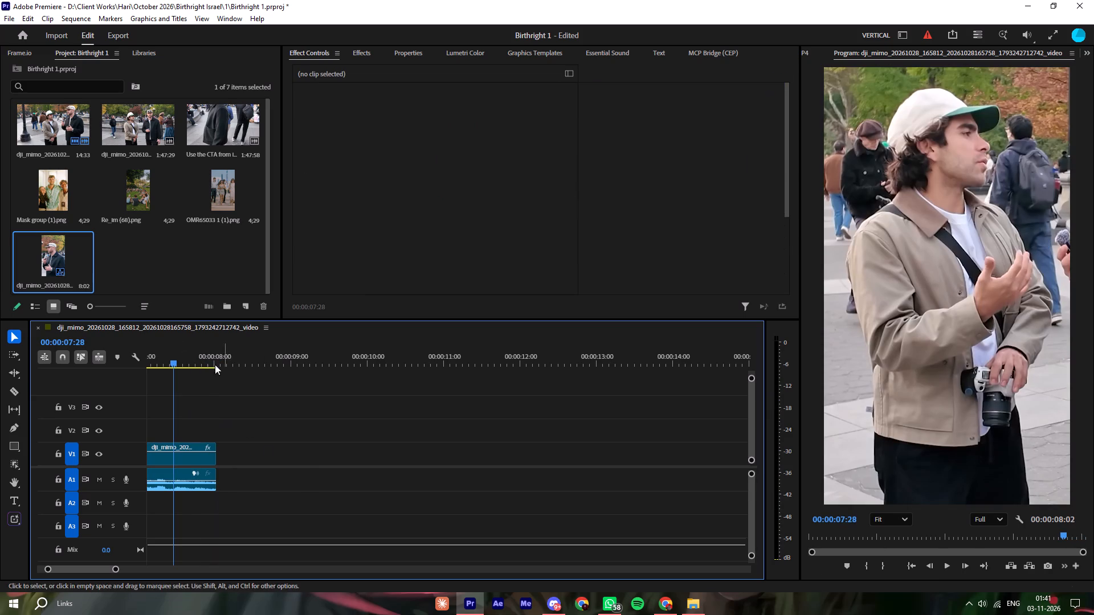
Append the 165720 interview clip (1:47:29 long) to the end of the sequence, directly after the last segment.
{"action": "left_click", "coordinate": [158, 268]}
{"action": "scroll", "coordinate": [154, 260], "scroll_direction": "up", "scroll_amount": 3}
{"action": "left_click_drag", "start_coordinate": [136, 124], "coordinate": [193, 168]}
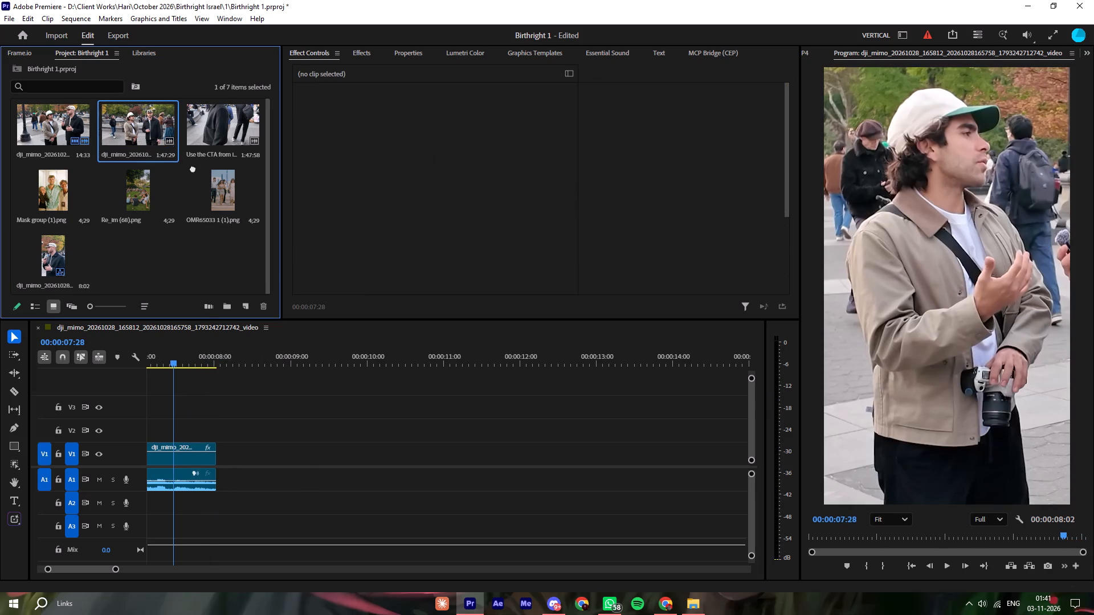
{"action": "left_click_drag", "start_coordinate": [193, 168], "coordinate": [221, 446]}
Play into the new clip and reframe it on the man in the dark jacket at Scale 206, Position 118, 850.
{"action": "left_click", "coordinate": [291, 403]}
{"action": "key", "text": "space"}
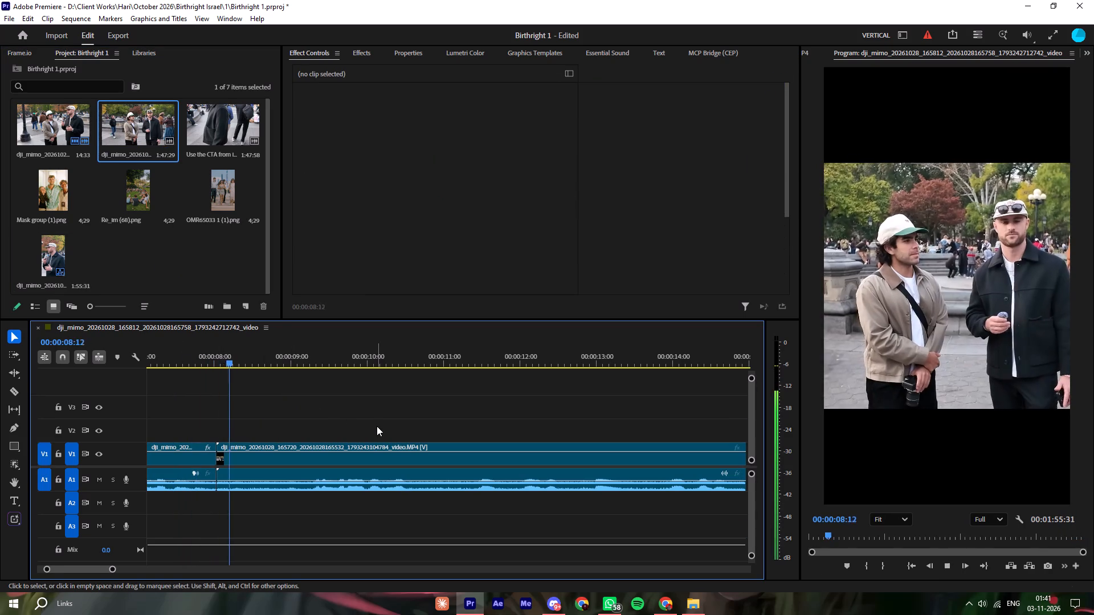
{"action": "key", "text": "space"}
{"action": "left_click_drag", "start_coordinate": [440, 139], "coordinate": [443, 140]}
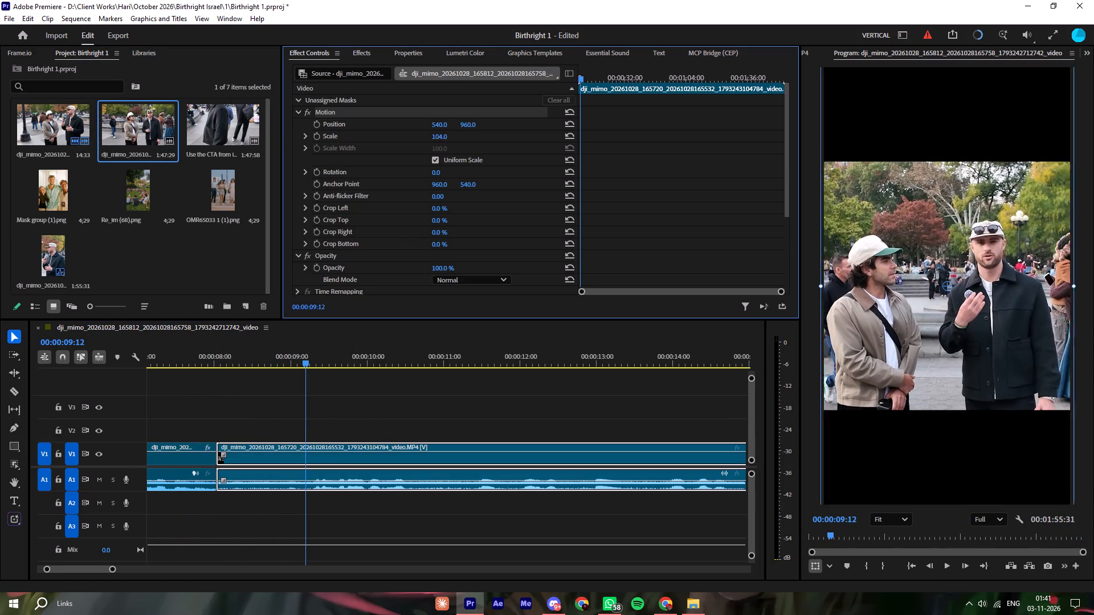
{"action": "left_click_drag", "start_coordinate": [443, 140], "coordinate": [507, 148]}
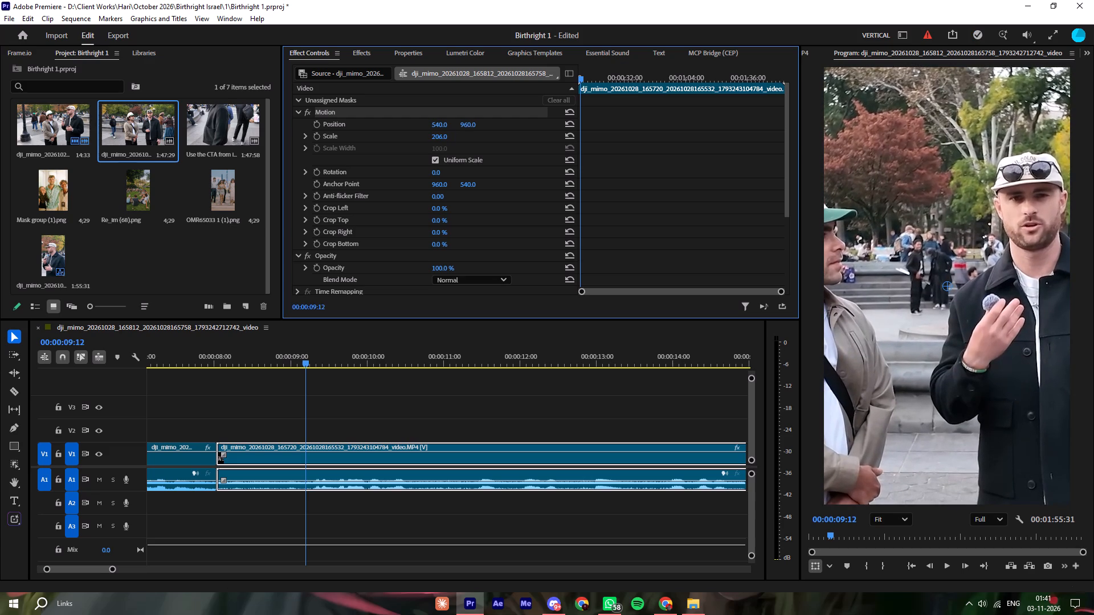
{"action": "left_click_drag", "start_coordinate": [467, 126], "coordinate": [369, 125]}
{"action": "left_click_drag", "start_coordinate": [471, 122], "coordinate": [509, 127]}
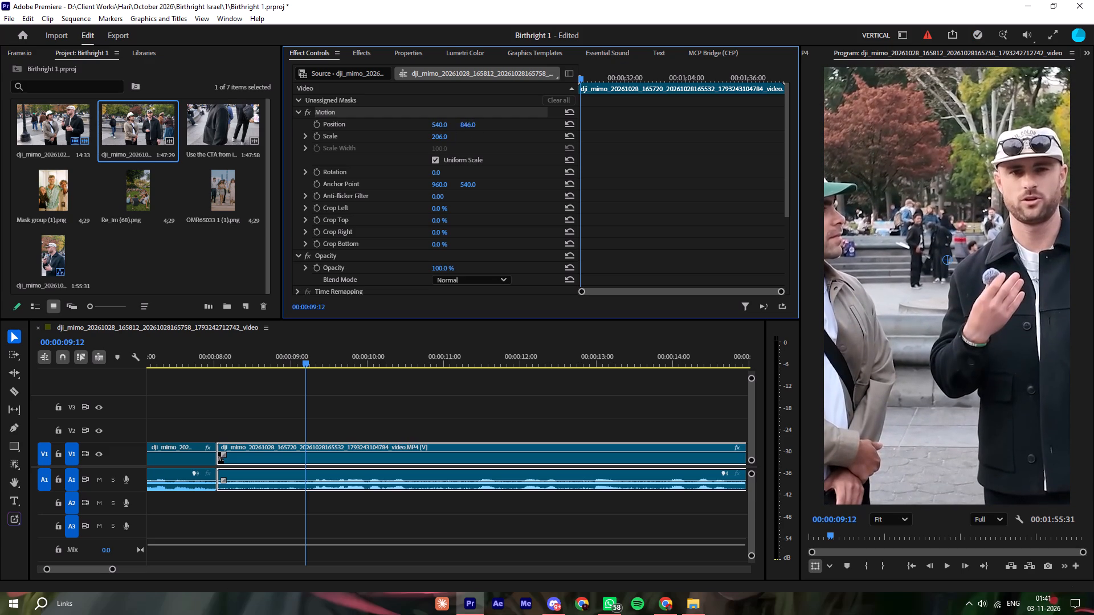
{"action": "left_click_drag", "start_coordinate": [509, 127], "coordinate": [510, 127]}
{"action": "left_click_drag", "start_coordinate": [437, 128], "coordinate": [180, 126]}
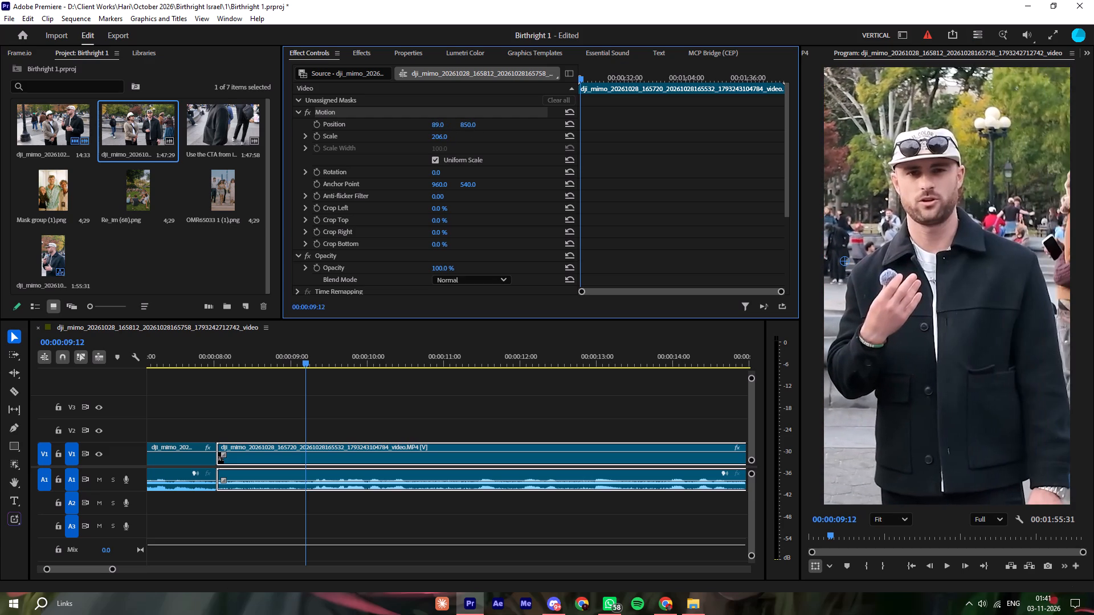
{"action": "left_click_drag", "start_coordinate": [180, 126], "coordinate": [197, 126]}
Play further and set the new clip's framing of the man in the dark jacket to Scale 183, Position 89, 947.
{"action": "key", "text": "space"}
{"action": "left_click", "coordinate": [447, 408]}
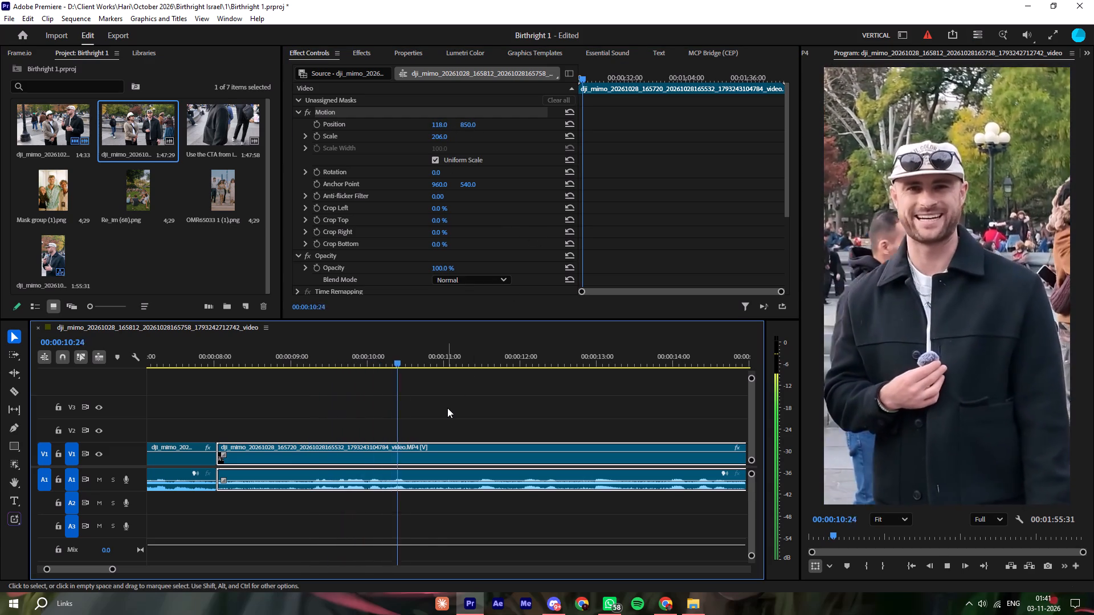
{"action": "key", "text": "space"}
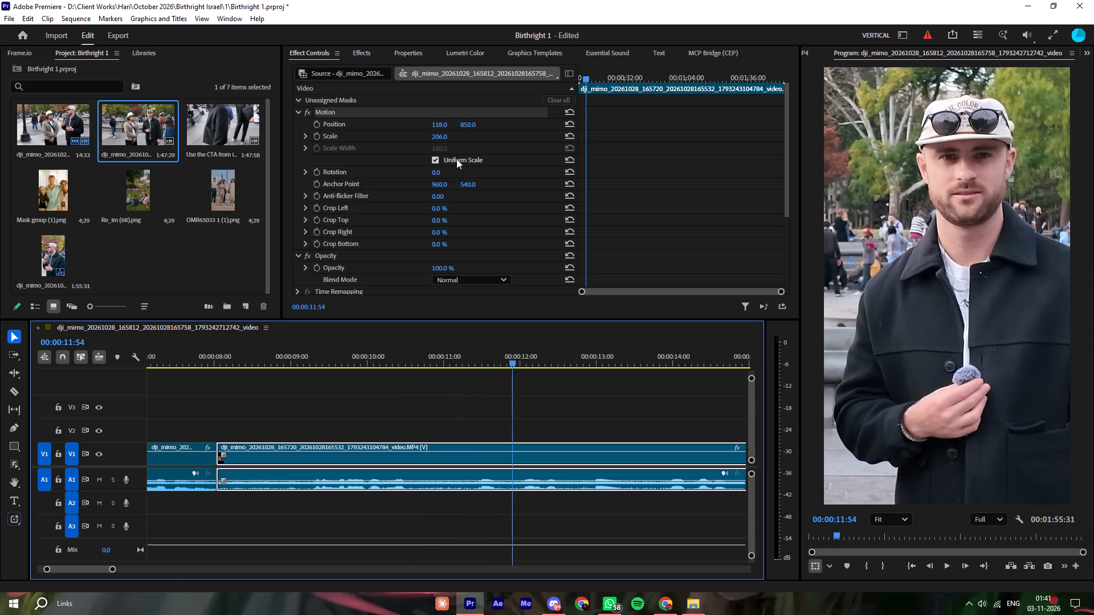
{"action": "left_click_drag", "start_coordinate": [465, 121], "coordinate": [442, 143]}
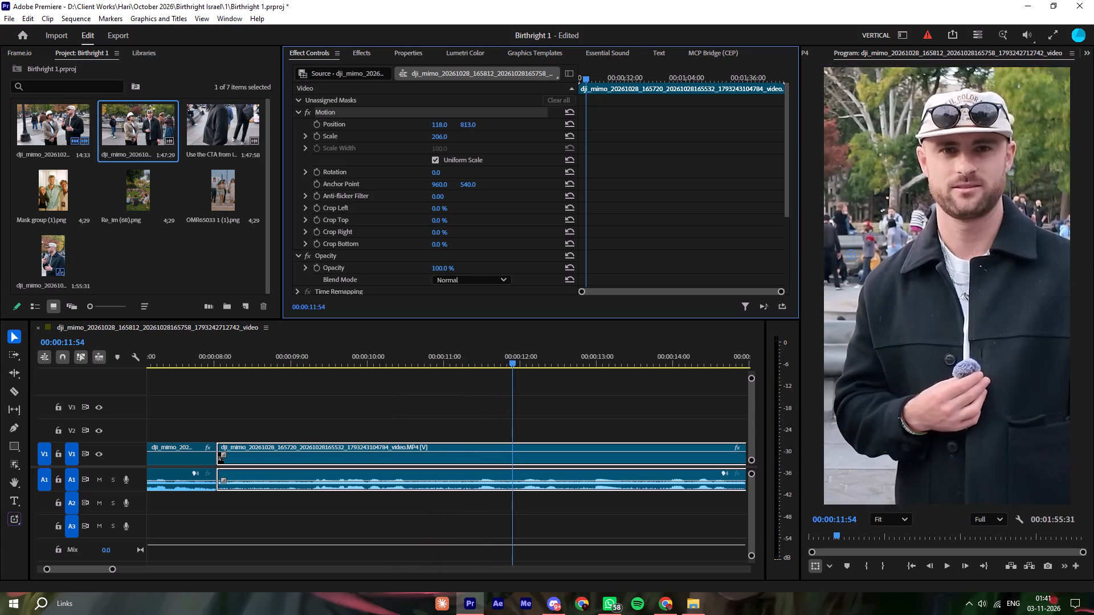
{"action": "left_click_drag", "start_coordinate": [442, 143], "coordinate": [455, 146]}
{"action": "left_click_drag", "start_coordinate": [441, 134], "coordinate": [438, 136]}
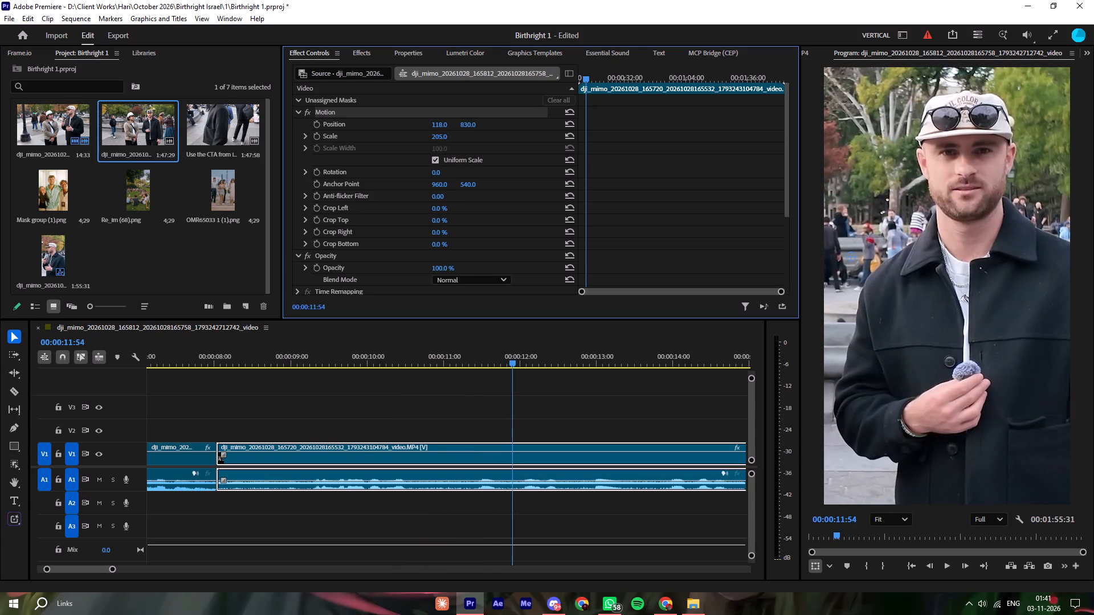
{"action": "left_click_drag", "start_coordinate": [438, 136], "coordinate": [429, 137]}
{"action": "left_click_drag", "start_coordinate": [467, 123], "coordinate": [513, 133]}
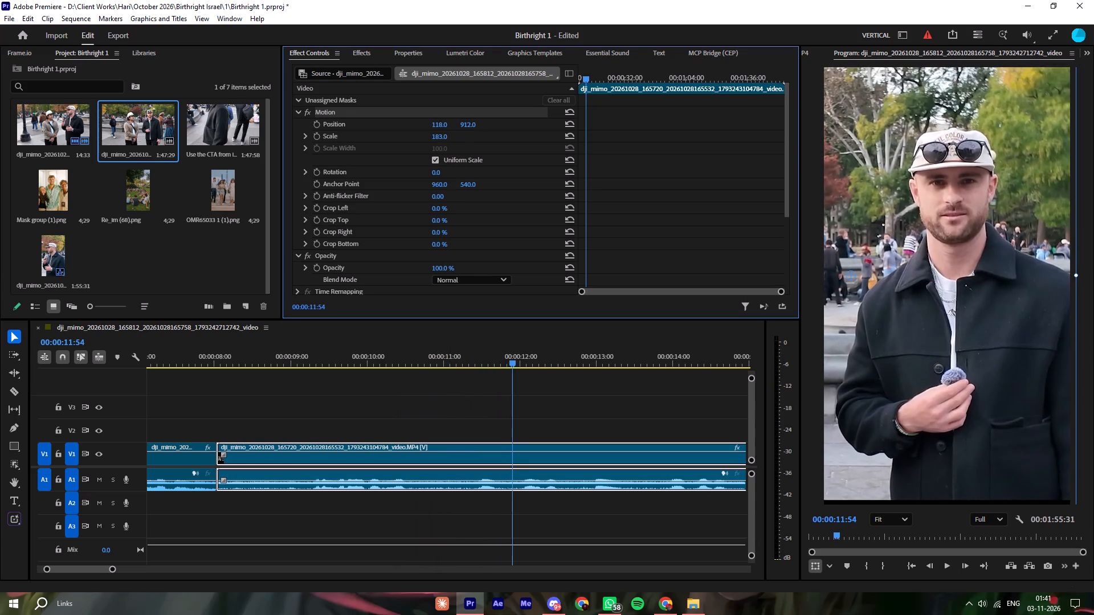
{"action": "left_click_drag", "start_coordinate": [513, 133], "coordinate": [544, 140]}
{"action": "left_click_drag", "start_coordinate": [443, 123], "coordinate": [424, 122]}
Find where the man in the dark jacket turns to speak and ripple-trim the new clip's beginning up to 00:00:14:16.
{"action": "key", "text": "space"}
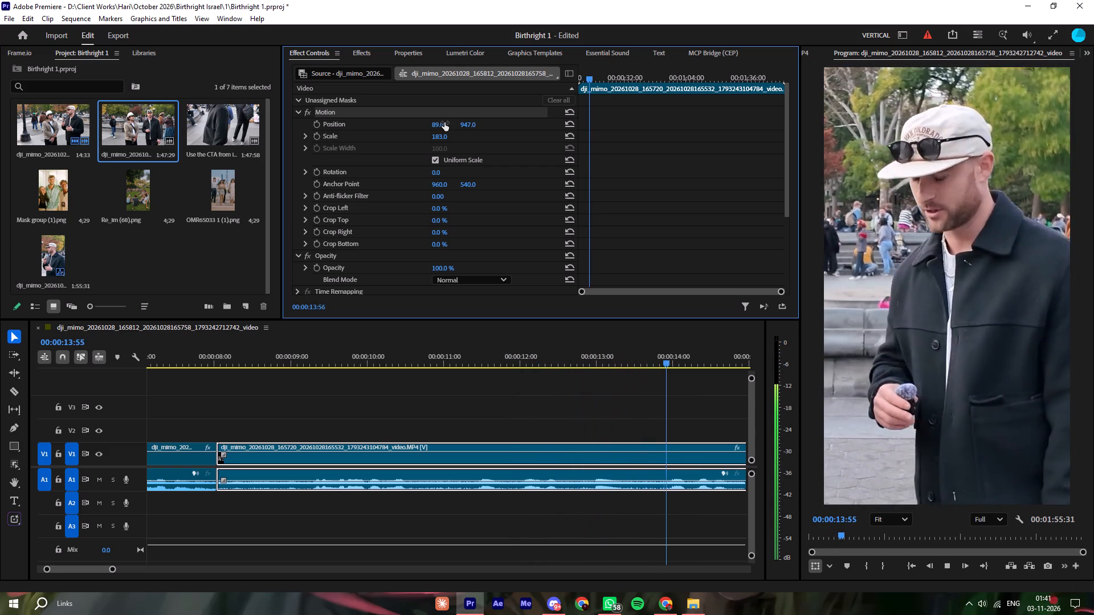
{"action": "key", "text": "space"}
{"action": "left_click", "coordinate": [317, 409]}
{"action": "key", "text": "minus"}
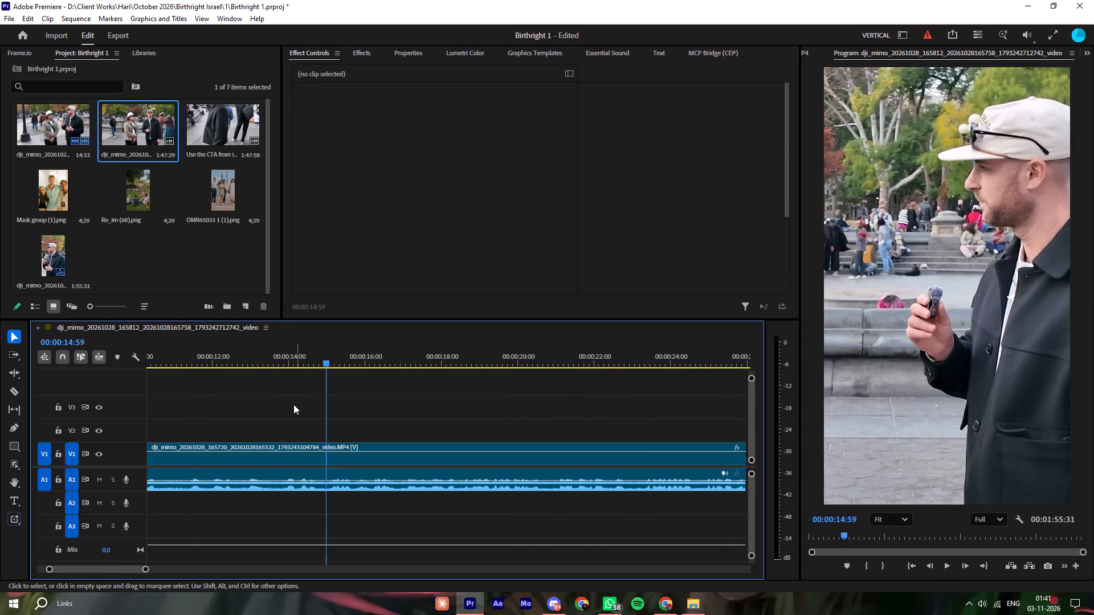
{"action": "left_click", "coordinate": [250, 352]}
{"action": "key", "text": "space"}
{"action": "key", "text": "space"}
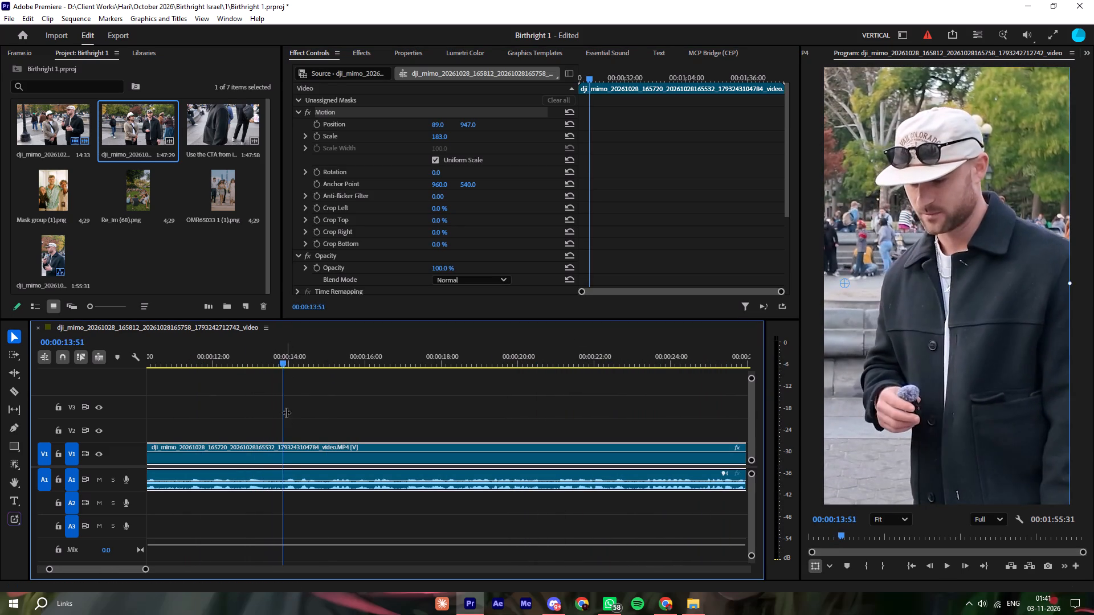
{"action": "key", "text": "space"}
{"action": "key", "text": "space"}
{"action": "left_click_drag", "start_coordinate": [295, 409], "coordinate": [299, 417]}
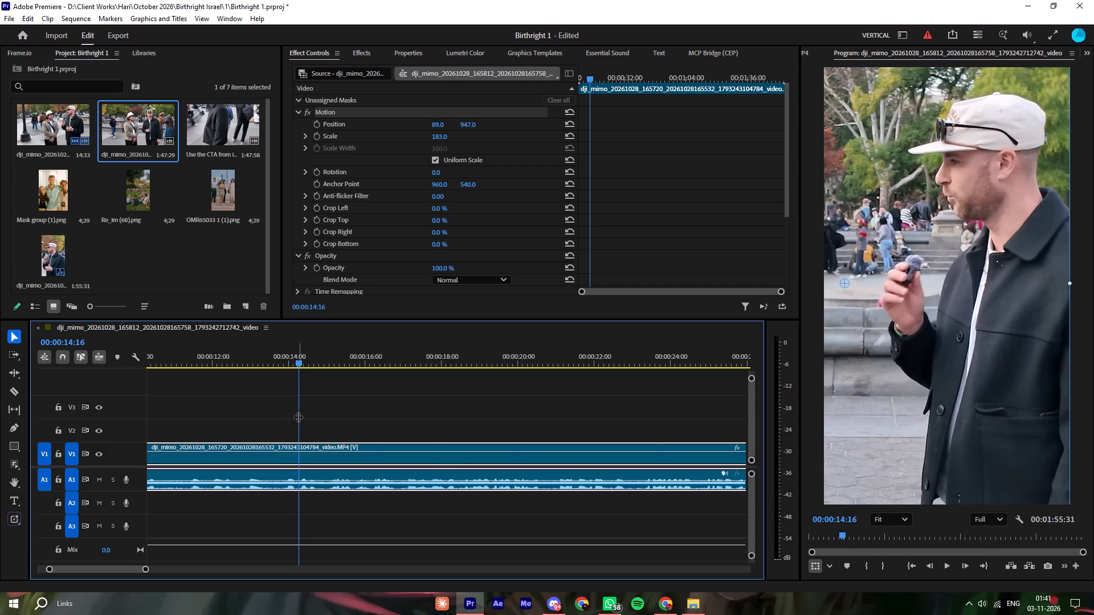
{"action": "key", "text": "q"}
Shift the trimmed clip's horizontal Position to -174 to reframe the man in the dark jacket.
{"action": "key", "text": "space"}
{"action": "key", "text": "space"}
{"action": "left_click_drag", "start_coordinate": [442, 124], "coordinate": [334, 121]}
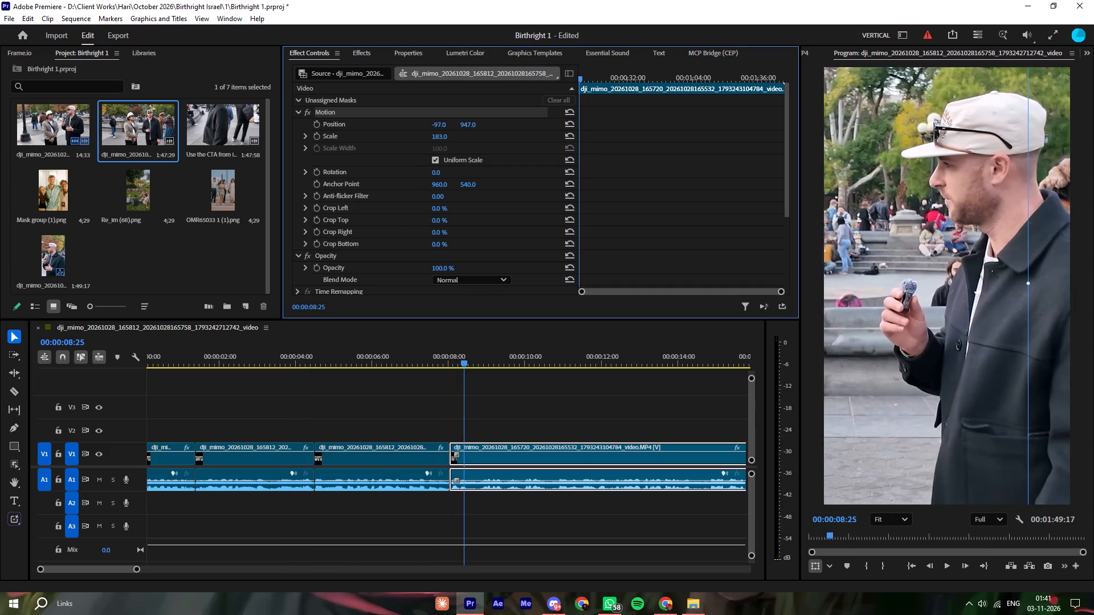
{"action": "left_click_drag", "start_coordinate": [334, 121], "coordinate": [291, 121]}
Play across the join and split the new clip about 0.7 seconds after its start.
{"action": "left_click", "coordinate": [432, 351]}
{"action": "key", "text": "space"}
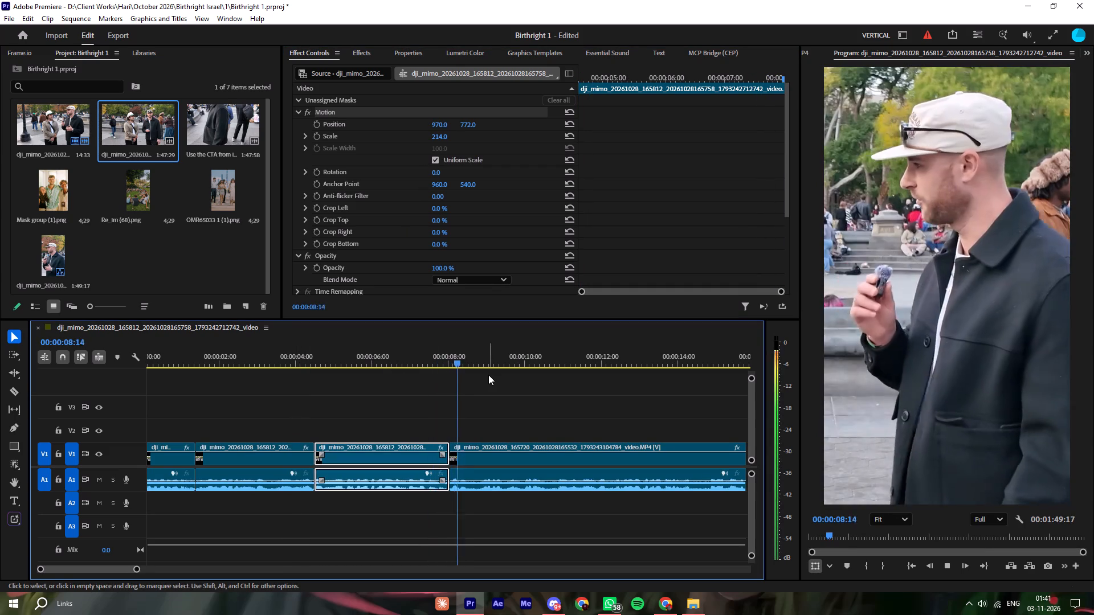
{"action": "key", "text": "space"}
{"action": "key", "text": "ctrl+k"}
Replay past the split and ripple-trim about 7 frames from the beginning of the remaining clip.
{"action": "key", "text": "space"}
{"action": "key", "text": "space"}
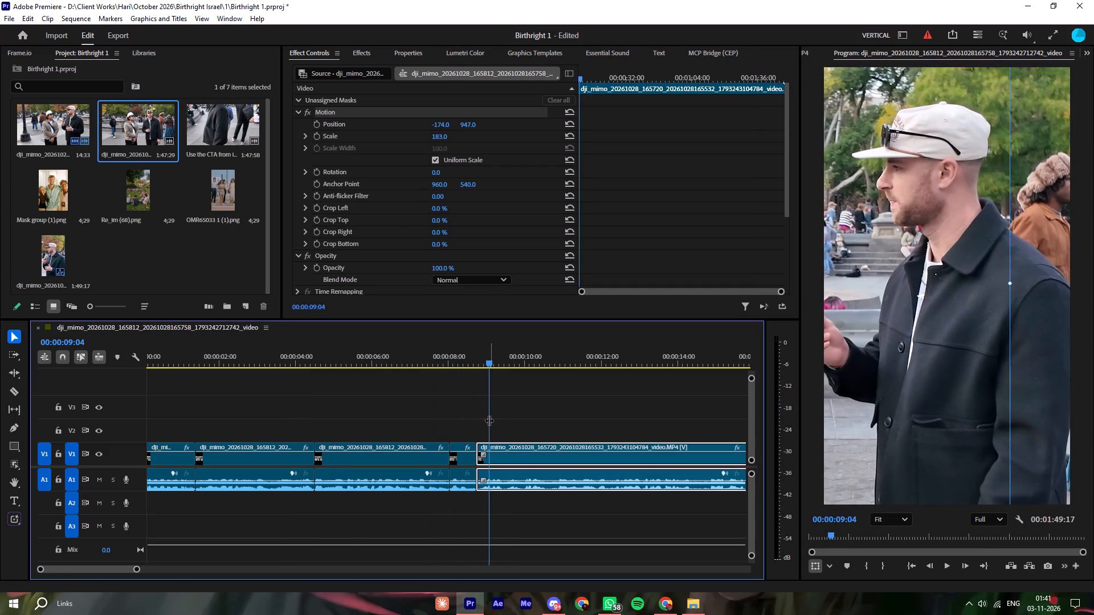
{"action": "key", "text": "space"}
{"action": "left_click", "coordinate": [513, 414]}
{"action": "left_click", "coordinate": [481, 357]}
{"action": "key", "text": "space"}
{"action": "key", "text": "space"}
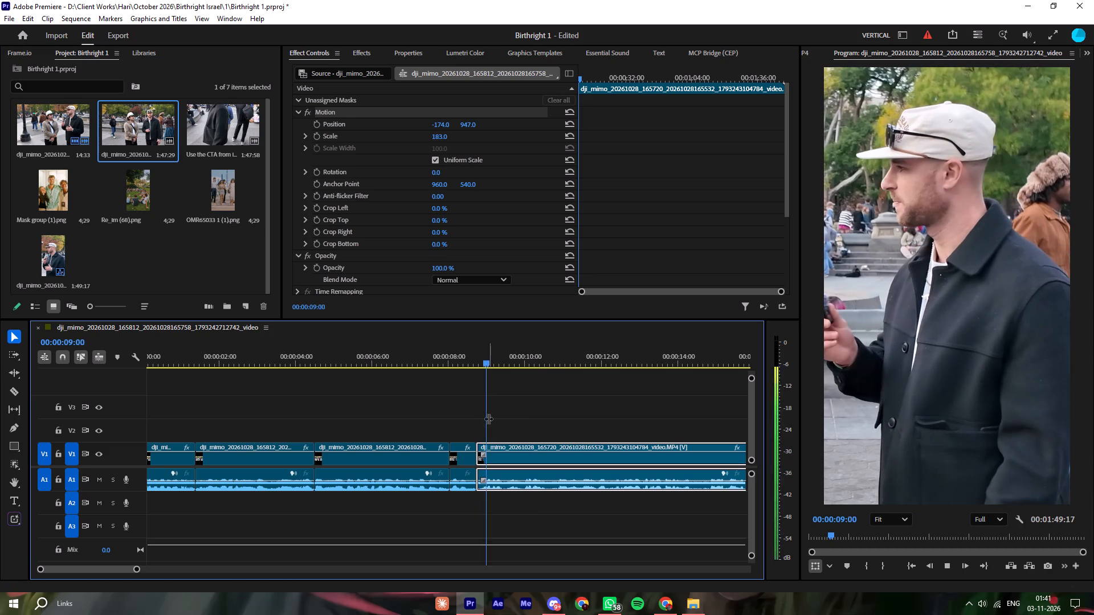
{"action": "left_click_drag", "start_coordinate": [488, 419], "coordinate": [481, 437]}
{"action": "key", "text": "q"}
Reframe the remaining clip on the man in the tan jacket with Position 1174, 947, and replay the cut to him.
{"action": "key", "text": "space"}
{"action": "key", "text": "space"}
{"action": "left_click_drag", "start_coordinate": [446, 122], "coordinate": [567, 124]}
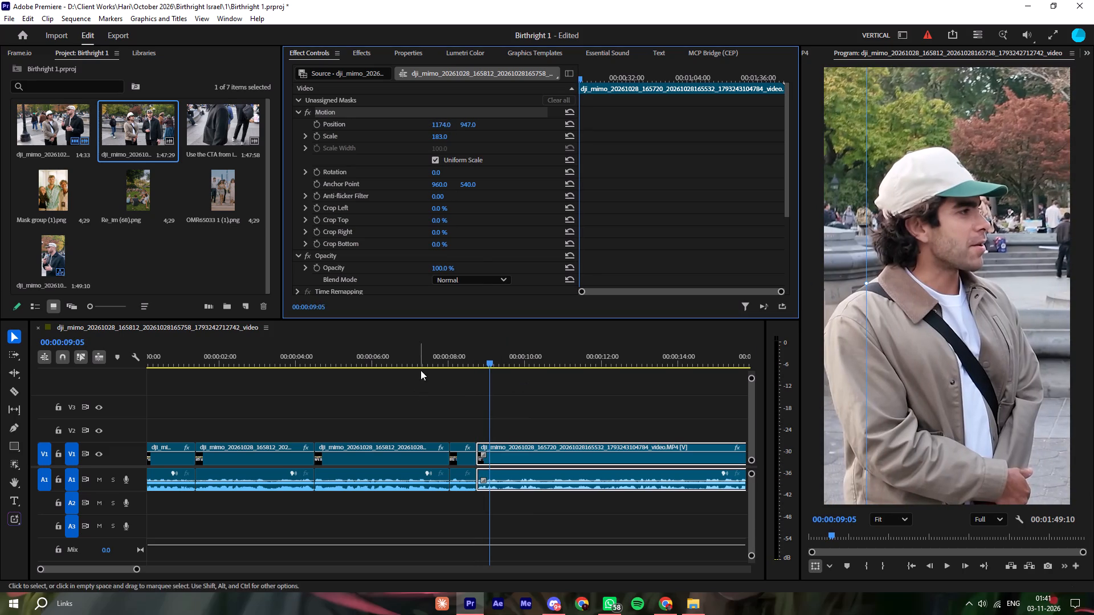
{"action": "left_click", "coordinate": [468, 355]}
{"action": "key", "text": "space"}
{"action": "key", "text": "space"}
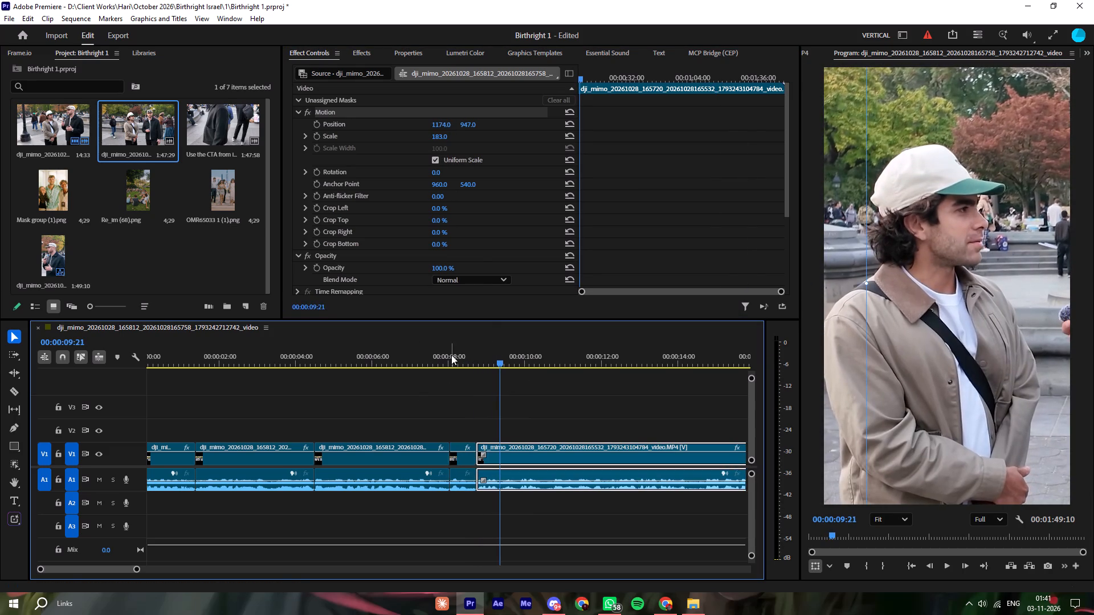
{"action": "left_click", "coordinate": [451, 355]}
{"action": "key", "text": "space"}
{"action": "key", "text": "space"}
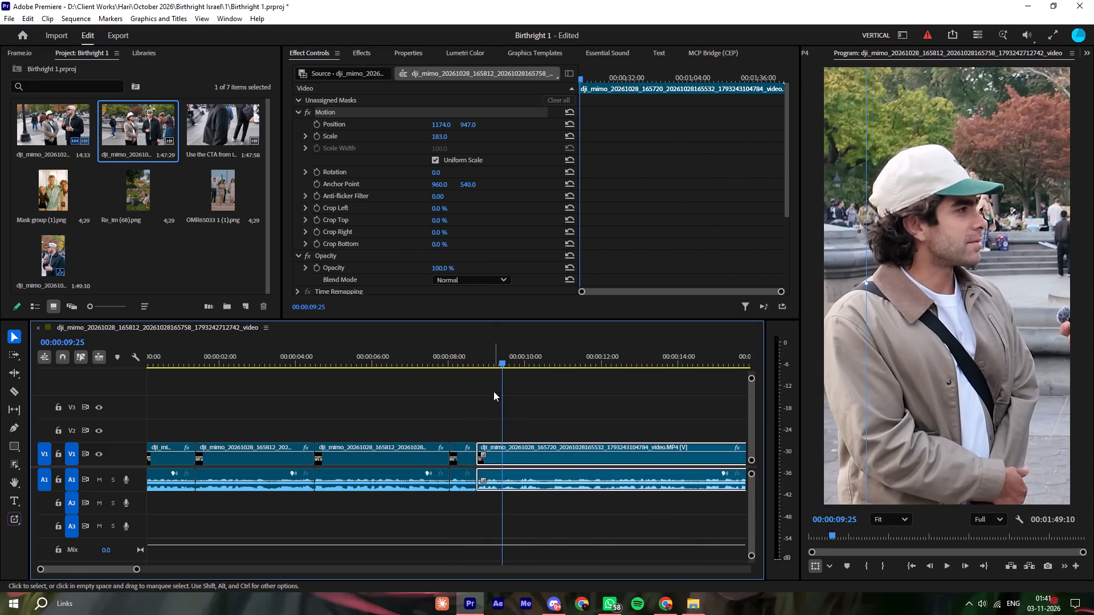
Ripple-trim about 7 frames off the end of the short dark-jacket segment that starts near 00:00:08:00.
{"action": "left_click", "coordinate": [563, 405]}
{"action": "key", "text": "equal"}
{"action": "left_click", "coordinate": [370, 364]}
{"action": "key", "text": "space"}
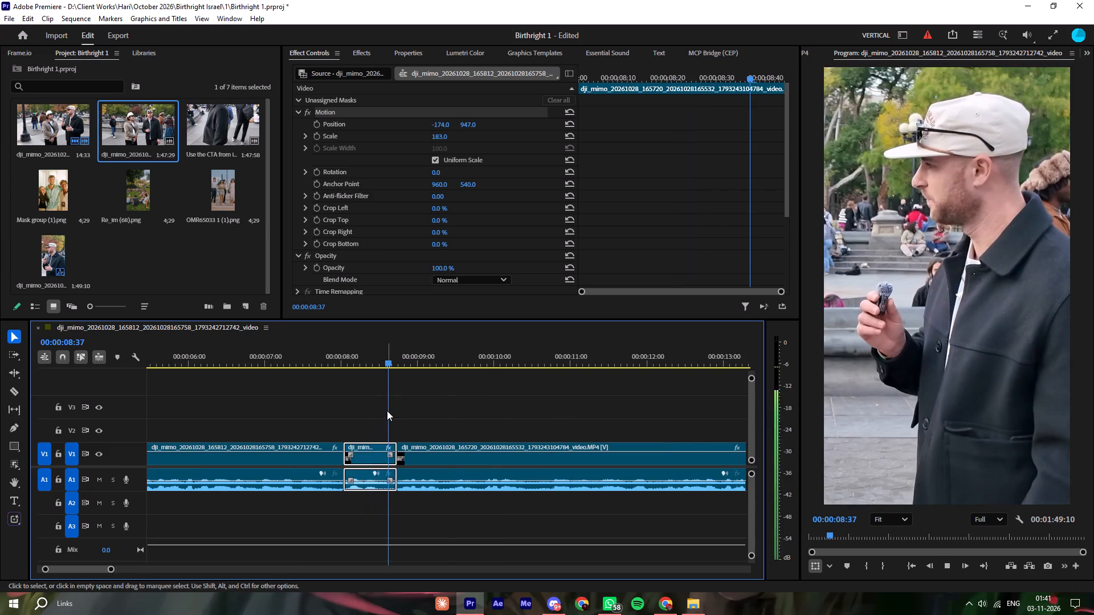
{"action": "key", "text": "space"}
{"action": "type", "text": "w"}
Play on and split the tan-jacket clip at 00:00:09:16.
{"action": "key", "text": "space"}
{"action": "key", "text": "space"}
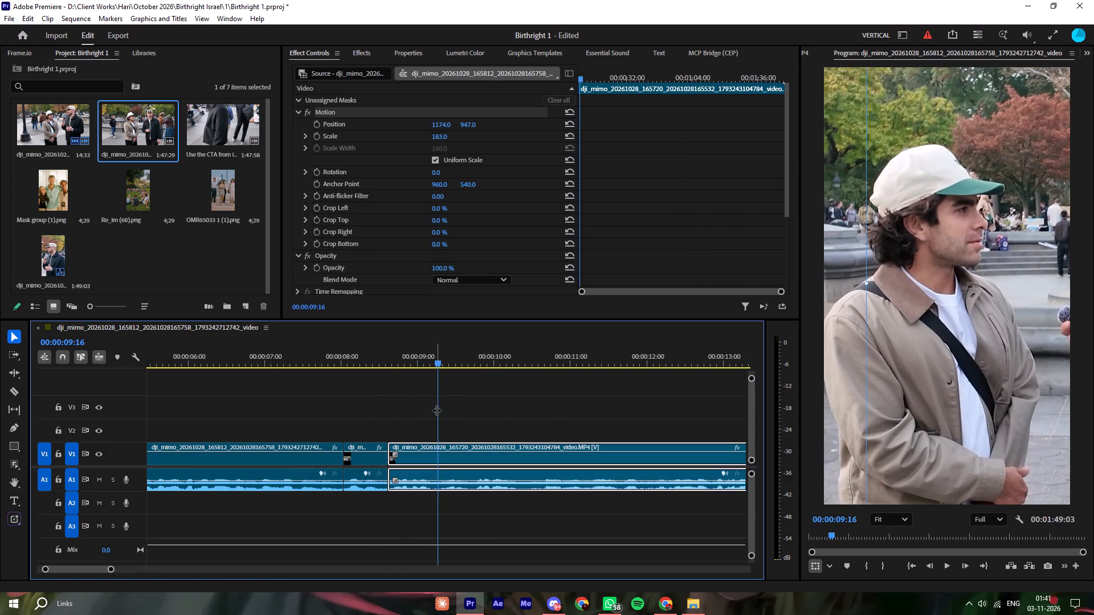
{"action": "key", "text": "ctrl+k"}
Replay past the new split and ripple-trim the last clip's beginning up to about 00:00:09:44.
{"action": "key", "text": "space"}
{"action": "left_click", "coordinate": [518, 393]}
{"action": "type", "text": "-="}
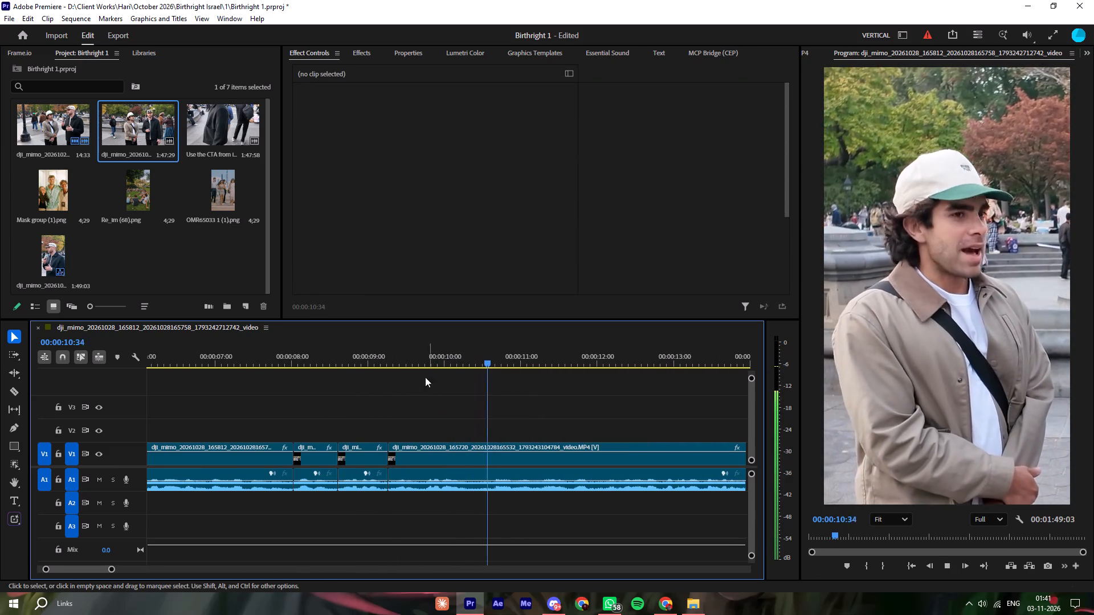
{"action": "left_click", "coordinate": [410, 358]}
{"action": "key", "text": "space"}
{"action": "key", "text": "space"}
{"action": "left_click_drag", "start_coordinate": [432, 407], "coordinate": [424, 425]}
{"action": "key", "text": "q"}
Copy the short dark-jacket segment's attributes and paste its Motion settings onto the last clip.
{"action": "right_click", "coordinate": [319, 463]}
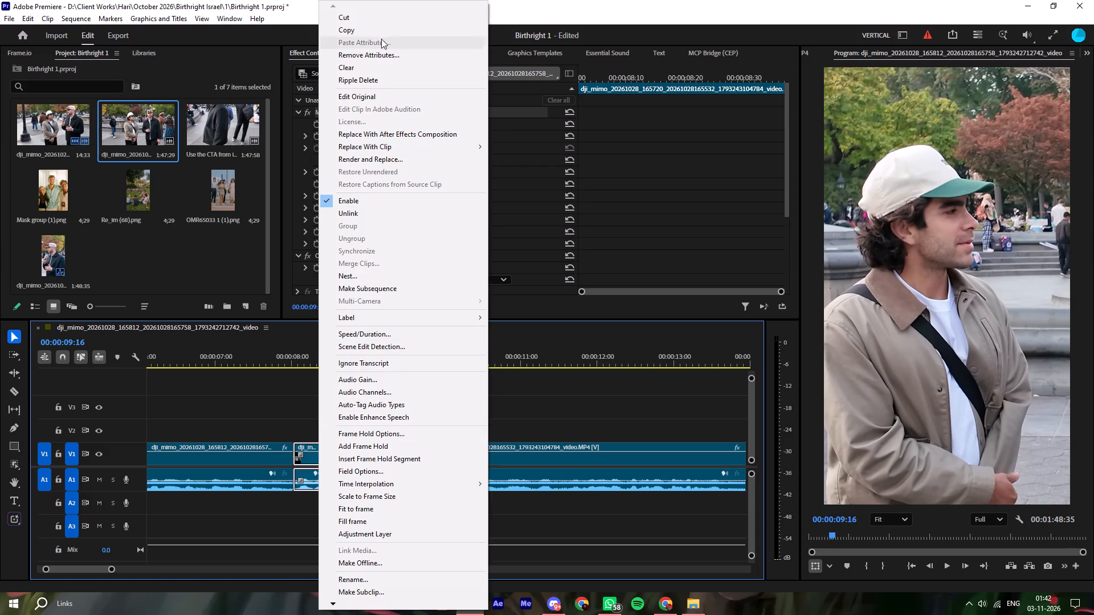
{"action": "left_click", "coordinate": [374, 33]}
{"action": "right_click", "coordinate": [423, 454]}
{"action": "left_click", "coordinate": [477, 42]}
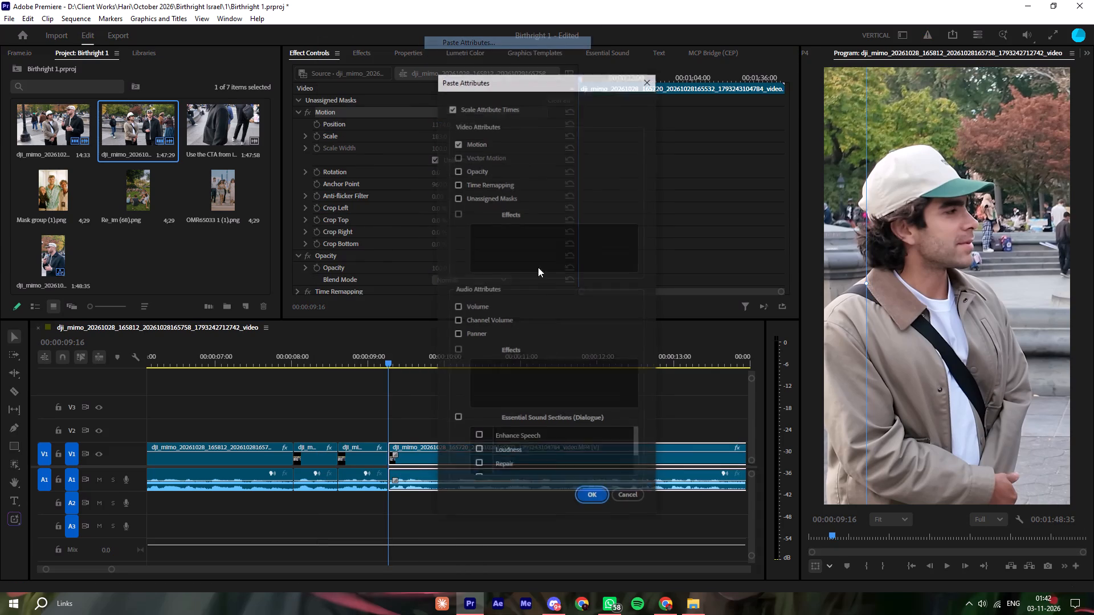
{"action": "left_click", "coordinate": [591, 501]}
Play the last clip and fine-tune its framing of the man in the dark jacket to Position -80, 977.
{"action": "left_click", "coordinate": [525, 422]}
{"action": "key", "text": "space"}
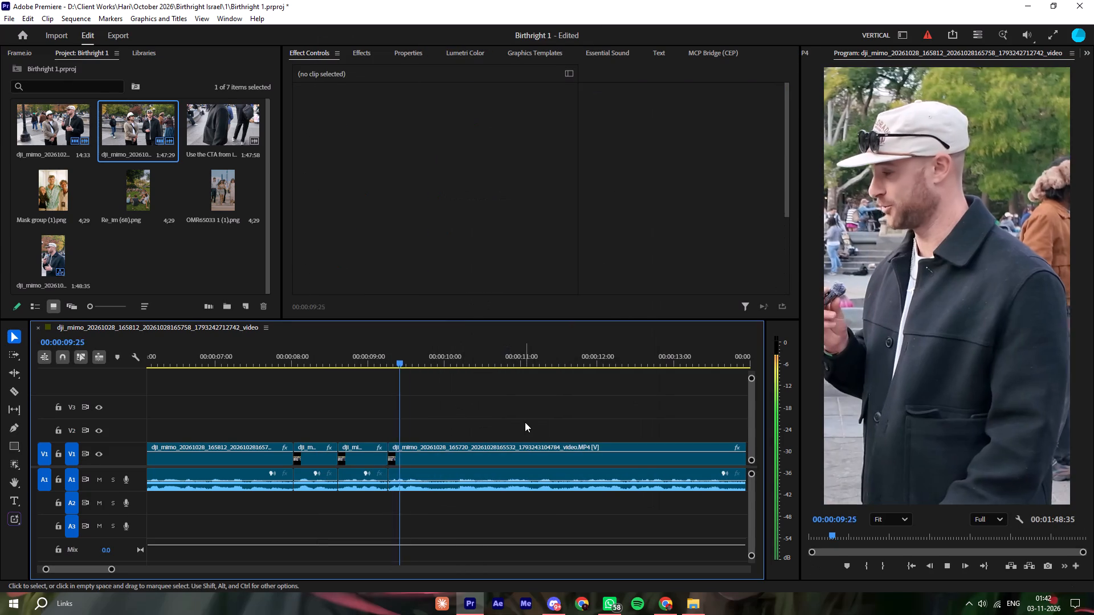
{"action": "key", "text": "space"}
{"action": "left_click_drag", "start_coordinate": [433, 119], "coordinate": [448, 120]}
{"action": "left_click_drag", "start_coordinate": [441, 121], "coordinate": [485, 126]}
{"action": "left_click_drag", "start_coordinate": [470, 125], "coordinate": [505, 130]}
{"action": "left_click_drag", "start_coordinate": [470, 122], "coordinate": [450, 117]}
{"action": "left_click_drag", "start_coordinate": [443, 125], "coordinate": [456, 126]}
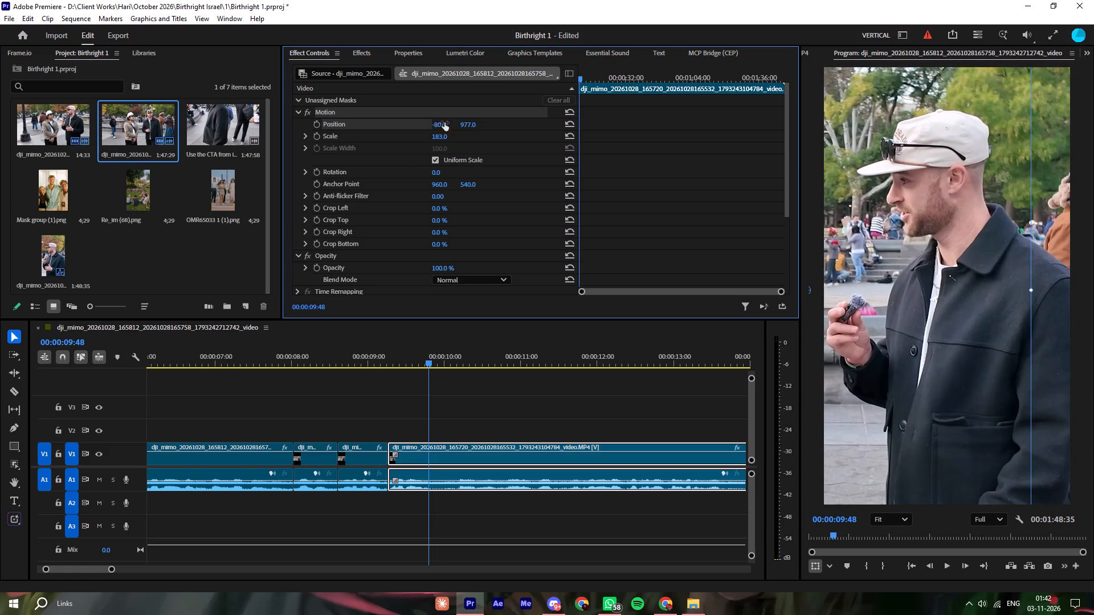
Set the vertical Position of the short dark-jacket segment near 00:00:08:11 to 978.
{"action": "left_click", "coordinate": [306, 348]}
{"action": "left_click", "coordinate": [467, 129]}
{"action": "left_click_drag", "start_coordinate": [467, 124], "coordinate": [475, 127]}
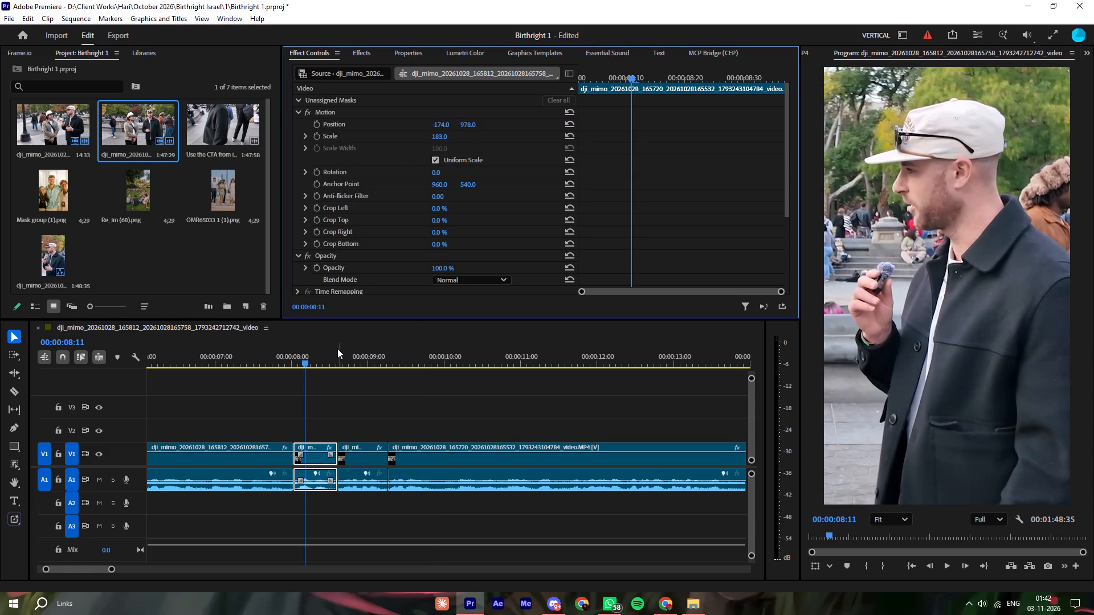
Replay the exchange between the two men and split the last clip just before 00:00:10:00.
{"action": "left_click", "coordinate": [280, 363]}
{"action": "key", "text": "space"}
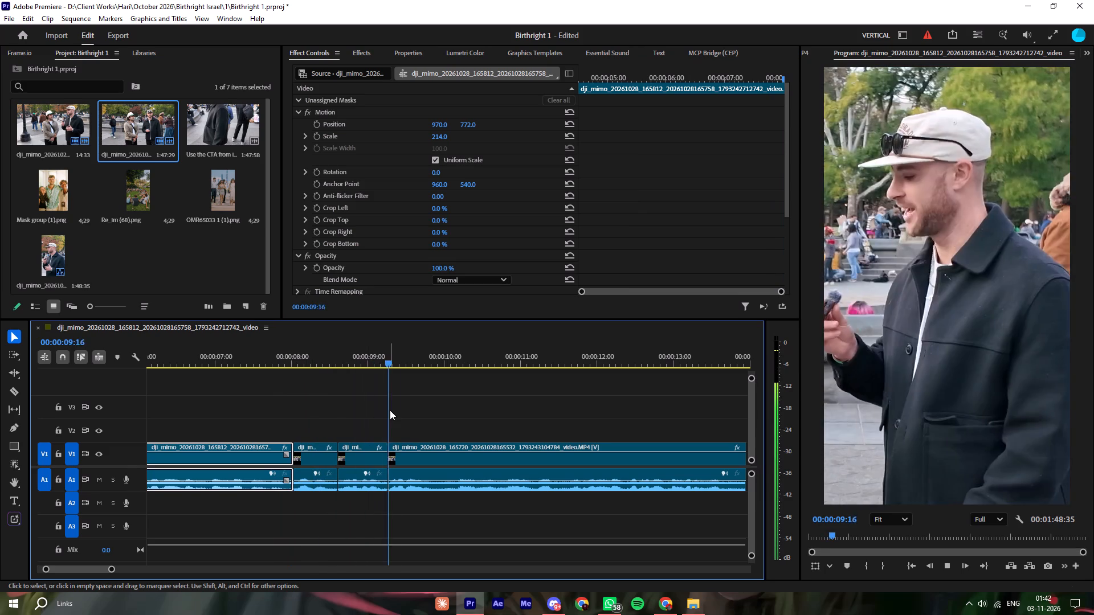
{"action": "key", "text": "space"}
{"action": "key", "text": "space"}
{"action": "key", "text": "space"}
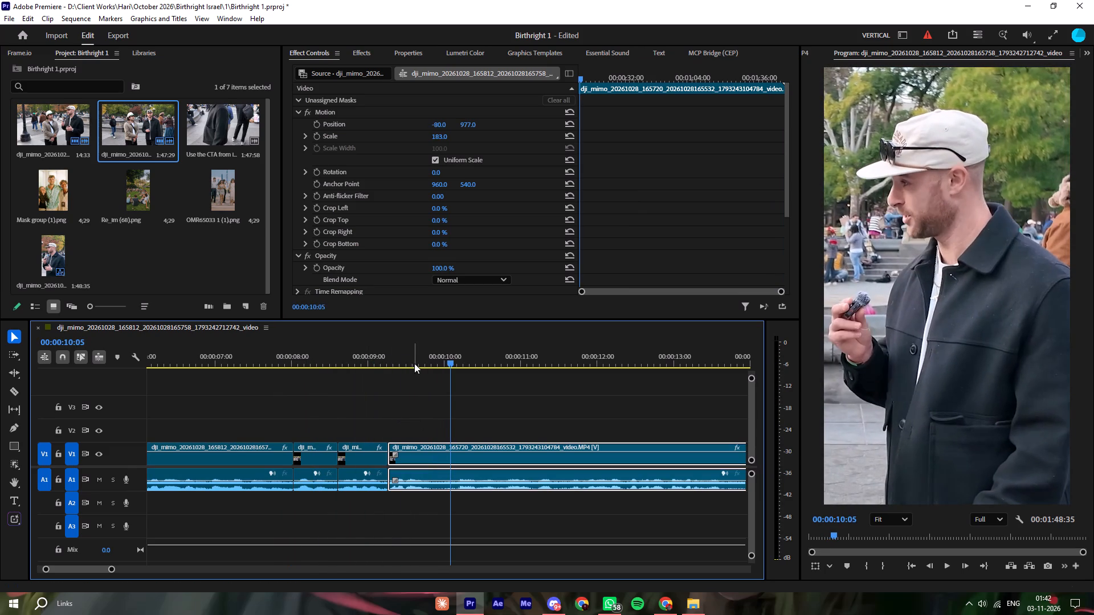
{"action": "left_click", "coordinate": [414, 363]}
{"action": "key", "text": "space"}
{"action": "key", "text": "space"}
{"action": "key", "text": "ctrl+k"}
Ripple-trim about 14 frames from the beginning of the clip after the new split.
{"action": "left_click", "coordinate": [455, 412]}
{"action": "key", "text": "space"}
{"action": "key", "text": "space"}
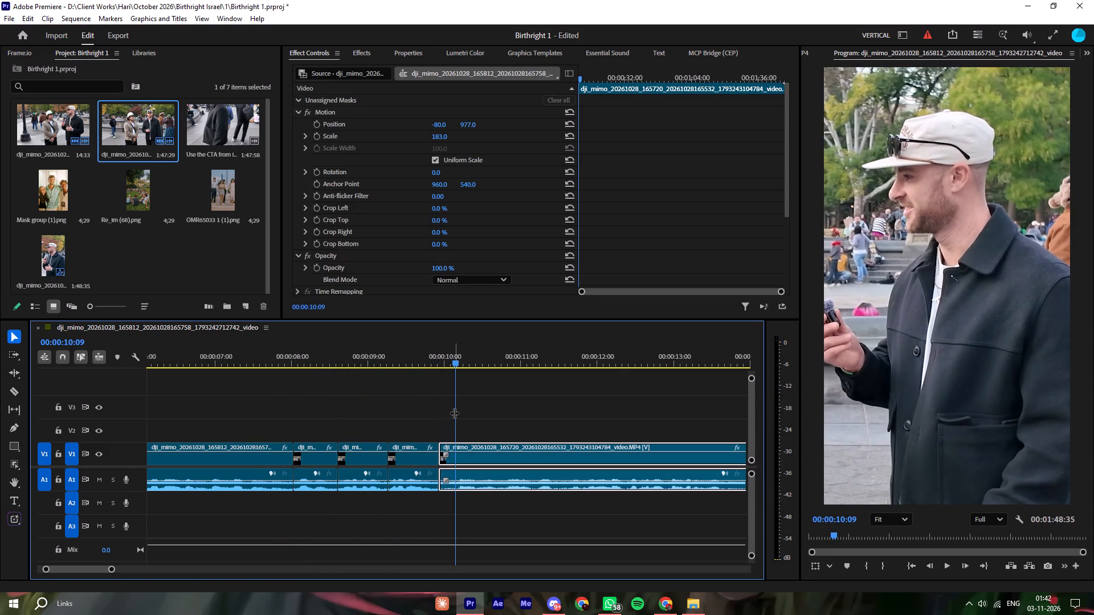
{"action": "left_click_drag", "start_coordinate": [454, 413], "coordinate": [458, 421]}
{"action": "key", "text": "q"}
Replay the last clip from 00:00:10:09 and split it at 00:00:11:16.
{"action": "key", "text": "space"}
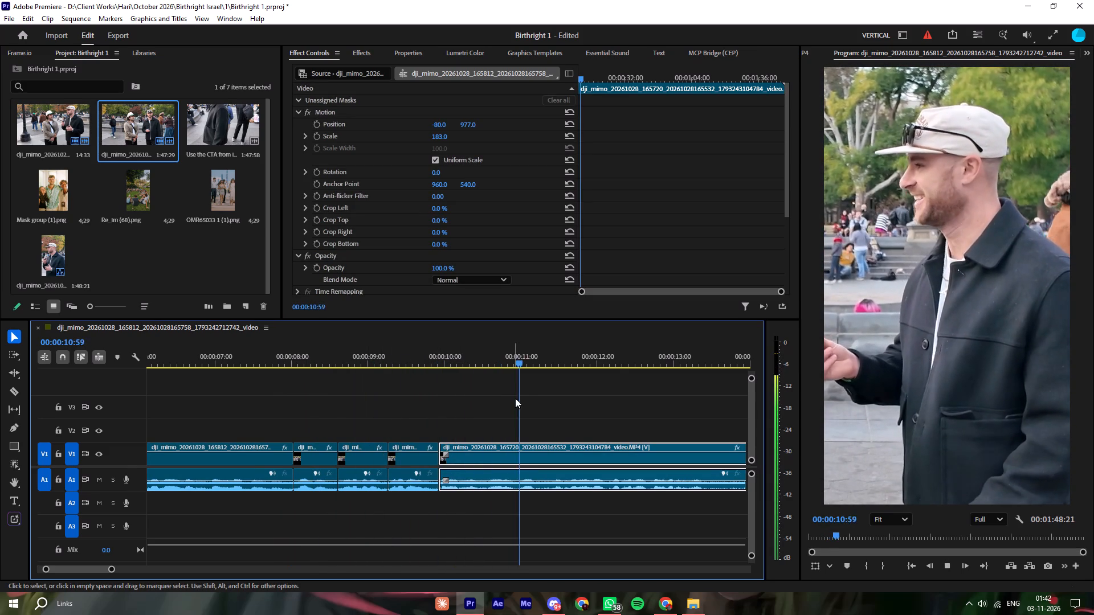
{"action": "key", "text": "space"}
{"action": "left_click", "coordinate": [452, 351]}
{"action": "key", "text": "space"}
{"action": "left_click", "coordinate": [505, 423]}
{"action": "key", "text": "space"}
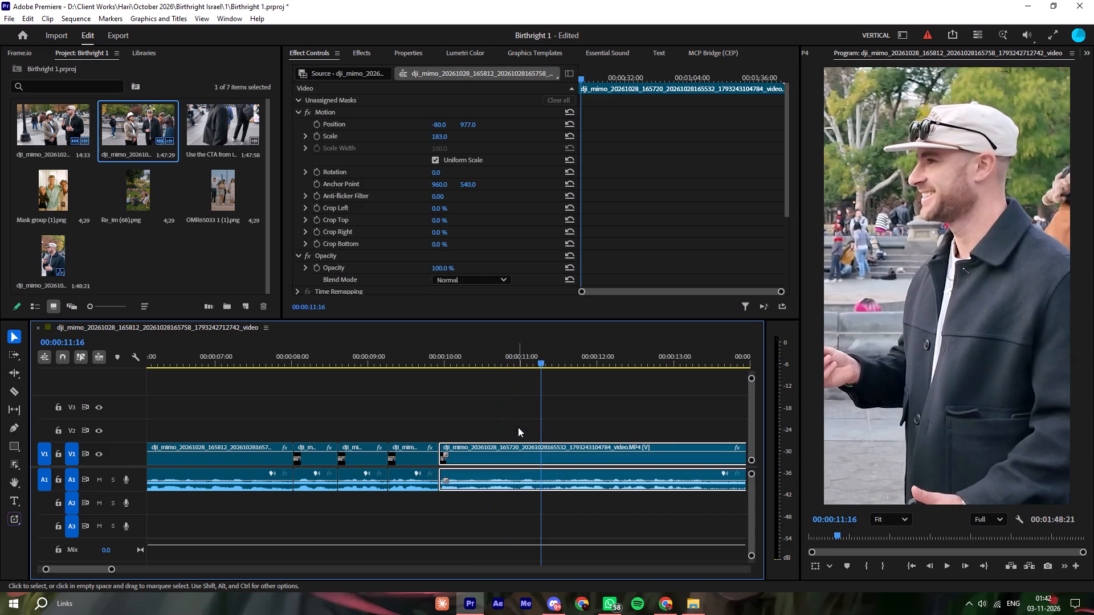
{"action": "key", "text": "ctrl+k"}
Copy the attributes of the short segment near 00:00:09:00 and paste them onto the segment before the 00:00:11:16 cut, giving Position 1174, 947.
{"action": "left_click", "coordinate": [511, 366]}
{"action": "right_click", "coordinate": [369, 454]}
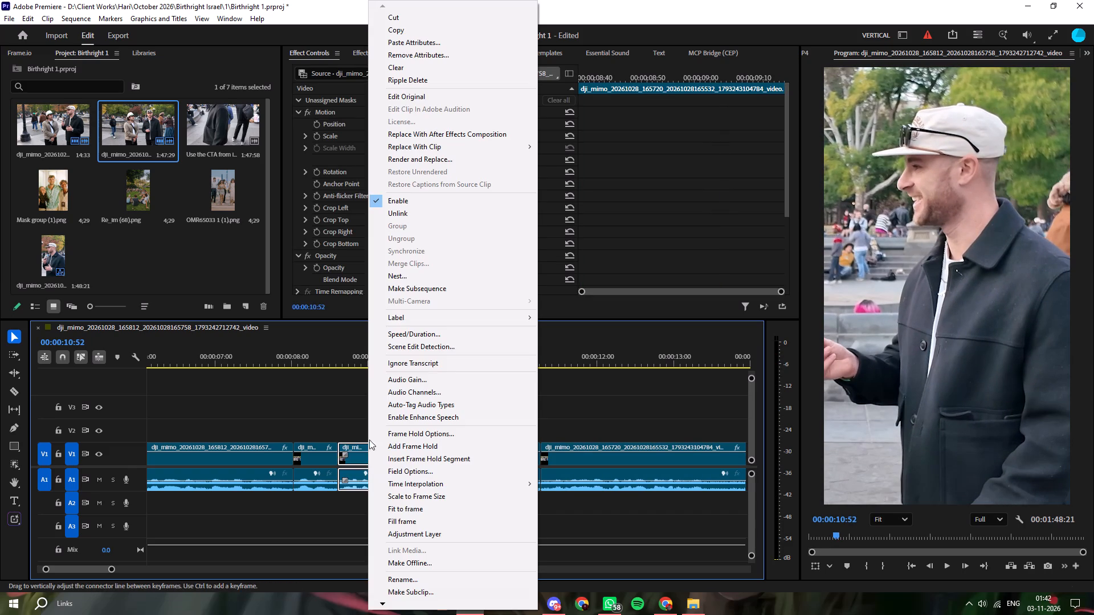
{"action": "left_click", "coordinate": [408, 24]}
{"action": "right_click", "coordinate": [485, 455]}
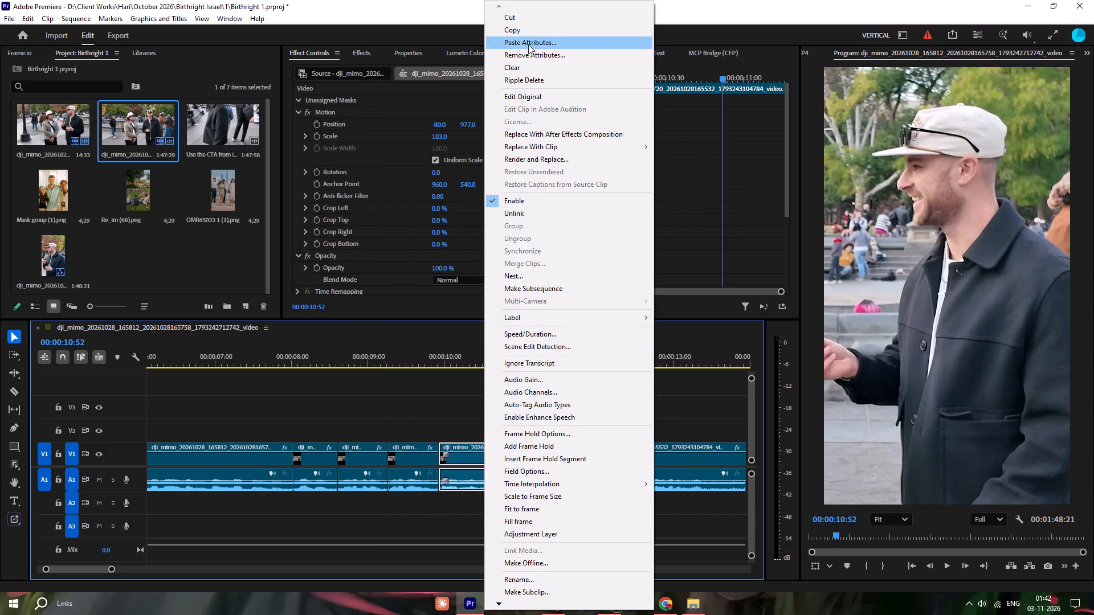
{"action": "left_click", "coordinate": [528, 41]}
{"action": "left_click", "coordinate": [597, 497]}
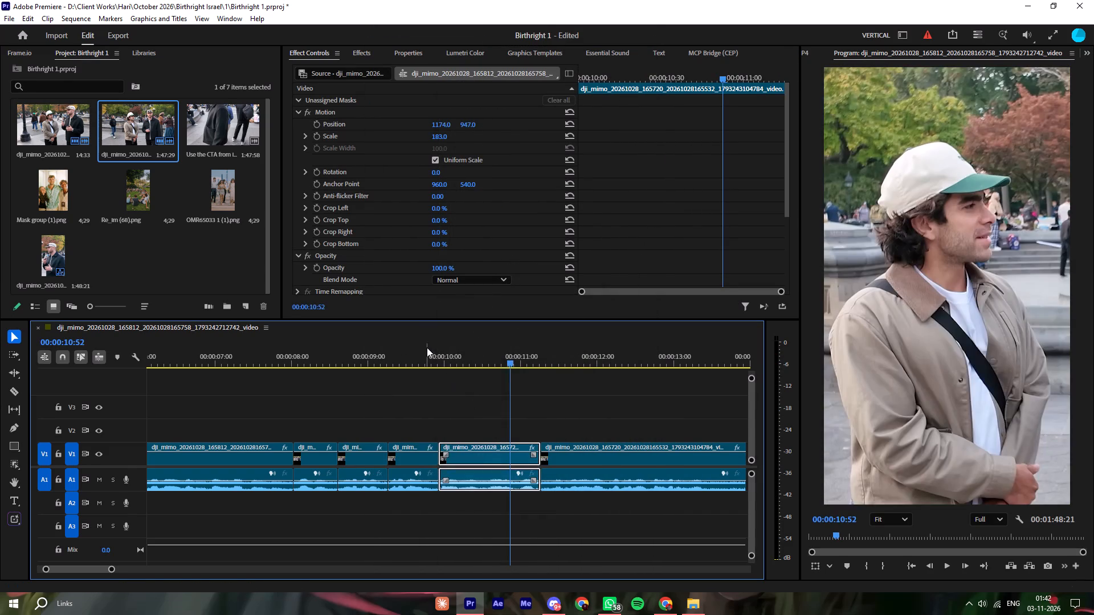
Replay the exchange around the 00:00:11:16 cut and split the last clip just before 00:00:12:00.
{"action": "left_click", "coordinate": [427, 347]}
{"action": "key", "text": "space"}
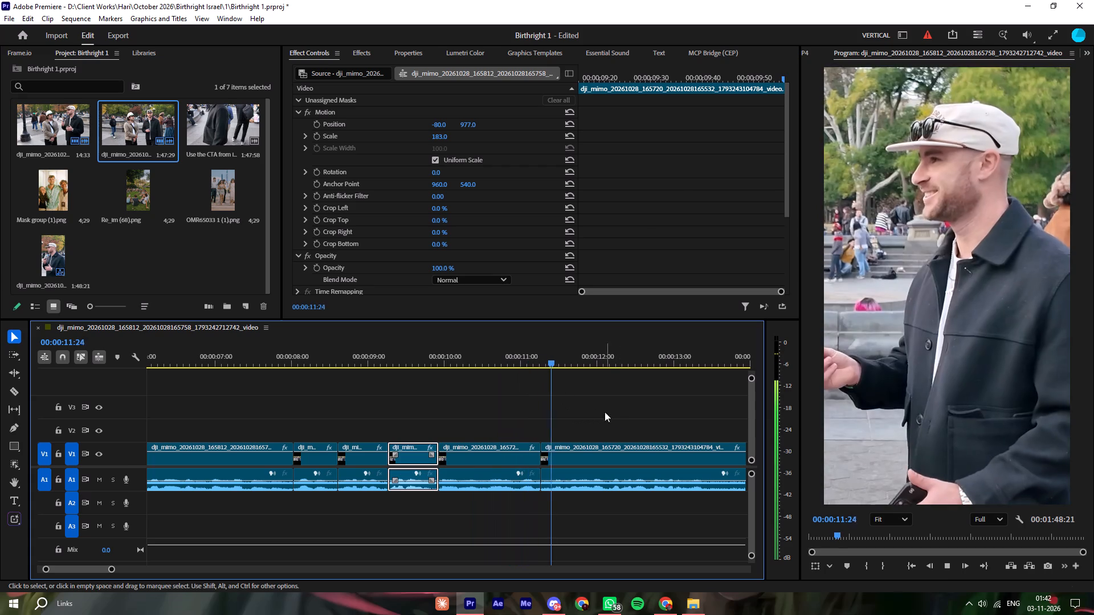
{"action": "key", "text": "space"}
{"action": "left_click", "coordinate": [537, 363]}
{"action": "left_click", "coordinate": [504, 350]}
{"action": "key", "text": "space"}
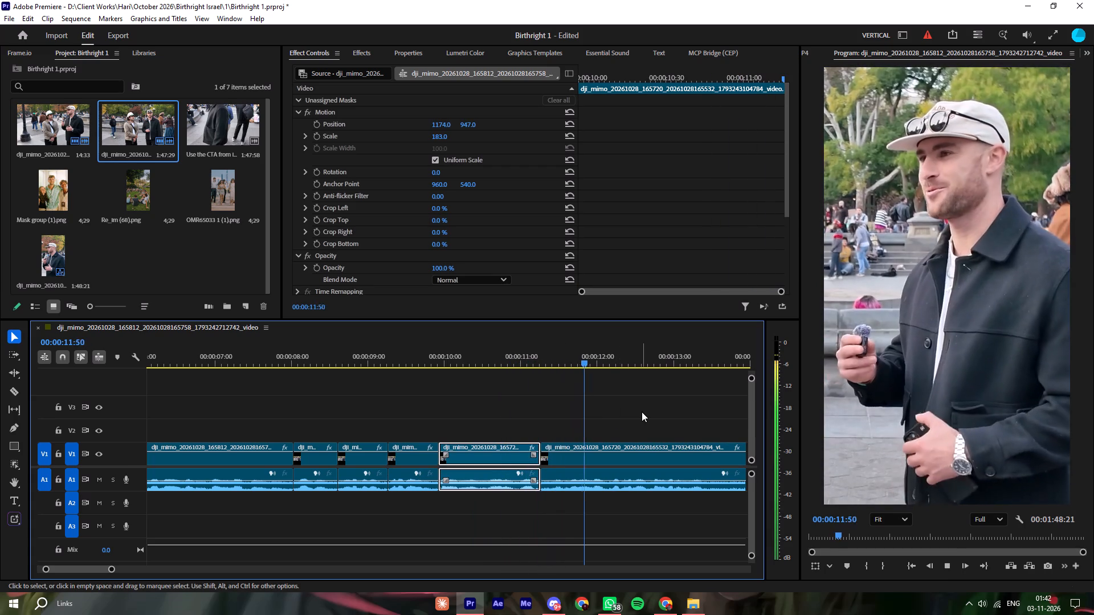
{"action": "left_click", "coordinate": [549, 357]}
{"action": "key", "text": "space"}
{"action": "key", "text": "space"}
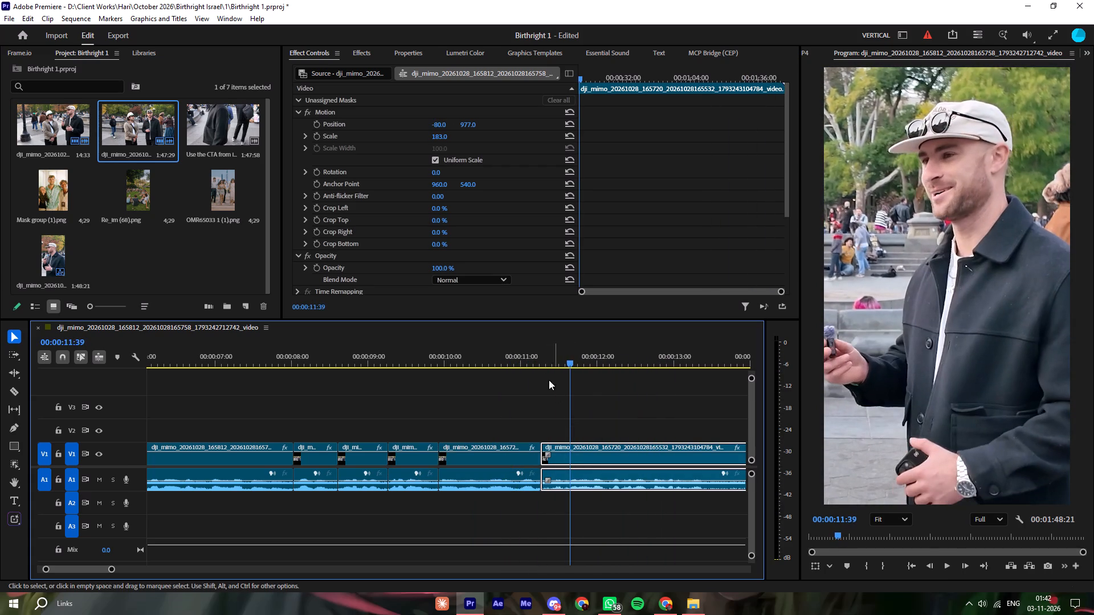
{"action": "key", "text": "space"}
{"action": "key", "text": "space"}
{"action": "left_click", "coordinate": [576, 348]}
{"action": "key", "text": "space"}
{"action": "key", "text": "space"}
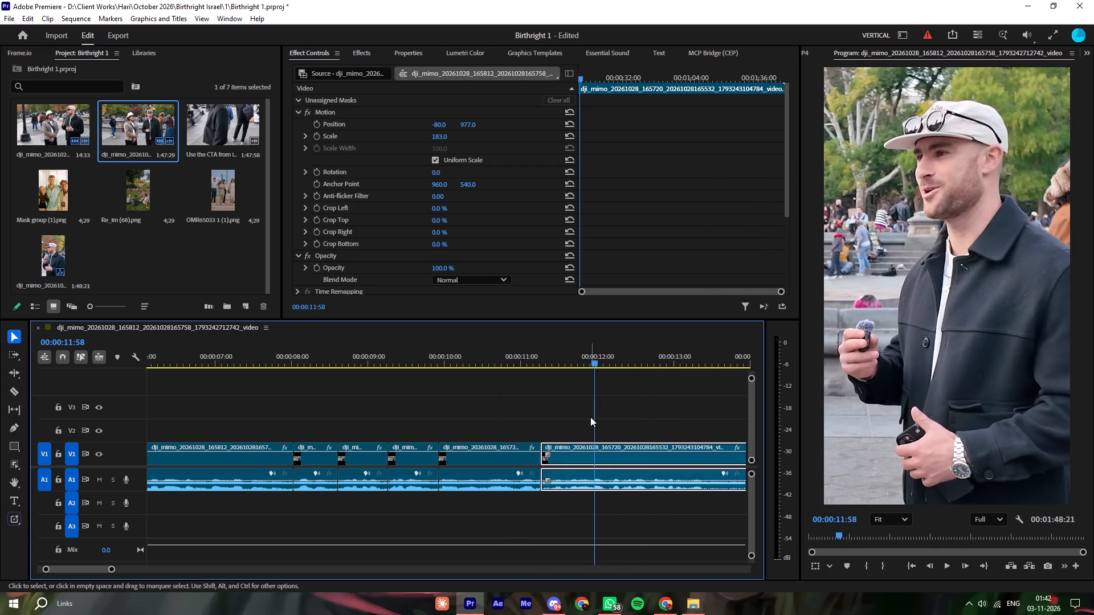
{"action": "left_click_drag", "start_coordinate": [590, 417], "coordinate": [593, 432]}
{"action": "left_click_drag", "start_coordinate": [593, 422], "coordinate": [593, 437]}
{"action": "key", "text": "ctrl+k"}
Ripple-trim about 15 frames from the beginning of the clip after the new split.
{"action": "key", "text": "space"}
{"action": "key", "text": "space"}
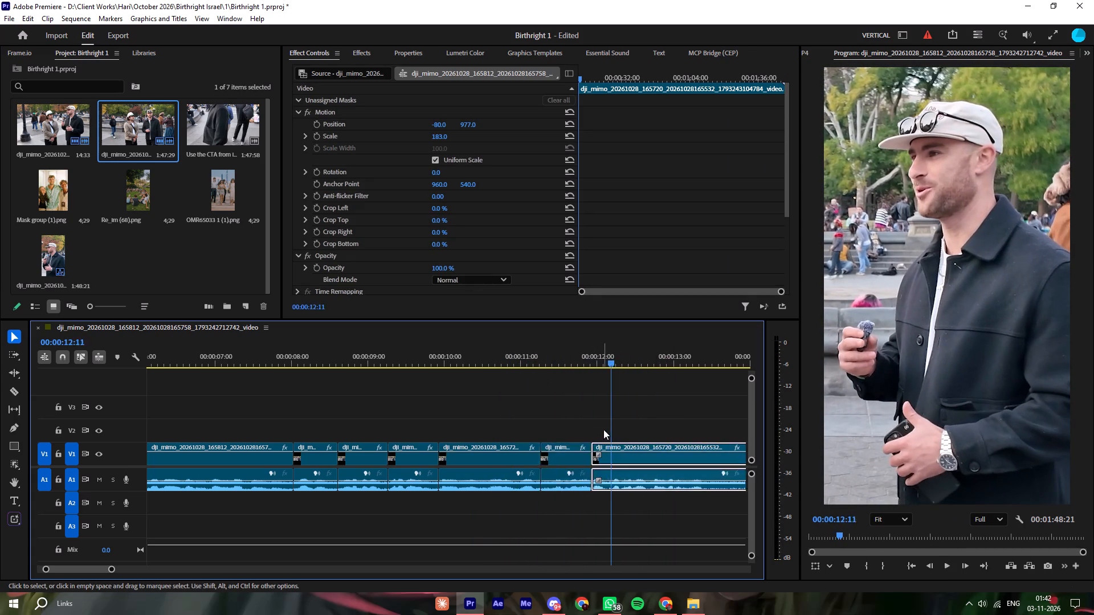
{"action": "key", "text": "q"}
Split the last clip at about 00:00:13:14 and ripple-trim about 24 frames from the start of the remaining part.
{"action": "key", "text": "space"}
{"action": "left_click", "coordinate": [656, 403]}
{"action": "key", "text": "space"}
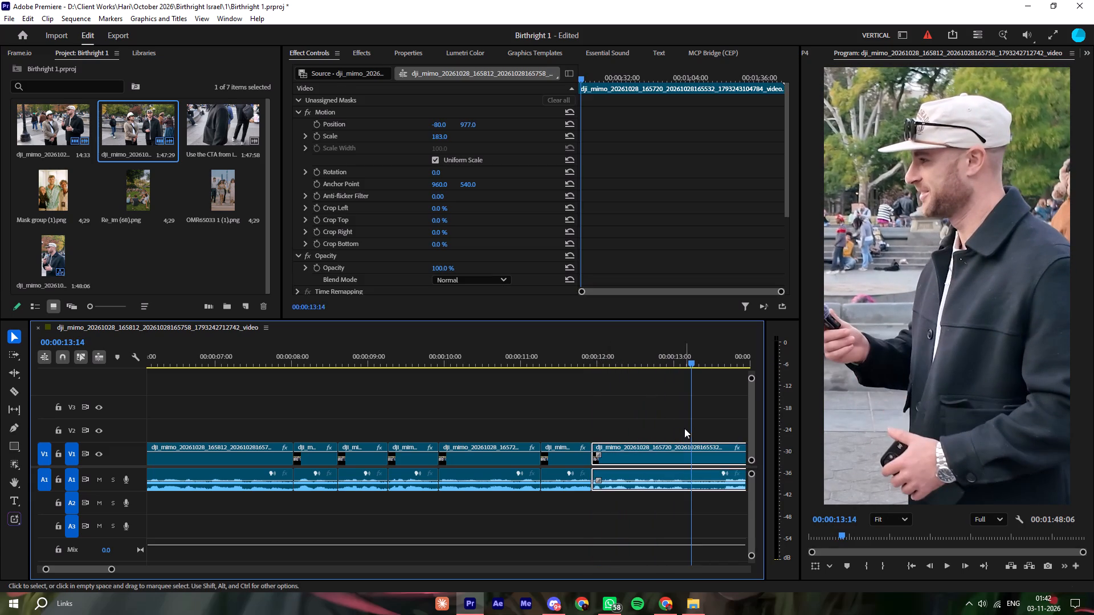
{"action": "key", "text": "ctrl+k"}
{"action": "key", "text": "space"}
{"action": "left_click", "coordinate": [625, 411]}
{"action": "key", "text": "equal"}
{"action": "key", "text": "minus"}
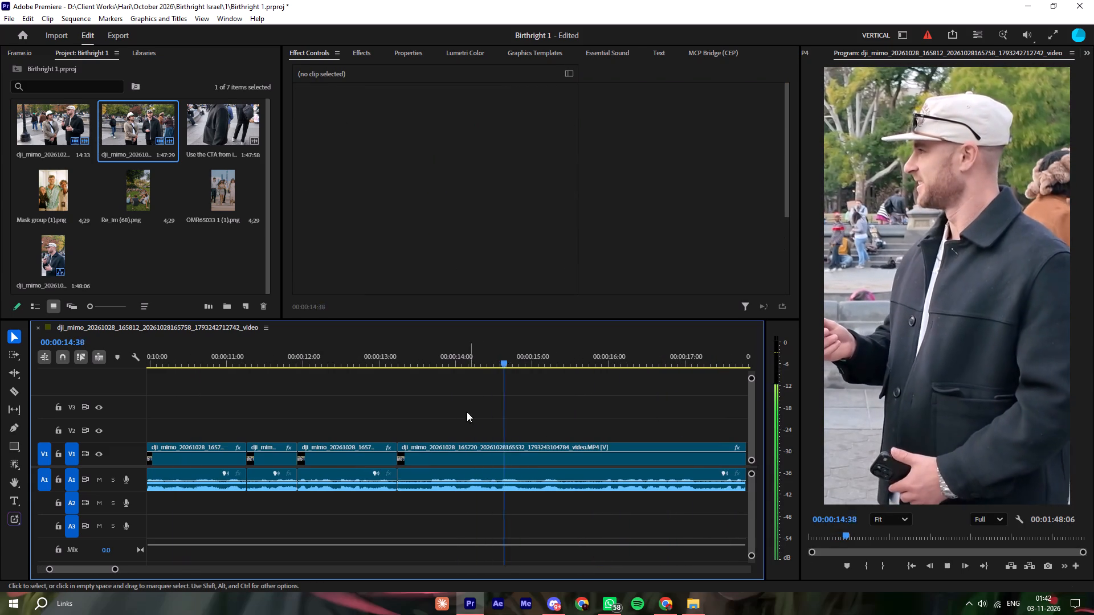
{"action": "left_click", "coordinate": [424, 371]}
{"action": "left_click_drag", "start_coordinate": [417, 366], "coordinate": [429, 380]}
{"action": "type", "text": "q"}
Reframe the last clip on the man in the tan jacket by setting its Position to 1082, 977.
{"action": "key", "text": "space"}
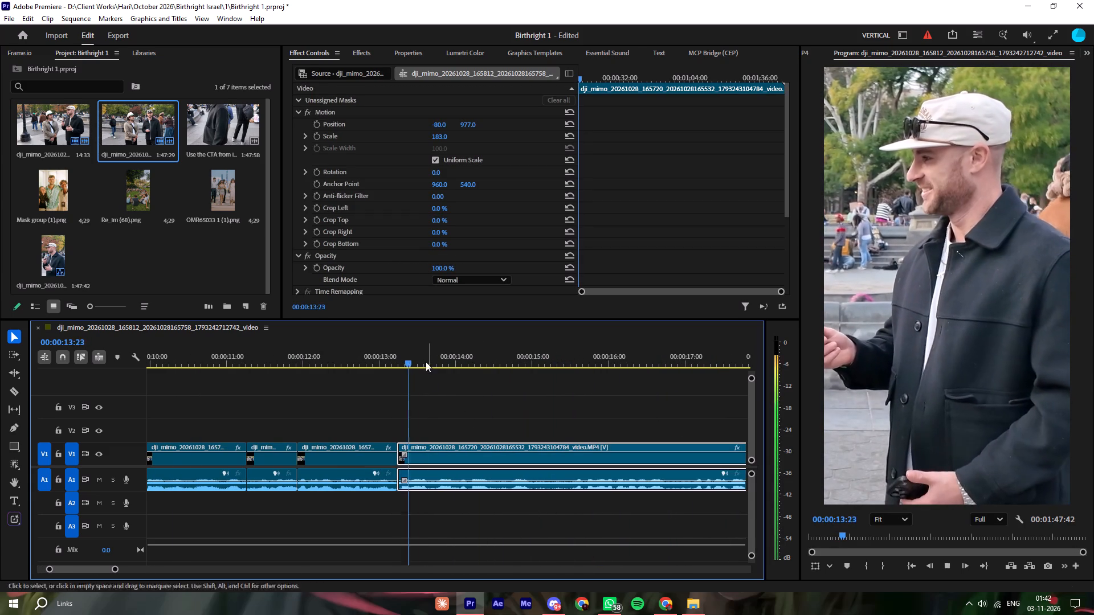
{"action": "key", "text": "space"}
{"action": "left_click_drag", "start_coordinate": [438, 123], "coordinate": [451, 123]}
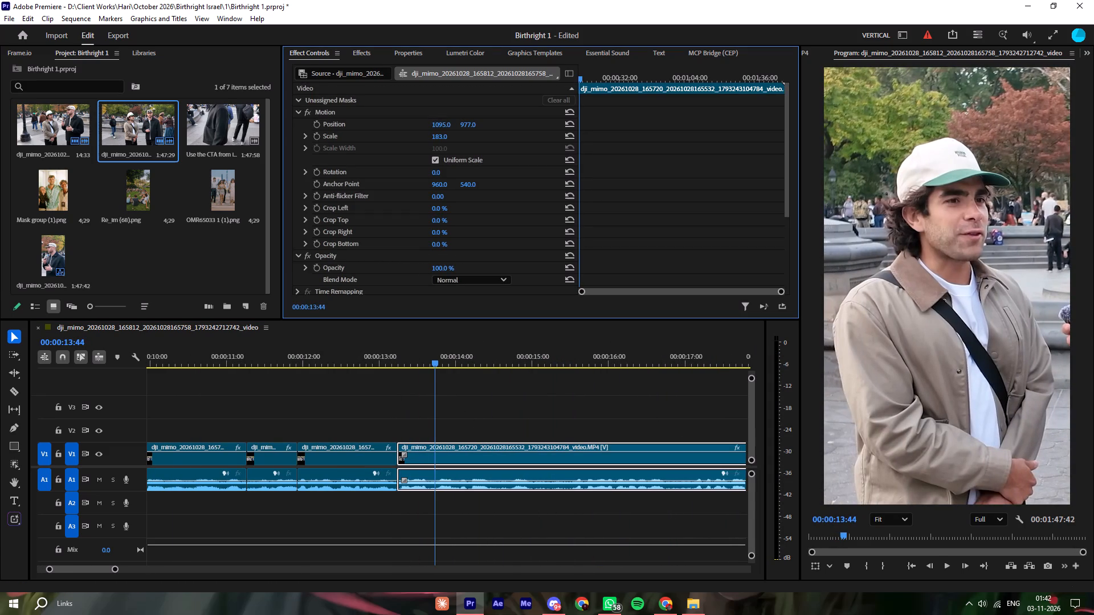
{"action": "left_click_drag", "start_coordinate": [451, 123], "coordinate": [449, 129]}
Replay the transition, split the last clip near 00:00:14:34, and ripple-trim about 57 frames from the start of the remaining part.
{"action": "left_click", "coordinate": [372, 348]}
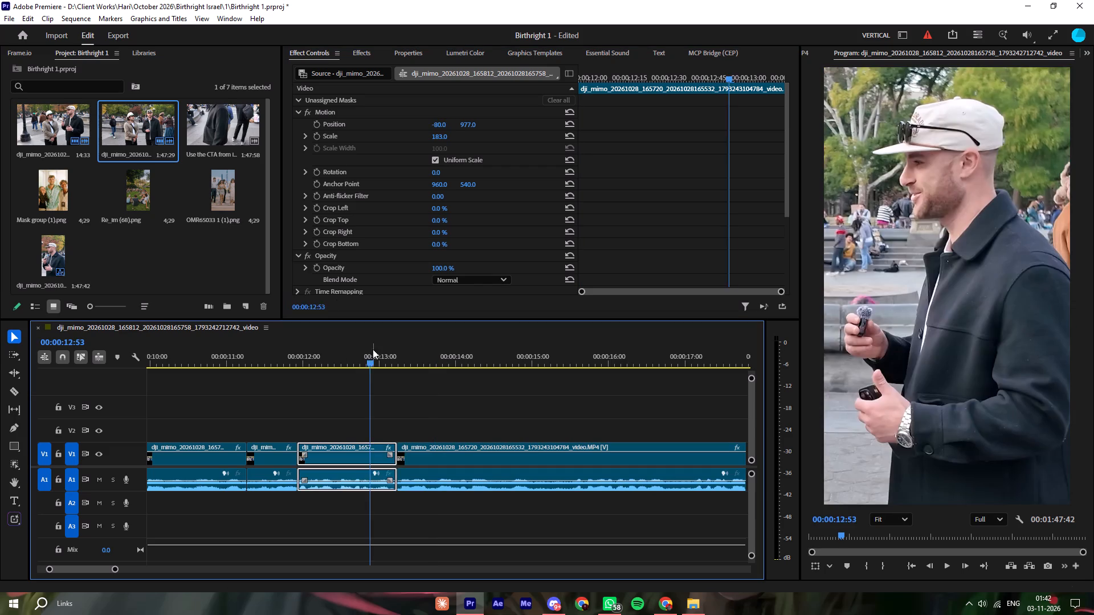
{"action": "key", "text": "space"}
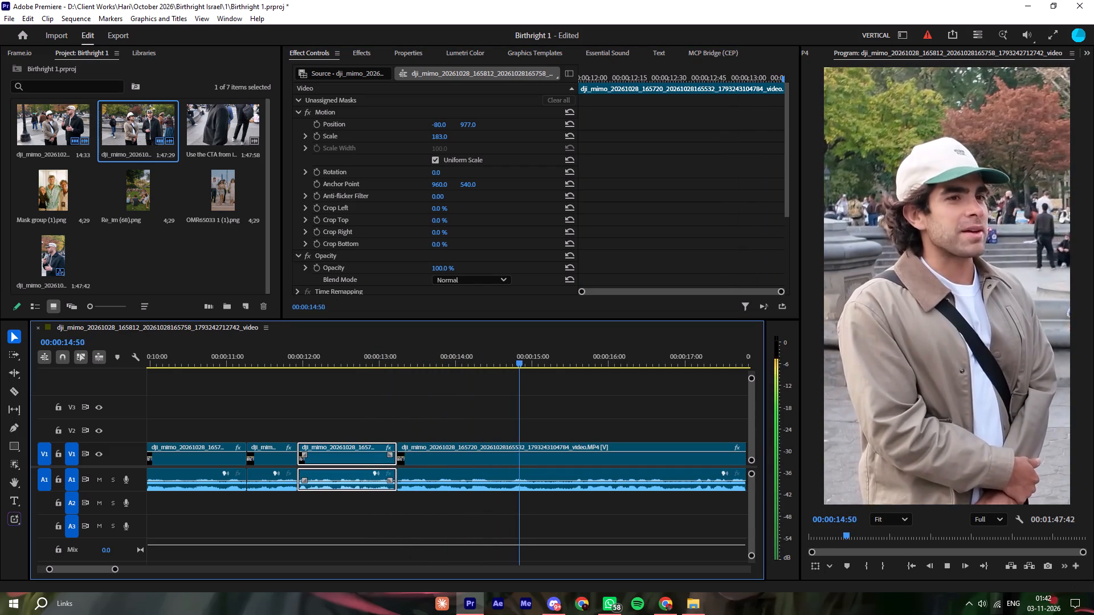
{"action": "left_click", "coordinate": [473, 352]}
{"action": "key", "text": "space"}
{"action": "key", "text": "space"}
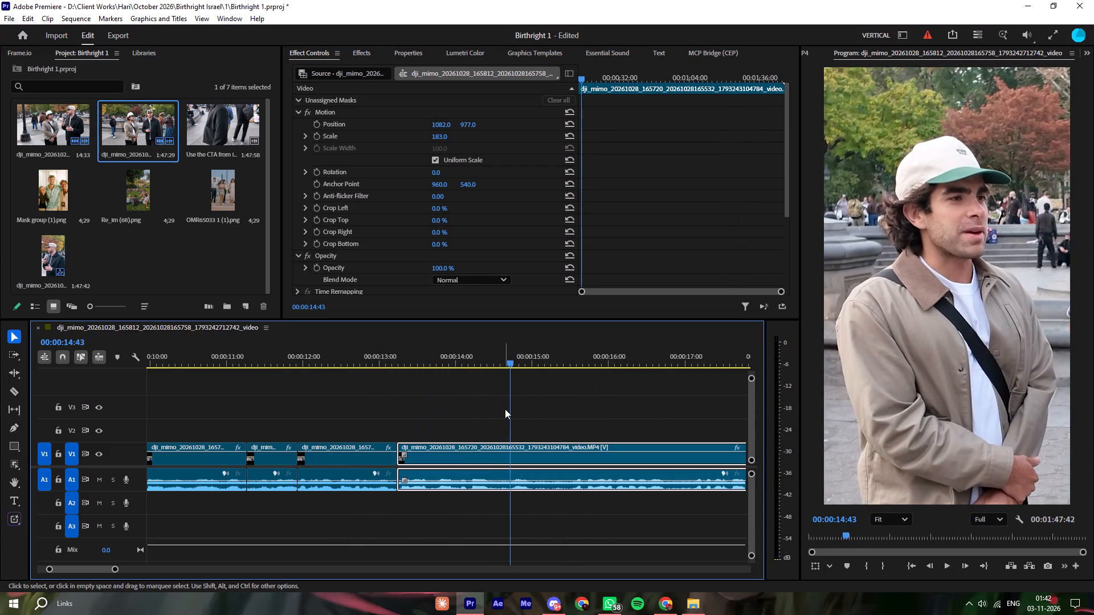
{"action": "left_click_drag", "start_coordinate": [508, 403], "coordinate": [498, 437]}
{"action": "key", "text": "ctrl+k"}
{"action": "key", "text": "space"}
{"action": "left_click", "coordinate": [586, 424]}
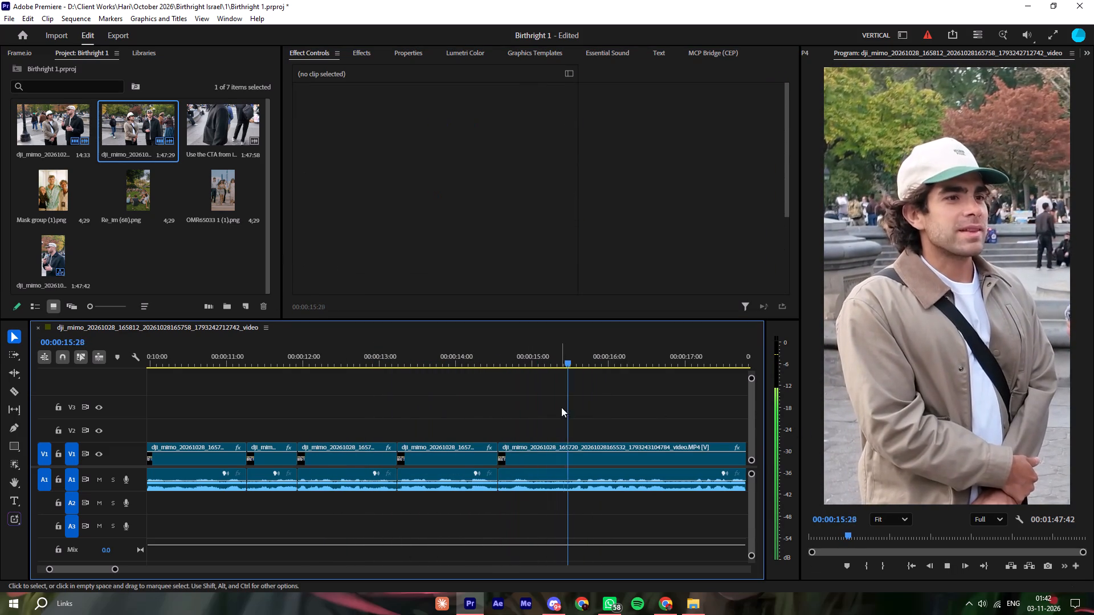
{"action": "key", "text": "space"}
{"action": "type", "text": "q"}
Split the last clip near 00:00:15:49 and ripple-trim about 29 frames from the start of the remaining part.
{"action": "key", "text": "space"}
{"action": "left_click", "coordinate": [582, 396]}
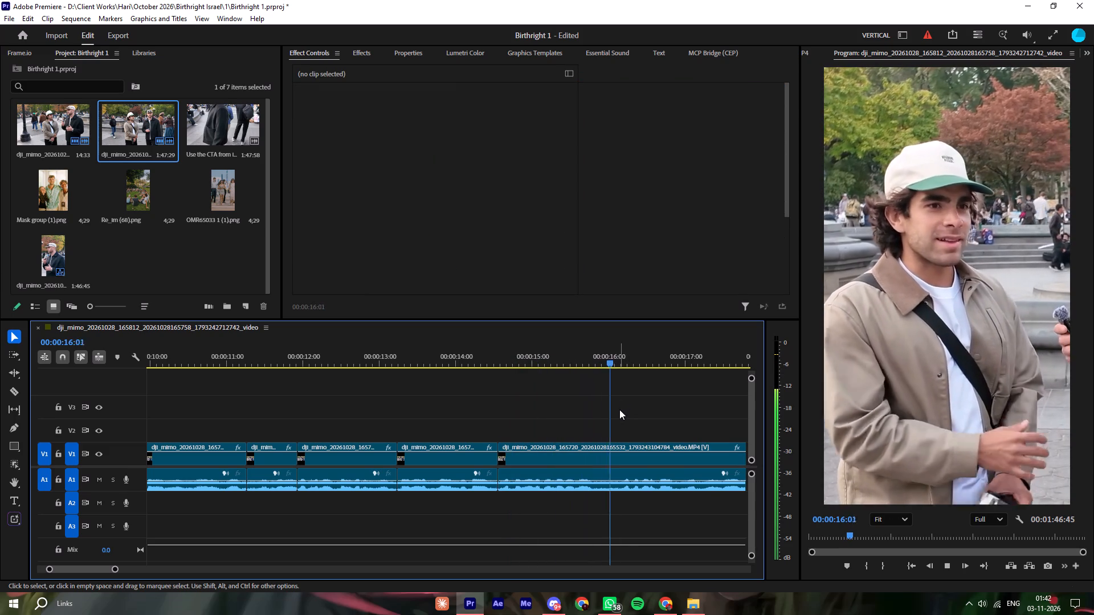
{"action": "key", "text": "space"}
{"action": "left_click", "coordinate": [528, 359]}
{"action": "key", "text": "space"}
{"action": "left_click_drag", "start_coordinate": [577, 419], "coordinate": [575, 428]}
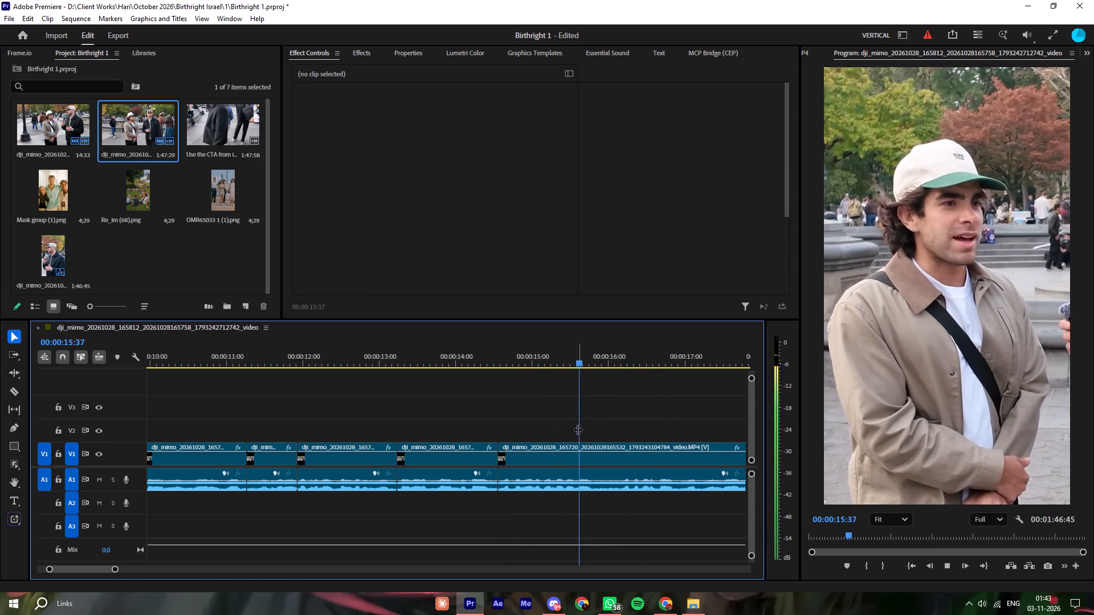
{"action": "key", "text": "space"}
{"action": "left_click", "coordinate": [594, 408], "text": "ctrl"}
{"action": "key", "text": "ctrl+k"}
{"action": "key", "text": "space"}
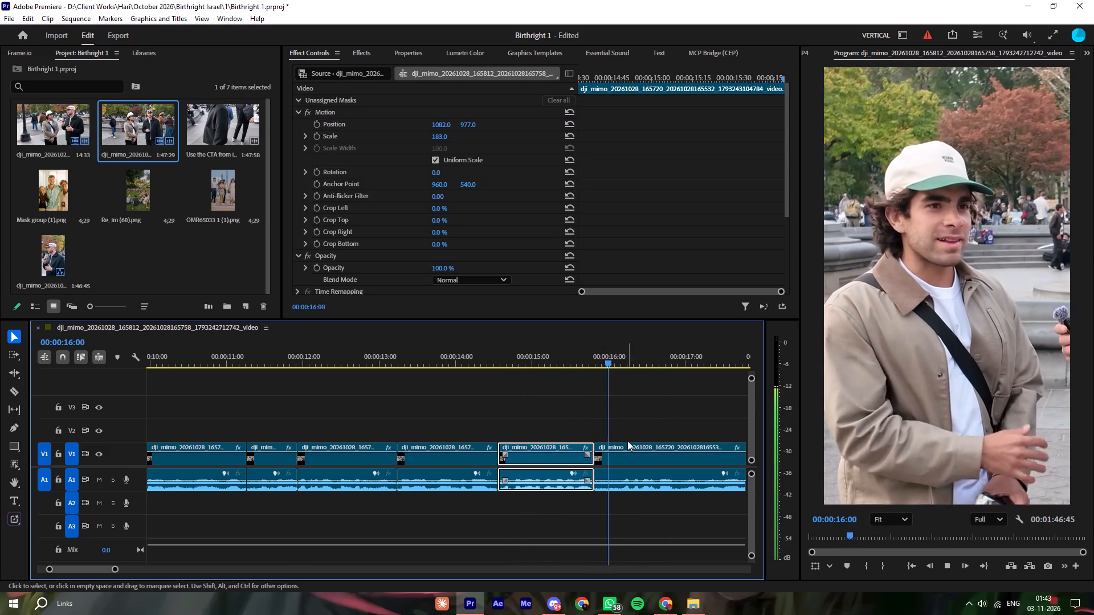
{"action": "key", "text": "space"}
{"action": "left_click_drag", "start_coordinate": [634, 409], "coordinate": [632, 421]}
{"action": "type", "text": "q"}
Play the last clip onward and split it at 00:00:18:27.
{"action": "key", "text": "space"}
{"action": "left_click", "coordinate": [598, 408]}
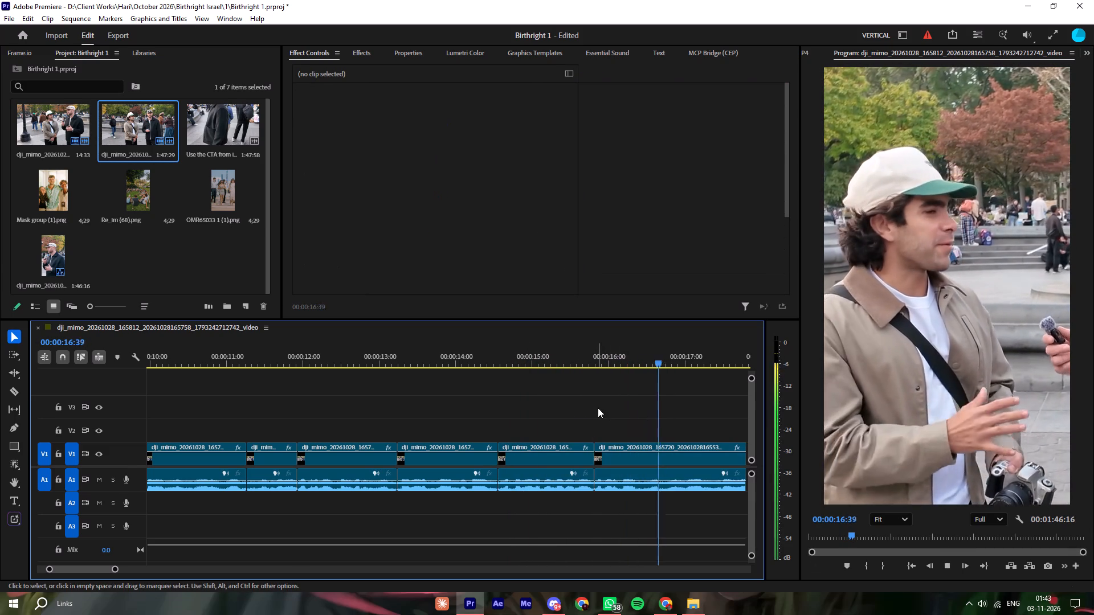
{"action": "key", "text": "space"}
{"action": "key", "text": "space"}
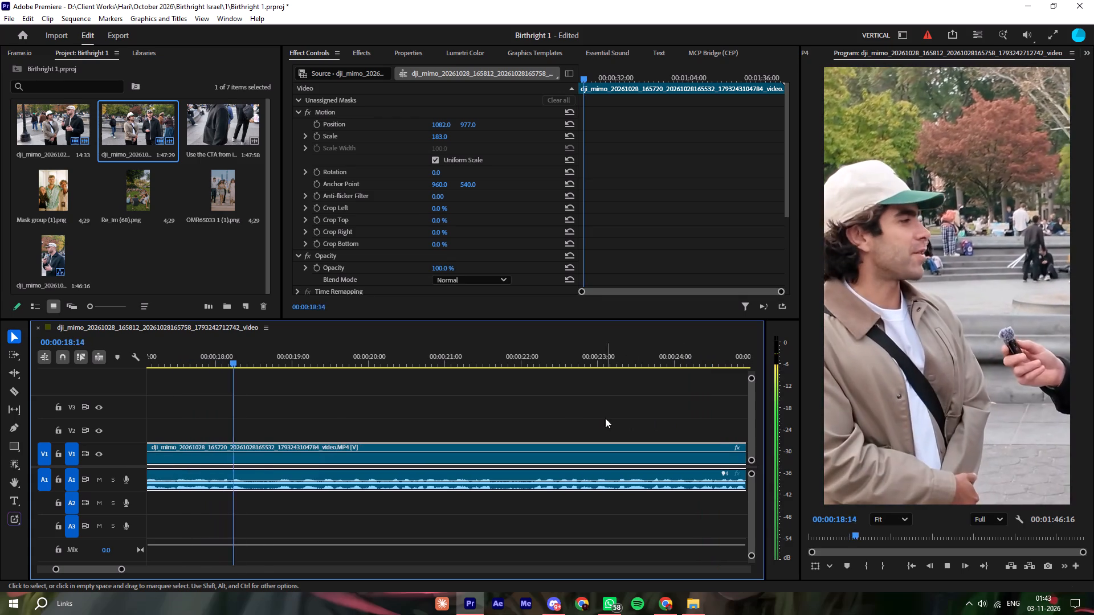
{"action": "key", "text": "space"}
{"action": "left_click_drag", "start_coordinate": [263, 407], "coordinate": [251, 423]}
{"action": "key", "text": "ctrl+k"}
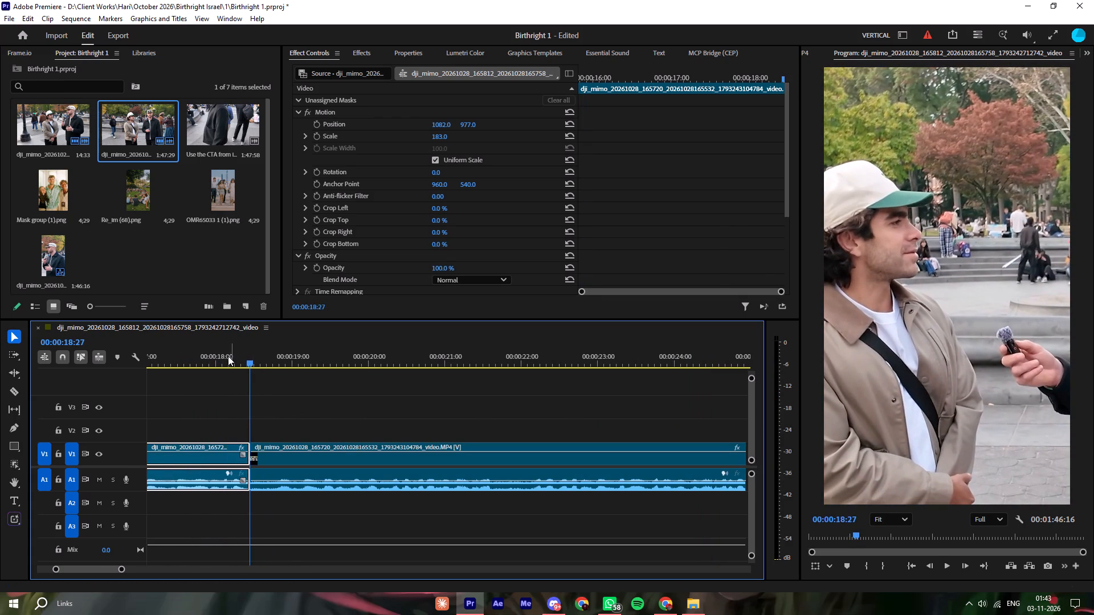
Keyframe the Position of the segment before the 00:00:18:27 cut from 1082, 977 to 1324, 977 with an intermediate keyframe, following the man in the tan jacket.
{"action": "left_click_drag", "start_coordinate": [227, 354], "coordinate": [266, 377]}
{"action": "left_click", "coordinate": [320, 125]}
{"action": "key", "text": "space"}
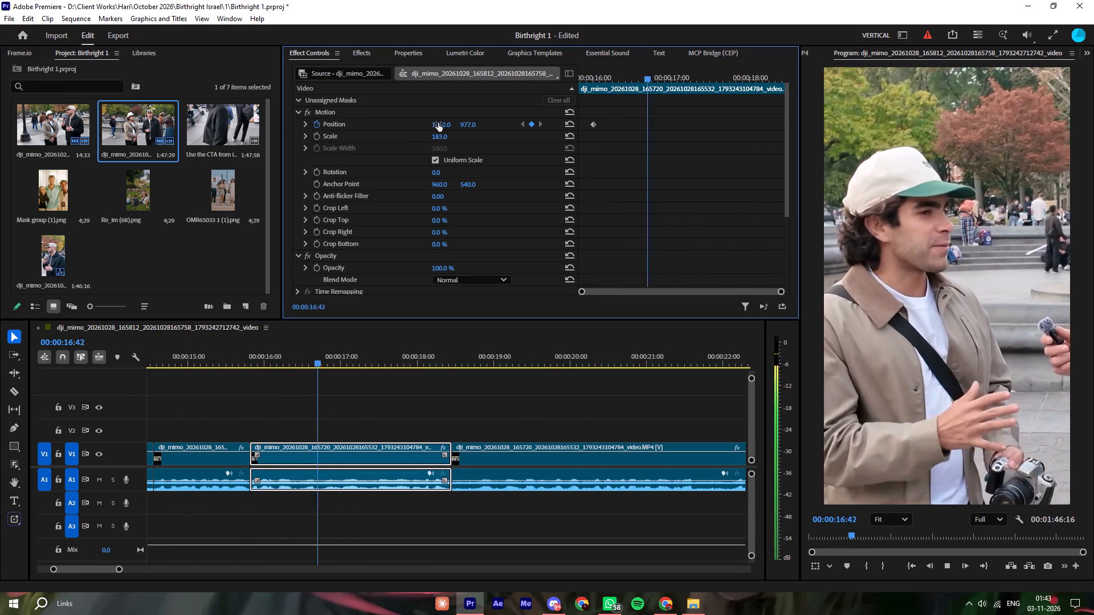
{"action": "key", "text": "space"}
{"action": "left_click_drag", "start_coordinate": [439, 123], "coordinate": [540, 133]}
{"action": "key", "text": "space"}
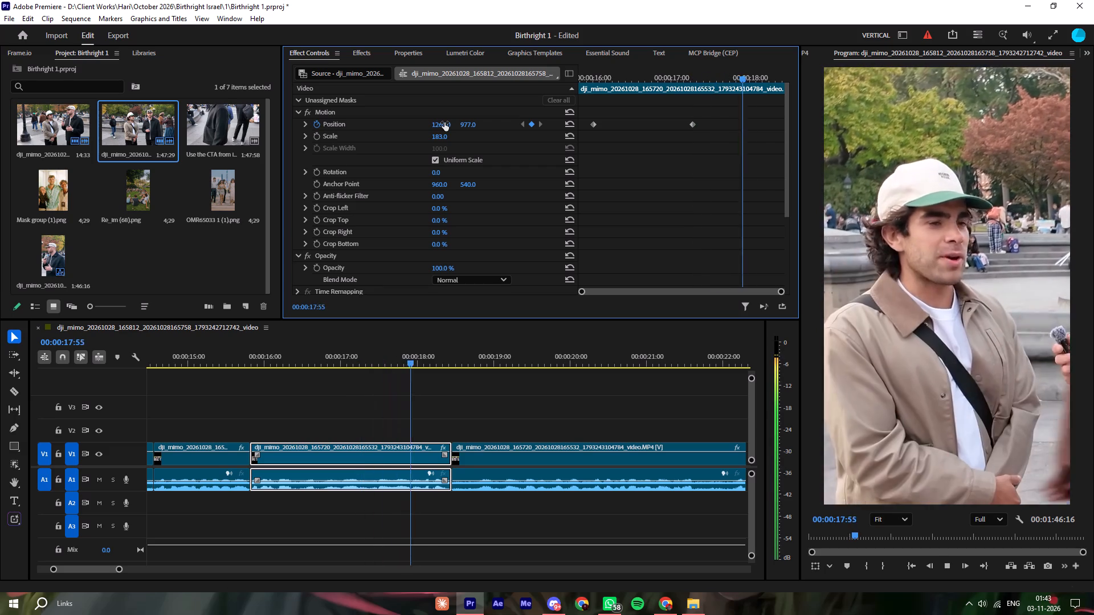
{"action": "key", "text": "space"}
{"action": "left_click_drag", "start_coordinate": [444, 122], "coordinate": [492, 132]}
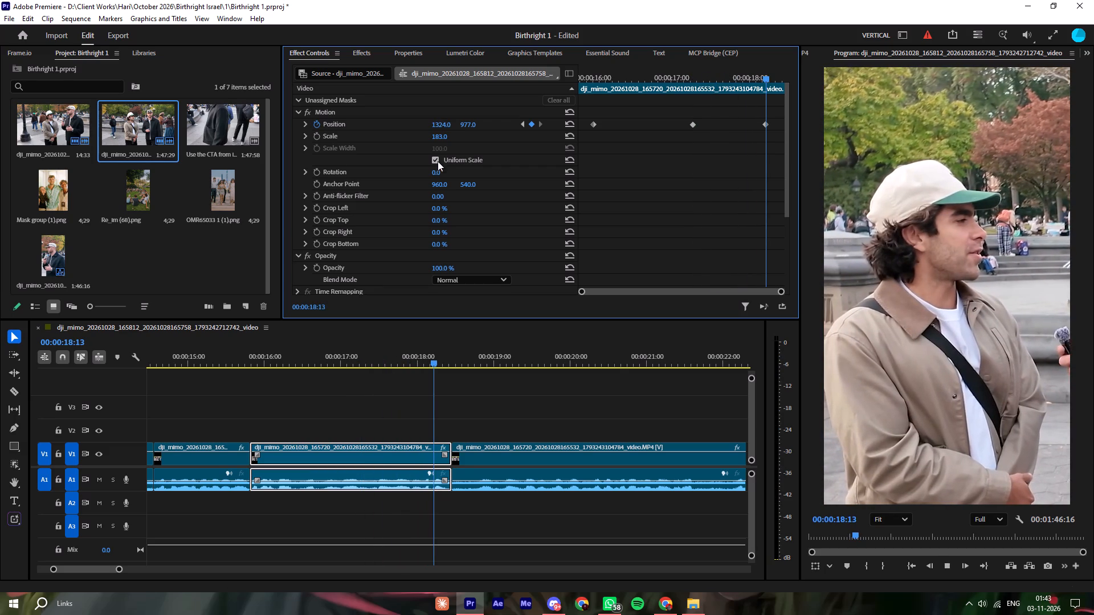
{"action": "key", "text": "space"}
Replay the keyframed segment and ripple-trim about 80 frames from the beginning of the last clip.
{"action": "left_click", "coordinate": [222, 359]}
{"action": "key", "text": "space"}
{"action": "left_click", "coordinate": [443, 404]}
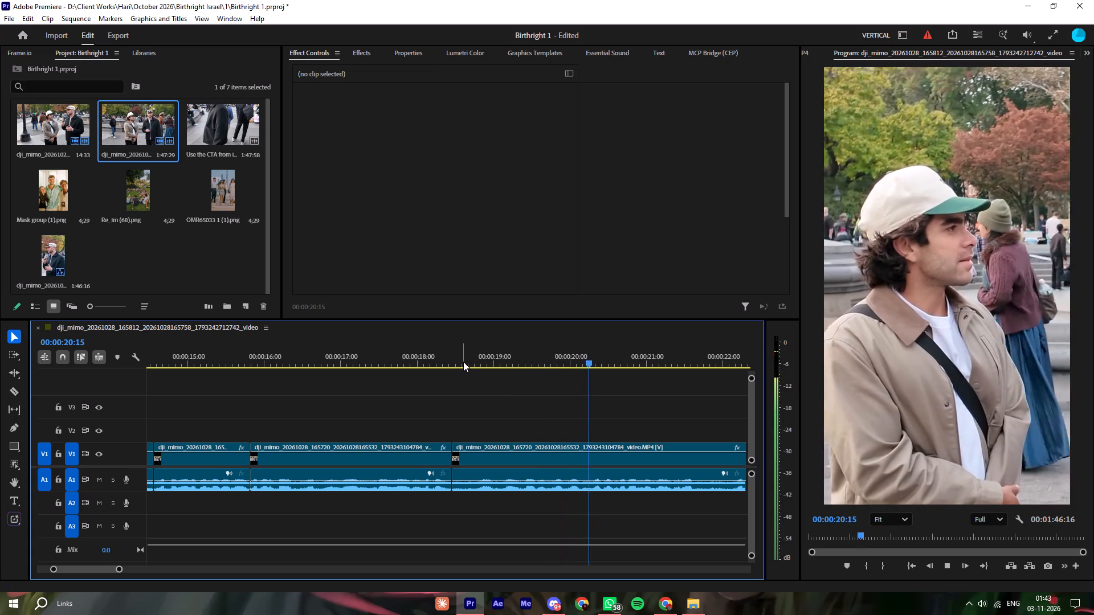
{"action": "left_click", "coordinate": [498, 357]}
{"action": "key", "text": "space"}
{"action": "left_click", "coordinate": [578, 424]}
{"action": "key", "text": "space"}
{"action": "left_click_drag", "start_coordinate": [554, 404], "coordinate": [554, 415]}
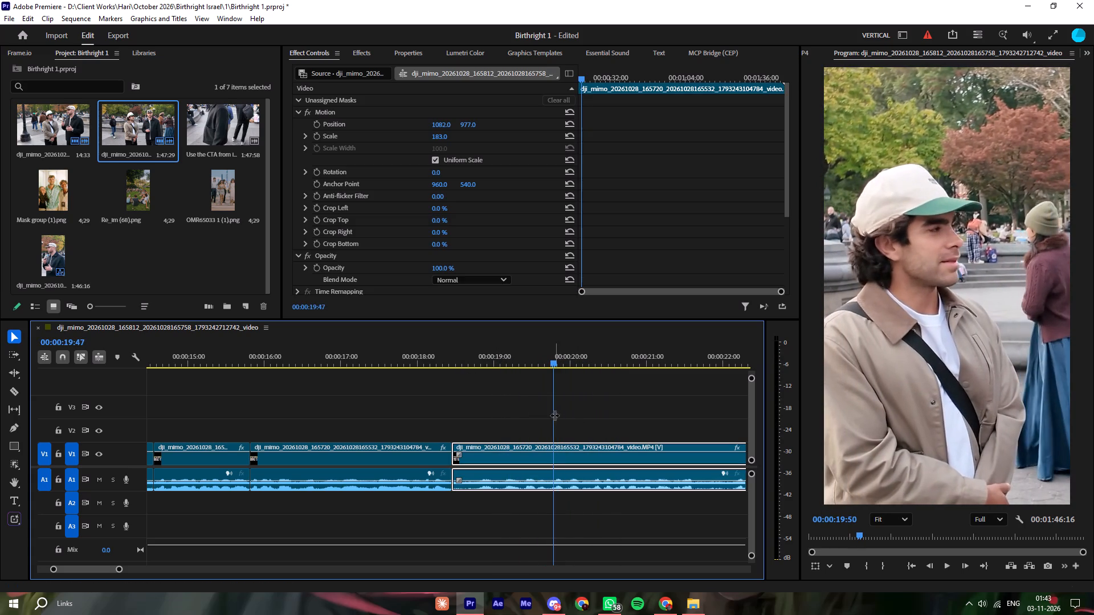
{"action": "left_click_drag", "start_coordinate": [554, 415], "coordinate": [554, 421]}
{"action": "key", "text": "q"}
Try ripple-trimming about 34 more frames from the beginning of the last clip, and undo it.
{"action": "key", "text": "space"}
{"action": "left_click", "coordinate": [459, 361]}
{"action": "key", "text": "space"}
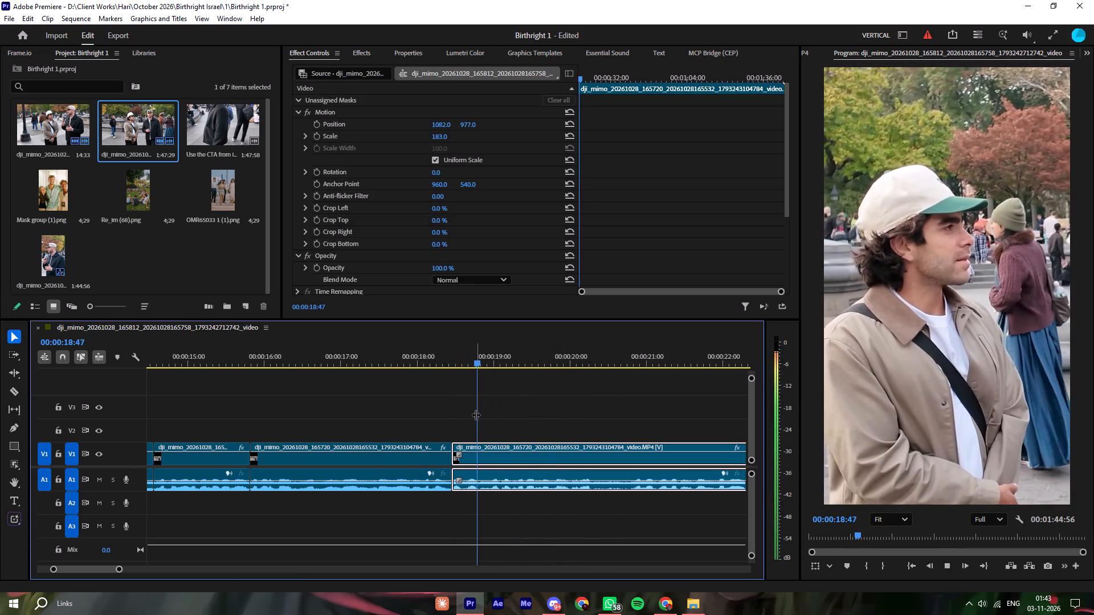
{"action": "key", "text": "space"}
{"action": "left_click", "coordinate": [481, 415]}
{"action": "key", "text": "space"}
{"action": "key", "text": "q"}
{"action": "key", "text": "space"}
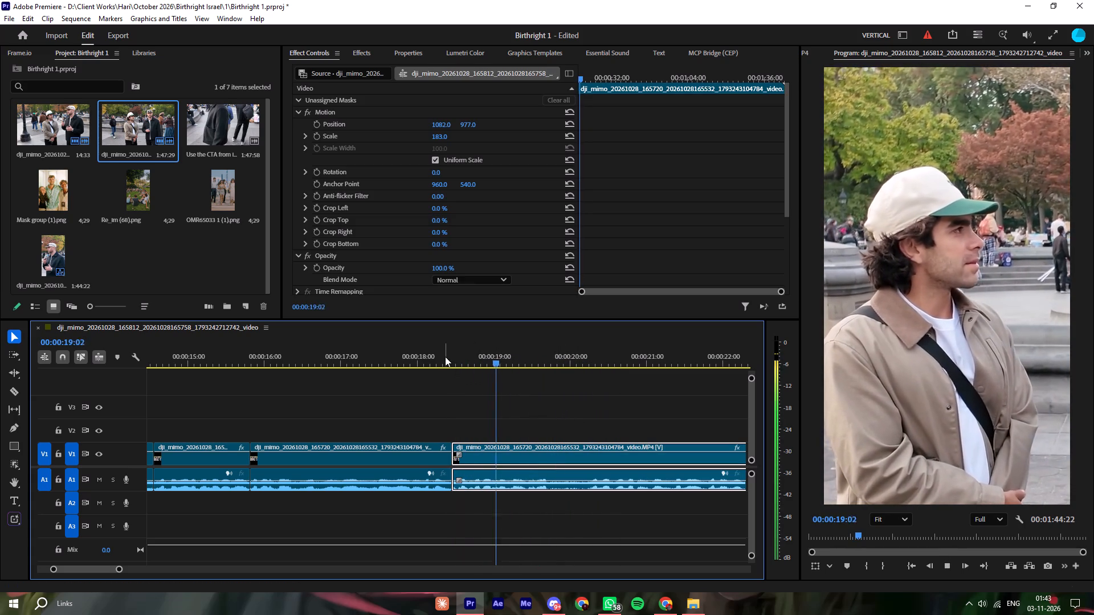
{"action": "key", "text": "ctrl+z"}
Replay the start of the last clip and ripple-trim about 26 frames from its beginning.
{"action": "left_click", "coordinate": [454, 350]}
{"action": "key", "text": "space"}
{"action": "key", "text": "space"}
{"action": "key", "text": "space"}
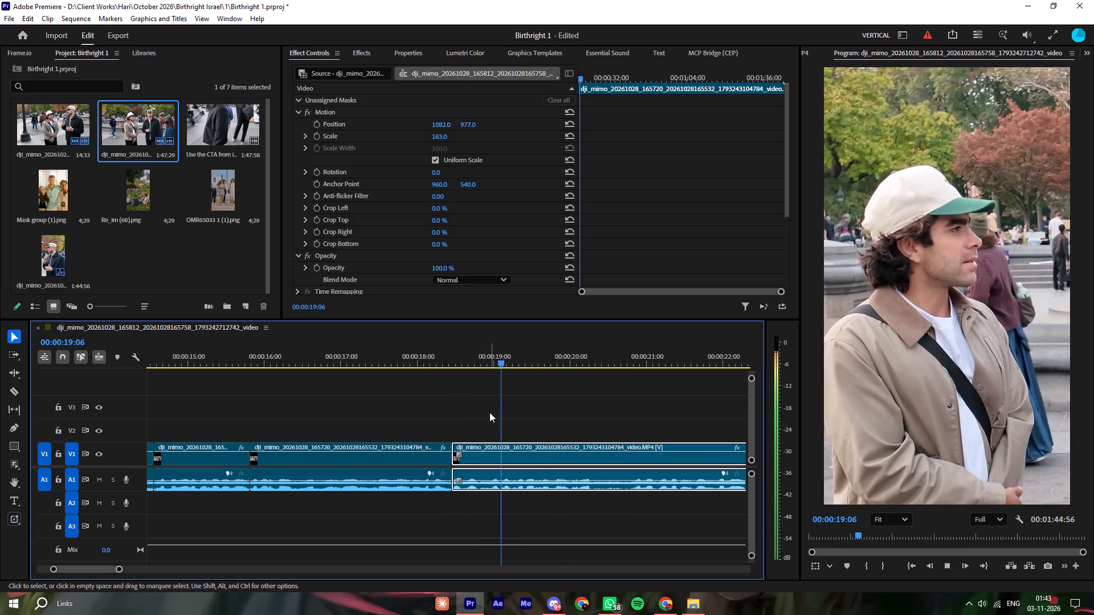
{"action": "left_click_drag", "start_coordinate": [477, 364], "coordinate": [487, 381]}
{"action": "type", "text": "q"}
Replay the start of the last clip and split it at about 00:00:19:54.
{"action": "key", "text": "space"}
{"action": "left_click", "coordinate": [564, 433]}
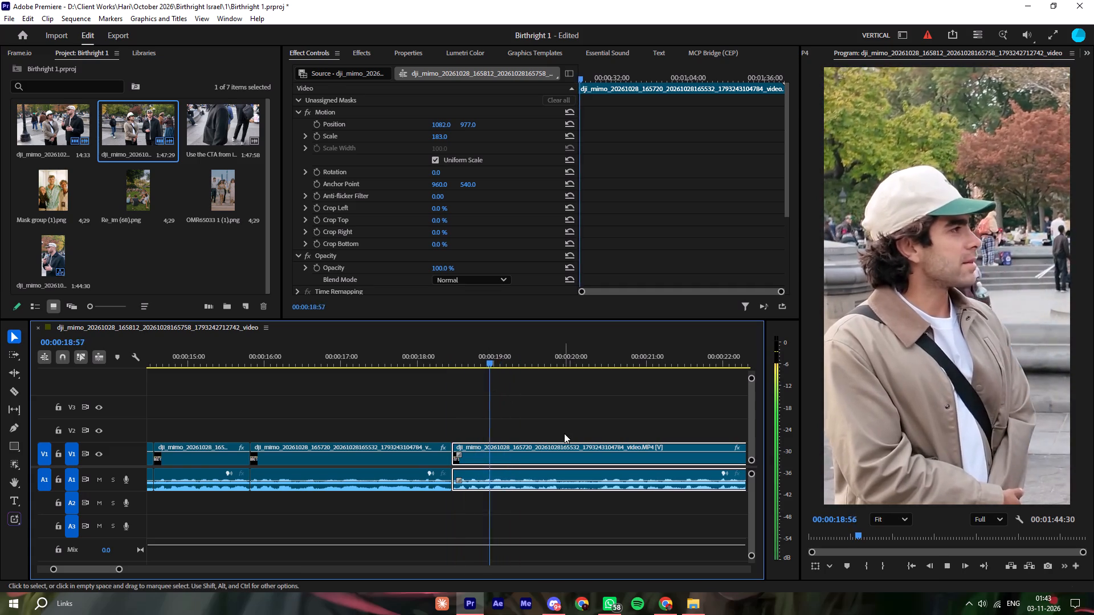
{"action": "left_click", "coordinate": [576, 416]}
{"action": "left_click", "coordinate": [598, 417]}
{"action": "key", "text": "minus"}
{"action": "key", "text": "equal"}
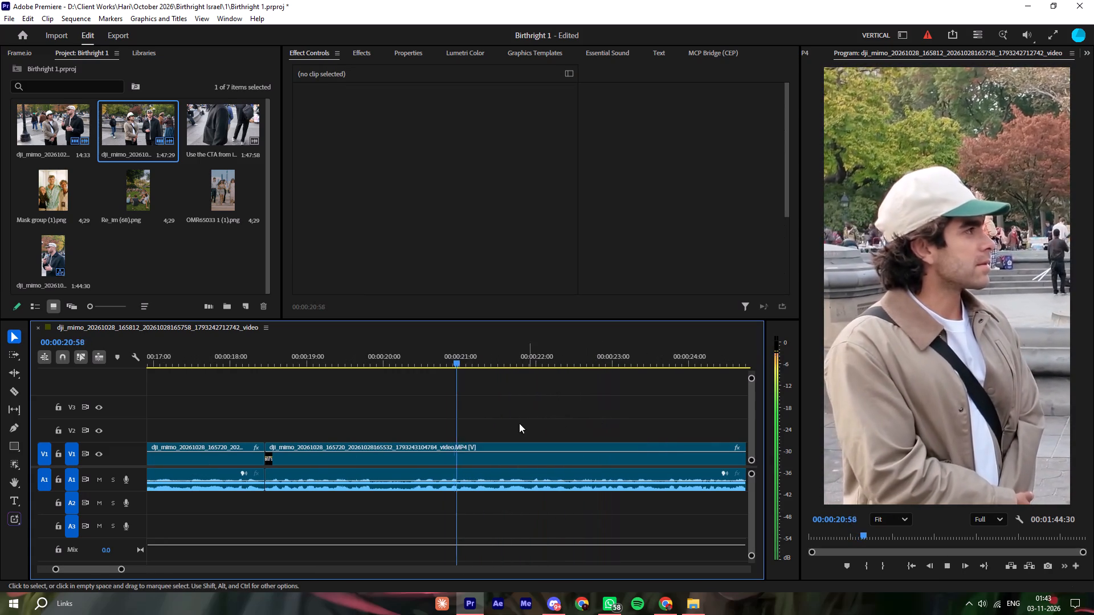
{"action": "left_click", "coordinate": [375, 348]}
{"action": "key", "text": "space"}
{"action": "key", "text": "space"}
{"action": "left_click", "coordinate": [347, 351]}
{"action": "key", "text": "space"}
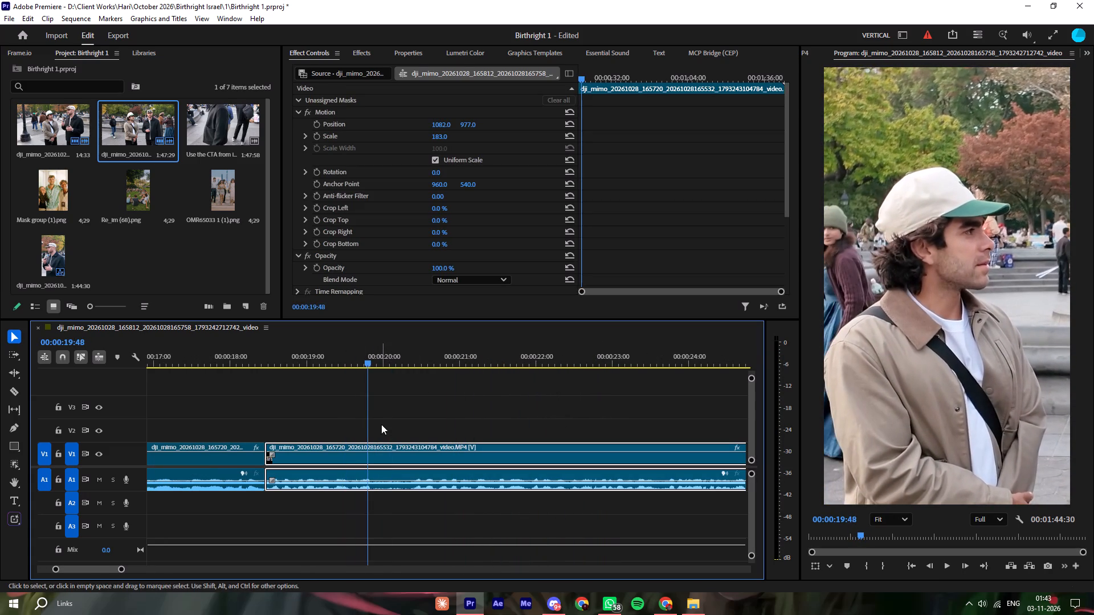
{"action": "key", "text": "space"}
{"action": "left_click_drag", "start_coordinate": [367, 422], "coordinate": [377, 438]}
{"action": "key", "text": "ctrl+k"}
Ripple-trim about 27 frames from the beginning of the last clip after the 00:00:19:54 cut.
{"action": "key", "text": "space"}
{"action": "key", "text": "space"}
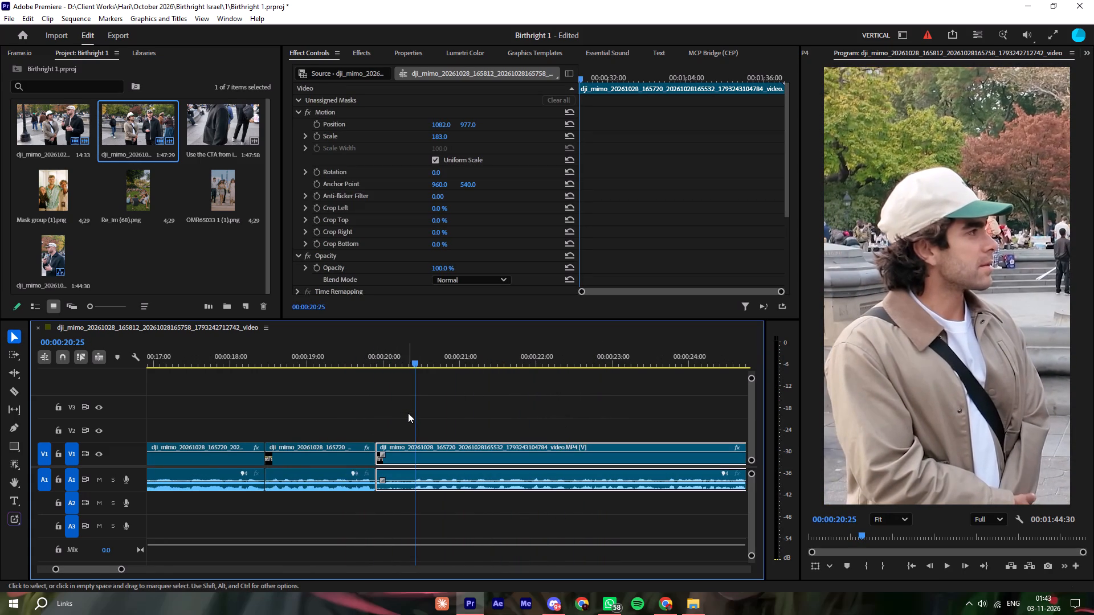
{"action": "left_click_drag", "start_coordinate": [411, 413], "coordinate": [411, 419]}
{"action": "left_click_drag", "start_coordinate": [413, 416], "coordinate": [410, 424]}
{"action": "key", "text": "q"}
Set the Position of the segment before the 00:00:19:54 cut to 0, 977, framing the man in the dark coat.
{"action": "key", "text": "space"}
{"action": "left_click", "coordinate": [329, 355]}
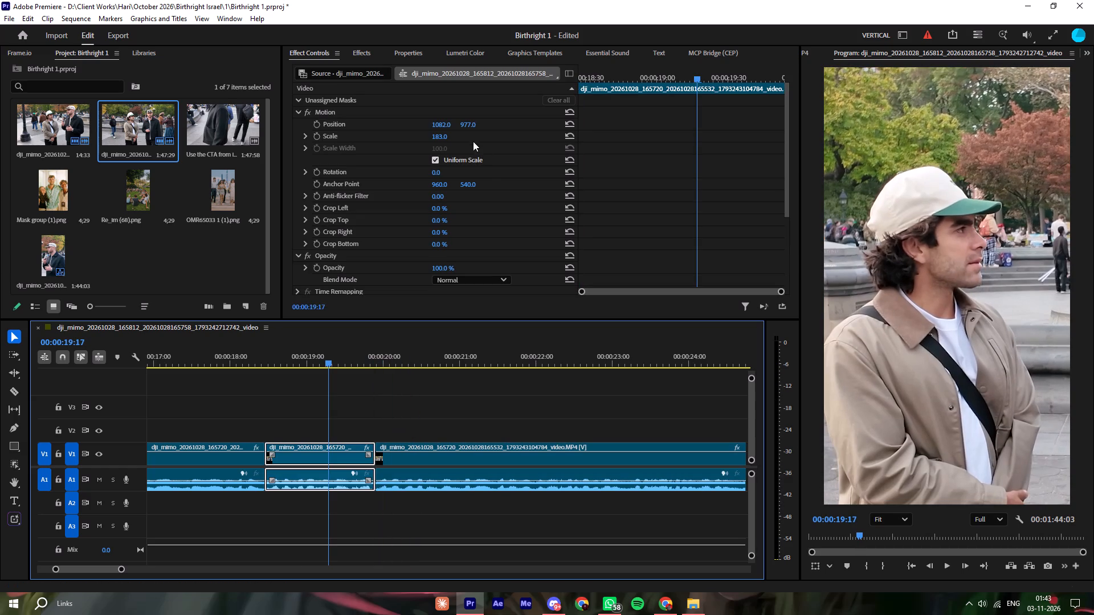
{"action": "left_click_drag", "start_coordinate": [452, 126], "coordinate": [284, 121]}
{"action": "key", "text": "space"}
{"action": "key", "text": "space"}
Copy the reframed segment and paste only its Motion attributes onto the last clip.
{"action": "right_click", "coordinate": [346, 454]}
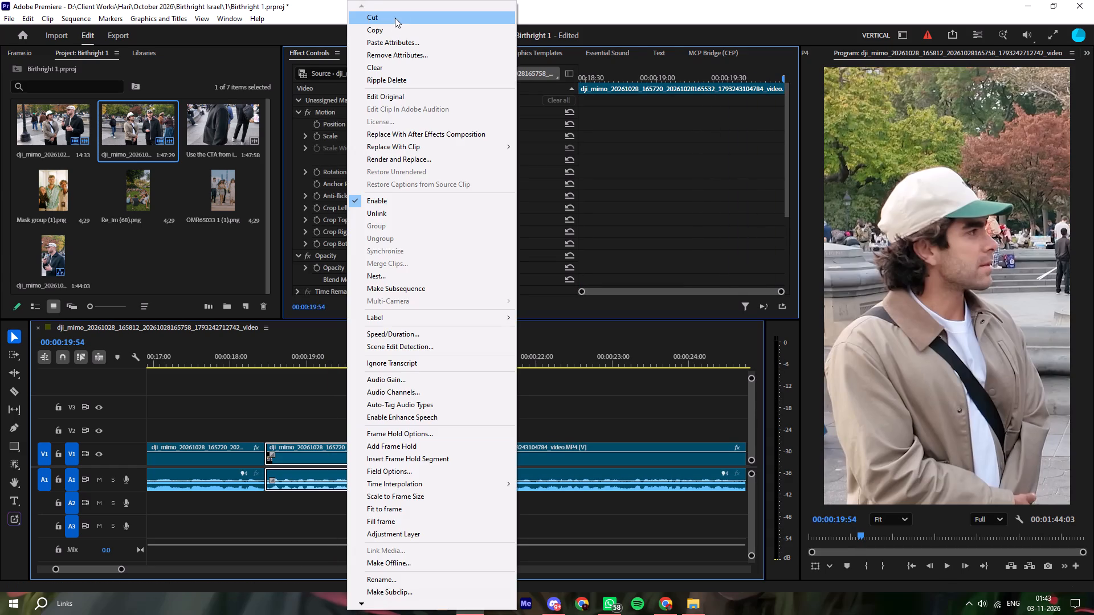
{"action": "left_click", "coordinate": [387, 26]}
{"action": "right_click", "coordinate": [475, 461]}
{"action": "left_click", "coordinate": [519, 41]}
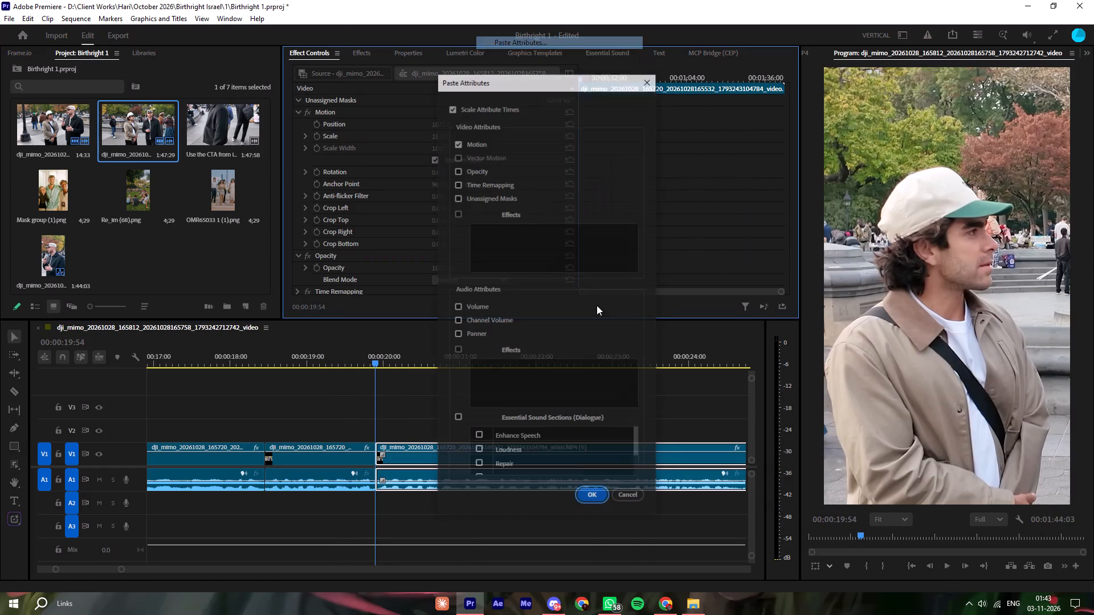
{"action": "left_click", "coordinate": [594, 498]}
Review the last clip from 00:00:19:54 onward to find where the next usable part of the conversation begins.
{"action": "left_click", "coordinate": [578, 413]}
{"action": "key", "text": "space"}
{"action": "left_click", "coordinate": [610, 411]}
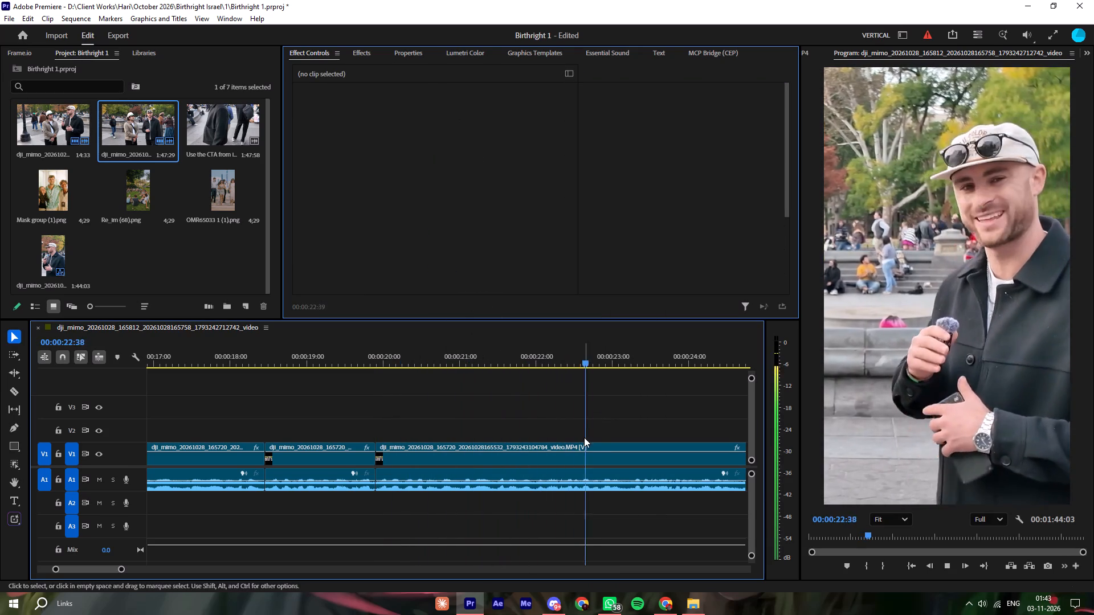
{"action": "left_click", "coordinate": [609, 413]}
{"action": "type", "text": "--"}
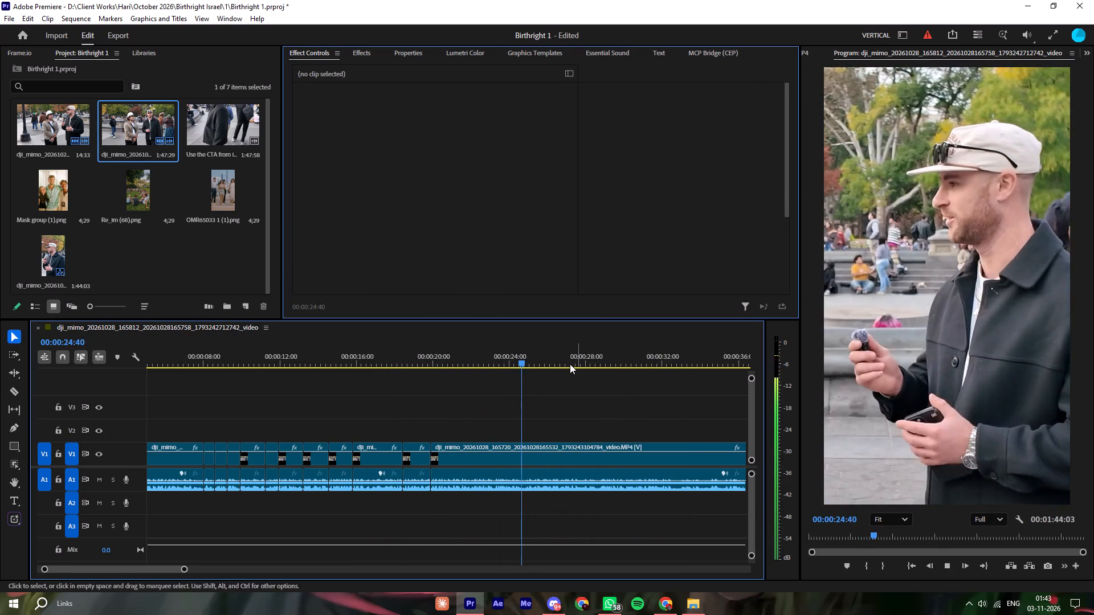
{"action": "left_click", "coordinate": [610, 419]}
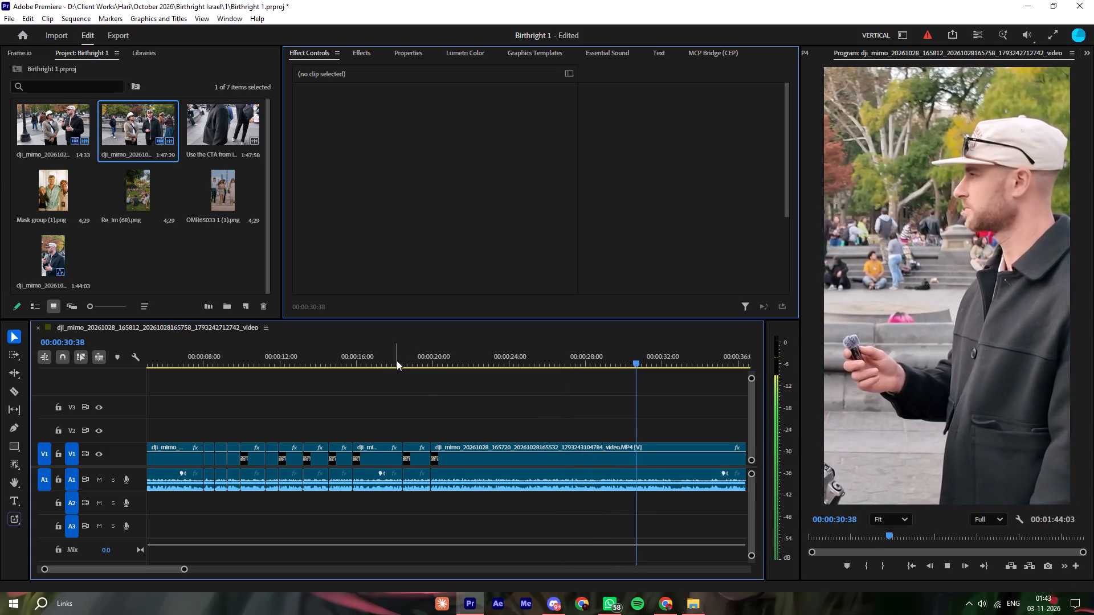
{"action": "left_click", "coordinate": [630, 408]}
{"action": "type", "text": "--"}
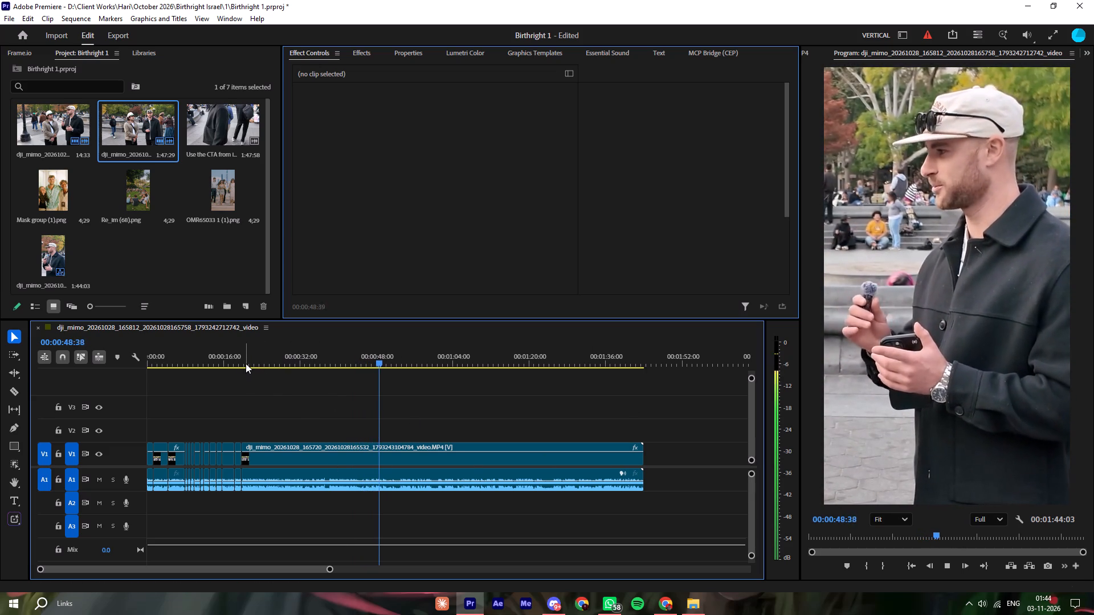
{"action": "left_click", "coordinate": [307, 361]}
{"action": "key", "text": "space"}
{"action": "left_click", "coordinate": [418, 401]}
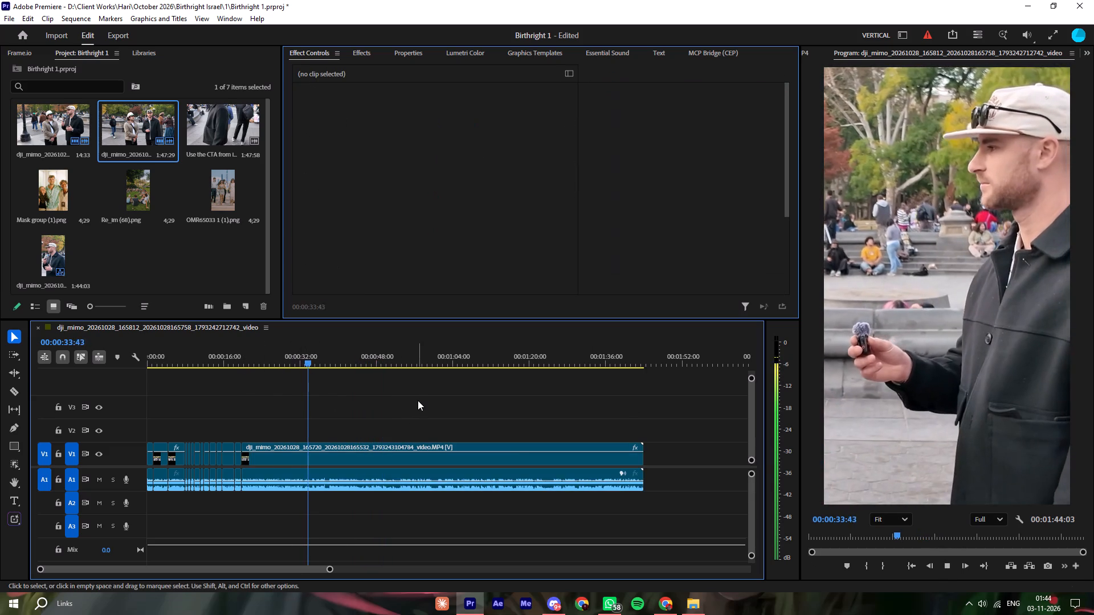
{"action": "key", "text": "equal"}
{"action": "key", "text": "equal"}
{"action": "left_click", "coordinate": [508, 430]}
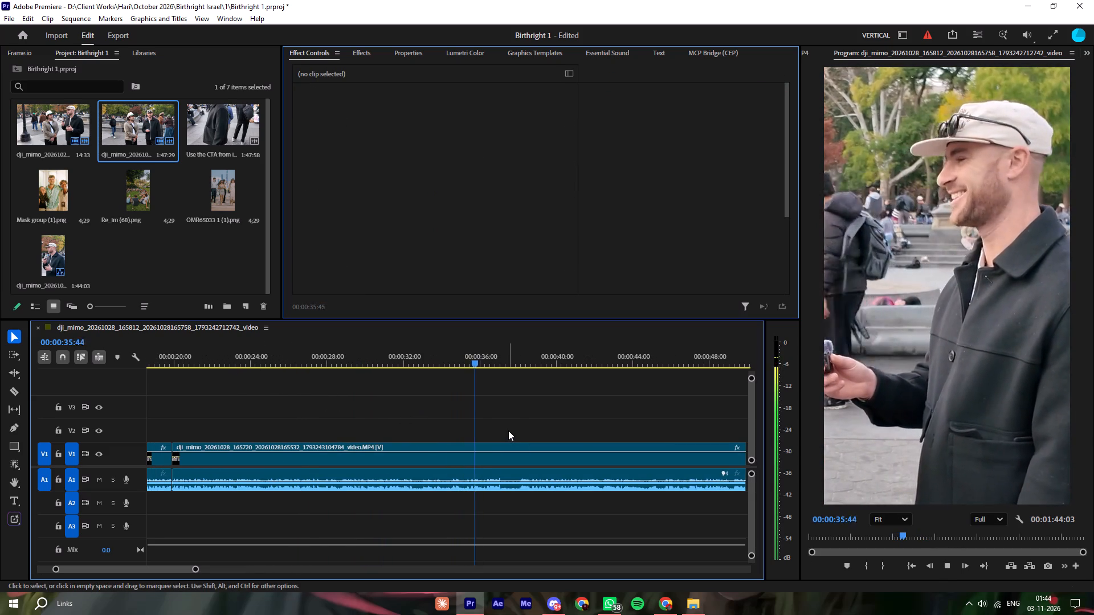
{"action": "left_click", "coordinate": [519, 416]}
Replay around 00:00:38:35 and ripple-trim about 19 seconds from the beginning of the last clip.
{"action": "left_click", "coordinate": [530, 351]}
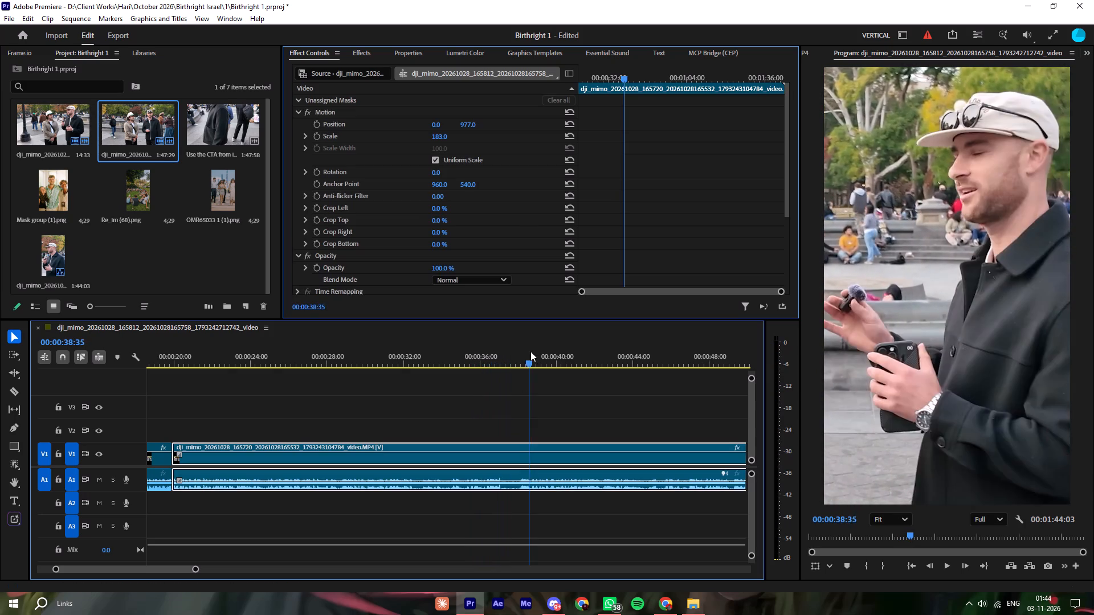
{"action": "key", "text": "space"}
{"action": "left_click", "coordinate": [520, 360]}
{"action": "key", "text": "space"}
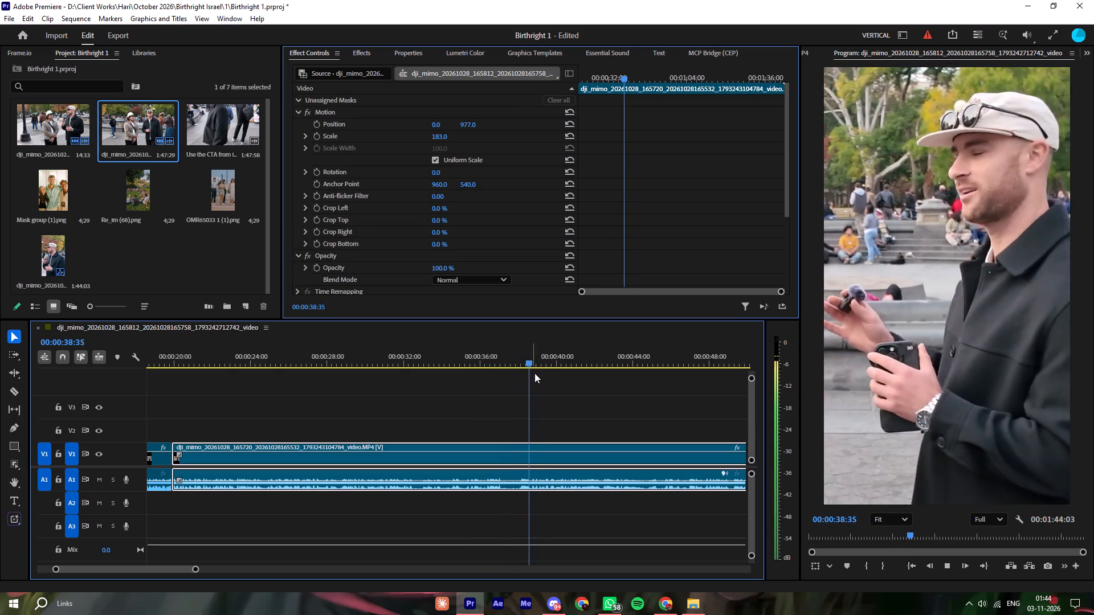
{"action": "key", "text": "space"}
{"action": "type", "text": "q"}
Replay the joint, delete the segment between about 00:00:18:27 and 00:00:19:54, and close the gap it leaves.
{"action": "key", "text": "space"}
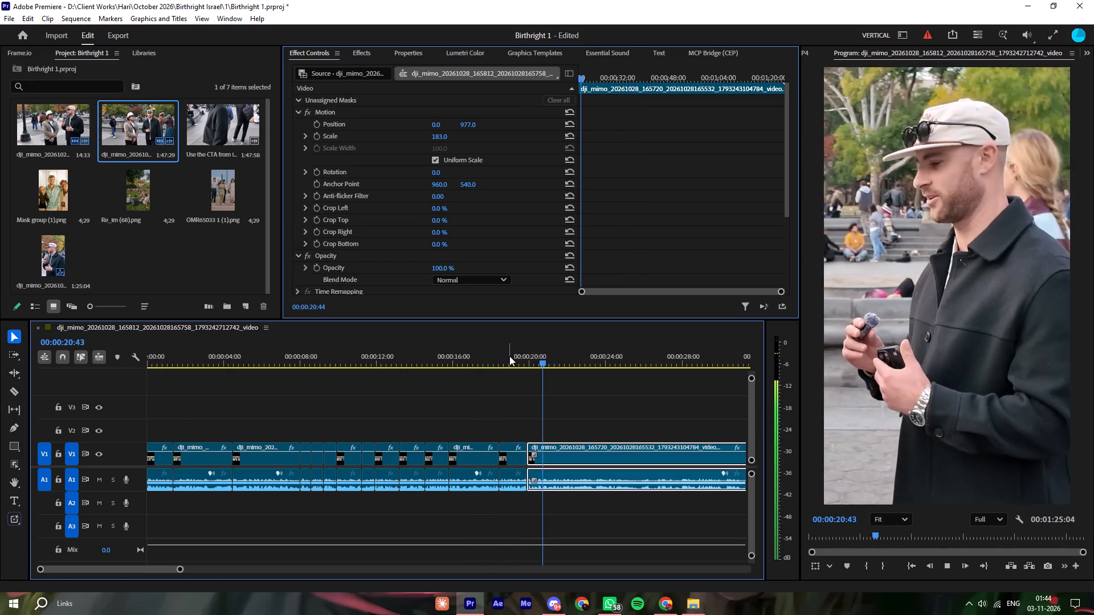
{"action": "left_click", "coordinate": [509, 356]}
{"action": "key", "text": "space"}
{"action": "left_click", "coordinate": [573, 417]}
{"action": "left_click", "coordinate": [481, 364]}
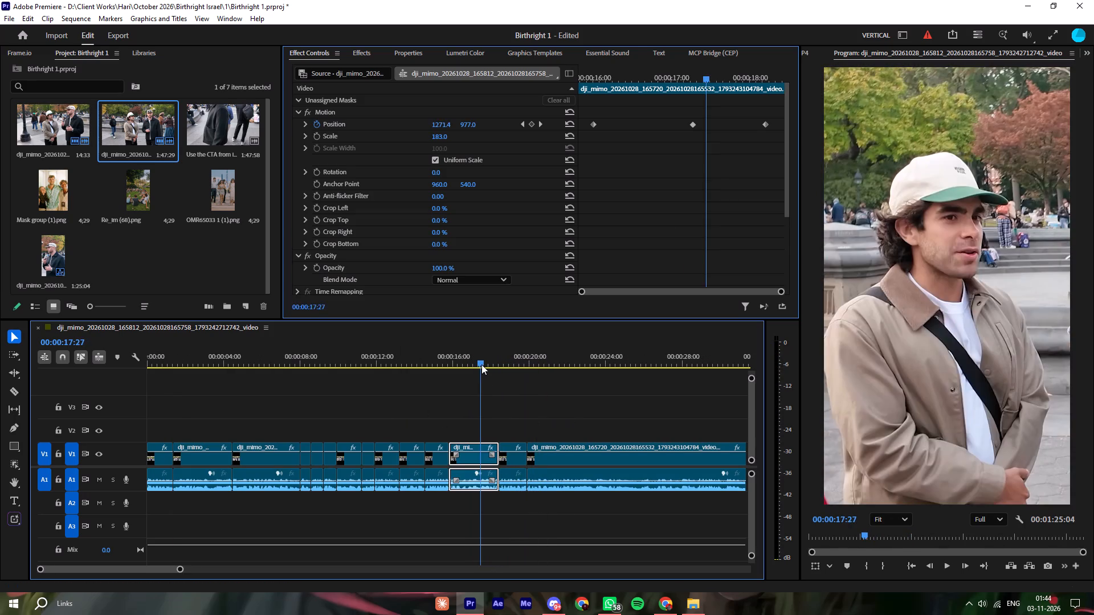
{"action": "key", "text": "space"}
{"action": "left_click_drag", "start_coordinate": [509, 429], "coordinate": [515, 449]}
{"action": "key", "text": "Delete"}
{"action": "right_click", "coordinate": [515, 452]}
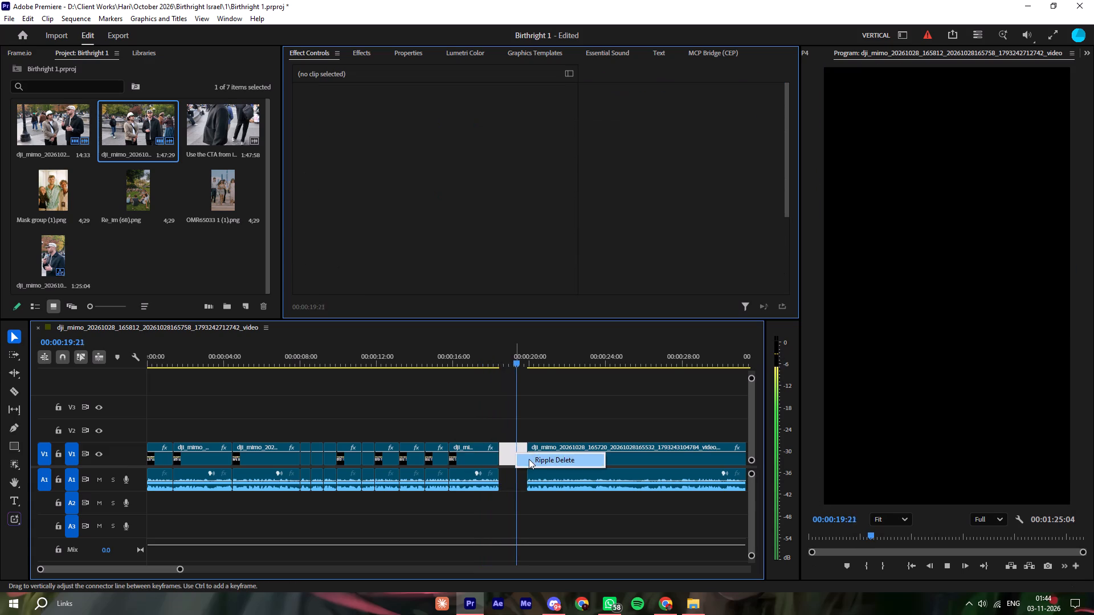
{"action": "left_click", "coordinate": [529, 459]}
Replay the new joint and ripple-trim about 13 frames from the beginning of the last clip.
{"action": "key", "text": "space"}
{"action": "left_click", "coordinate": [558, 423]}
{"action": "key", "text": "equal"}
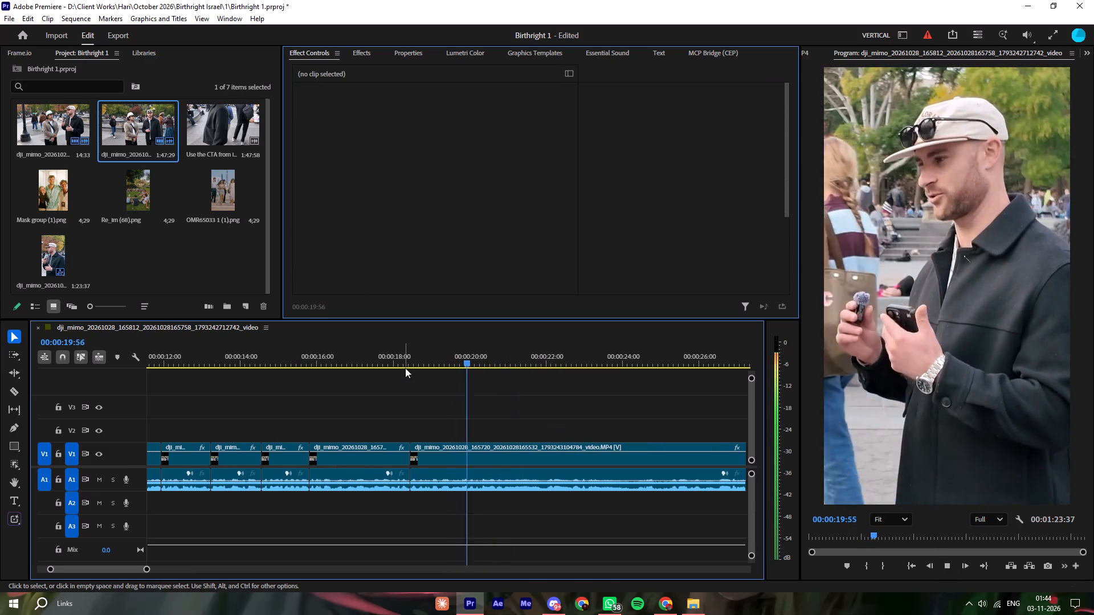
{"action": "left_click", "coordinate": [412, 366]}
{"action": "key", "text": "space"}
{"action": "key", "text": "space"}
{"action": "left_click_drag", "start_coordinate": [424, 397], "coordinate": [419, 412]}
{"action": "key", "text": "q"}
Split the last clip at about 00:00:19:22 and ripple-trim about 26 frames from the beginning of the remaining part.
{"action": "key", "text": "space"}
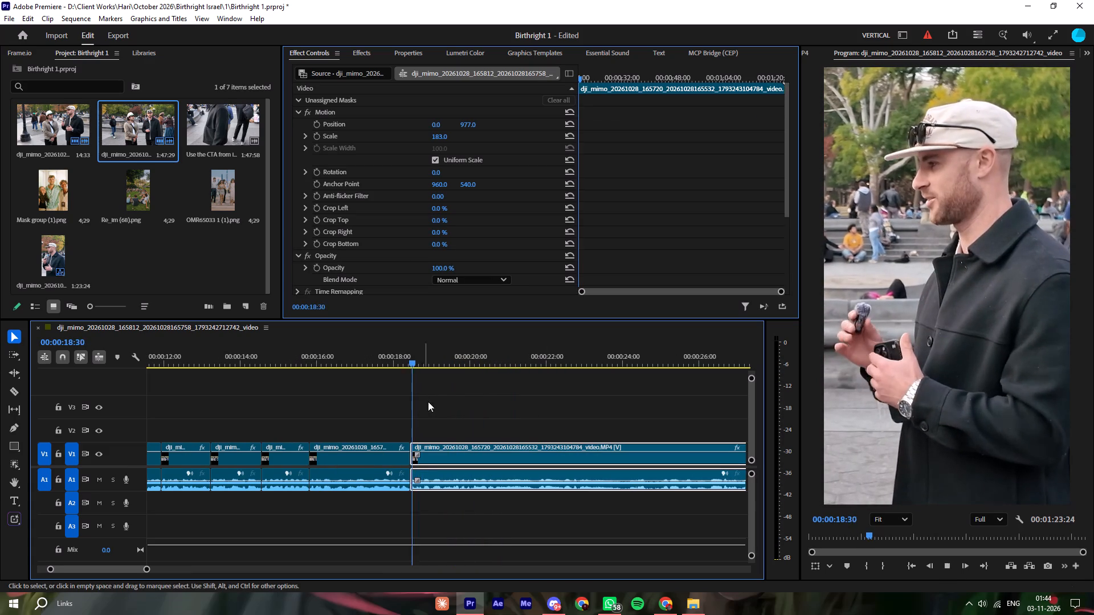
{"action": "left_click", "coordinate": [454, 397]}
{"action": "key", "text": "space"}
{"action": "key", "text": "ctrl+k"}
{"action": "key", "text": "space"}
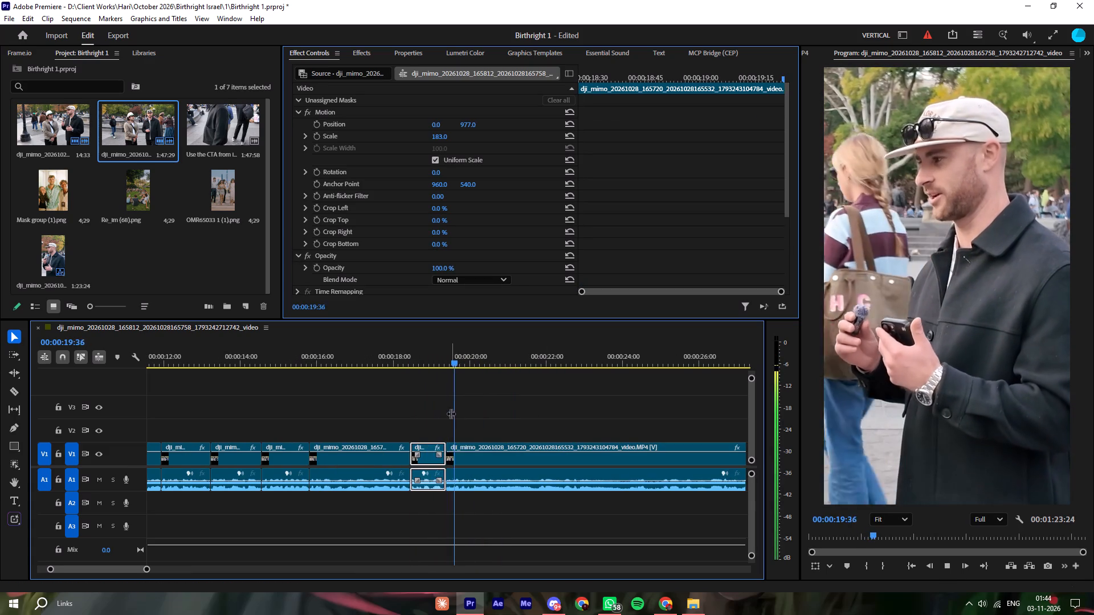
{"action": "key", "text": "space"}
{"action": "key", "text": "q"}
Replay the 00:00:19:22 cut and ripple-trim about 2 more frames from the beginning of the last clip.
{"action": "left_click", "coordinate": [431, 343]}
{"action": "key", "text": "space"}
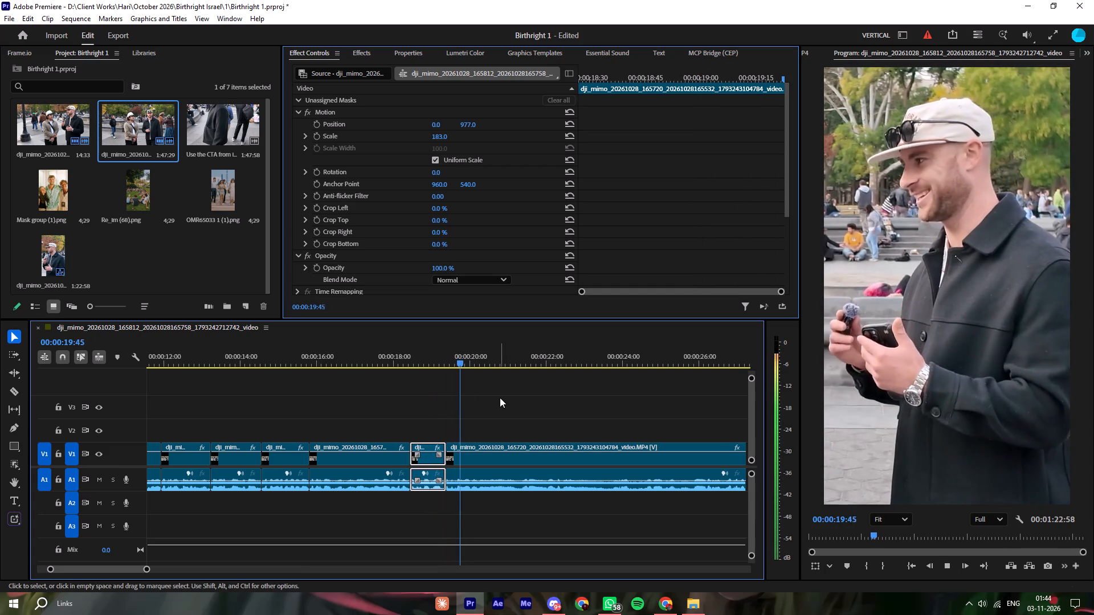
{"action": "key", "text": "equal"}
{"action": "left_click", "coordinate": [350, 348]}
{"action": "key", "text": "space"}
{"action": "key", "text": "space"}
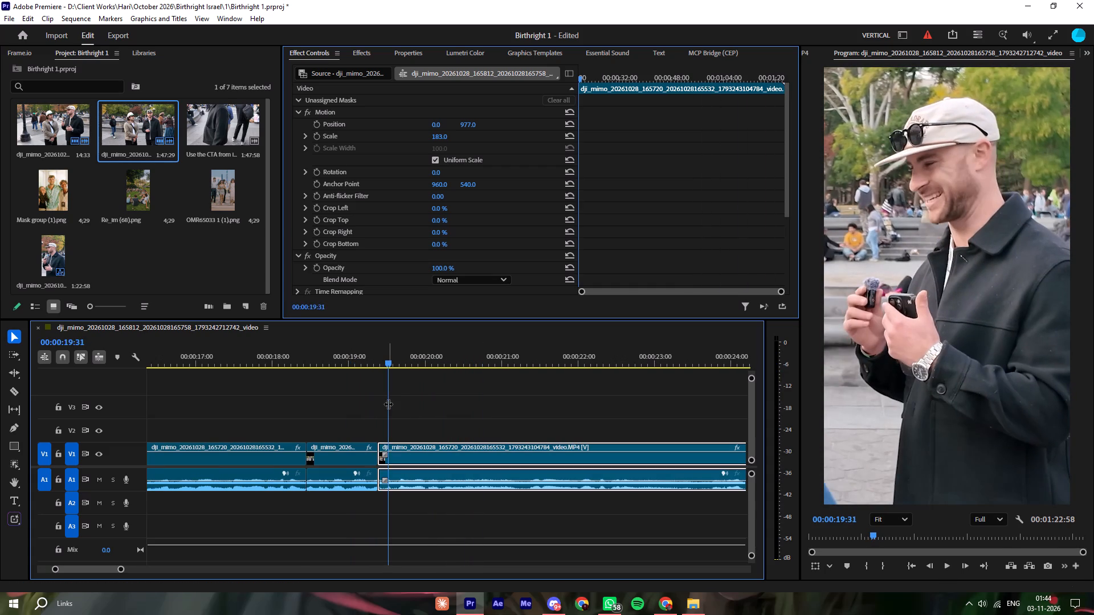
{"action": "left_click_drag", "start_coordinate": [388, 404], "coordinate": [381, 420]}
{"action": "key", "text": "q"}
Play across the 00:00:19:22 cut and split the last clip at 00:00:21:09.
{"action": "left_click", "coordinate": [366, 360]}
{"action": "key", "text": "space"}
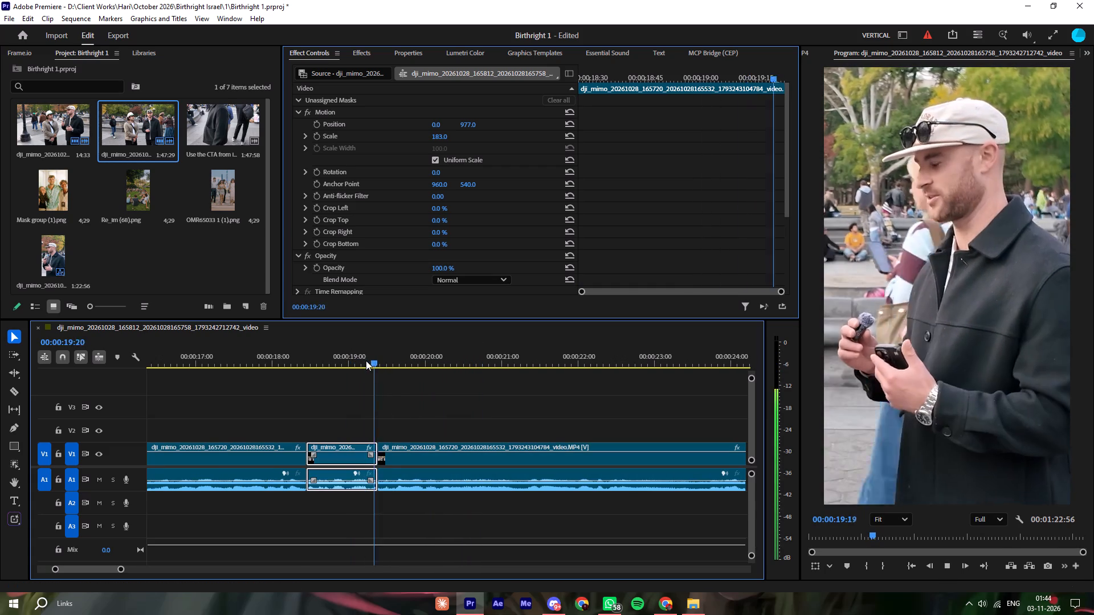
{"action": "left_click", "coordinate": [455, 408]}
{"action": "key", "text": "space"}
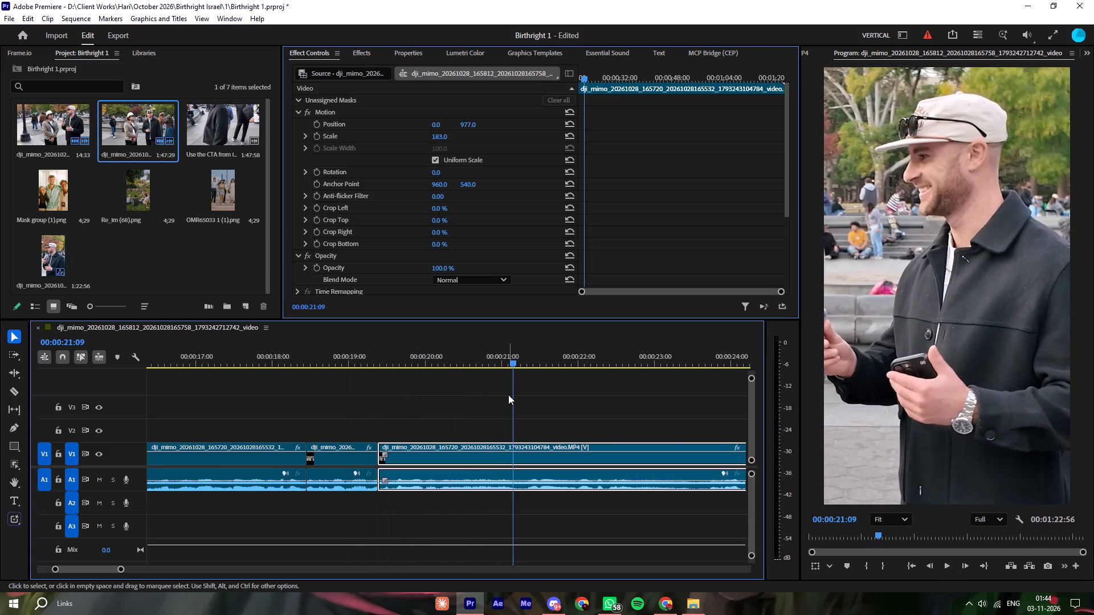
{"action": "key", "text": "ctrl+k"}
Replay the 00:00:21:09 cut and ripple-trim about 12 frames from the beginning of the last clip.
{"action": "key", "text": "space"}
{"action": "key", "text": "minus"}
{"action": "key", "text": "equal"}
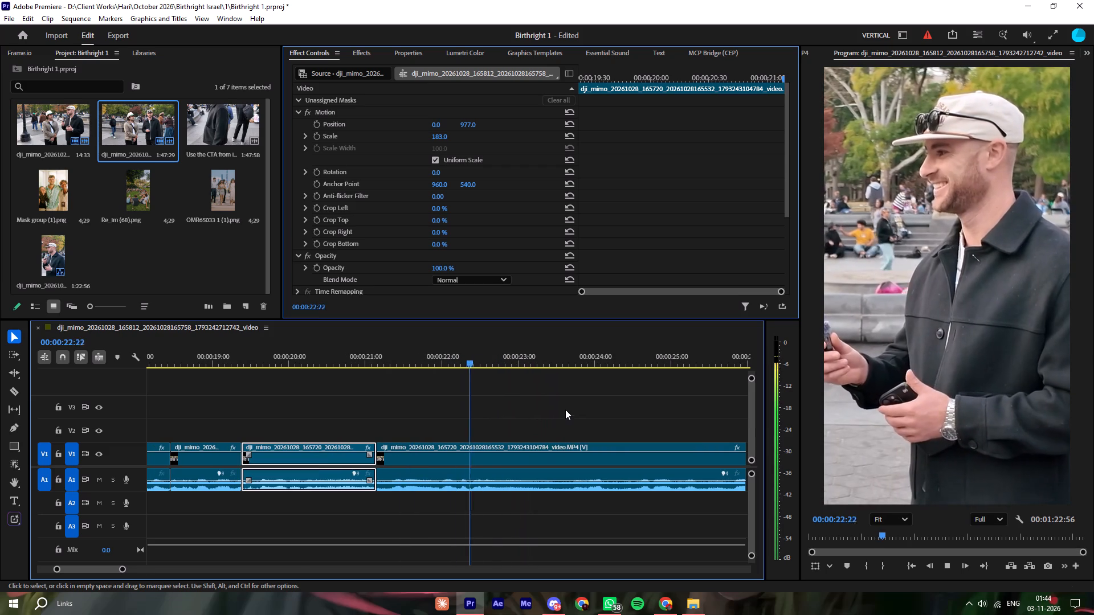
{"action": "left_click", "coordinate": [374, 360]}
{"action": "key", "text": "space"}
{"action": "key", "text": "space"}
{"action": "left_click_drag", "start_coordinate": [397, 411], "coordinate": [392, 430]}
{"action": "key", "text": "q"}
Set the last clip's Position to 1170, 977, framing the man in the tan jacket.
{"action": "key", "text": "space"}
{"action": "key", "text": "space"}
{"action": "left_click_drag", "start_coordinate": [436, 123], "coordinate": [413, 125]}
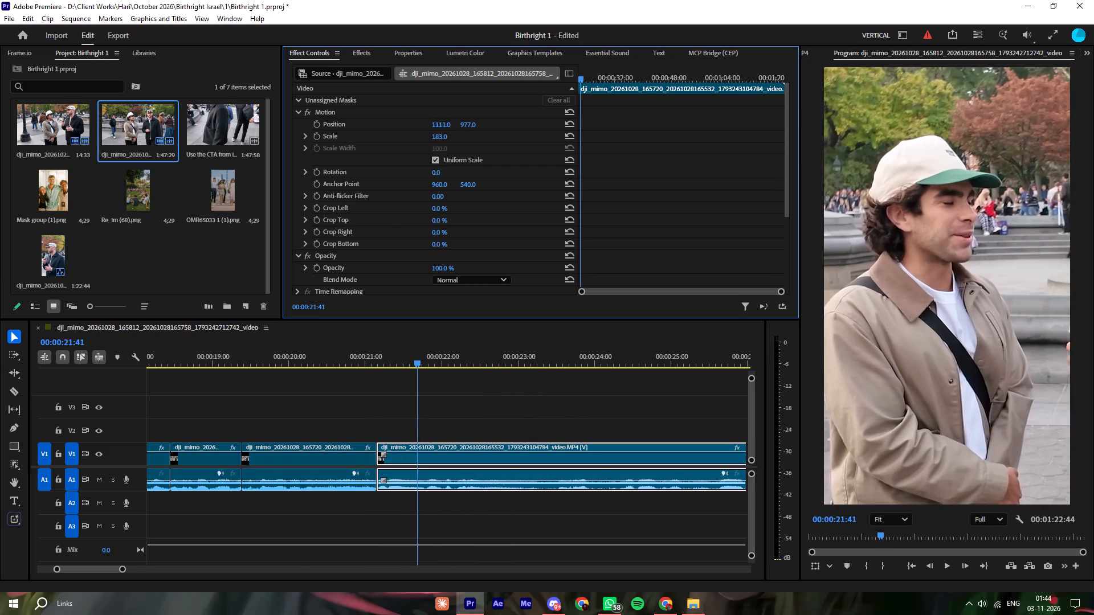
{"action": "left_click_drag", "start_coordinate": [413, 125], "coordinate": [445, 125]}
Replay the reframed clip and split it at about 00:00:22:36.
{"action": "key", "text": "space"}
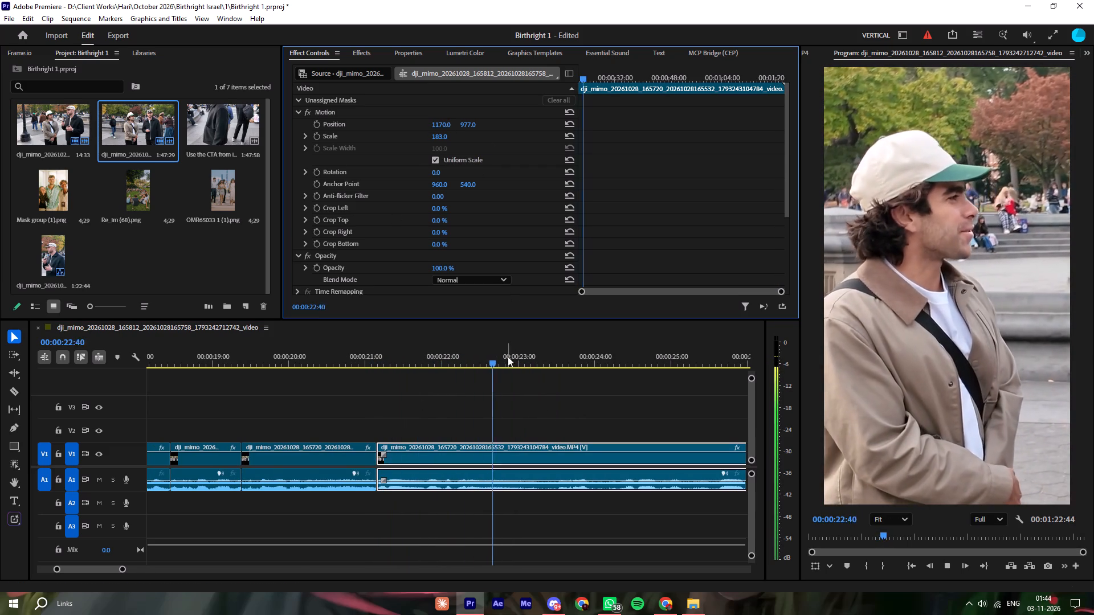
{"action": "left_click", "coordinate": [452, 362]}
{"action": "key", "text": "space"}
{"action": "key", "text": "space"}
{"action": "left_click_drag", "start_coordinate": [491, 424], "coordinate": [488, 432]}
{"action": "key", "text": "ctrl+k"}
Ripple-trim about 54 frames from the beginning of the last clip after the 00:00:22:36 cut.
{"action": "key", "text": "space"}
{"action": "left_click", "coordinate": [542, 425]}
{"action": "key", "text": "space"}
{"action": "type", "text": "q"}
Replay the 00:00:22:36 cut and ripple-trim about 8 more frames from the beginning of the last clip.
{"action": "key", "text": "space"}
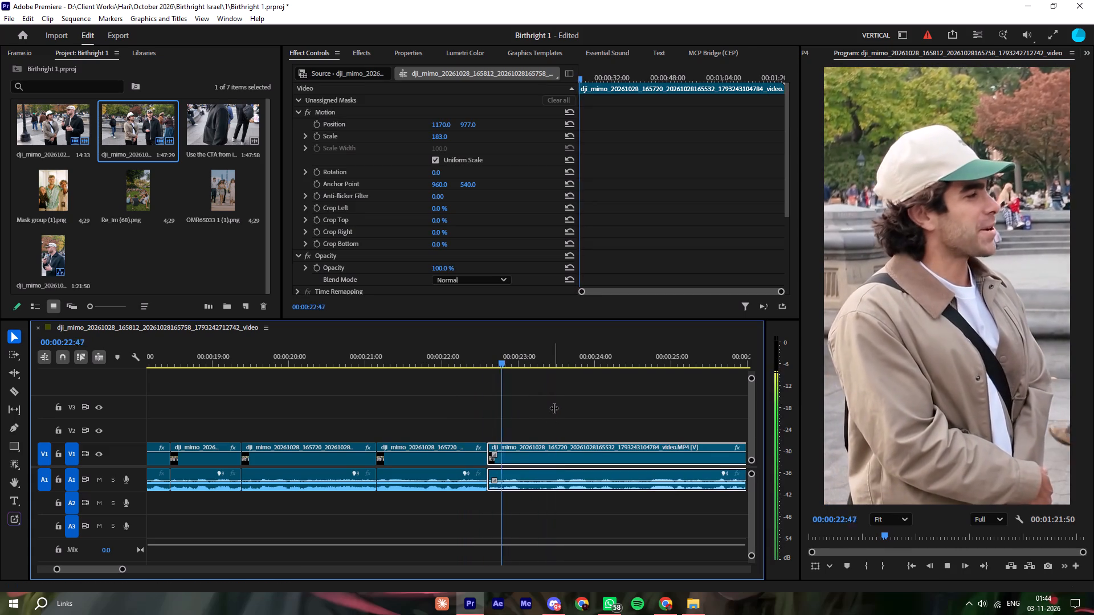
{"action": "key", "text": "space"}
{"action": "left_click", "coordinate": [477, 346]}
{"action": "key", "text": "space"}
{"action": "key", "text": "space"}
{"action": "key", "text": "q"}
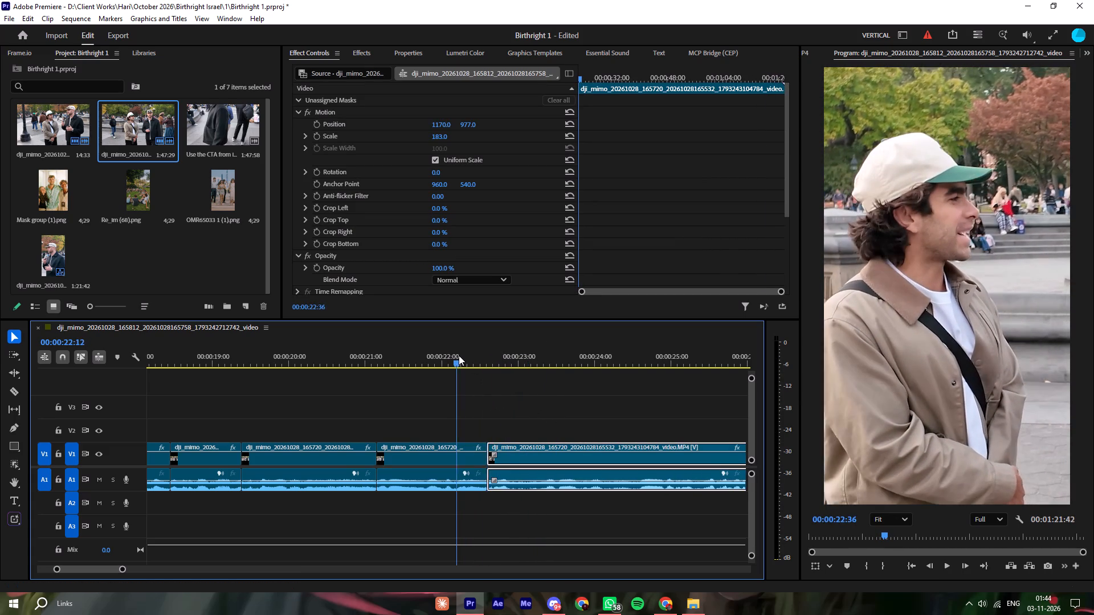
Replay the 00:00:22:36 cut and set the last clip's Position to 1097, 977, matching the man's framing across the joint.
{"action": "left_click", "coordinate": [459, 355]}
{"action": "key", "text": "space"}
{"action": "key", "text": "space"}
{"action": "left_click", "coordinate": [462, 351]}
{"action": "key", "text": "space"}
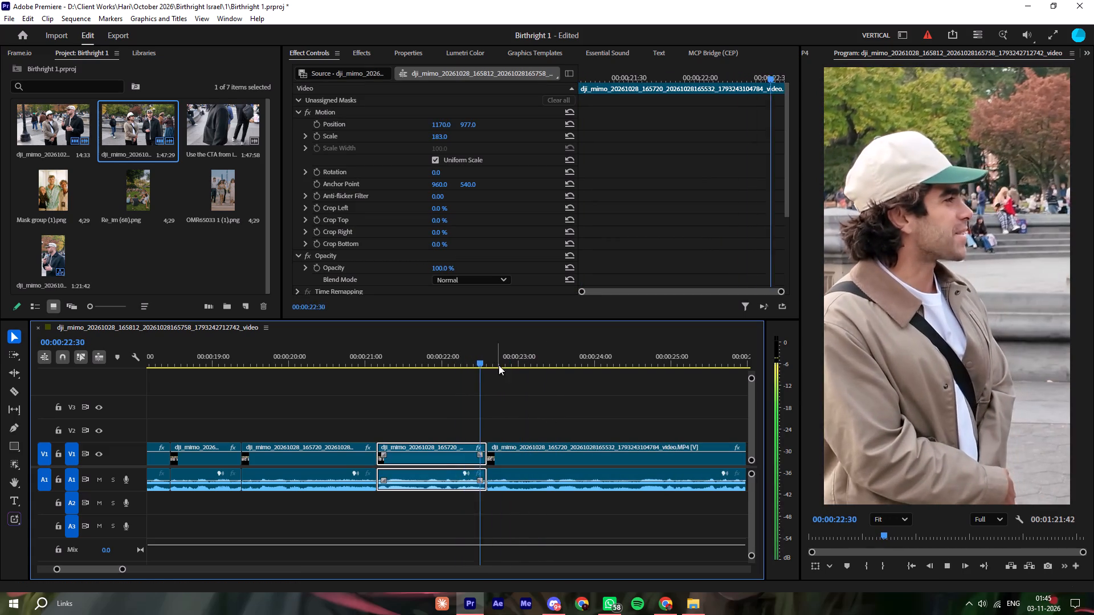
{"action": "key", "text": "space"}
{"action": "left_click_drag", "start_coordinate": [449, 122], "coordinate": [407, 128]}
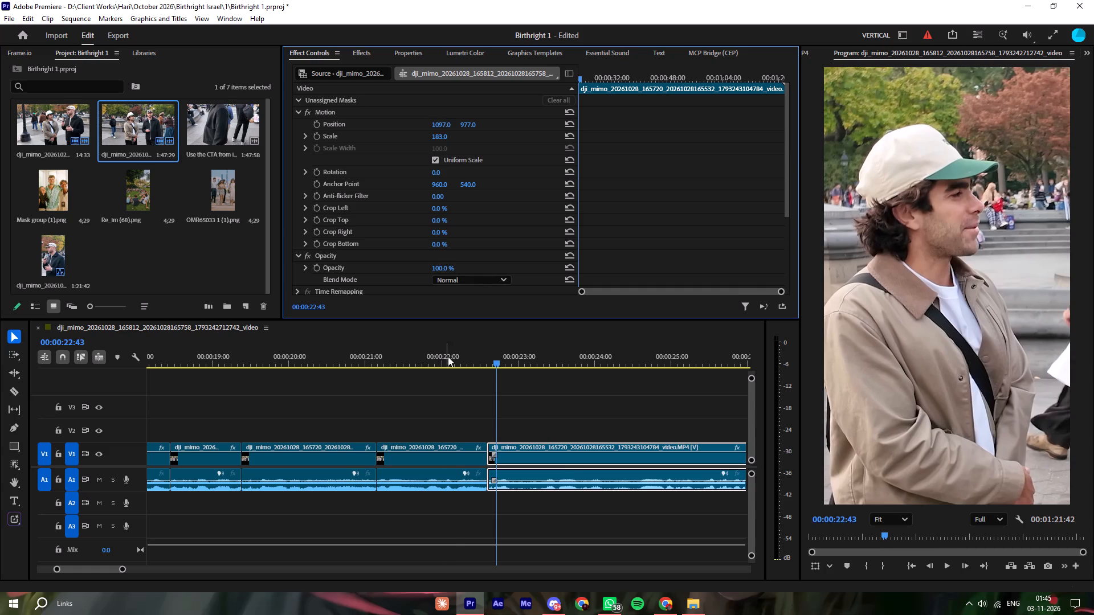
Replay the reframed start of the last clip and split it at 00:00:23:03.
{"action": "left_click", "coordinate": [449, 352]}
{"action": "key", "text": "space"}
{"action": "key", "text": "space"}
{"action": "key", "text": "ctrl+k"}
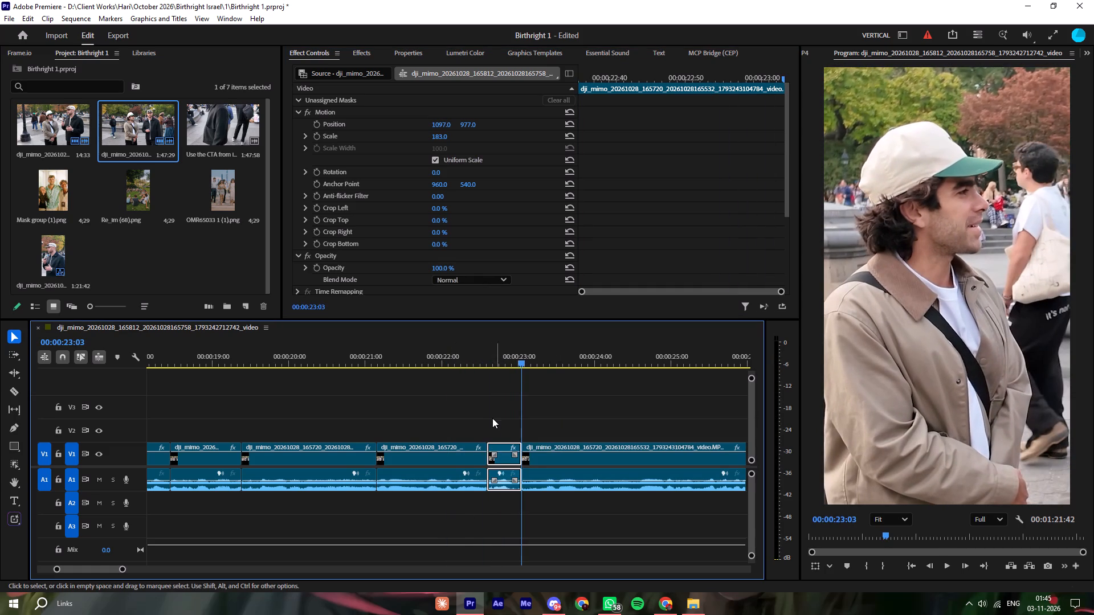
Play on past the 00:00:23:03 cut and ripple-trim about 2 seconds 26 frames from the beginning of the last clip.
{"action": "key", "text": "space"}
{"action": "left_click", "coordinate": [489, 416]}
{"action": "type", "text": "--="}
{"action": "key", "text": "minus"}
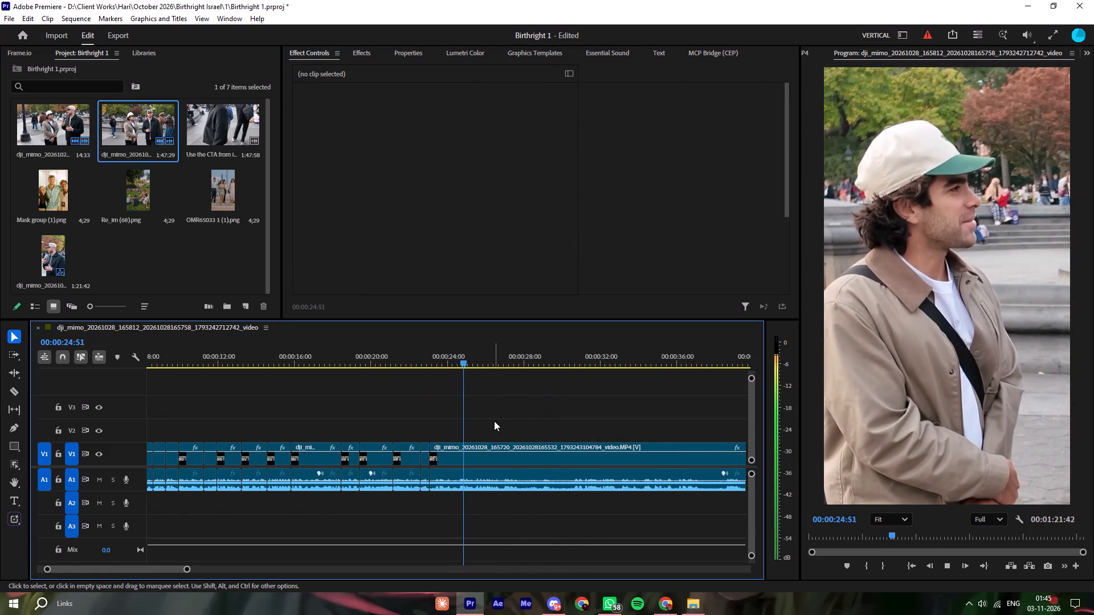
{"action": "key", "text": "equal"}
{"action": "left_click", "coordinate": [458, 350]}
{"action": "key", "text": "space"}
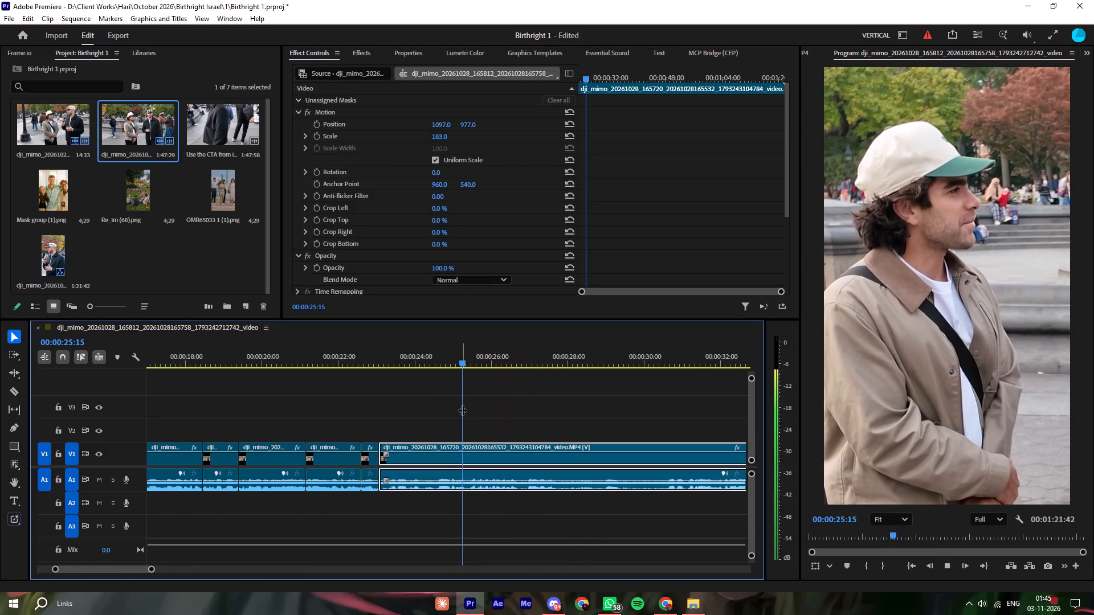
{"action": "key", "text": "space"}
{"action": "left_click_drag", "start_coordinate": [470, 406], "coordinate": [472, 411]}
{"action": "key", "text": "q"}
Replay the 00:00:23:03 cut and ripple-trim about 16 more frames from the beginning of the last clip.
{"action": "key", "text": "space"}
{"action": "key", "text": "space"}
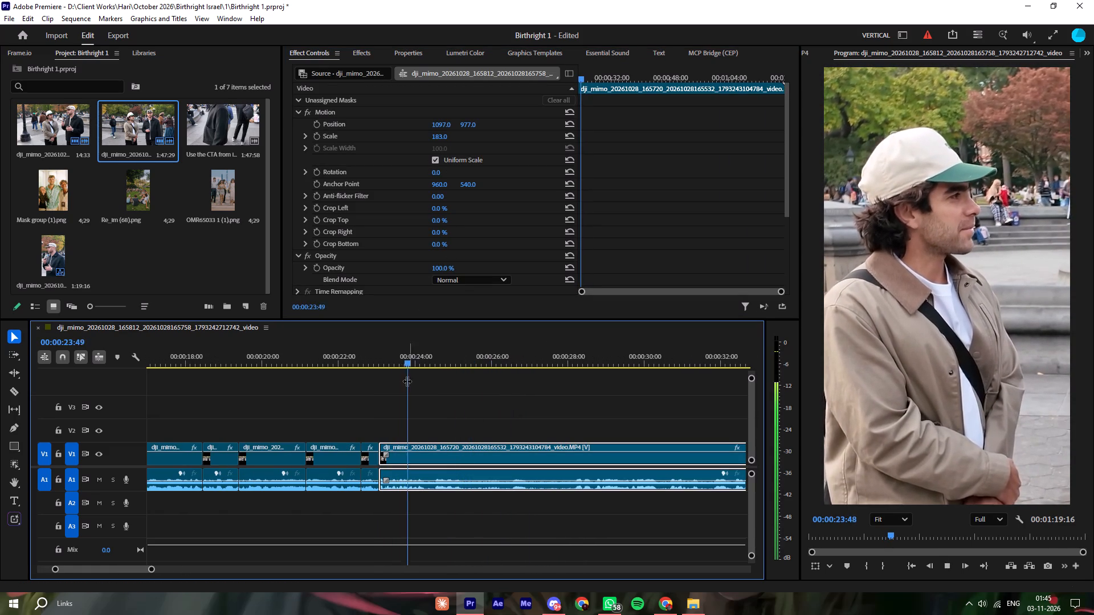
{"action": "left_click", "coordinate": [374, 356]}
{"action": "key", "text": "space"}
{"action": "key", "text": "space"}
{"action": "key", "text": "space"}
{"action": "key", "text": "space"}
{"action": "left_click", "coordinate": [383, 360]}
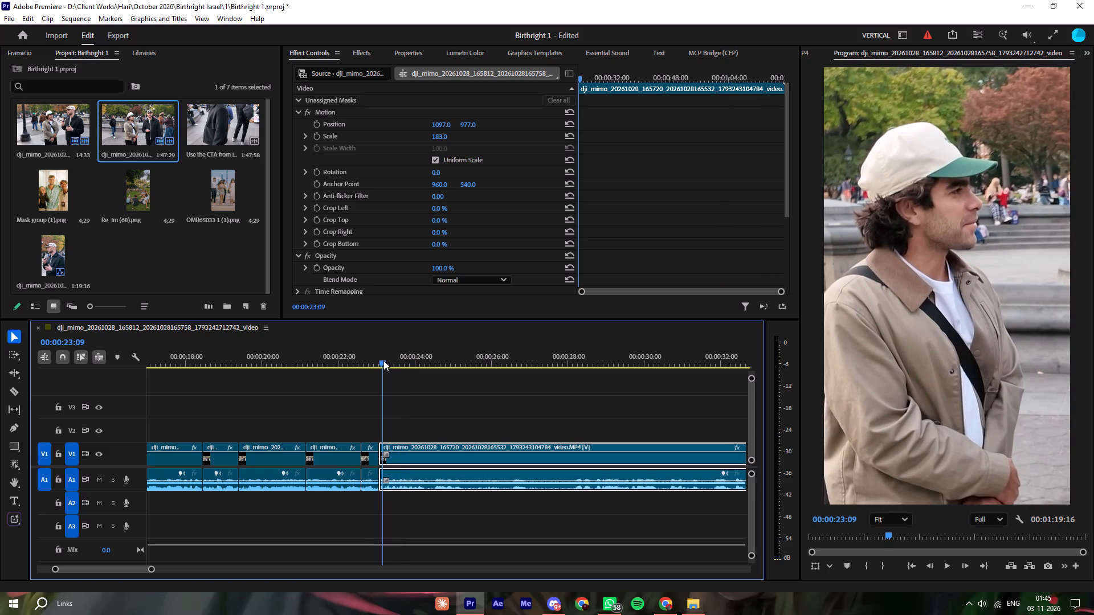
{"action": "key", "text": "space"}
{"action": "key", "text": "space"}
{"action": "left_click_drag", "start_coordinate": [396, 396], "coordinate": [389, 419]}
{"action": "key", "text": "q"}
Replay the same cut and ripple-trim about 3 more frames from the beginning of the last clip.
{"action": "key", "text": "space"}
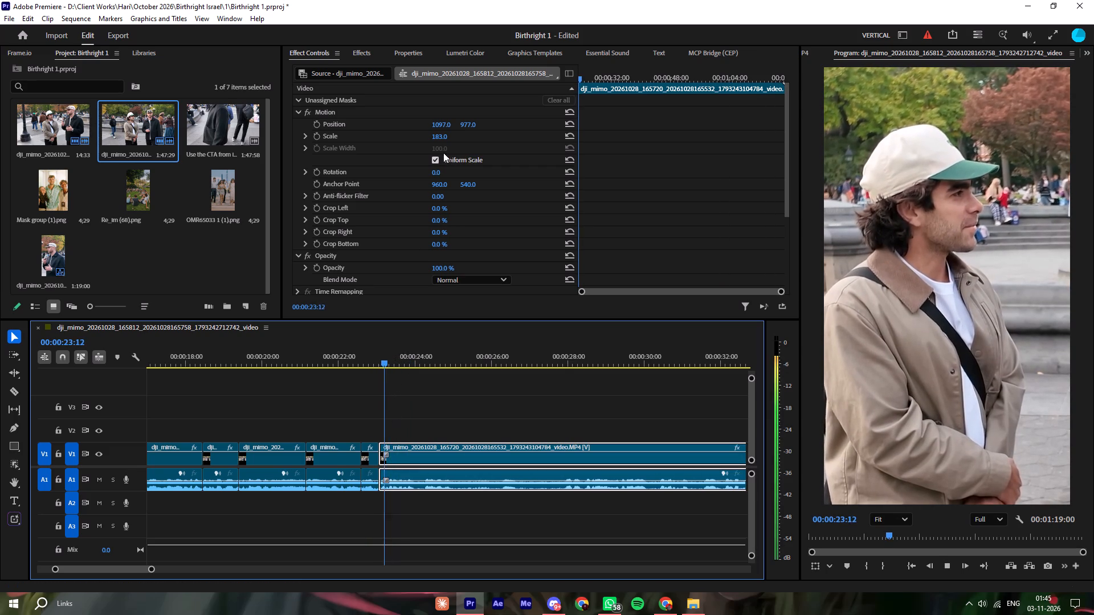
{"action": "key", "text": "space"}
{"action": "left_click", "coordinate": [370, 347]}
{"action": "key", "text": "space"}
{"action": "key", "text": "space"}
{"action": "type", "text": "q"}
Set the last clip's Position to -2, 977 to frame the interviewer in the black coat.
{"action": "key", "text": "space"}
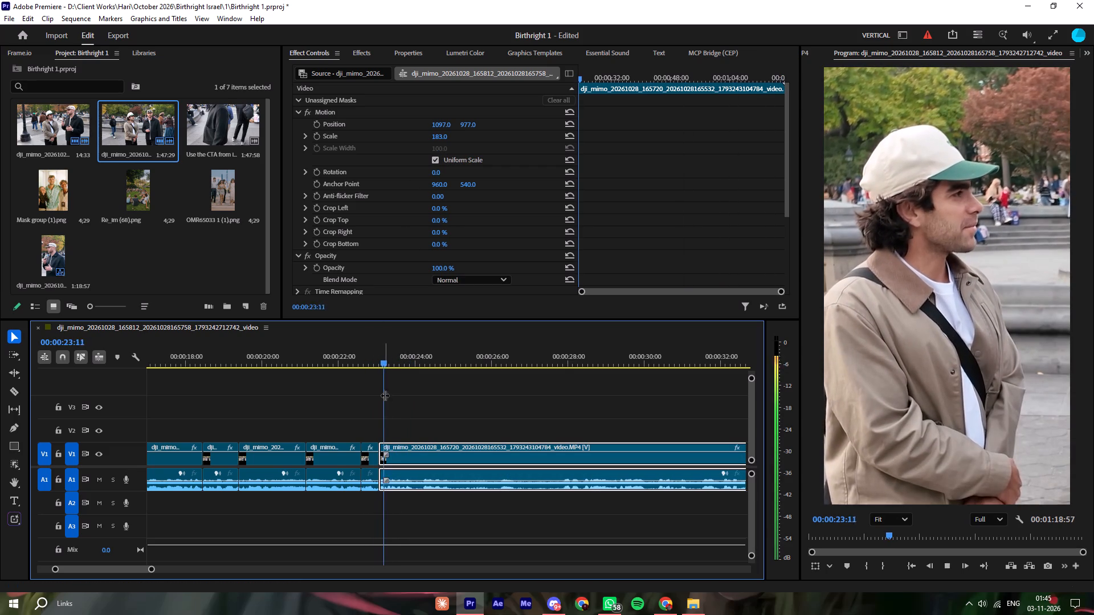
{"action": "key", "text": "space"}
{"action": "left_click", "coordinate": [444, 131]}
{"action": "left_click_drag", "start_coordinate": [445, 124], "coordinate": [208, 121]}
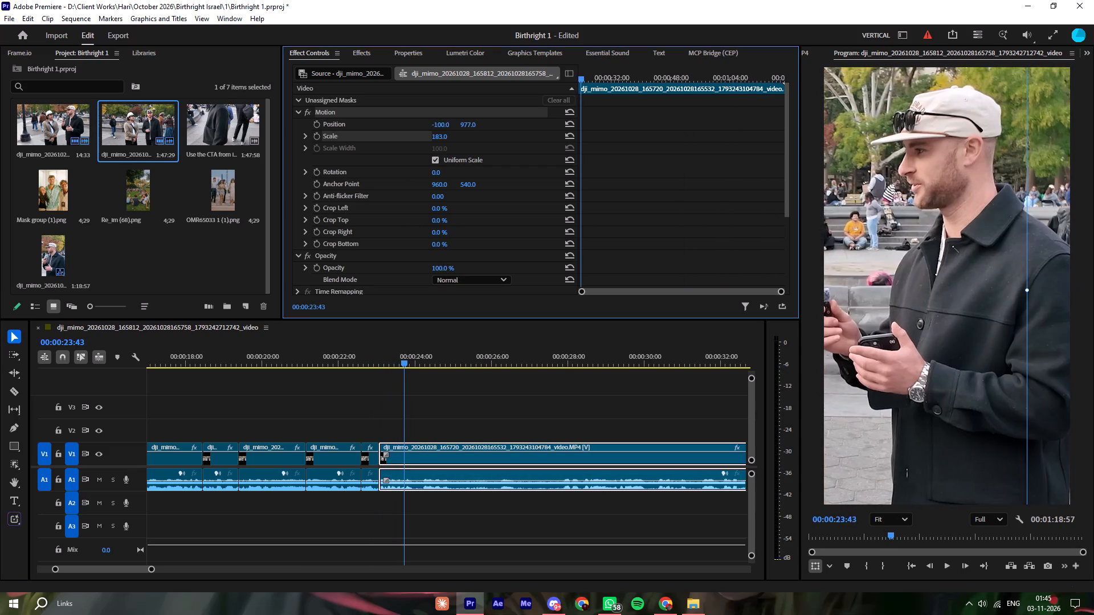
{"action": "left_click_drag", "start_coordinate": [208, 121], "coordinate": [265, 128]}
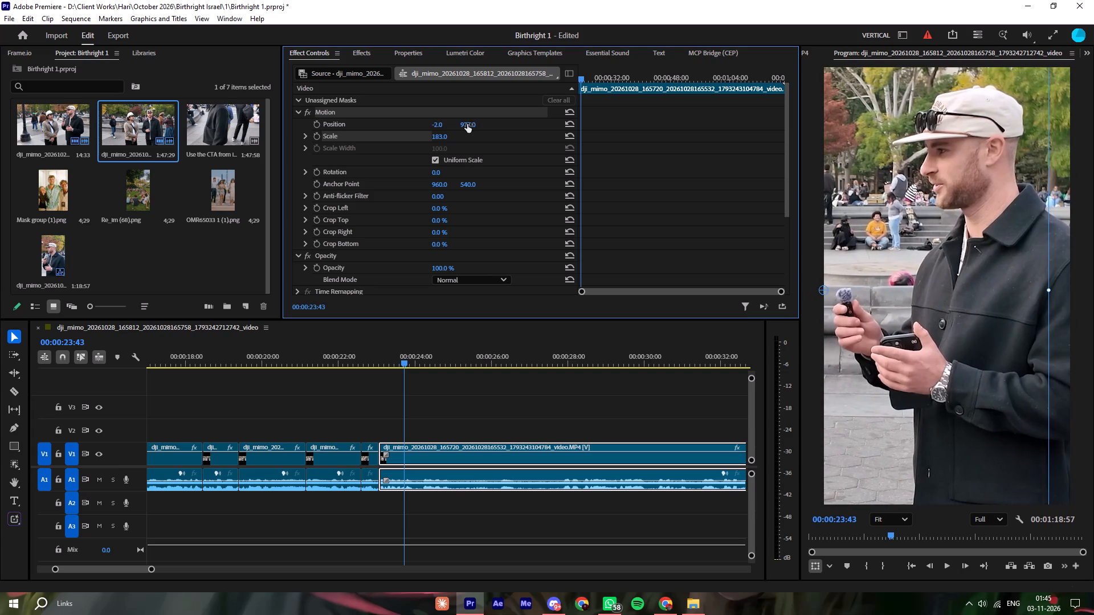
{"action": "left_click_drag", "start_coordinate": [467, 124], "coordinate": [534, 143]}
{"action": "key", "text": "ctrl+z"}
Split the last clip at 00:00:24:01 and ripple-trim about 12 frames from the beginning of the part after the cut.
{"action": "key", "text": "space"}
{"action": "key", "text": "space"}
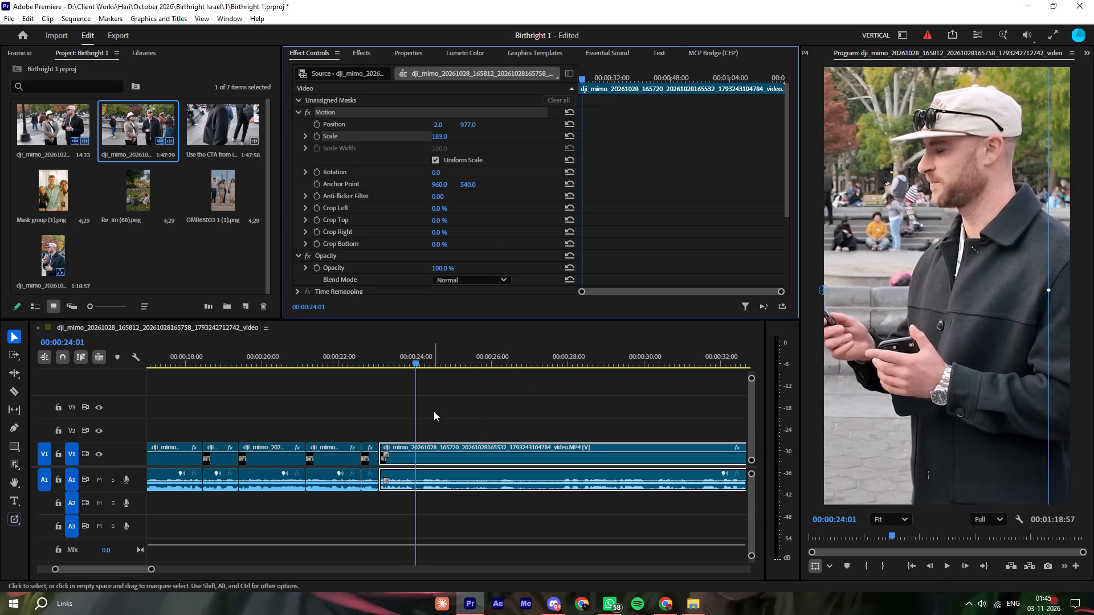
{"action": "key", "text": "ctrl+k"}
{"action": "key", "text": "space"}
{"action": "key", "text": "space"}
{"action": "left_click_drag", "start_coordinate": [428, 417], "coordinate": [423, 427]}
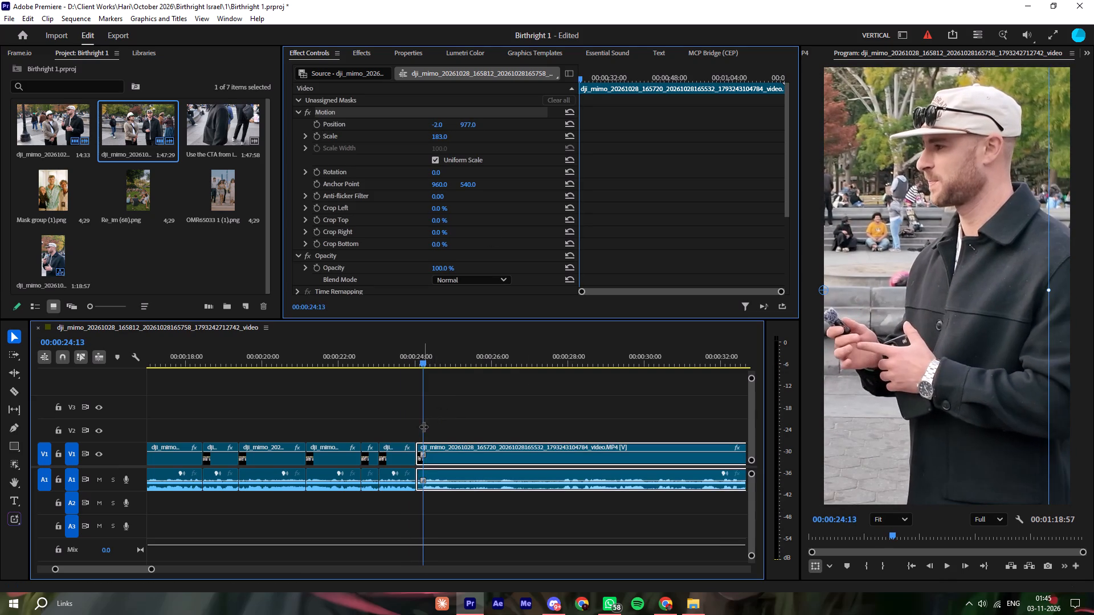
{"action": "left_click_drag", "start_coordinate": [423, 427], "coordinate": [423, 430]}
{"action": "key", "text": "q"}
Set the last clip's Position to 1260, 977 to frame the man in the green-brimmed cap, and split it at 00:00:24:46.
{"action": "key", "text": "space"}
{"action": "key", "text": "space"}
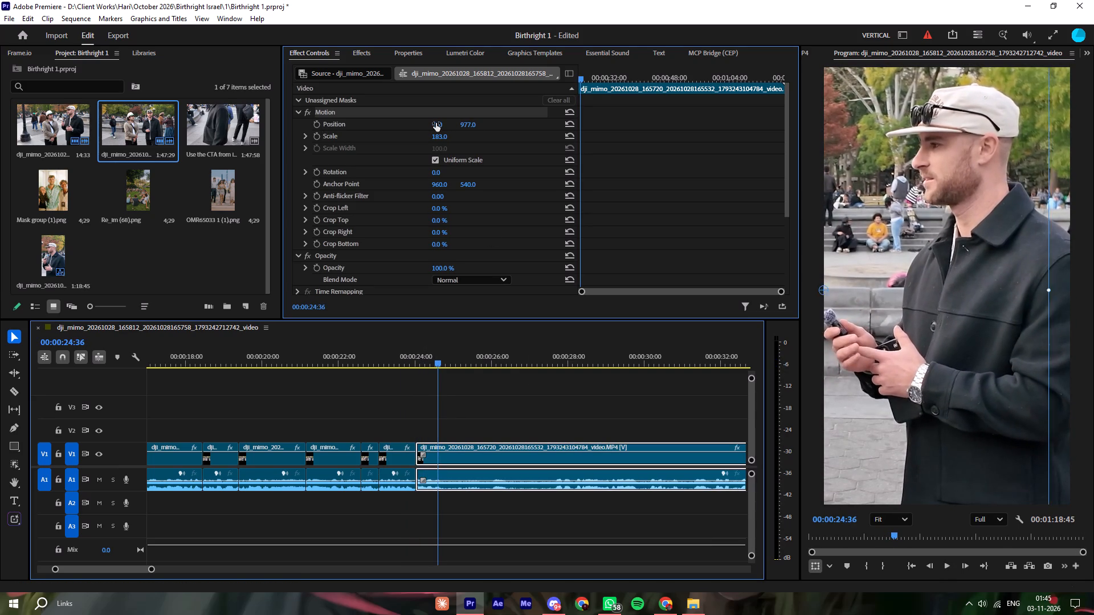
{"action": "left_click_drag", "start_coordinate": [436, 123], "coordinate": [498, 124]}
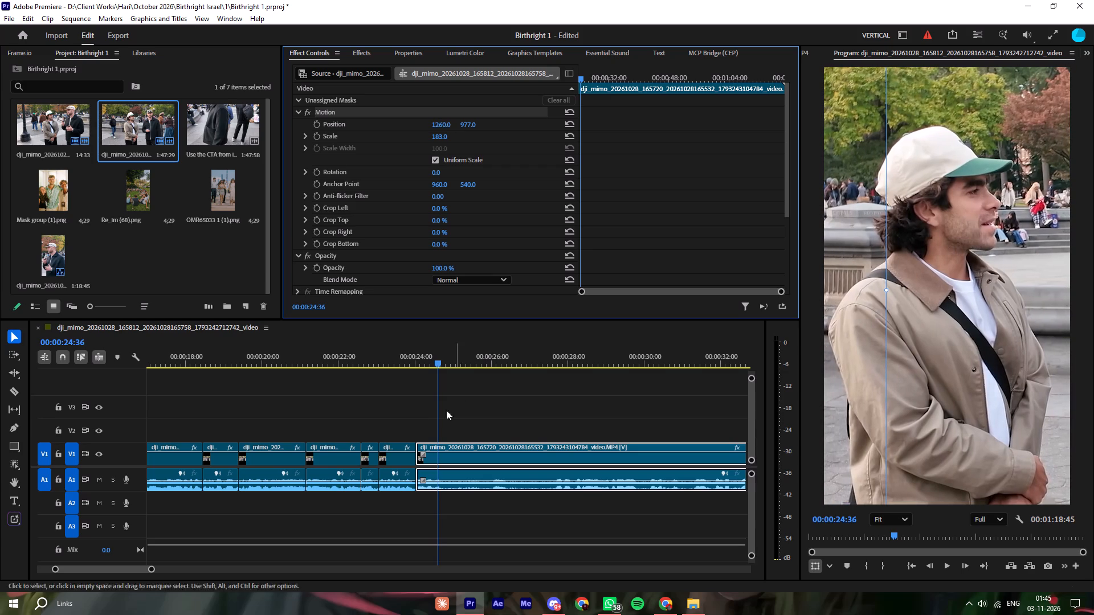
{"action": "left_click_drag", "start_coordinate": [438, 425], "coordinate": [444, 436]}
{"action": "key", "text": "ctrl+k"}
Replay around the 00:00:24:46 cut and ripple-trim about 2 seconds 52 frames from the beginning of the last clip.
{"action": "key", "text": "space"}
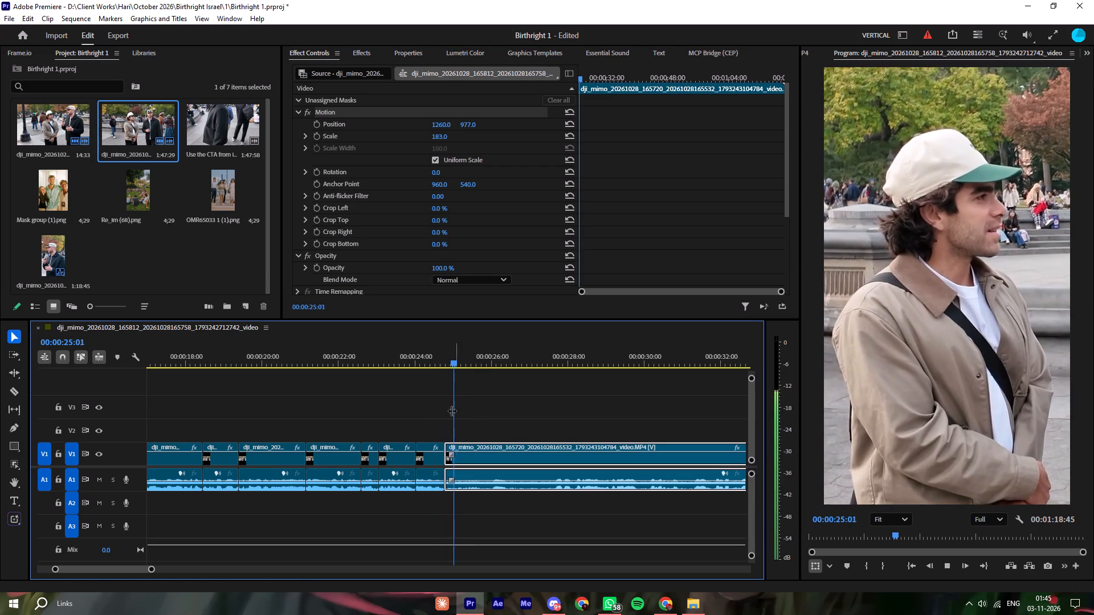
{"action": "left_click", "coordinate": [405, 360]}
{"action": "key", "text": "space"}
{"action": "left_click", "coordinate": [463, 403]}
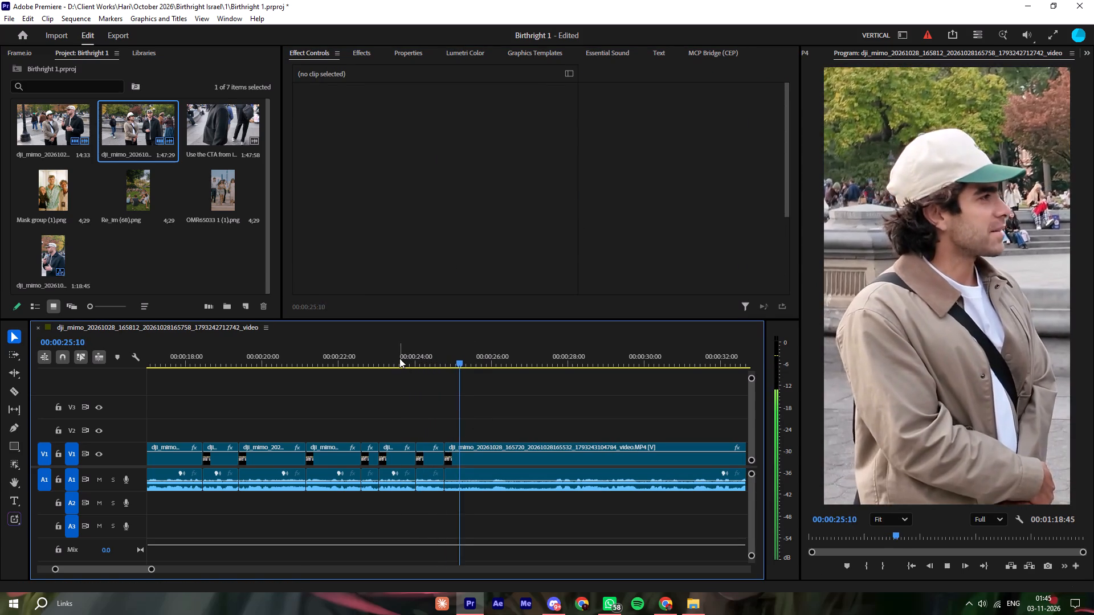
{"action": "left_click", "coordinate": [399, 358]}
{"action": "key", "text": "space"}
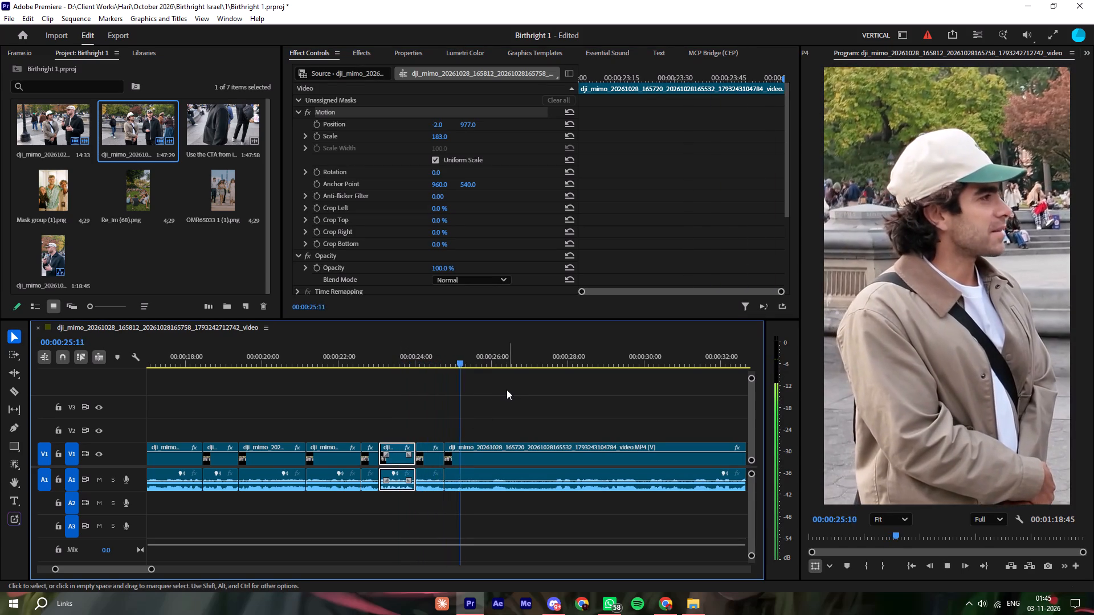
{"action": "left_click", "coordinate": [578, 399]}
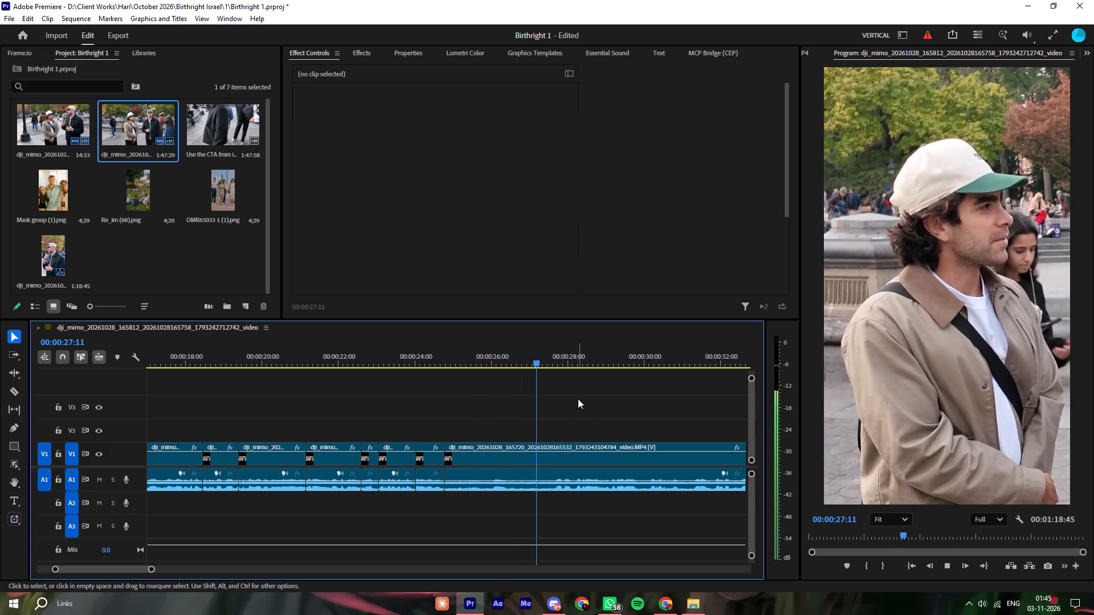
{"action": "type", "text": "--="}
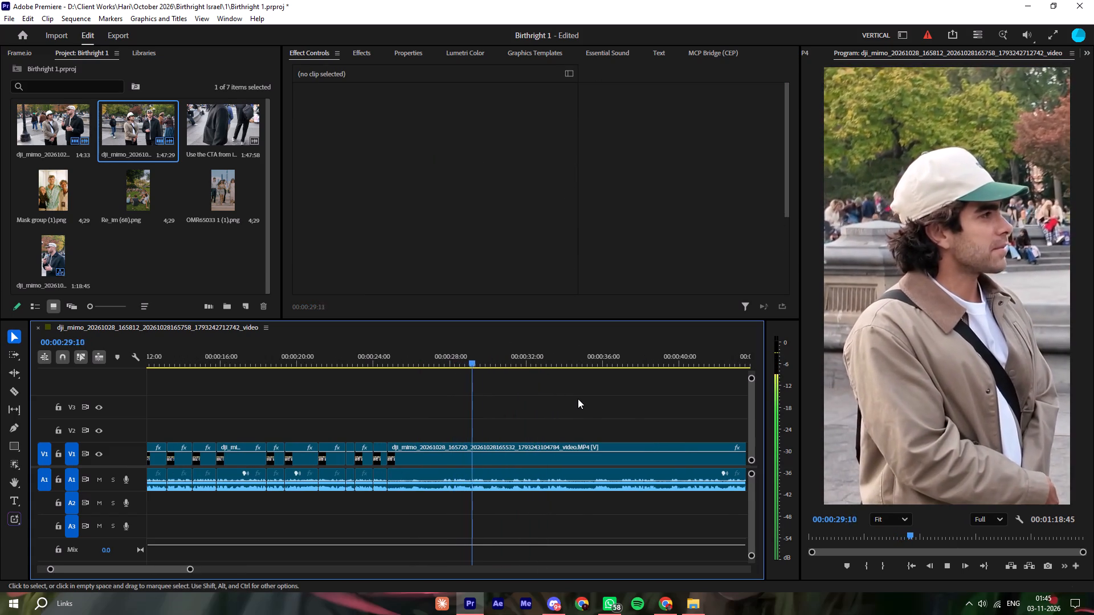
{"action": "key", "text": "equal"}
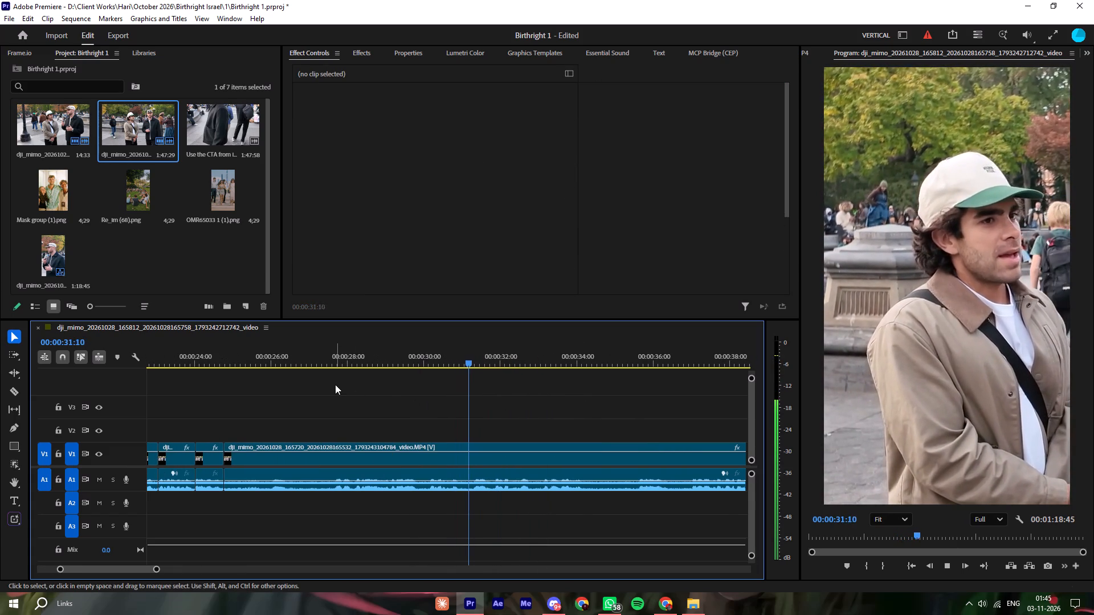
{"action": "left_click", "coordinate": [336, 364]}
{"action": "type", "text": "q"}
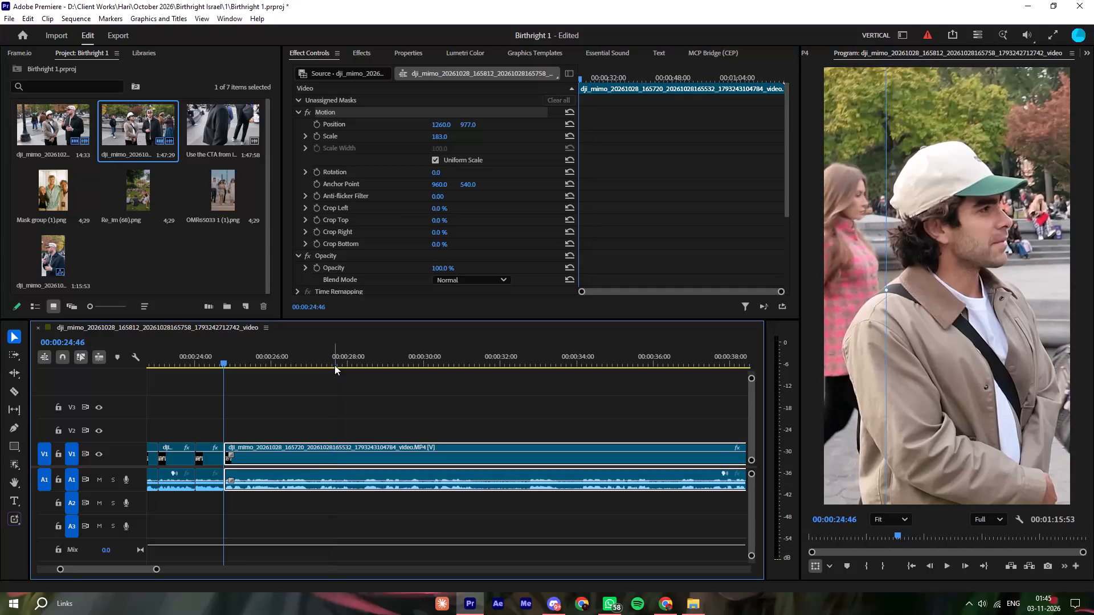
Play on from the 00:00:24:46 cut and ripple-trim about 34 more frames from the beginning of the last clip.
{"action": "key", "text": "space"}
{"action": "key", "text": "space"}
{"action": "key", "text": "q"}
Set the last clip's Position to -184, 977 to frame the interviewer, and split it at about 00:00:27:36 where his line ends.
{"action": "key", "text": "space"}
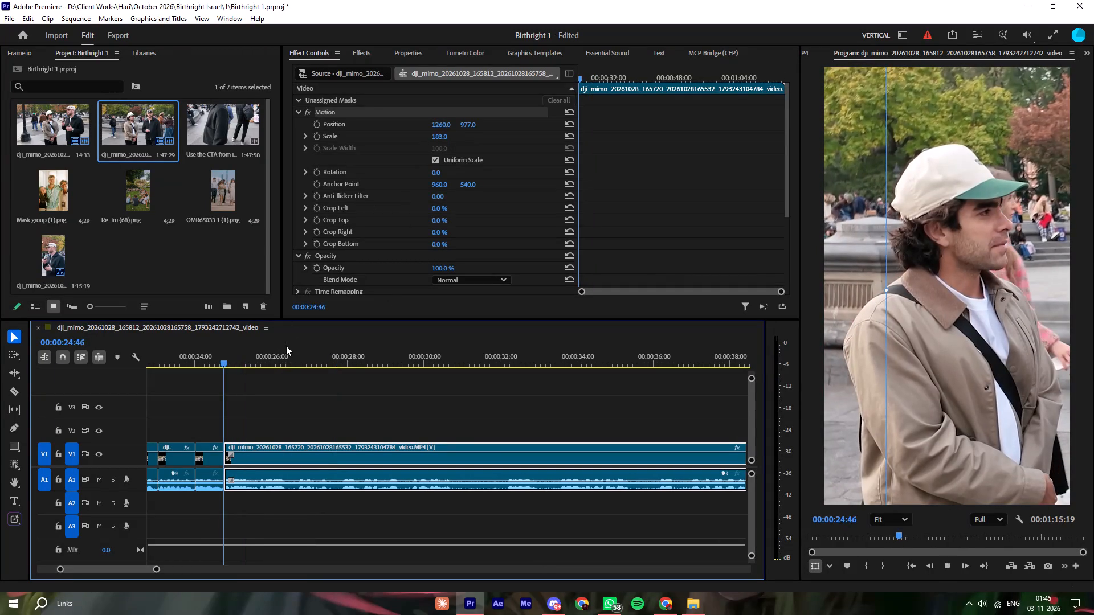
{"action": "key", "text": "space"}
{"action": "left_click_drag", "start_coordinate": [448, 124], "coordinate": [101, 107]}
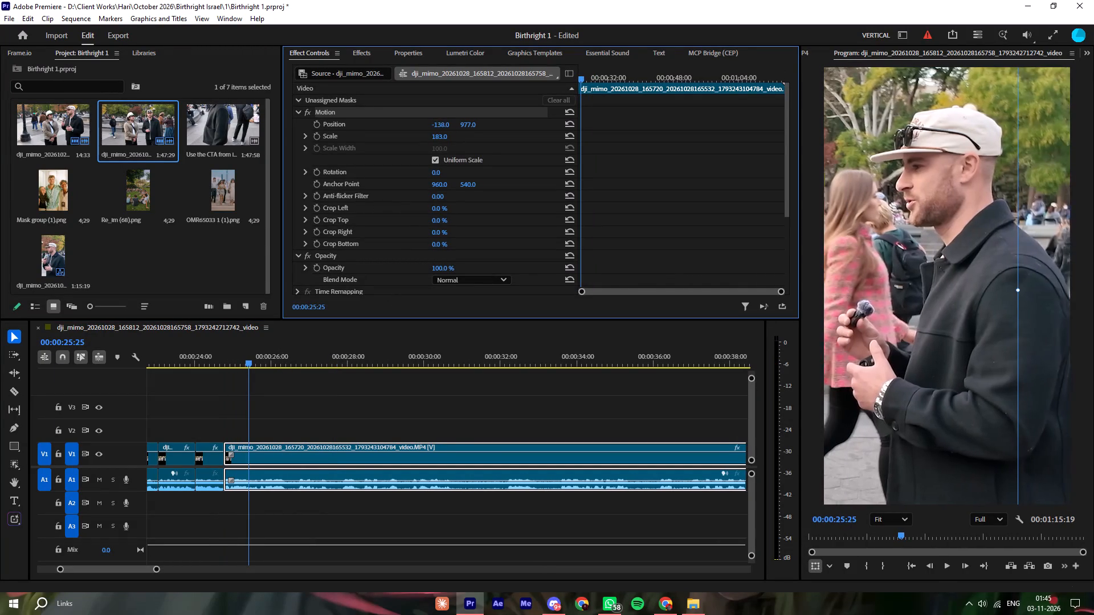
{"action": "left_click_drag", "start_coordinate": [101, 107], "coordinate": [117, 108]}
{"action": "key", "text": "space"}
{"action": "key", "text": "space"}
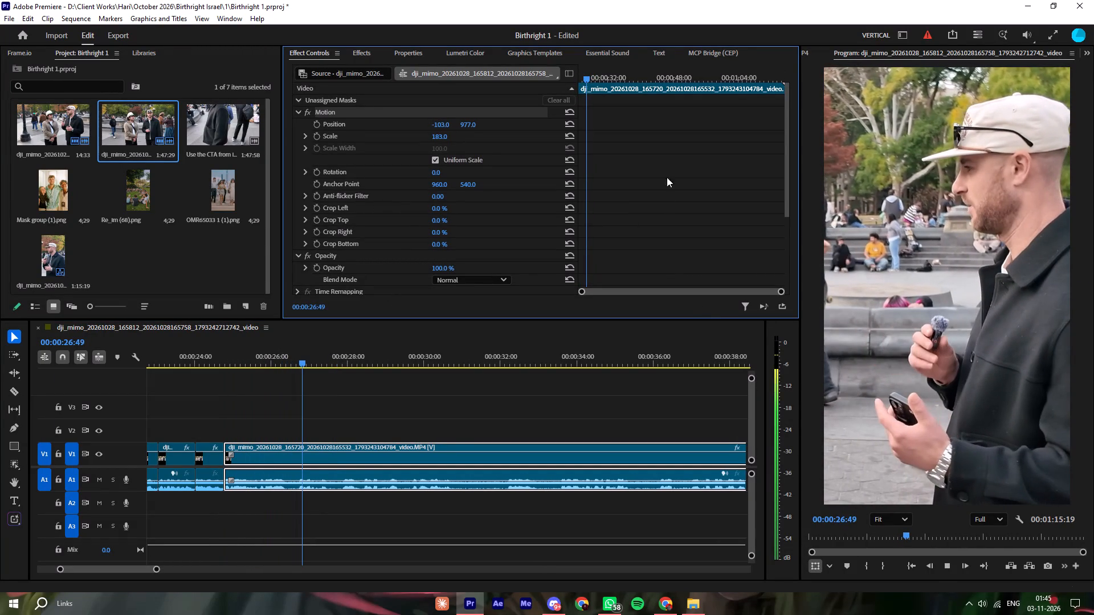
{"action": "left_click_drag", "start_coordinate": [443, 120], "coordinate": [397, 121]}
{"action": "key", "text": "space"}
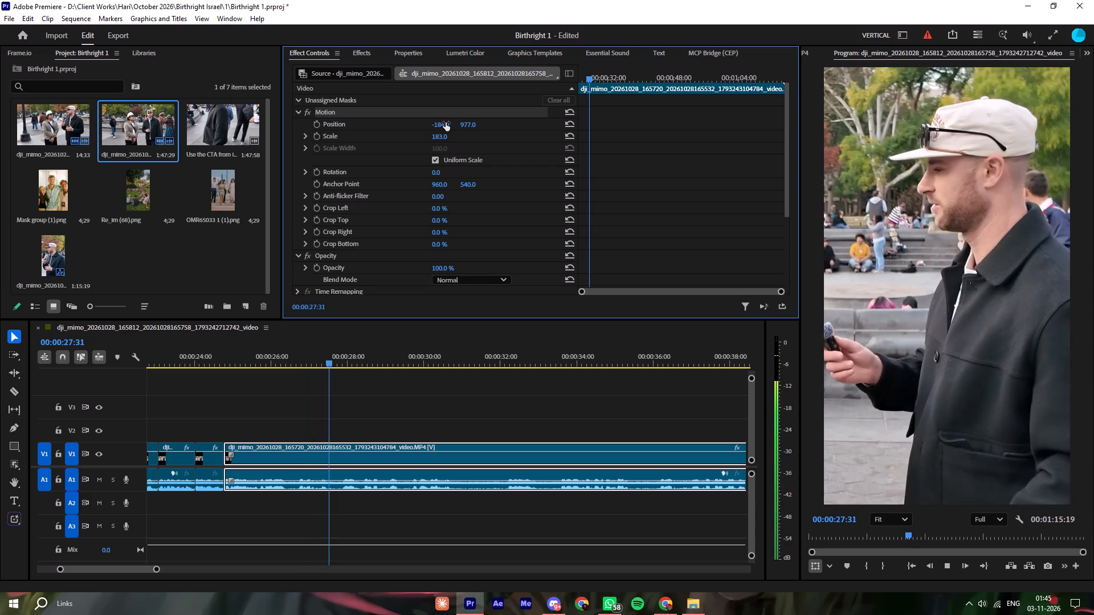
{"action": "key", "text": "space"}
{"action": "key", "text": "ctrl+k"}
Play past the new cut near 00:00:27:36 and ripple-trim about 13 frames from the beginning of the last clip.
{"action": "key", "text": "space"}
{"action": "key", "text": "space"}
{"action": "left_click_drag", "start_coordinate": [345, 425], "coordinate": [344, 435]}
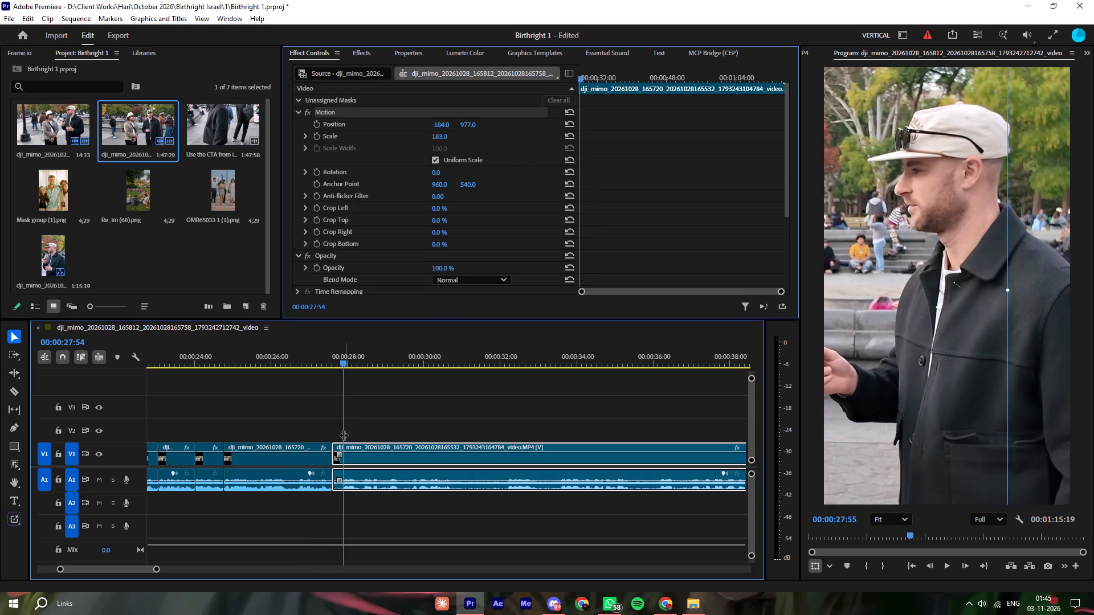
{"action": "left_click_drag", "start_coordinate": [344, 435], "coordinate": [341, 438]}
{"action": "key", "text": "q"}
Set the last clip's Position to 1042, 977 to frame the man in the green-brimmed cap.
{"action": "key", "text": "space"}
{"action": "key", "text": "space"}
{"action": "left_click_drag", "start_coordinate": [447, 121], "coordinate": [1068, 154]}
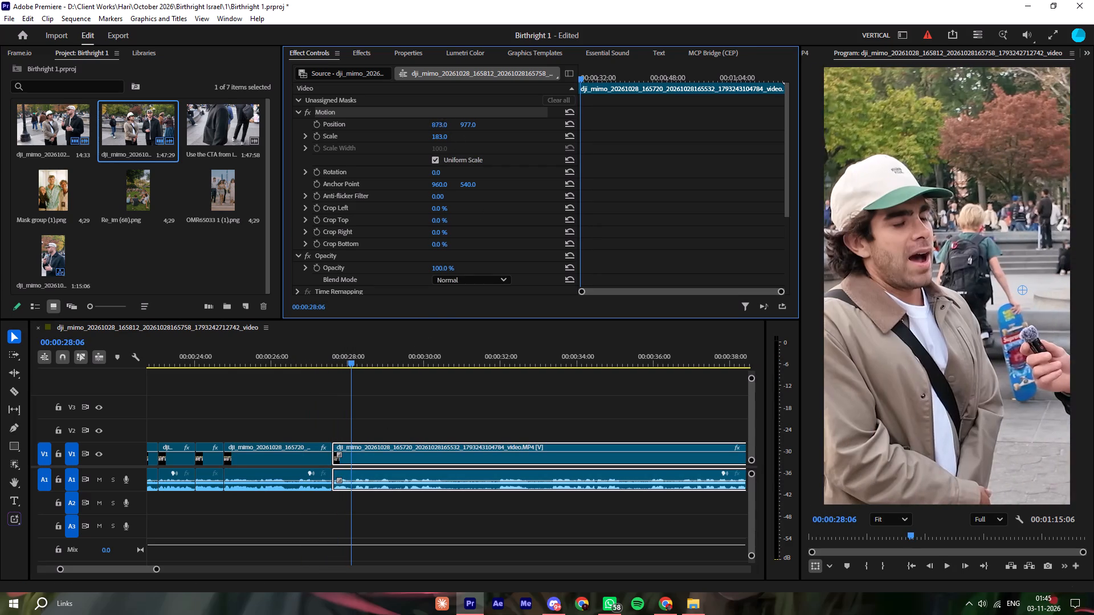
{"action": "left_click_drag", "start_coordinate": [1068, 154], "coordinate": [499, 120]}
Play the reframed clip and ripple-trim about 35 frames from its beginning.
{"action": "key", "text": "space"}
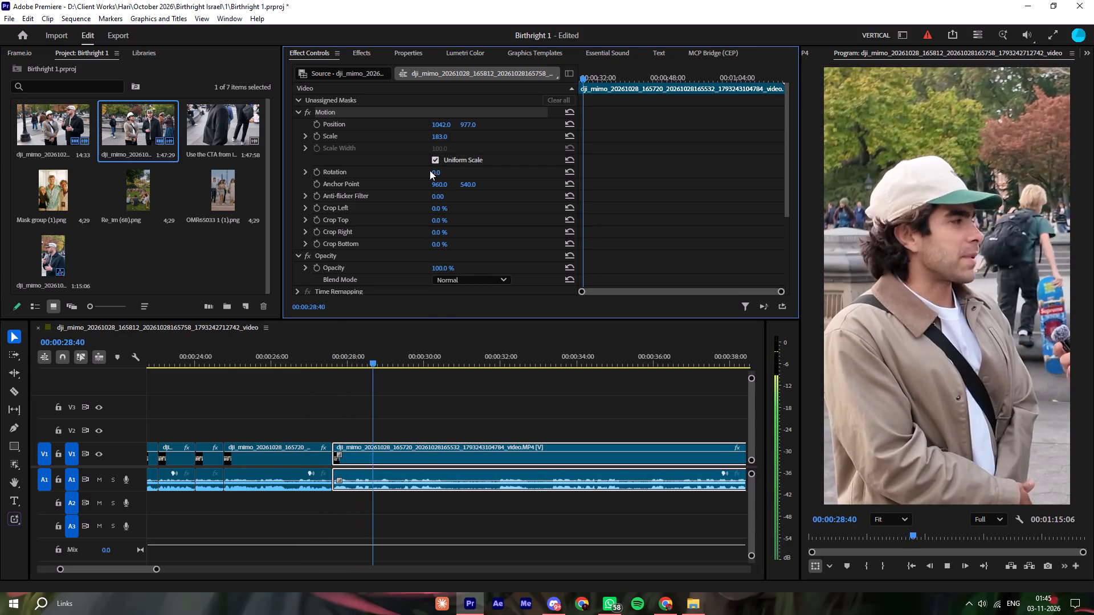
{"action": "left_click_drag", "start_coordinate": [354, 355], "coordinate": [356, 363]}
{"action": "key", "text": "q"}
Split the last clip just before 00:00:30:00 and ripple-trim about 1 second 27 frames from the beginning of the part after the cut.
{"action": "key", "text": "space"}
{"action": "left_click", "coordinate": [454, 412]}
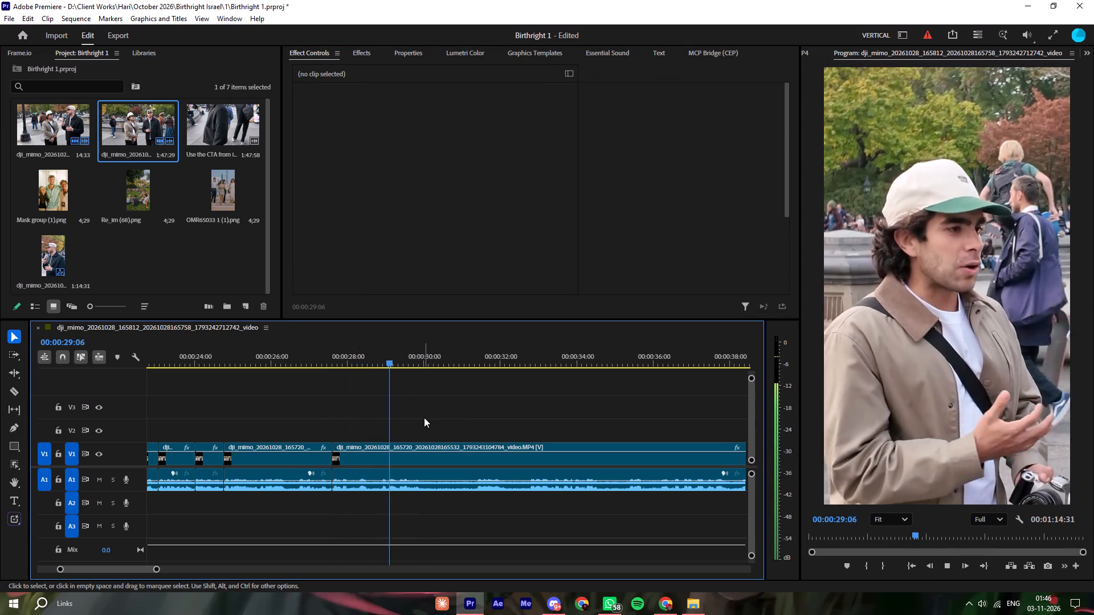
{"action": "key", "text": "space"}
{"action": "key", "text": "ctrl+k"}
{"action": "key", "text": "space"}
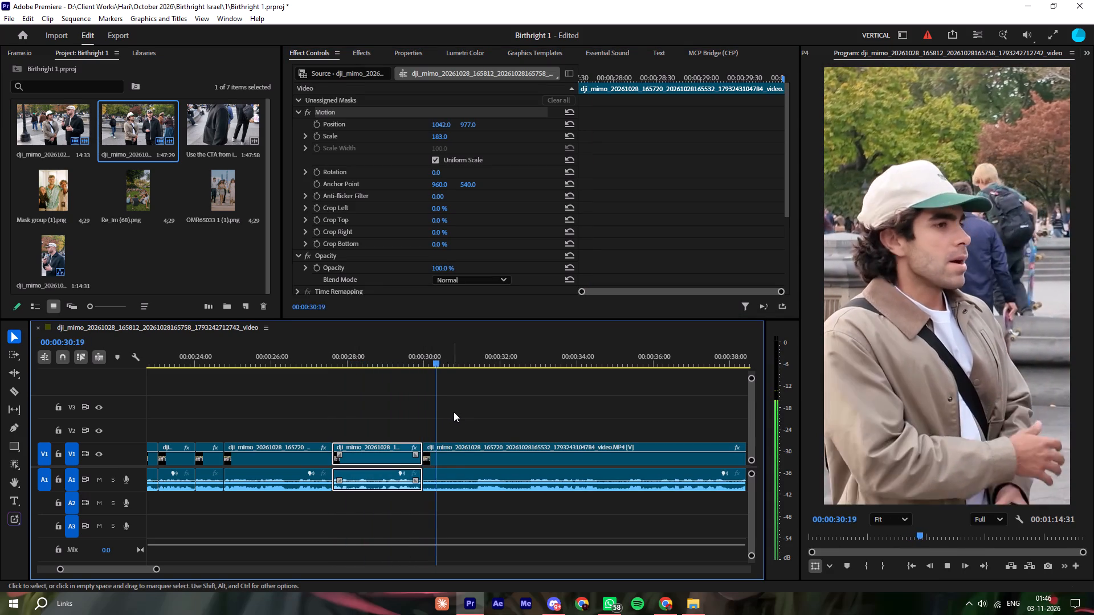
{"action": "left_click", "coordinate": [459, 412]}
{"action": "key", "text": "space"}
{"action": "key", "text": "q"}
Ripple-trim about 1 second 19 more frames from the beginning of the last clip, after the cut just before 00:00:30:00.
{"action": "key", "text": "space"}
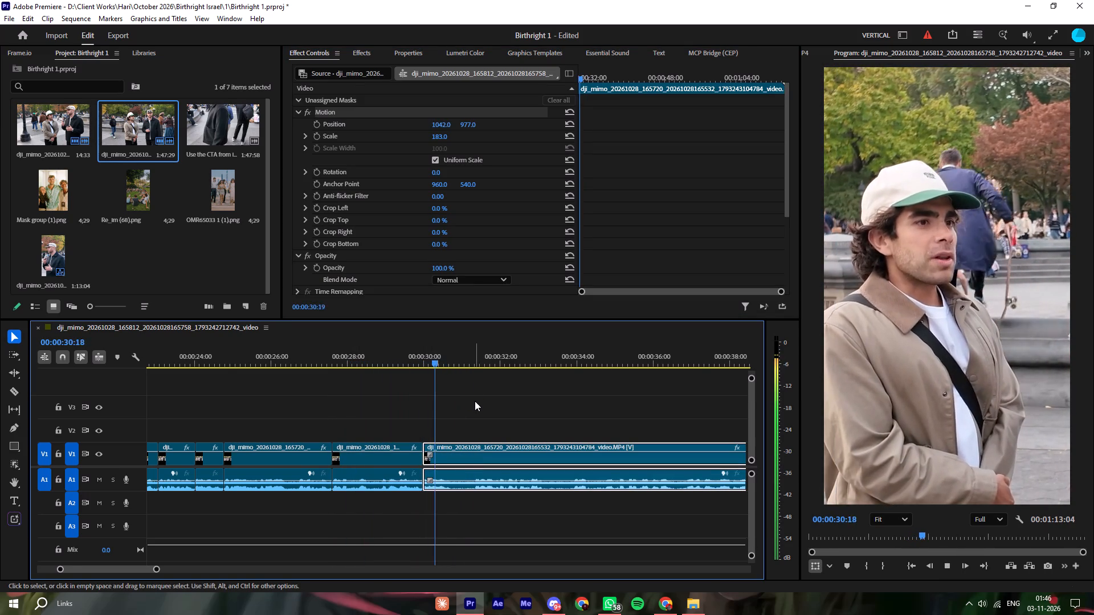
{"action": "left_click_drag", "start_coordinate": [474, 364], "coordinate": [475, 364]}
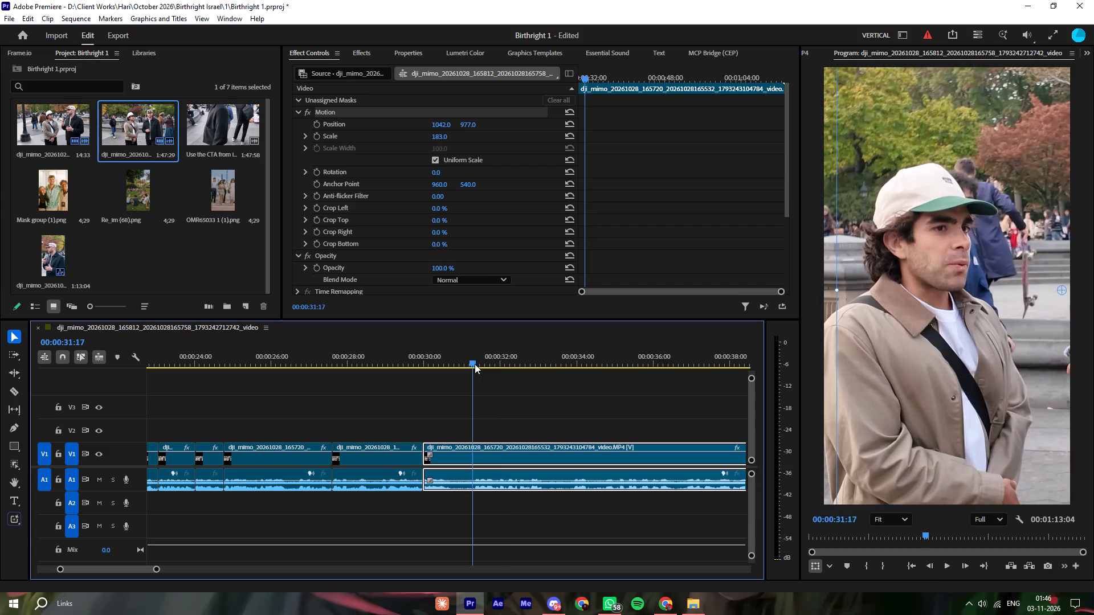
{"action": "left_click_drag", "start_coordinate": [475, 364], "coordinate": [475, 371]}
{"action": "key", "text": "q"}
Replay the joint, split the last clip at about 00:00:31:53 and ripple-trim about 42 frames from the beginning of the part after it.
{"action": "left_click", "coordinate": [397, 358]}
{"action": "key", "text": "space"}
{"action": "left_click", "coordinate": [499, 411]}
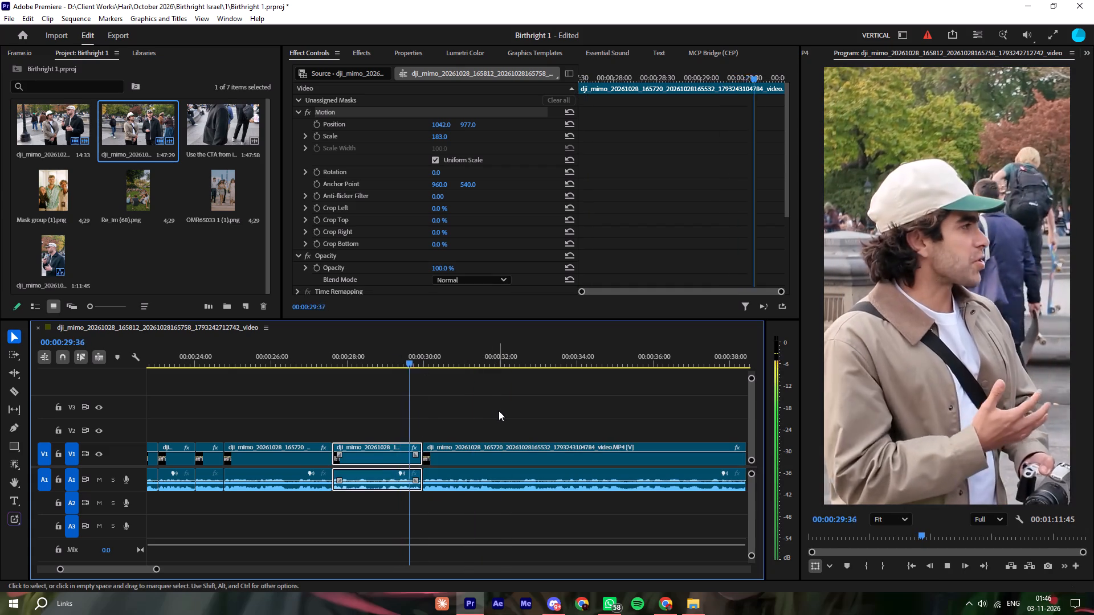
{"action": "left_click", "coordinate": [502, 410]}
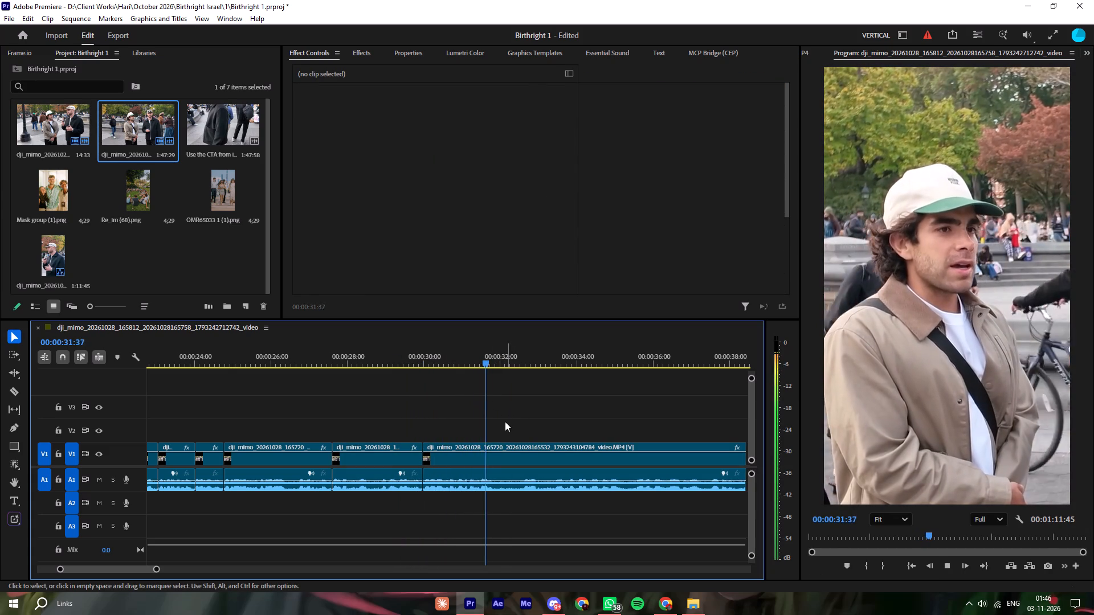
{"action": "key", "text": "space"}
{"action": "key", "text": "ctrl+k"}
{"action": "key", "text": "space"}
{"action": "key", "text": "space"}
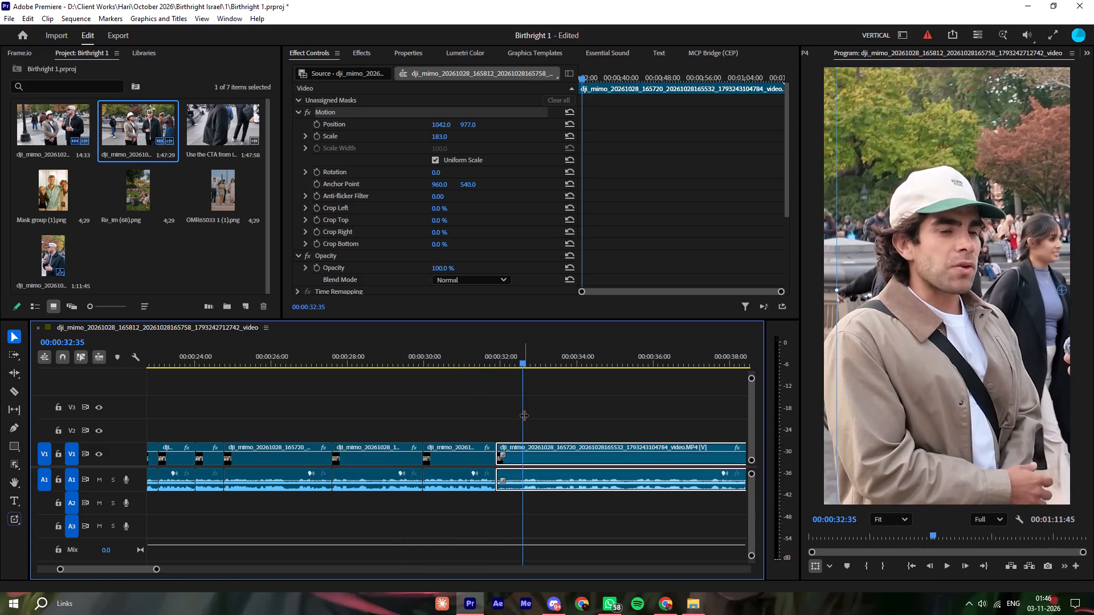
{"action": "key", "text": "q"}
Split the last clip at about 00:00:32:32 and ripple-trim about 13 frames from the beginning of the part after the cut.
{"action": "key", "text": "space"}
{"action": "key", "text": "space"}
{"action": "key", "text": "ctrl+k"}
{"action": "key", "text": "space"}
{"action": "key", "text": "space"}
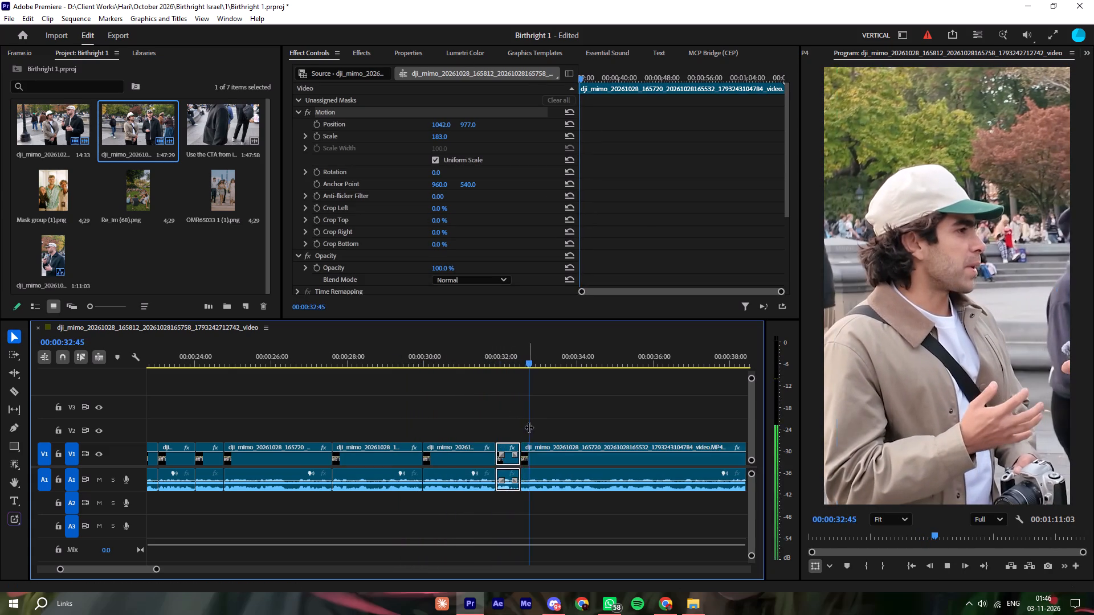
{"action": "key", "text": "q"}
Split the last clip at about 00:00:34:14 and ripple-trim about 19 frames from the beginning of the part after the cut.
{"action": "key", "text": "space"}
{"action": "left_click", "coordinate": [597, 424]}
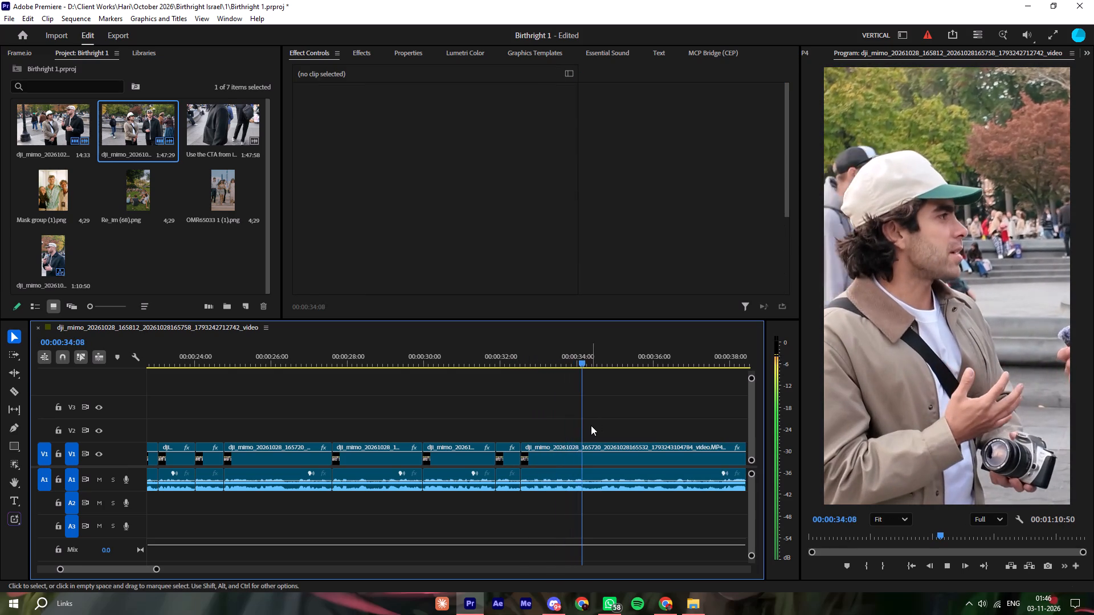
{"action": "key", "text": "space"}
{"action": "key", "text": "ctrl+k"}
{"action": "key", "text": "space"}
{"action": "key", "text": "space"}
{"action": "key", "text": "q"}
{"action": "key", "text": "space"}
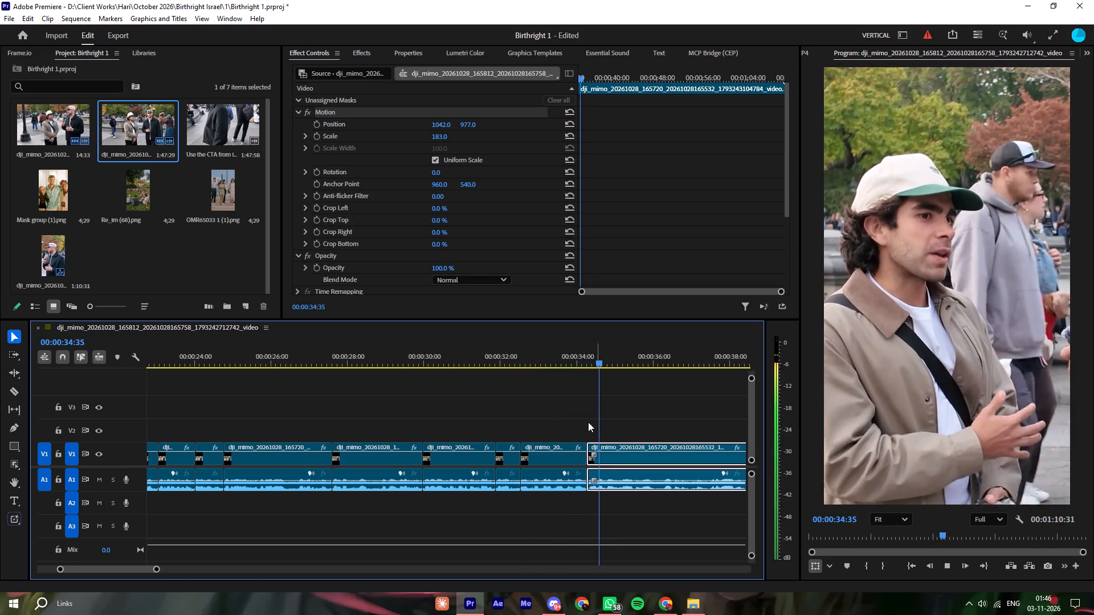
Play on through the last clip and split it at 00:00:36:57, where the man in the beige jacket stops talking.
{"action": "left_click", "coordinate": [569, 424]}
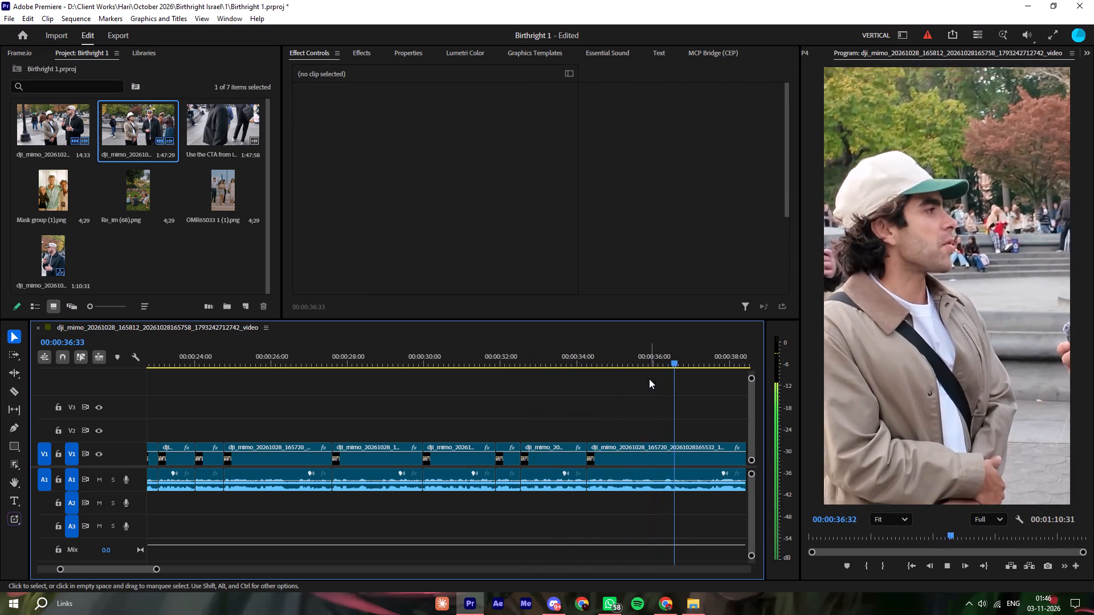
{"action": "left_click", "coordinate": [616, 364]}
{"action": "key", "text": "space"}
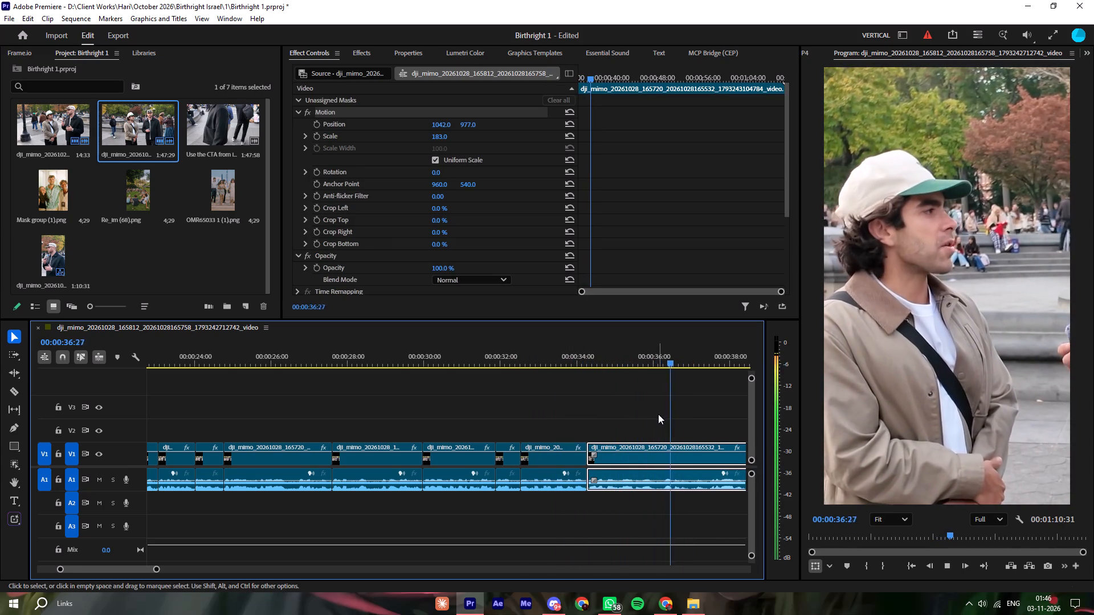
{"action": "key", "text": "space"}
{"action": "key", "text": "ctrl+k"}
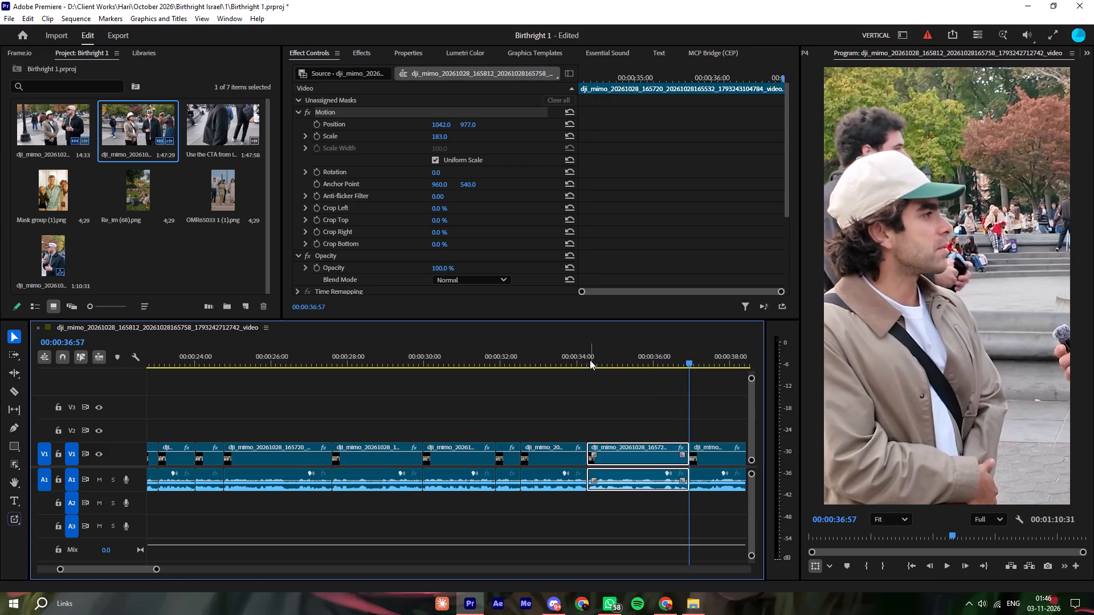
Replay the recent joints and shift the clip at 00:00:28:22 horizontally to Position X 1109, reframing the man in the beige jacket.
{"action": "left_click", "coordinate": [587, 360]}
{"action": "left_click", "coordinate": [530, 364]}
{"action": "key", "text": "space"}
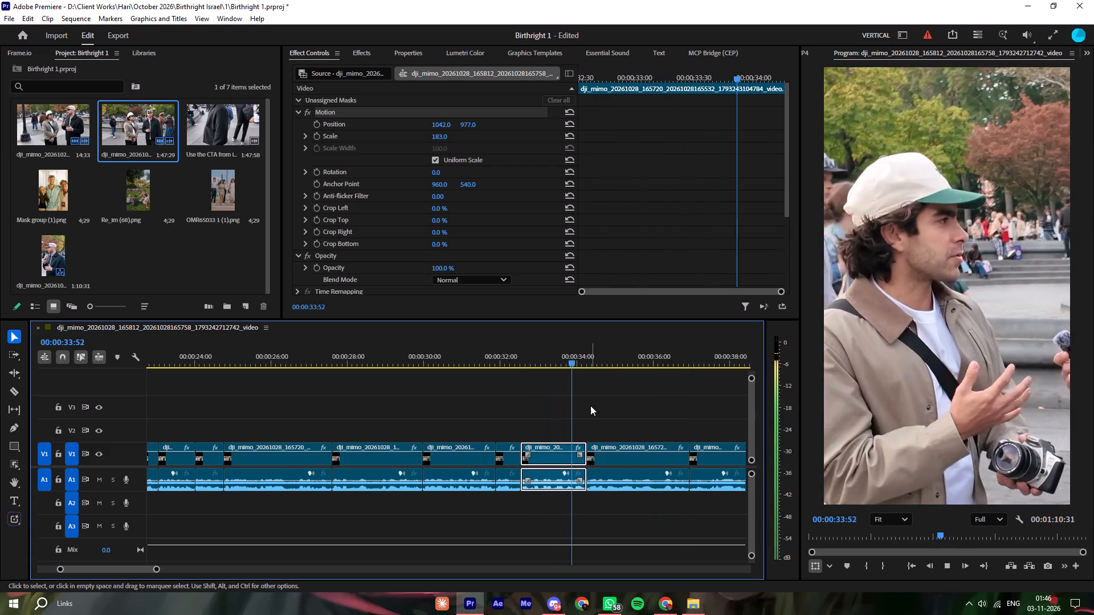
{"action": "left_click", "coordinate": [591, 405]}
{"action": "left_click", "coordinate": [368, 363]}
{"action": "key", "text": "space"}
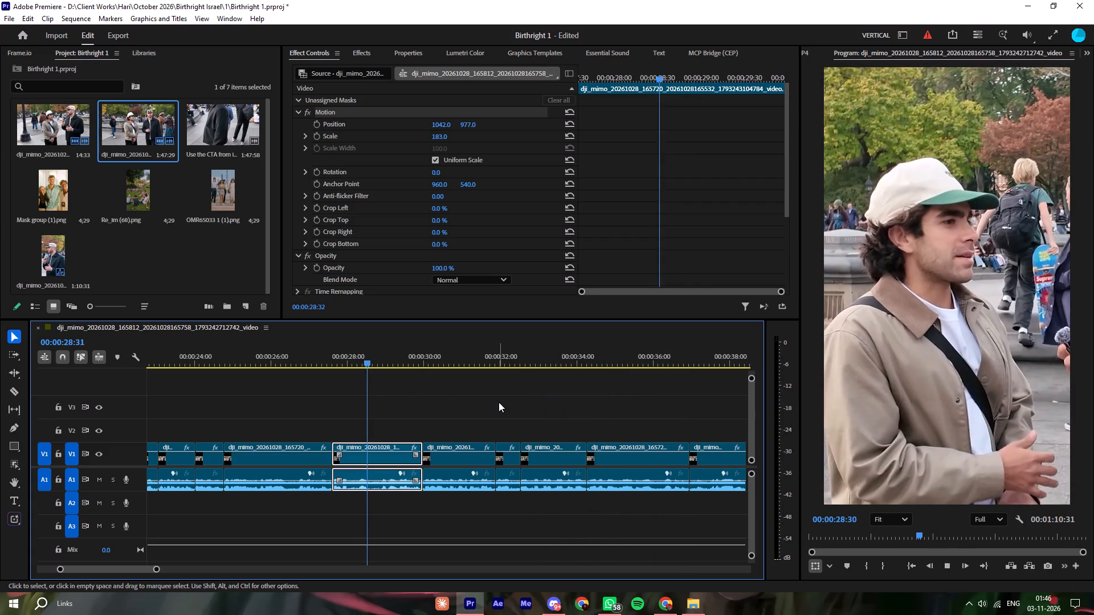
{"action": "left_click", "coordinate": [306, 364]}
{"action": "left_click", "coordinate": [257, 360]}
{"action": "key", "text": "space"}
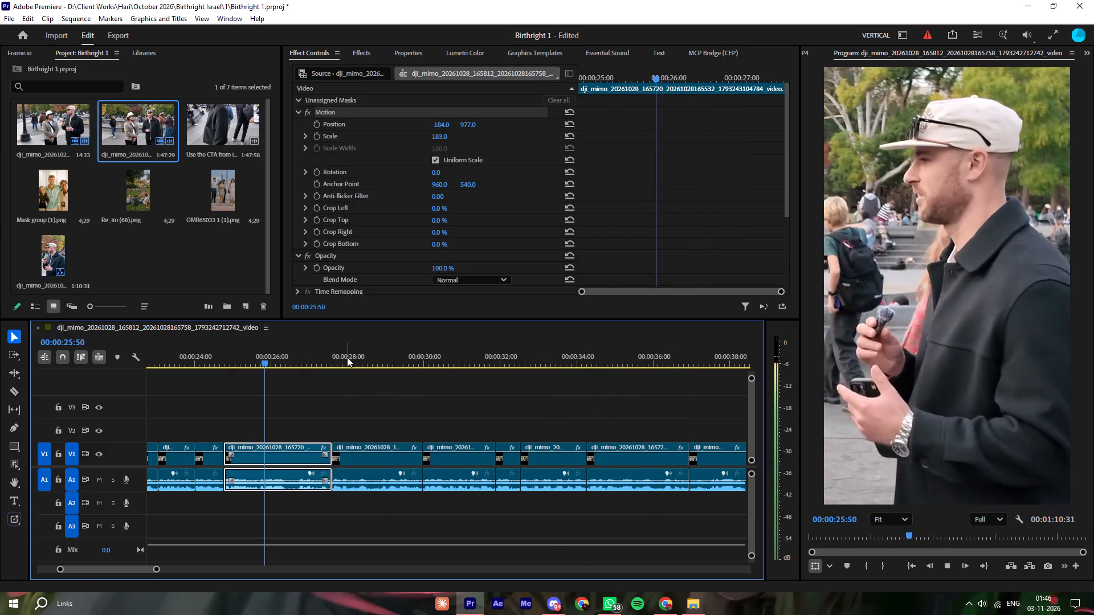
{"action": "left_click", "coordinate": [347, 357]}
{"action": "key", "text": "space"}
{"action": "key", "text": "space"}
{"action": "left_click_drag", "start_coordinate": [447, 123], "coordinate": [489, 133]}
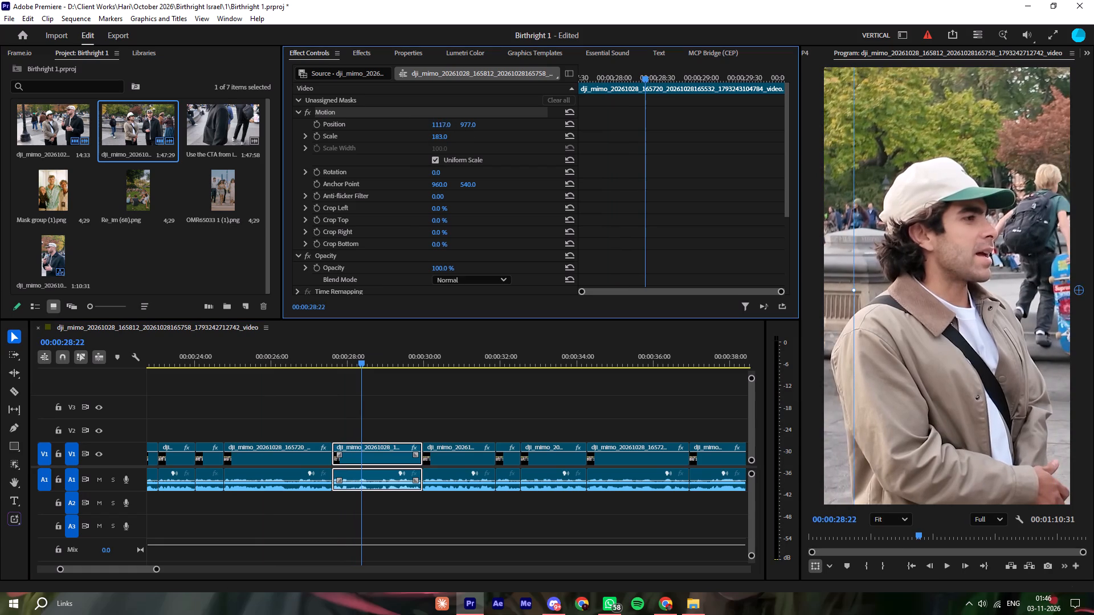
{"action": "left_click_drag", "start_coordinate": [489, 133], "coordinate": [485, 133]}
Copy the reframed clip and paste only its Motion attributes onto the four following clips up to the cut at 00:00:36:57.
{"action": "right_click", "coordinate": [370, 453]}
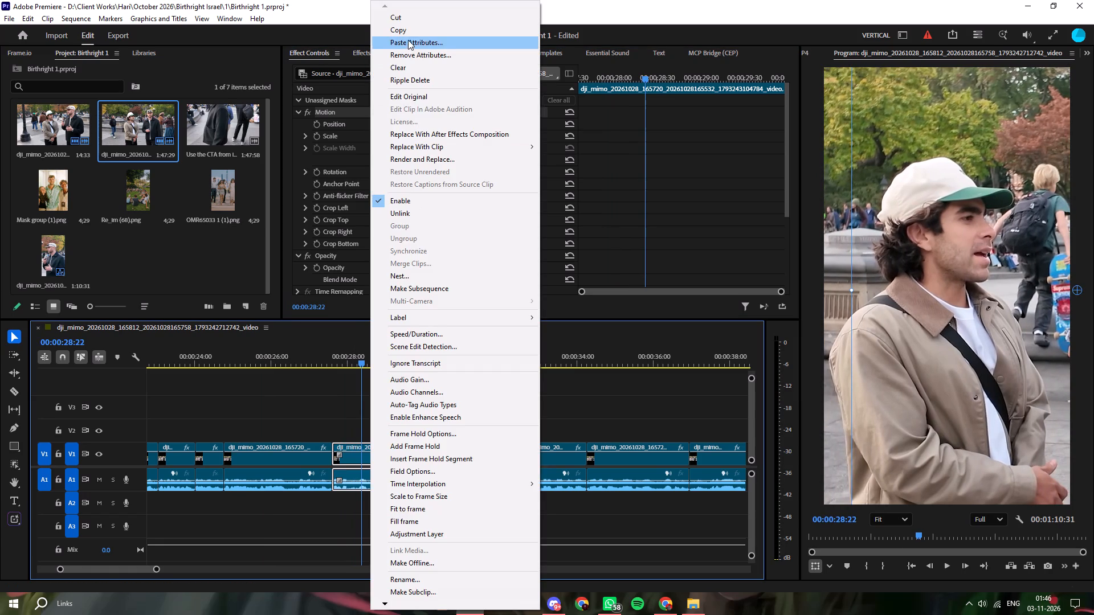
{"action": "left_click", "coordinate": [408, 31]}
{"action": "key", "text": "space"}
{"action": "left_click", "coordinate": [570, 338]}
{"action": "key", "text": "space"}
{"action": "left_click", "coordinate": [595, 355]}
{"action": "key", "text": "space"}
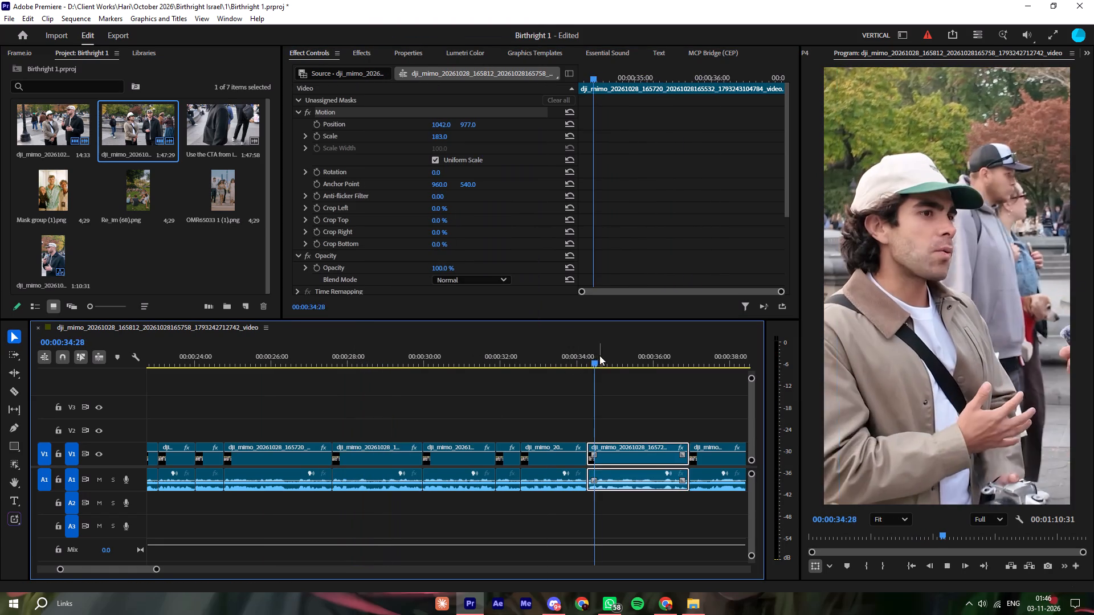
{"action": "left_click", "coordinate": [651, 346]}
{"action": "key", "text": "space"}
{"action": "key", "text": "space"}
{"action": "left_click_drag", "start_coordinate": [619, 421], "coordinate": [541, 445]}
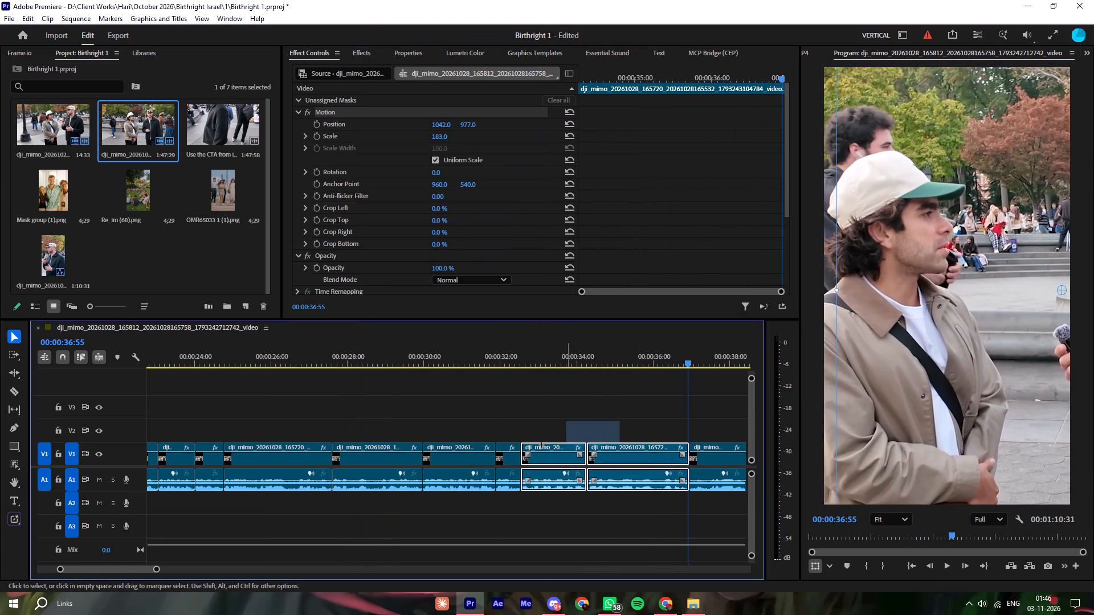
{"action": "left_click_drag", "start_coordinate": [541, 445], "coordinate": [478, 448]}
{"action": "right_click", "coordinate": [477, 448]}
{"action": "left_click", "coordinate": [522, 45]}
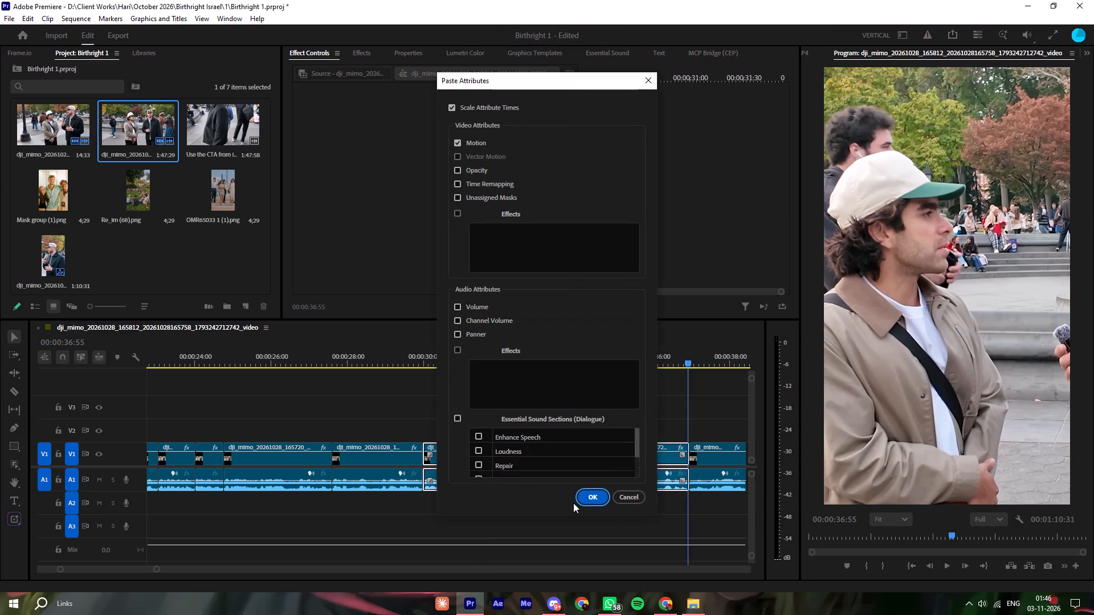
{"action": "left_click", "coordinate": [591, 497]}
{"action": "left_click", "coordinate": [644, 408]}
Enable Position keyframing on the clip at 00:00:32:50 and place the first keyframe, X 1109, at the clip's start.
{"action": "left_click", "coordinate": [473, 355]}
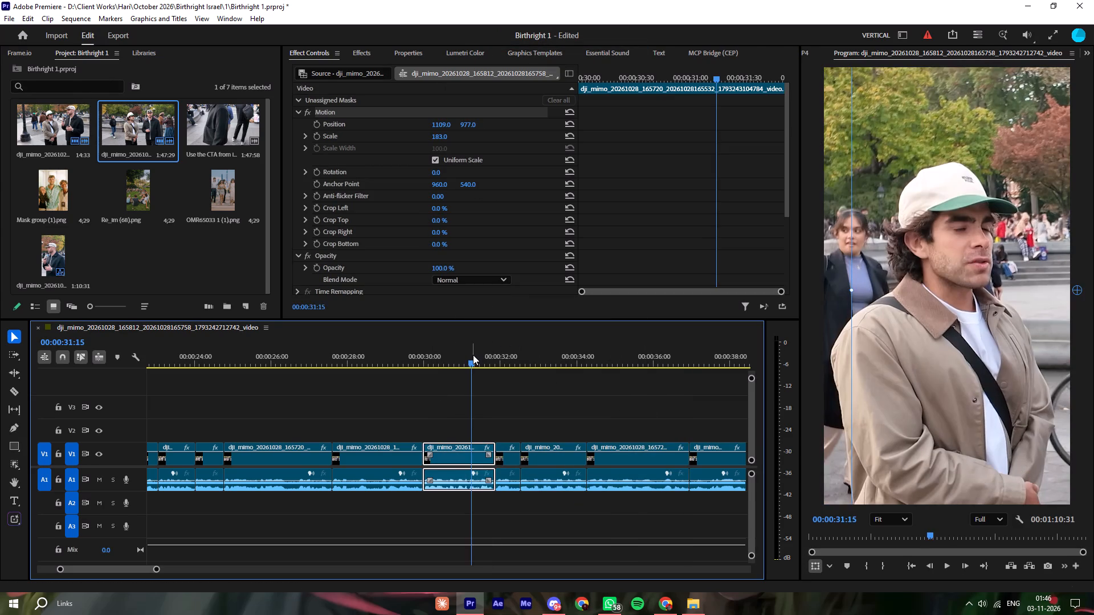
{"action": "key", "text": "space"}
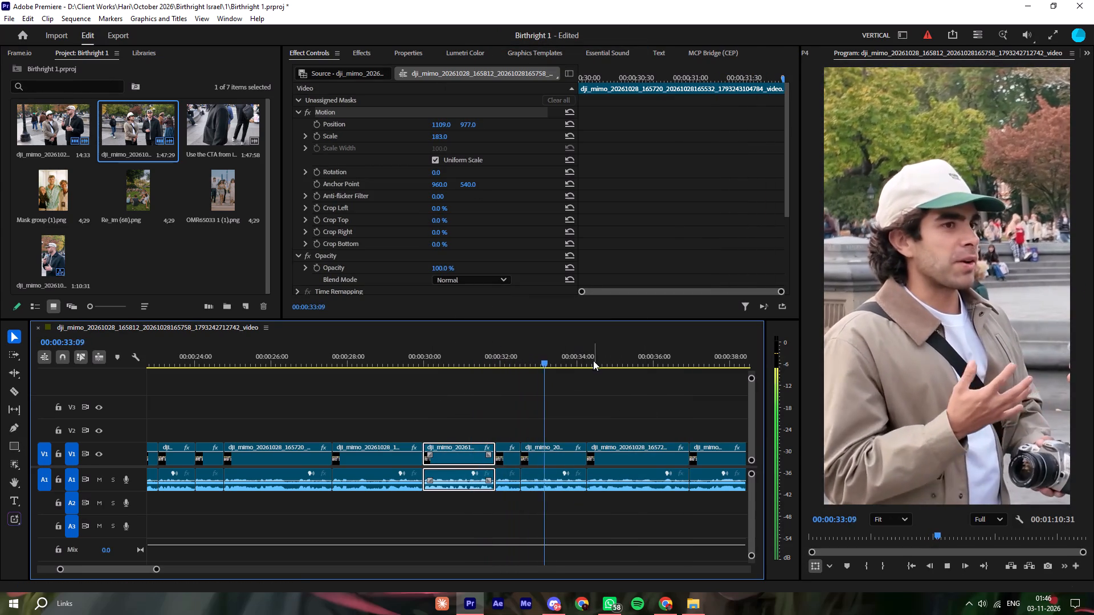
{"action": "key", "text": "space"}
{"action": "left_click", "coordinate": [530, 359]}
{"action": "left_click", "coordinate": [316, 121]}
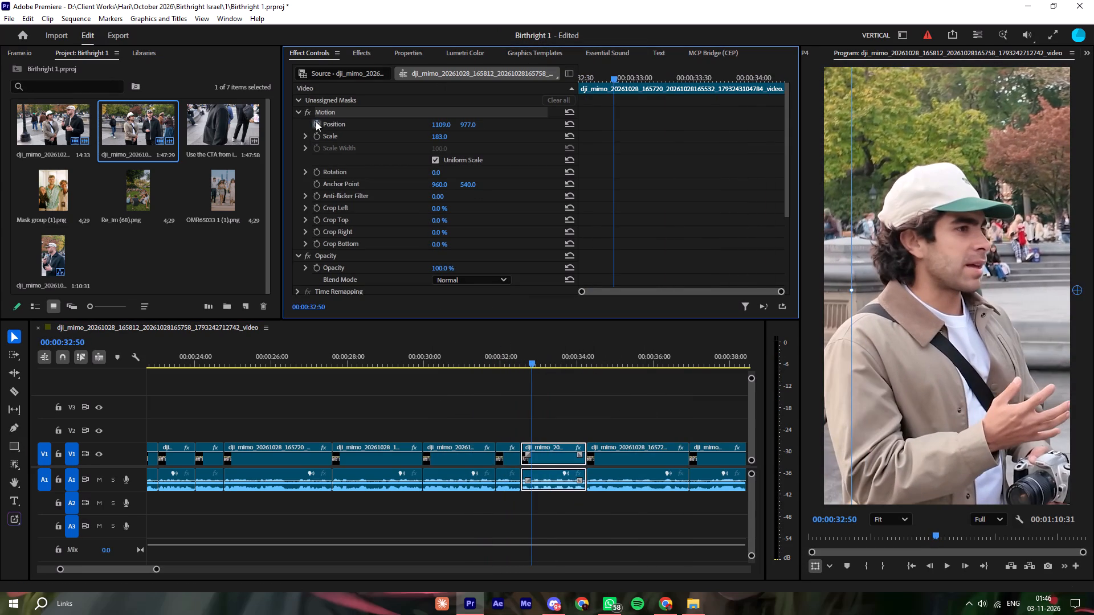
{"action": "left_click_drag", "start_coordinate": [610, 124], "coordinate": [556, 136]}
Add a second Position keyframe with X 1215 to the same clip and move it to the clip's end.
{"action": "key", "text": "space"}
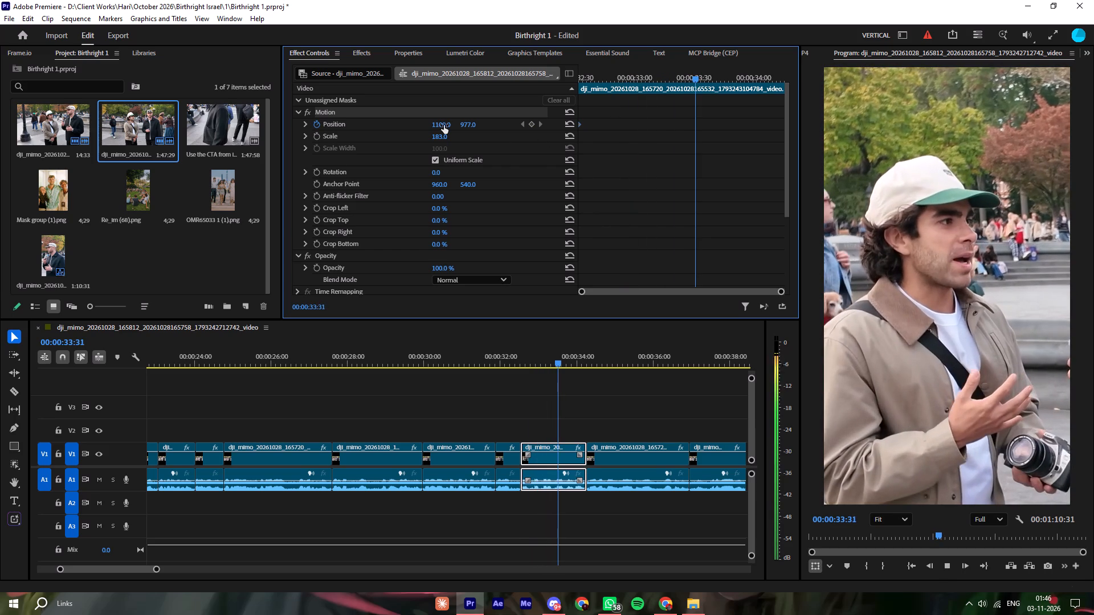
{"action": "key", "text": "space"}
{"action": "left_click_drag", "start_coordinate": [441, 124], "coordinate": [522, 135]}
{"action": "left_click_drag", "start_coordinate": [695, 124], "coordinate": [799, 141]}
{"action": "key", "text": "space"}
{"action": "key", "text": "space"}
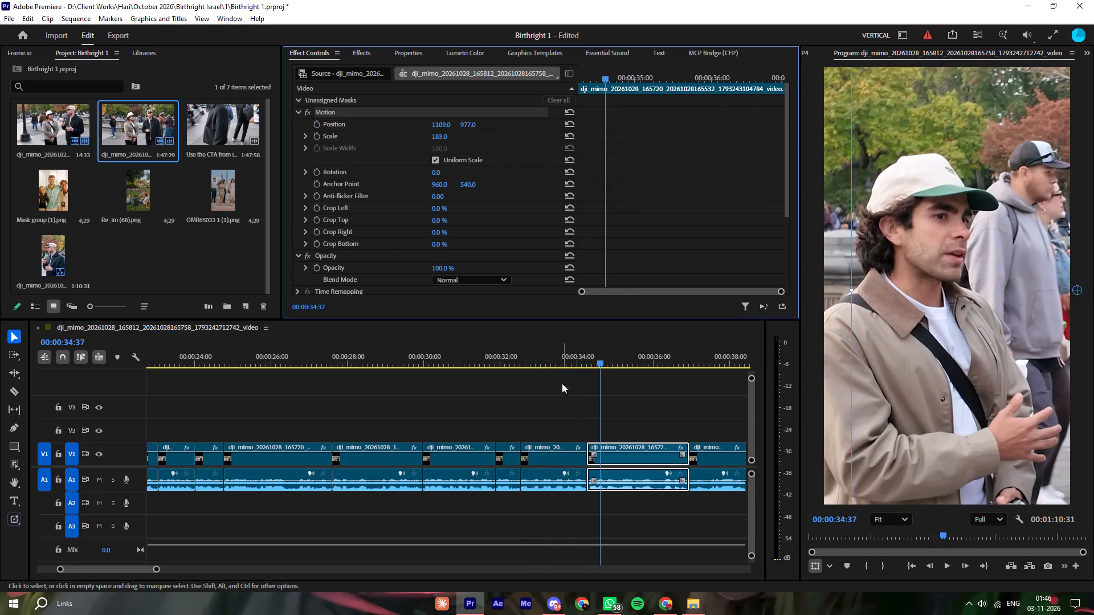
{"action": "left_click", "coordinate": [566, 351]}
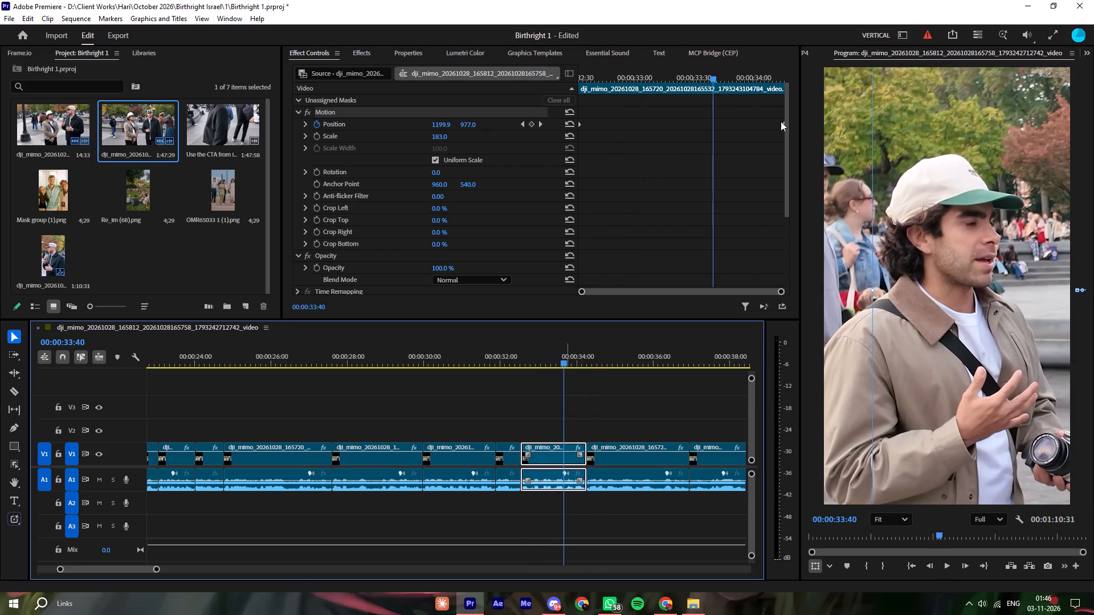
{"action": "left_click_drag", "start_coordinate": [781, 121], "coordinate": [713, 132]}
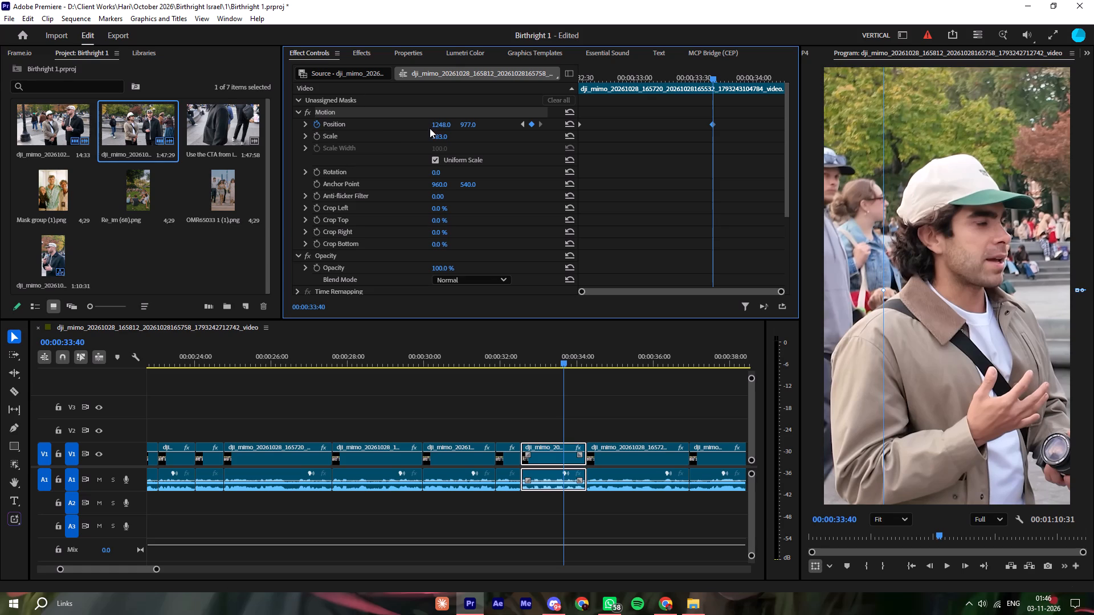
{"action": "left_click_drag", "start_coordinate": [438, 126], "coordinate": [419, 126]}
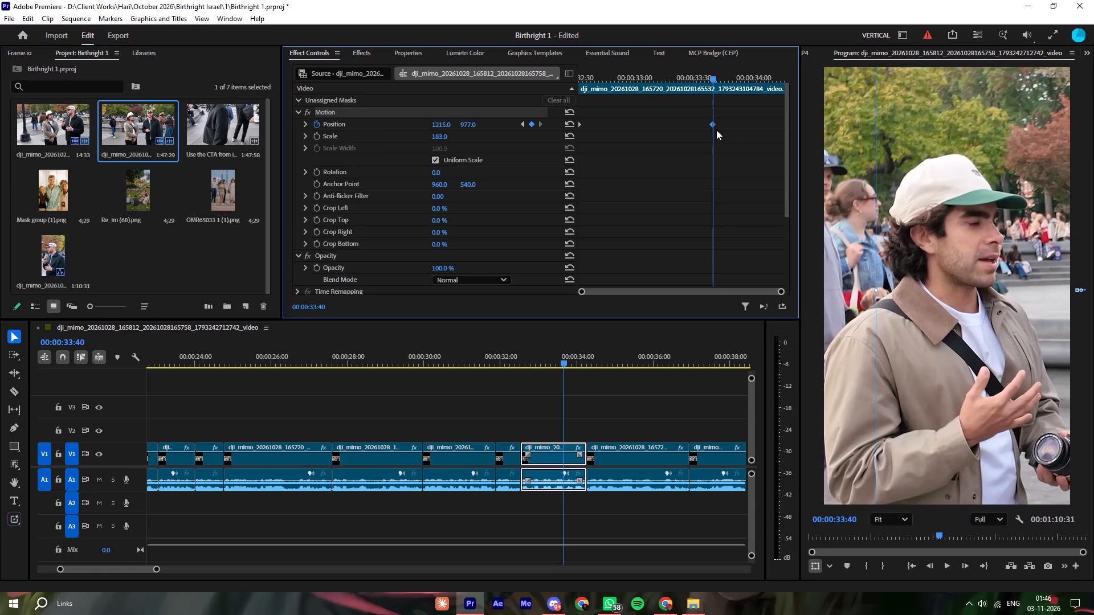
{"action": "left_click_drag", "start_coordinate": [709, 123], "coordinate": [826, 142]}
Set Position X to 1215 on the clip that runs up to the cut at 00:00:36:57.
{"action": "left_click", "coordinate": [658, 415]}
{"action": "key", "text": "space"}
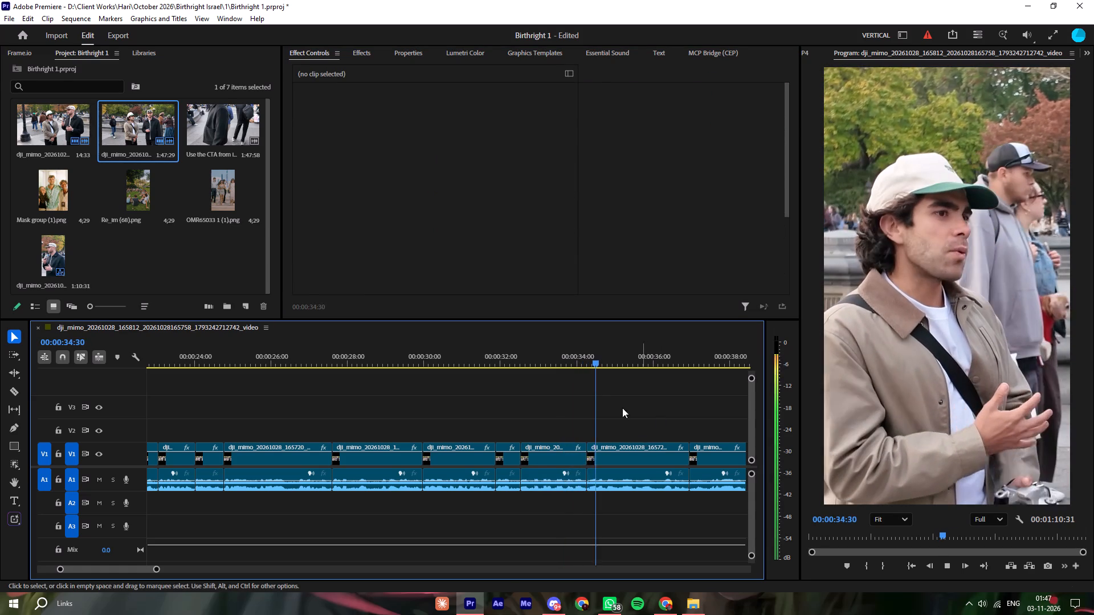
{"action": "key", "text": "space"}
{"action": "left_click", "coordinate": [451, 121]}
{"action": "key", "text": "1"}
{"action": "type", "text": "21"}
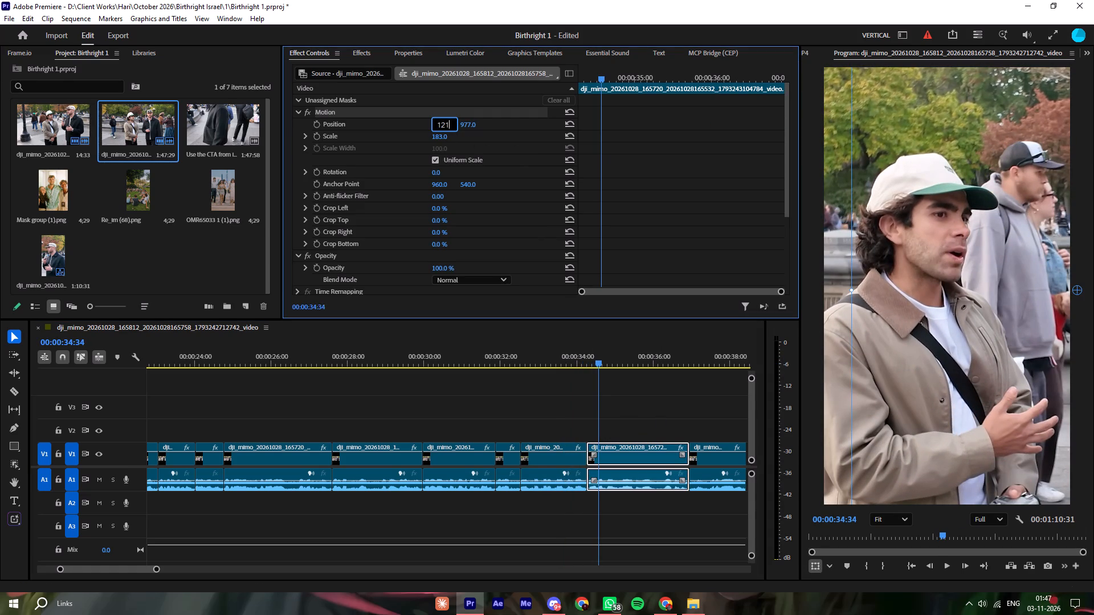
{"action": "key", "text": "5"}
{"action": "left_click", "coordinate": [647, 424]}
Replay past the cut at 00:00:36:57 and ripple-trim about 33 frames from the beginning of the last clip.
{"action": "key", "text": "space"}
{"action": "left_click", "coordinate": [693, 421]}
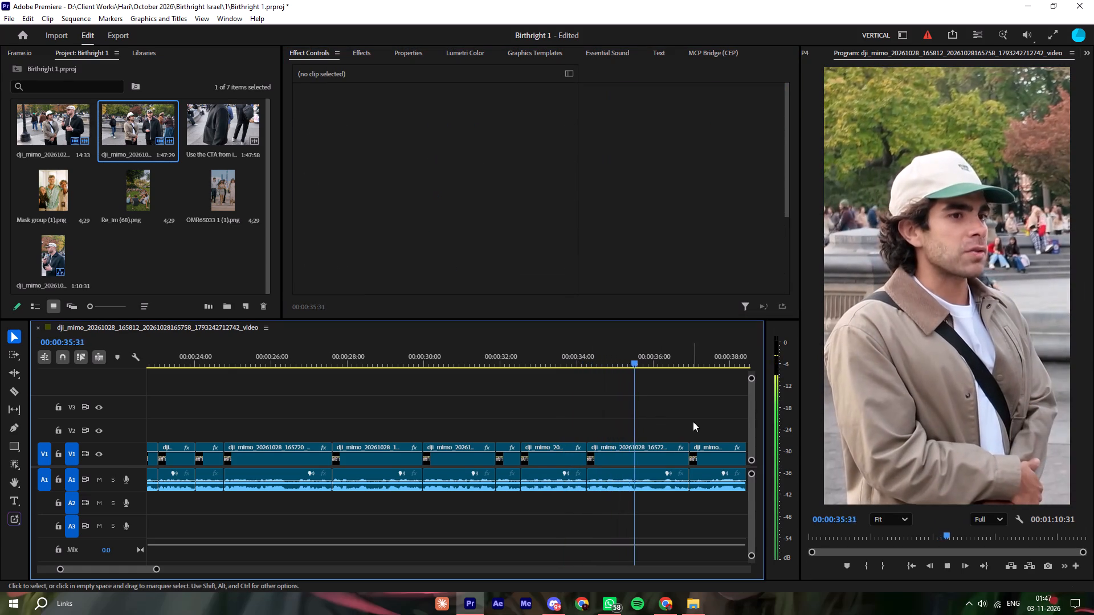
{"action": "left_click", "coordinate": [671, 420]}
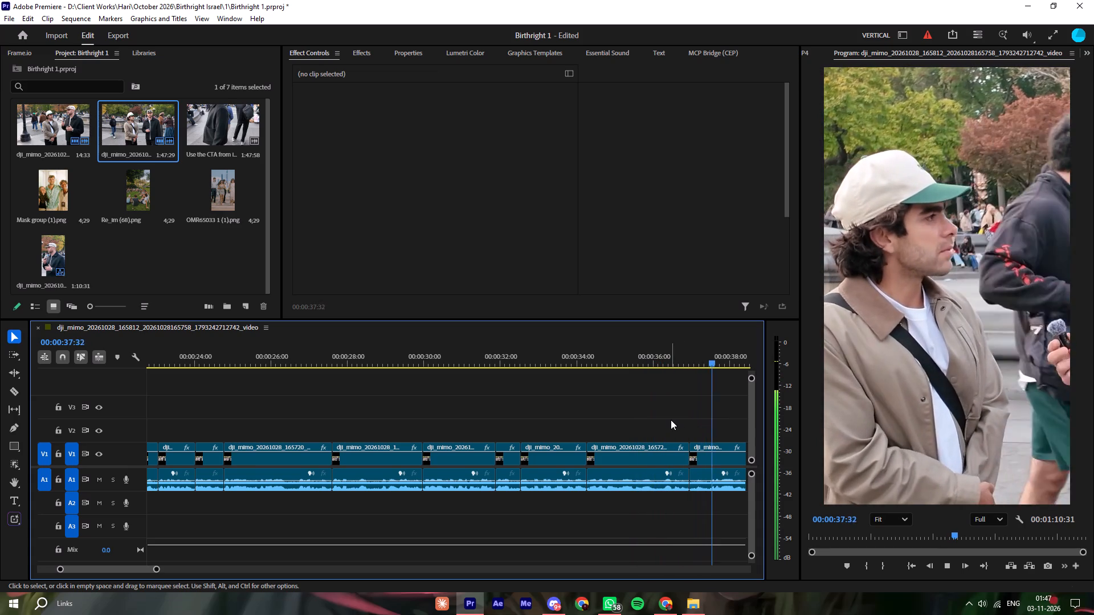
{"action": "key", "text": "minus"}
{"action": "key", "text": "equal"}
{"action": "left_click", "coordinate": [419, 359]}
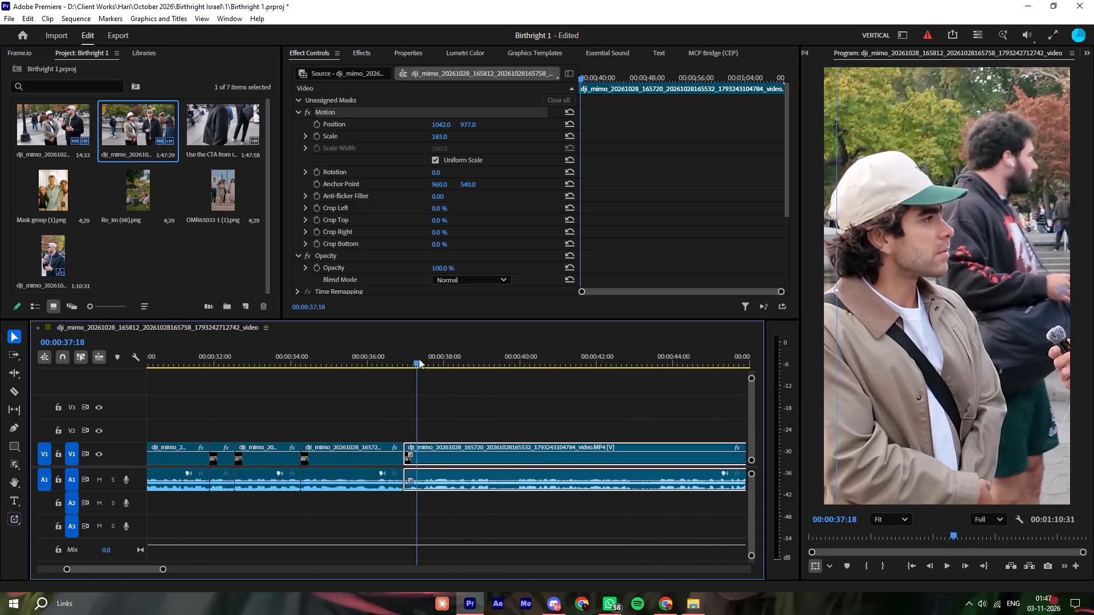
{"action": "key", "text": "space"}
{"action": "key", "text": "space"}
{"action": "left_click_drag", "start_coordinate": [424, 408], "coordinate": [425, 416]}
{"action": "key", "text": "q"}
{"action": "key", "text": "space"}
Ripple-trim about 2 seconds 26 more frames from the beginning of the last clip, after the cut at 00:00:36:57.
{"action": "left_click", "coordinate": [447, 412]}
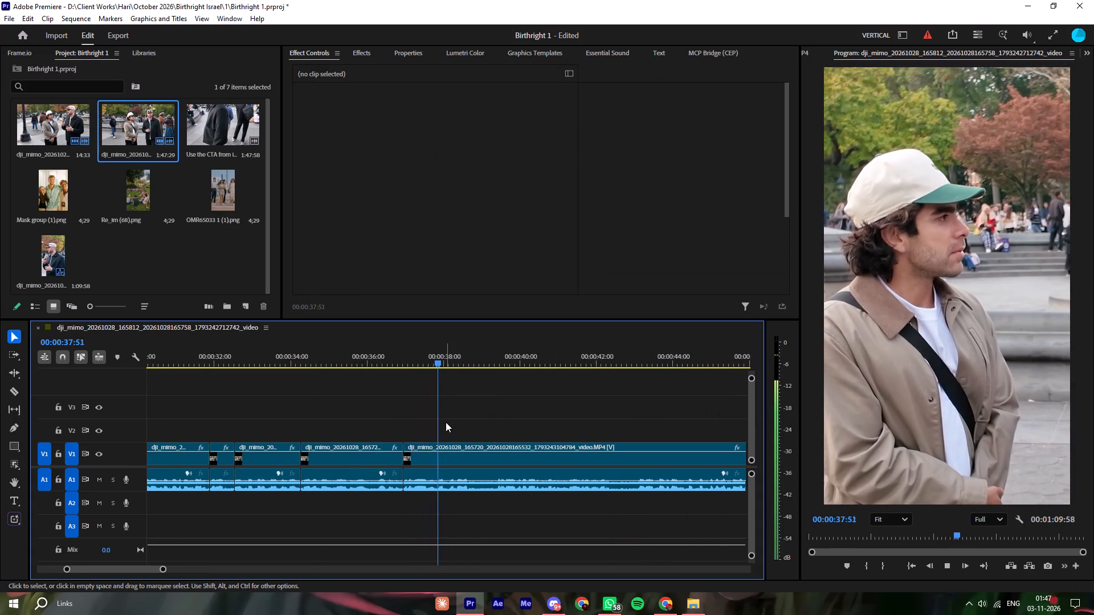
{"action": "key", "text": "space"}
{"action": "key", "text": "space"}
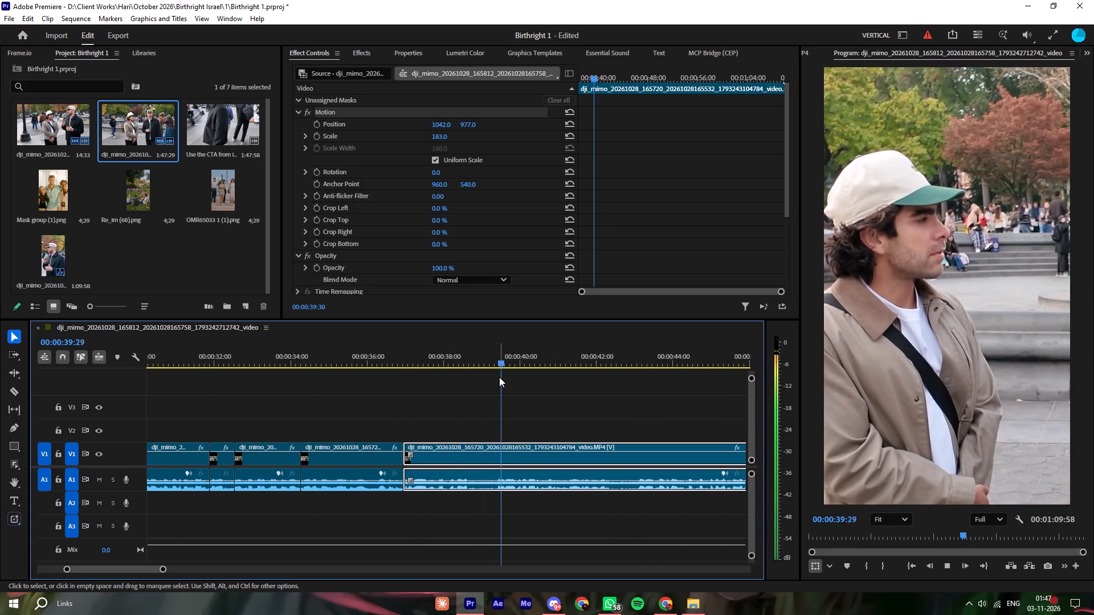
{"action": "left_click", "coordinate": [497, 360]}
{"action": "key", "text": "q"}
{"action": "key", "text": "space"}
Play on through the last clip and split it at about 00:00:40:00.
{"action": "left_click", "coordinate": [535, 401]}
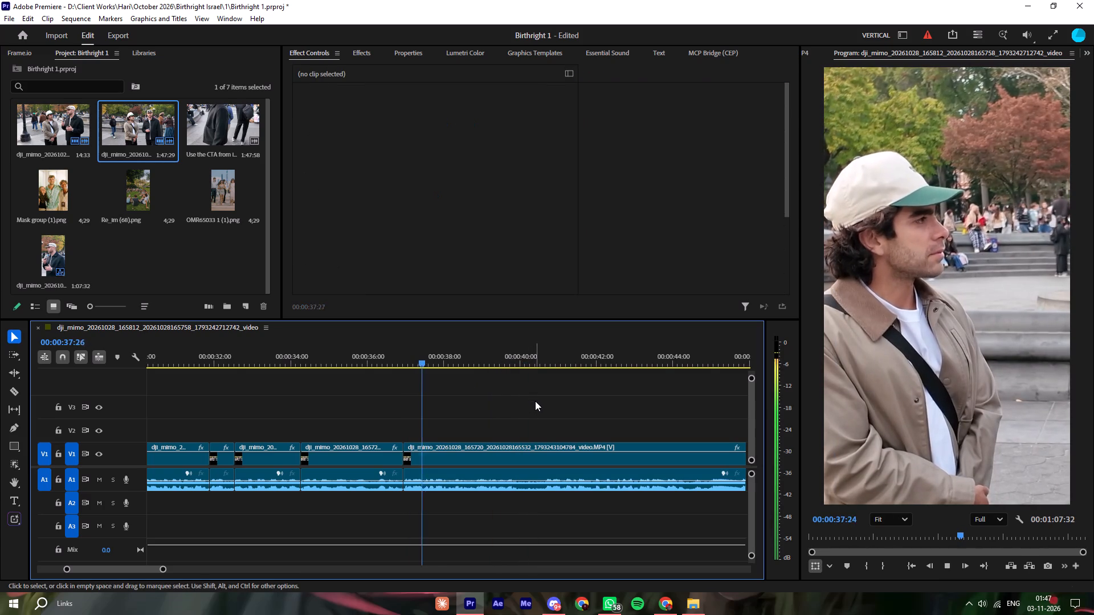
{"action": "left_click", "coordinate": [535, 401]}
{"action": "left_click", "coordinate": [526, 427]}
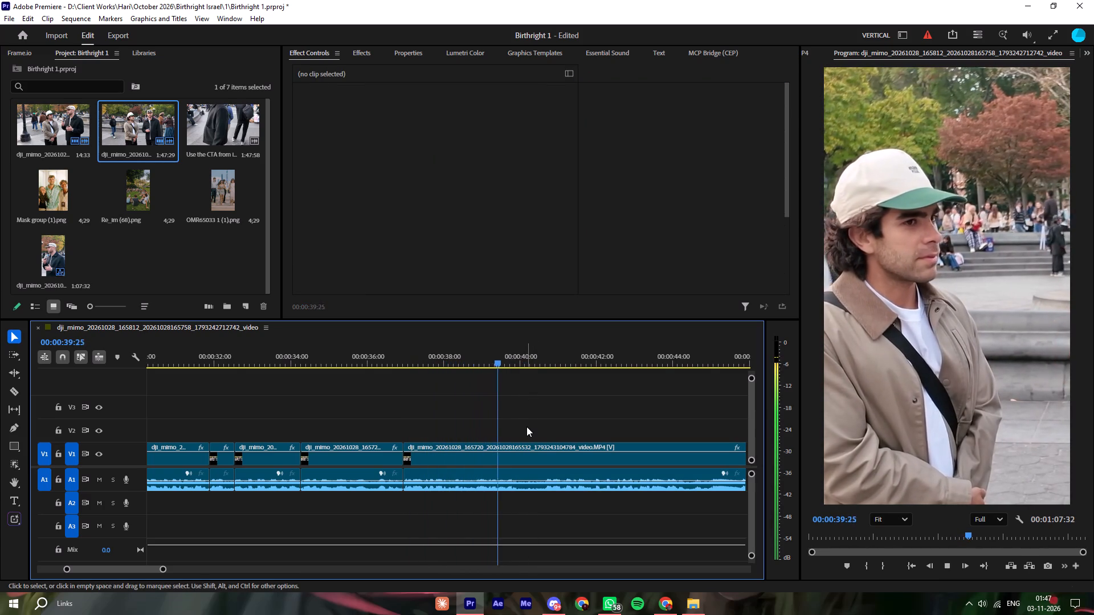
{"action": "key", "text": "space"}
{"action": "key", "text": "ctrl+k"}
Set Position X to -45 on the clip at 00:00:37:55 to frame the interviewer in the black coat.
{"action": "left_click", "coordinate": [442, 361]}
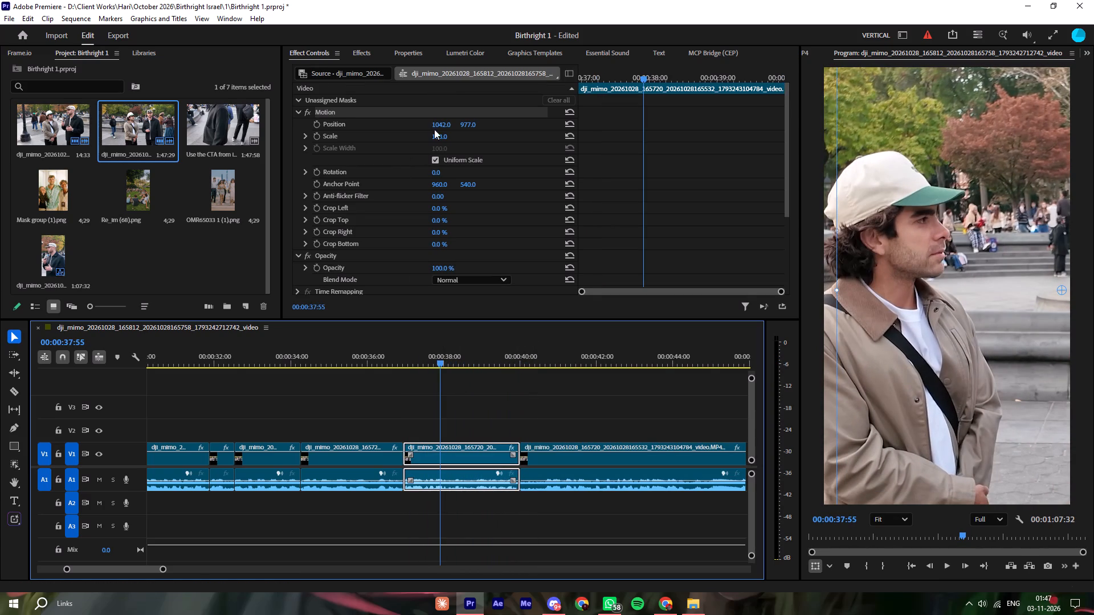
{"action": "left_click_drag", "start_coordinate": [436, 122], "coordinate": [254, 117]}
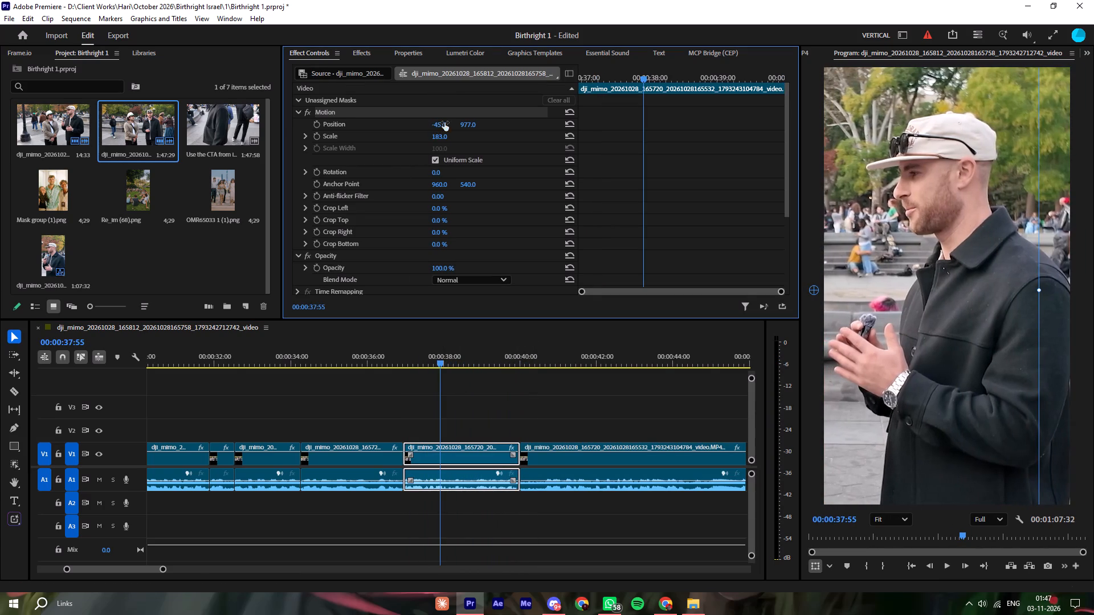
Replay the interviewer's clip and split it at 00:00:39:02.
{"action": "left_click", "coordinate": [417, 353]}
{"action": "key", "text": "space"}
{"action": "left_click", "coordinate": [478, 420]}
{"action": "key", "text": "equal"}
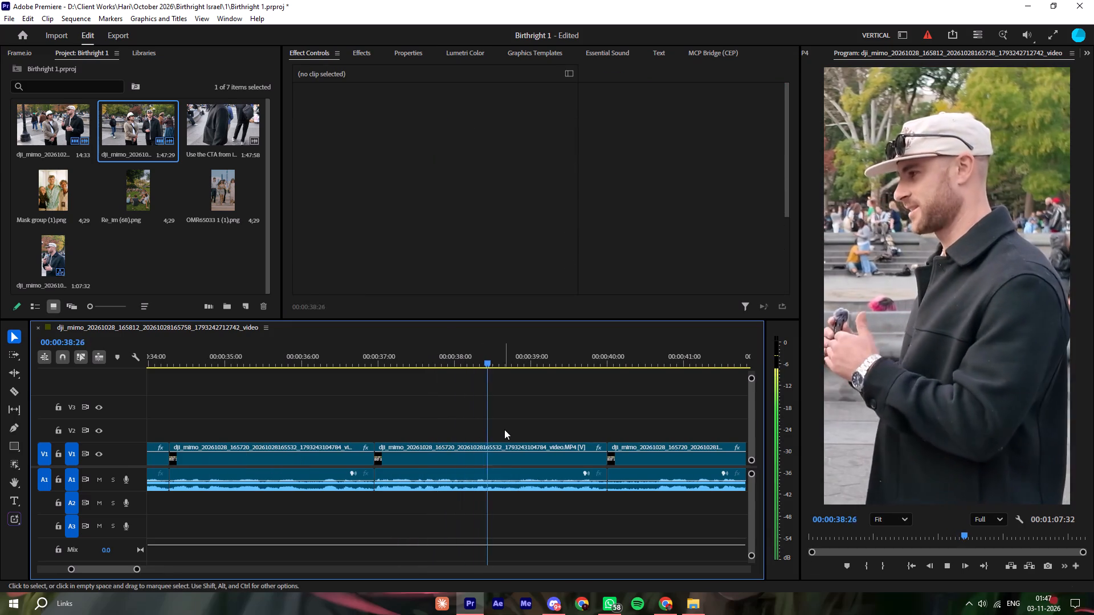
{"action": "key", "text": "space"}
{"action": "key", "text": "space"}
{"action": "key", "text": "space"}
{"action": "left_click", "coordinate": [495, 368]}
{"action": "key", "text": "space"}
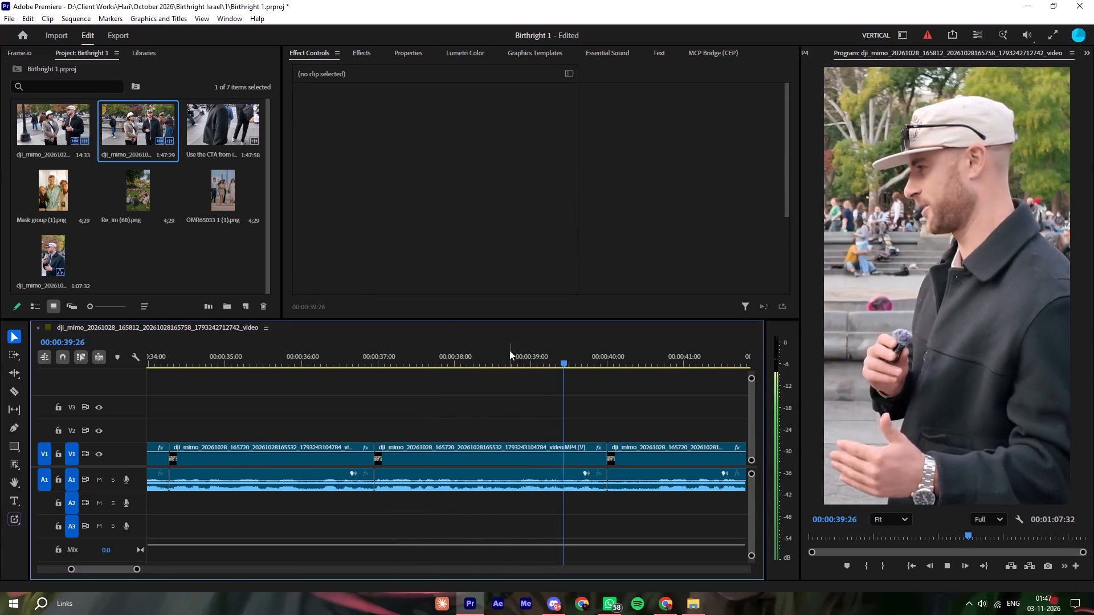
{"action": "left_click", "coordinate": [500, 351]}
{"action": "key", "text": "space"}
{"action": "key", "text": "space"}
{"action": "left_click_drag", "start_coordinate": [527, 428], "coordinate": [534, 434]}
{"action": "key", "text": "ctrl+k"}
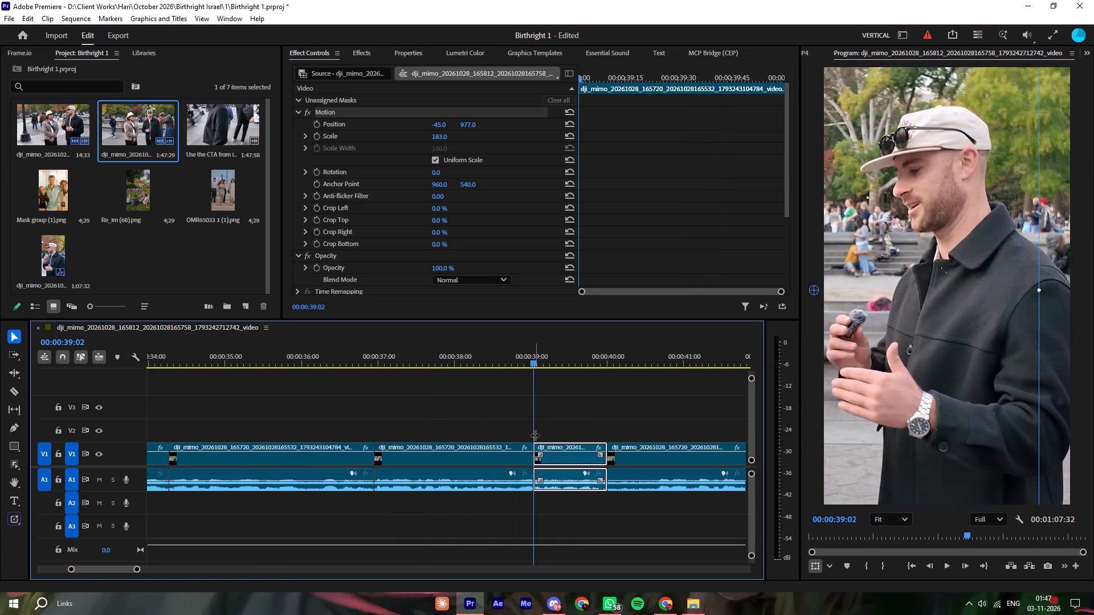
Replay the cut at 00:00:39:02 and ripple-trim about 33 frames from the beginning of the short clip after it.
{"action": "key", "text": "space"}
{"action": "key", "text": "space"}
{"action": "key", "text": "space"}
{"action": "left_click", "coordinate": [524, 356]}
{"action": "key", "text": "space"}
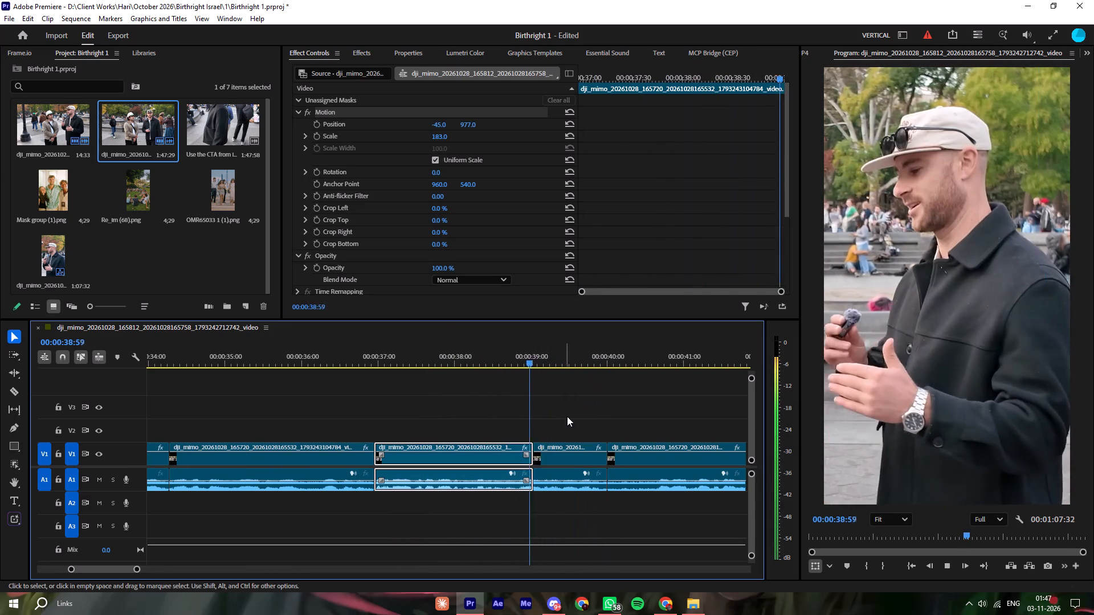
{"action": "key", "text": "space"}
{"action": "left_click_drag", "start_coordinate": [565, 417], "coordinate": [565, 423]}
{"action": "key", "text": "space"}
{"action": "key", "text": "space"}
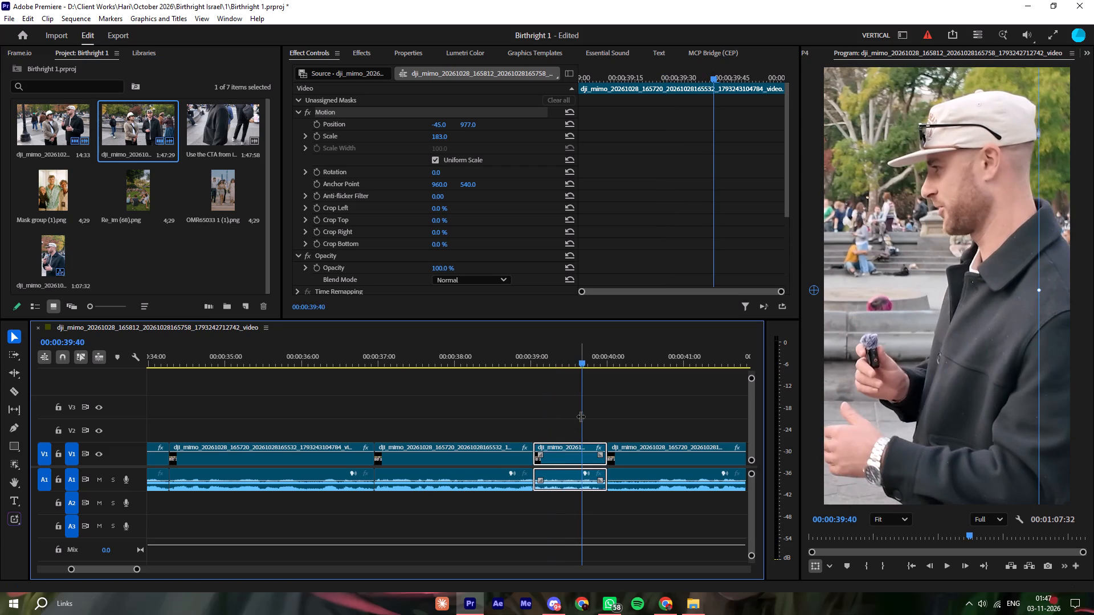
{"action": "left_click_drag", "start_coordinate": [581, 416], "coordinate": [575, 429]}
{"action": "key", "text": "q"}
Replay the footage around the cut at 00:00:39:02 to check how the interviewer's talk runs across it.
{"action": "left_click", "coordinate": [489, 352]}
{"action": "key", "text": "space"}
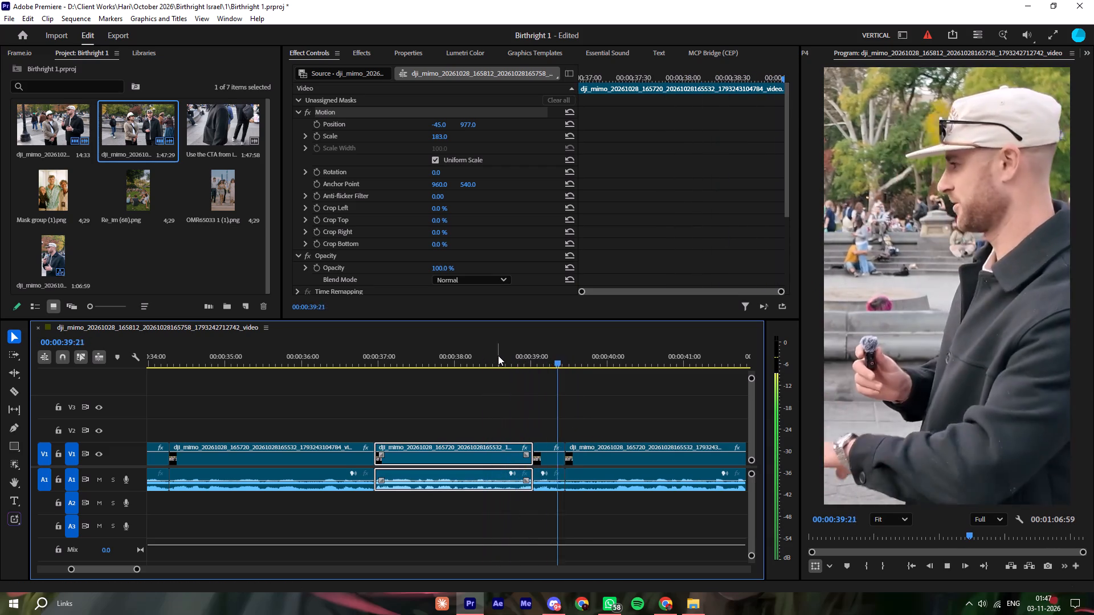
{"action": "left_click", "coordinate": [487, 339]}
{"action": "key", "text": "space"}
{"action": "left_click", "coordinate": [522, 348]}
{"action": "key", "text": "space"}
{"action": "key", "text": "space"}
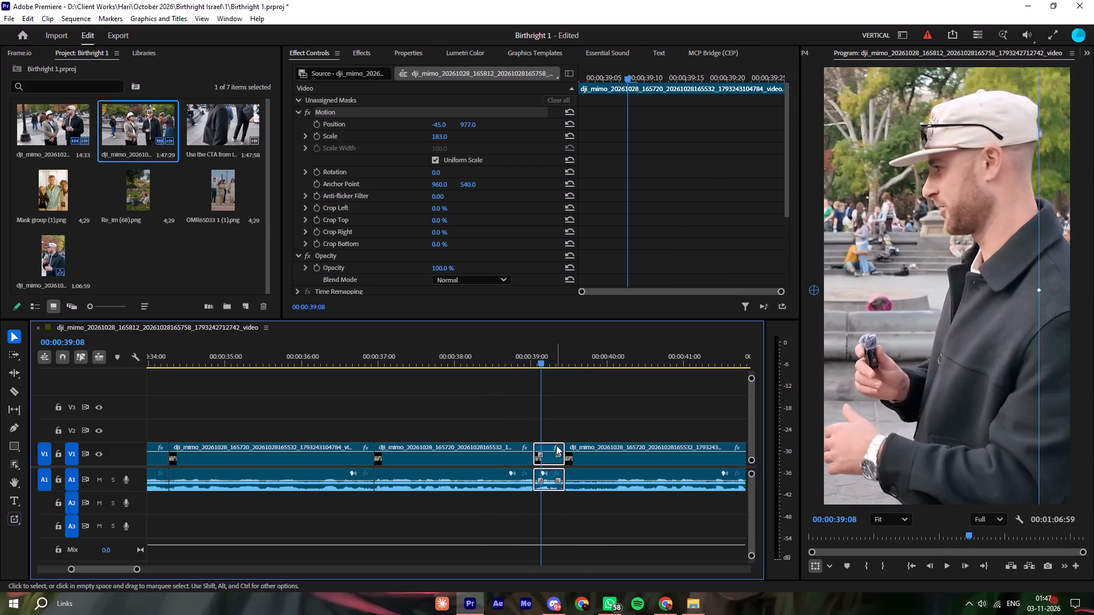
{"action": "key", "text": "a"}
{"action": "left_click", "coordinate": [564, 420]}
{"action": "key", "text": "v"}
{"action": "left_click", "coordinate": [505, 356]}
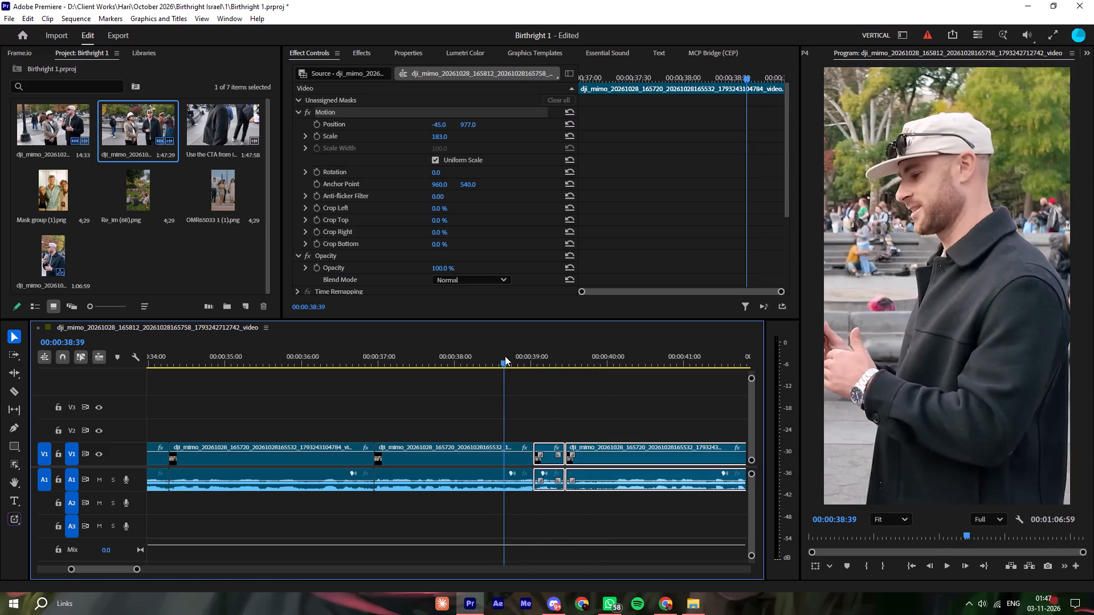
{"action": "key", "text": "space"}
{"action": "key", "text": "space"}
{"action": "key", "text": "space"}
{"action": "key", "text": "space"}
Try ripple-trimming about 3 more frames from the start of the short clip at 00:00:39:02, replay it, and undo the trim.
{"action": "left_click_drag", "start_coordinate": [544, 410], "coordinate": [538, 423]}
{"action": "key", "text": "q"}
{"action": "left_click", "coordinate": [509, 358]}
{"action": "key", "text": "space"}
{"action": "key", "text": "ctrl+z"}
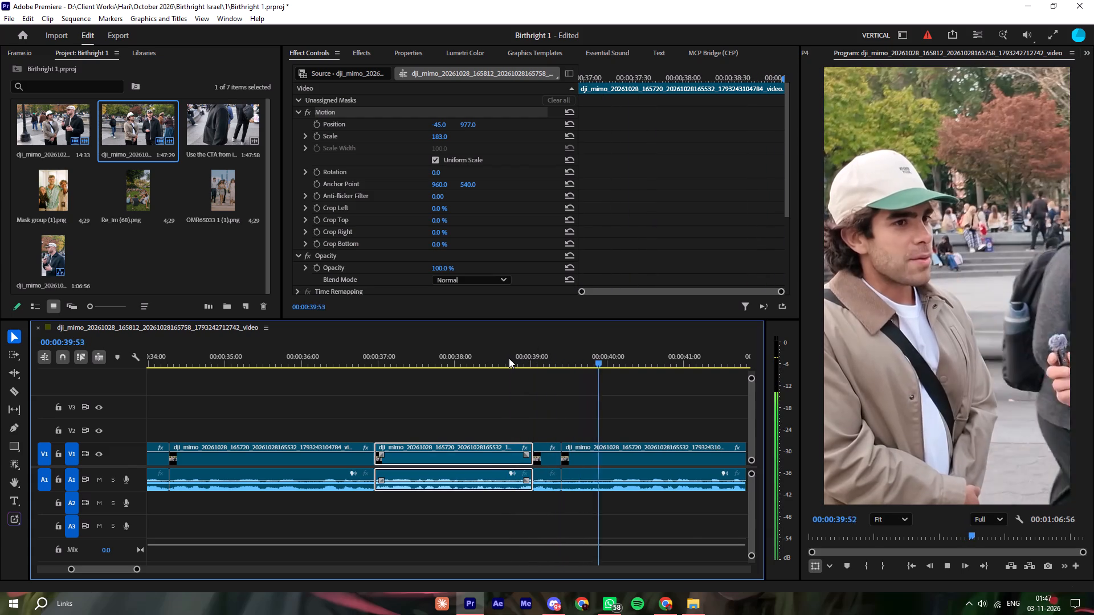
Restore about 2 frames at the start of the short clip after 00:00:39:02 and close the gap before it.
{"action": "left_click", "coordinate": [510, 356]}
{"action": "key", "text": "space"}
{"action": "key", "text": "space"}
{"action": "key", "text": "a"}
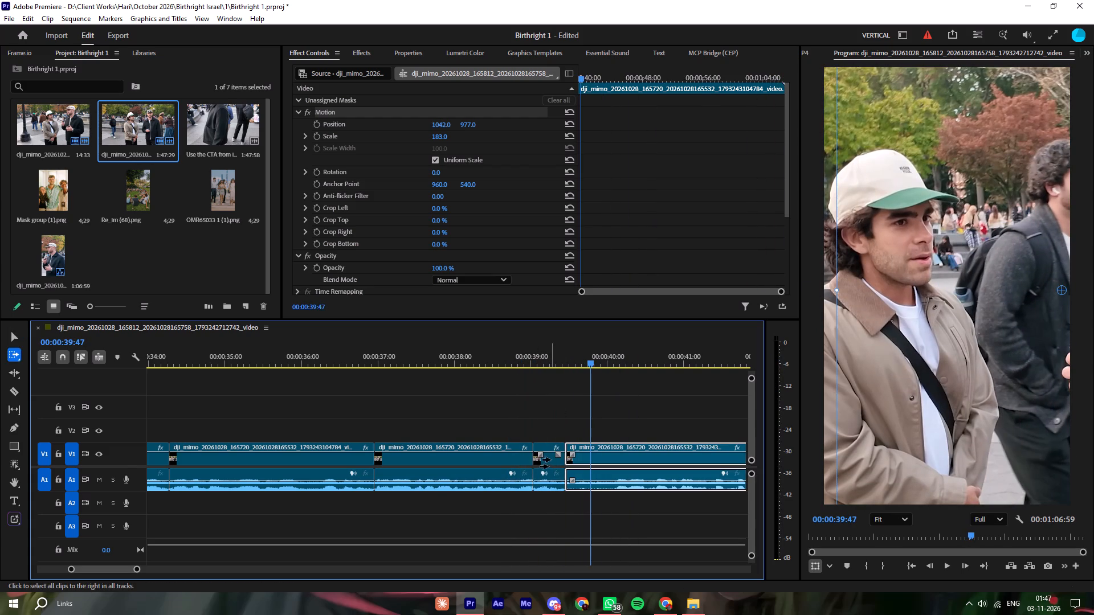
{"action": "left_click", "coordinate": [549, 460]}
{"action": "key", "text": "v"}
{"action": "left_click_drag", "start_coordinate": [553, 462], "coordinate": [564, 464]}
{"action": "left_click", "coordinate": [553, 421]}
{"action": "left_click", "coordinate": [545, 444]}
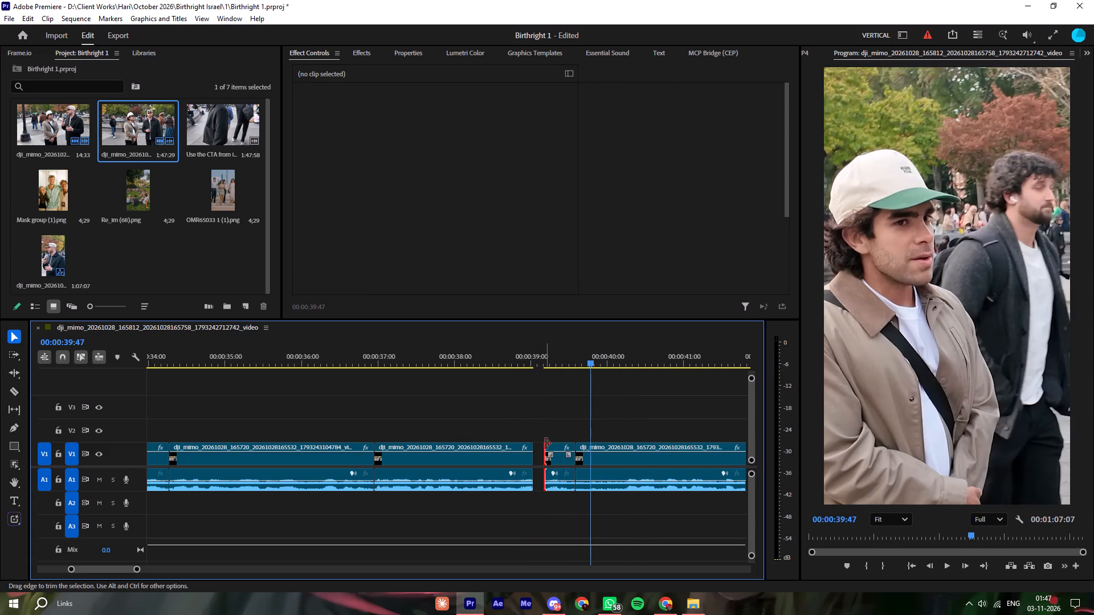
{"action": "right_click", "coordinate": [538, 451]}
{"action": "left_click", "coordinate": [557, 465]}
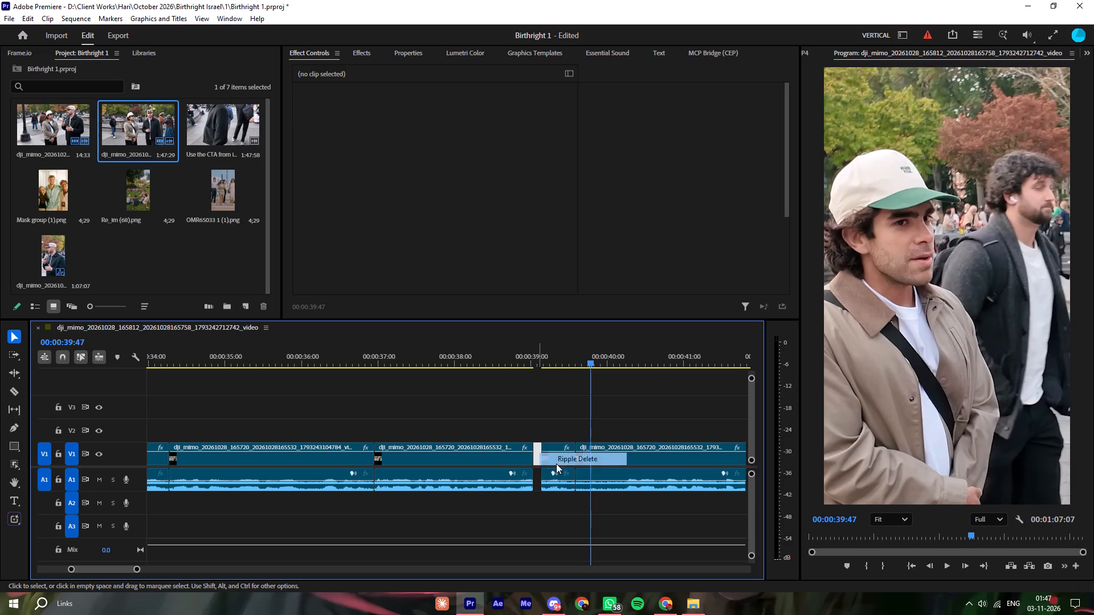
Replay the cut at 00:00:39:02 and ripple-trim about 3 frames from the beginning of the short clip.
{"action": "left_click", "coordinate": [500, 343]}
{"action": "key", "text": "space"}
{"action": "left_click", "coordinate": [588, 401]}
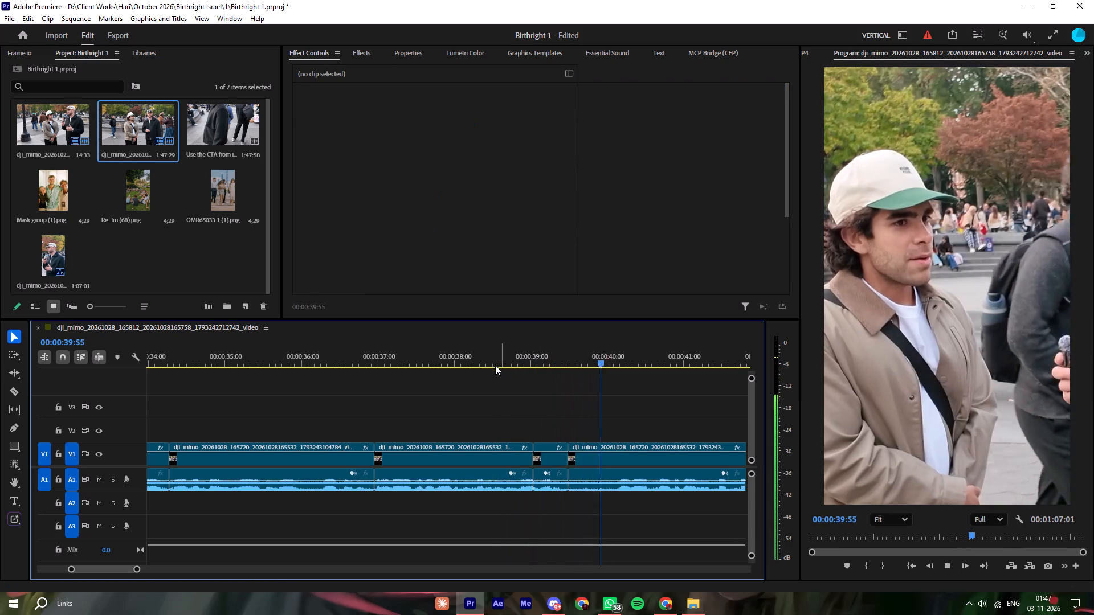
{"action": "left_click", "coordinate": [492, 361]}
{"action": "key", "text": "space"}
{"action": "key", "text": "space"}
{"action": "key", "text": "q"}
Play from about 00:00:38:42 into the last clip, up to about 00:00:48:34, to review the guest's answer.
{"action": "left_click", "coordinate": [509, 362]}
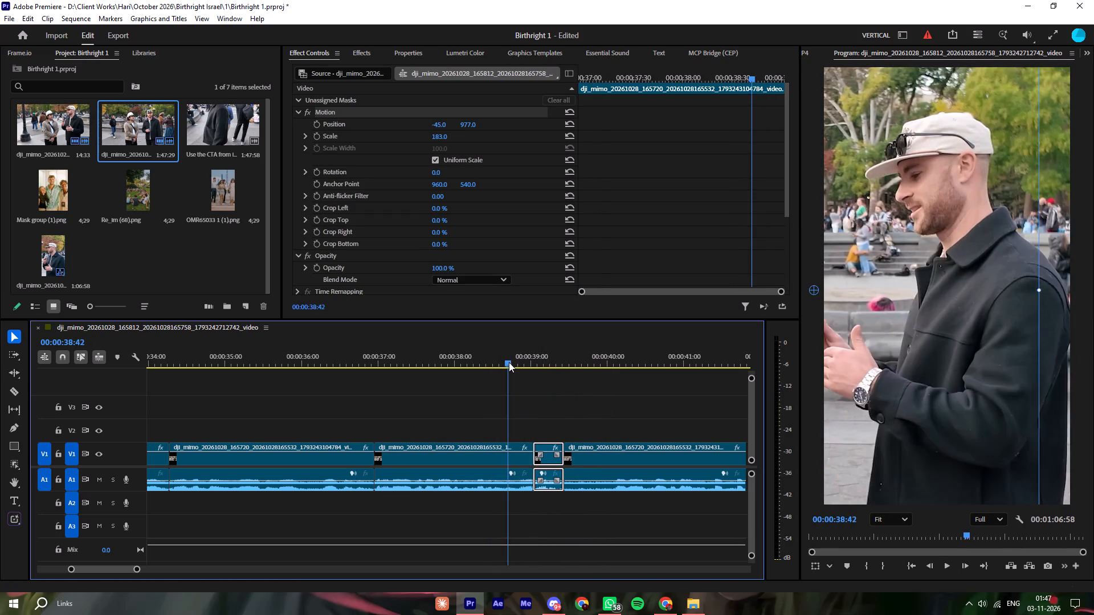
{"action": "key", "text": "space"}
{"action": "left_click", "coordinate": [621, 390]}
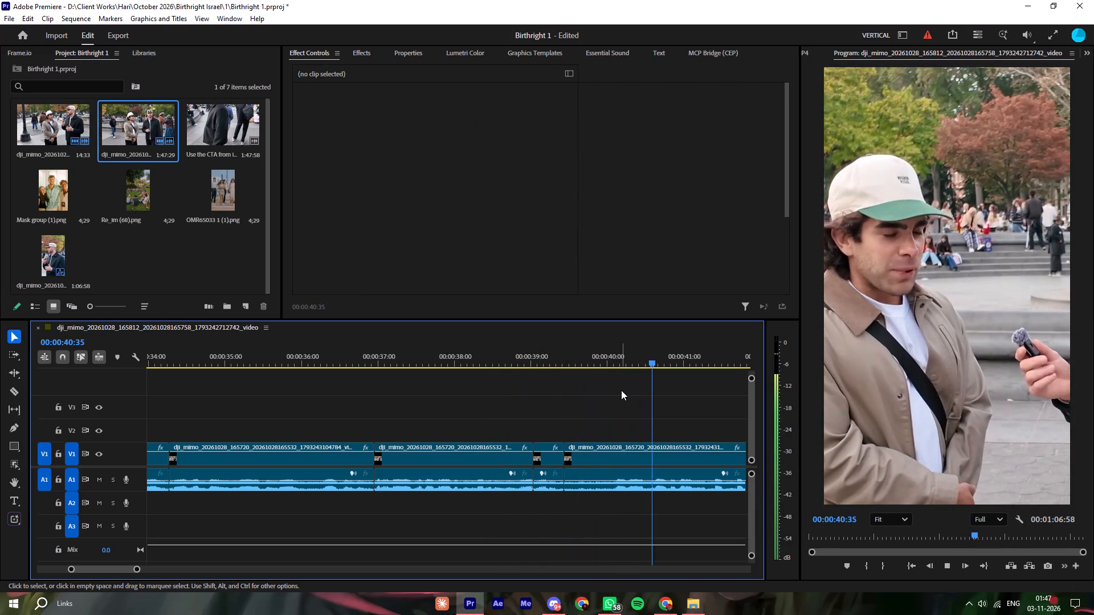
{"action": "type", "text": "--="}
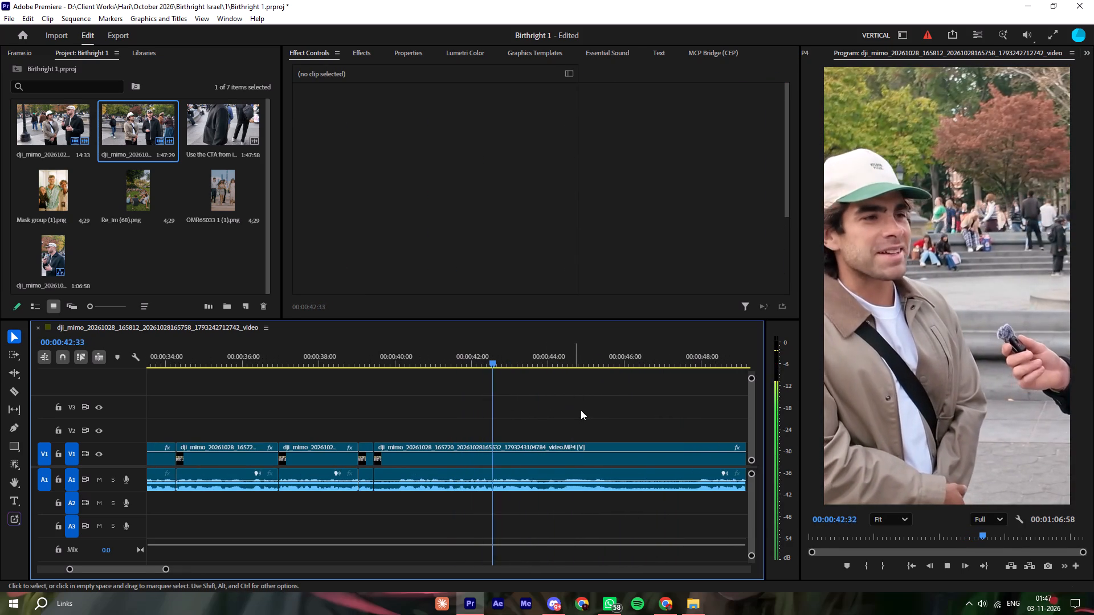
{"action": "left_click", "coordinate": [582, 409]}
{"action": "left_click", "coordinate": [582, 409]}
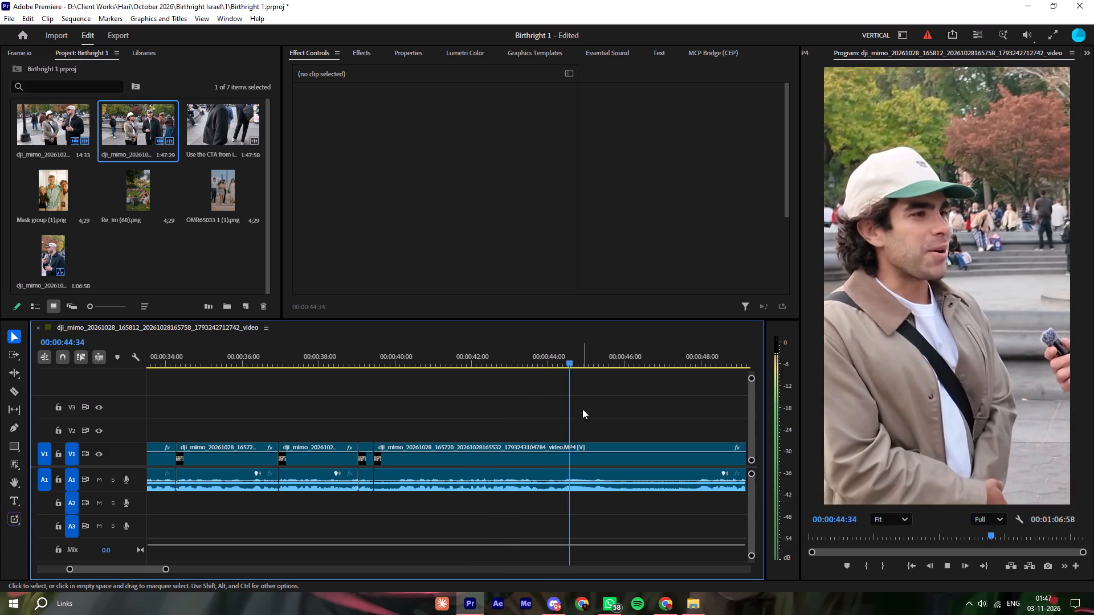
{"action": "left_click", "coordinate": [608, 408]}
{"action": "key", "text": "minus"}
{"action": "key", "text": "minus"}
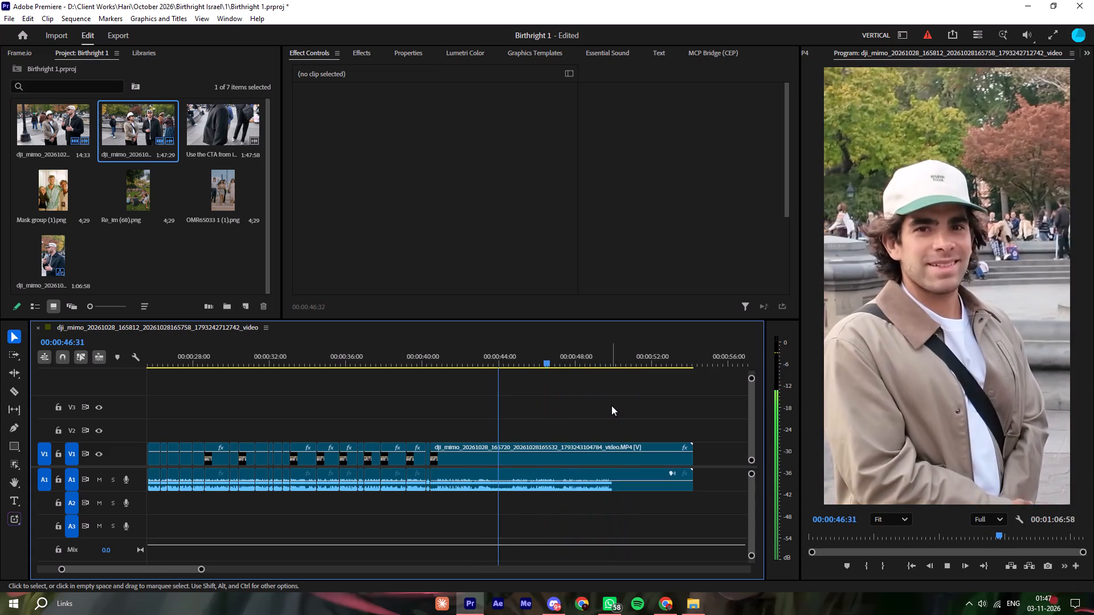
{"action": "key", "text": "equal"}
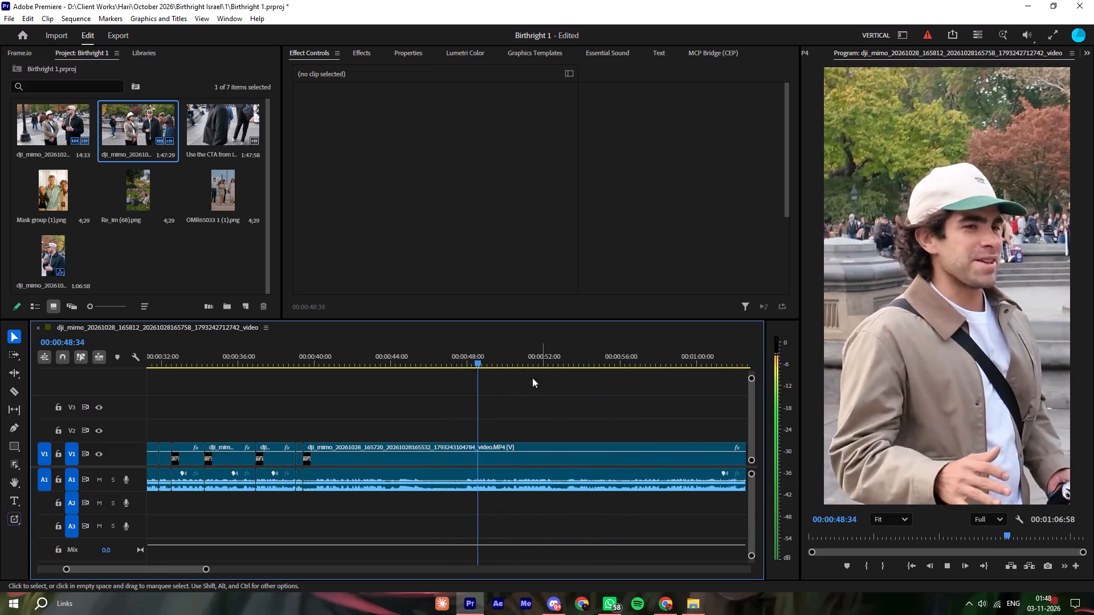
Ripple-trim about 1 second 7 frames from the beginning of the last clip, after the cut at about 00:00:39:25.
{"action": "left_click", "coordinate": [317, 362]}
{"action": "key", "text": "space"}
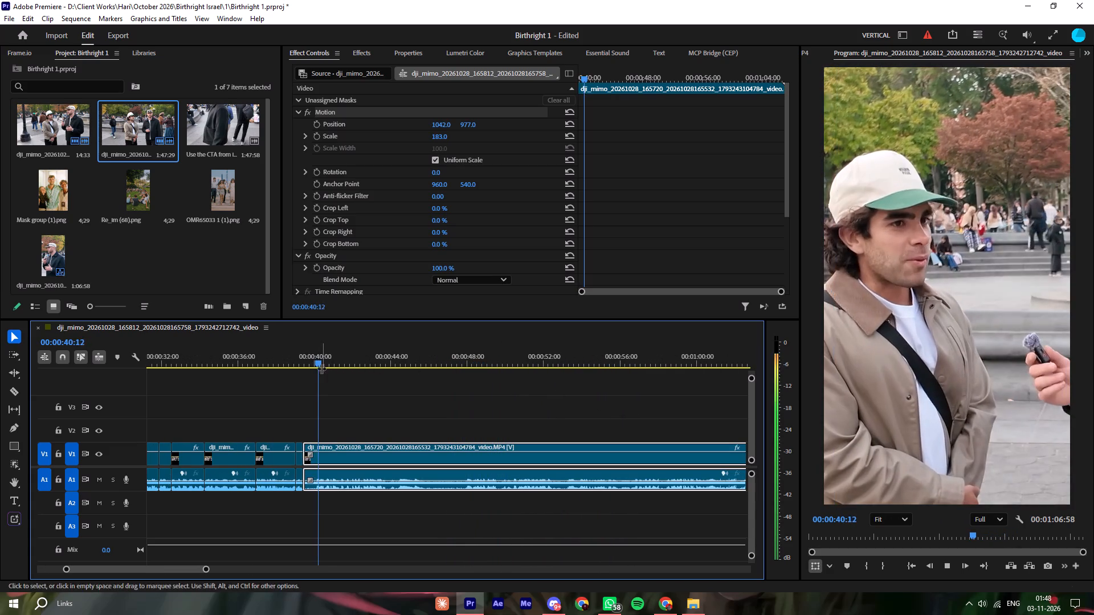
{"action": "left_click_drag", "start_coordinate": [324, 363], "coordinate": [326, 378]}
{"action": "key", "text": "q"}
Replay the opening of the guest's last clip and split it at about 00:00:40:10.
{"action": "key", "text": "space"}
{"action": "left_click", "coordinate": [380, 401]}
{"action": "key", "text": "equal"}
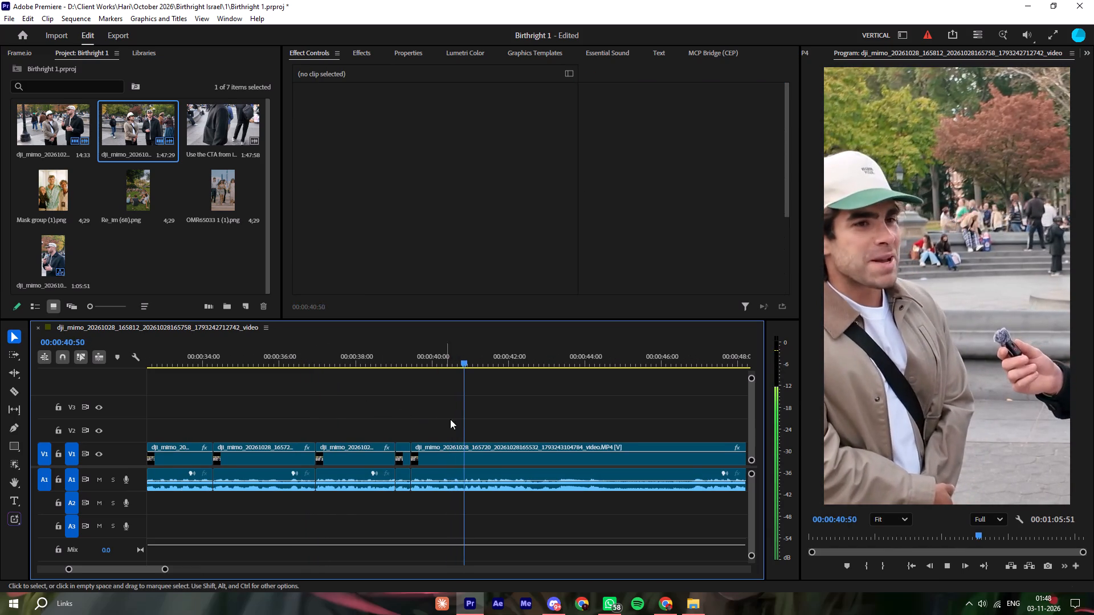
{"action": "left_click", "coordinate": [433, 360]}
{"action": "key", "text": "space"}
{"action": "key", "text": "space"}
{"action": "key", "text": "space"}
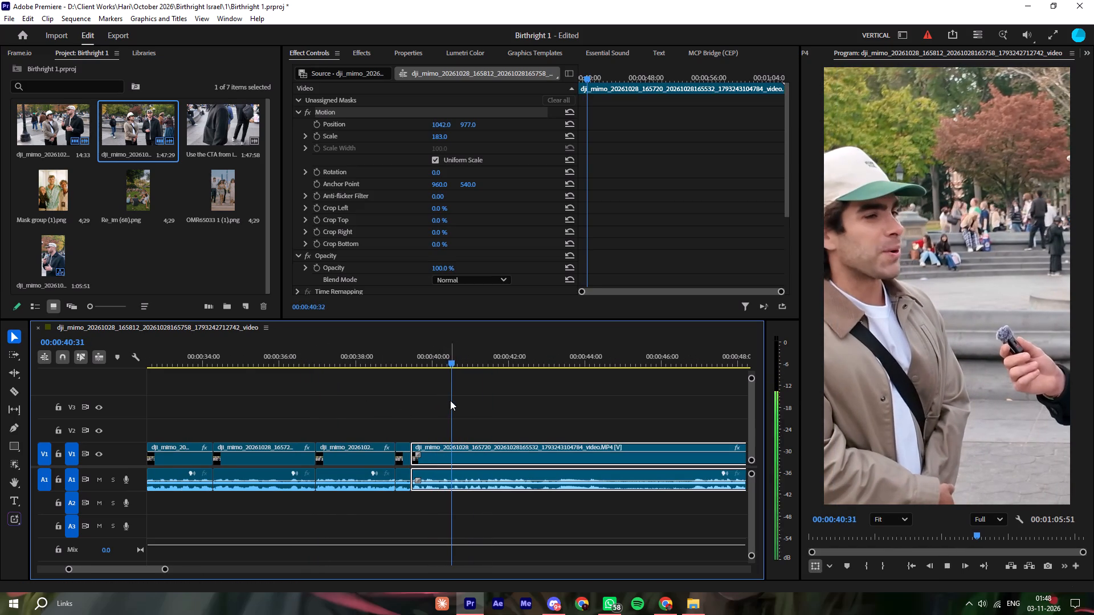
{"action": "key", "text": "space"}
{"action": "left_click", "coordinate": [443, 374]}
{"action": "left_click", "coordinate": [440, 363]}
{"action": "key", "text": "ctrl+k"}
Play past the cut at 00:00:40:10 and ripple-trim about 37 frames from the beginning of the last clip.
{"action": "key", "text": "space"}
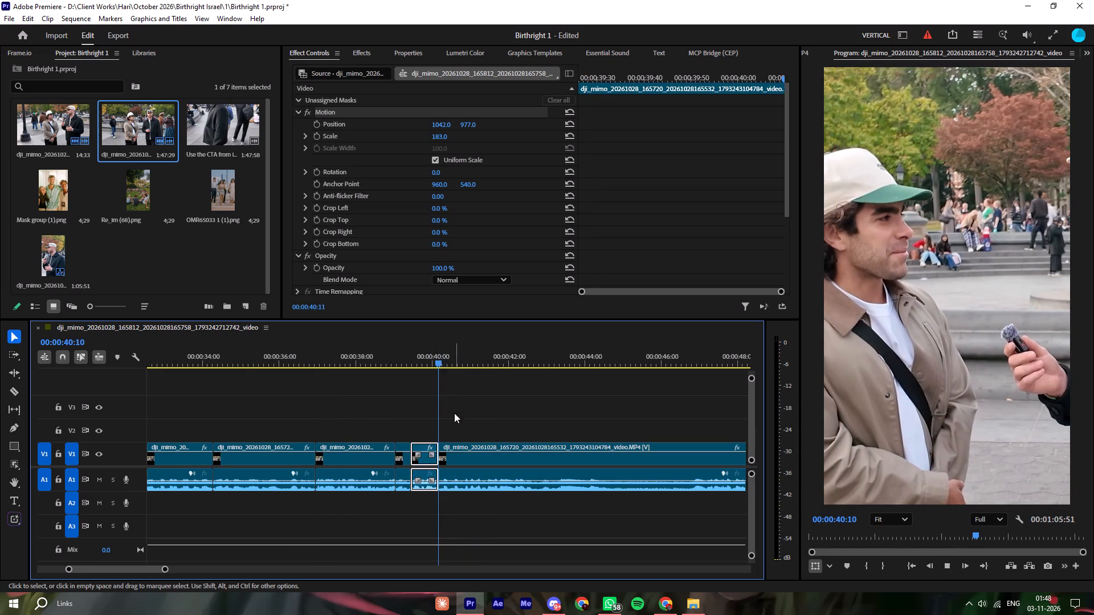
{"action": "key", "text": "space"}
{"action": "left_click_drag", "start_coordinate": [466, 417], "coordinate": [462, 430]}
{"action": "key", "text": "q"}
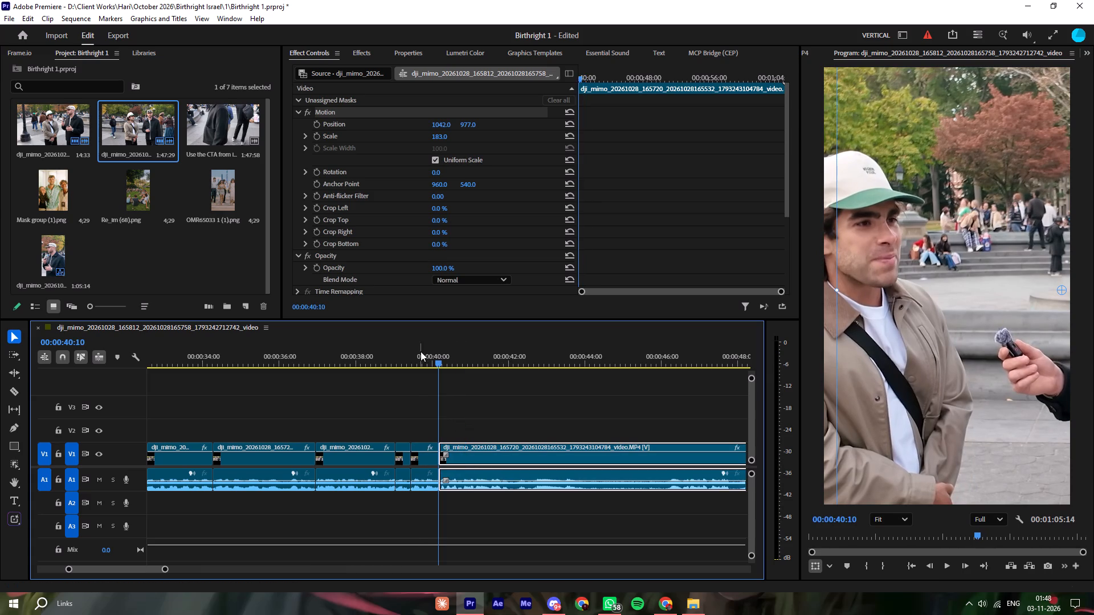
Replay the cut at 00:00:40:10 and split the last clip at about 00:00:42:00.
{"action": "left_click", "coordinate": [421, 351]}
{"action": "key", "text": "space"}
{"action": "left_click", "coordinate": [495, 406]}
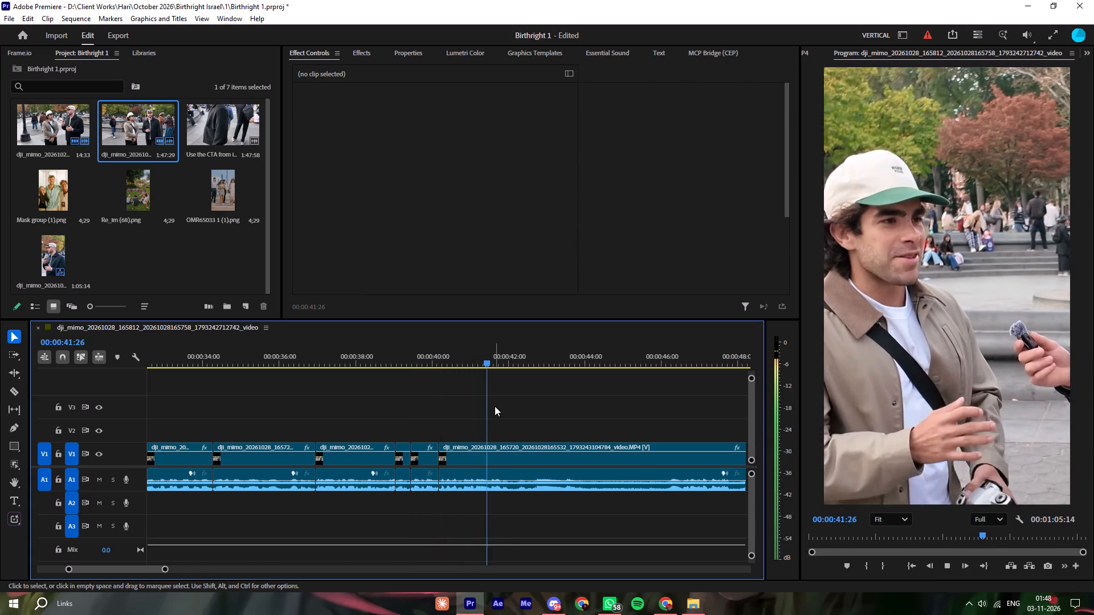
{"action": "key", "text": "space"}
{"action": "key", "text": "ctrl+k"}
Review ahead in the last clip and ripple-trim about 6 seconds 34 frames from its beginning, after the cut at about 00:00:42:00.
{"action": "key", "text": "space"}
{"action": "left_click", "coordinate": [555, 418]}
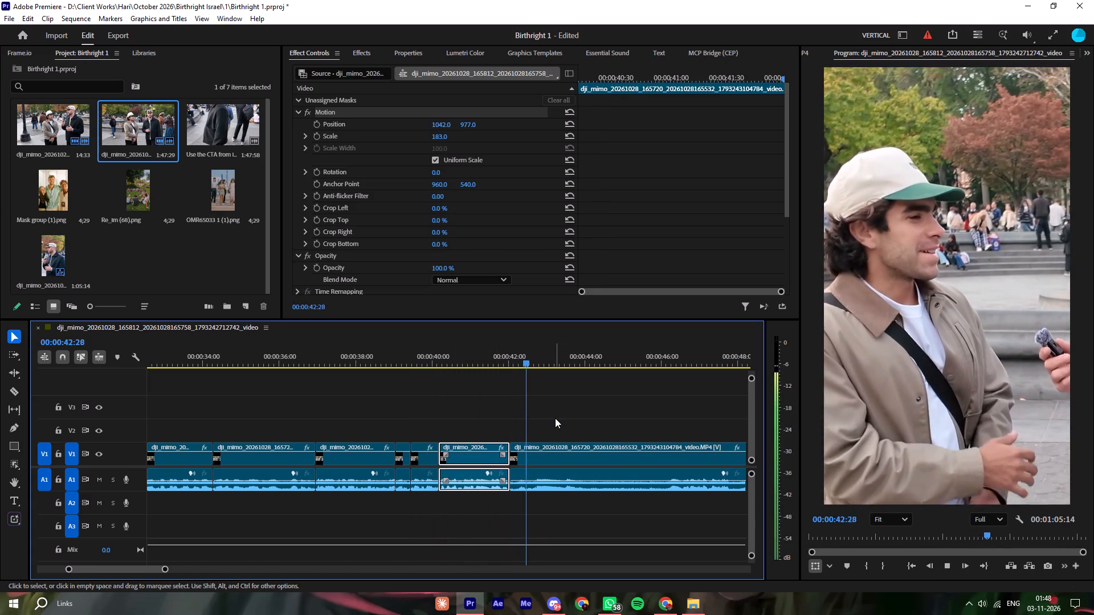
{"action": "left_click", "coordinate": [659, 358]}
{"action": "key", "text": "space"}
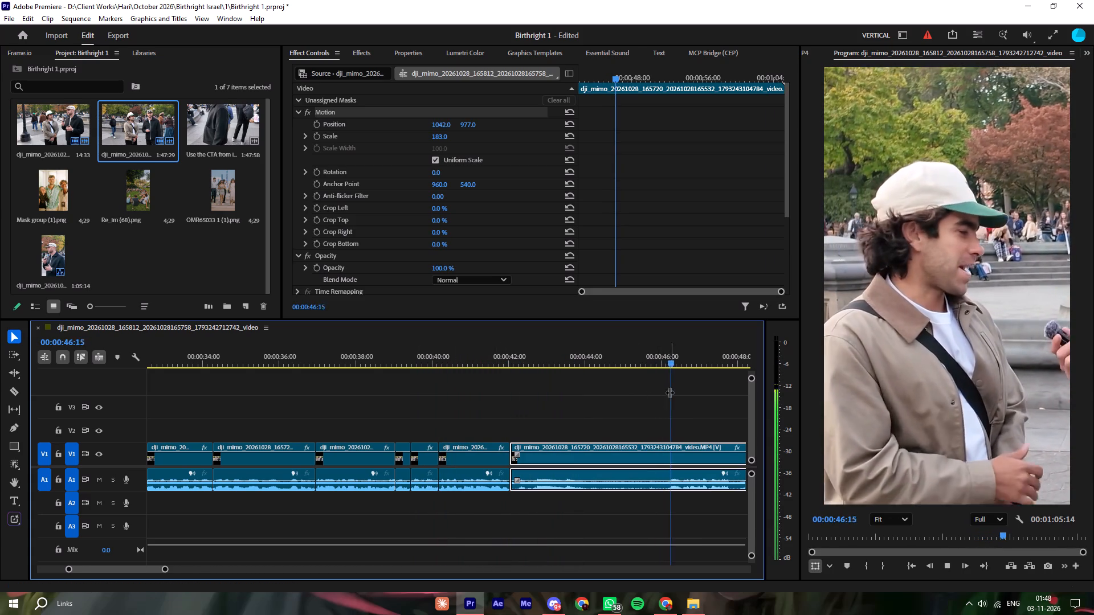
{"action": "left_click", "coordinate": [660, 415]}
{"action": "type", "text": "-="}
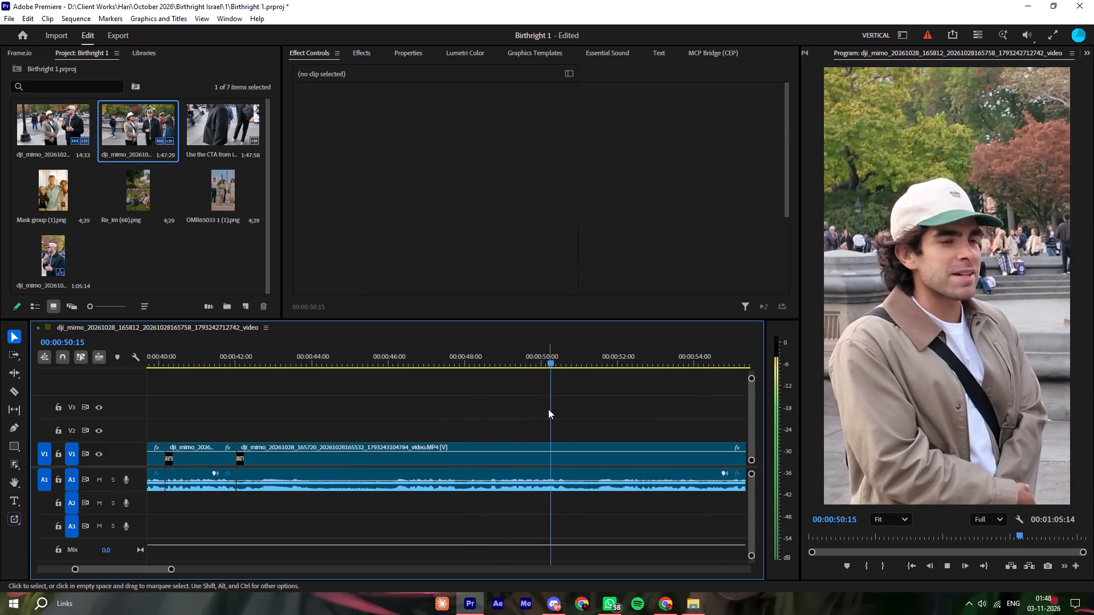
{"action": "left_click", "coordinate": [494, 360]}
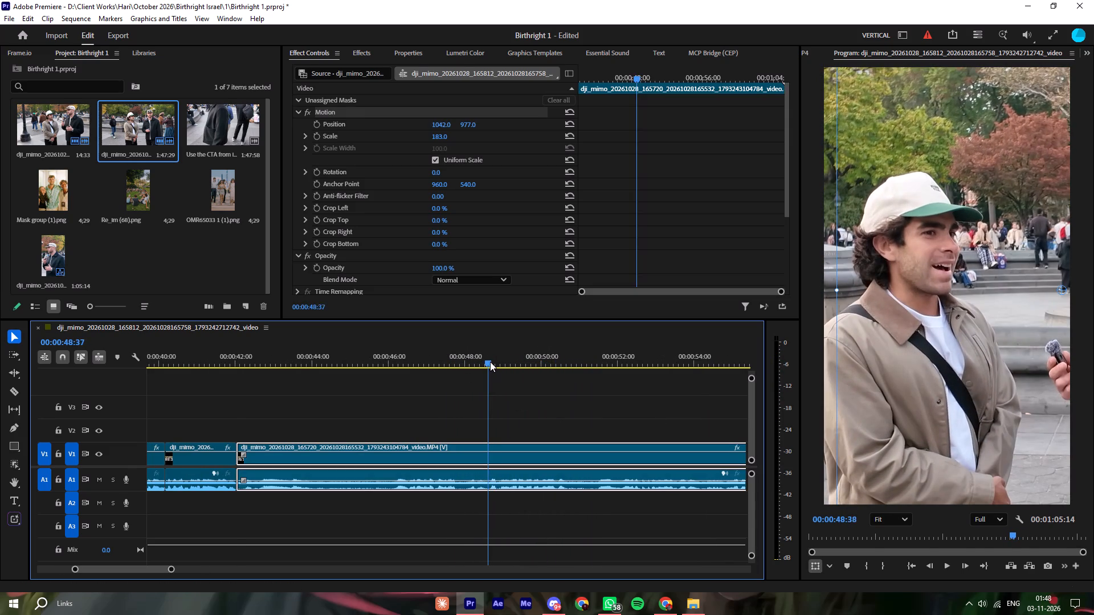
{"action": "key", "text": "q"}
{"action": "key", "text": "space"}
{"action": "left_click", "coordinate": [467, 403]}
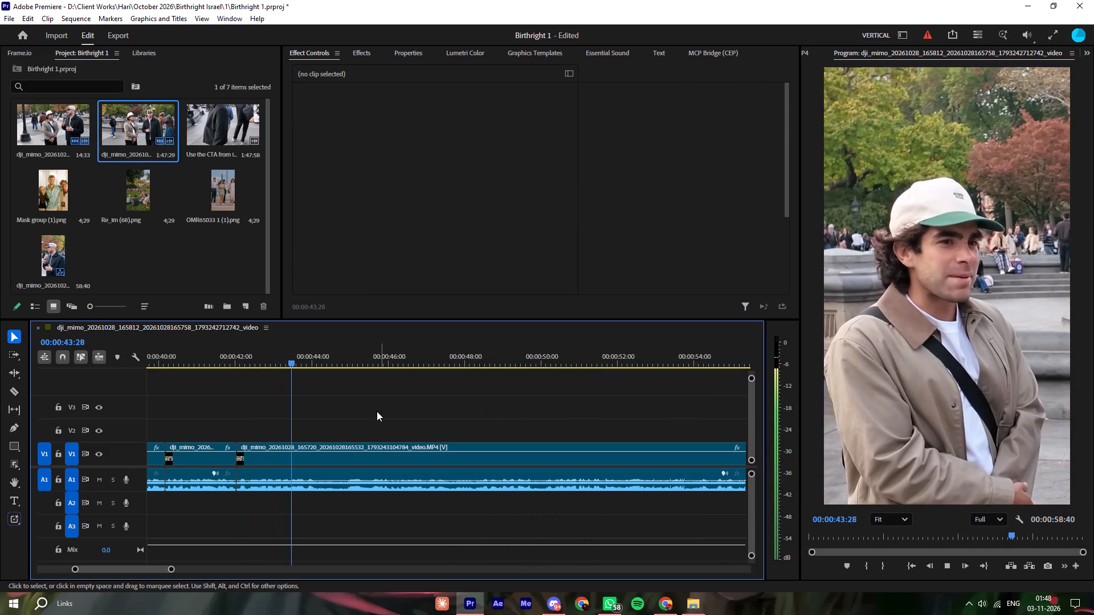
Play on through the guest's last clip and split it at about 00:00:44:08.
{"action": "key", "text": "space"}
{"action": "key", "text": "ctrl+k"}
Play past the cut at about 00:00:44:08 to review the last clip up to about 00:00:45:28.
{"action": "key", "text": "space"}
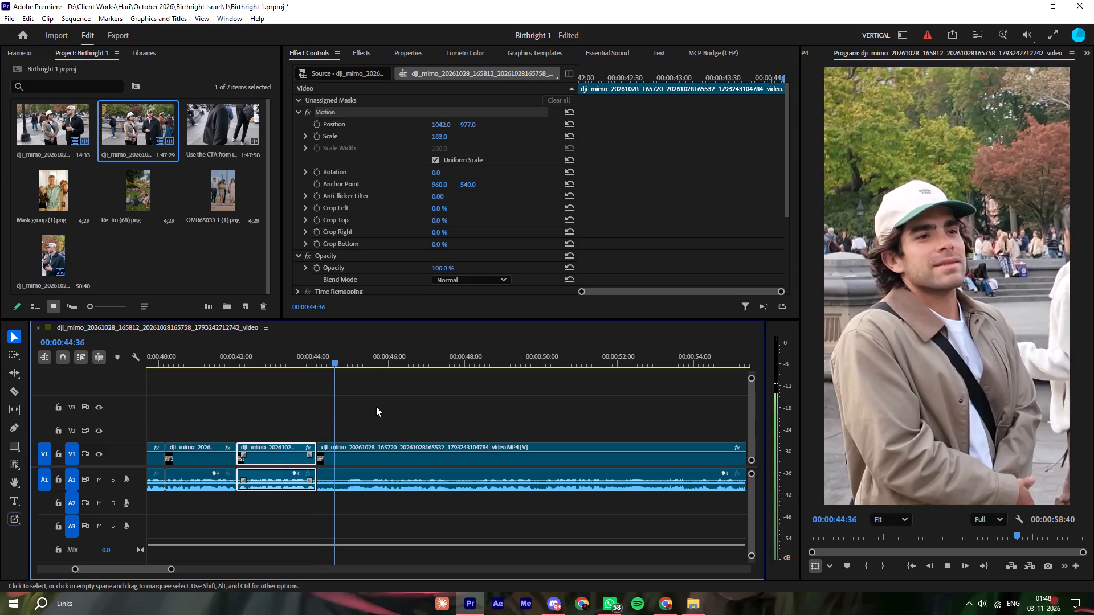
{"action": "left_click", "coordinate": [376, 407]}
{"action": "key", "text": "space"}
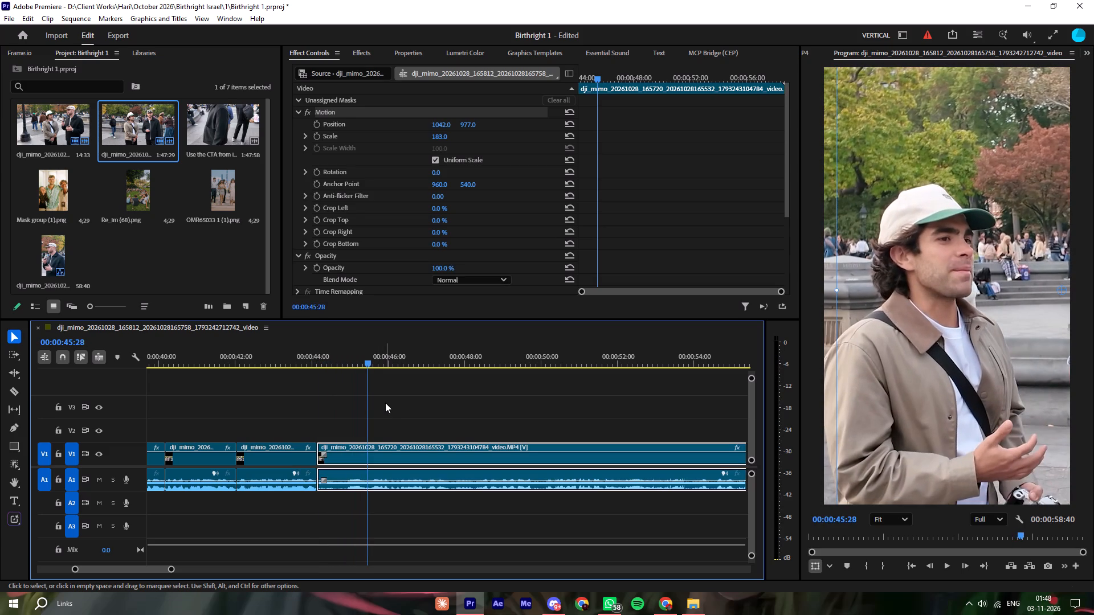
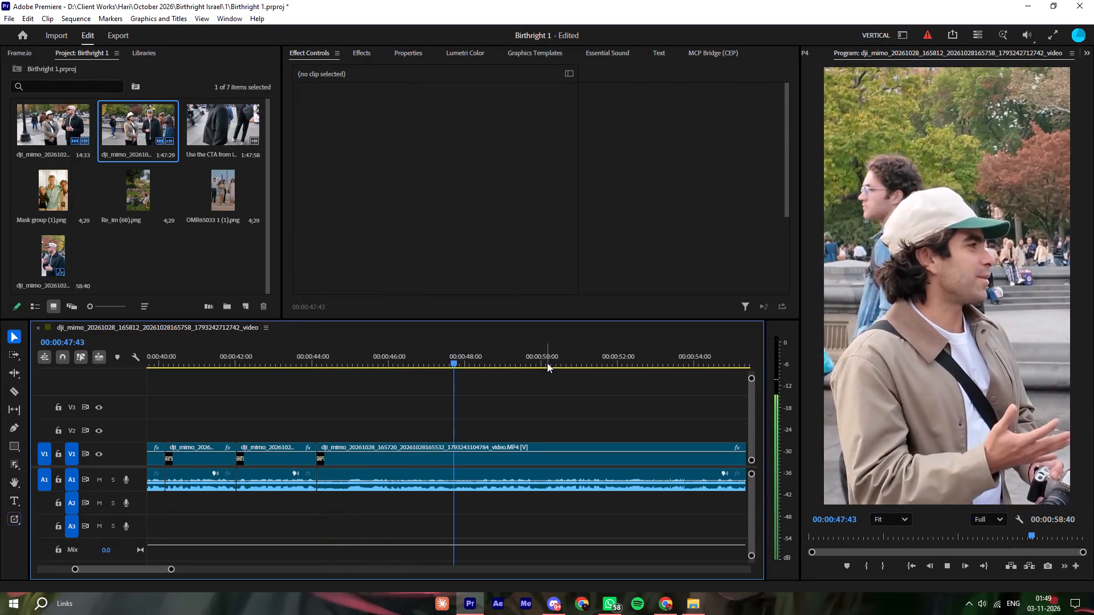
Preview the last clip's opening and ripple-trim about 1 second 24 frames from its beginning, after the cut at about 00:00:44:08.
{"action": "left_click", "coordinate": [365, 350]}
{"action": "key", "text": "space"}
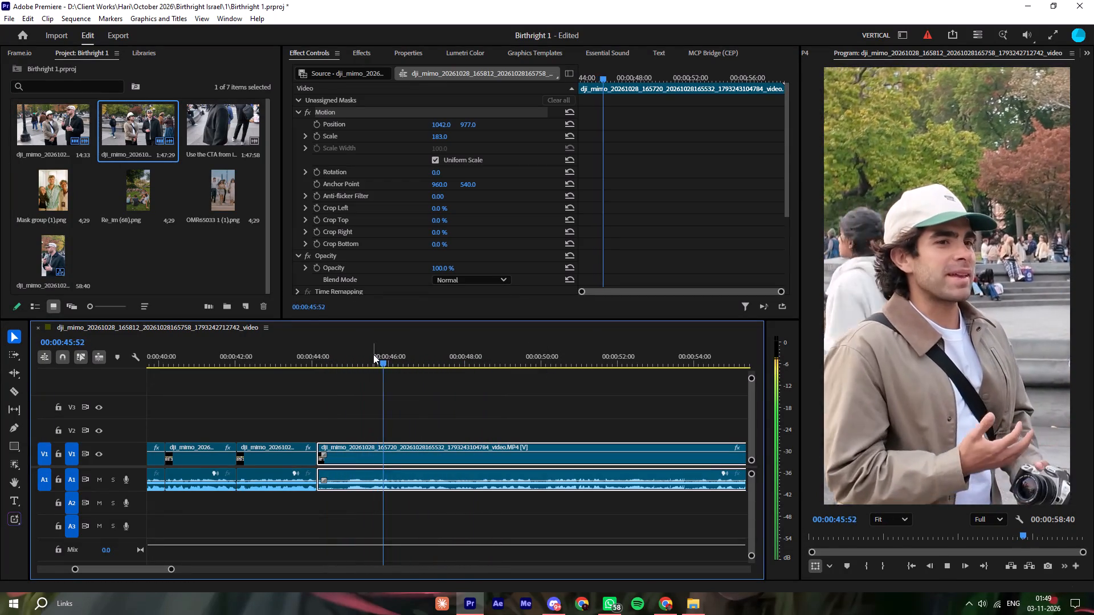
{"action": "left_click", "coordinate": [374, 354]}
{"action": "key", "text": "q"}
Replay from about 00:00:43:20 across the cut near 00:00:44:08 and review the guest's speech in the last clip.
{"action": "left_click", "coordinate": [287, 350]}
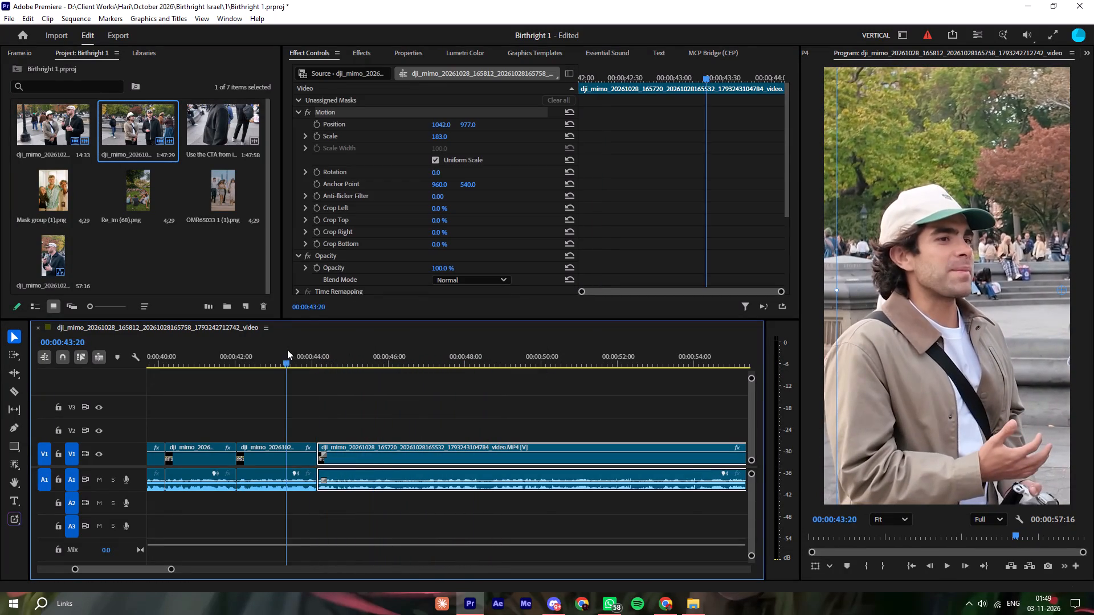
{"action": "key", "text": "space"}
{"action": "left_click", "coordinate": [497, 411]}
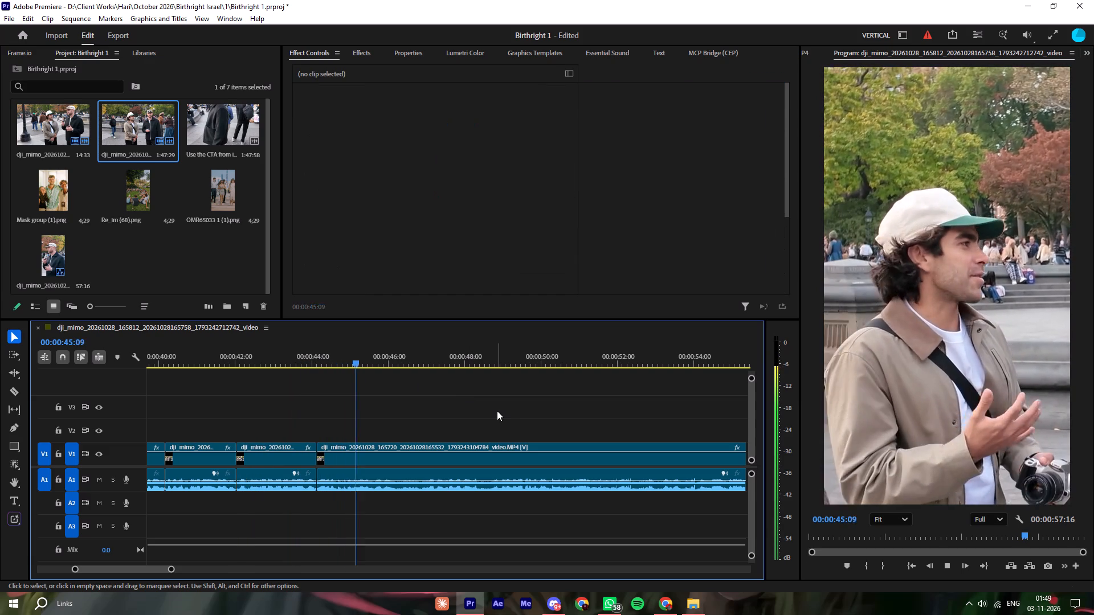
{"action": "left_click", "coordinate": [497, 411]}
{"action": "left_click", "coordinate": [523, 404]}
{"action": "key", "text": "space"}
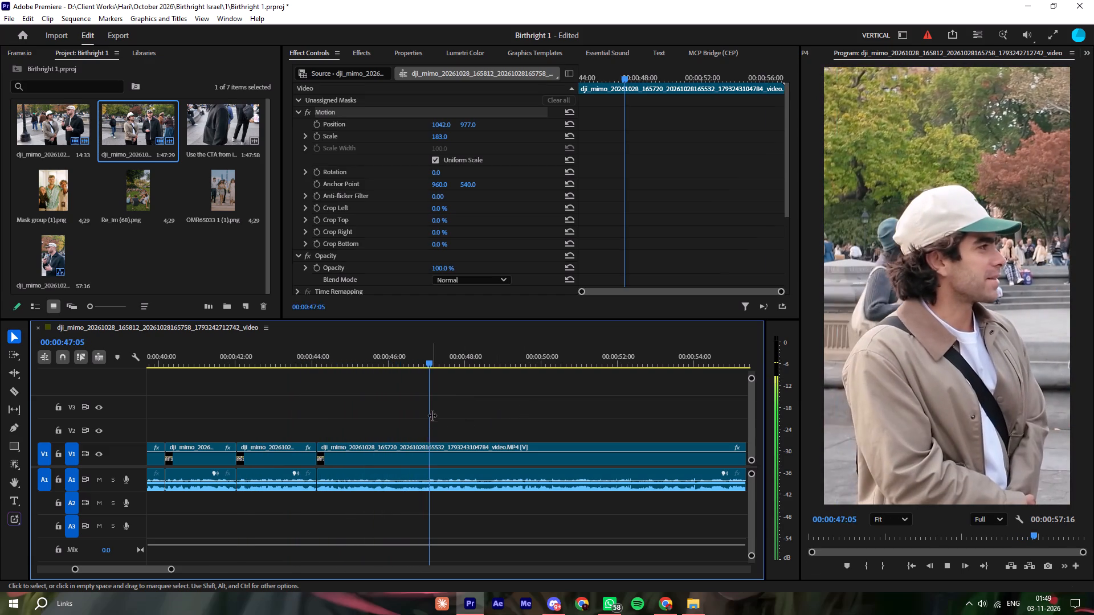
Replay the guest's last clip and split it at 00:00:46:50.
{"action": "key", "text": "space"}
{"action": "left_click", "coordinate": [410, 360]}
{"action": "key", "text": "space"}
{"action": "key", "text": "space"}
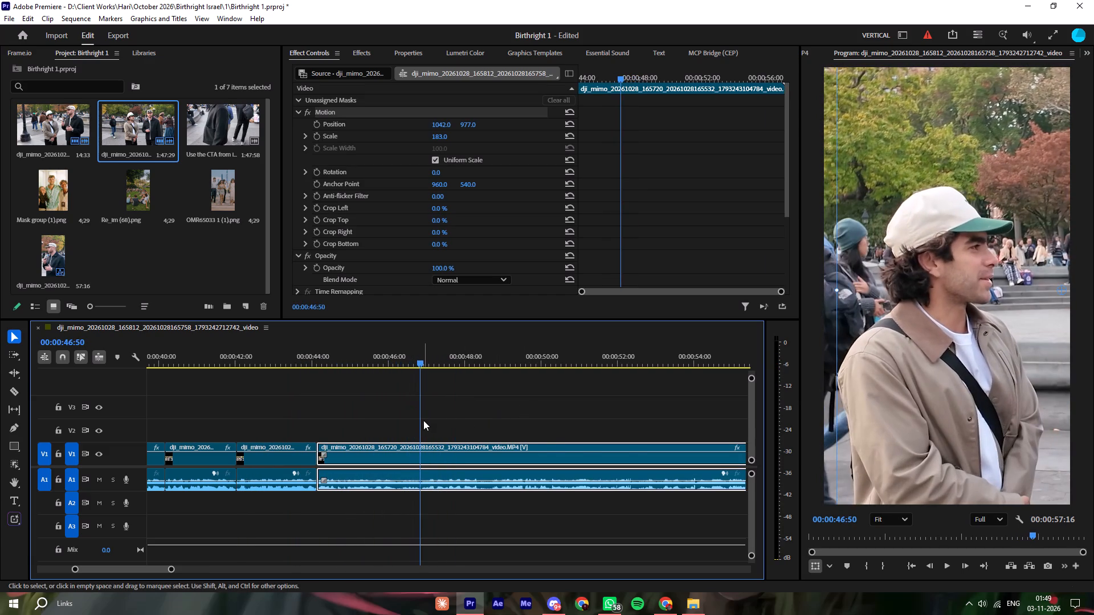
{"action": "key", "text": "ctrl+k"}
Review ahead past the cut at 00:00:46:50 and ripple-trim about 5 seconds 44 frames from the beginning of the last clip.
{"action": "key", "text": "space"}
{"action": "left_click", "coordinate": [486, 416]}
{"action": "key", "text": "minus"}
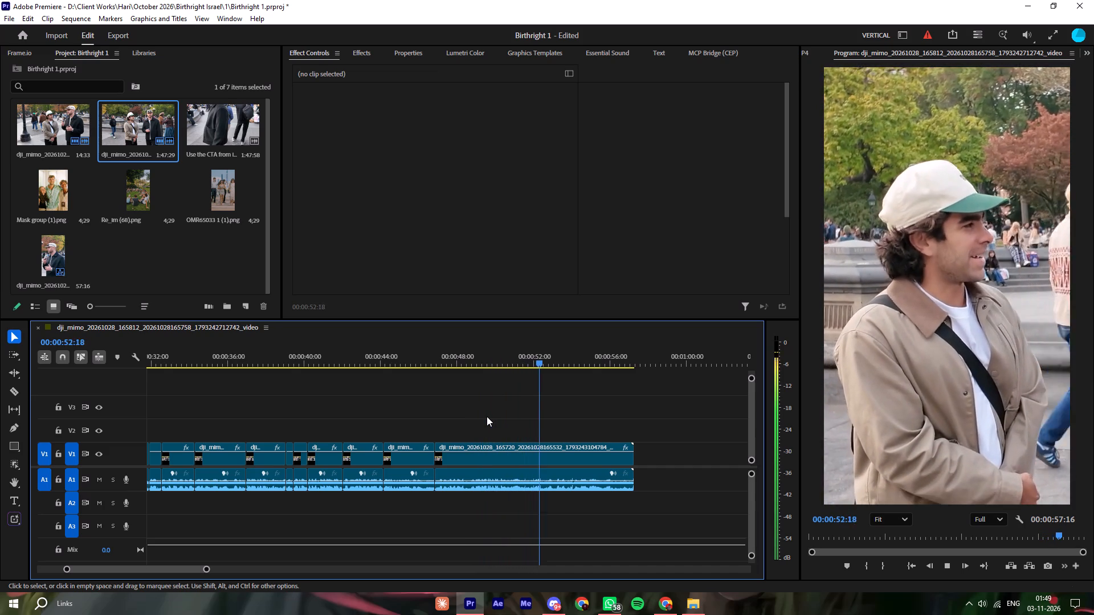
{"action": "key", "text": "minus"}
{"action": "key", "text": "equal"}
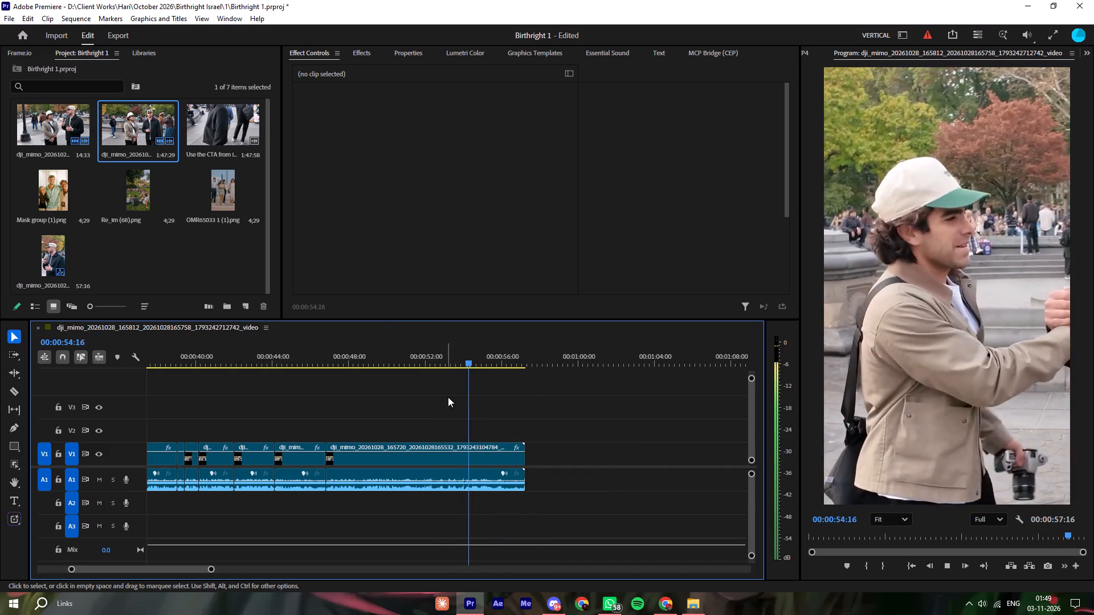
{"action": "left_click", "coordinate": [440, 362]}
{"action": "key", "text": "q"}
Play the handshake clip from 00:00:46:50, split it at 00:00:50:02 and delete the remainder.
{"action": "key", "text": "space"}
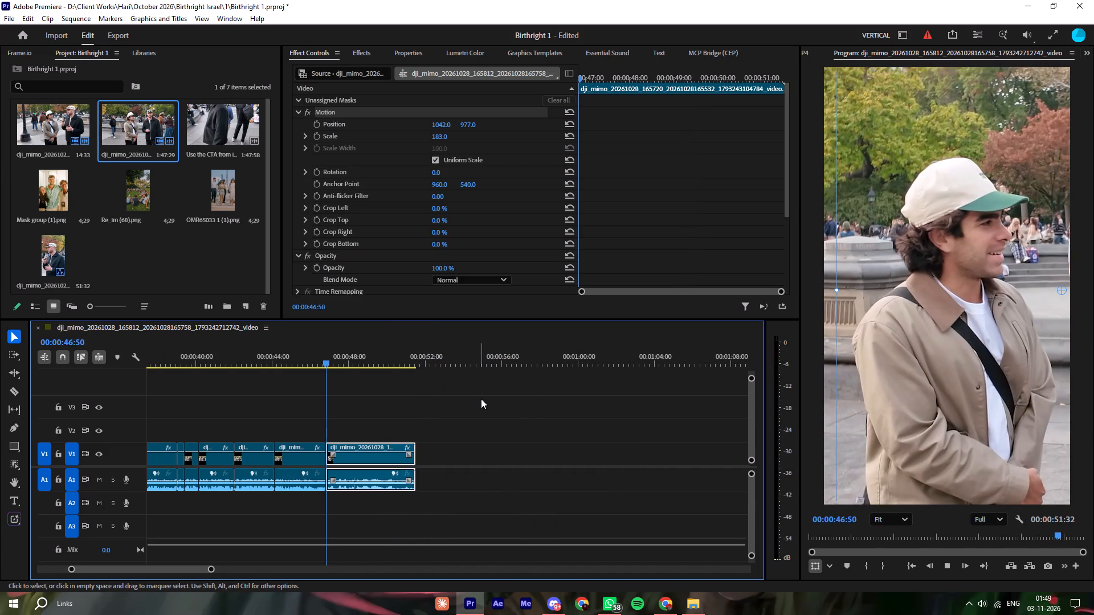
{"action": "left_click", "coordinate": [480, 402]}
{"action": "key", "text": "equal"}
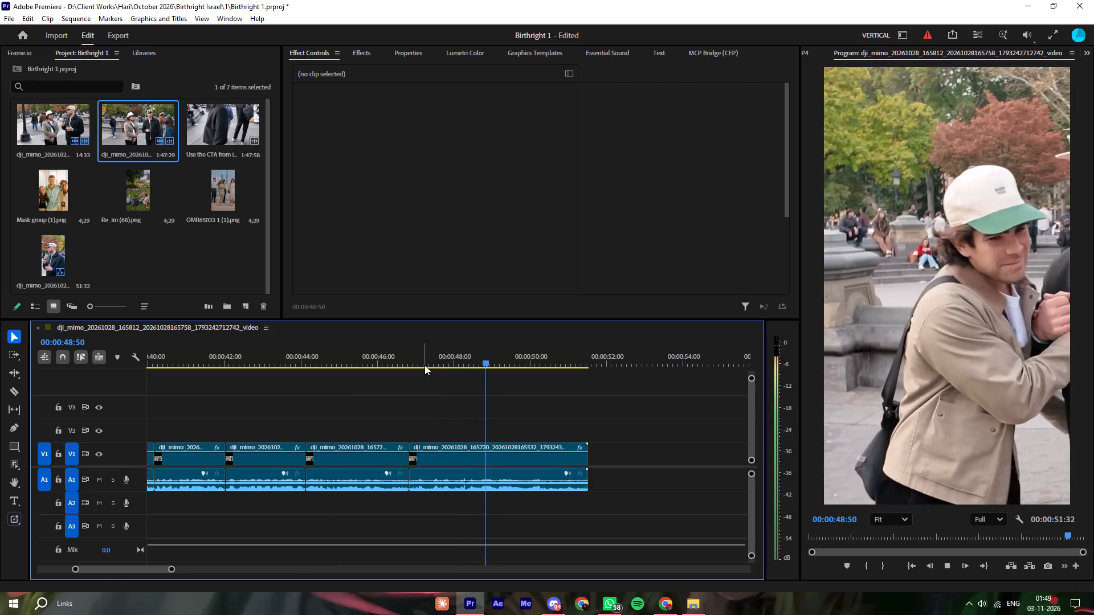
{"action": "key", "text": "space"}
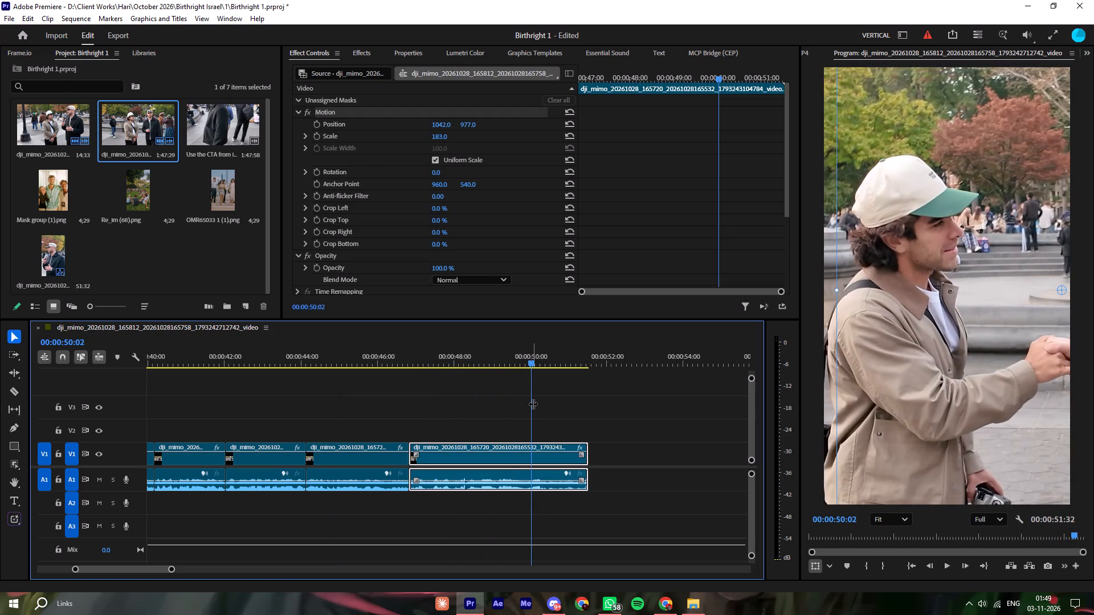
{"action": "key", "text": "ctrl+k"}
{"action": "key", "text": "space"}
{"action": "left_click_drag", "start_coordinate": [581, 420], "coordinate": [571, 461]}
{"action": "key", "text": "Delete"}
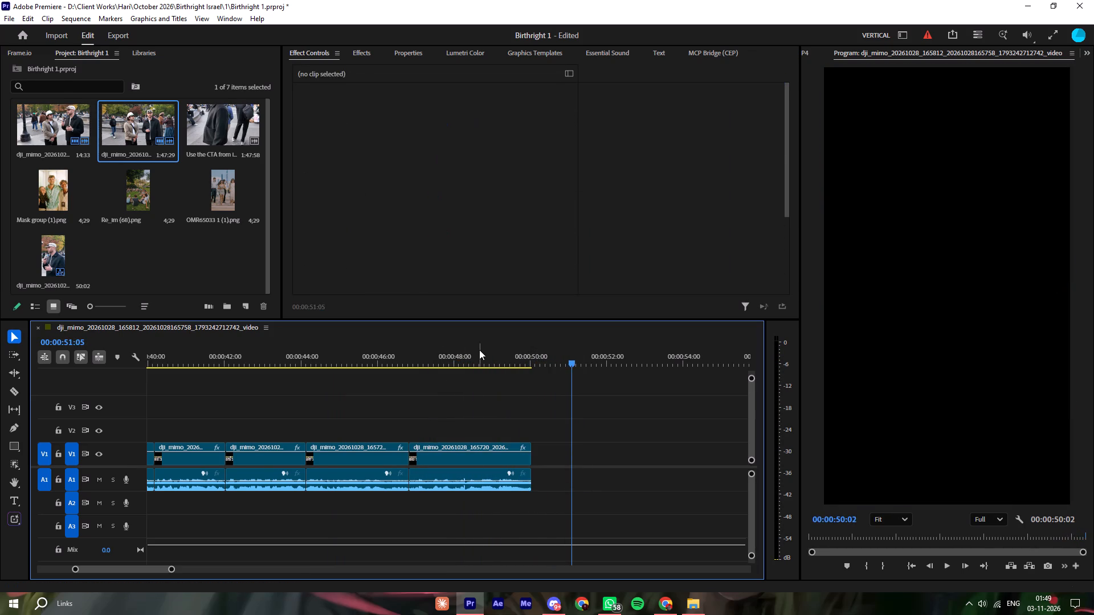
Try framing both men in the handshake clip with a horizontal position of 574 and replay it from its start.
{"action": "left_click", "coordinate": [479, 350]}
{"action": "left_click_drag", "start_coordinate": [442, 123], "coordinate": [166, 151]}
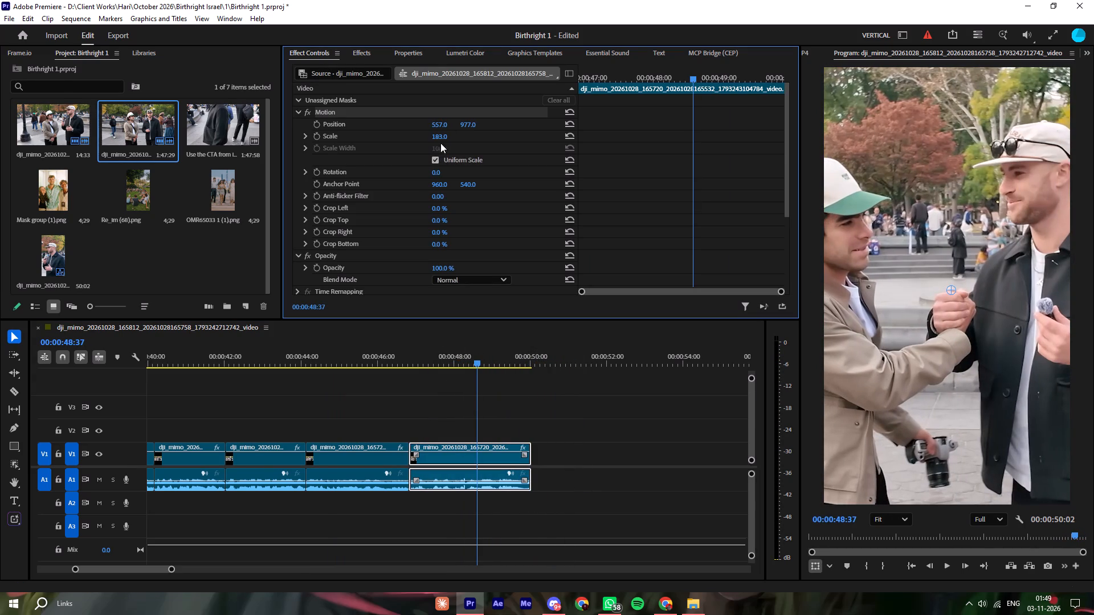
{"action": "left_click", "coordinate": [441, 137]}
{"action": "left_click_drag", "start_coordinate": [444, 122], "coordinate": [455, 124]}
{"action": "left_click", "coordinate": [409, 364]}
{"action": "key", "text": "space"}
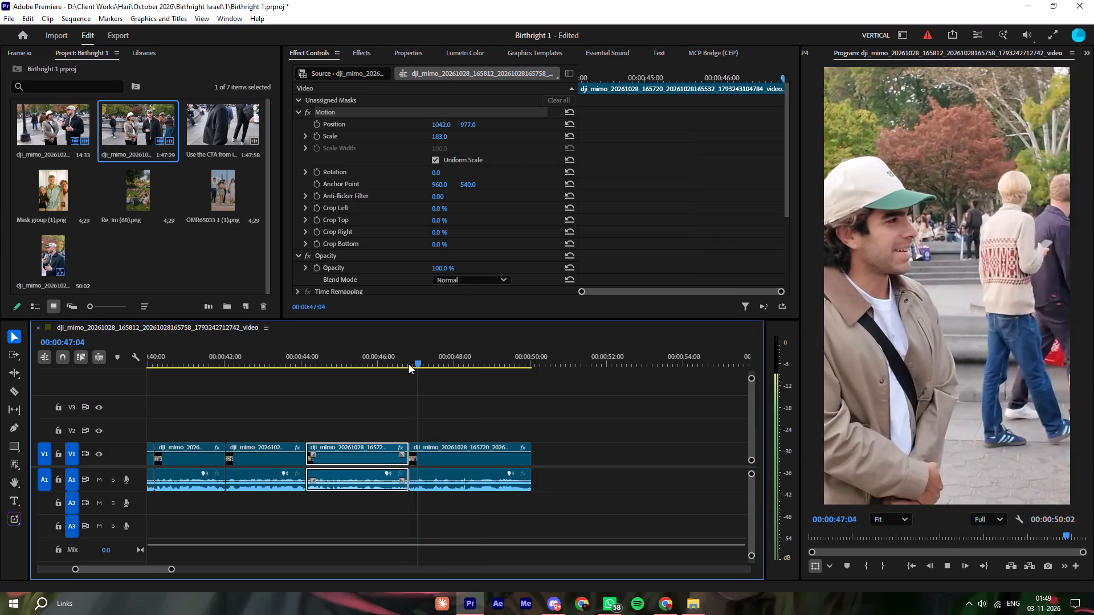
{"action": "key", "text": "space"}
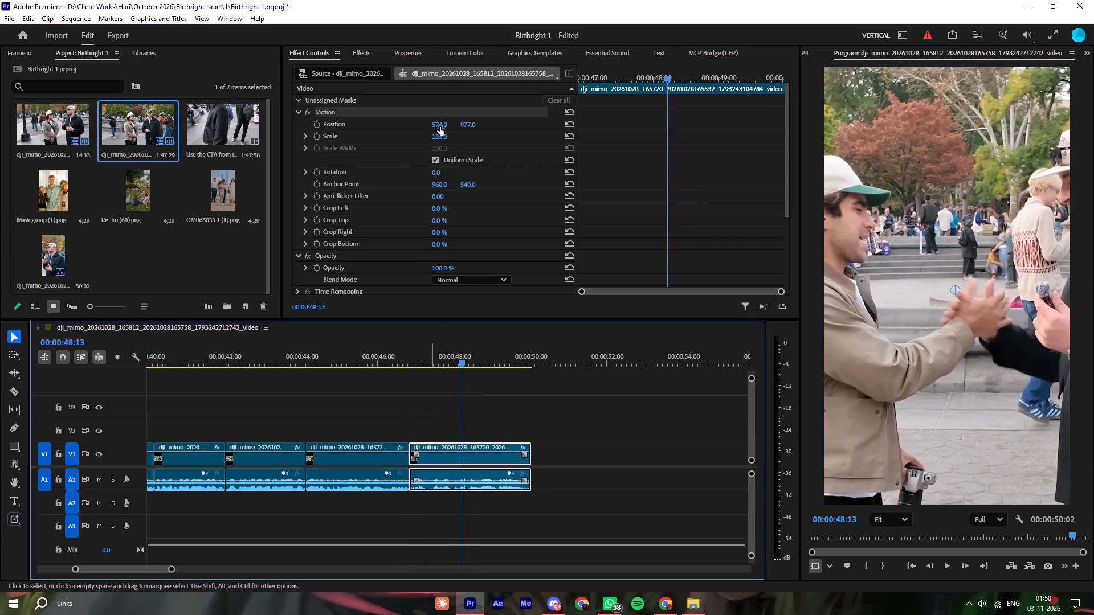
Frame the interviewer in the handshake clip with a horizontal position of -418 and start position keyframing at 00:00:47:08.
{"action": "left_click_drag", "start_coordinate": [443, 121], "coordinate": [193, 130]}
{"action": "left_click", "coordinate": [411, 352]}
{"action": "key", "text": "space"}
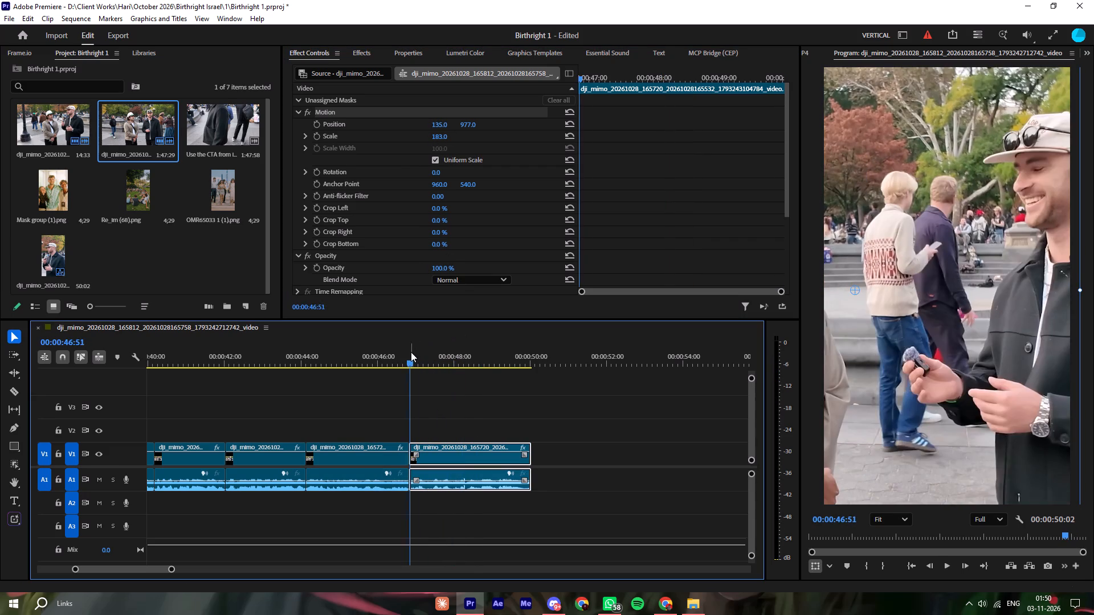
{"action": "key", "text": "space"}
{"action": "left_click_drag", "start_coordinate": [439, 124], "coordinate": [124, 136]}
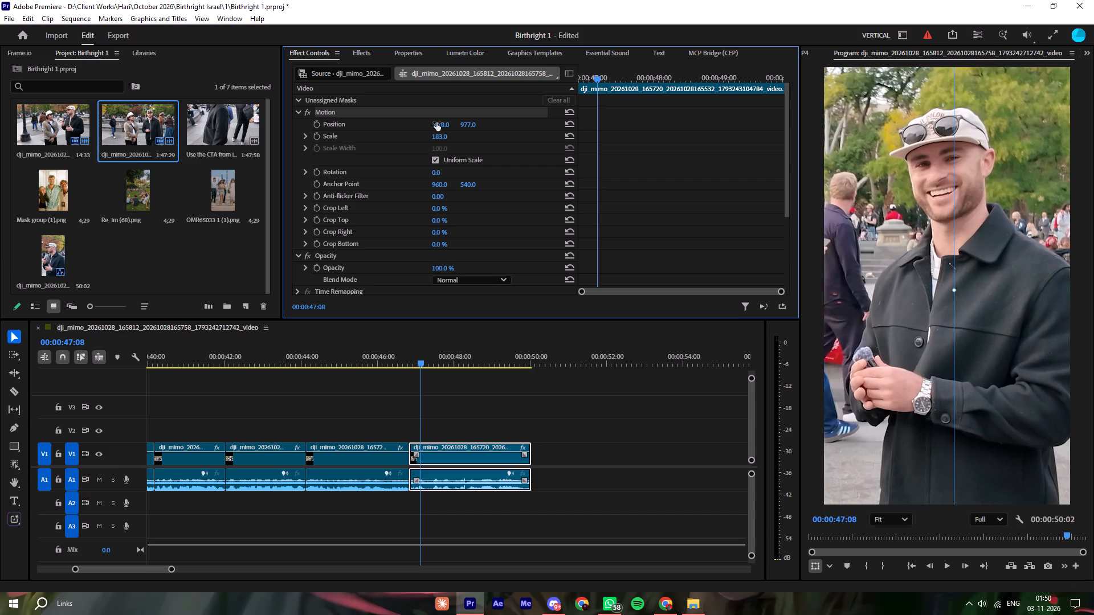
{"action": "left_click", "coordinate": [315, 126]}
Keyframe the clip's horizontal position to follow the handshake, reaching 521 at 00:00:48:22 and 595 just before 00:00:49:00.
{"action": "key", "text": "space"}
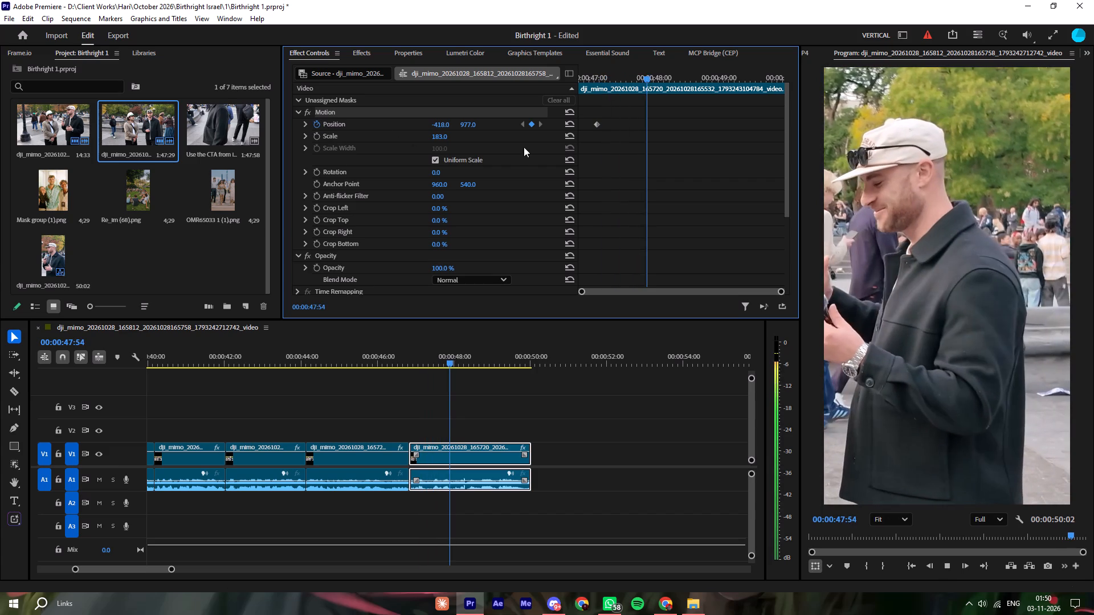
{"action": "key", "text": "space"}
{"action": "left_click_drag", "start_coordinate": [442, 124], "coordinate": [761, 149]}
{"action": "key", "text": "space"}
{"action": "key", "text": "space"}
{"action": "left_click_drag", "start_coordinate": [437, 121], "coordinate": [652, 142]}
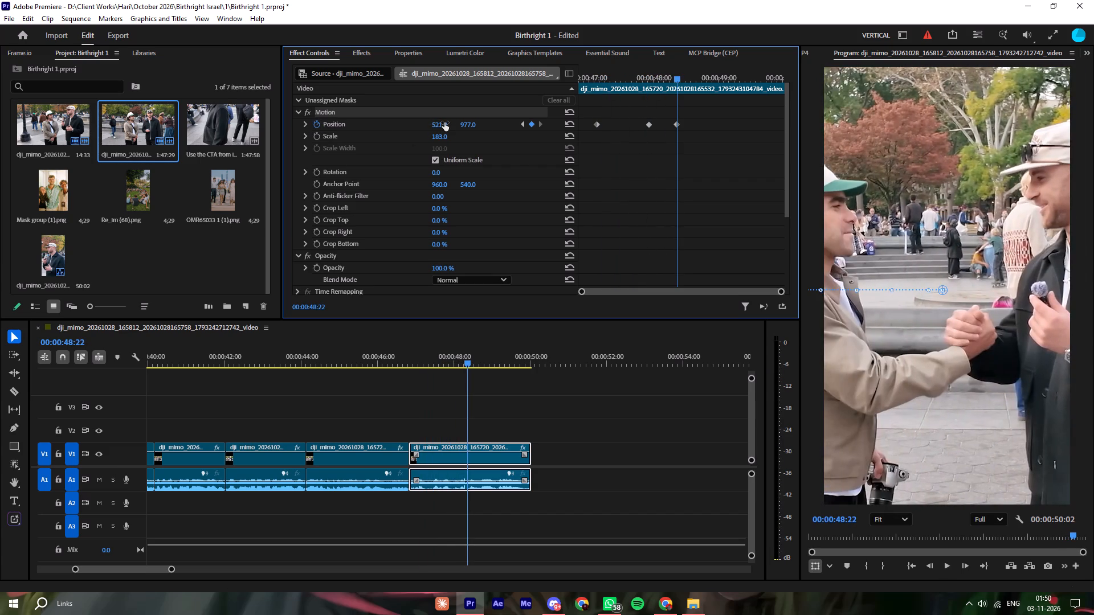
{"action": "key", "text": "space"}
{"action": "key", "text": "space"}
{"action": "left_click_drag", "start_coordinate": [441, 122], "coordinate": [483, 127]}
{"action": "key", "text": "space"}
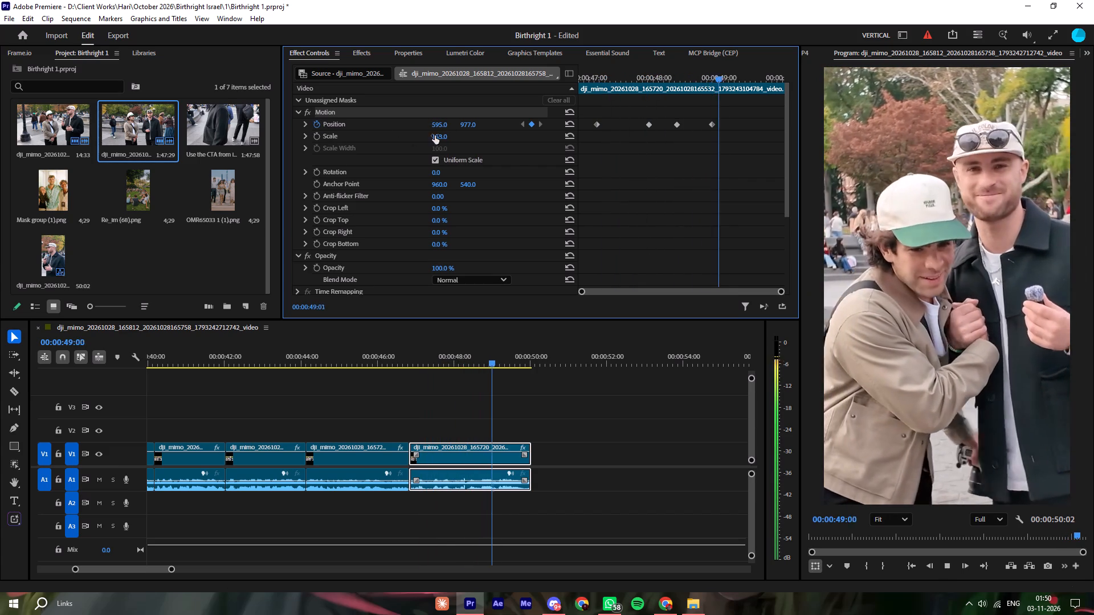
{"action": "key", "text": "space"}
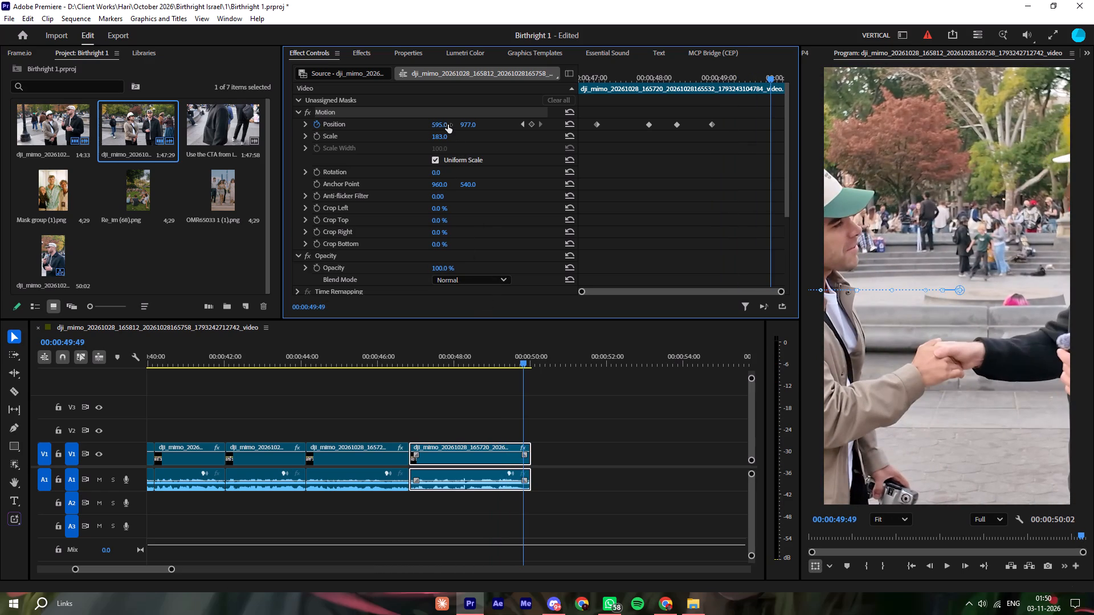
Add position keyframes at 00:00:49:26 and 00:00:49:50, ending on the interviewer with a horizontal position of 51.
{"action": "left_click_drag", "start_coordinate": [754, 81], "coordinate": [748, 84]}
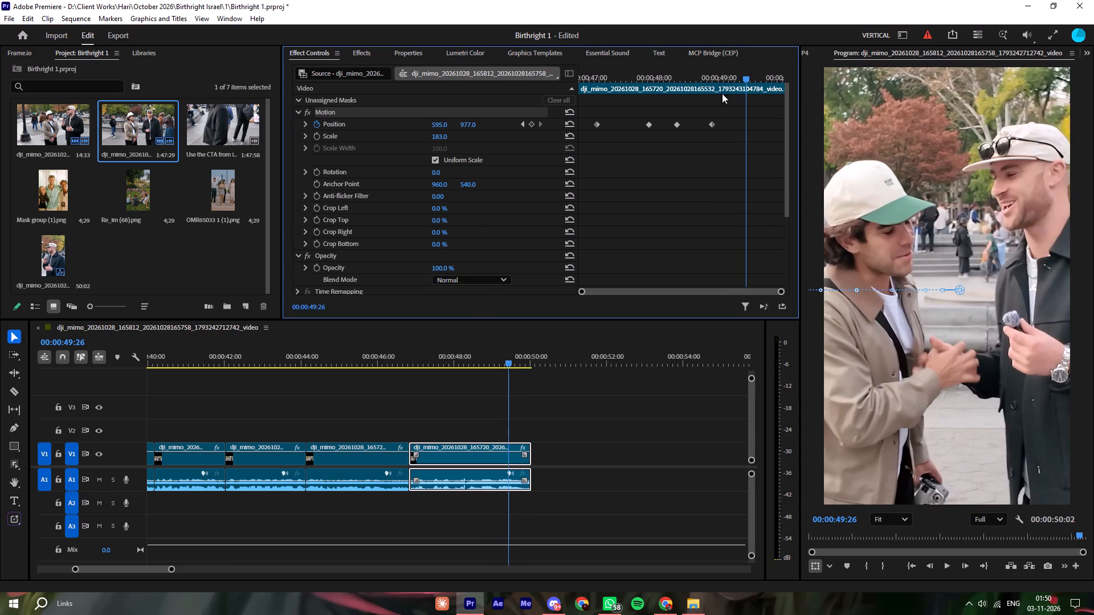
{"action": "left_click_drag", "start_coordinate": [437, 120], "coordinate": [430, 121]}
{"action": "left_click_drag", "start_coordinate": [442, 125], "coordinate": [436, 123]}
{"action": "key", "text": "space"}
{"action": "key", "text": "space"}
{"action": "left_click_drag", "start_coordinate": [447, 121], "coordinate": [142, 119]}
{"action": "key", "text": "space"}
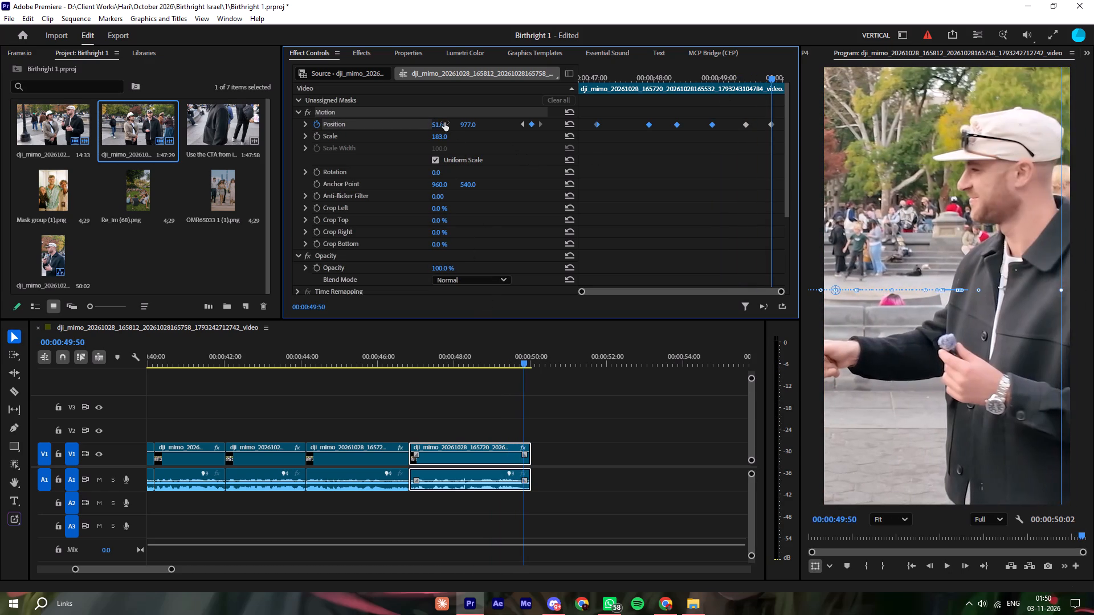
Review the closing clips from about 00:00:44:40 to the end of the sequence, checking the handshake framing.
{"action": "key", "text": "space"}
{"action": "left_click", "coordinate": [652, 411]}
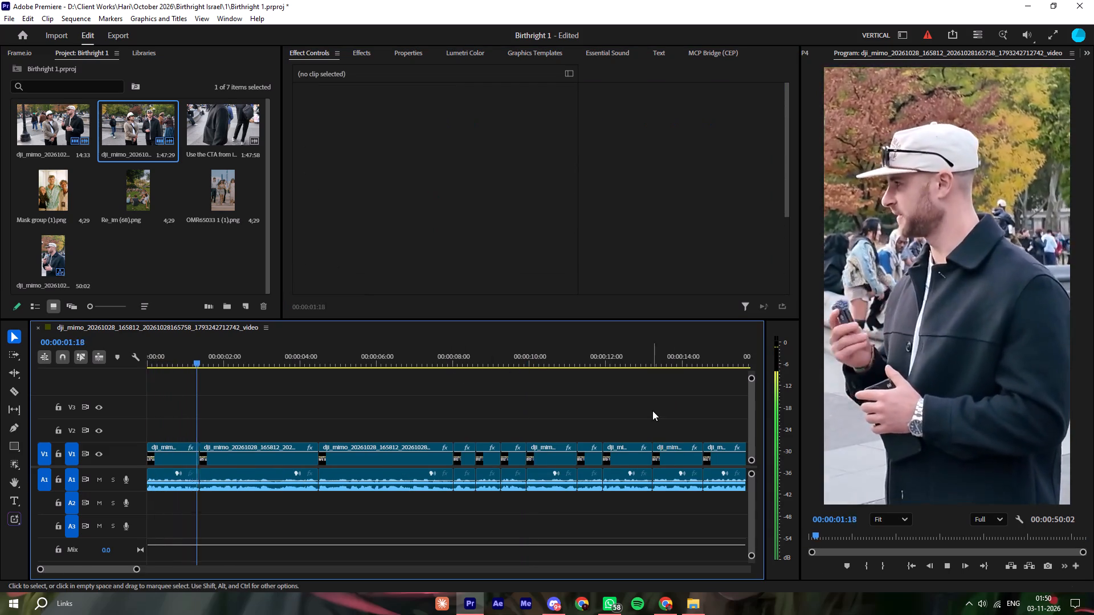
{"action": "key", "text": "minus"}
{"action": "key", "text": "minus"}
{"action": "key", "text": "minus"}
{"action": "left_click", "coordinate": [360, 358]}
{"action": "key", "text": "space"}
{"action": "left_click", "coordinate": [493, 411]}
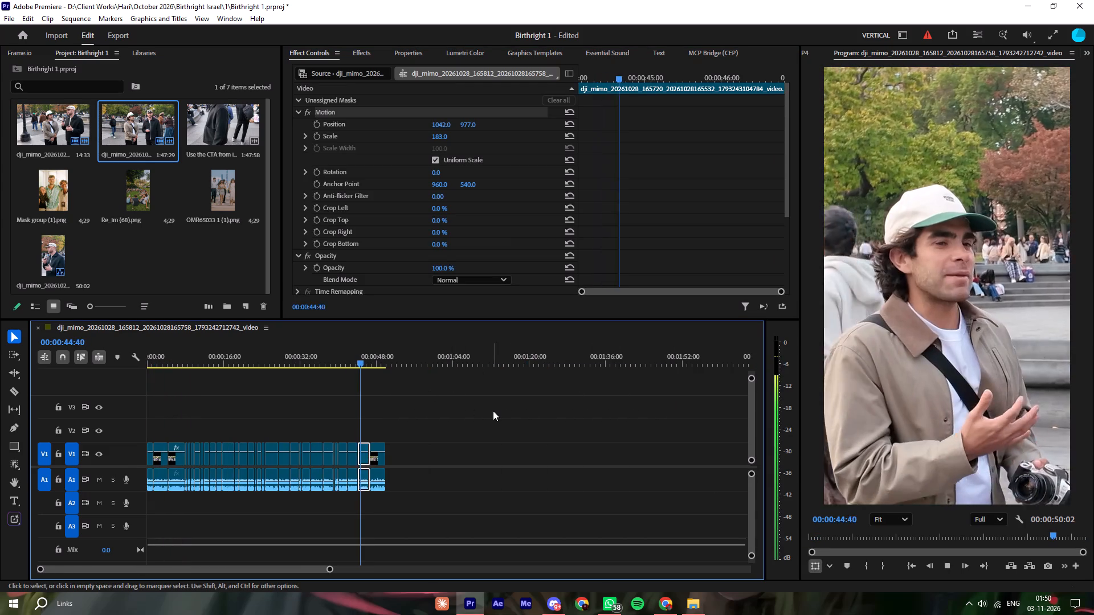
{"action": "type", "text": "=="}
{"action": "key", "text": "equal"}
{"action": "left_click", "coordinate": [564, 409]}
{"action": "left_click", "coordinate": [564, 409]}
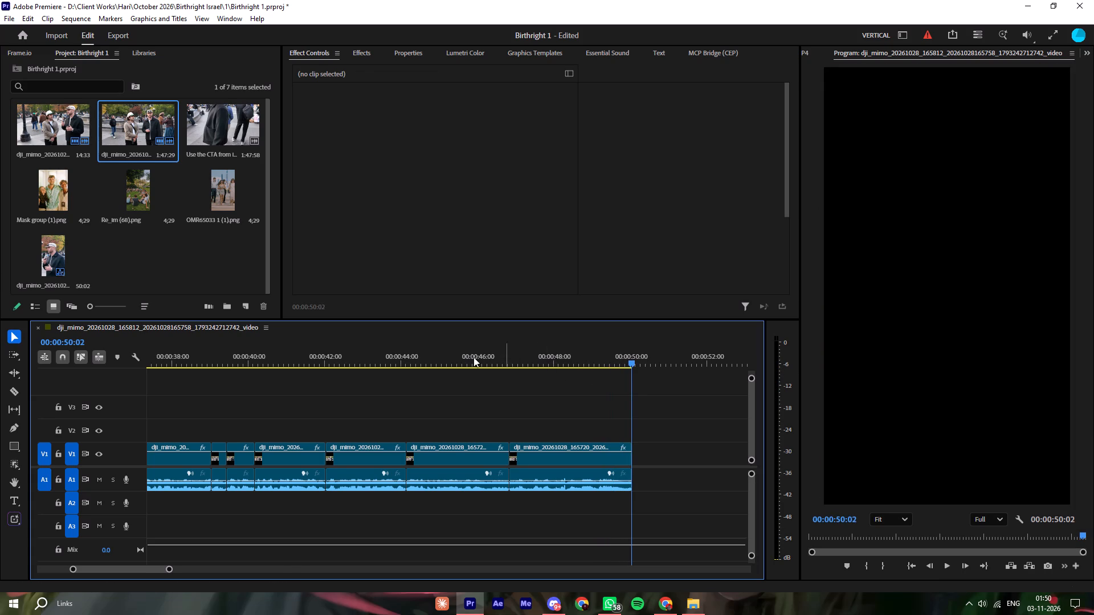
Move the handshake clip later on the timeline to end at about 00:01:01:36, leaving a gap after the guest's talk.
{"action": "left_click", "coordinate": [443, 362]}
{"action": "left_click_drag", "start_coordinate": [536, 462], "coordinate": [691, 463]}
{"action": "left_click", "coordinate": [649, 397]}
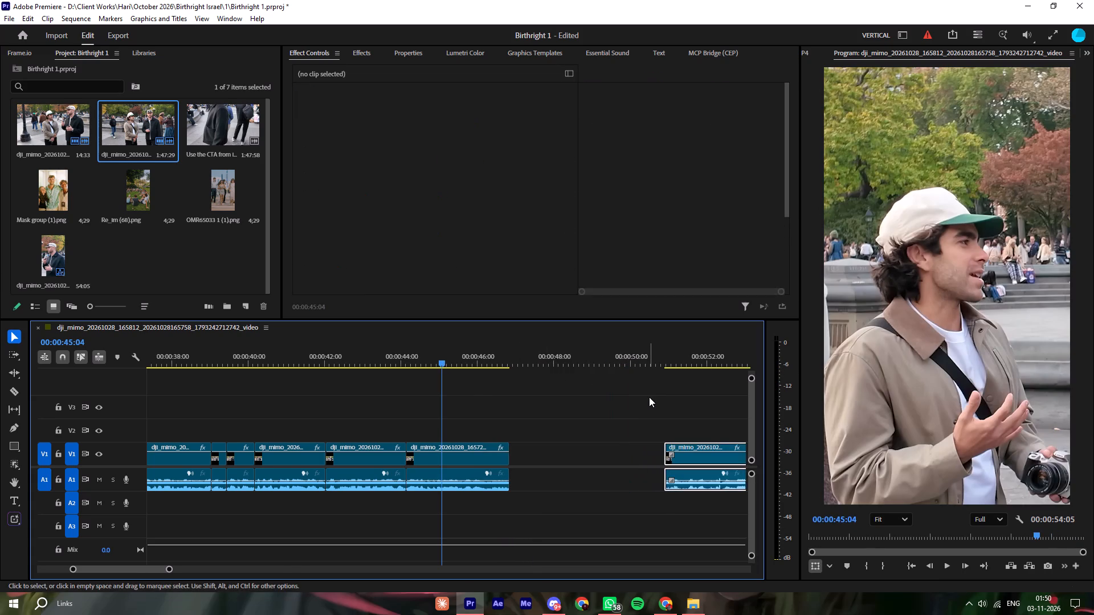
{"action": "key", "text": "minus"}
{"action": "key", "text": "minus"}
{"action": "left_click_drag", "start_coordinate": [522, 468], "coordinate": [594, 469]}
{"action": "left_click", "coordinate": [556, 432]}
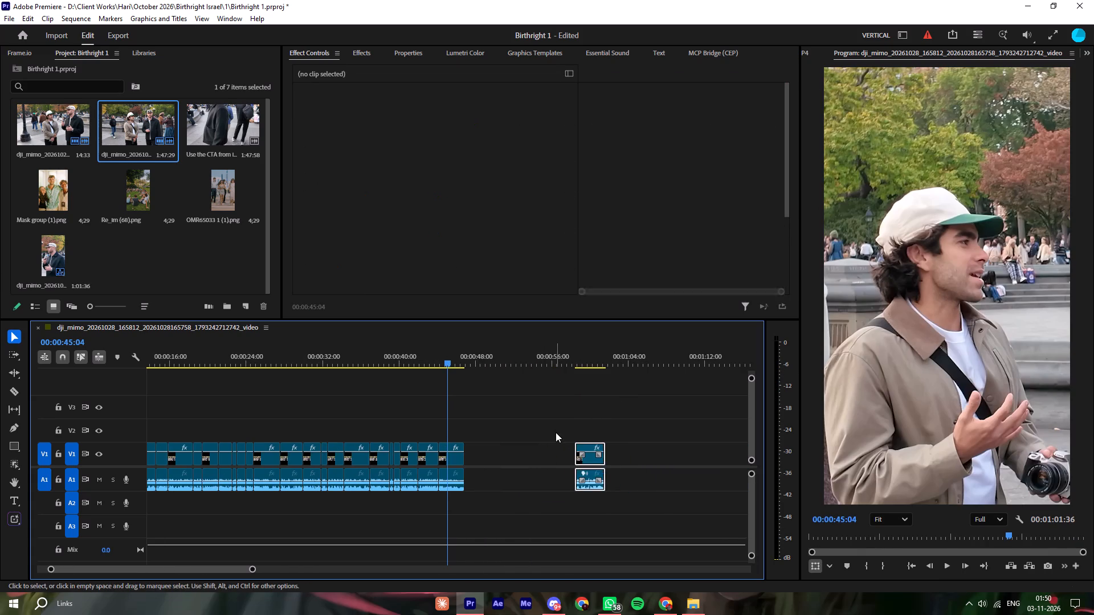
Check the project media and, in Google Chrome, examine the end card of Birthright Israel Reel 1 (6).mp4 in Final Exports.
{"action": "left_click", "coordinate": [142, 273]}
{"action": "scroll", "coordinate": [170, 240], "scroll_direction": "up", "scroll_amount": 2}
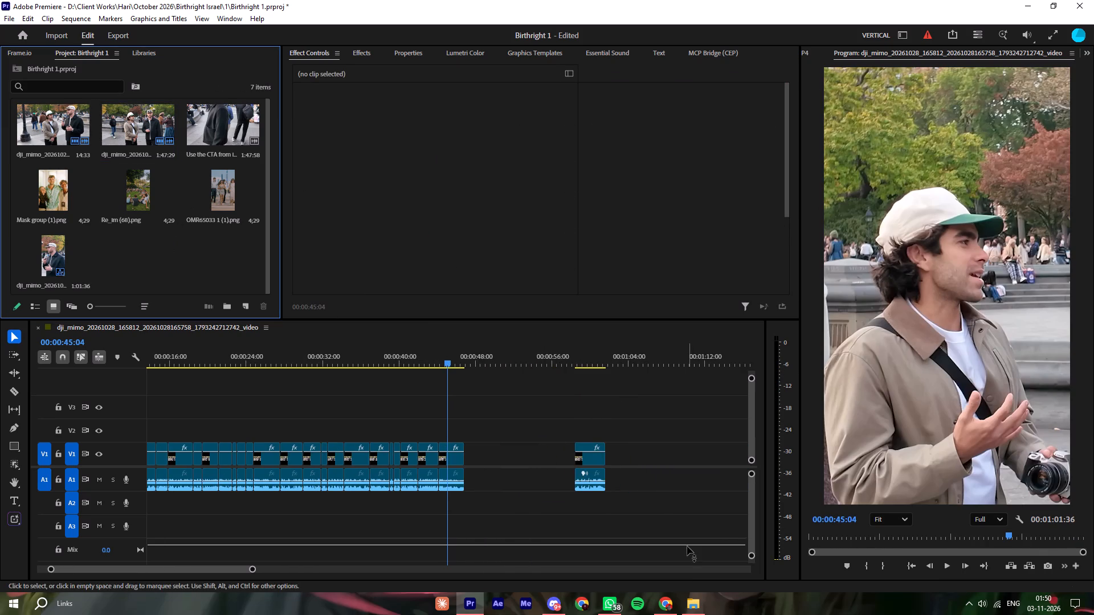
{"action": "left_click", "coordinate": [668, 612]}
{"action": "double_click", "coordinate": [271, 251]}
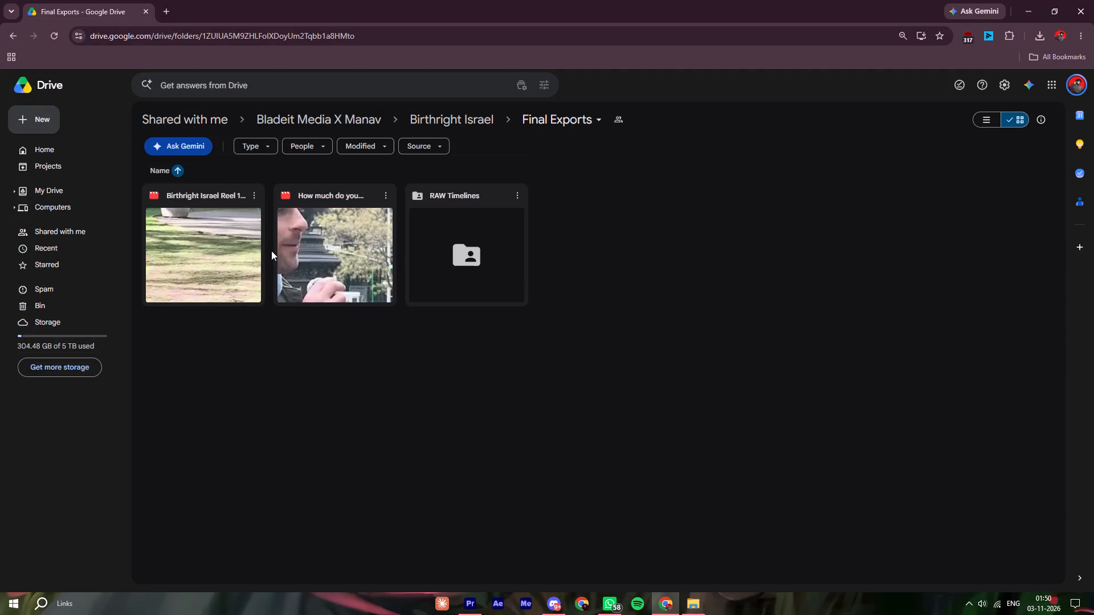
{"action": "double_click", "coordinate": [211, 245]}
{"action": "left_click", "coordinate": [880, 505]}
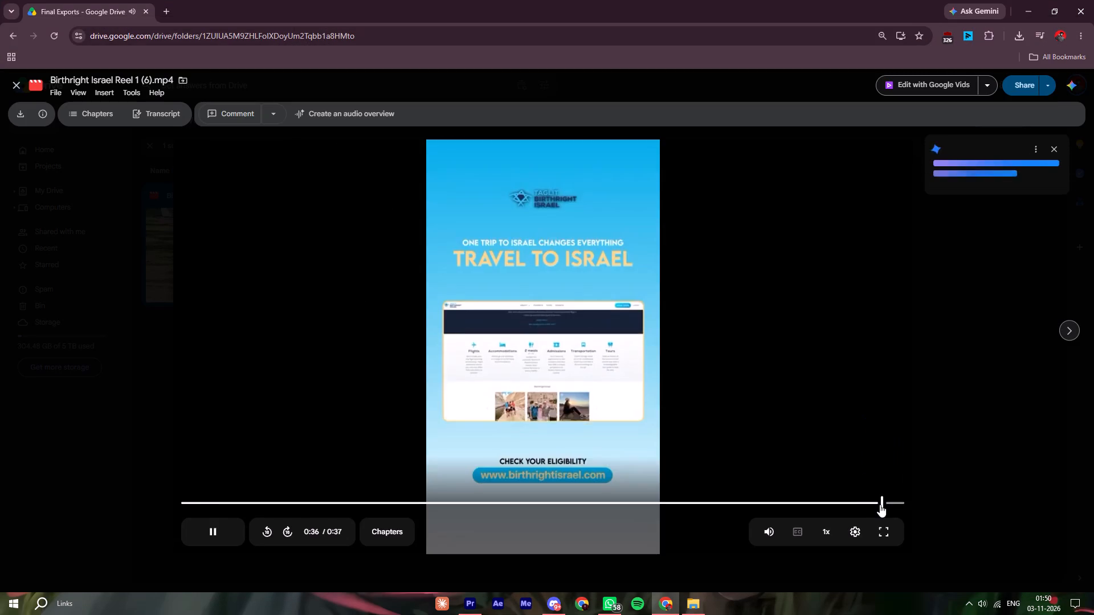
{"action": "left_click", "coordinate": [853, 503]}
{"action": "left_click", "coordinate": [823, 503]}
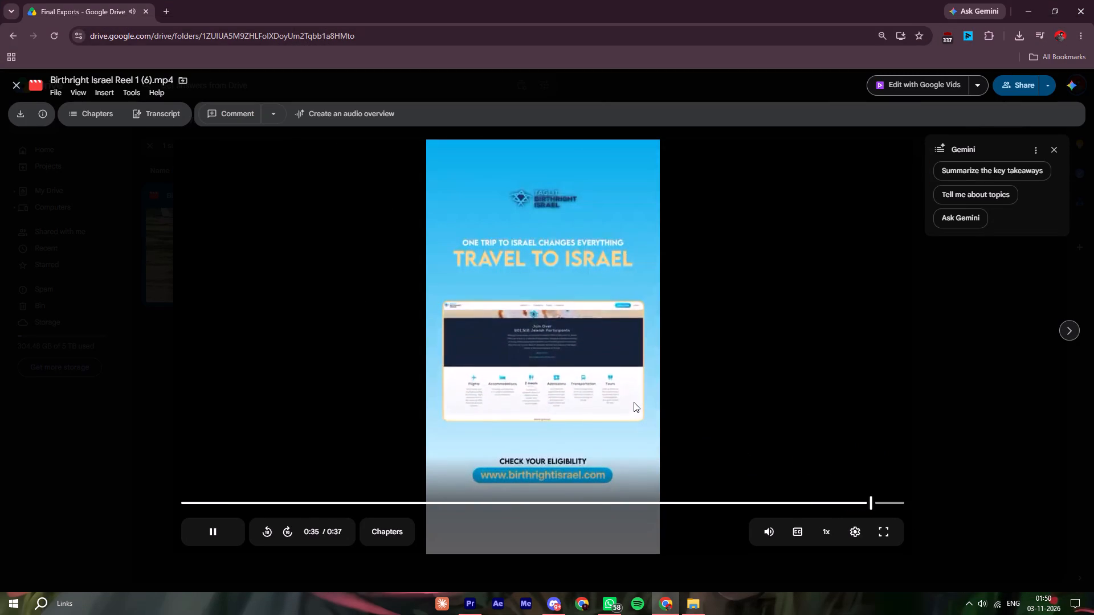
{"action": "left_click", "coordinate": [848, 506]}
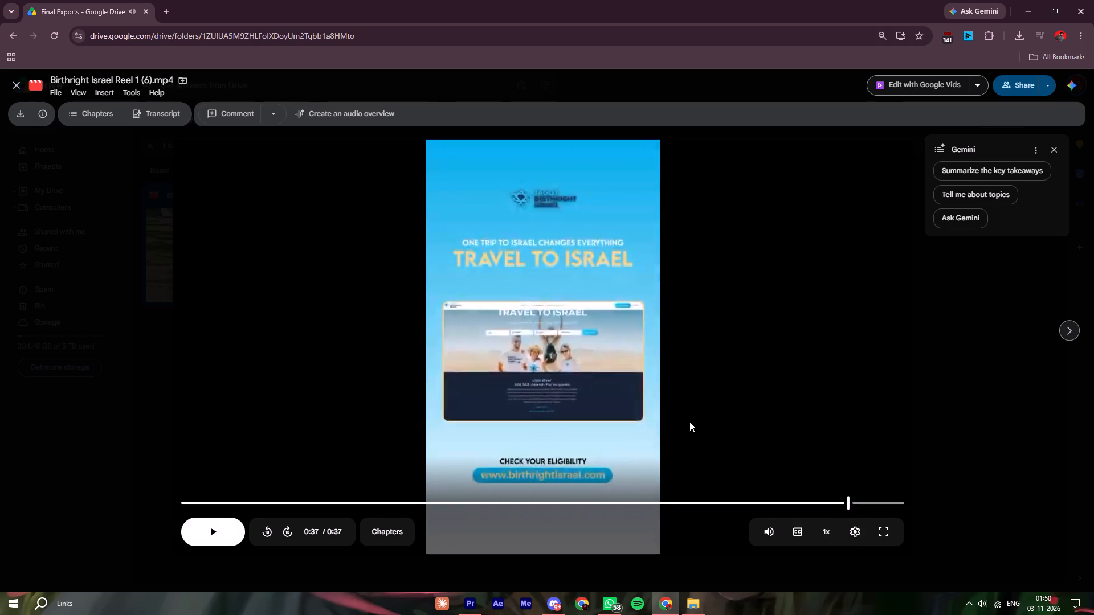
{"action": "left_click", "coordinate": [689, 421]}
{"action": "left_click", "coordinate": [689, 421]}
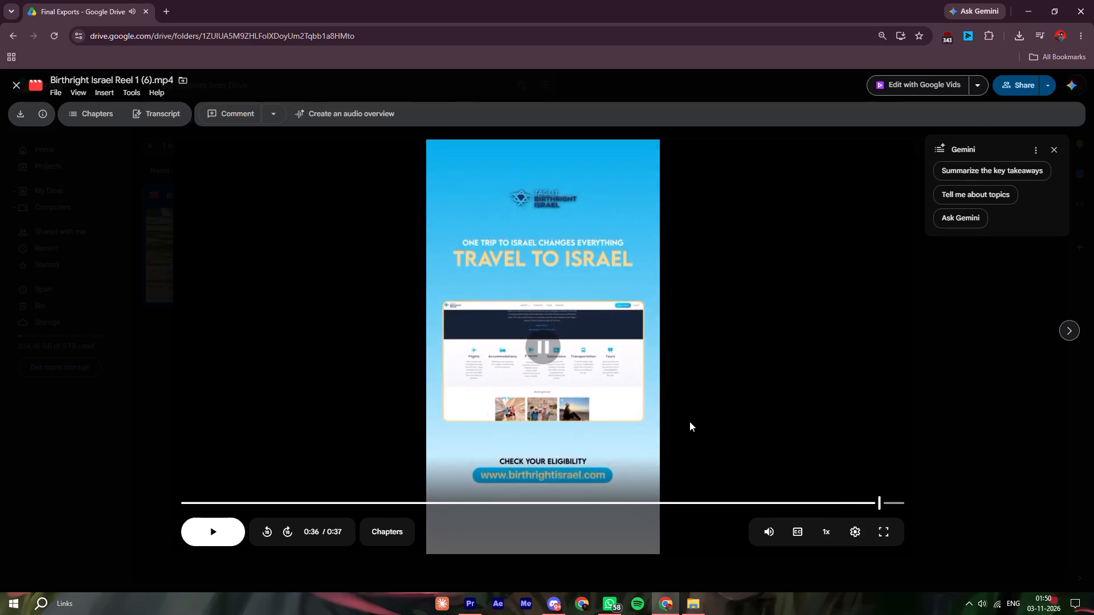
{"action": "left_click", "coordinate": [968, 429]}
In File Explorer, open the Birthright Israel Footage folder inside Hari's September 2026 client work on drive D.
{"action": "left_click", "coordinate": [687, 603]}
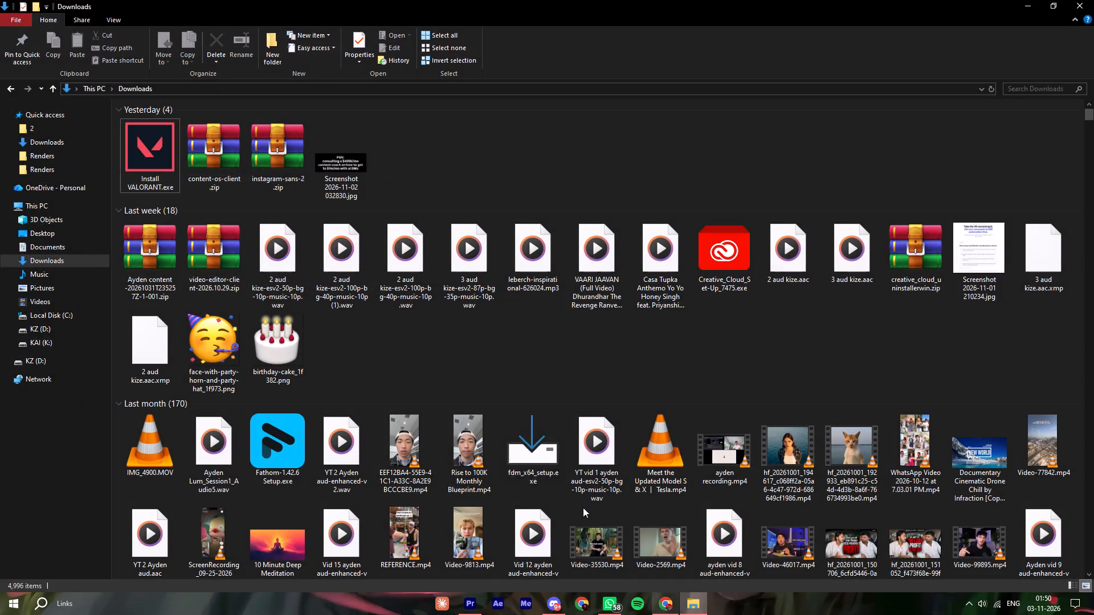
{"action": "left_click", "coordinate": [54, 135]}
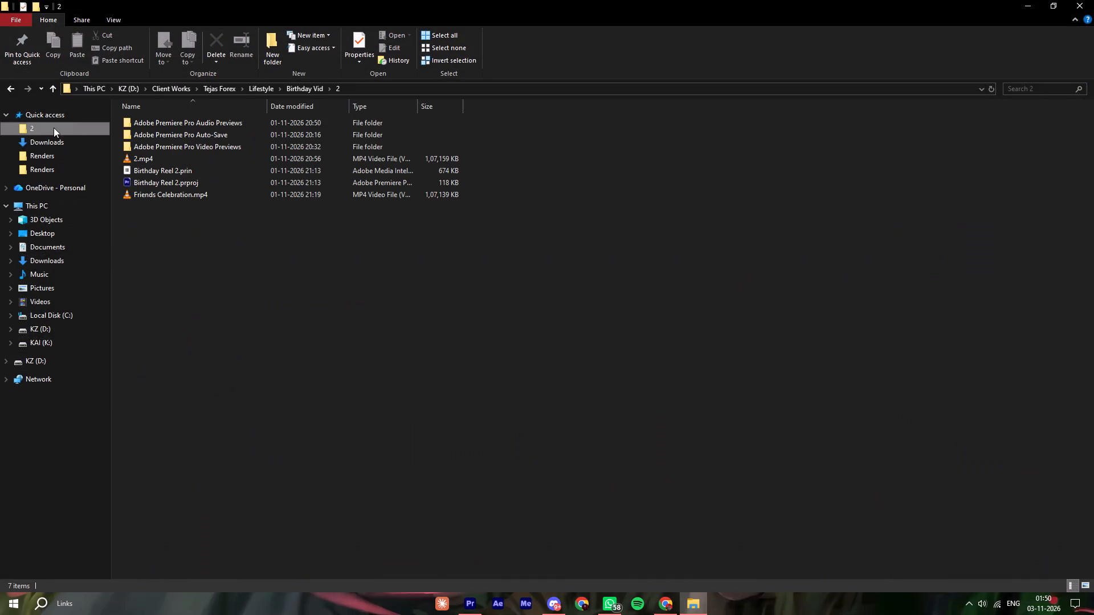
{"action": "left_click", "coordinate": [175, 91]}
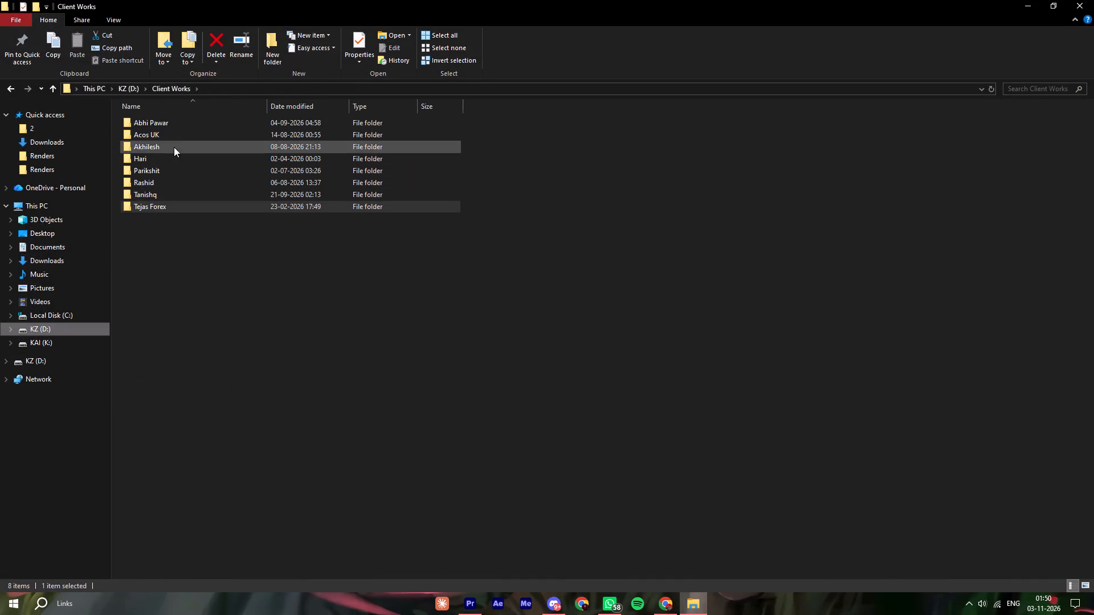
{"action": "left_click", "coordinate": [174, 147]}
{"action": "double_click", "coordinate": [154, 160]}
{"action": "double_click", "coordinate": [154, 192]}
{"action": "double_click", "coordinate": [173, 125]}
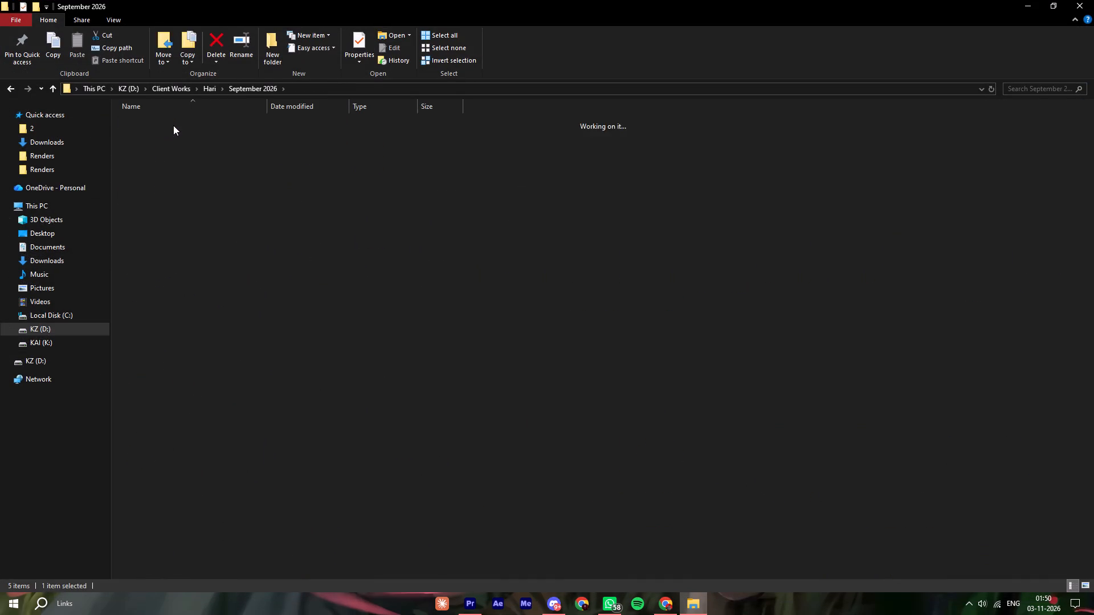
{"action": "double_click", "coordinate": [170, 125]}
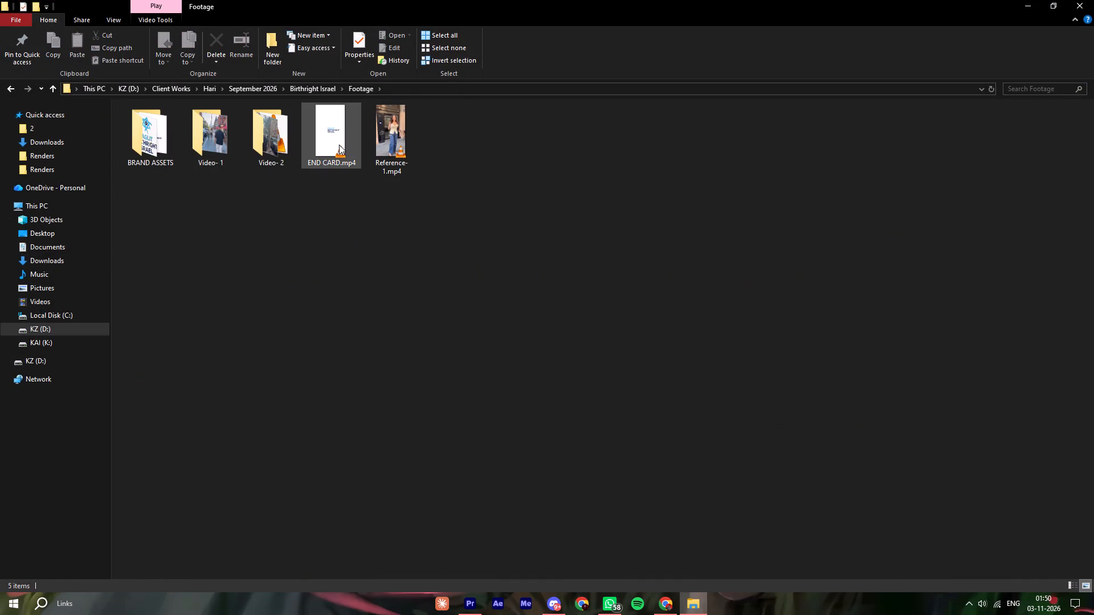
Preview END CARD.mp4 from the Birthright Israel Footage folder.
{"action": "double_click", "coordinate": [339, 144]}
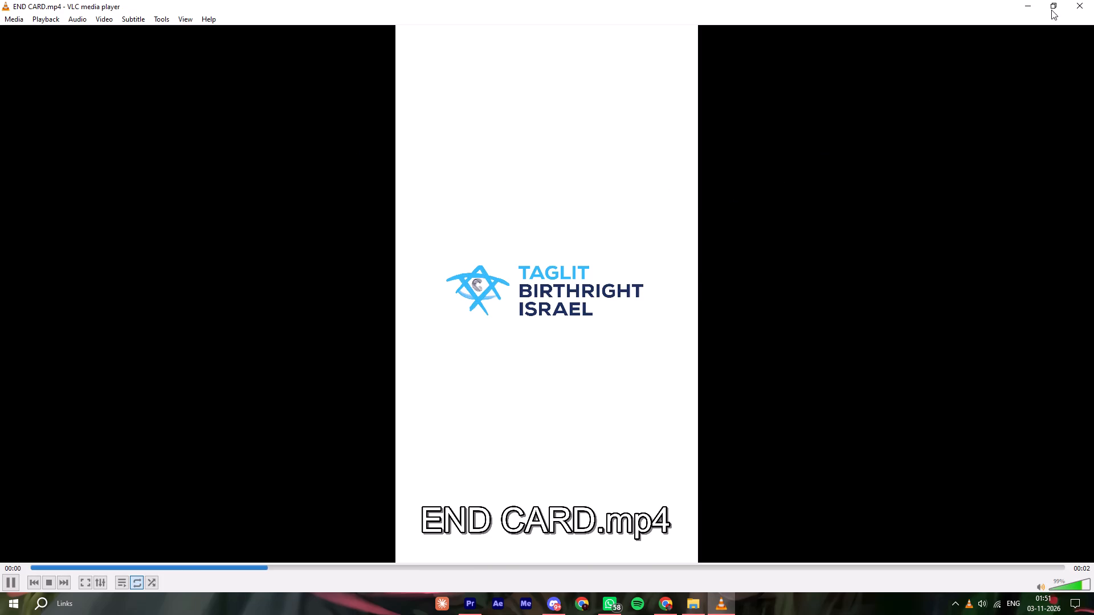
{"action": "left_click", "coordinate": [1093, 5]}
Look through the BRAND ASSETS, Video- 1, Reel 1 and Reel 2 folders of the September 2026 Birthright Israel project.
{"action": "left_click", "coordinate": [314, 192]}
{"action": "double_click", "coordinate": [138, 137]}
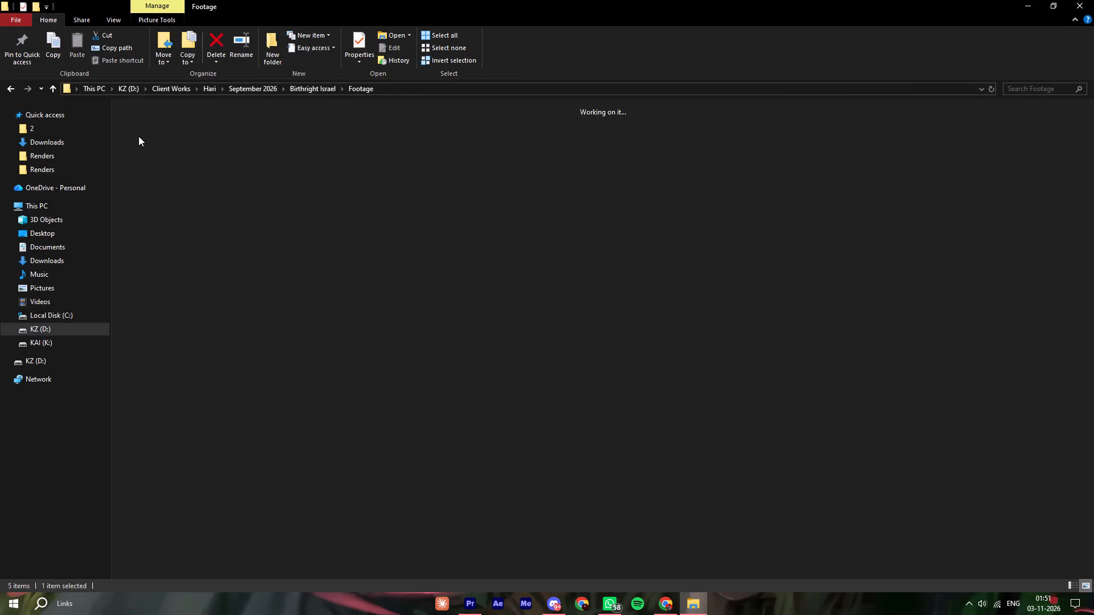
{"action": "left_click", "coordinate": [284, 269]}
{"action": "double_click", "coordinate": [234, 147]}
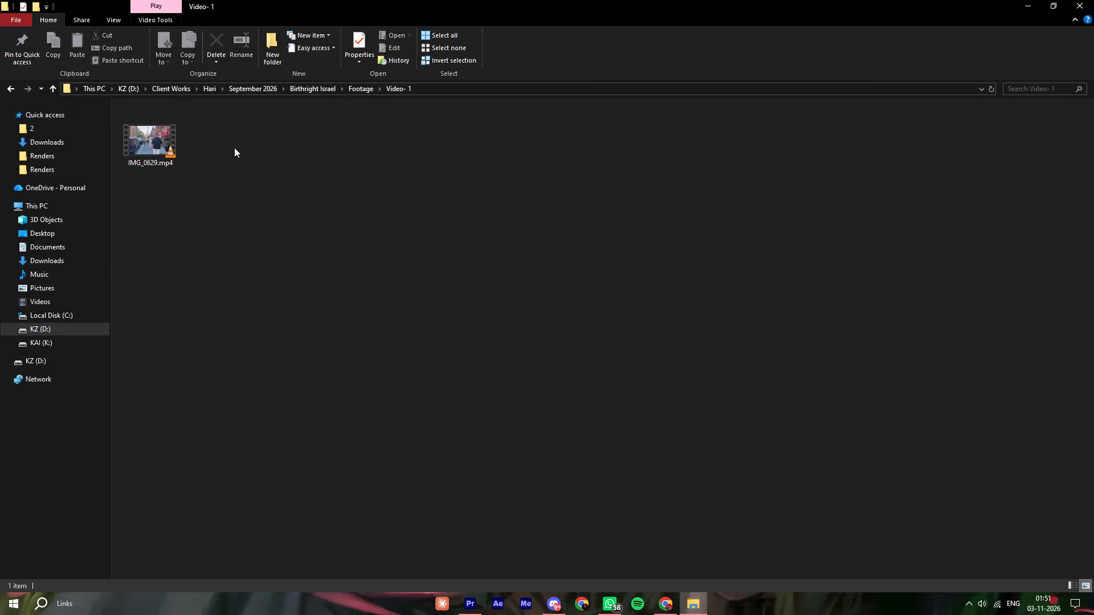
{"action": "left_click", "coordinate": [313, 146]}
{"action": "left_click", "coordinate": [383, 152]}
{"action": "double_click", "coordinate": [227, 137]}
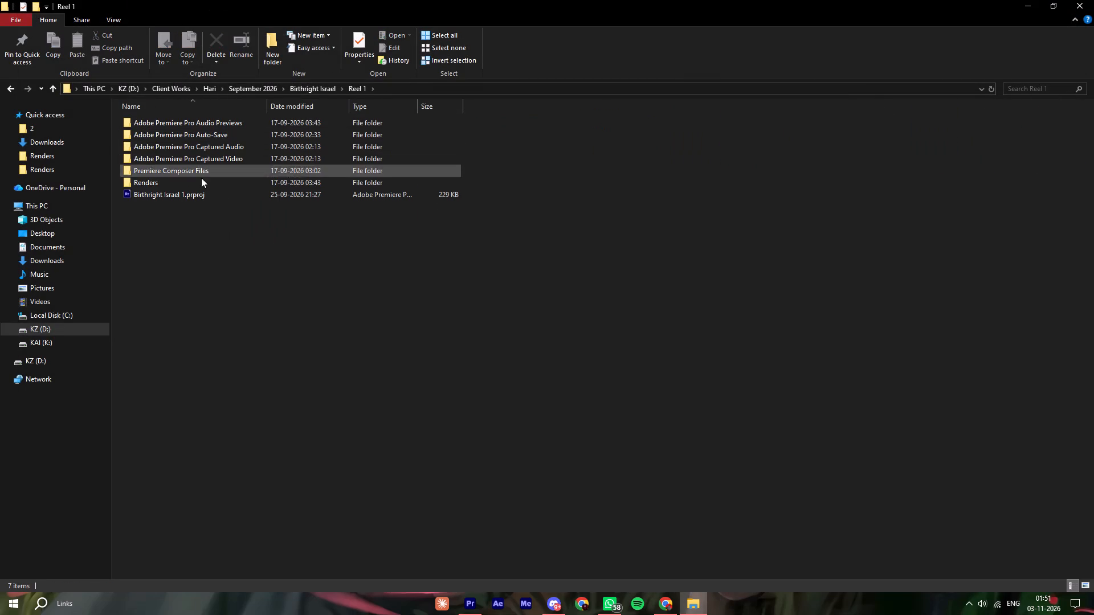
{"action": "double_click", "coordinate": [197, 183]}
{"action": "double_click", "coordinate": [230, 198]}
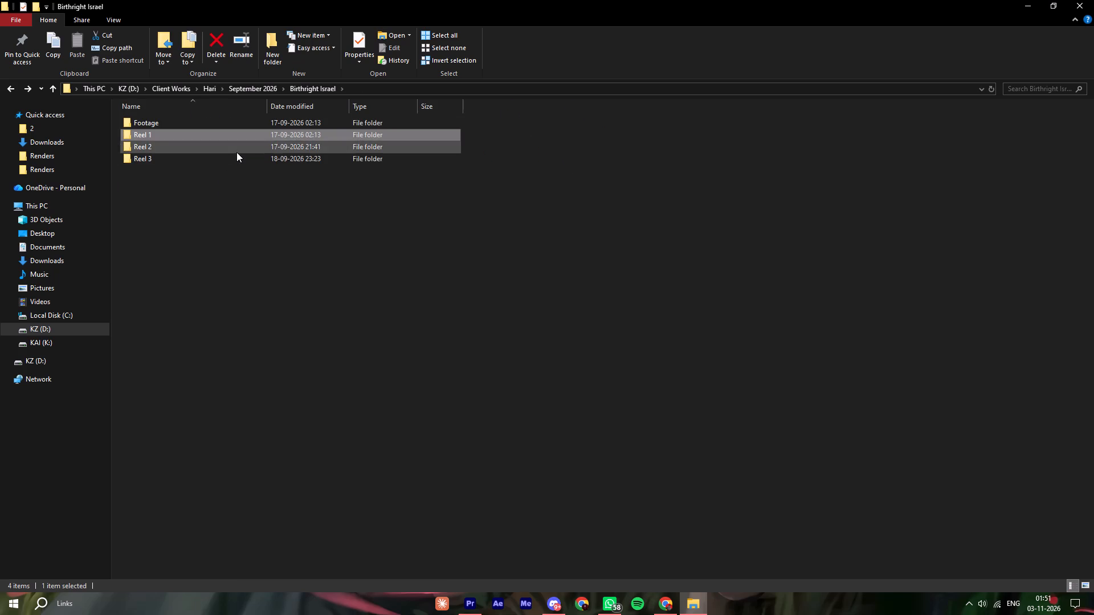
{"action": "double_click", "coordinate": [236, 152]}
{"action": "left_click_drag", "start_coordinate": [217, 190], "coordinate": [231, 191]}
{"action": "left_click", "coordinate": [231, 191]}
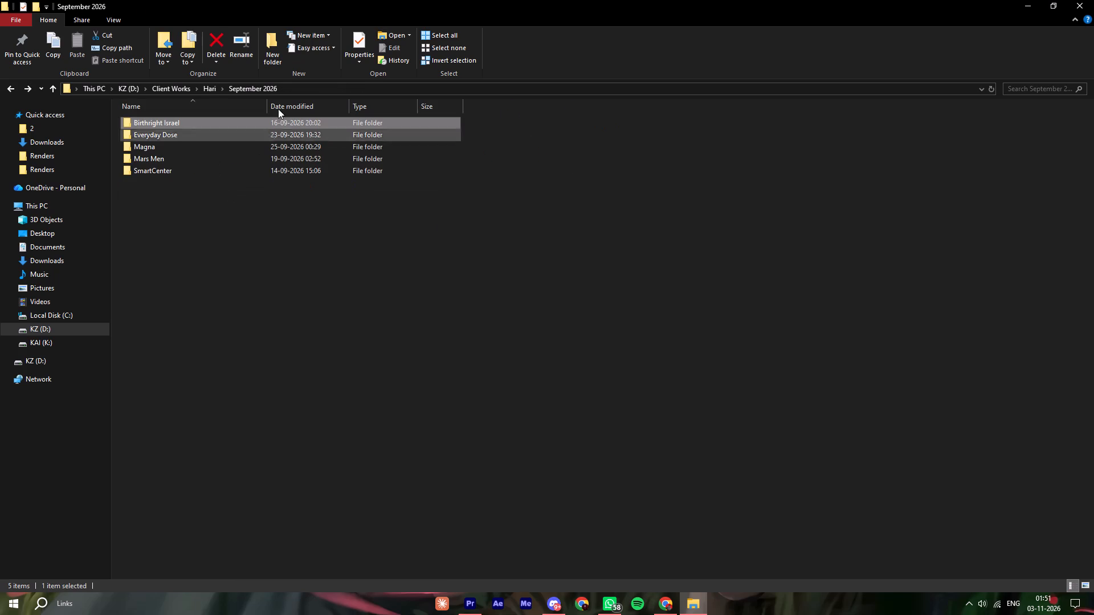
Look through Hari's August, October, May and June 2026 folders for Birthright Israel material.
{"action": "left_click", "coordinate": [216, 83]}
{"action": "left_click", "coordinate": [178, 211]}
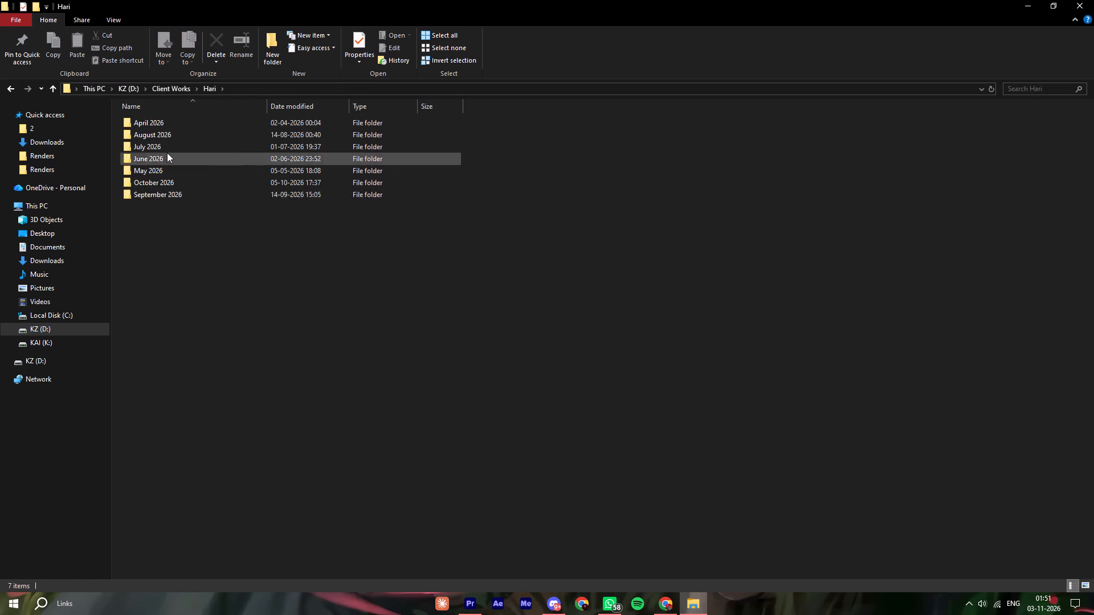
{"action": "double_click", "coordinate": [168, 135]}
{"action": "left_click", "coordinate": [184, 147]}
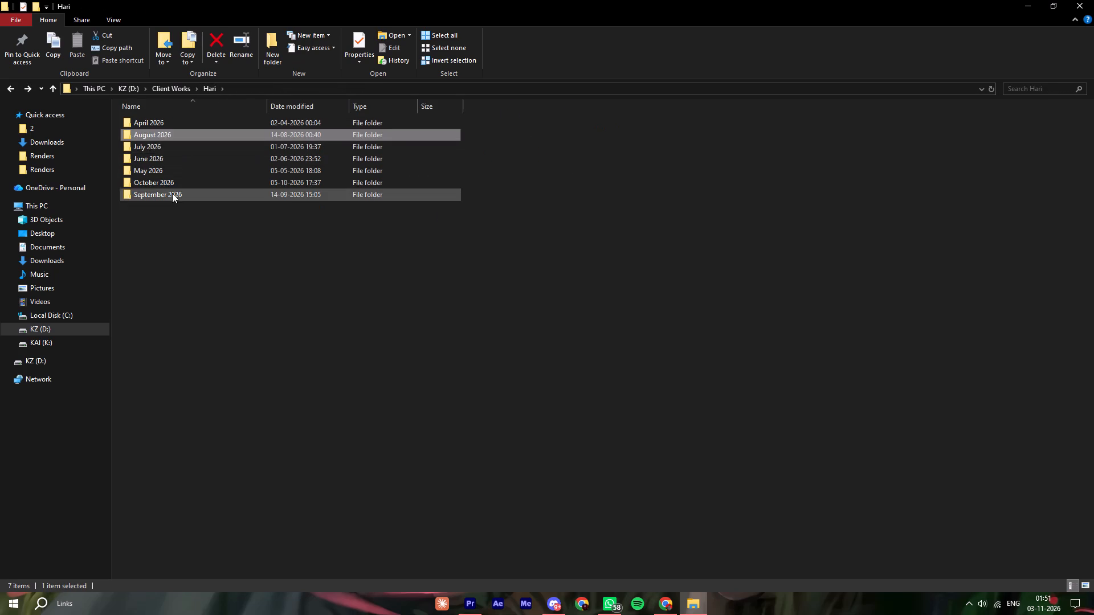
{"action": "double_click", "coordinate": [176, 182]}
{"action": "left_click", "coordinate": [205, 153]}
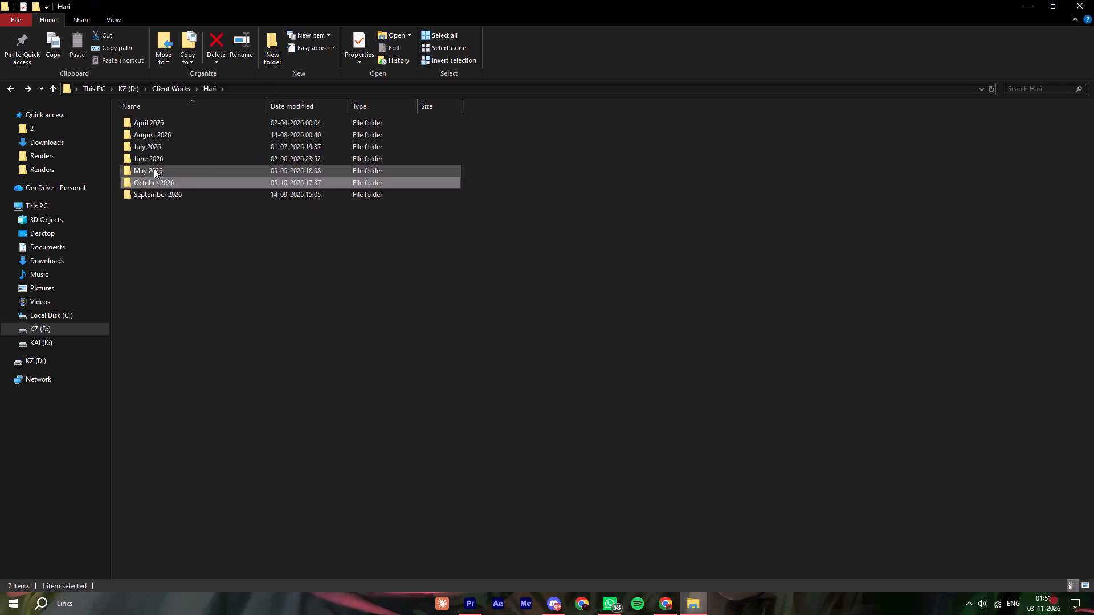
{"action": "double_click", "coordinate": [154, 169]}
{"action": "left_click", "coordinate": [217, 140]}
{"action": "double_click", "coordinate": [181, 155]}
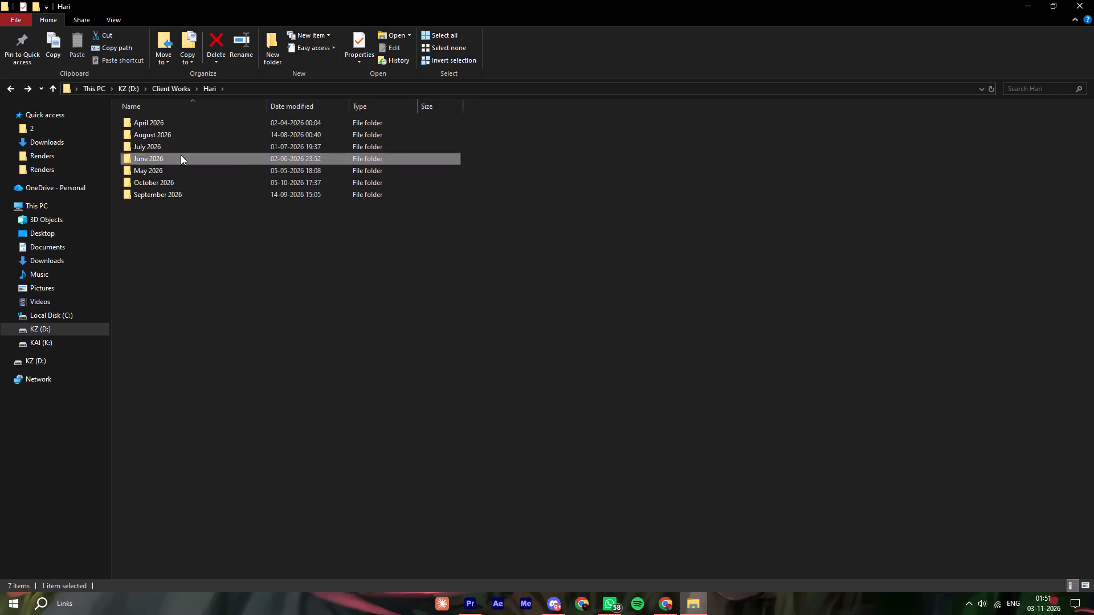
{"action": "left_click", "coordinate": [202, 152]}
{"action": "left_click", "coordinate": [205, 112]}
{"action": "left_click", "coordinate": [200, 102]}
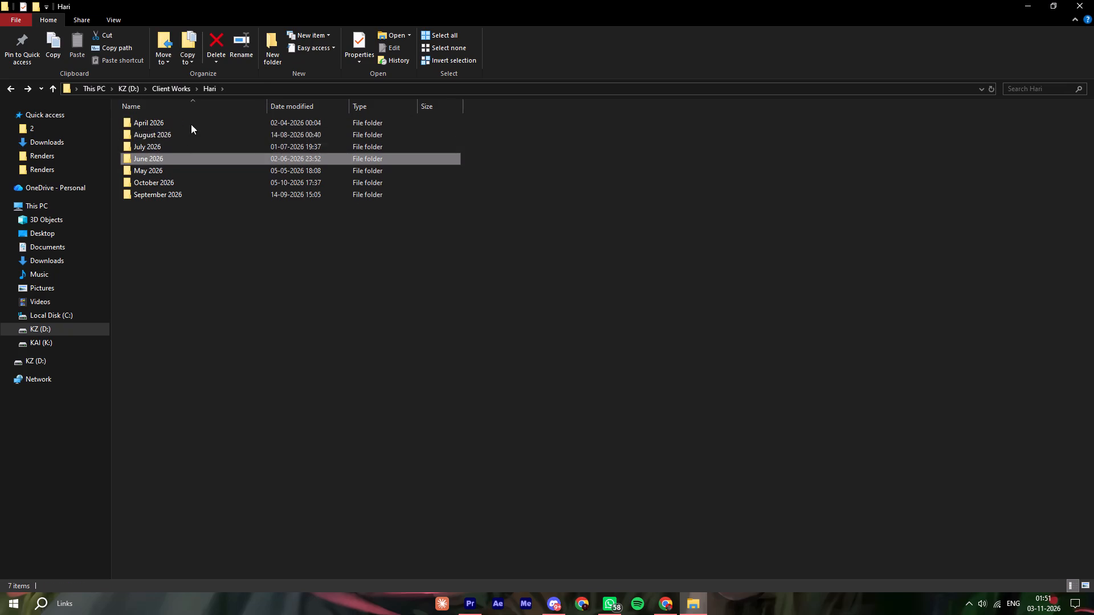
In September 2026, open the Renders folder of Birthright Israel's Reel 3 and check the ending of Birthright Israel 3.mp4.
{"action": "left_click", "coordinate": [167, 195]}
{"action": "left_click", "coordinate": [167, 195]}
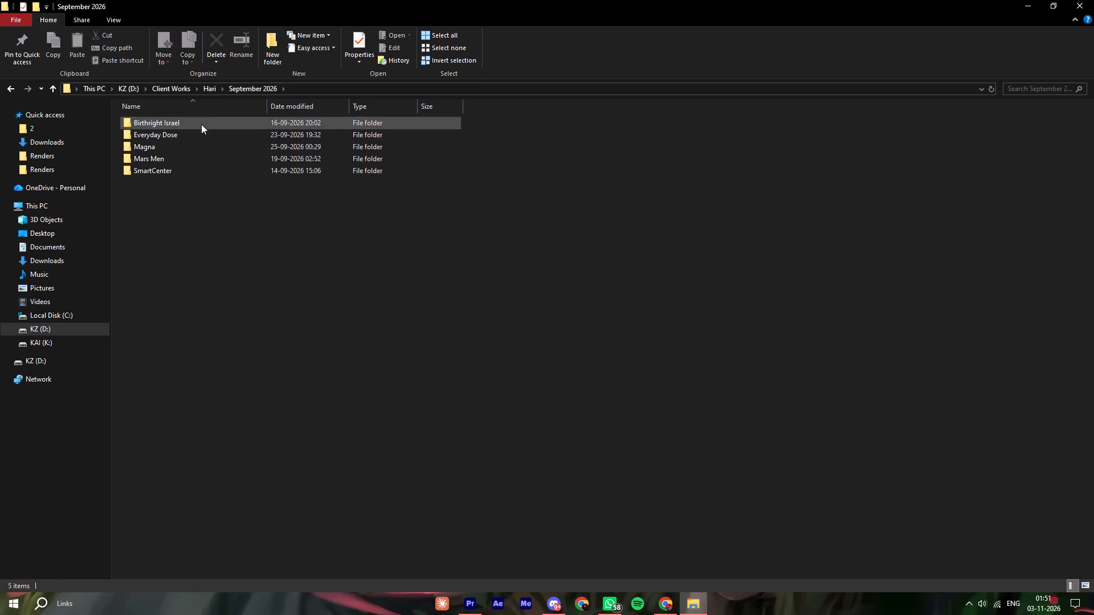
{"action": "double_click", "coordinate": [203, 117]}
{"action": "double_click", "coordinate": [178, 155]}
{"action": "double_click", "coordinate": [178, 168]}
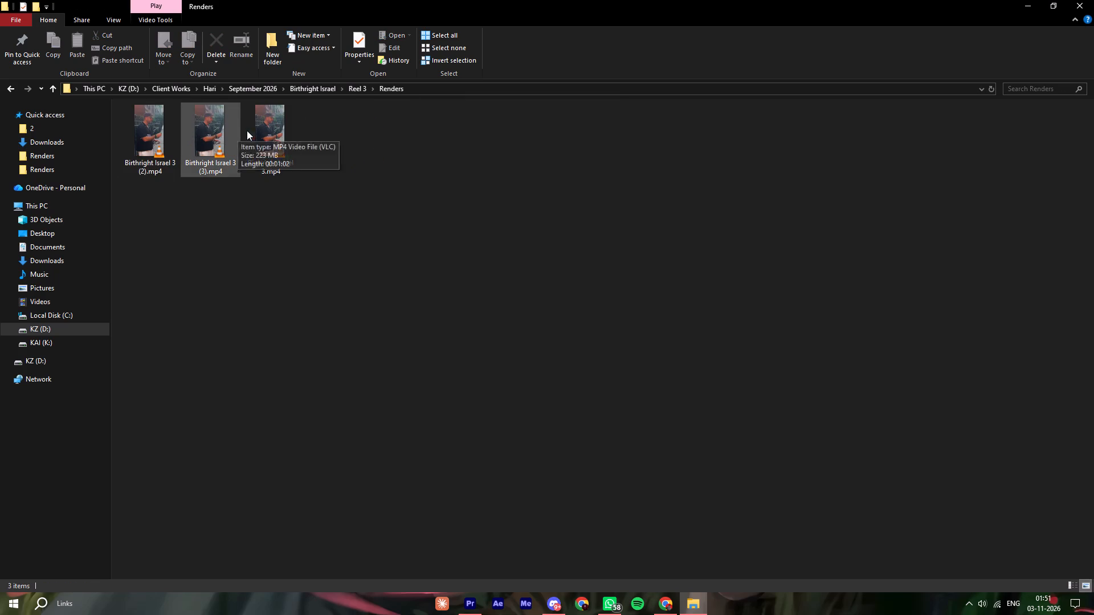
{"action": "right_click", "coordinate": [262, 131]}
{"action": "left_click", "coordinate": [282, 138]}
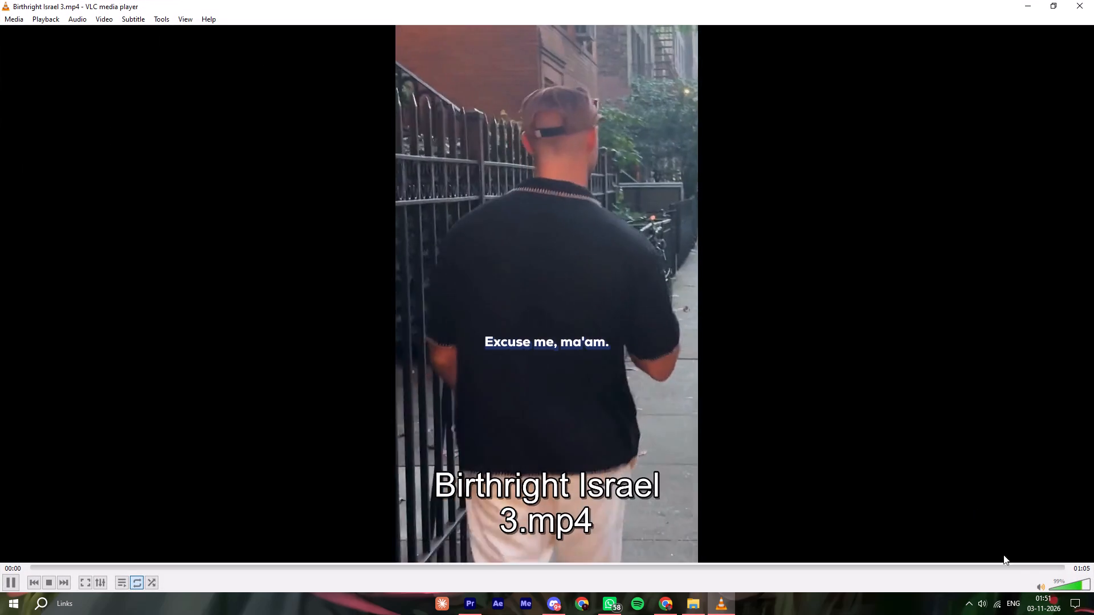
{"action": "left_click", "coordinate": [1017, 569]}
{"action": "left_click", "coordinate": [1040, 564]}
{"action": "left_click", "coordinate": [1077, 9]}
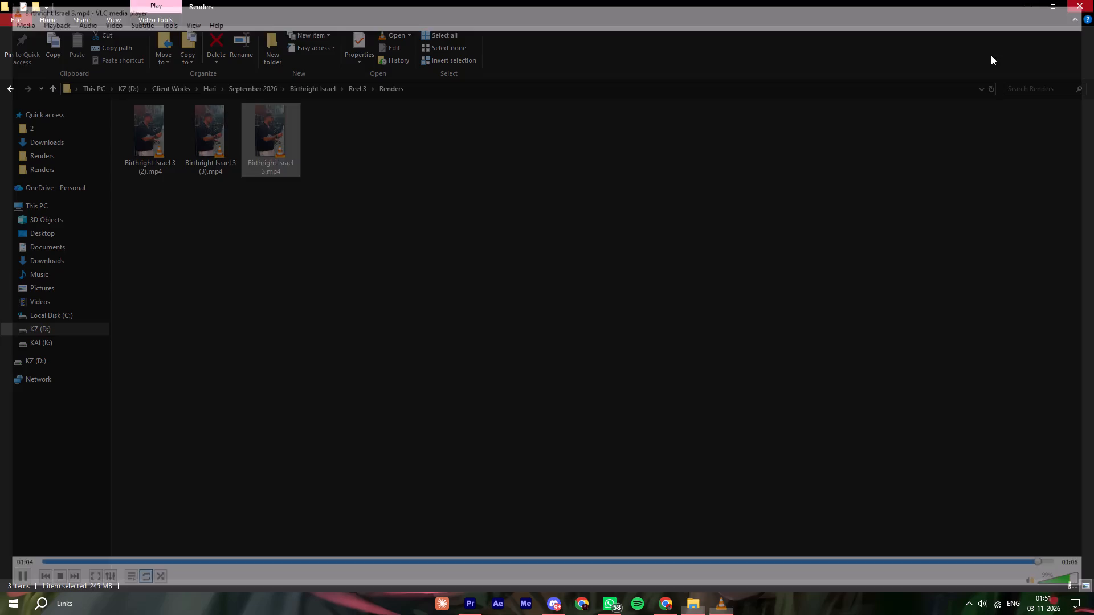
Look through Hari's August, July and June 2026 folders again, and close File Explorer.
{"action": "left_click", "coordinate": [362, 185]}
{"action": "left_click", "coordinate": [286, 202]}
{"action": "left_click_drag", "start_coordinate": [191, 184], "coordinate": [196, 188]}
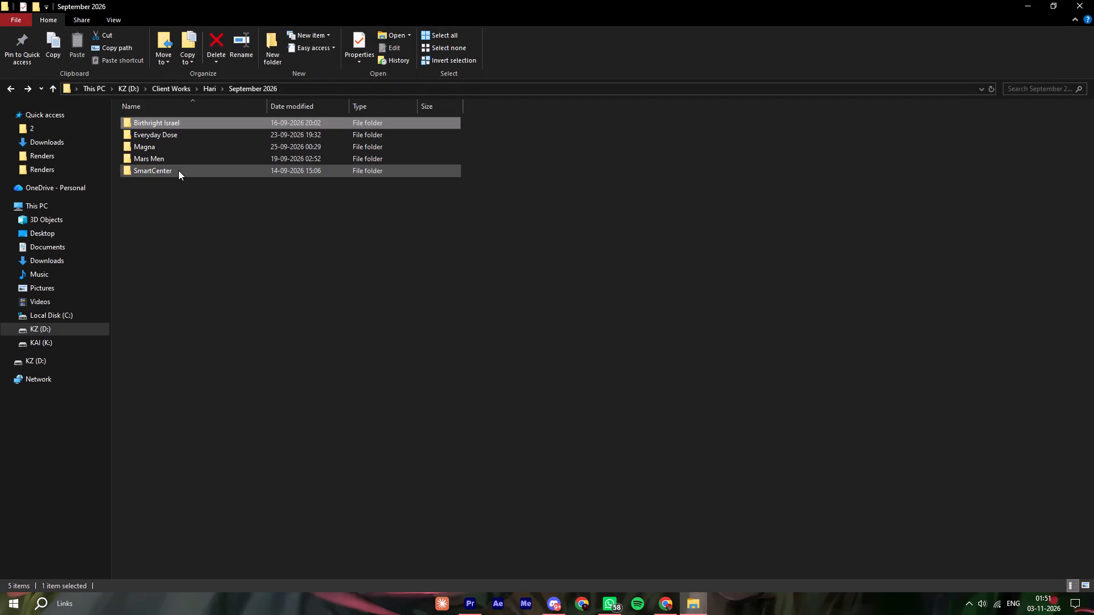
{"action": "left_click", "coordinate": [217, 122]}
{"action": "left_click_drag", "start_coordinate": [210, 195], "coordinate": [221, 191]}
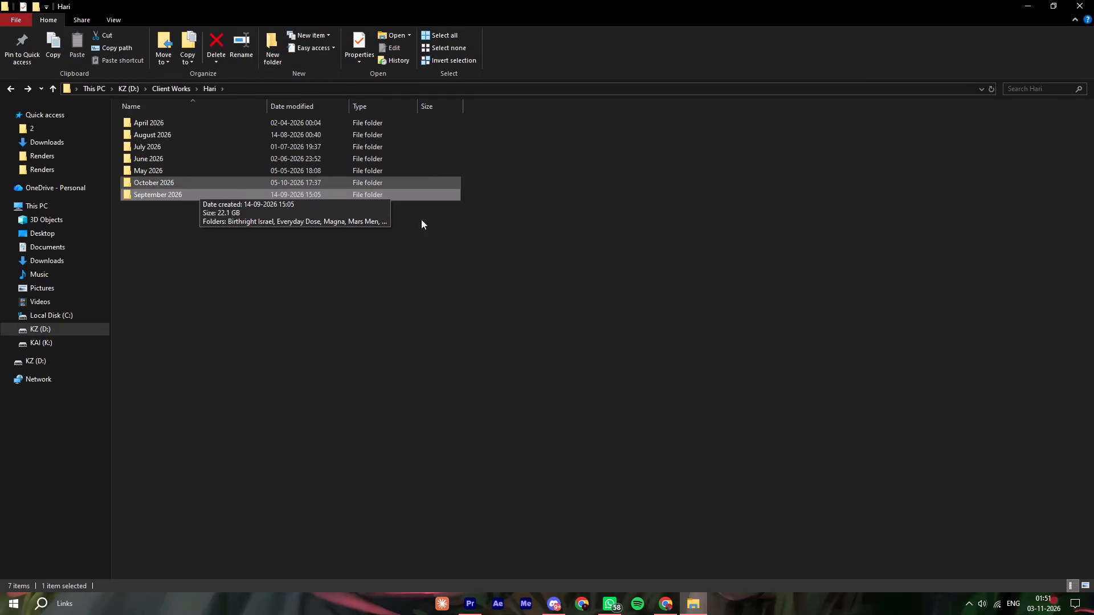
{"action": "double_click", "coordinate": [217, 130]}
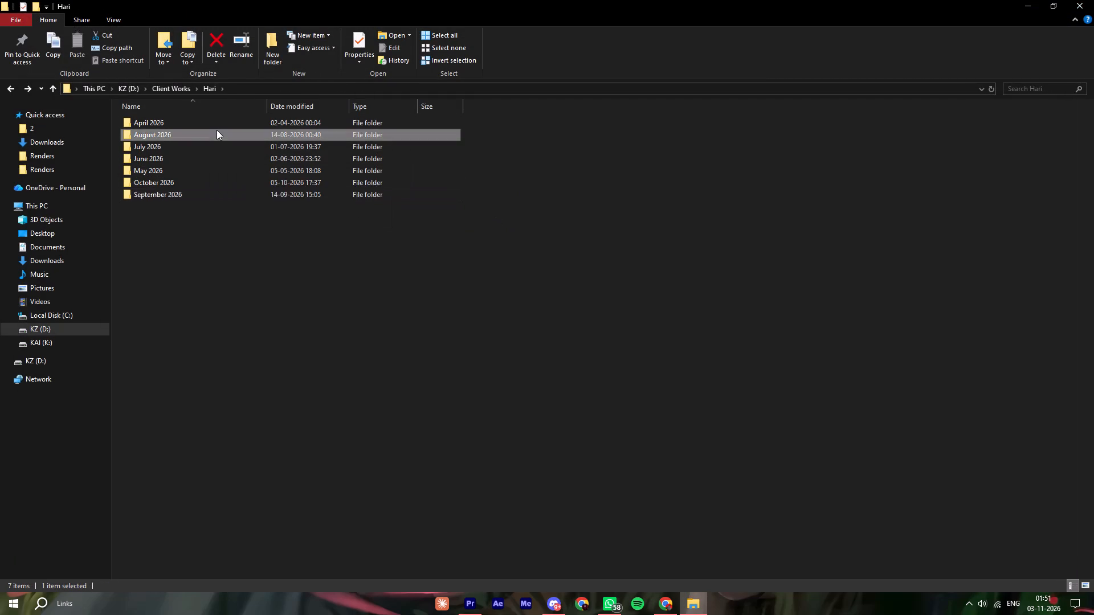
{"action": "left_click", "coordinate": [149, 145]}
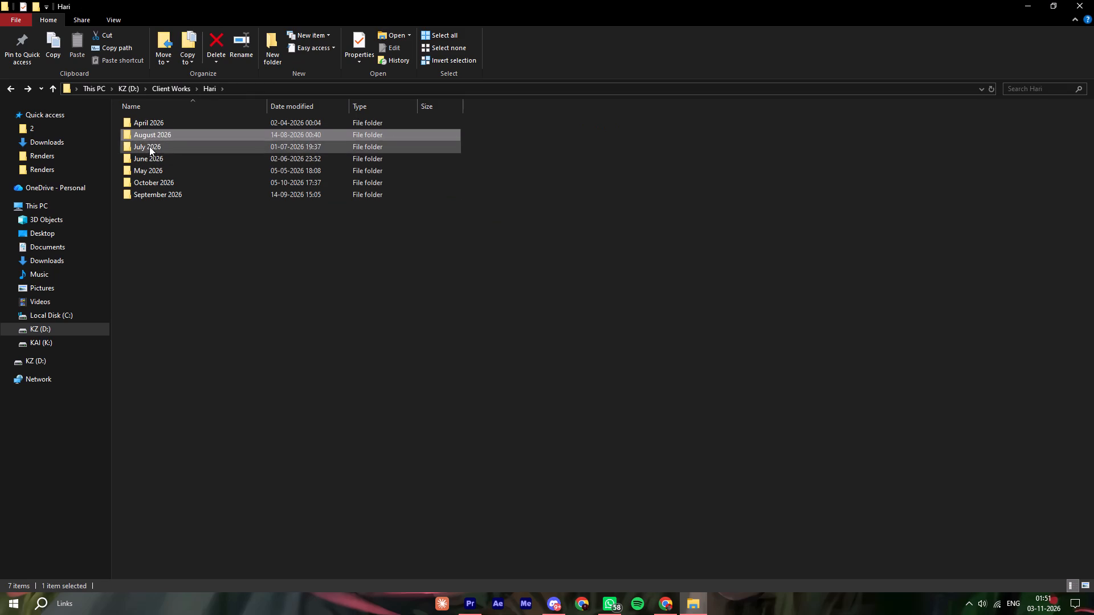
{"action": "double_click", "coordinate": [149, 146]}
{"action": "left_click_drag", "start_coordinate": [190, 224], "coordinate": [191, 212]}
{"action": "left_click", "coordinate": [191, 152]}
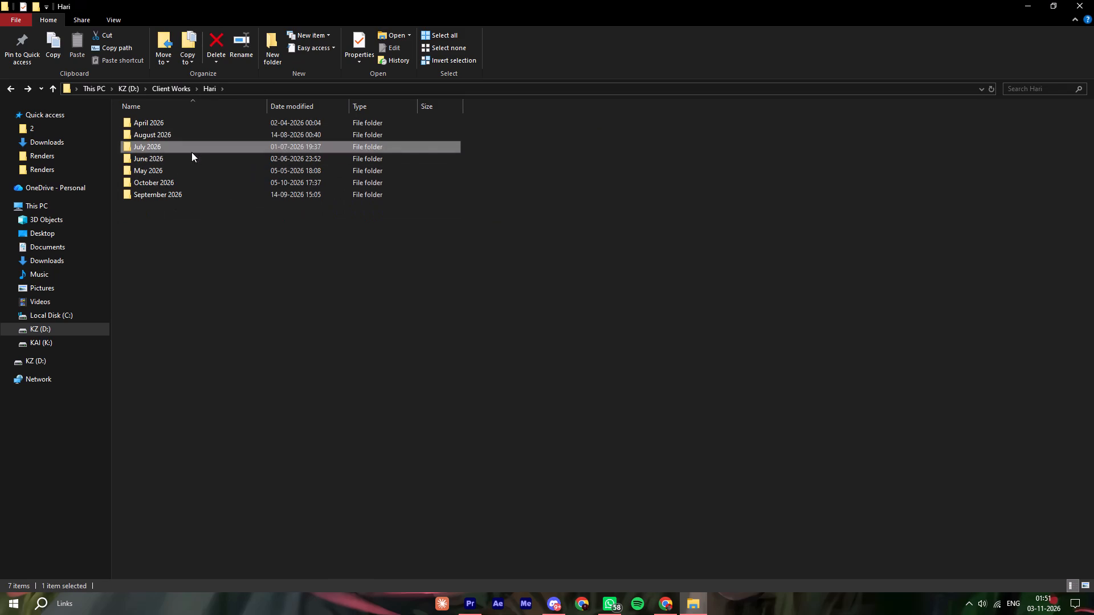
{"action": "double_click", "coordinate": [175, 158]}
{"action": "left_click", "coordinate": [204, 179]}
{"action": "left_click", "coordinate": [1093, 0]}
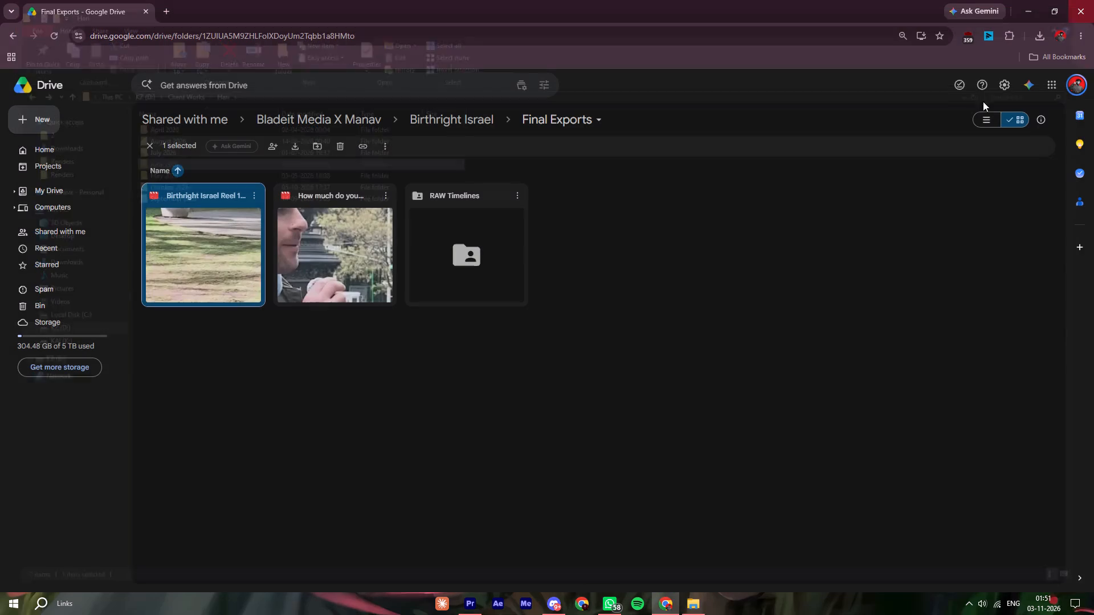
In Adobe Premiere, import END CARD.mp4 from the Footage folder of Hari's September 2026 Birthright Israel work.
{"action": "left_click", "coordinate": [432, 371]}
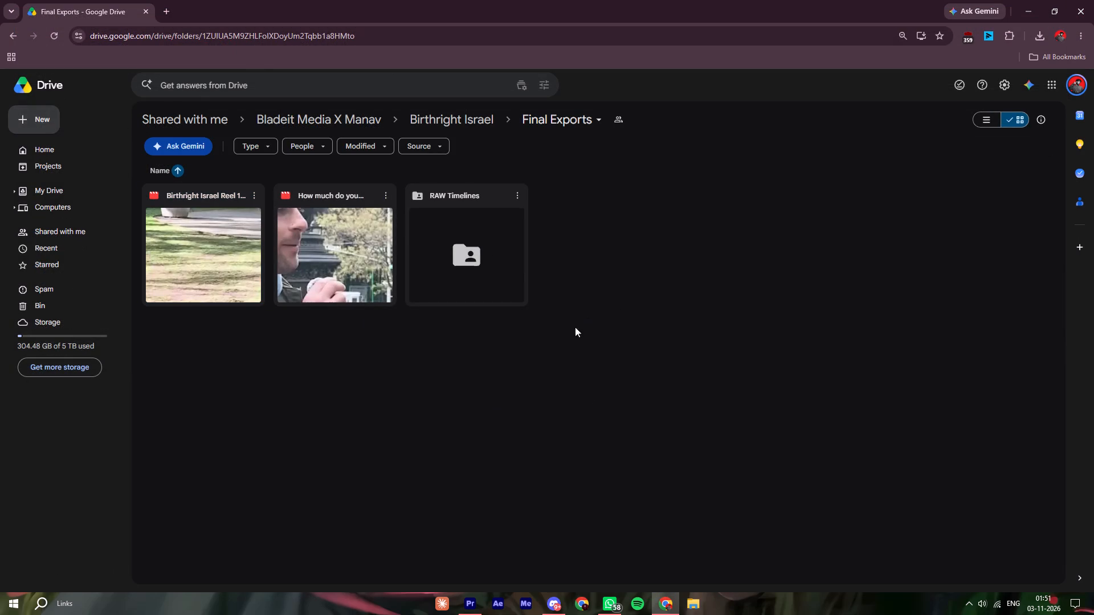
{"action": "left_click", "coordinate": [462, 602]}
{"action": "double_click", "coordinate": [192, 292]}
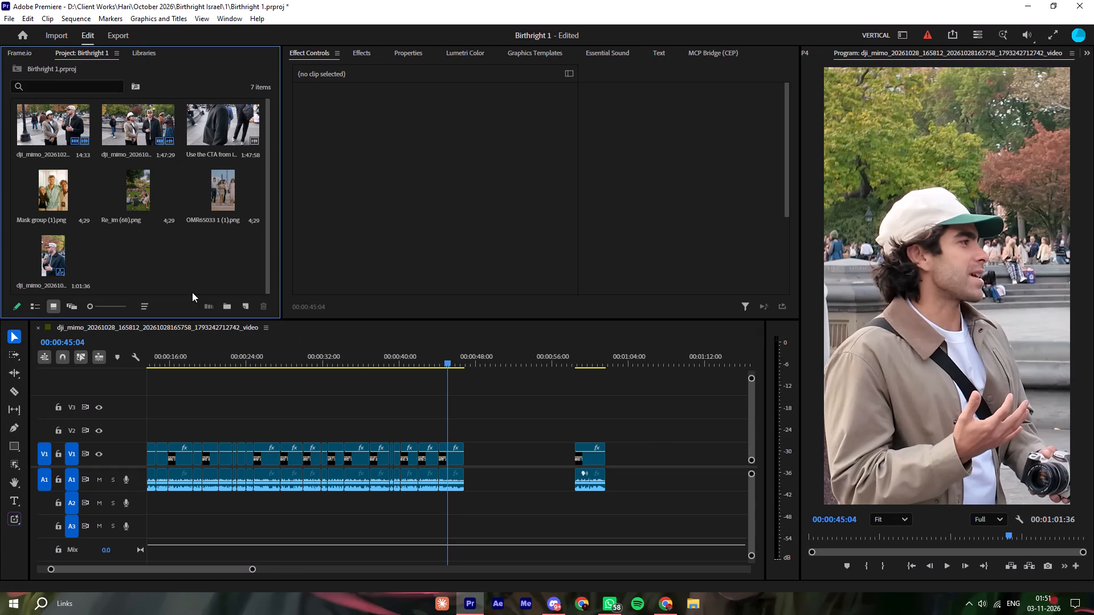
{"action": "left_click", "coordinate": [77, 341]}
{"action": "double_click", "coordinate": [165, 116]}
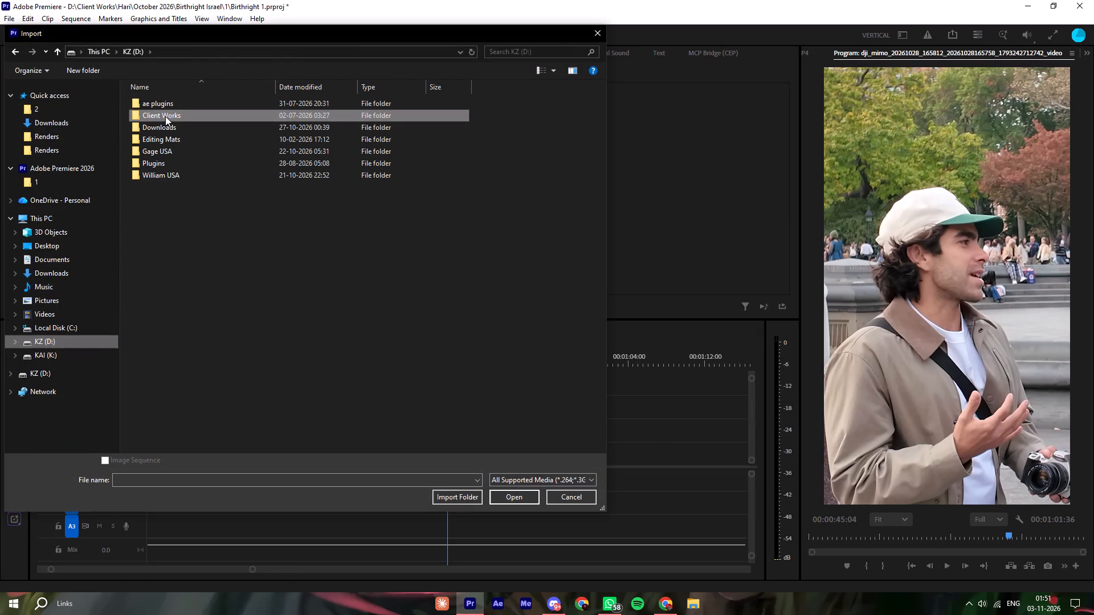
{"action": "double_click", "coordinate": [180, 136]}
{"action": "left_click", "coordinate": [179, 156]}
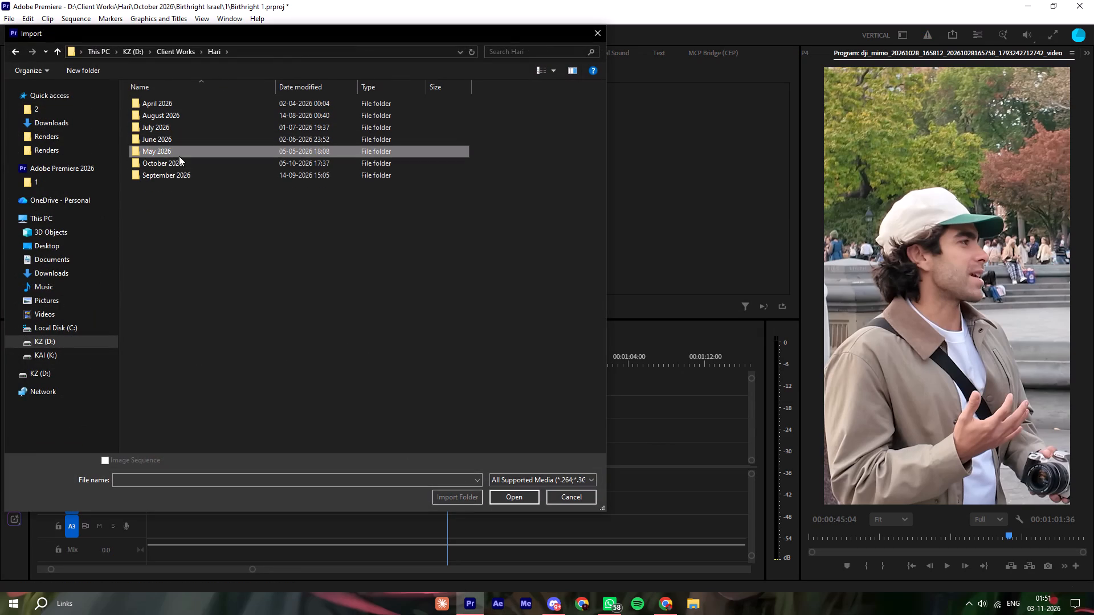
{"action": "left_click", "coordinate": [174, 183]}
{"action": "double_click", "coordinate": [180, 175]}
{"action": "double_click", "coordinate": [212, 101]}
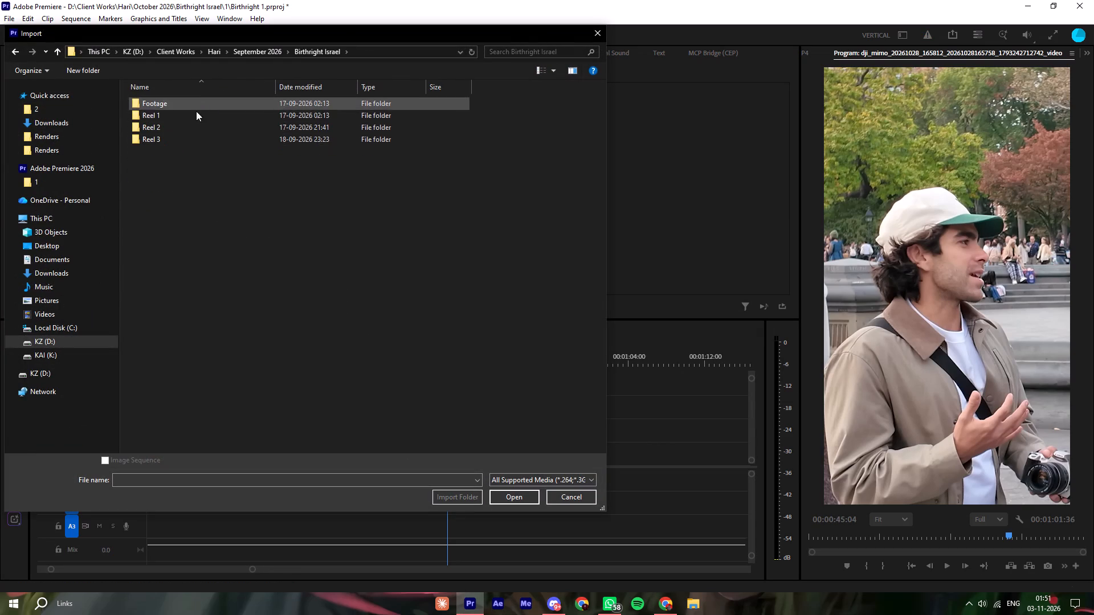
{"action": "double_click", "coordinate": [203, 99]}
{"action": "left_click", "coordinate": [379, 138]}
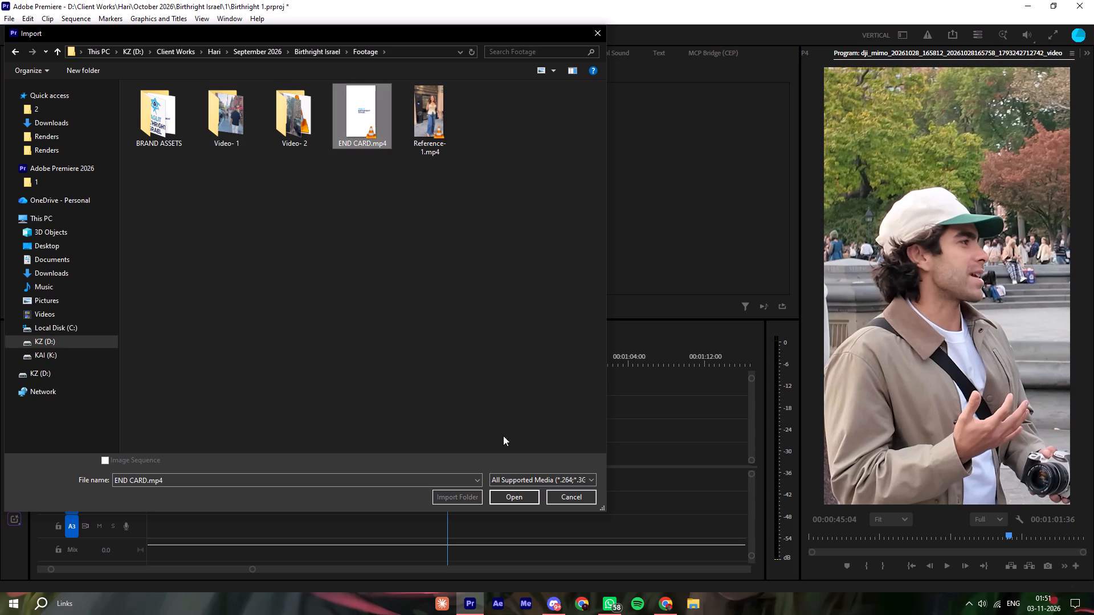
{"action": "left_click", "coordinate": [522, 502]}
Place END CARD.mp4 on V1 and A1 directly after the handshake clip, at about 00:01:01:36.
{"action": "left_click_drag", "start_coordinate": [138, 248], "coordinate": [629, 464]}
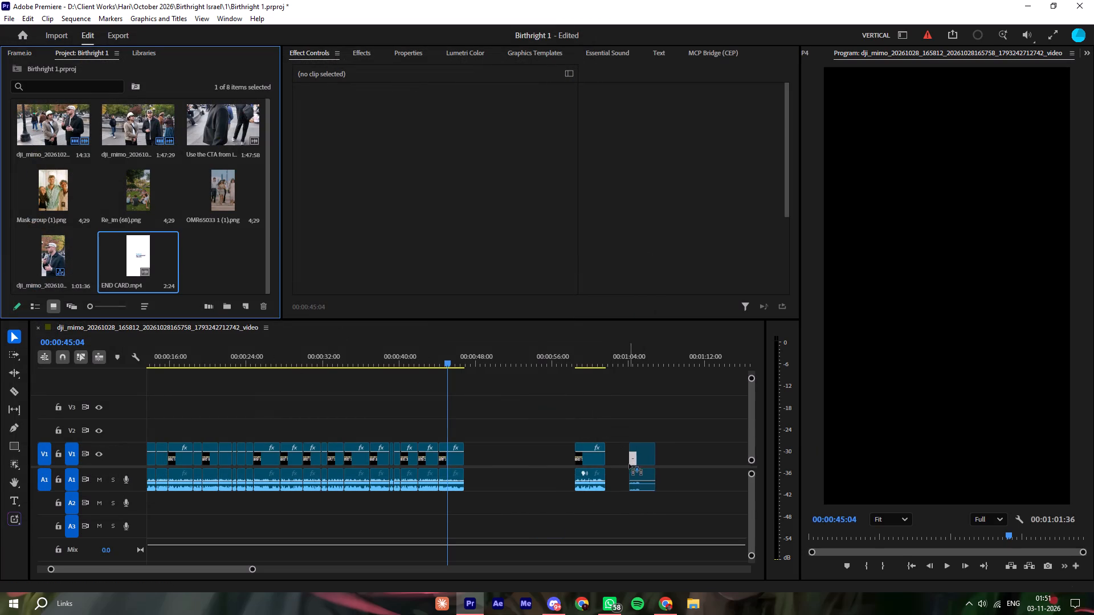
{"action": "left_click_drag", "start_coordinate": [629, 464], "coordinate": [606, 465]}
{"action": "left_click", "coordinate": [529, 418]}
In the 'Use the CTA from it' source clip, find where the interviewer's call to action starts and mark the In point at 00:01:22:39.
{"action": "double_click", "coordinate": [204, 122]}
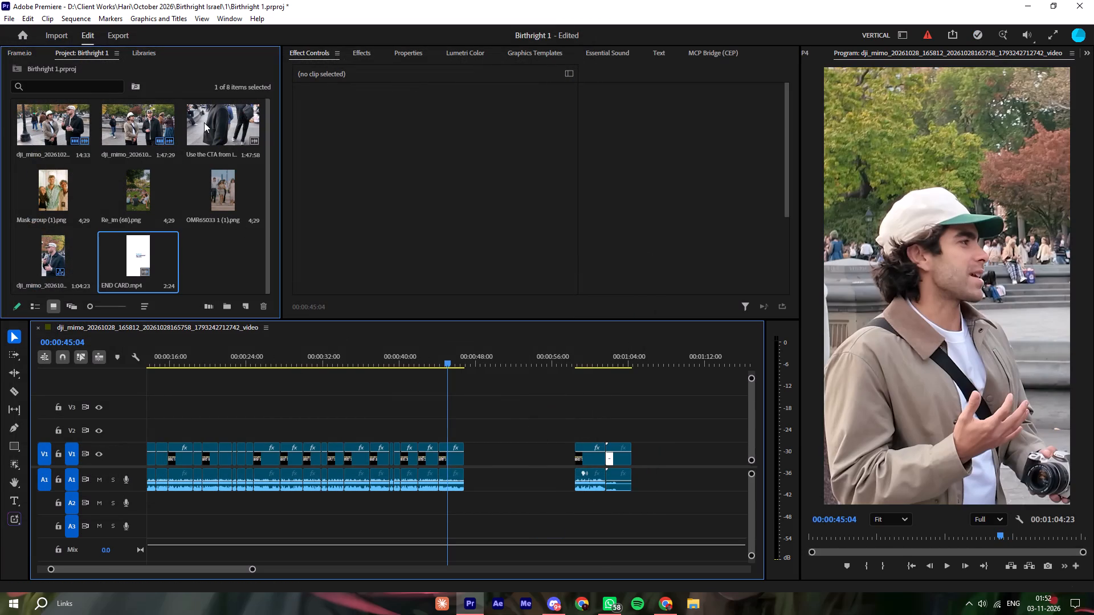
{"action": "key", "text": "space"}
{"action": "left_click", "coordinate": [956, 529]}
{"action": "key", "text": "space"}
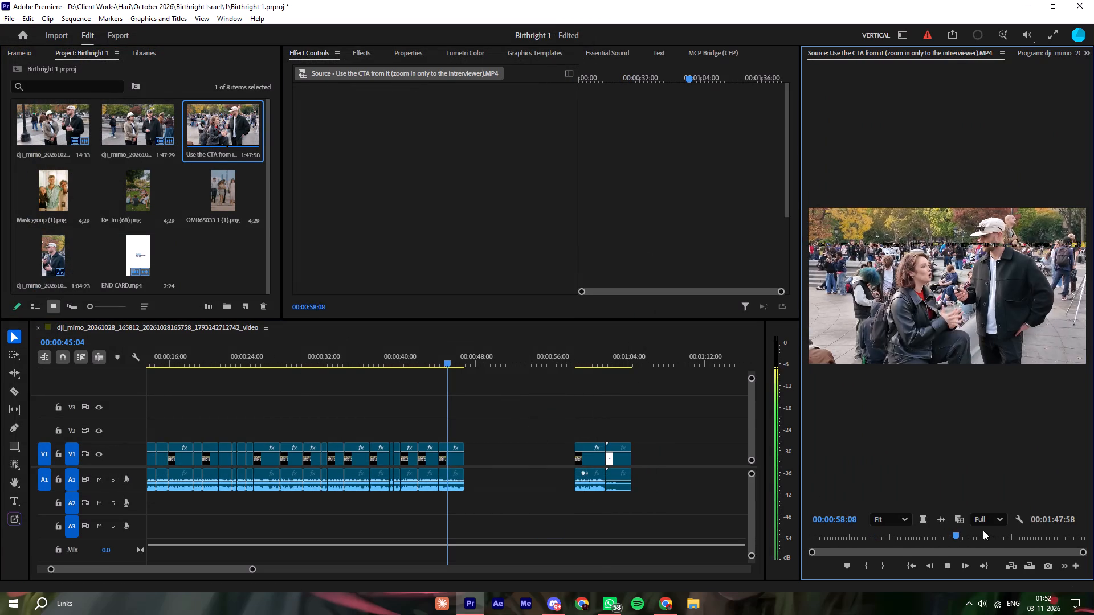
{"action": "left_click", "coordinate": [1009, 533]}
{"action": "key", "text": "space"}
{"action": "left_click", "coordinate": [1024, 533]}
{"action": "key", "text": "space"}
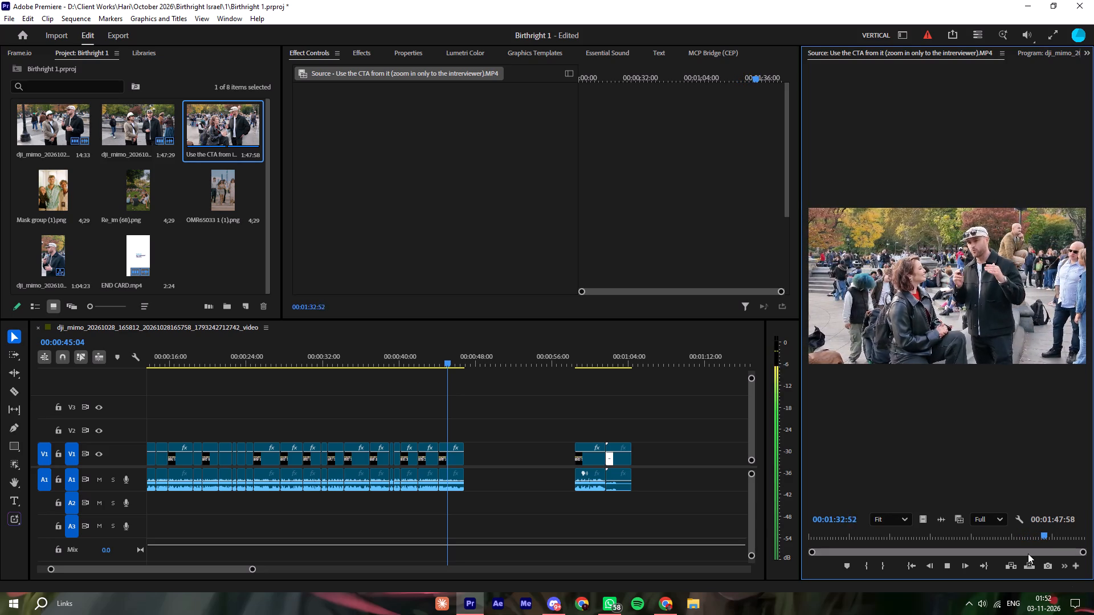
{"action": "left_click", "coordinate": [978, 540]}
{"action": "key", "text": "space"}
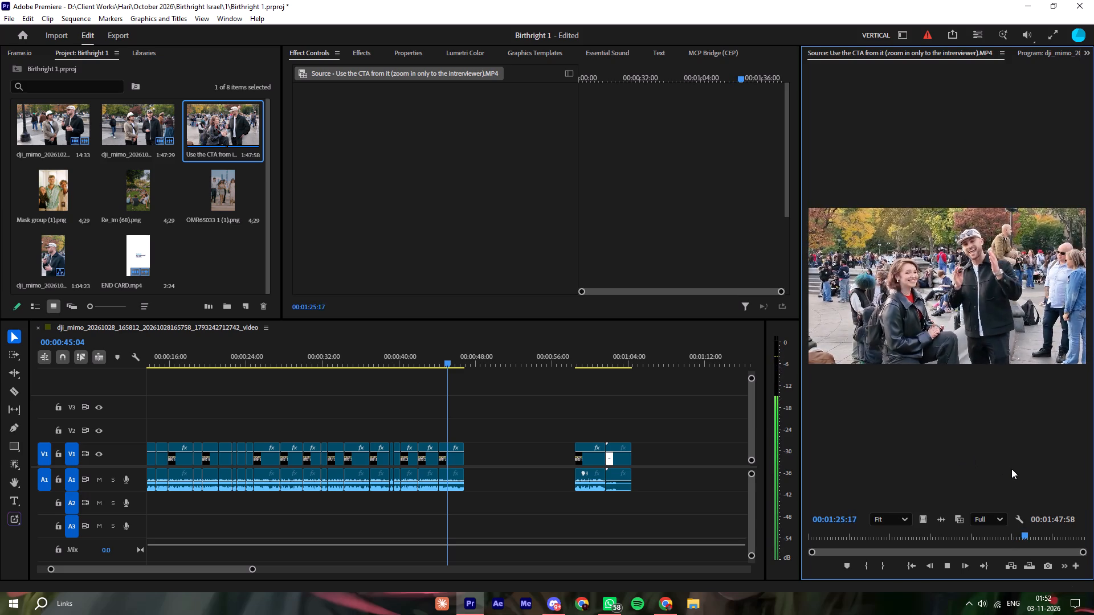
{"action": "left_click", "coordinate": [1009, 535]}
{"action": "key", "text": "space"}
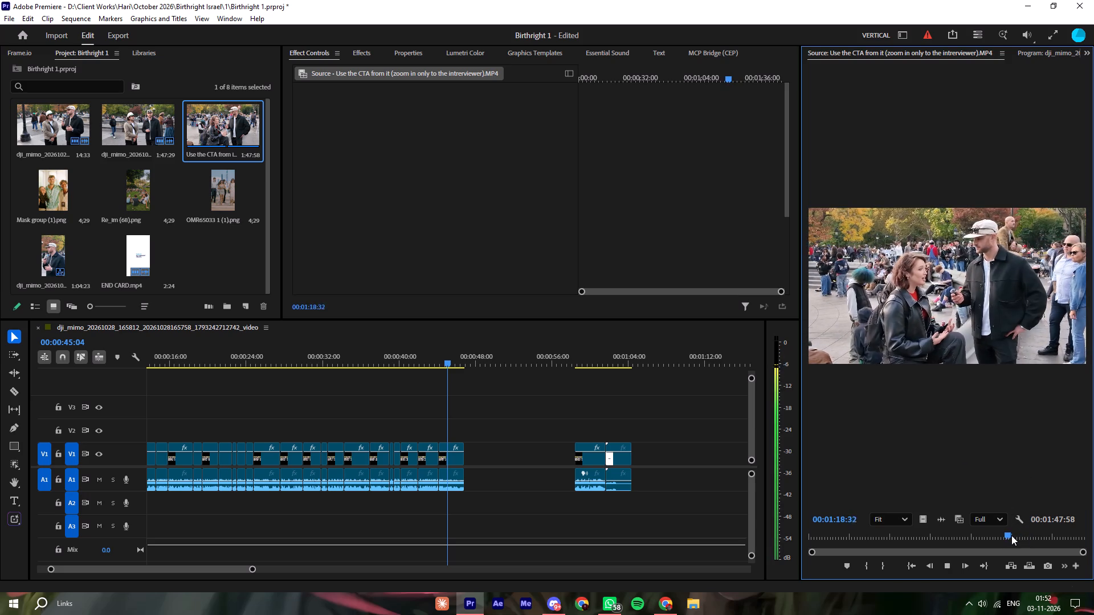
{"action": "left_click", "coordinate": [1011, 535]}
{"action": "key", "text": "space"}
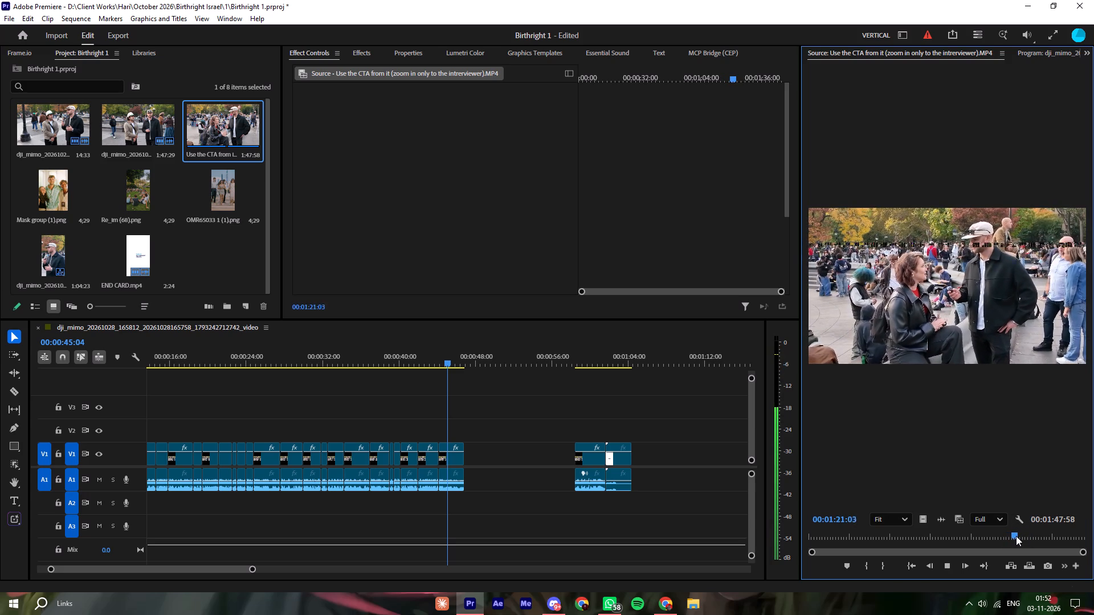
{"action": "key", "text": "space"}
{"action": "key", "text": "space"}
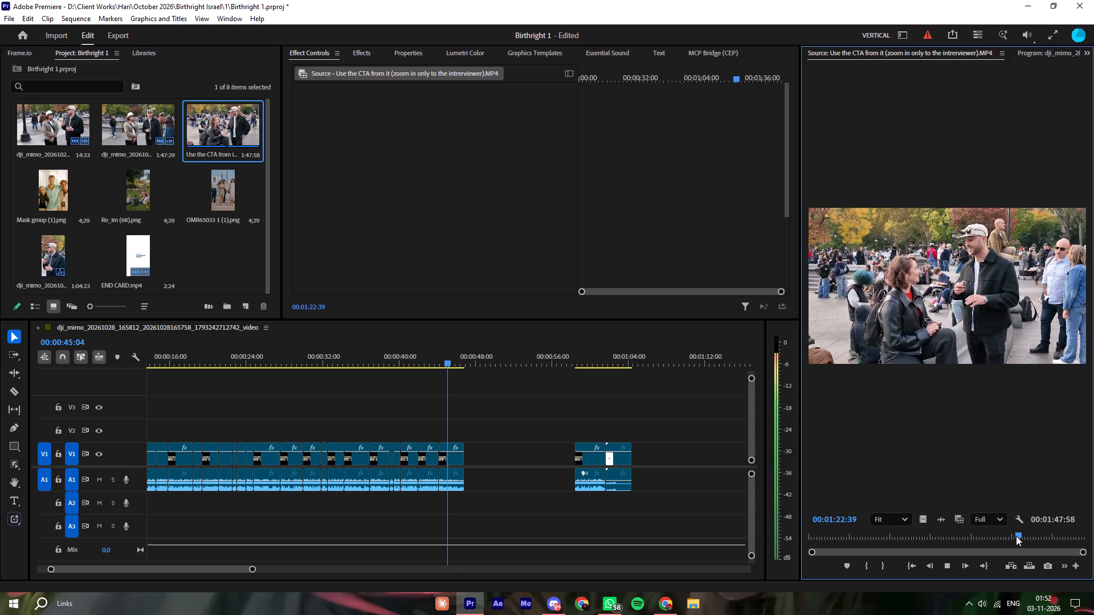
{"action": "key", "text": "space"}
{"action": "type", "text": "i"}
Place the marked call-to-action footage on V1 and A1 after the last interview clip, moving the handshake and end card clips to about 00:01:15.
{"action": "left_click_drag", "start_coordinate": [968, 302], "coordinate": [469, 434]}
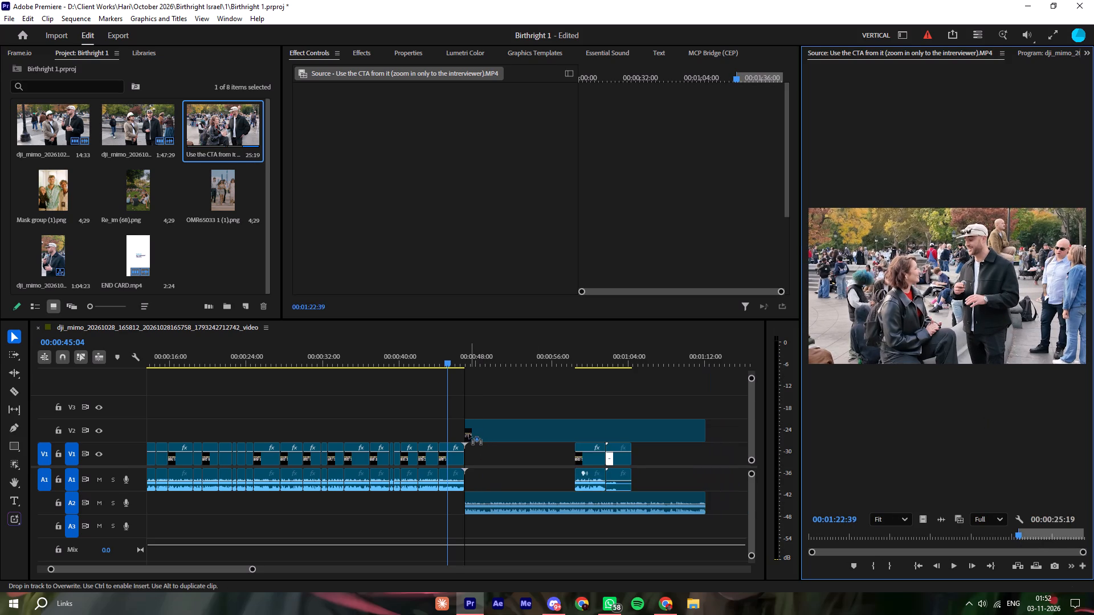
{"action": "left_click_drag", "start_coordinate": [469, 434], "coordinate": [467, 434]}
{"action": "left_click", "coordinate": [671, 465]}
{"action": "key", "text": "minus"}
{"action": "left_click_drag", "start_coordinate": [548, 458], "coordinate": [430, 464]}
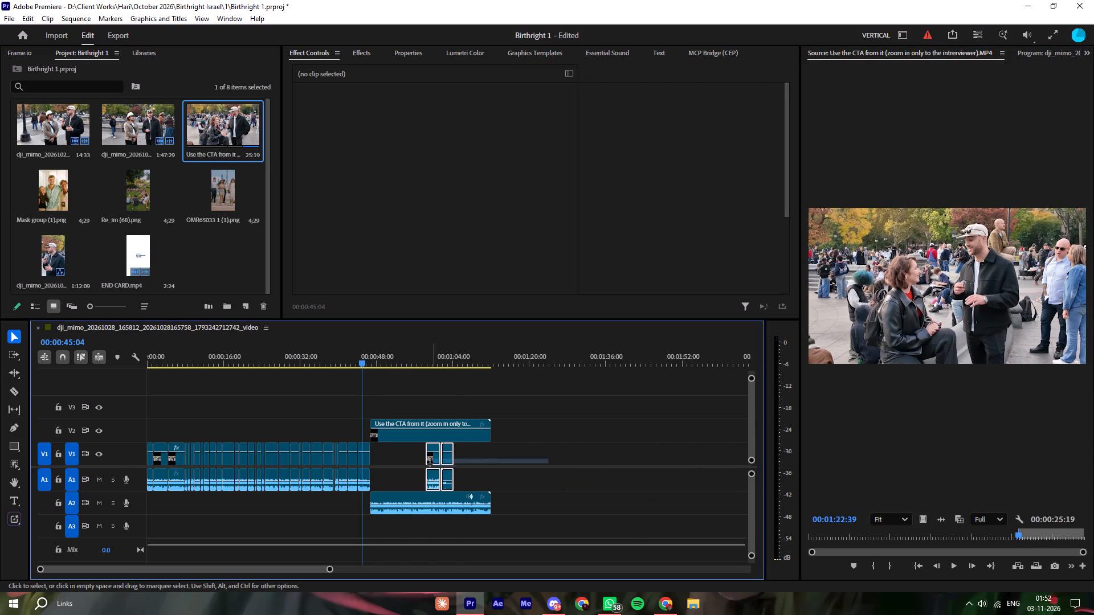
{"action": "left_click_drag", "start_coordinate": [430, 464], "coordinate": [421, 470]}
{"action": "left_click_drag", "start_coordinate": [434, 457], "coordinate": [516, 461]}
{"action": "left_click_drag", "start_coordinate": [426, 434], "coordinate": [426, 447]}
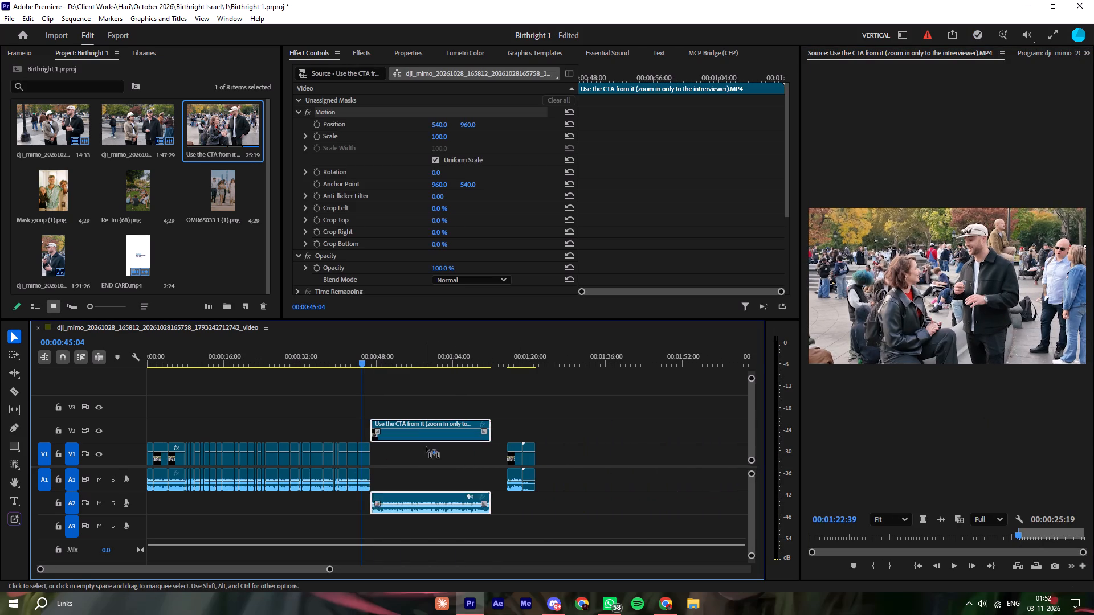
{"action": "left_click_drag", "start_coordinate": [426, 447], "coordinate": [424, 460]}
{"action": "left_click_drag", "start_coordinate": [409, 496], "coordinate": [405, 474]}
Reframe the call-to-action clip on the interviewer with Scale 210 and Position 152, 1036.
{"action": "key", "text": "space"}
{"action": "left_click", "coordinate": [514, 413]}
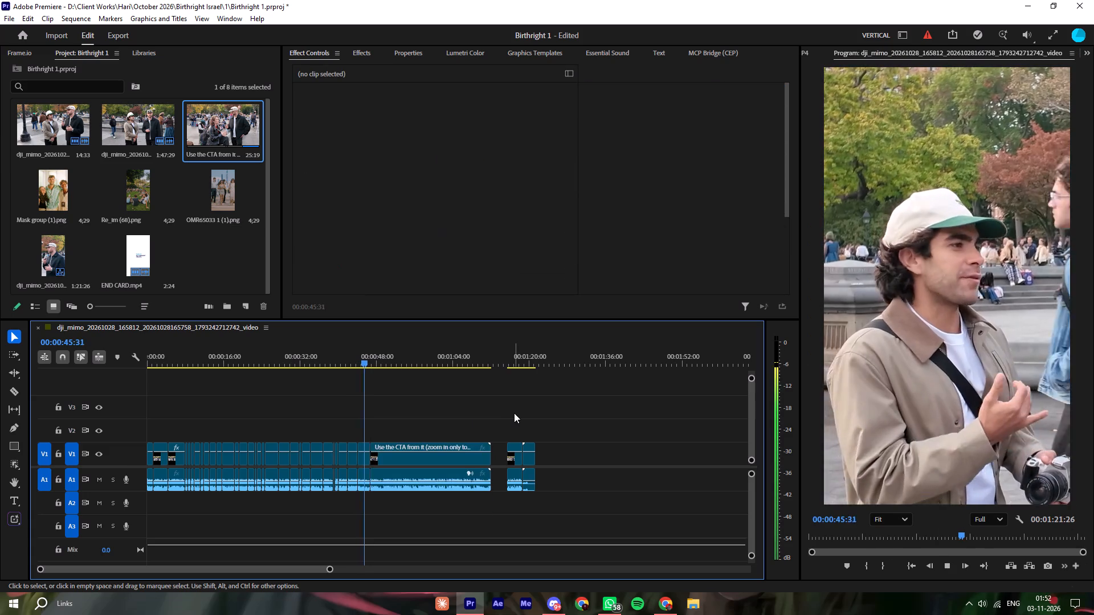
{"action": "key", "text": "equal"}
{"action": "key", "text": "equal"}
{"action": "key", "text": "equal"}
{"action": "left_click", "coordinate": [557, 453]}
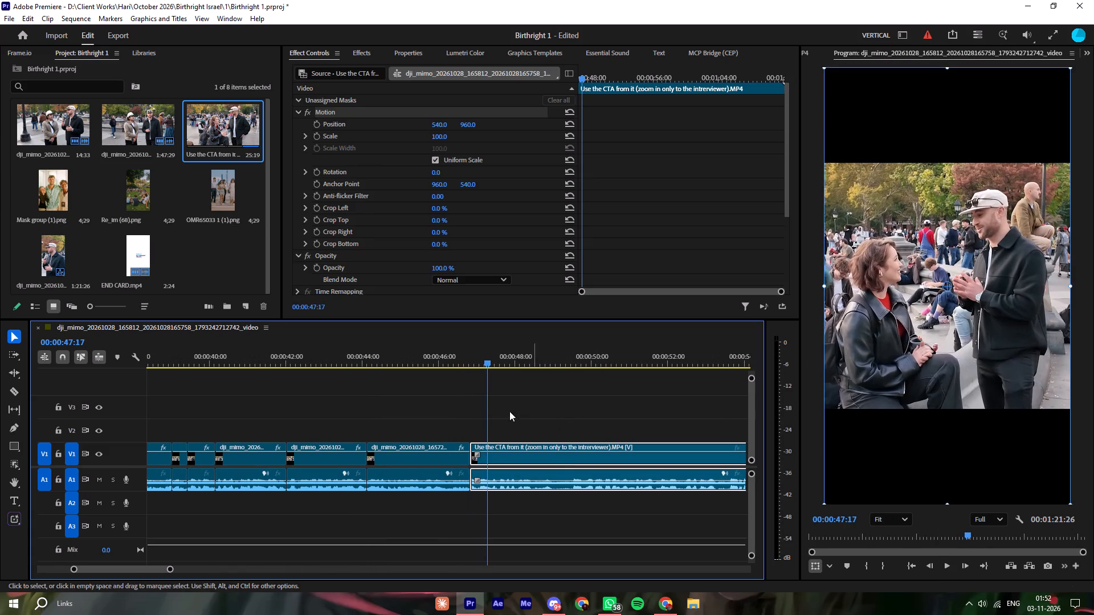
{"action": "key", "text": "space"}
{"action": "key", "text": "space"}
{"action": "left_click_drag", "start_coordinate": [442, 137], "coordinate": [477, 139]}
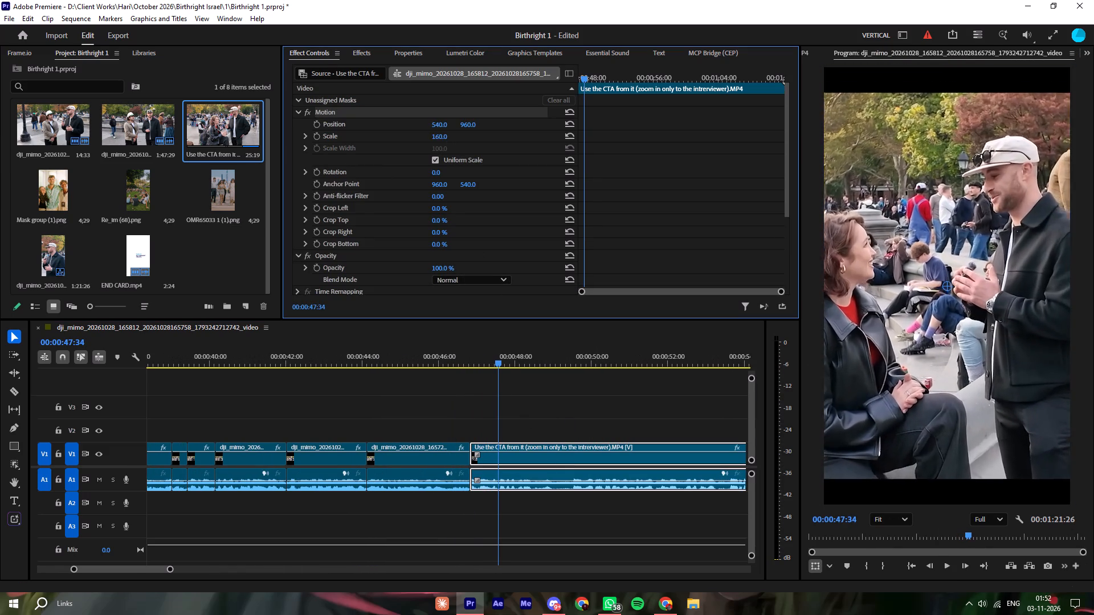
{"action": "left_click_drag", "start_coordinate": [477, 139], "coordinate": [505, 138]}
{"action": "left_click_drag", "start_coordinate": [445, 126], "coordinate": [223, 149]}
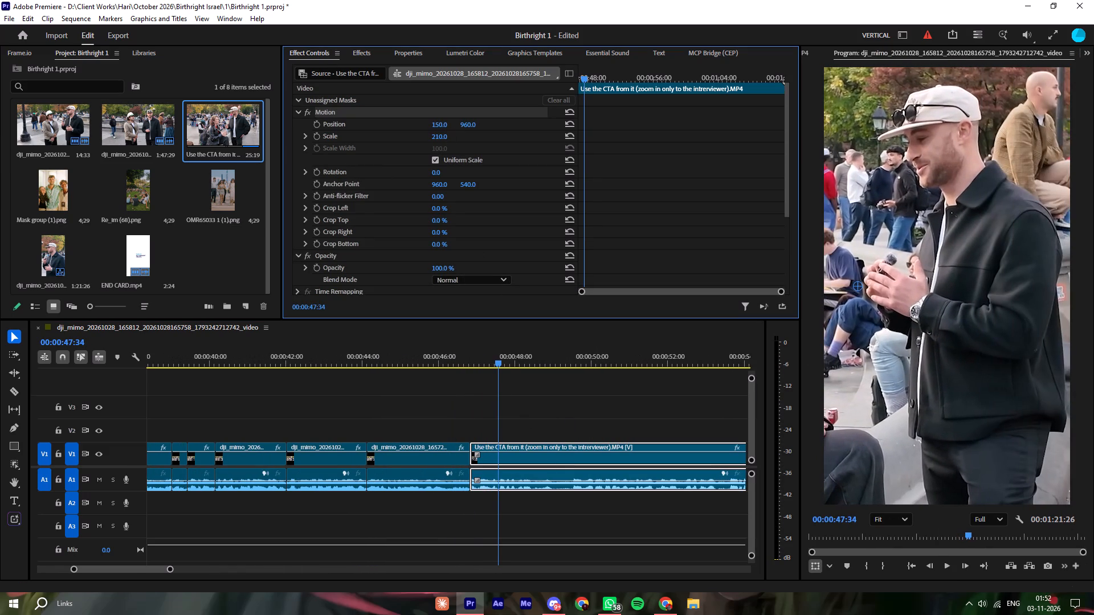
{"action": "left_click_drag", "start_coordinate": [223, 149], "coordinate": [224, 149]}
{"action": "left_click_drag", "start_coordinate": [472, 124], "coordinate": [517, 132]}
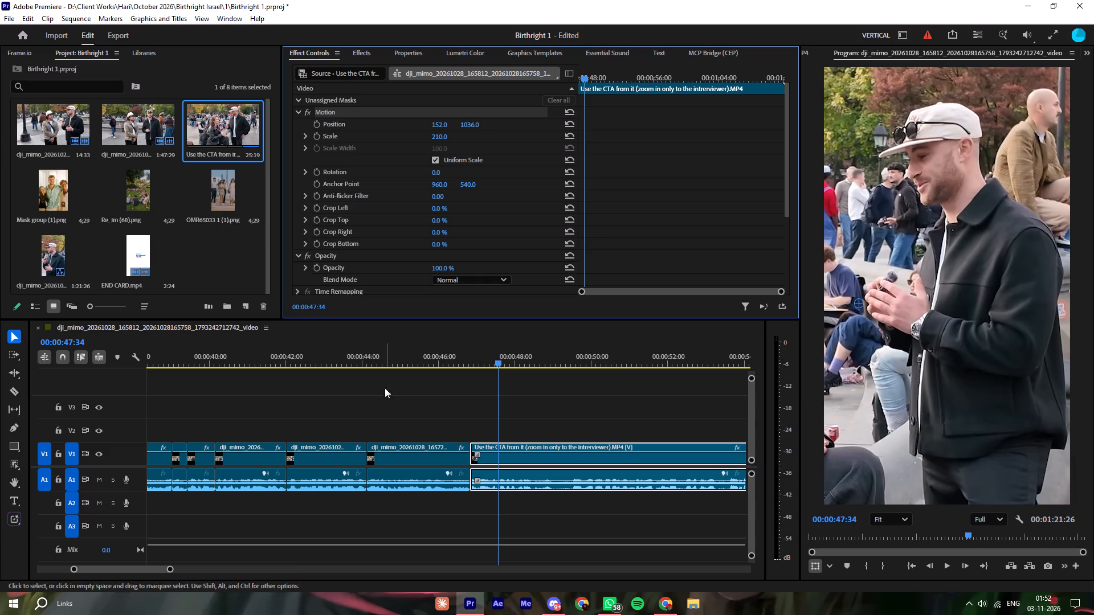
Trim about 11 frames off the start of the call-to-action clip and close the gap before it.
{"action": "left_click", "coordinate": [434, 336]}
{"action": "key", "text": "space"}
{"action": "left_click", "coordinate": [465, 354]}
{"action": "key", "text": "space"}
{"action": "left_click", "coordinate": [575, 410]}
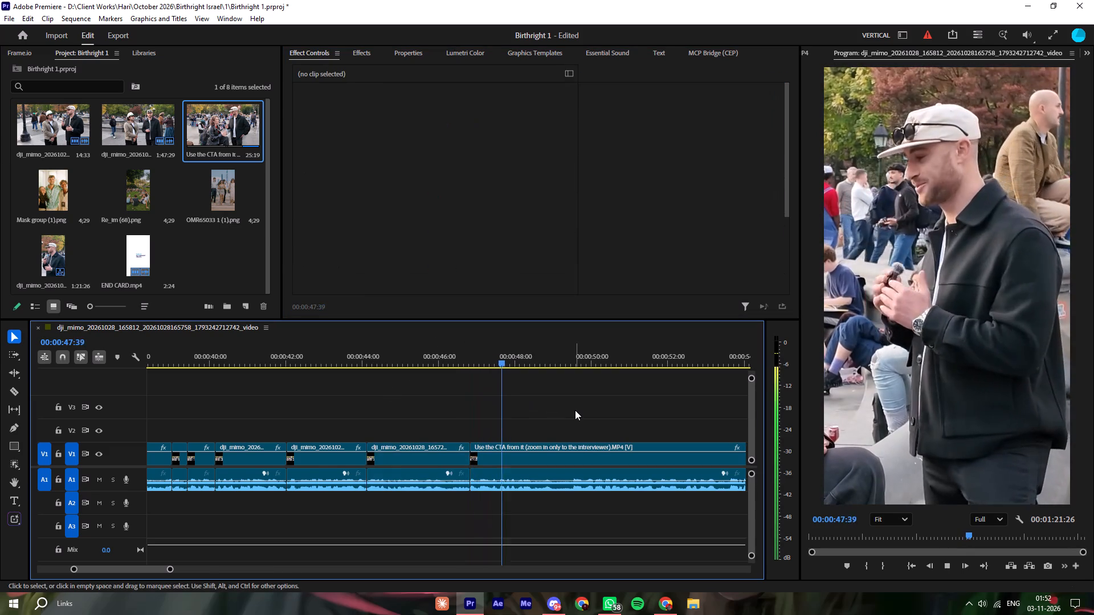
{"action": "key", "text": "minus"}
{"action": "key", "text": "minus"}
{"action": "key", "text": "minus"}
{"action": "key", "text": "equal"}
{"action": "key", "text": "equal"}
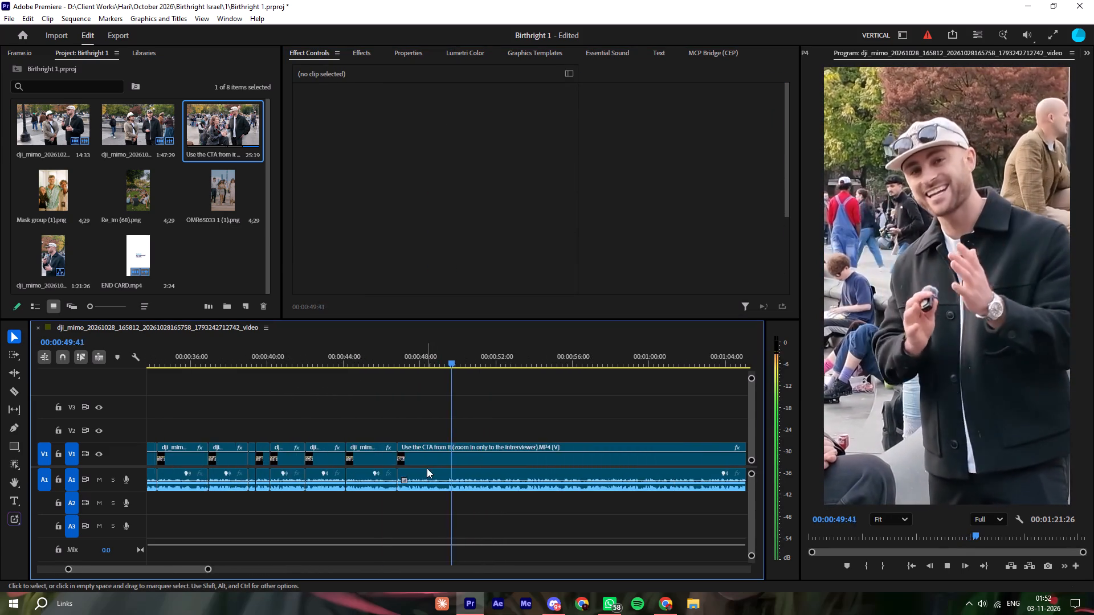
{"action": "key", "text": "equal"}
{"action": "key", "text": "space"}
{"action": "left_click_drag", "start_coordinate": [369, 463], "coordinate": [377, 463]}
{"action": "left_click", "coordinate": [351, 448]}
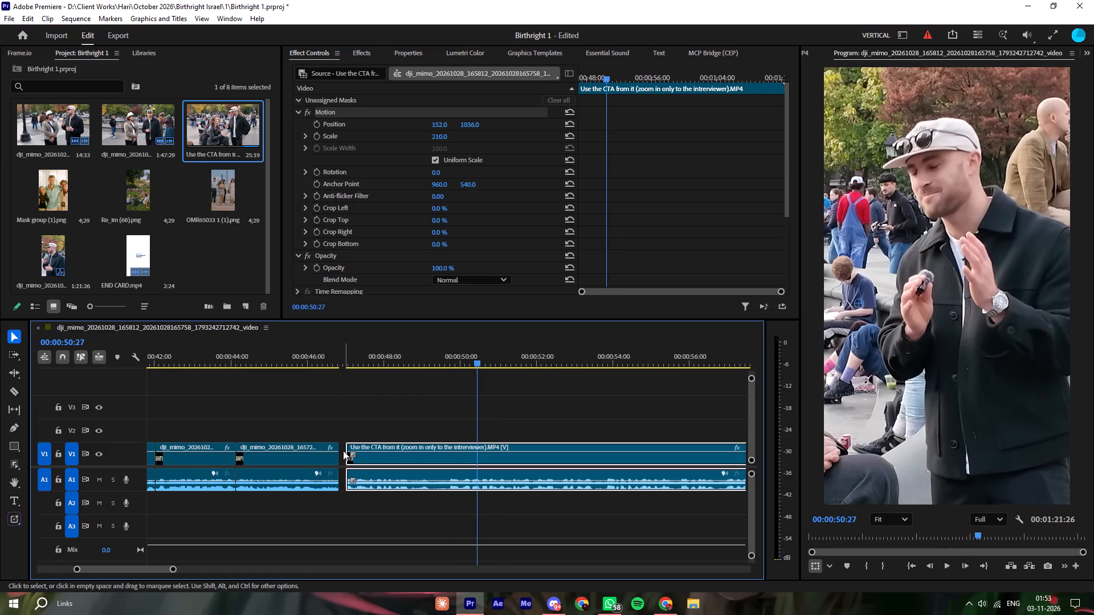
{"action": "right_click", "coordinate": [343, 450]}
{"action": "left_click", "coordinate": [357, 462]}
Extend the start of the call-to-action clip by about 4 frames, shifting the following clips and keeping it flush with the interview.
{"action": "key", "text": "space"}
{"action": "left_click", "coordinate": [503, 421]}
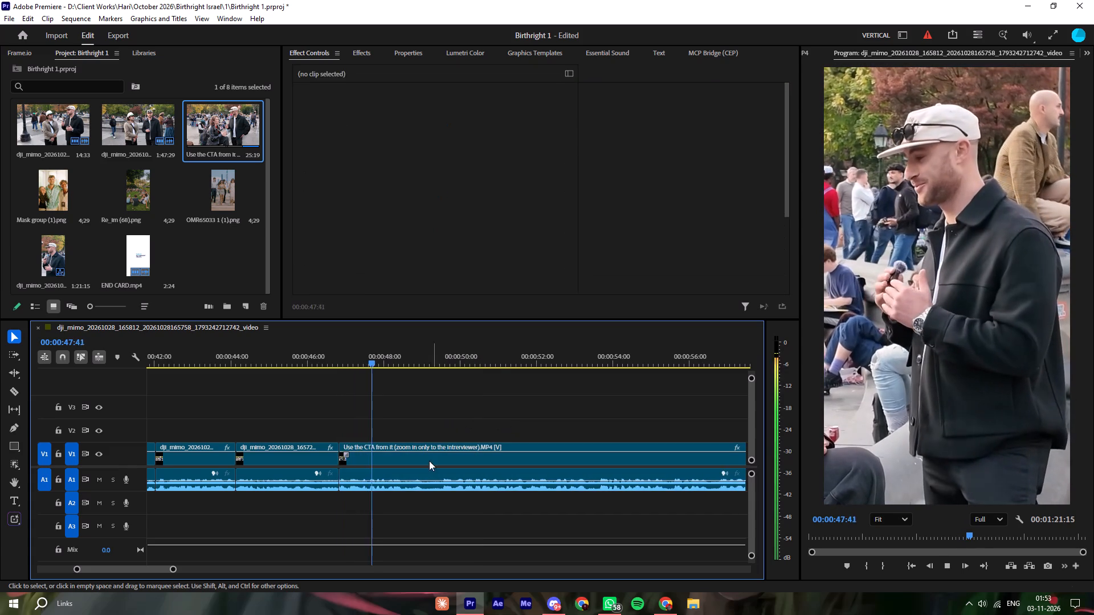
{"action": "key", "text": "space"}
{"action": "key", "text": "a"}
{"action": "left_click", "coordinate": [362, 457]}
{"action": "key", "text": "v"}
{"action": "left_click_drag", "start_coordinate": [364, 458], "coordinate": [373, 460]}
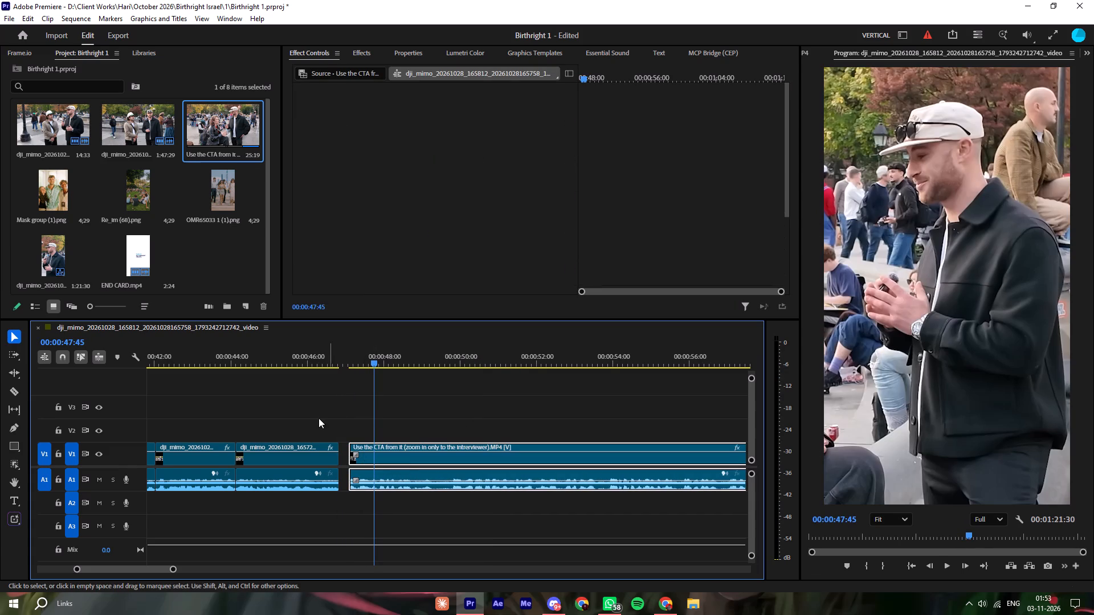
{"action": "left_click", "coordinate": [353, 448]}
{"action": "left_click_drag", "start_coordinate": [371, 453], "coordinate": [364, 452]}
{"action": "key", "text": "ctrl+z"}
{"action": "left_click", "coordinate": [381, 461]}
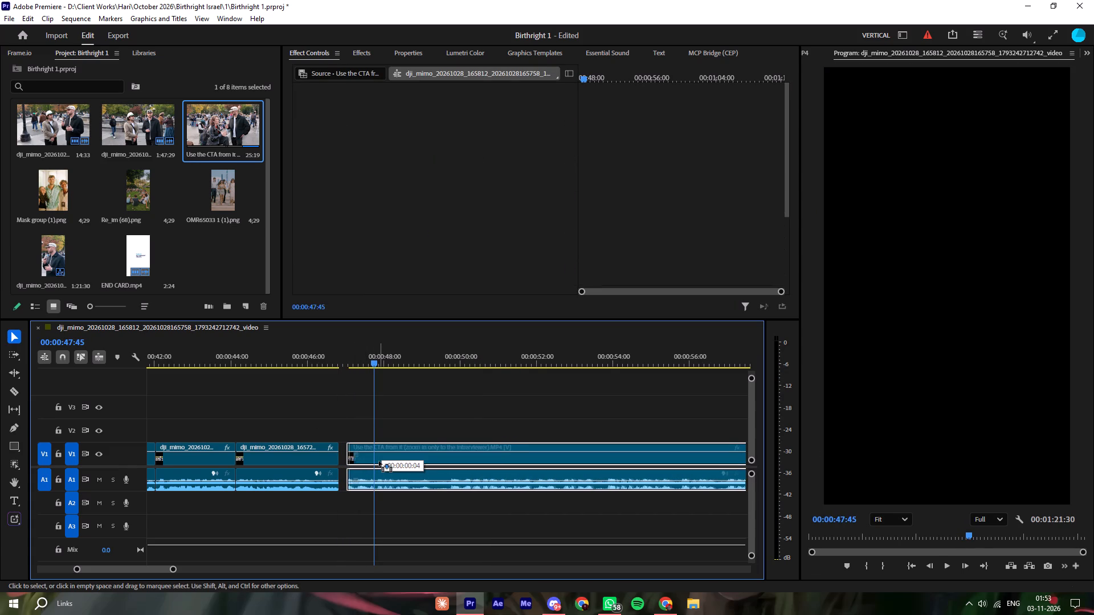
{"action": "left_click", "coordinate": [350, 446]}
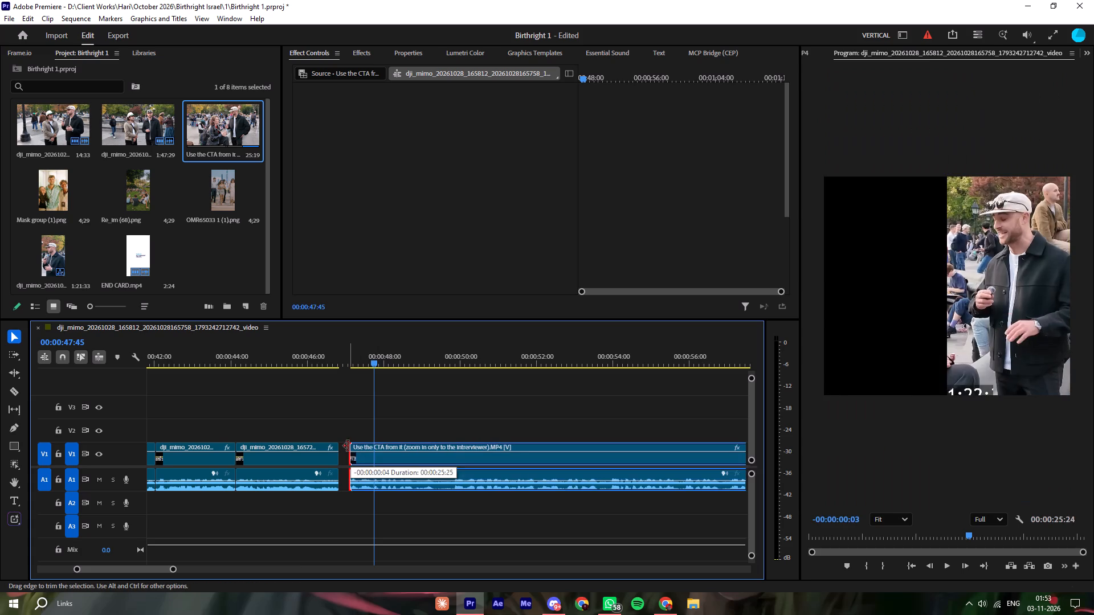
{"action": "left_click_drag", "start_coordinate": [375, 461], "coordinate": [365, 461]}
{"action": "left_click", "coordinate": [324, 356]}
{"action": "left_click", "coordinate": [417, 403]}
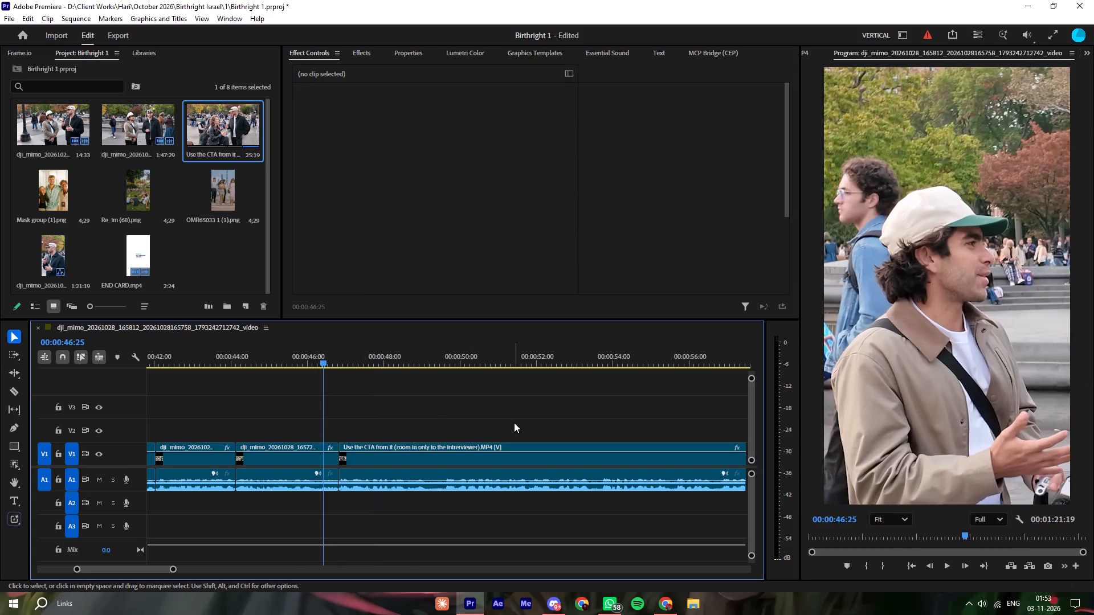
Play through the call-to-action opening and split the clip at 00:00:49:08.
{"action": "key", "text": "space"}
{"action": "left_click", "coordinate": [514, 423]}
{"action": "left_click", "coordinate": [514, 423]}
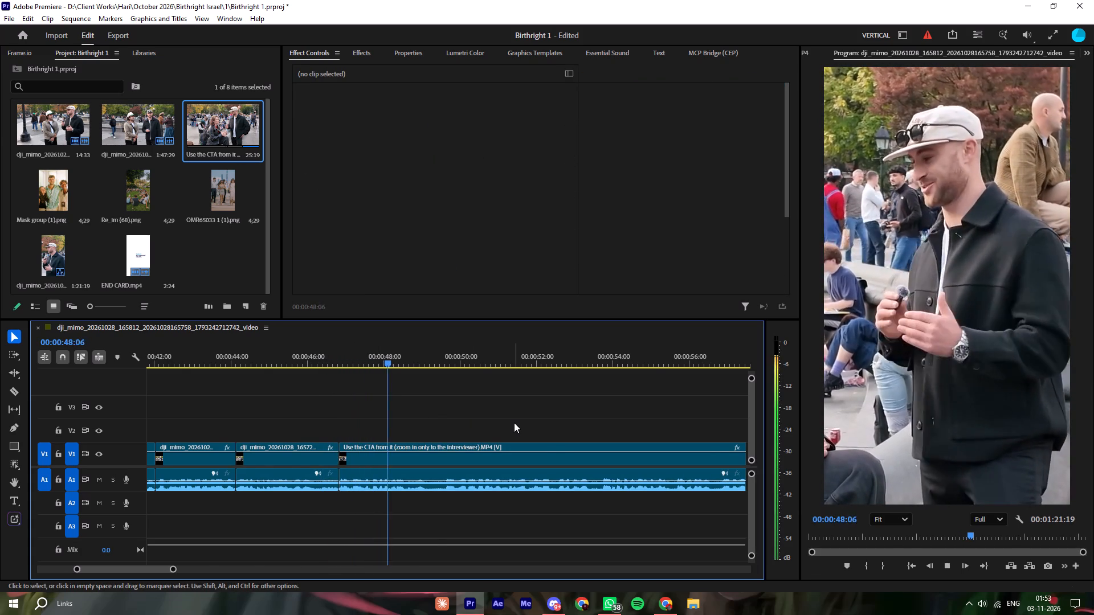
{"action": "type", "text": "--"}
{"action": "key", "text": "minus"}
{"action": "type", "text": "=="}
{"action": "key", "text": "minus"}
{"action": "key", "text": "equal"}
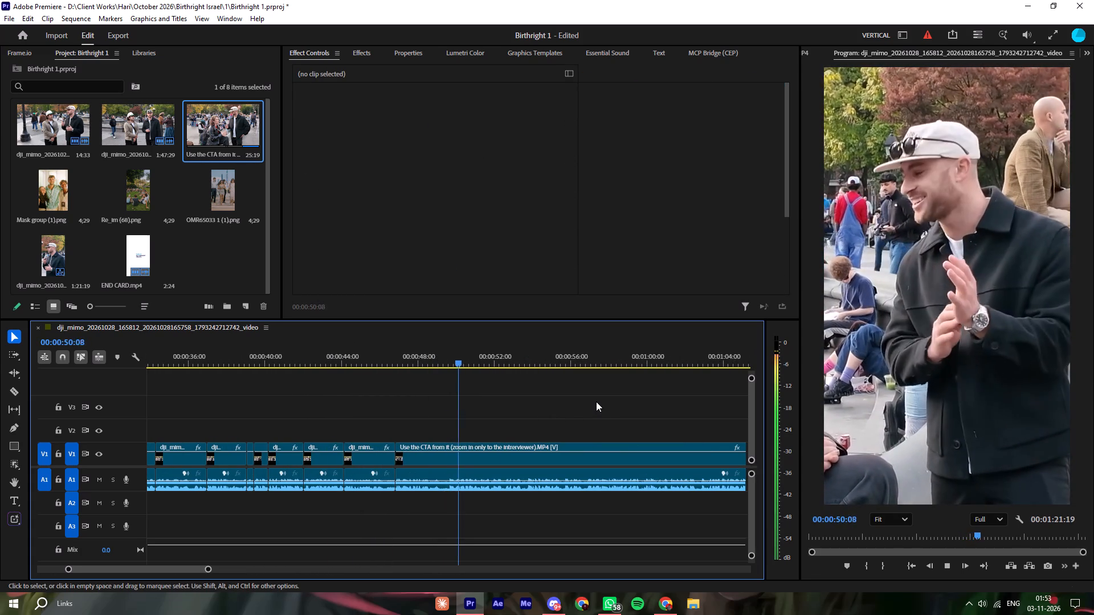
{"action": "left_click", "coordinate": [430, 361]}
{"action": "key", "text": "space"}
{"action": "key", "text": "space"}
{"action": "key", "text": "ctrl+k"}
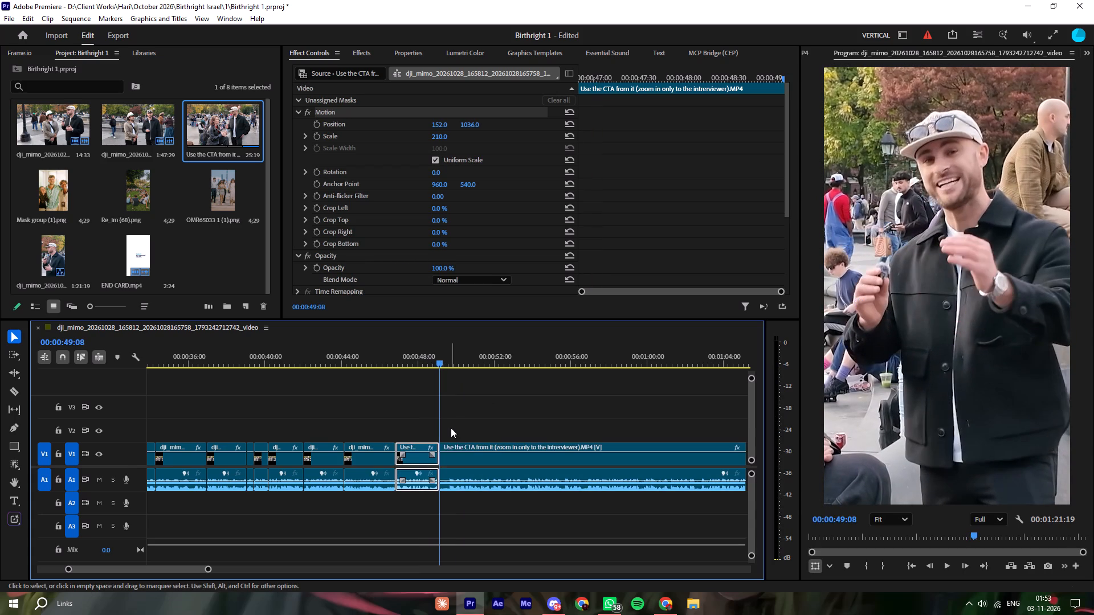
Ripple-trim the start of the second call-to-action piece up to 00:00:49:36 and play back the new cut.
{"action": "key", "text": "space"}
{"action": "key", "text": "space"}
{"action": "key", "text": "space"}
{"action": "key", "text": "space"}
{"action": "left_click_drag", "start_coordinate": [447, 413], "coordinate": [448, 428]}
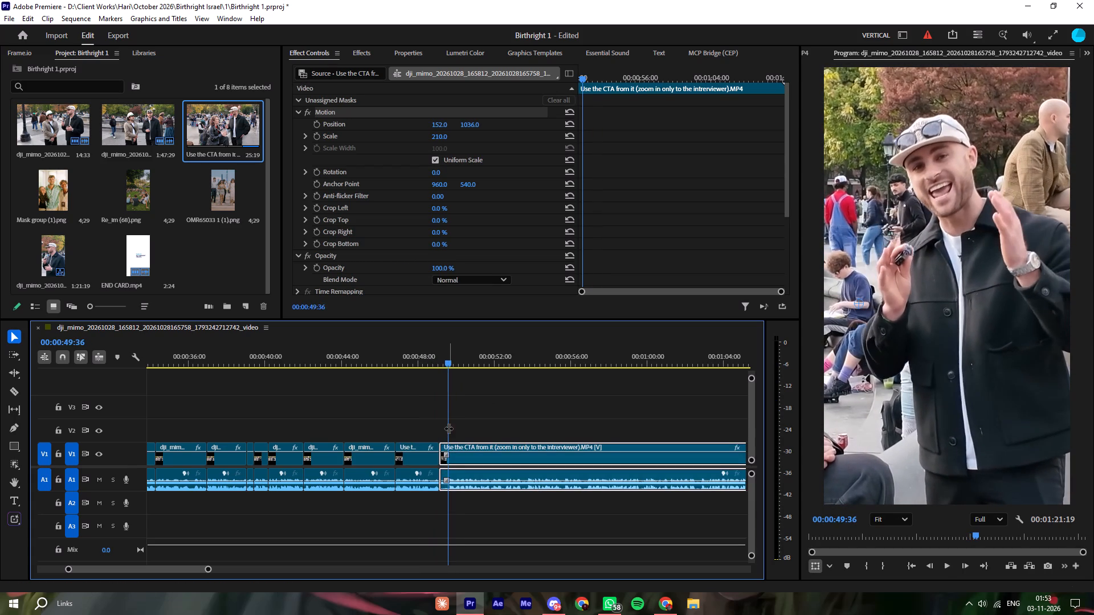
{"action": "left_click_drag", "start_coordinate": [448, 428], "coordinate": [448, 428]}
{"action": "key", "text": "q"}
{"action": "key", "text": "space"}
{"action": "left_click", "coordinate": [558, 407]}
{"action": "left_click", "coordinate": [558, 407]}
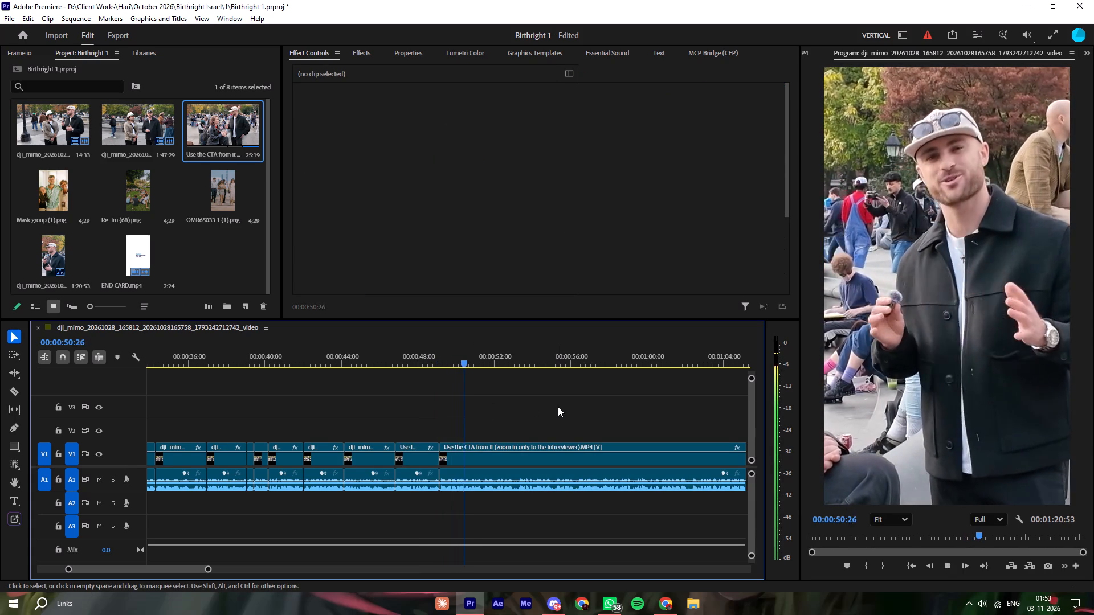
{"action": "left_click", "coordinate": [558, 407]}
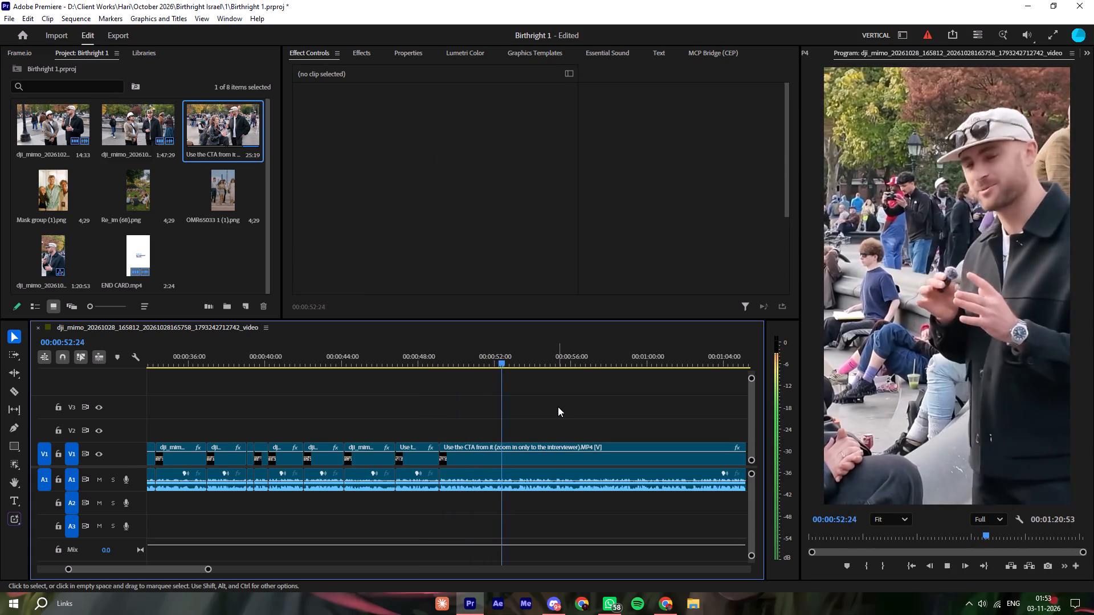
Set the second call-to-action piece's horizontal Position to 50.
{"action": "left_click", "coordinate": [435, 362]}
{"action": "key", "text": "space"}
{"action": "key", "text": "space"}
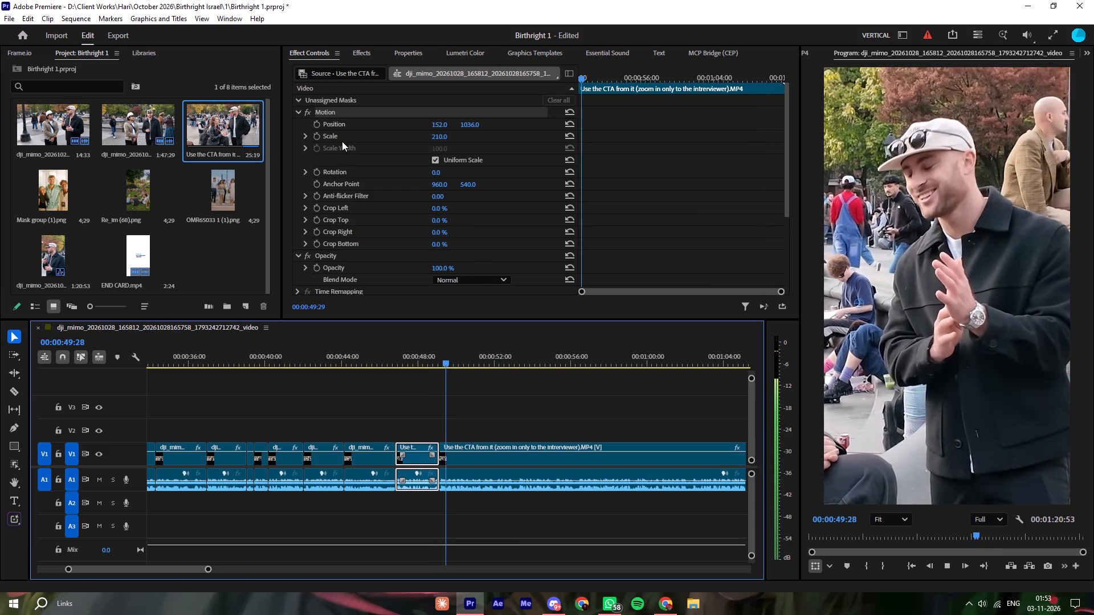
{"action": "left_click_drag", "start_coordinate": [437, 124], "coordinate": [379, 125]}
{"action": "key", "text": "space"}
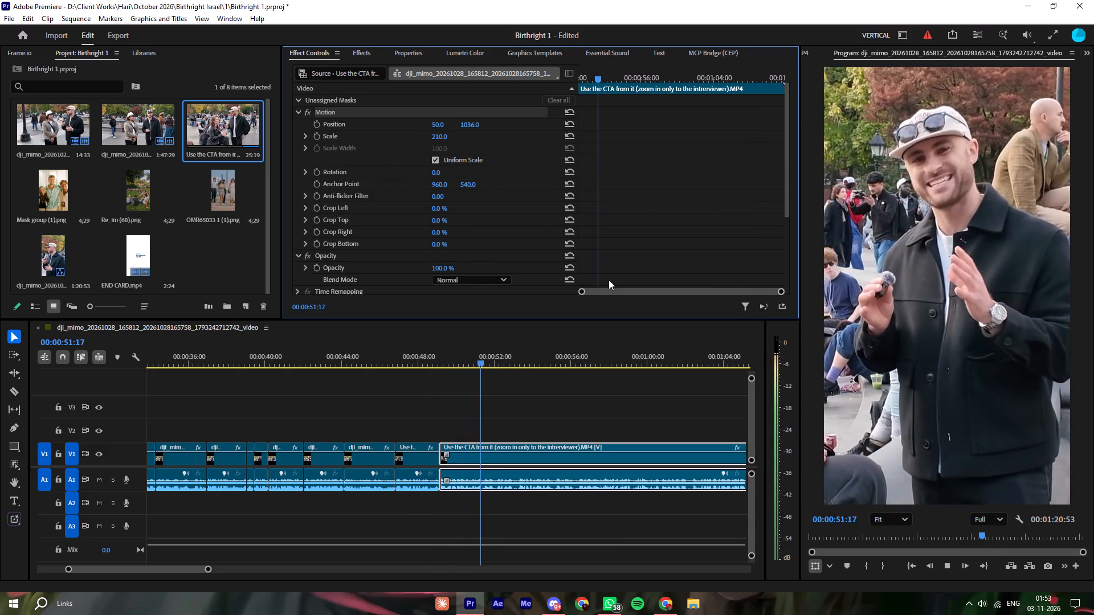
Animate the second call-to-action piece's Position from X 50 at about 00:00:52 to X -329 at about 00:00:53.
{"action": "key", "text": "space"}
{"action": "left_click", "coordinate": [316, 121]}
{"action": "key", "text": "space"}
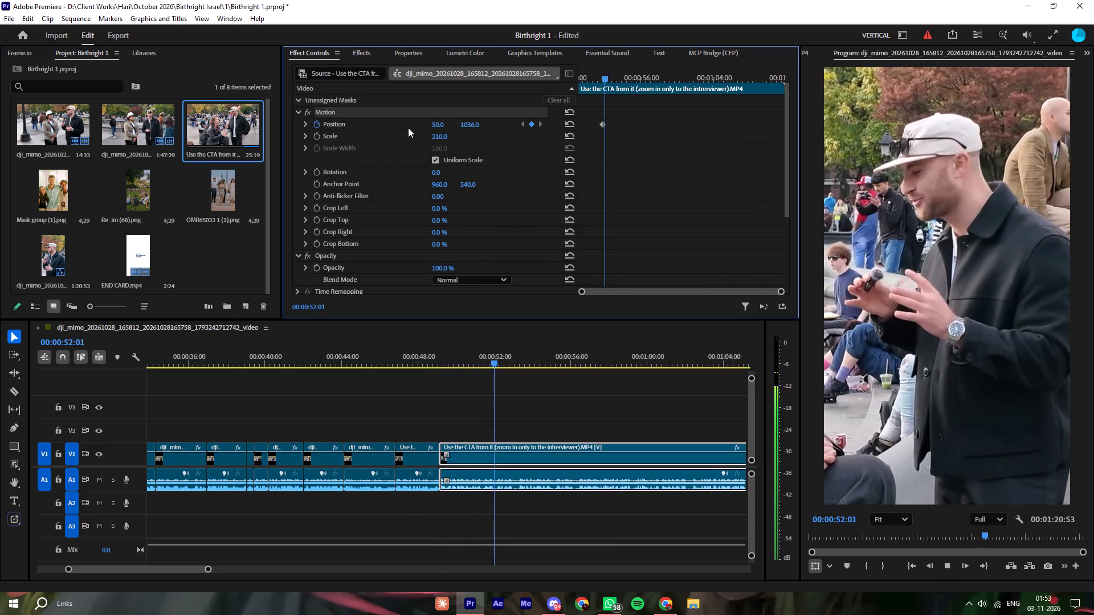
{"action": "key", "text": "space"}
{"action": "left_click_drag", "start_coordinate": [443, 122], "coordinate": [227, 131]}
Add Position keyframes following the interviewer, with X -199 at 00:00:54:29 and a further horizontal shift at 00:00:55:37.
{"action": "key", "text": "space"}
{"action": "key", "text": "space"}
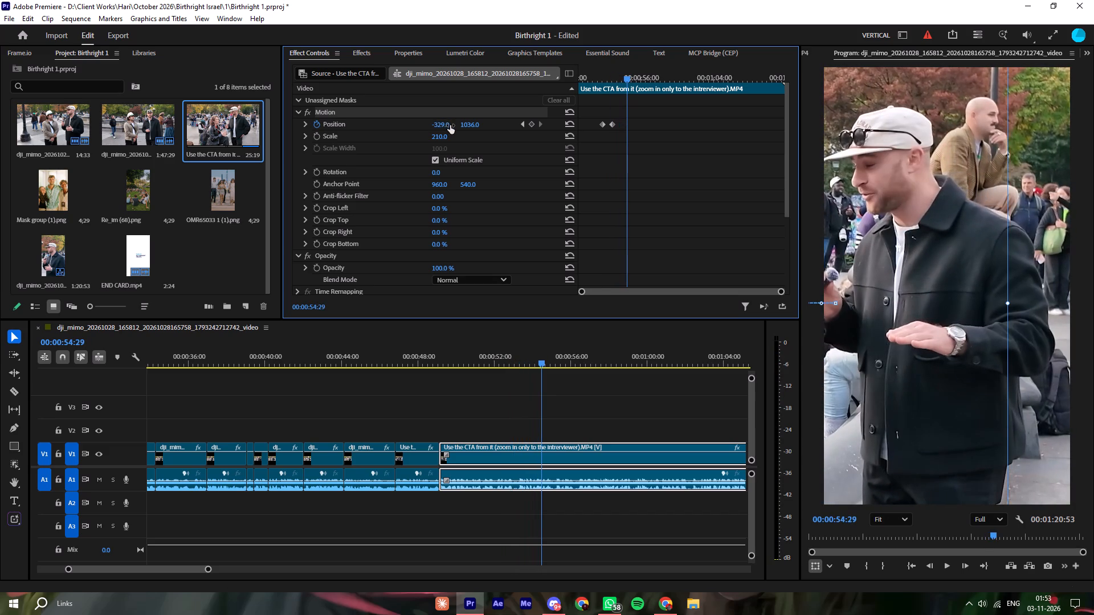
{"action": "left_click_drag", "start_coordinate": [450, 125], "coordinate": [524, 136]}
{"action": "key", "text": "space"}
{"action": "key", "text": "space"}
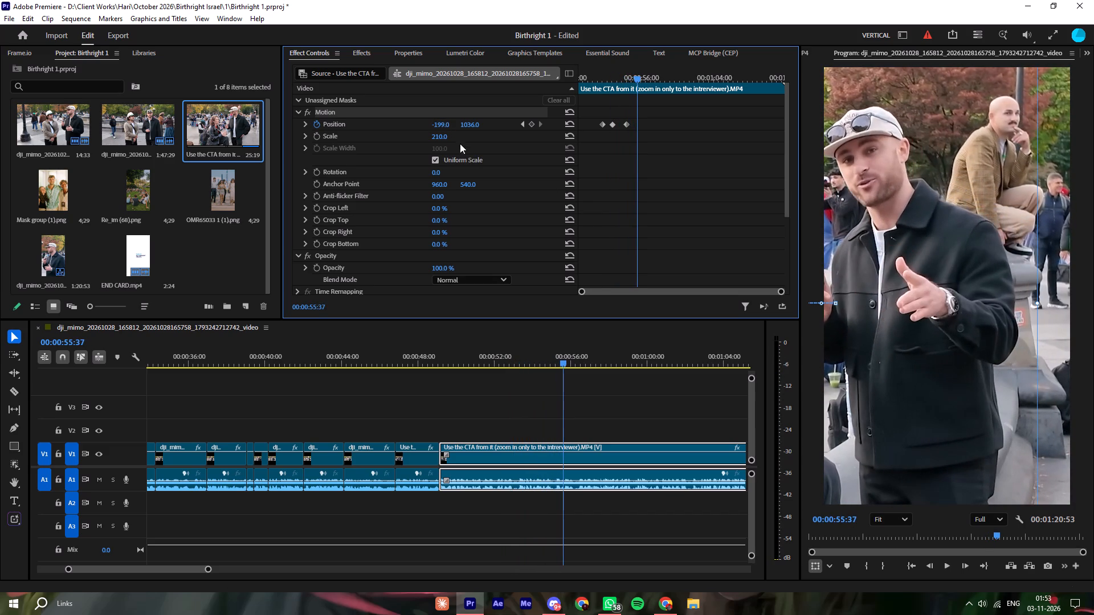
{"action": "left_click_drag", "start_coordinate": [445, 120], "coordinate": [544, 137]}
{"action": "key", "text": "space"}
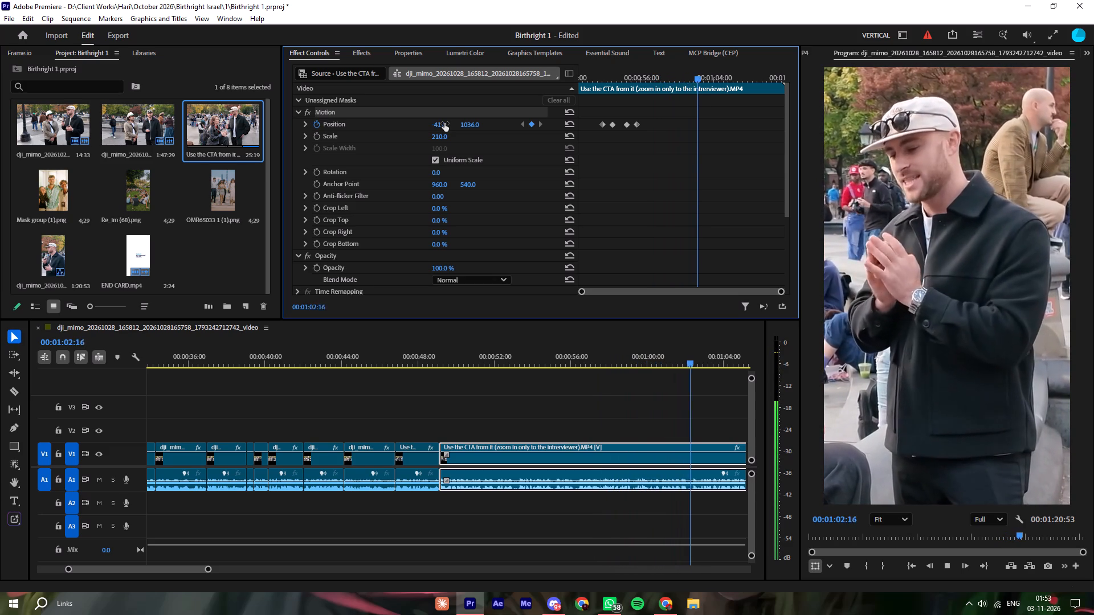
Add a Position keyframe holding X -41 at 00:01:01:21, and one with a higher X value at 00:01:03:04.
{"action": "key", "text": "space"}
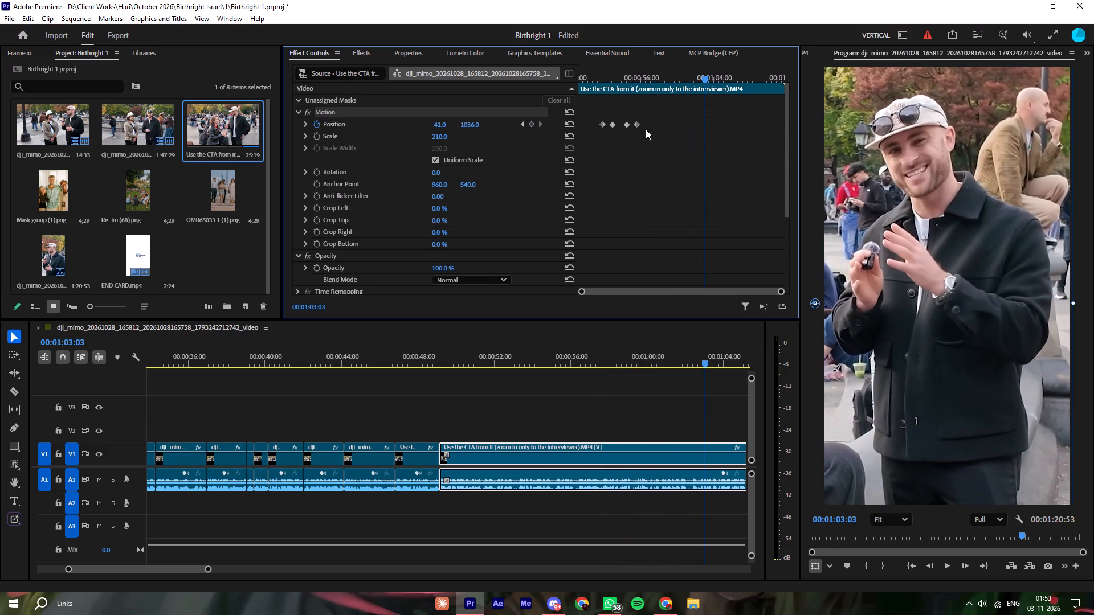
{"action": "left_click_drag", "start_coordinate": [696, 73], "coordinate": [691, 76]}
{"action": "left_click", "coordinate": [530, 124]}
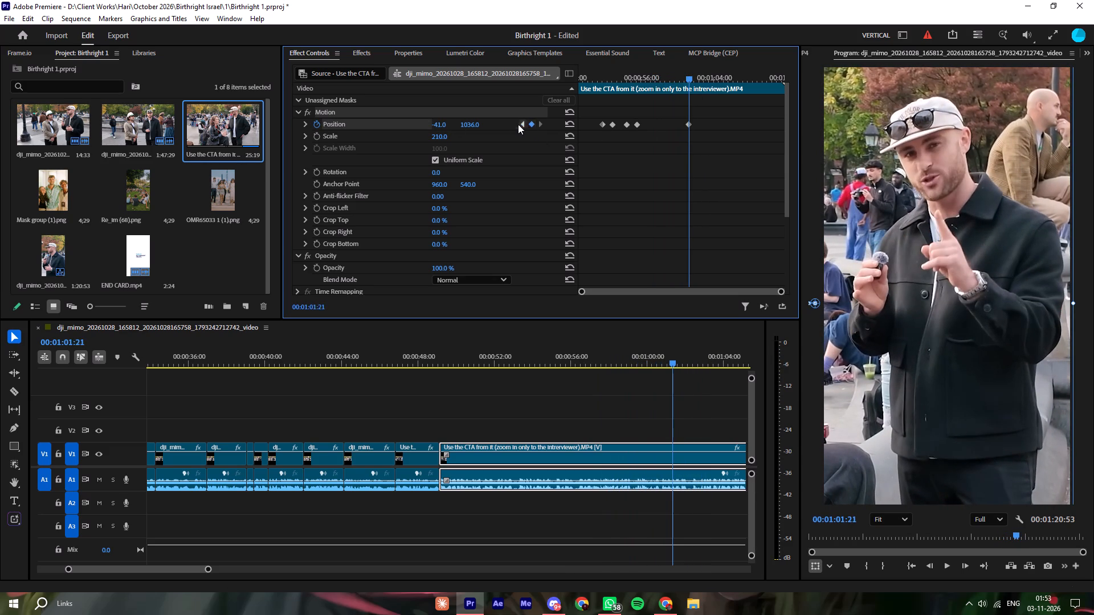
{"action": "key", "text": "space"}
{"action": "key", "text": "space"}
{"action": "left_click_drag", "start_coordinate": [443, 125], "coordinate": [447, 125]}
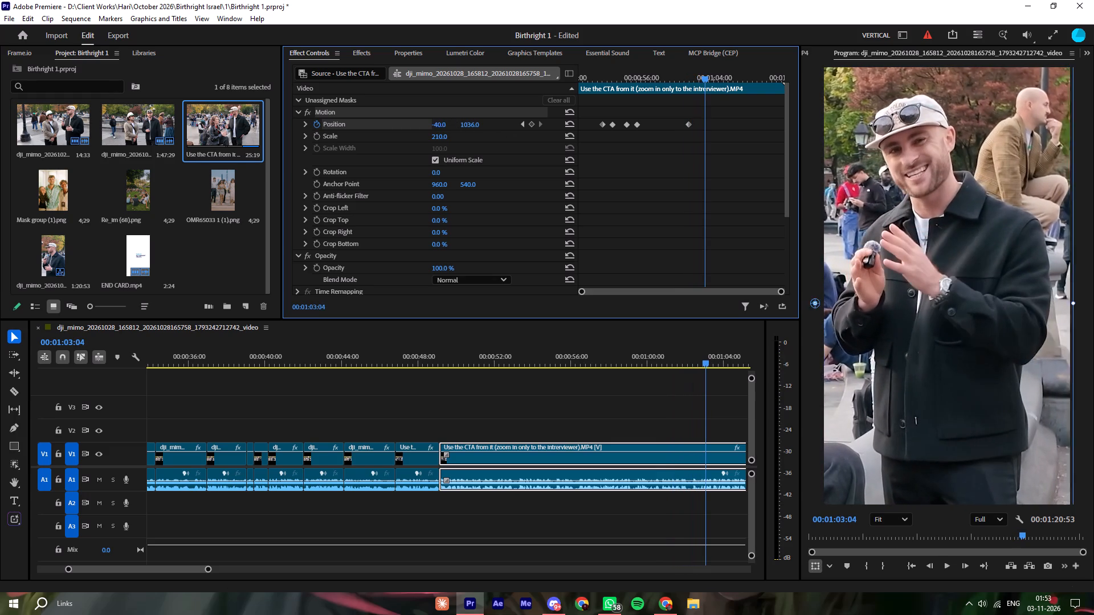
{"action": "left_click_drag", "start_coordinate": [447, 125], "coordinate": [471, 129]}
Add Position keyframes following the interviewer, with X about 79 at 00:01:04:05 and X -8 at 00:01:06:48.
{"action": "key", "text": "space"}
{"action": "key", "text": "space"}
{"action": "left_click_drag", "start_coordinate": [444, 122], "coordinate": [466, 125]}
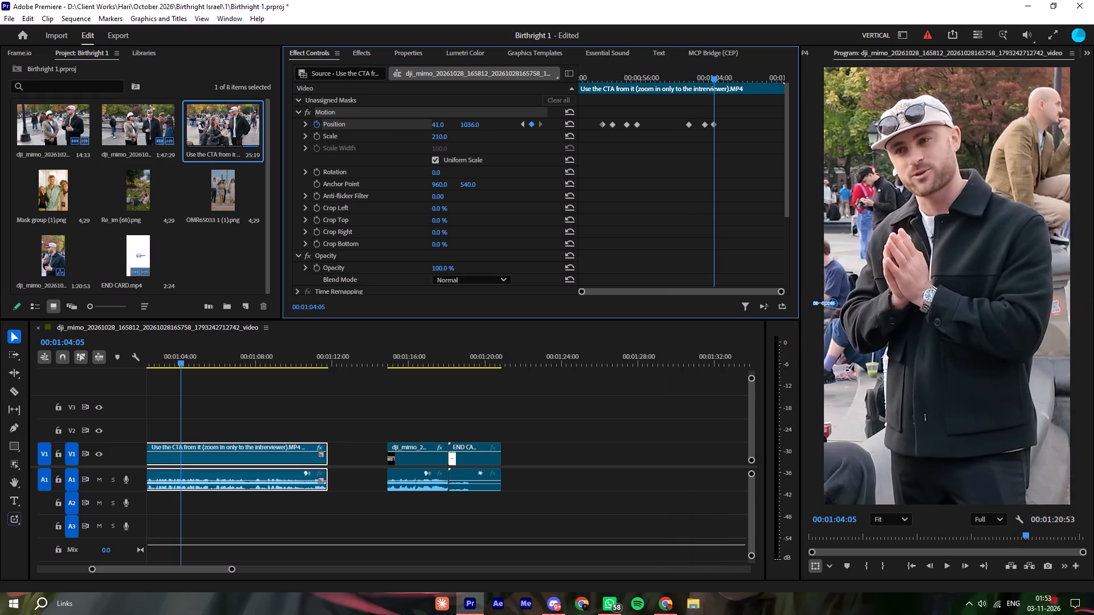
{"action": "left_click_drag", "start_coordinate": [466, 125], "coordinate": [490, 129]}
{"action": "key", "text": "space"}
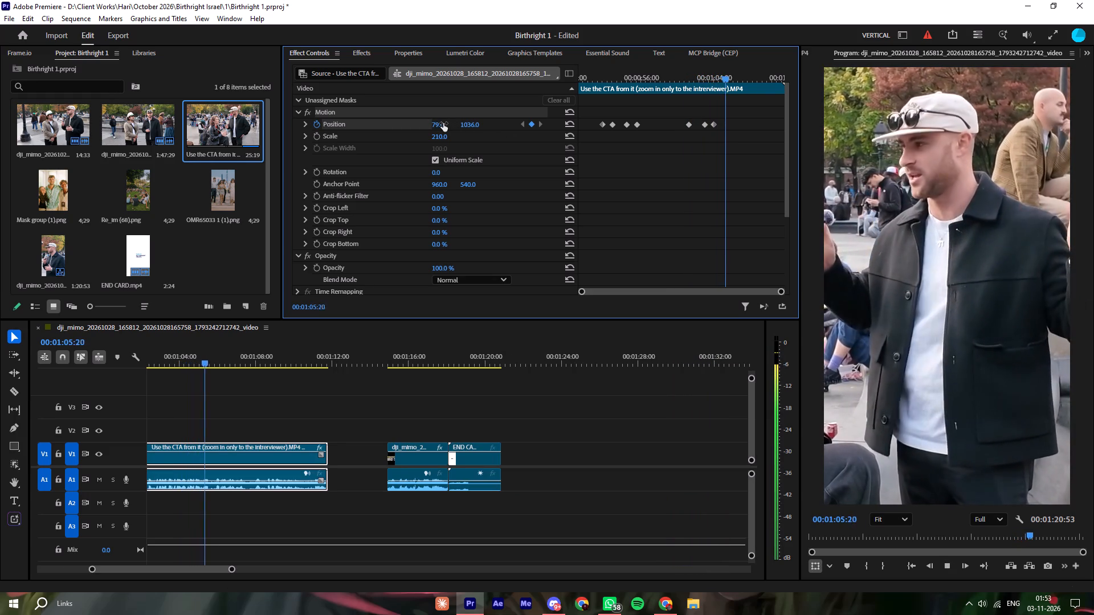
{"action": "key", "text": "space"}
{"action": "left_click_drag", "start_coordinate": [443, 123], "coordinate": [406, 120]}
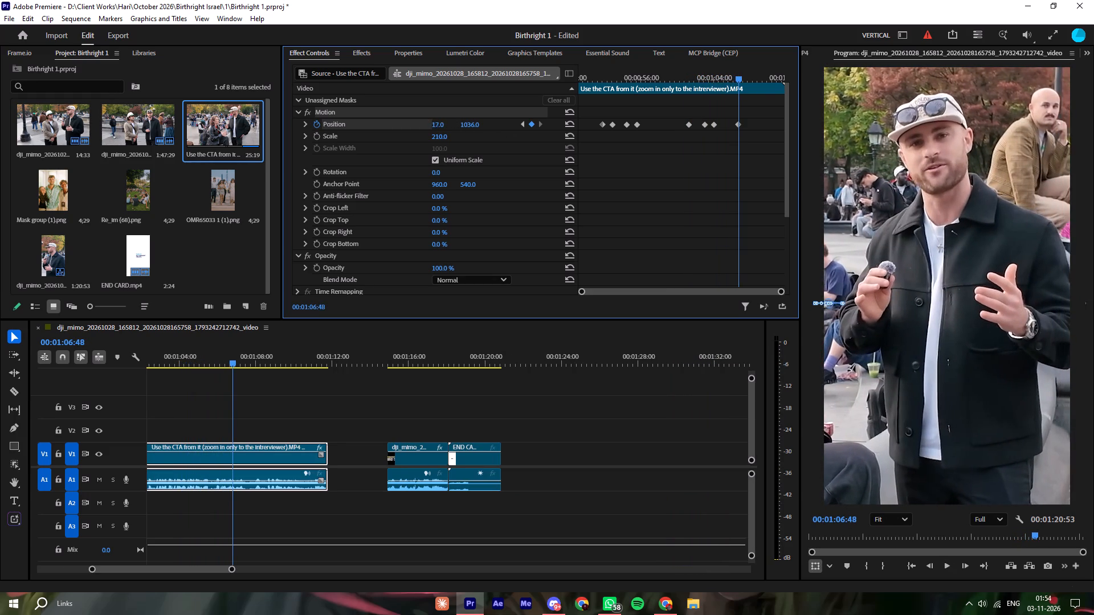
{"action": "left_click_drag", "start_coordinate": [406, 120], "coordinate": [390, 117]}
{"action": "key", "text": "space"}
{"action": "key", "text": "space"}
{"action": "left_click", "coordinate": [356, 392]}
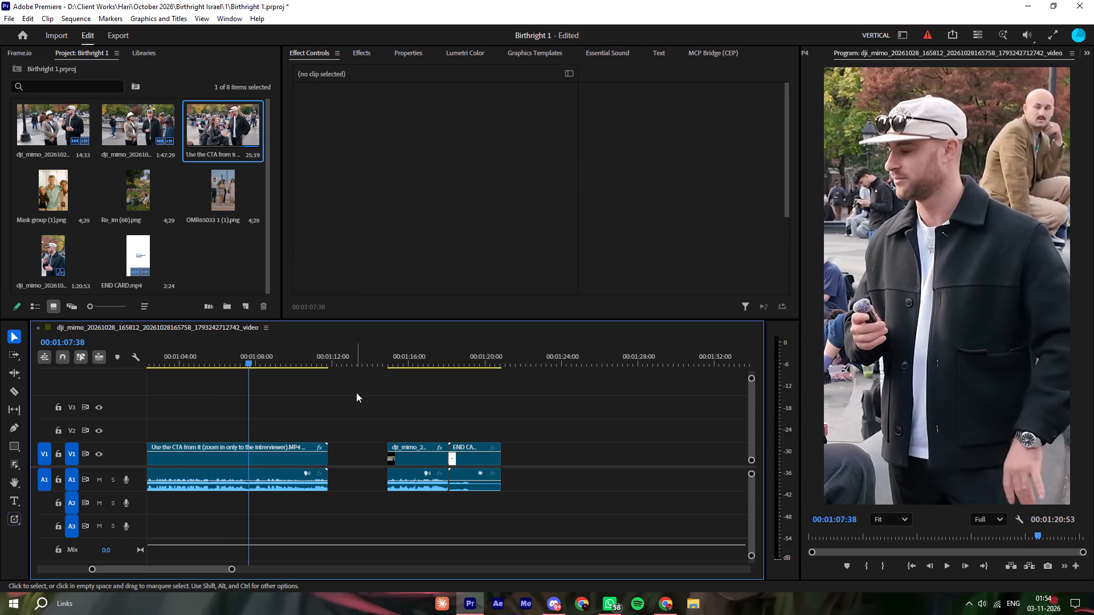
Split the call-to-action clip at 00:00:53:02 and ripple-trim the start of the piece after the cut.
{"action": "key", "text": "minus"}
{"action": "left_click", "coordinate": [173, 364]}
{"action": "key", "text": "space"}
{"action": "left_click", "coordinate": [354, 401]}
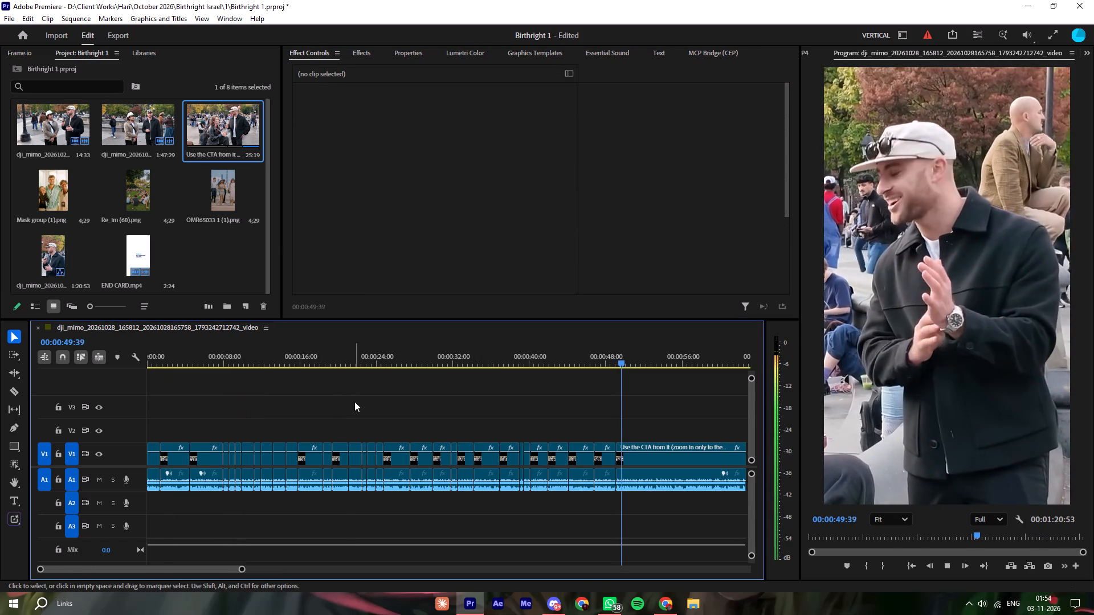
{"action": "key", "text": "equal"}
{"action": "key", "text": "equal"}
{"action": "left_click", "coordinate": [536, 418]}
{"action": "type", "text": "0-="}
{"action": "key", "text": "space"}
{"action": "key", "text": "ctrl+k"}
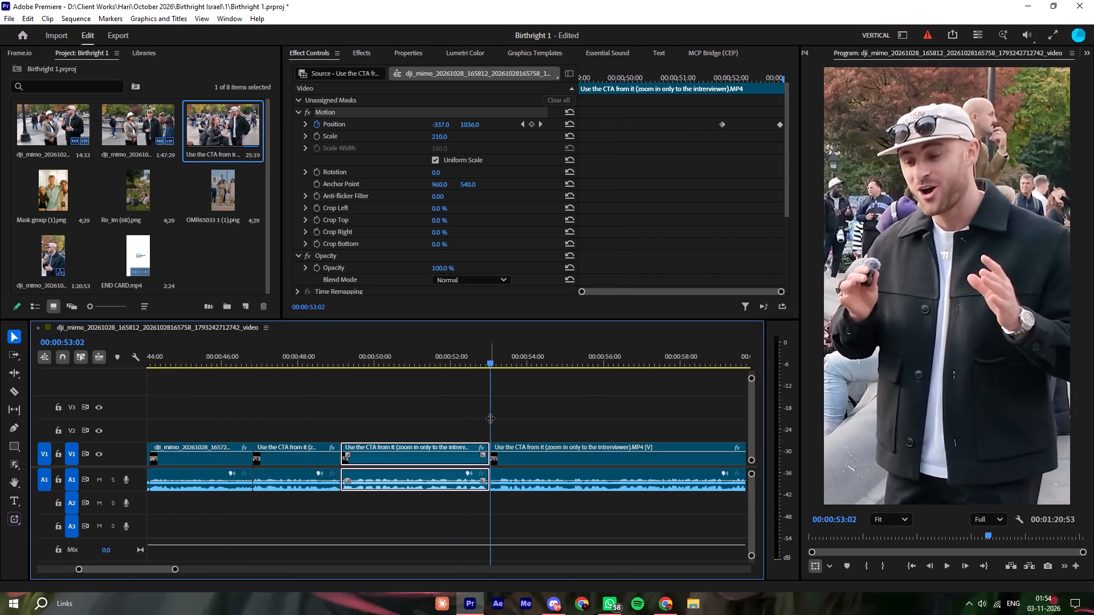
{"action": "key", "text": "space"}
{"action": "key", "text": "space"}
{"action": "key", "text": "q"}
Split the call-to-action clip at 00:00:55:54 and ripple-trim the pause at the start of the following piece.
{"action": "key", "text": "space"}
{"action": "left_click", "coordinate": [580, 389]}
{"action": "left_click", "coordinate": [605, 389]}
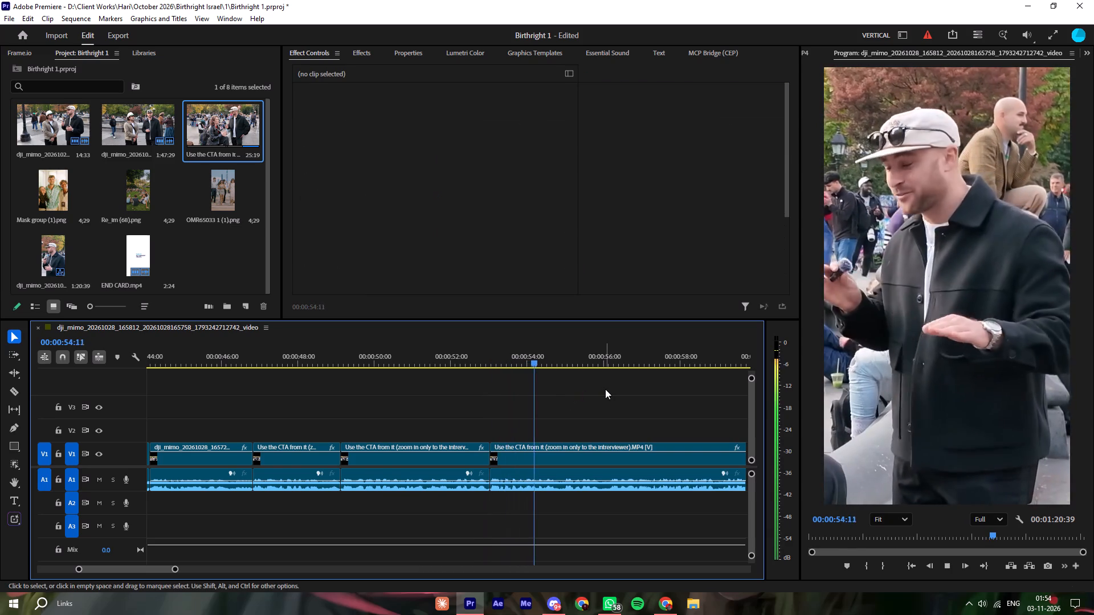
{"action": "left_click", "coordinate": [626, 392]}
{"action": "key", "text": "space"}
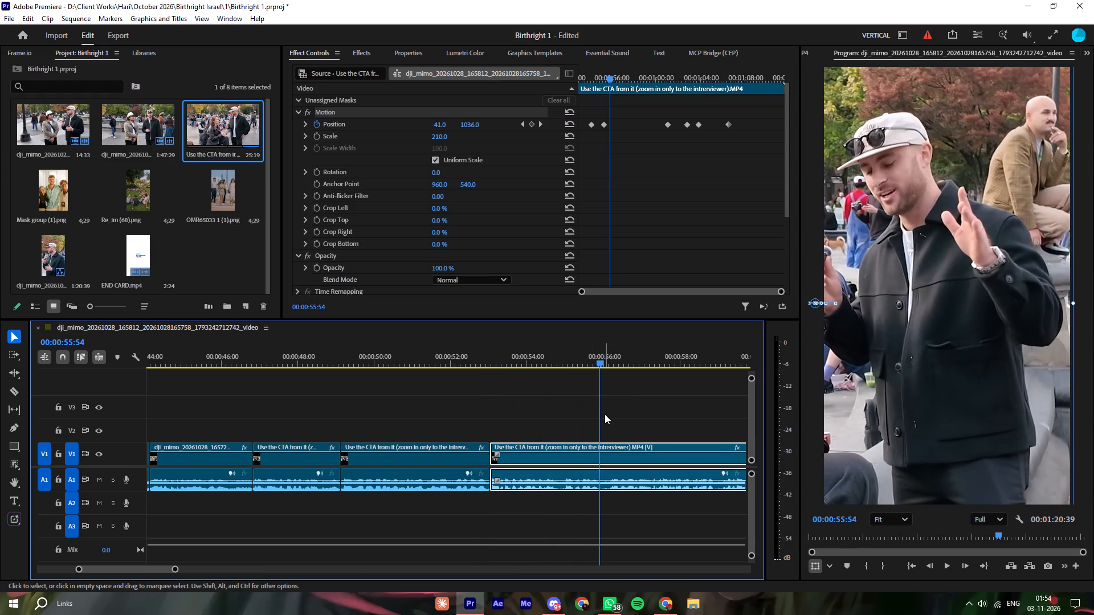
{"action": "key", "text": "ctrl+k"}
{"action": "key", "text": "space"}
{"action": "key", "text": "space"}
{"action": "key", "text": "q"}
Split the call-to-action clip at 00:00:58:35 and ripple-trim the pause at the start of the following piece.
{"action": "key", "text": "space"}
{"action": "left_click", "coordinate": [640, 405]}
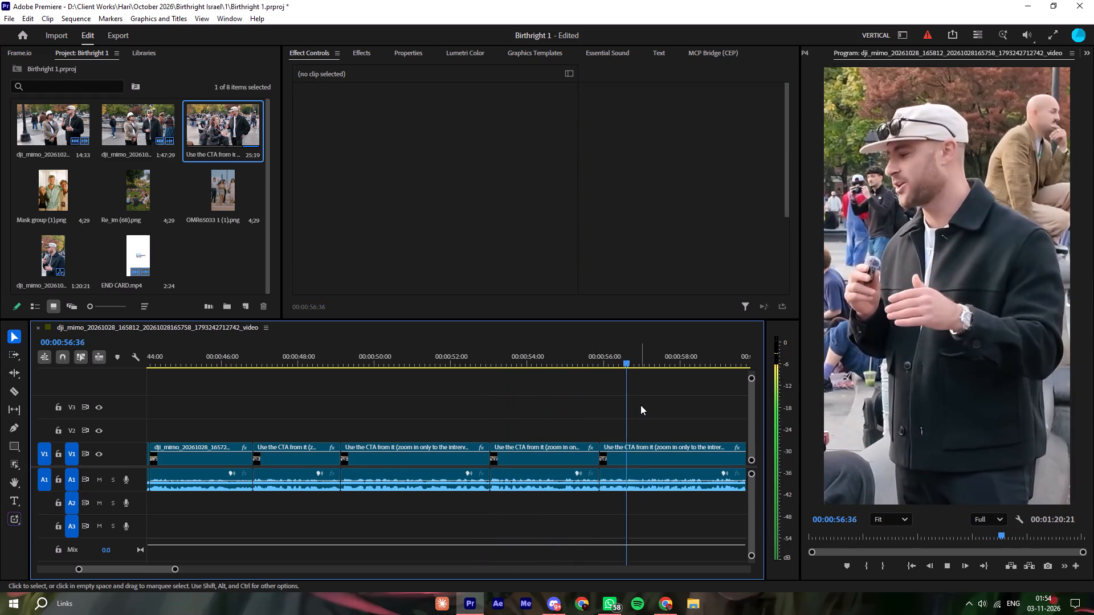
{"action": "key", "text": "space"}
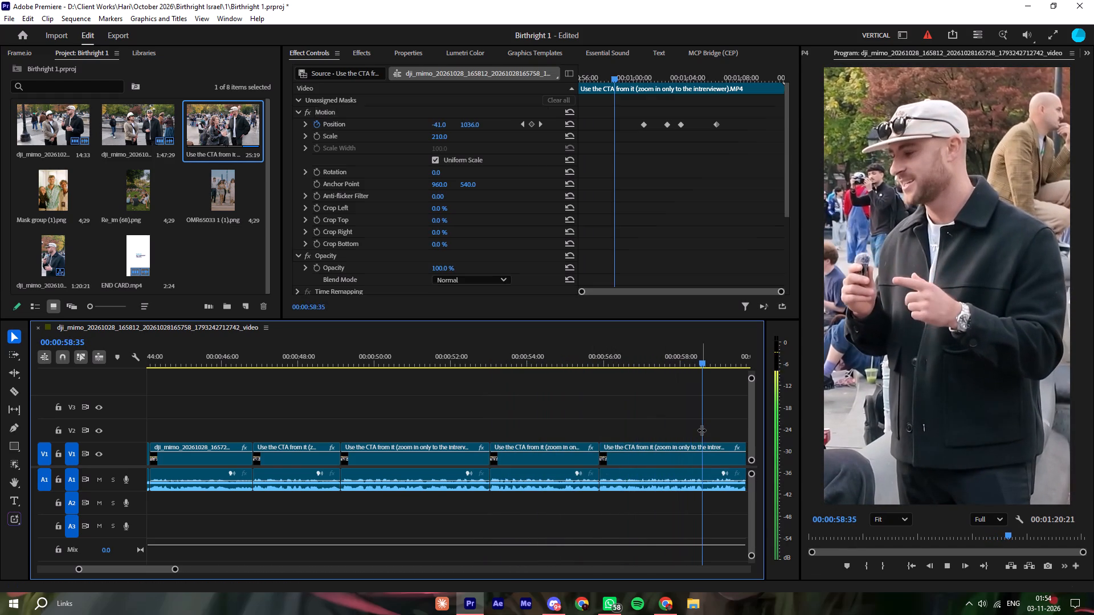
{"action": "key", "text": "ctrl+k"}
{"action": "key", "text": "space"}
{"action": "key", "text": "space"}
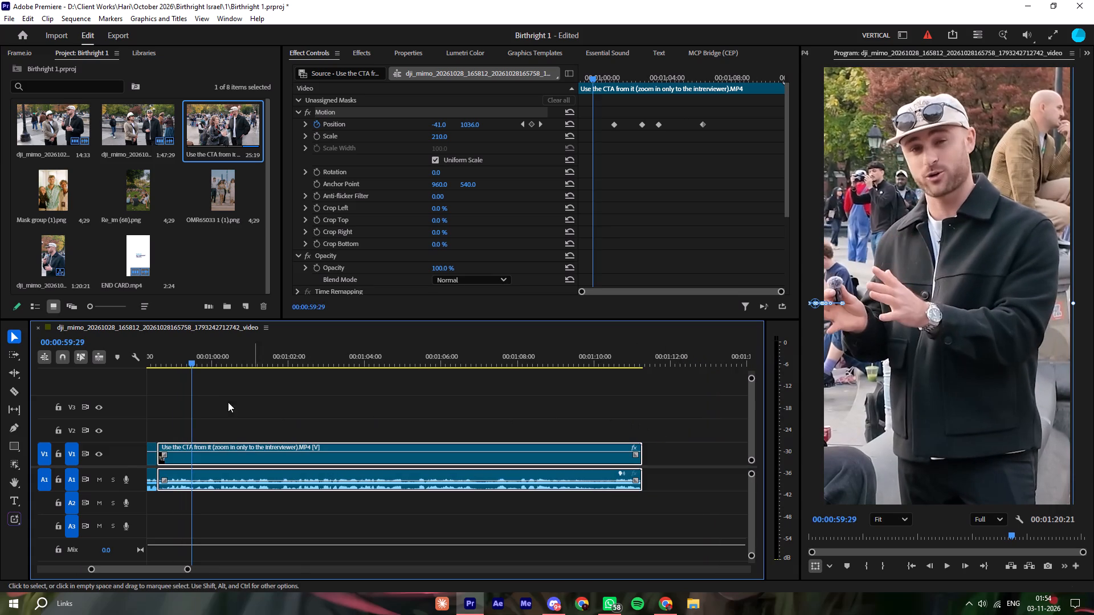
{"action": "left_click_drag", "start_coordinate": [171, 362], "coordinate": [165, 363]}
{"action": "key", "text": "q"}
Split the call-to-action clip shortly after 00:01:01 and ripple-trim the start of the piece after the cut.
{"action": "key", "text": "space"}
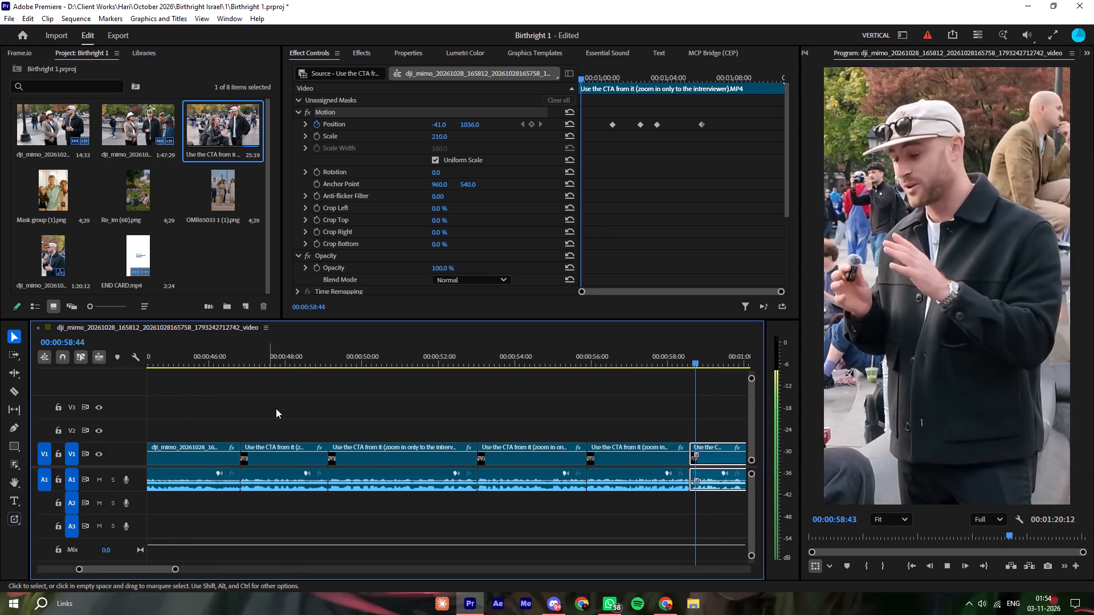
{"action": "left_click", "coordinate": [421, 412]}
{"action": "left_click", "coordinate": [278, 420]}
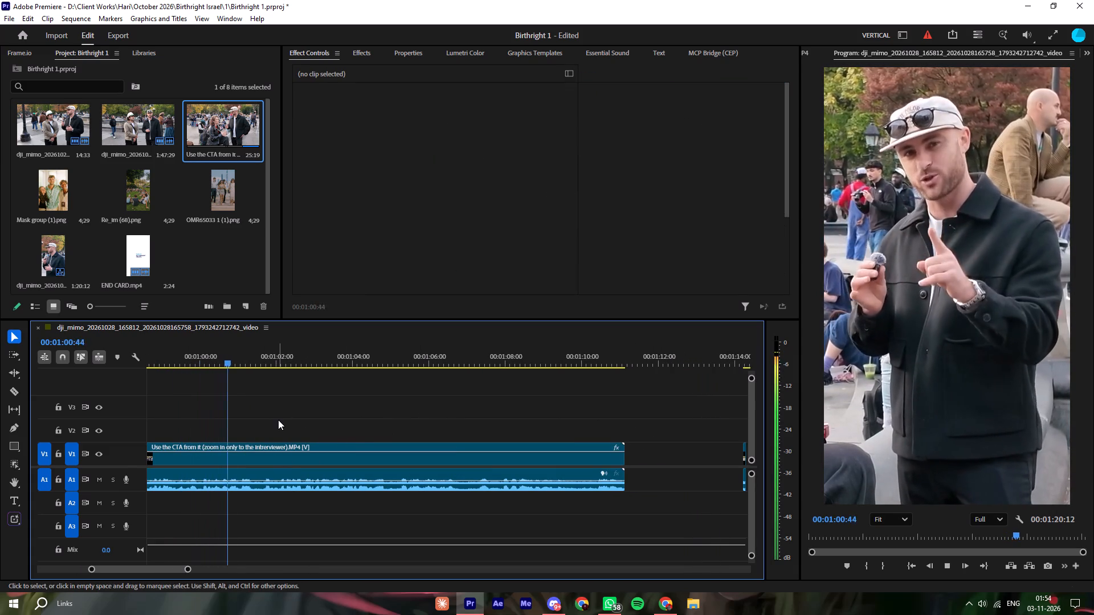
{"action": "key", "text": "space"}
{"action": "key", "text": "ctrl+k"}
{"action": "key", "text": "space"}
{"action": "key", "text": "space"}
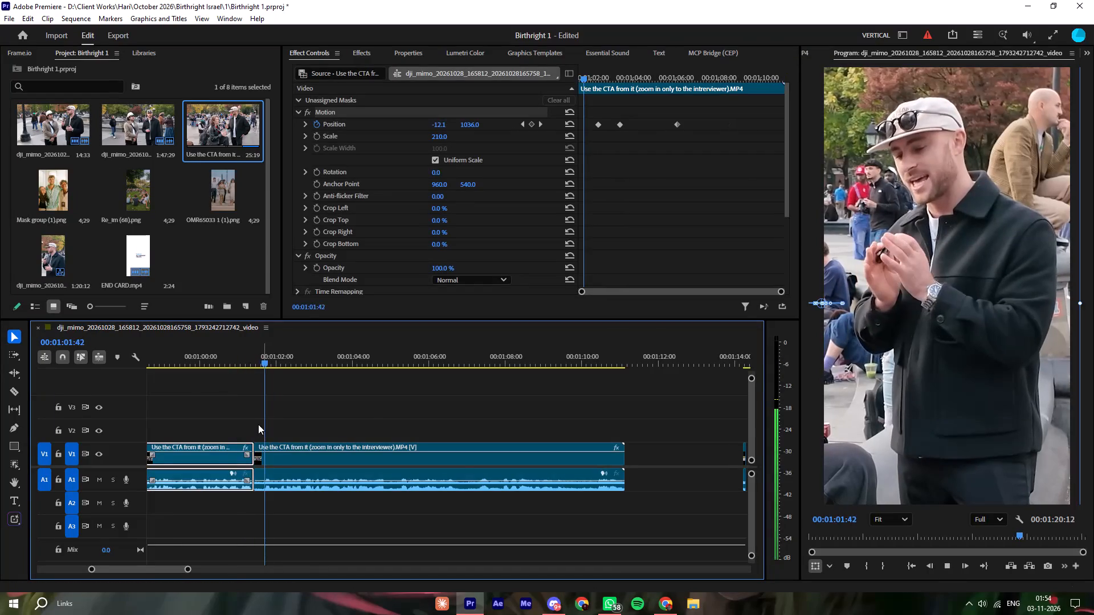
{"action": "key", "text": "q"}
Split the call-to-action clip between 00:01:04 and 00:01:05 and ripple-trim the start of the following piece.
{"action": "key", "text": "space"}
{"action": "left_click", "coordinate": [370, 413]}
{"action": "left_click", "coordinate": [388, 404]}
{"action": "left_click", "coordinate": [411, 404]}
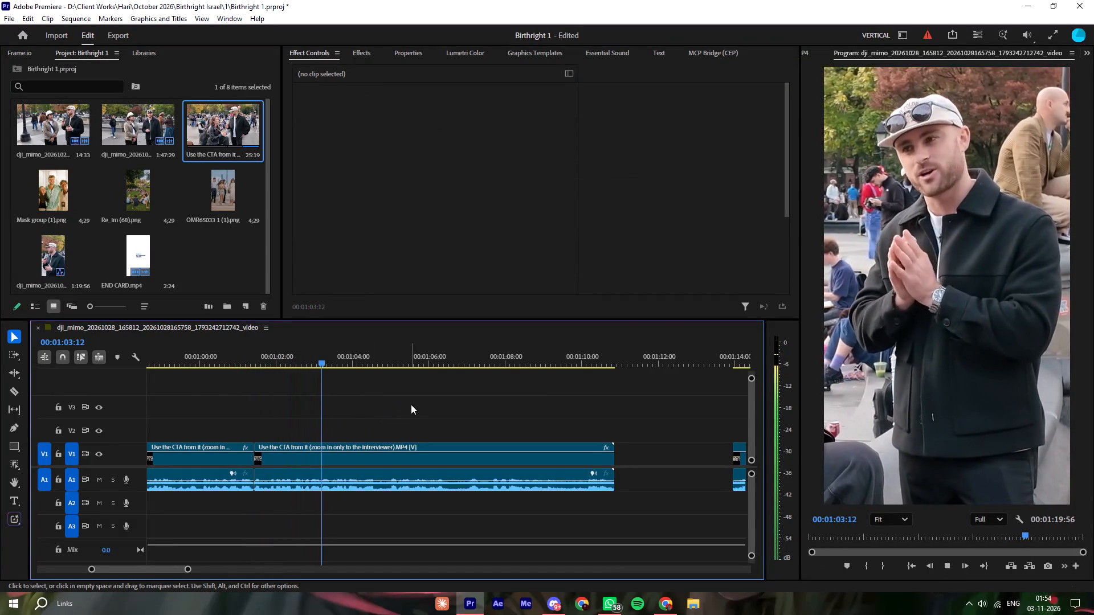
{"action": "left_click", "coordinate": [411, 404]}
{"action": "key", "text": "space"}
{"action": "left_click_drag", "start_coordinate": [377, 419], "coordinate": [375, 429]}
{"action": "key", "text": "ctrl+k"}
{"action": "key", "text": "space"}
{"action": "key", "text": "space"}
{"action": "left_click_drag", "start_coordinate": [387, 418], "coordinate": [390, 434]}
{"action": "key", "text": "q"}
Split the call-to-action clip at 00:01:06:06, where the interviewer finishes his line.
{"action": "key", "text": "space"}
{"action": "left_click", "coordinate": [449, 411]}
{"action": "left_click", "coordinate": [449, 411]}
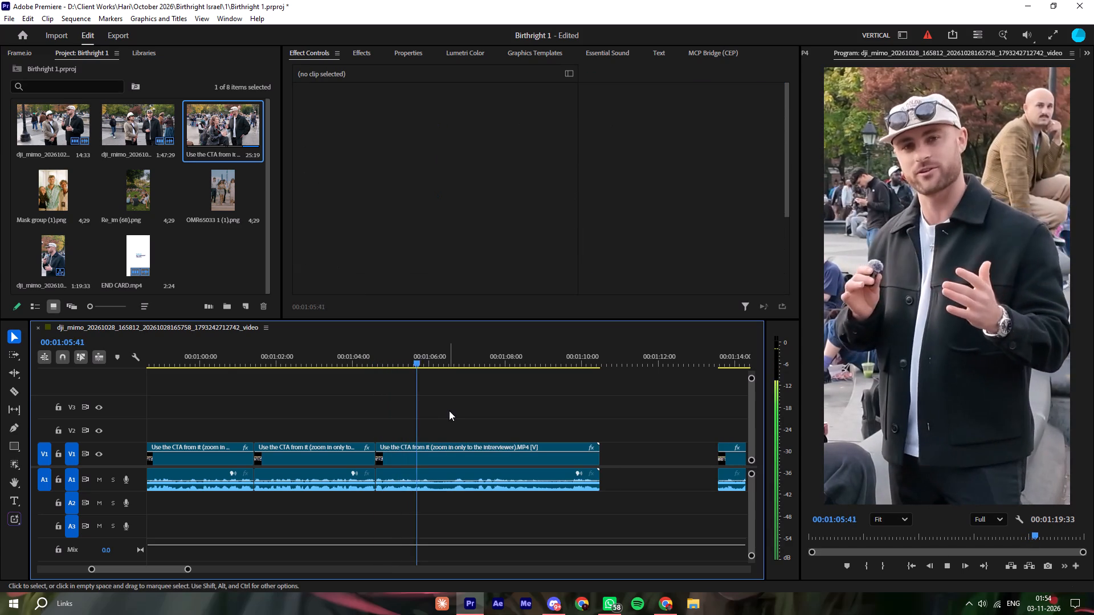
{"action": "key", "text": "space"}
{"action": "key", "text": "ctrl+k"}
{"action": "key", "text": "space"}
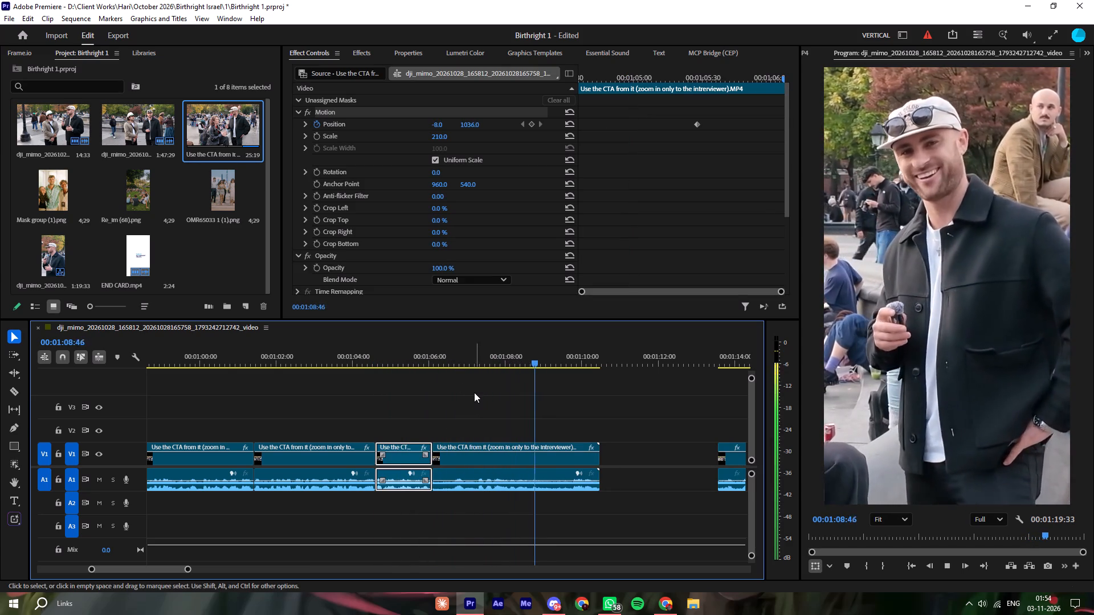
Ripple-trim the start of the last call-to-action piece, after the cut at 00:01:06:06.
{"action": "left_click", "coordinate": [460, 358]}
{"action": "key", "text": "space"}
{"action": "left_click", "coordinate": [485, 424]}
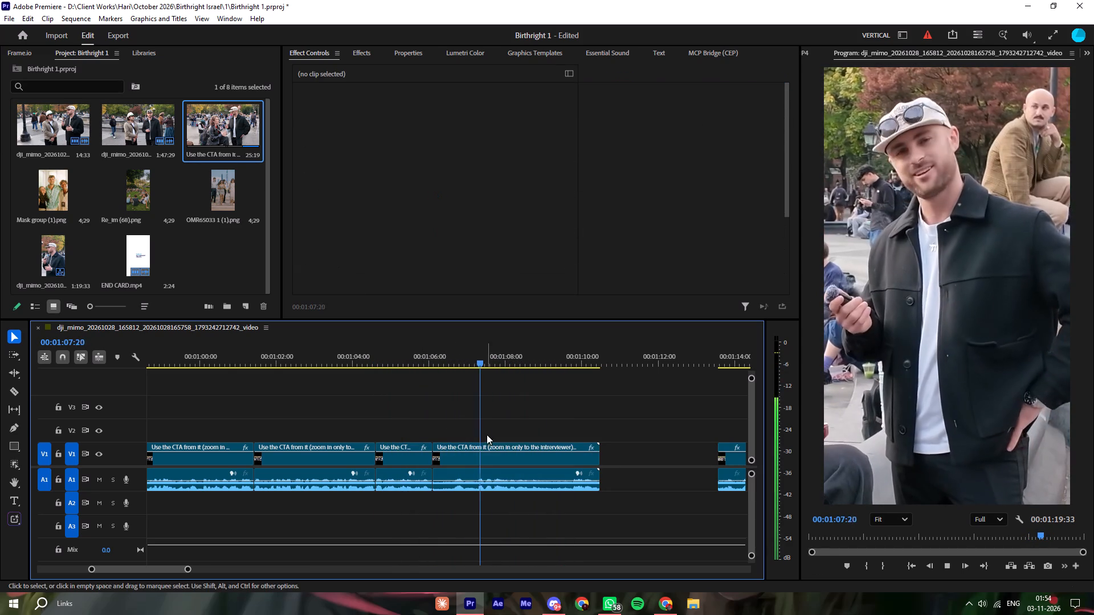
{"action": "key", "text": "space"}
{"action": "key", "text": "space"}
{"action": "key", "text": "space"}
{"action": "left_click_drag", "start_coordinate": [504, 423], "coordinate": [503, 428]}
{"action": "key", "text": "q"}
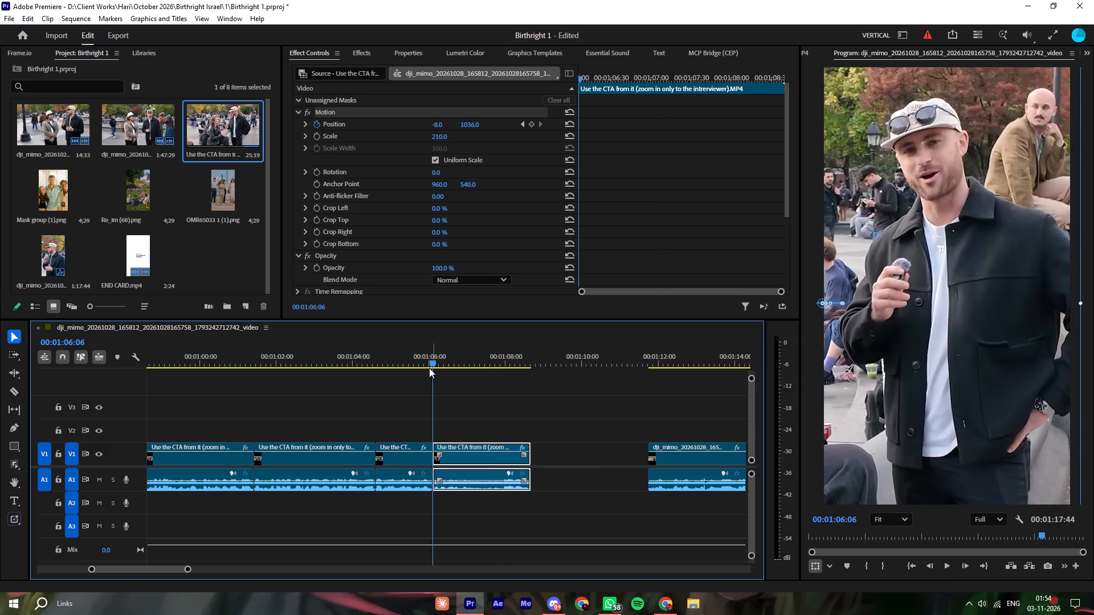
Delete the last call-to-action piece after 00:01:06:06 and close the gap before the handshake clip.
{"action": "left_click", "coordinate": [422, 355]}
{"action": "key", "text": "space"}
{"action": "key", "text": "space"}
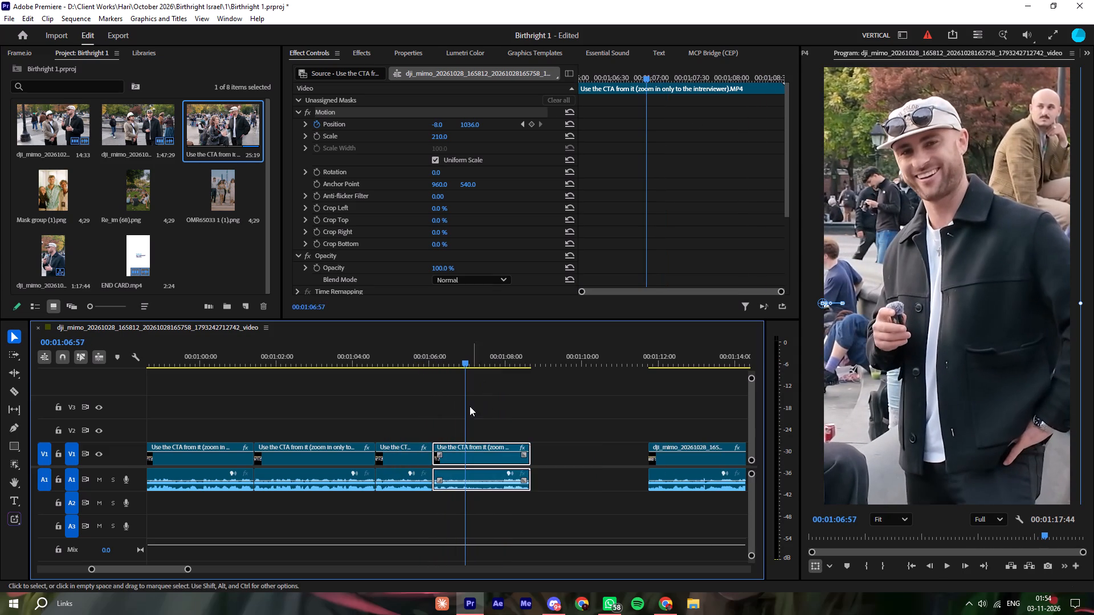
{"action": "left_click", "coordinate": [415, 350]}
{"action": "key", "text": "space"}
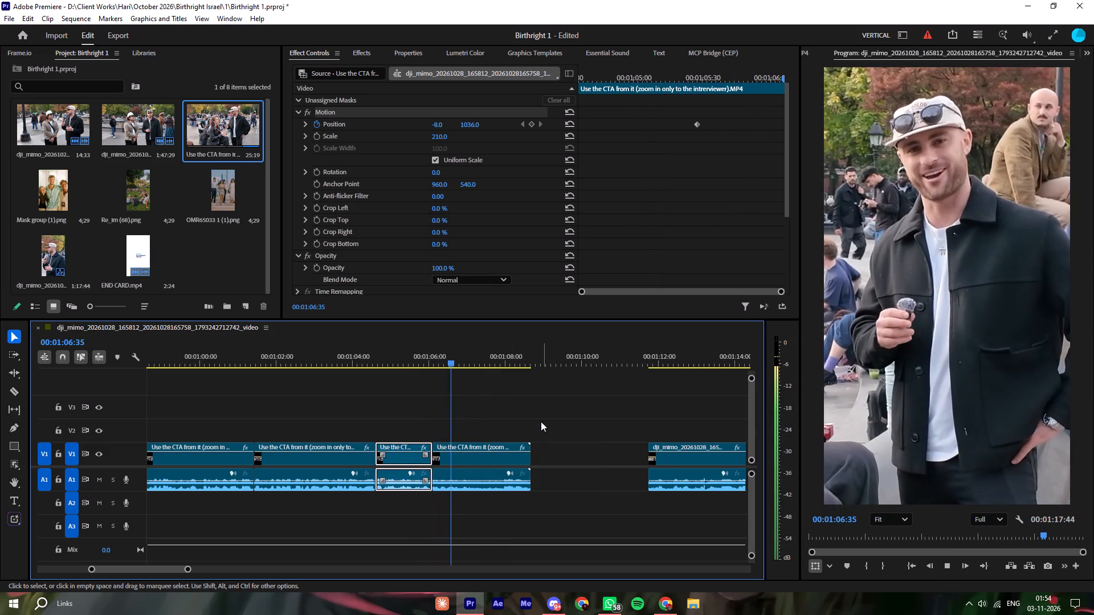
{"action": "key", "text": "space"}
{"action": "left_click_drag", "start_coordinate": [536, 427], "coordinate": [503, 454]}
{"action": "key", "text": "Delete"}
{"action": "right_click", "coordinate": [473, 461]}
{"action": "left_click", "coordinate": [489, 465]}
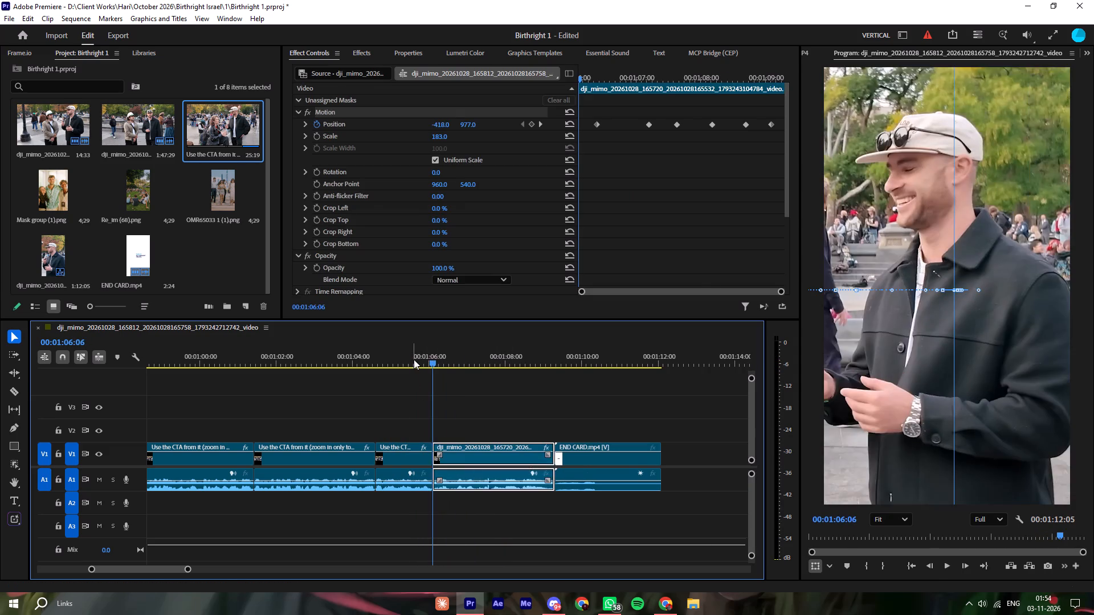
Play the transition into the handshake clip, delete that clip and ripple-delete the gap before END CARD.mp4.
{"action": "left_click", "coordinate": [414, 359]}
{"action": "key", "text": "space"}
{"action": "left_click", "coordinate": [498, 411]}
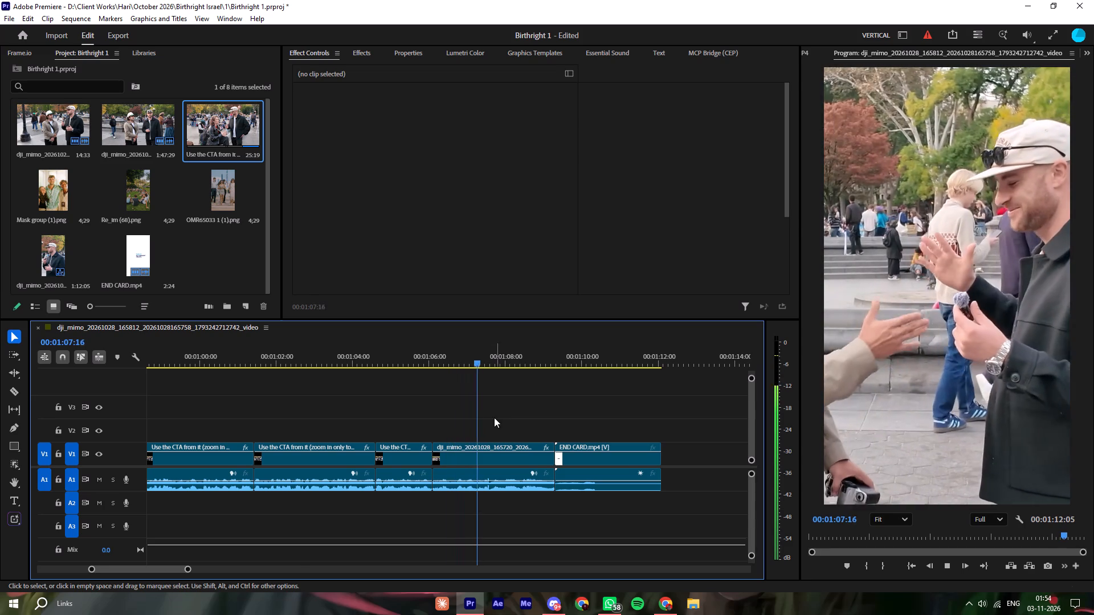
{"action": "key", "text": "space"}
{"action": "left_click", "coordinate": [458, 346]}
{"action": "key", "text": "space"}
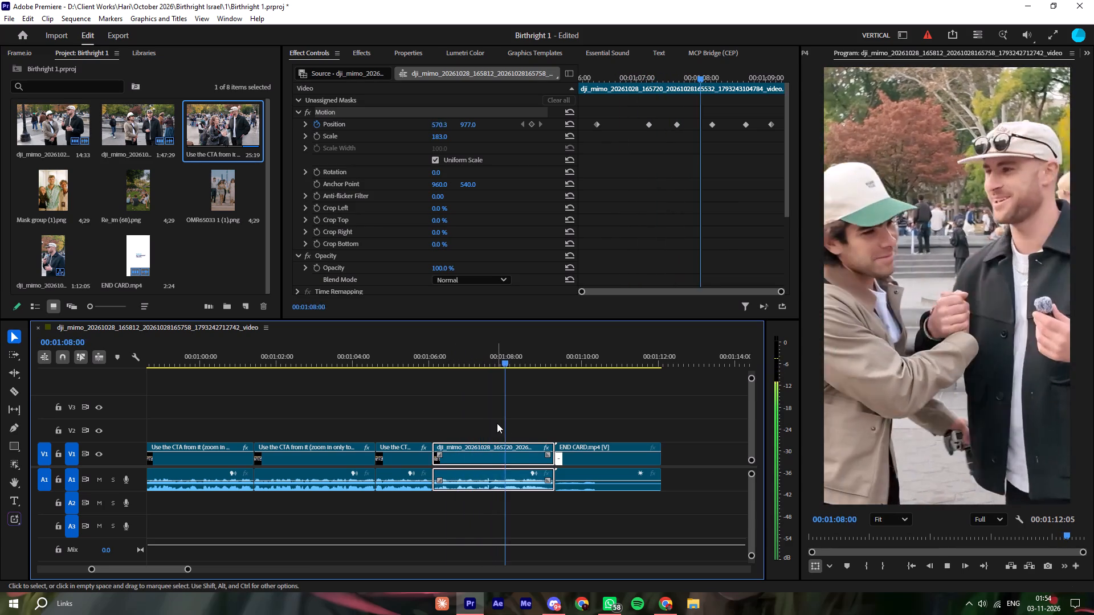
{"action": "key", "text": "space"}
{"action": "left_click_drag", "start_coordinate": [476, 438], "coordinate": [477, 466]}
{"action": "key", "text": "Delete"}
{"action": "right_click", "coordinate": [477, 452]}
{"action": "left_click", "coordinate": [493, 460]}
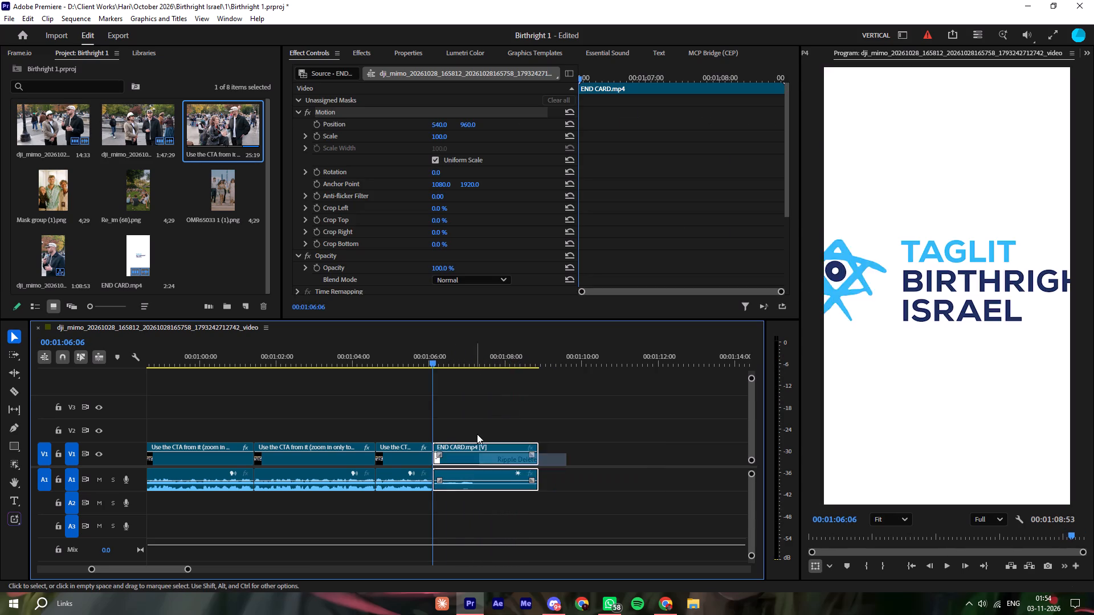
Play the new cut into the END CARD and review the reel from its beginning.
{"action": "left_click", "coordinate": [420, 362]}
{"action": "key", "text": "space"}
{"action": "left_click", "coordinate": [520, 414]}
{"action": "key", "text": "minus"}
{"action": "key", "text": "minus"}
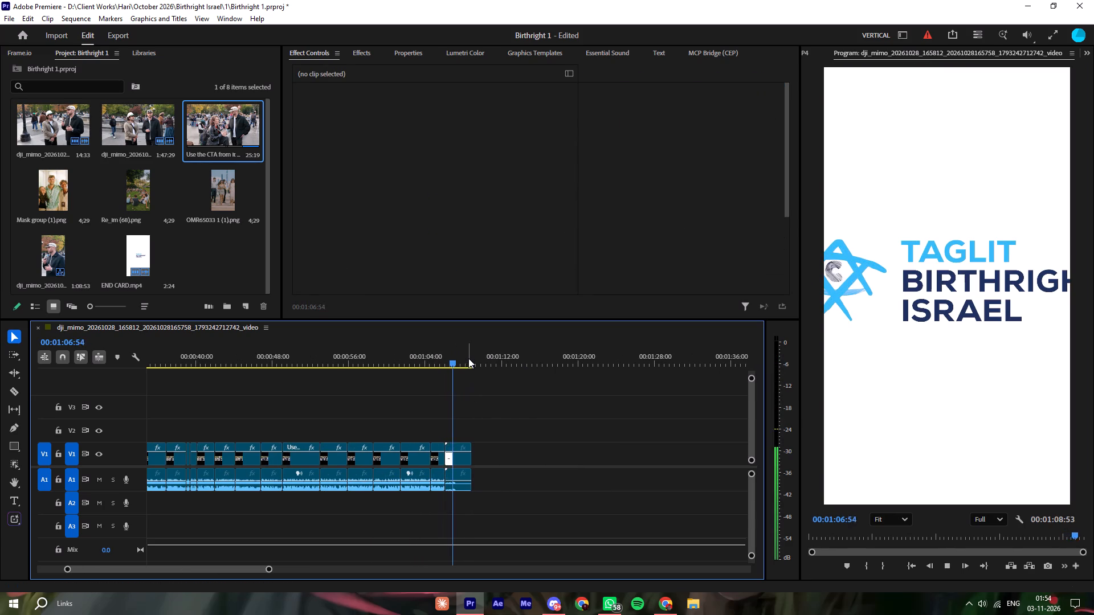
{"action": "left_click", "coordinate": [467, 356]}
{"action": "key", "text": "space"}
{"action": "key", "text": "space"}
{"action": "left_click", "coordinate": [557, 421]}
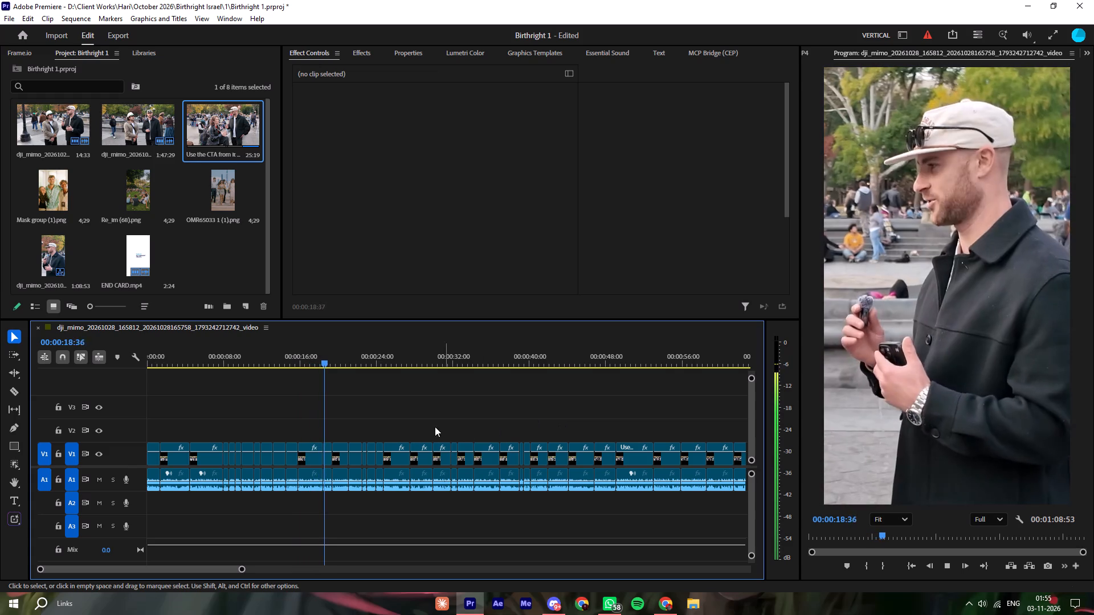
Set the Scale of the interviewee clip starting around 00:00:16 to 210.
{"action": "left_click", "coordinate": [301, 341]}
{"action": "key", "text": "space"}
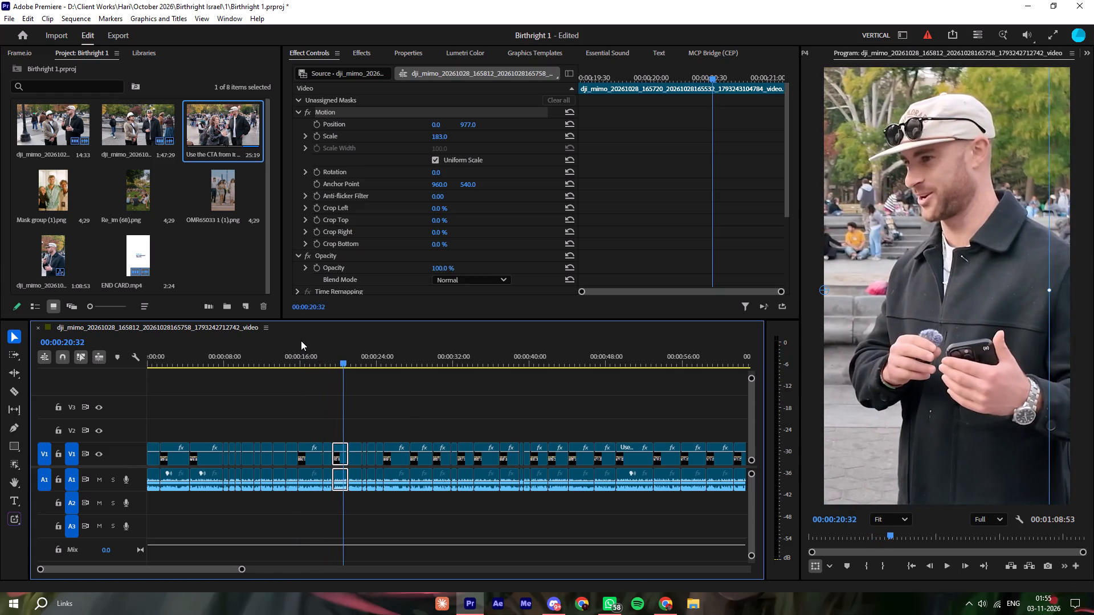
{"action": "left_click", "coordinate": [301, 350]}
{"action": "key", "text": "space"}
{"action": "key", "text": "space"}
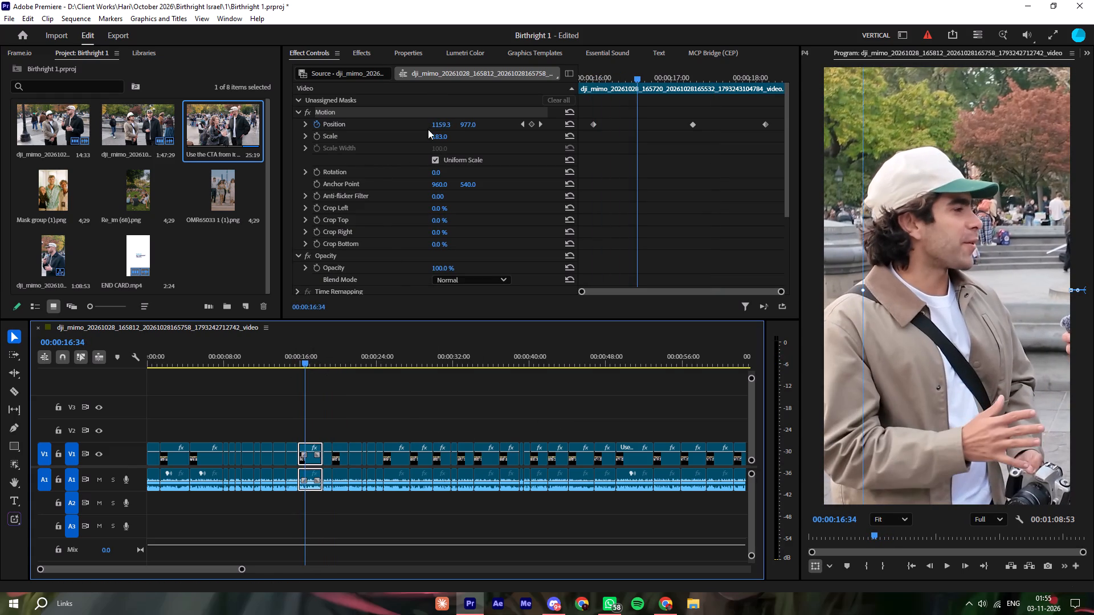
{"action": "left_click_drag", "start_coordinate": [448, 133], "coordinate": [467, 137]}
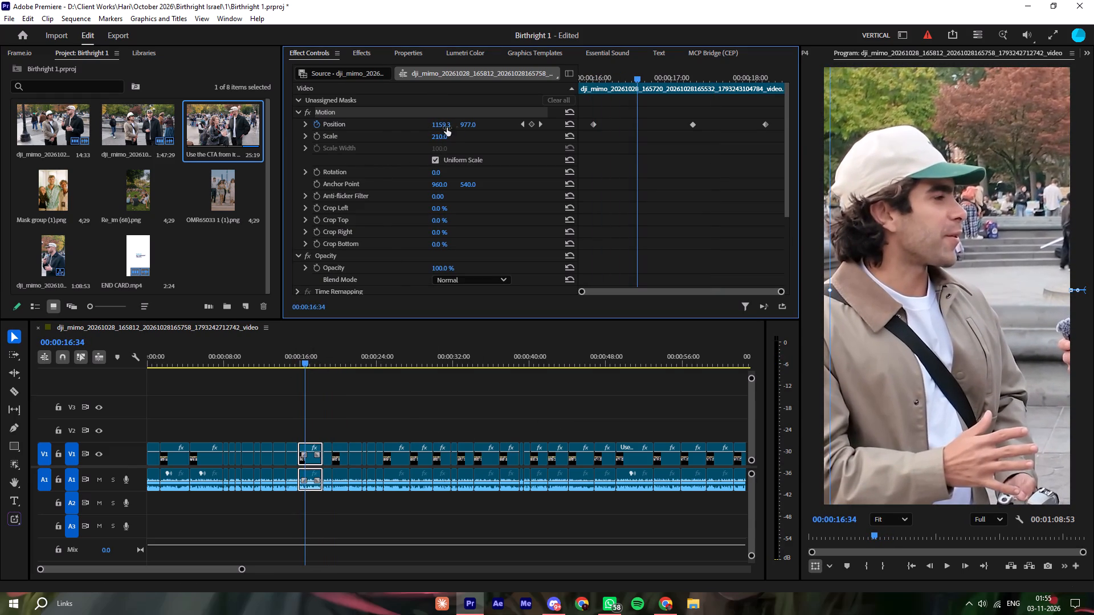
Set the vertical Position of the three keyframes on the interviewee clip around 00:00:16 to 860, 875 and 799 in order.
{"action": "left_click", "coordinate": [520, 127]}
{"action": "left_click_drag", "start_coordinate": [476, 128], "coordinate": [463, 129]}
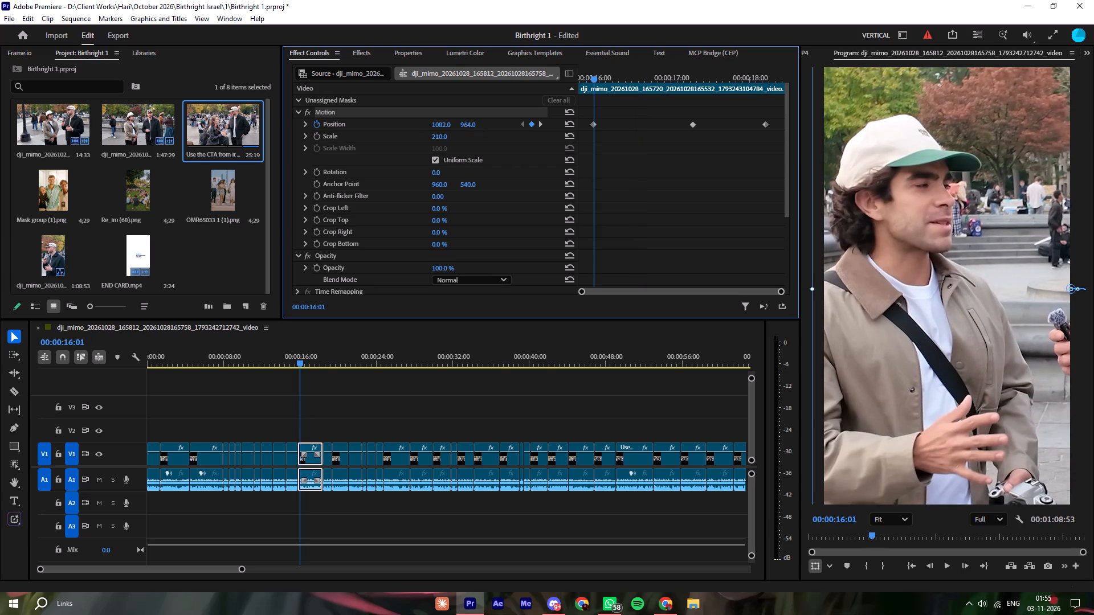
{"action": "left_click_drag", "start_coordinate": [463, 129], "coordinate": [408, 131]}
{"action": "key", "text": "space"}
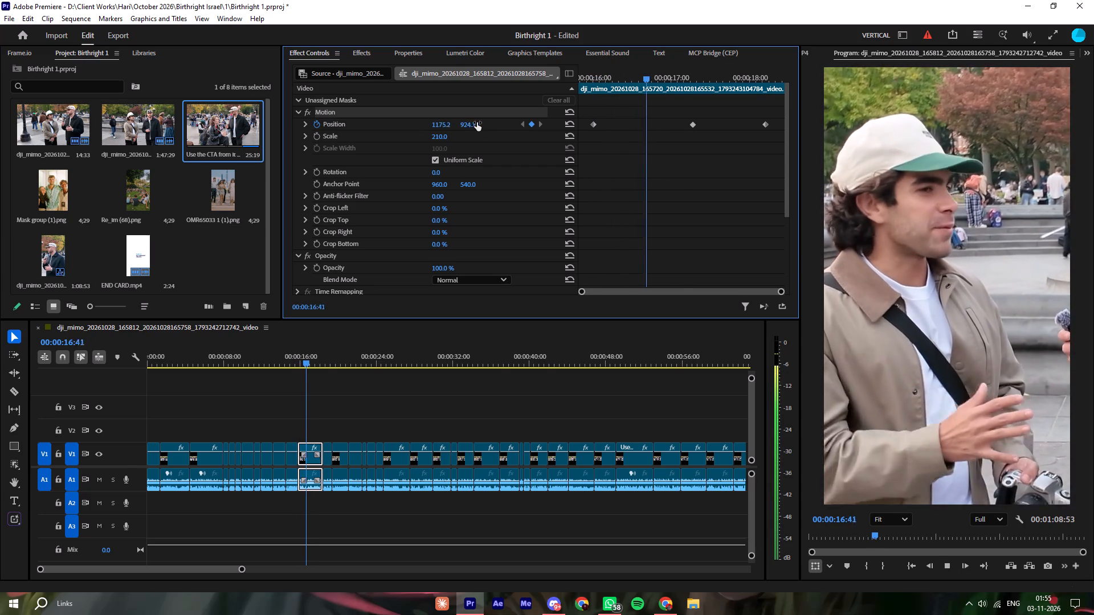
{"action": "key", "text": "space"}
{"action": "left_click", "coordinate": [541, 128]}
{"action": "left_click_drag", "start_coordinate": [477, 126], "coordinate": [462, 127]}
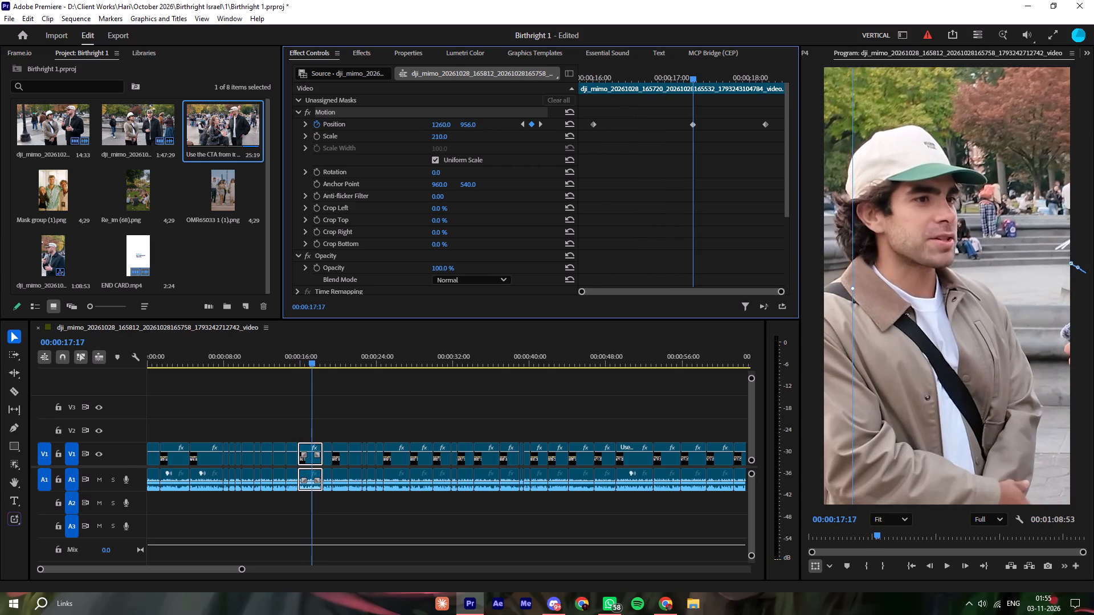
{"action": "left_click_drag", "start_coordinate": [462, 127], "coordinate": [419, 128]}
{"action": "left_click", "coordinate": [545, 122]}
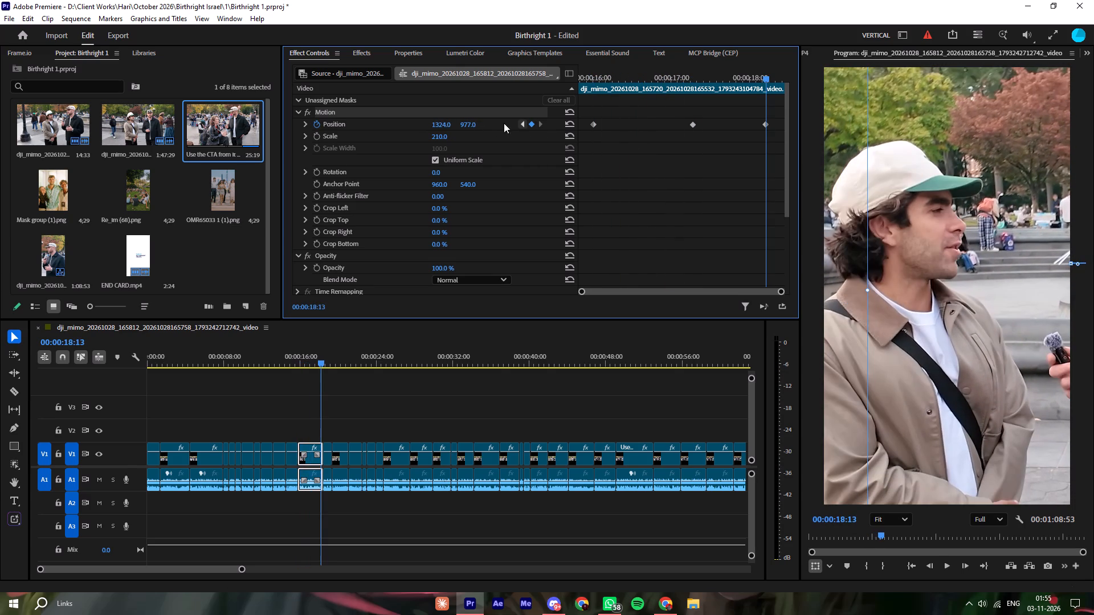
{"action": "left_click_drag", "start_coordinate": [476, 124], "coordinate": [375, 125]}
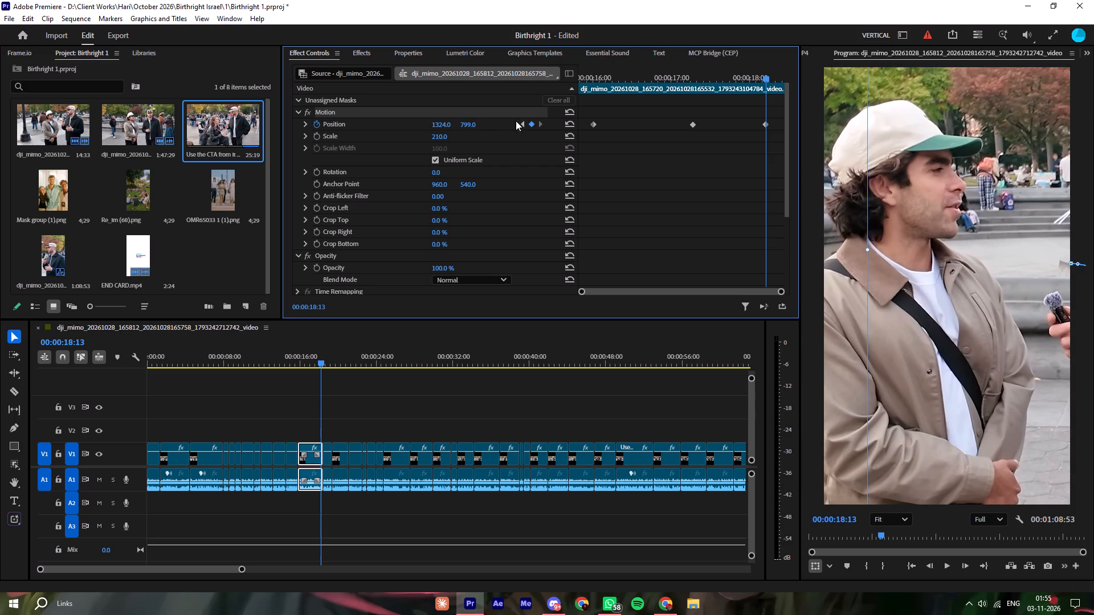
Set the horizontal Position of the same clip's last, middle and first keyframes to 1486, 1442 and 1270, and play it back.
{"action": "left_click_drag", "start_coordinate": [440, 121], "coordinate": [533, 124]}
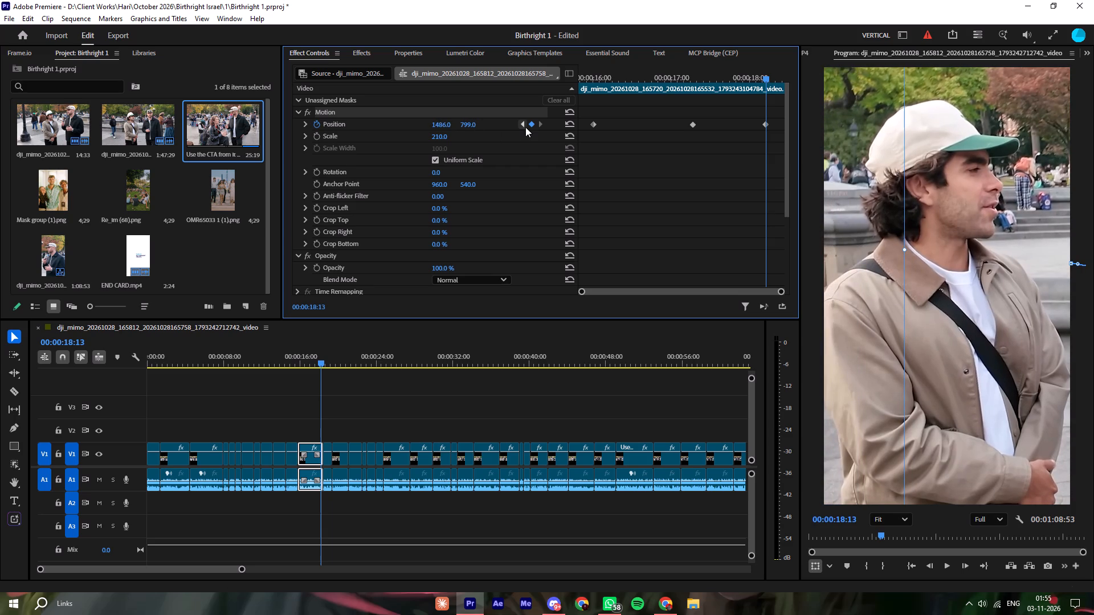
{"action": "left_click", "coordinate": [525, 127]}
{"action": "left_click_drag", "start_coordinate": [443, 123], "coordinate": [548, 133]}
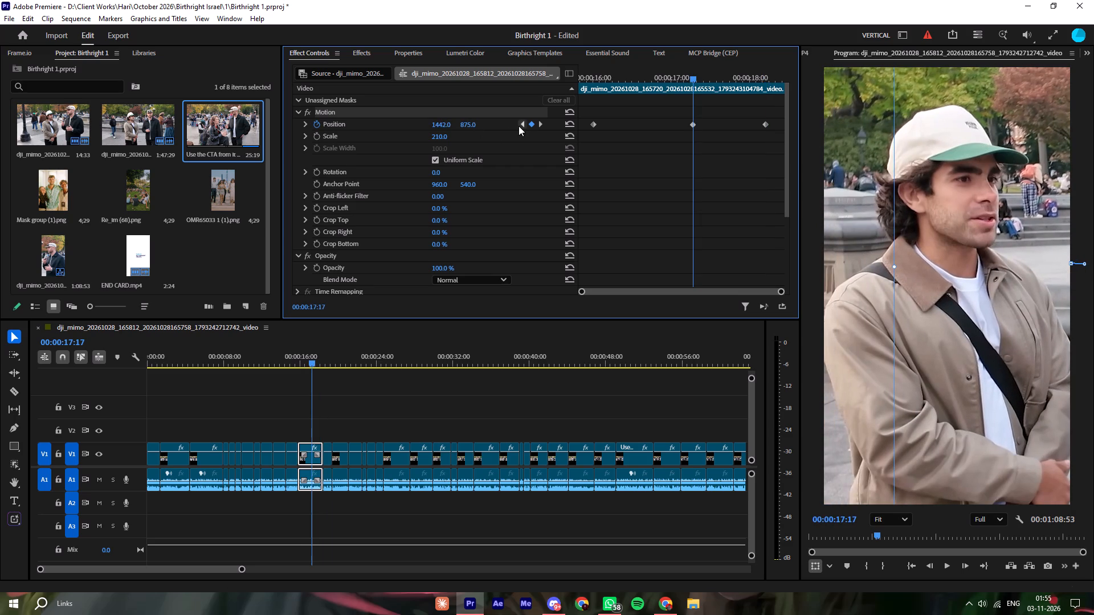
{"action": "left_click", "coordinate": [520, 125]}
{"action": "left_click_drag", "start_coordinate": [439, 125], "coordinate": [548, 132]}
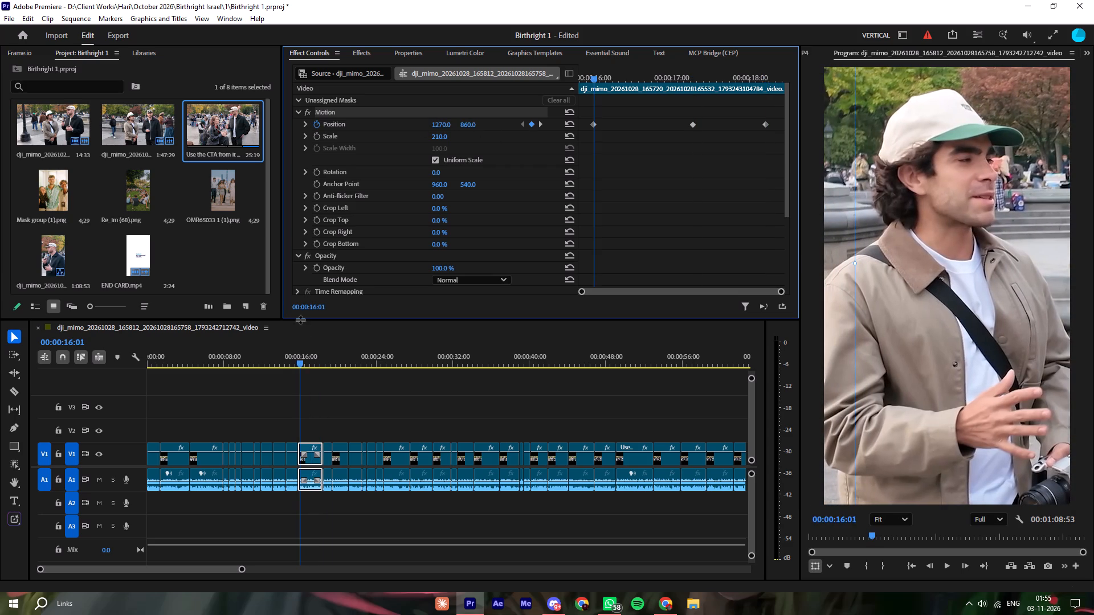
{"action": "left_click", "coordinate": [285, 350]}
{"action": "key", "text": "space"}
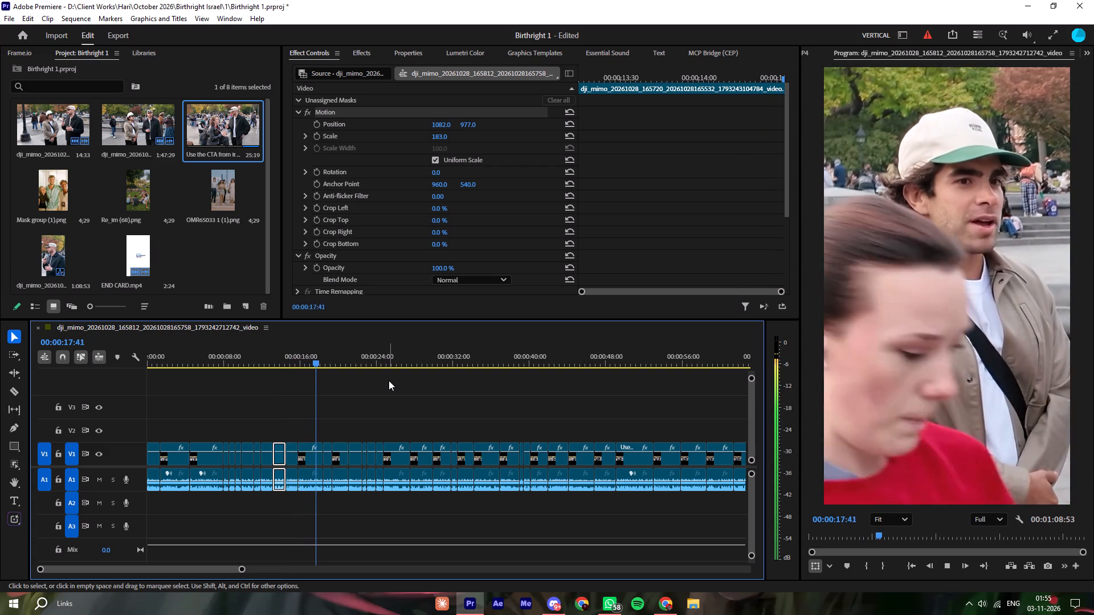
{"action": "key", "text": "space"}
Reframe the interviewee clip around 00:00:13:44 with Scale 197 and Position 1142, 870, and play into the following cut.
{"action": "type", "text": "=="}
{"action": "left_click_drag", "start_coordinate": [311, 356], "coordinate": [268, 361]}
{"action": "key", "text": "space"}
{"action": "key", "text": "space"}
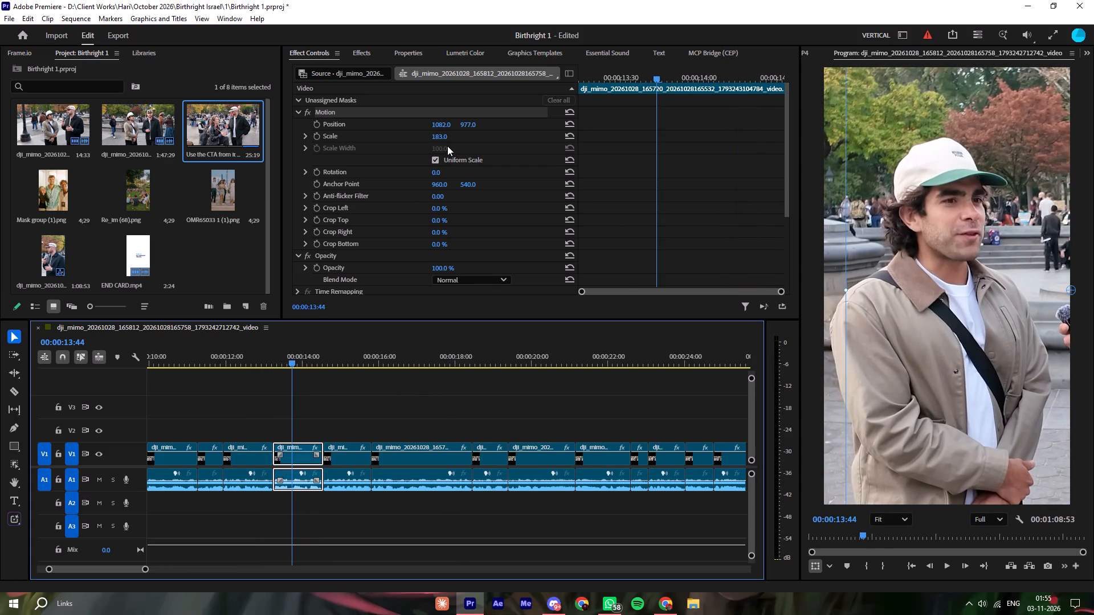
{"action": "left_click_drag", "start_coordinate": [444, 135], "coordinate": [453, 137]}
{"action": "left_click_drag", "start_coordinate": [465, 125], "coordinate": [381, 133]}
{"action": "left_click_drag", "start_coordinate": [477, 130], "coordinate": [514, 133]}
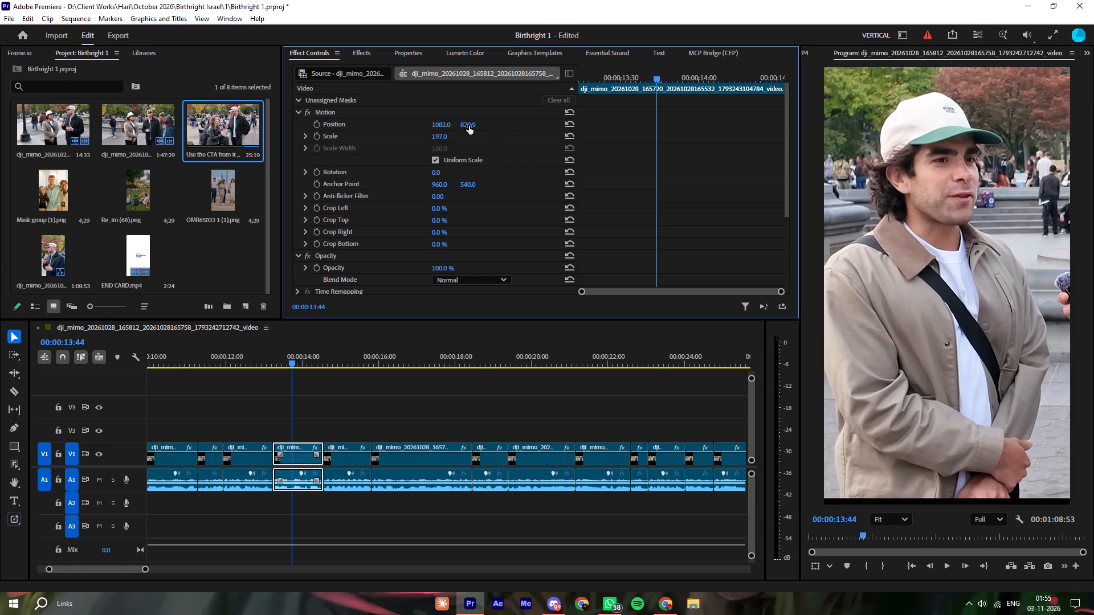
{"action": "left_click_drag", "start_coordinate": [469, 126], "coordinate": [496, 129]}
{"action": "left_click_drag", "start_coordinate": [442, 127], "coordinate": [478, 131]}
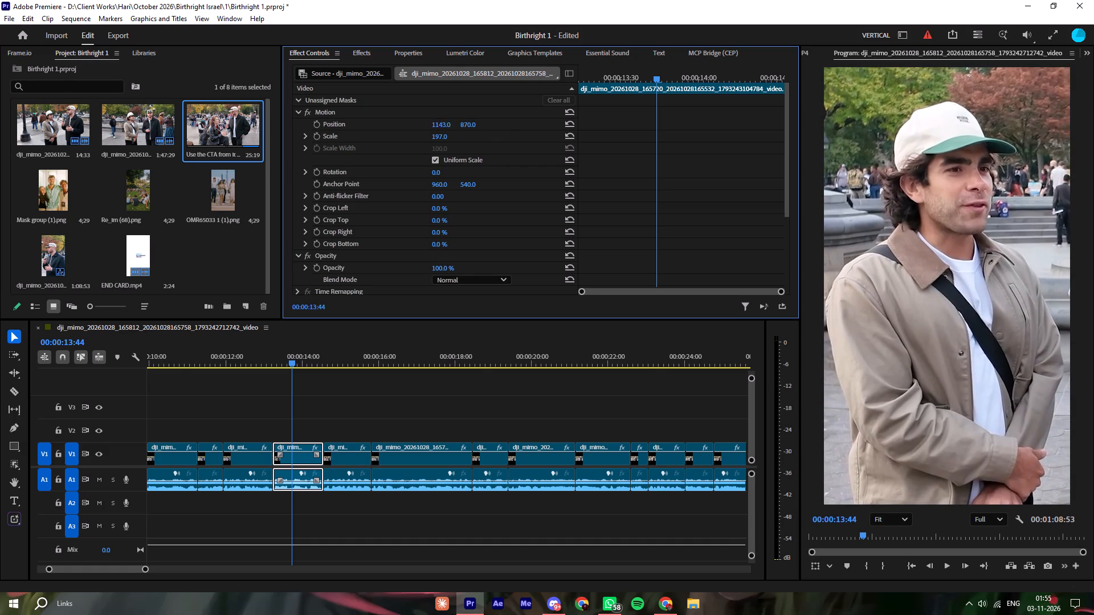
{"action": "left_click_drag", "start_coordinate": [478, 131], "coordinate": [477, 131]}
{"action": "left_click", "coordinate": [341, 407]}
{"action": "key", "text": "space"}
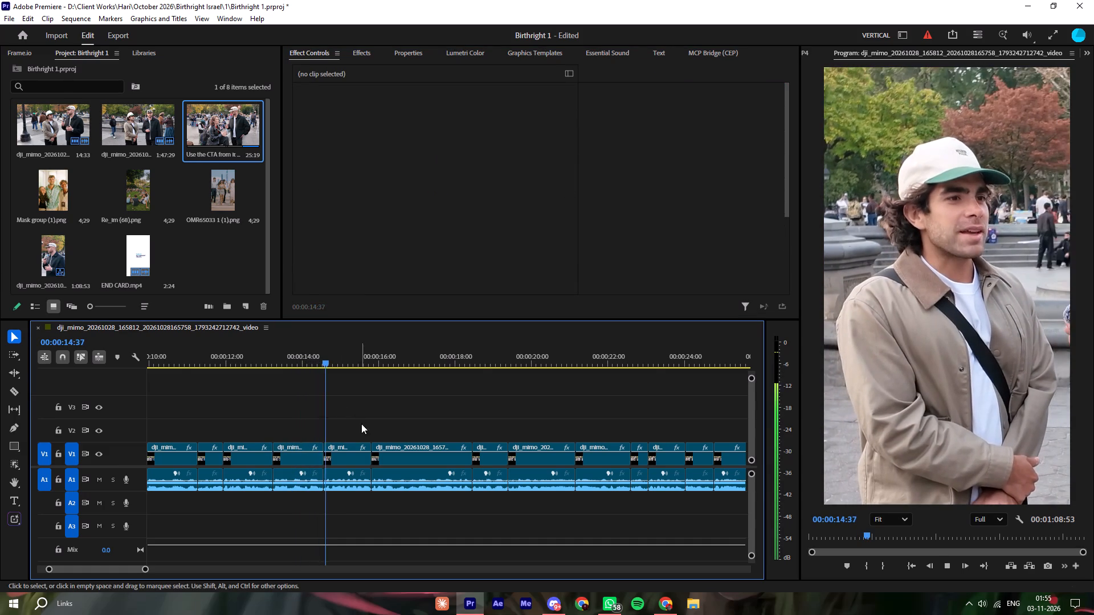
{"action": "key", "text": "space"}
Copy the reframed clip's attributes onto the adjacent interviewee clip at 00:00:14:47 and play the reel onward.
{"action": "right_click", "coordinate": [293, 460]}
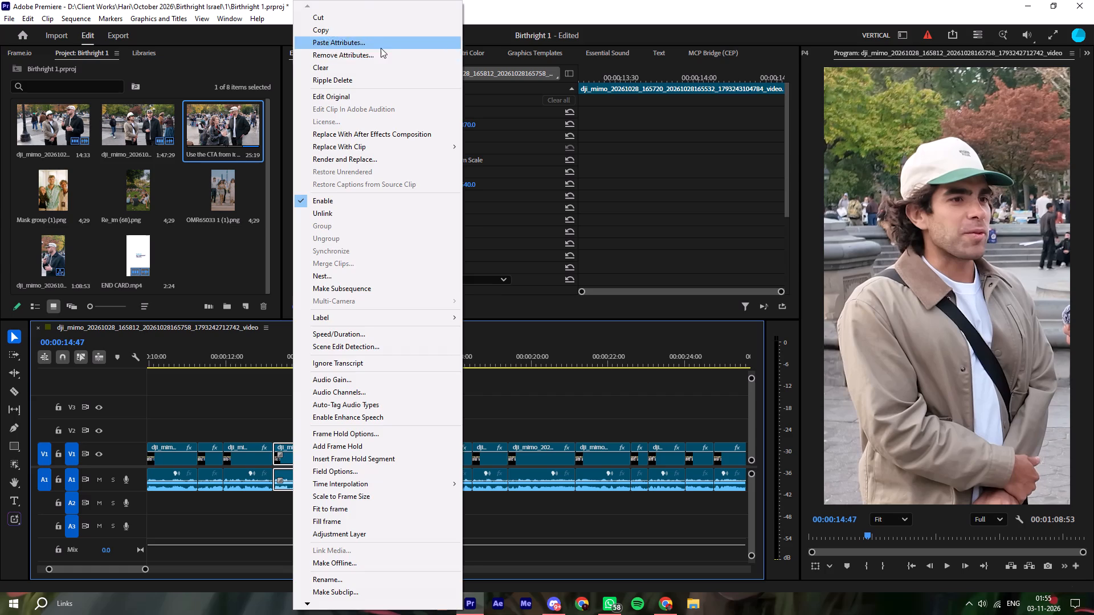
{"action": "left_click", "coordinate": [375, 32]}
{"action": "right_click", "coordinate": [339, 457]}
{"action": "left_click_drag", "start_coordinate": [418, 52], "coordinate": [423, 46]}
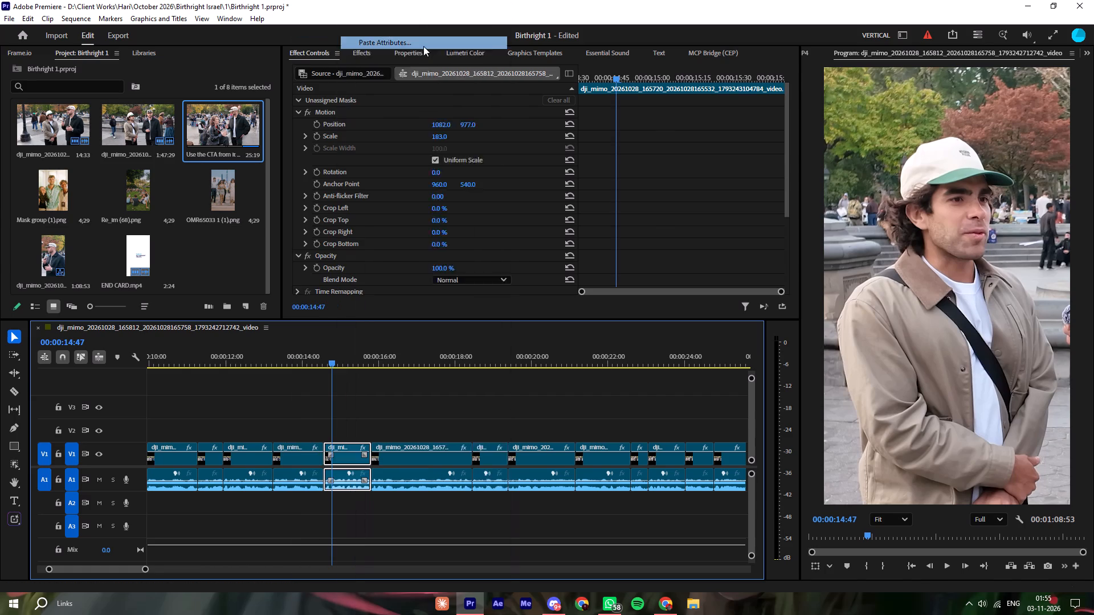
{"action": "left_click", "coordinate": [599, 494]}
{"action": "left_click", "coordinate": [518, 419]}
{"action": "key", "text": "space"}
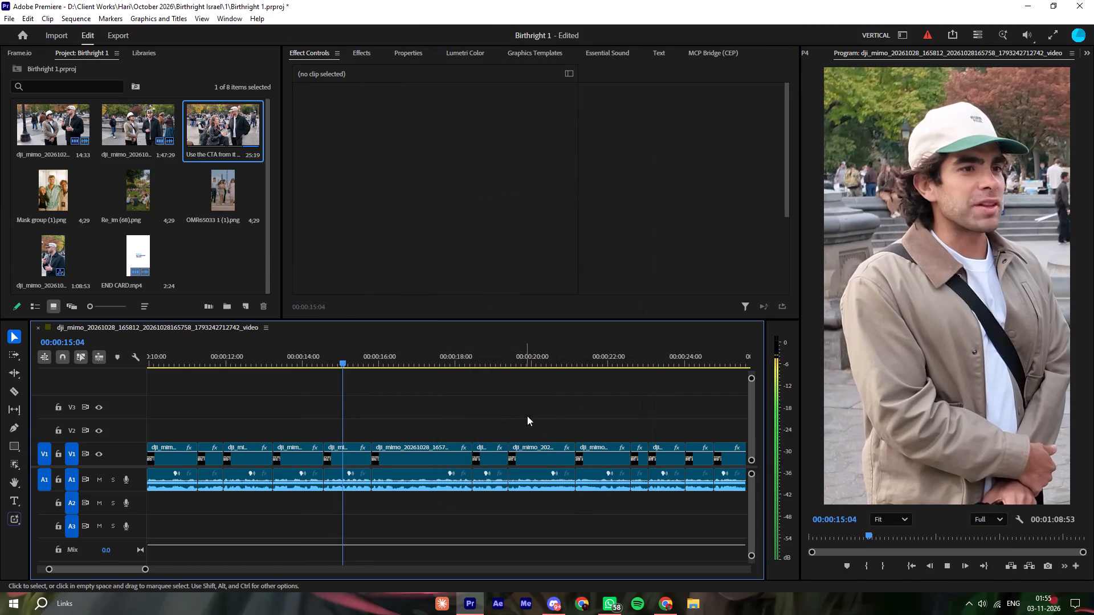
{"action": "left_click", "coordinate": [550, 409]}
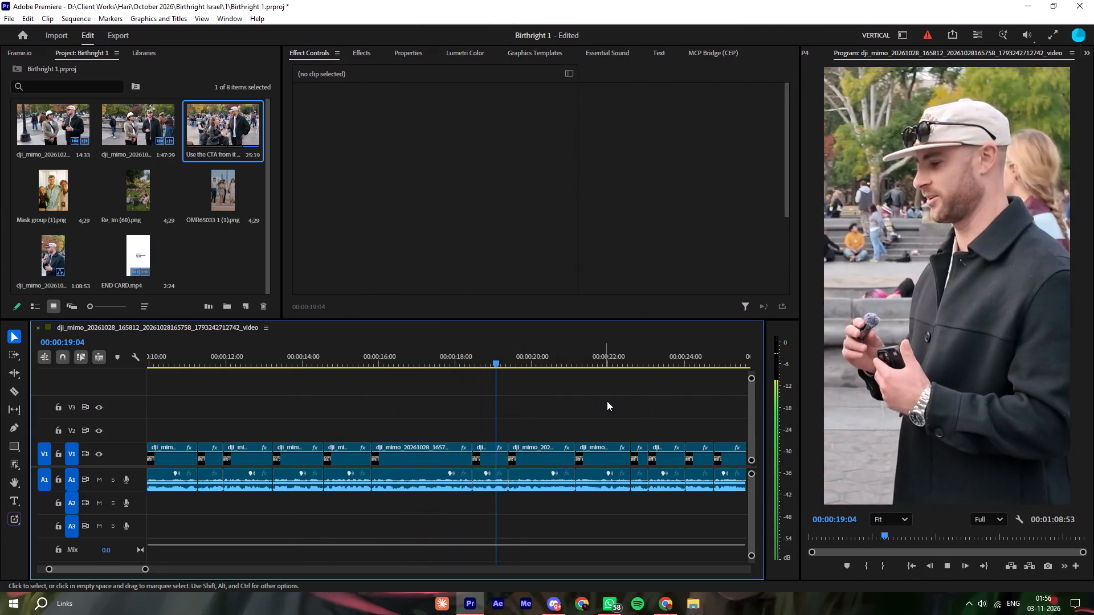
{"action": "left_click", "coordinate": [607, 400]}
{"action": "left_click", "coordinate": [607, 400]}
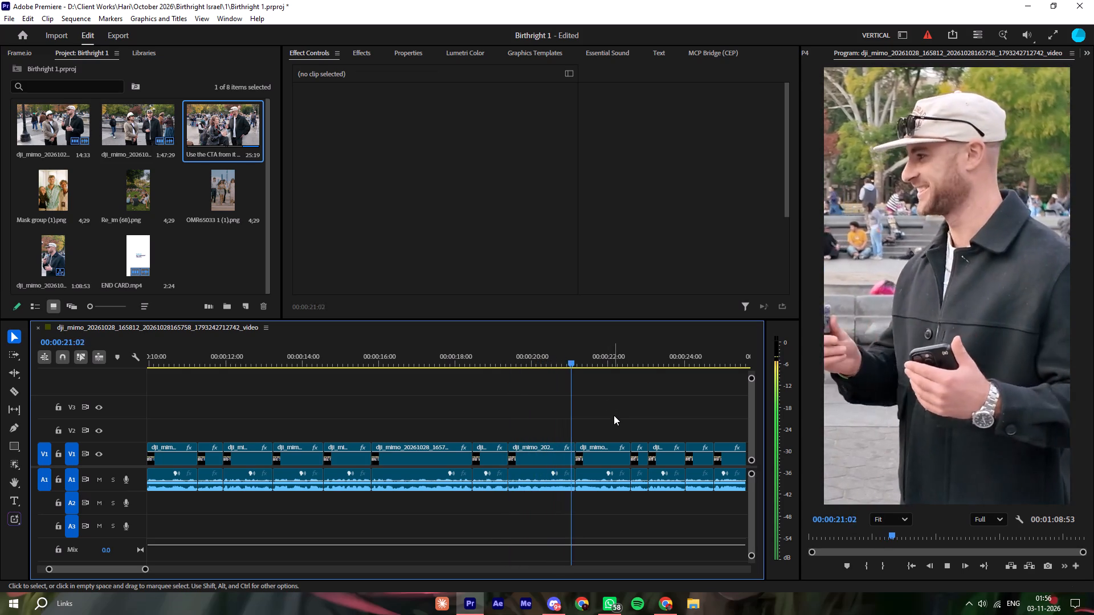
Paste the copied attributes onto the interviewee clip at 00:00:21:22, set its horizontal Position to 1277, and replay it.
{"action": "key", "text": "space"}
{"action": "right_click", "coordinate": [605, 462]}
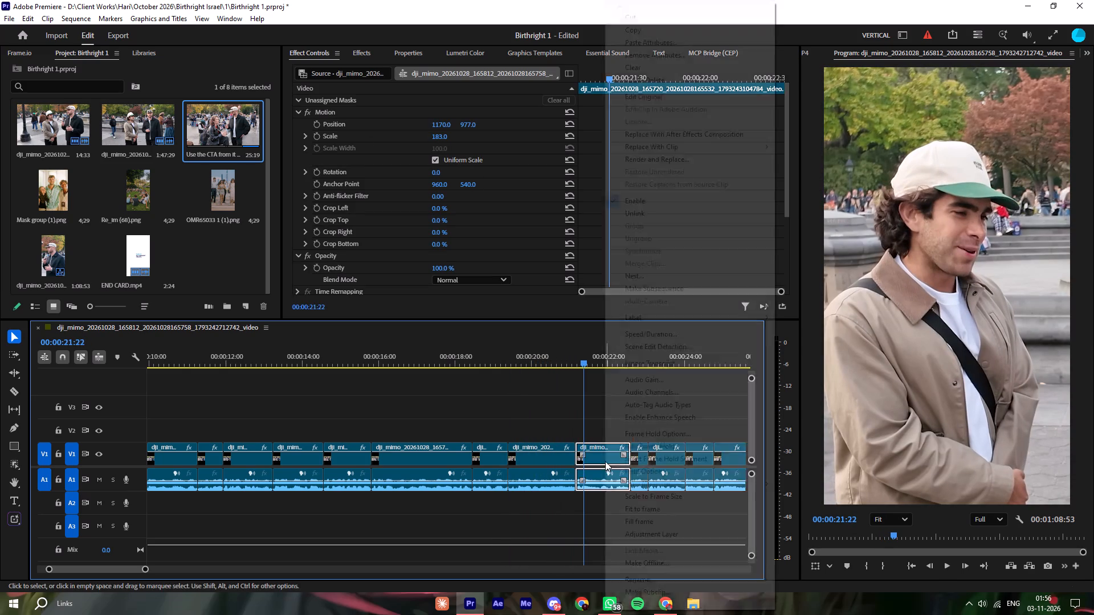
{"action": "left_click", "coordinate": [684, 44]}
{"action": "left_click", "coordinate": [595, 491]}
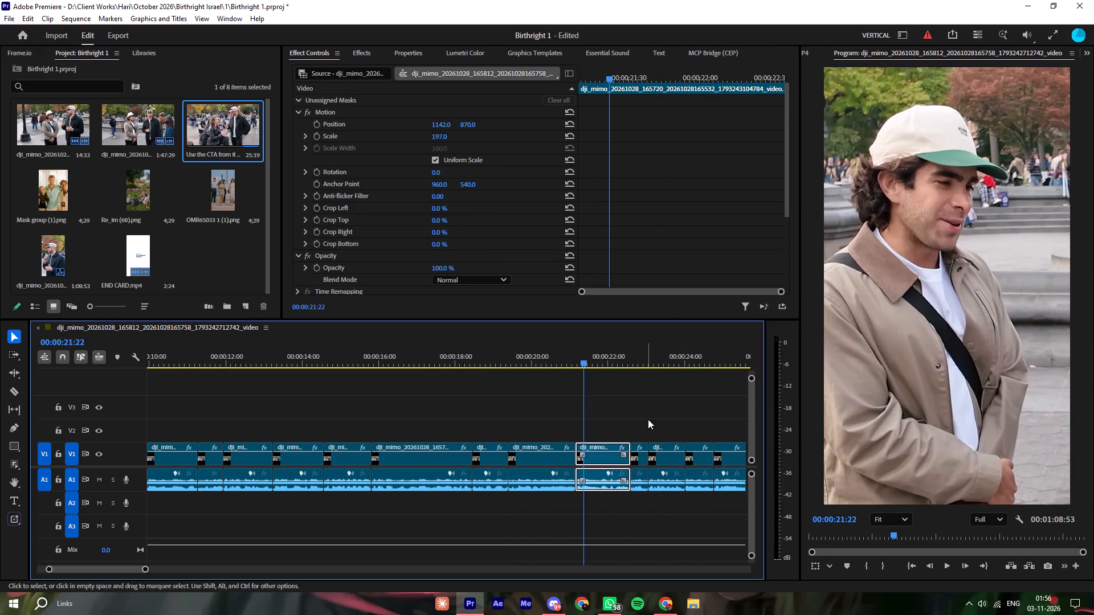
{"action": "left_click_drag", "start_coordinate": [447, 121], "coordinate": [524, 136]}
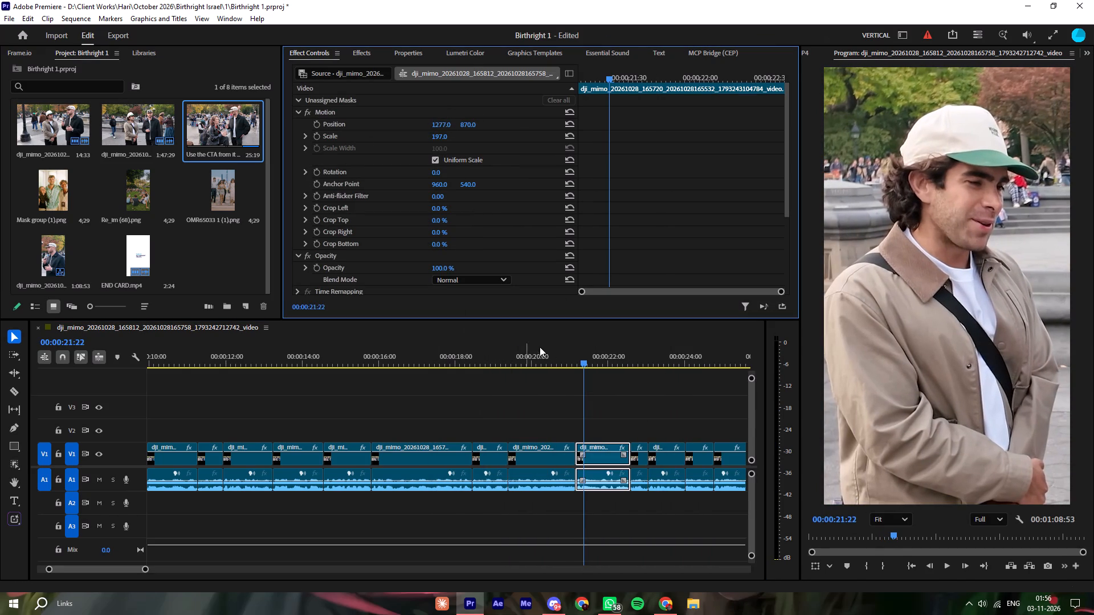
{"action": "left_click", "coordinate": [562, 356]}
{"action": "key", "text": "space"}
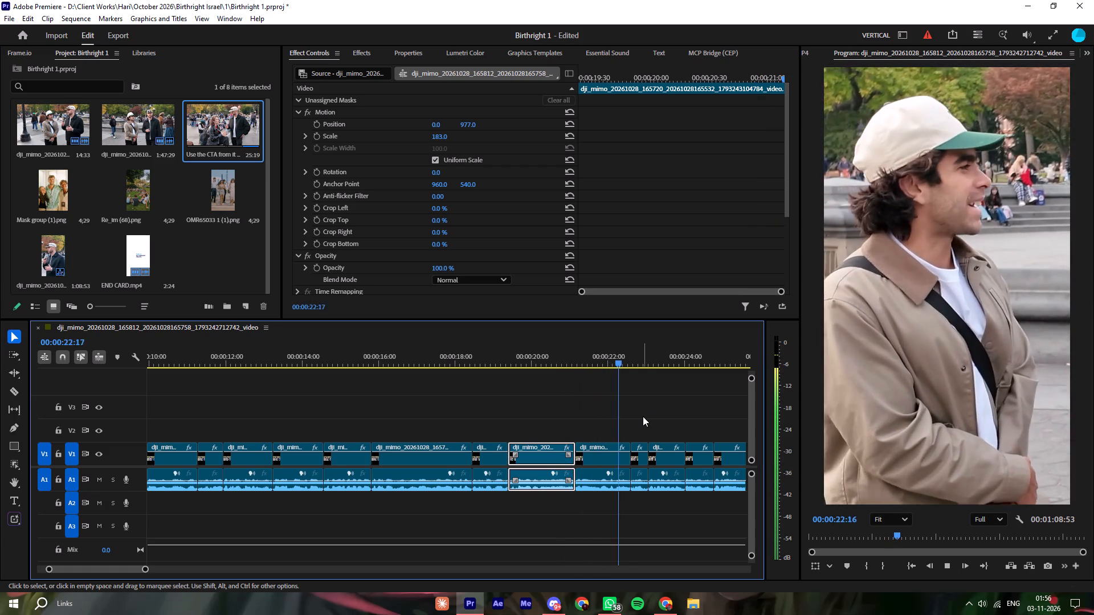
{"action": "key", "text": "space"}
Copy the attributes of the clip at 00:00:21:22 onto the short interviewee clip right after it and replay the cut.
{"action": "right_click", "coordinate": [598, 449]}
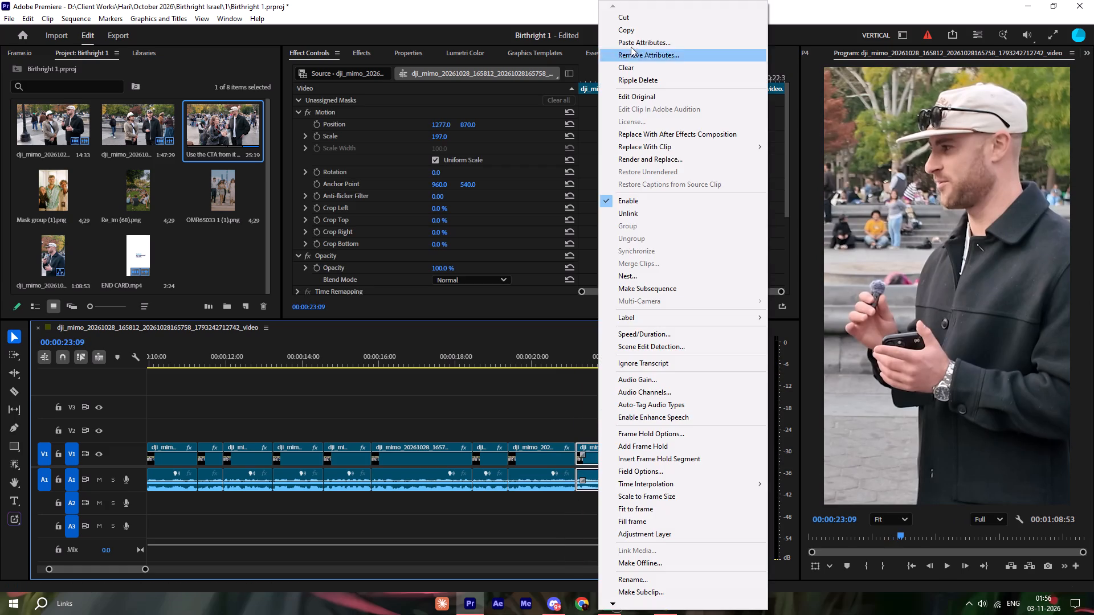
{"action": "left_click", "coordinate": [632, 27]}
{"action": "right_click", "coordinate": [639, 460]}
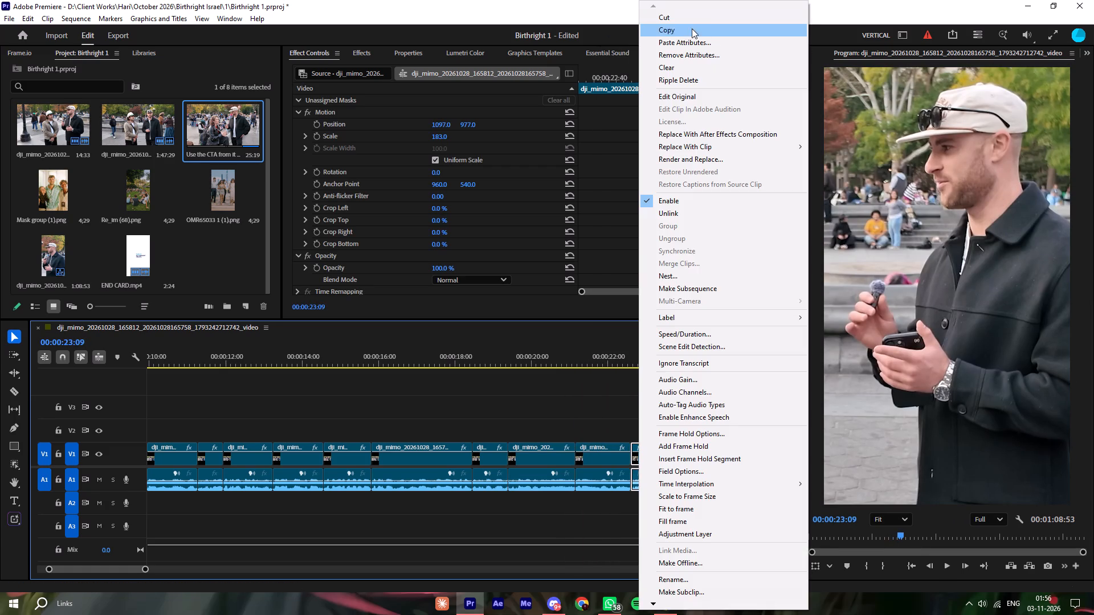
{"action": "left_click", "coordinate": [682, 42]}
{"action": "left_click", "coordinate": [579, 498]}
{"action": "left_click", "coordinate": [609, 350]}
{"action": "key", "text": "space"}
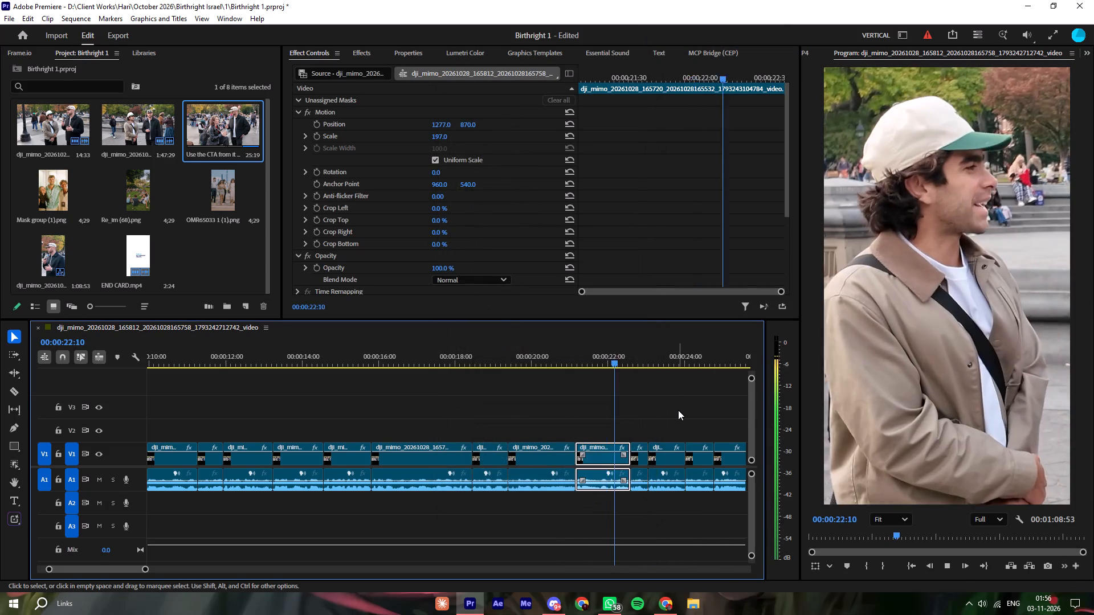
{"action": "left_click", "coordinate": [678, 410]}
{"action": "key", "text": "space"}
Lower the horizontal Position of the short interviewee clip at 00:00:22:56 to recentre him, and replay through the next cuts.
{"action": "left_click", "coordinate": [644, 360]}
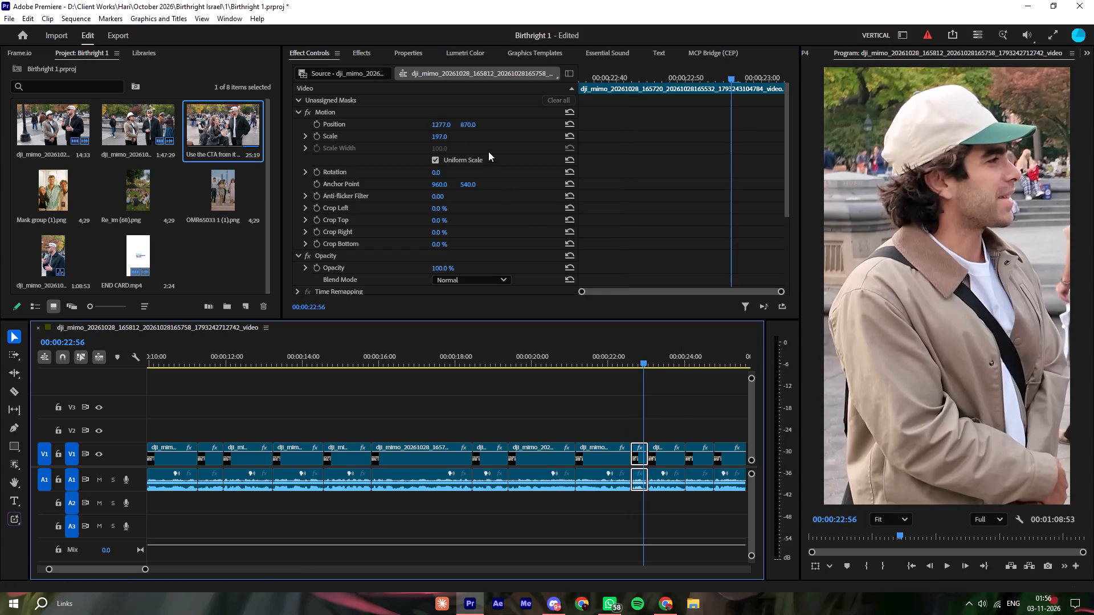
{"action": "left_click_drag", "start_coordinate": [442, 122], "coordinate": [402, 122]}
{"action": "left_click", "coordinate": [607, 360]}
{"action": "key", "text": "space"}
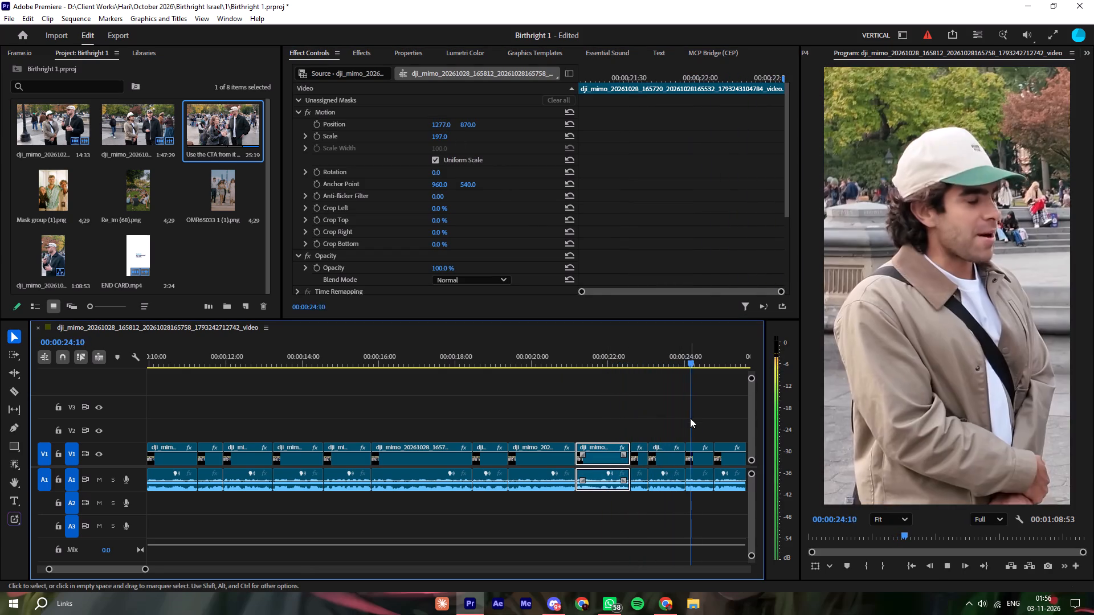
{"action": "key", "text": "space"}
Set the horizontal Position of the interviewer clip at 00:00:23:26 to -84 and play to the next cut.
{"action": "left_click", "coordinate": [664, 354]}
{"action": "left_click_drag", "start_coordinate": [442, 126], "coordinate": [444, 122]}
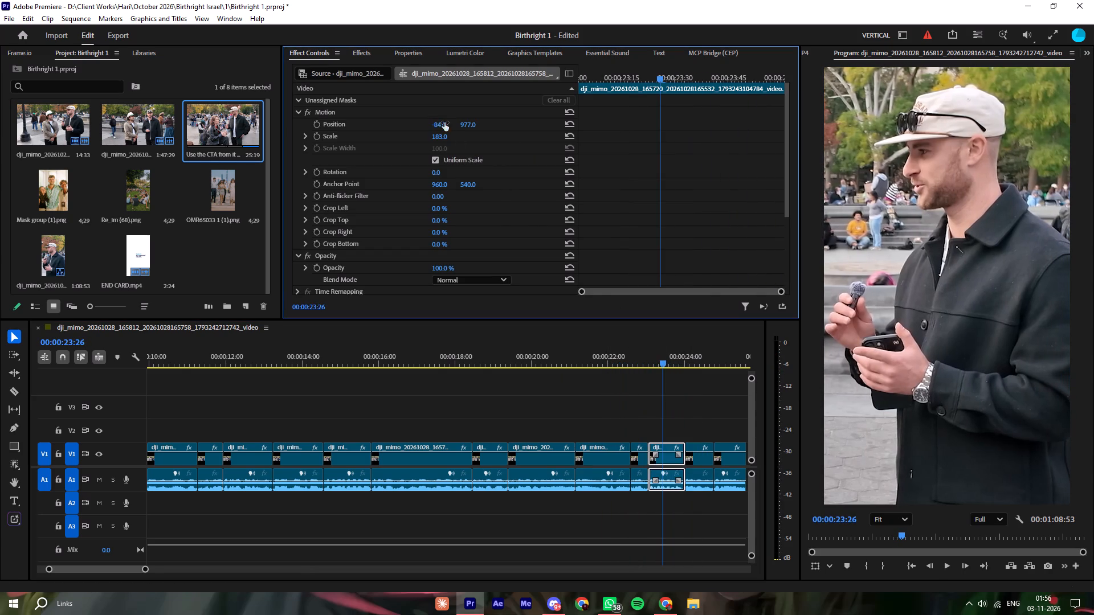
{"action": "left_click_drag", "start_coordinate": [444, 122], "coordinate": [395, 126]}
{"action": "left_click", "coordinate": [640, 430]}
{"action": "key", "text": "space"}
{"action": "key", "text": "space"}
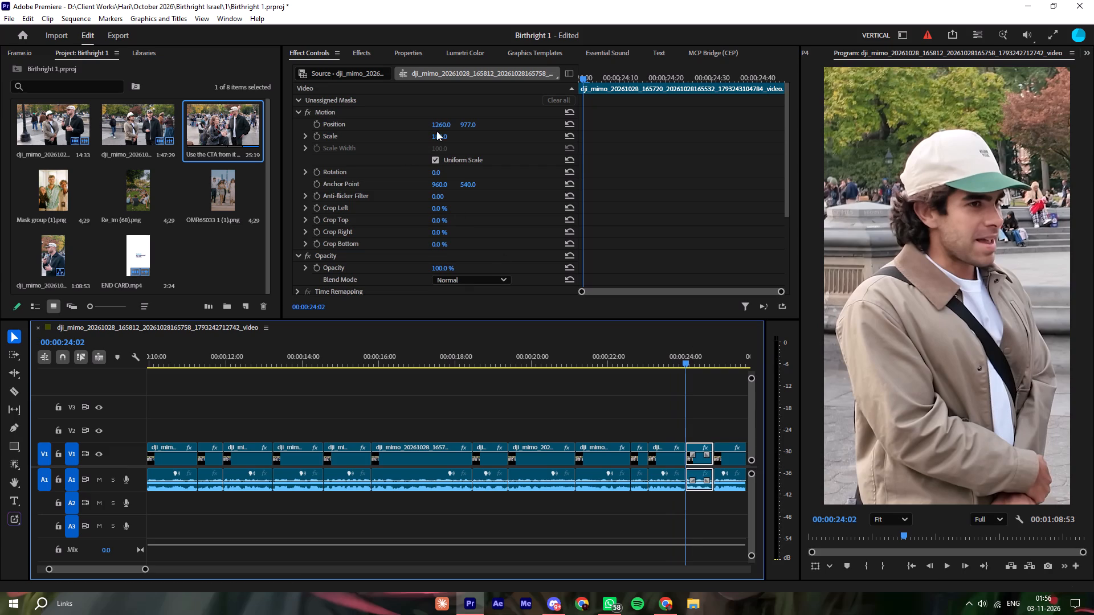
Reframe the short interviewee clip at 00:00:24:02 with Scale 193 and Position 1258, 899, and replay the cut into it.
{"action": "left_click_drag", "start_coordinate": [436, 136], "coordinate": [451, 139]}
{"action": "left_click_drag", "start_coordinate": [471, 123], "coordinate": [419, 124]}
{"action": "left_click_drag", "start_coordinate": [450, 125], "coordinate": [463, 128]}
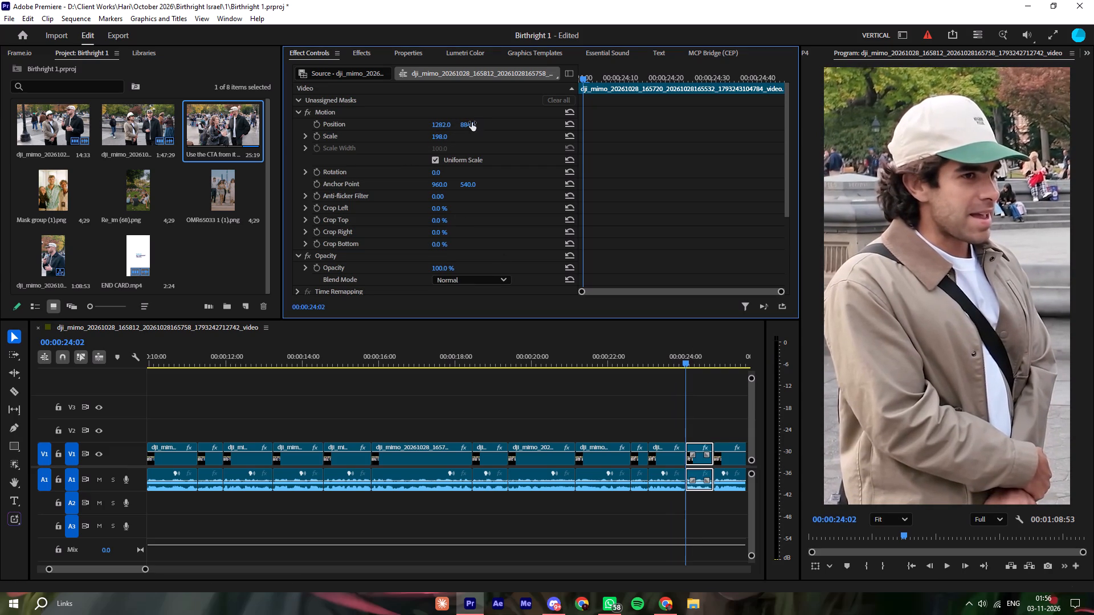
{"action": "left_click_drag", "start_coordinate": [471, 121], "coordinate": [482, 124]}
{"action": "left_click", "coordinate": [446, 136]}
{"action": "left_click_drag", "start_coordinate": [442, 124], "coordinate": [428, 124]}
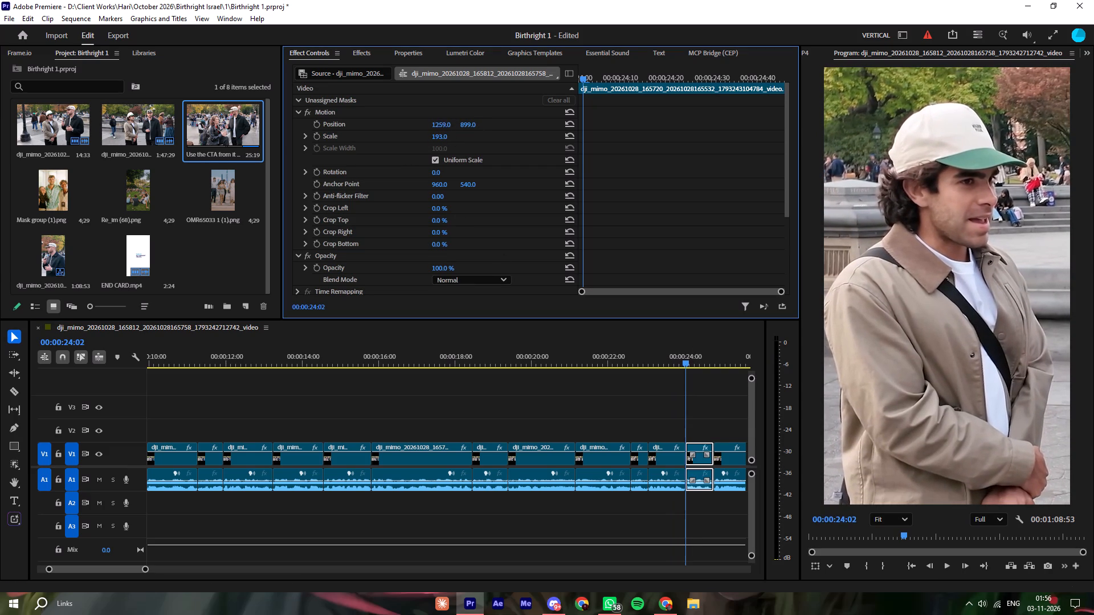
{"action": "left_click_drag", "start_coordinate": [428, 124], "coordinate": [428, 124]}
{"action": "left_click", "coordinate": [671, 361]}
{"action": "key", "text": "space"}
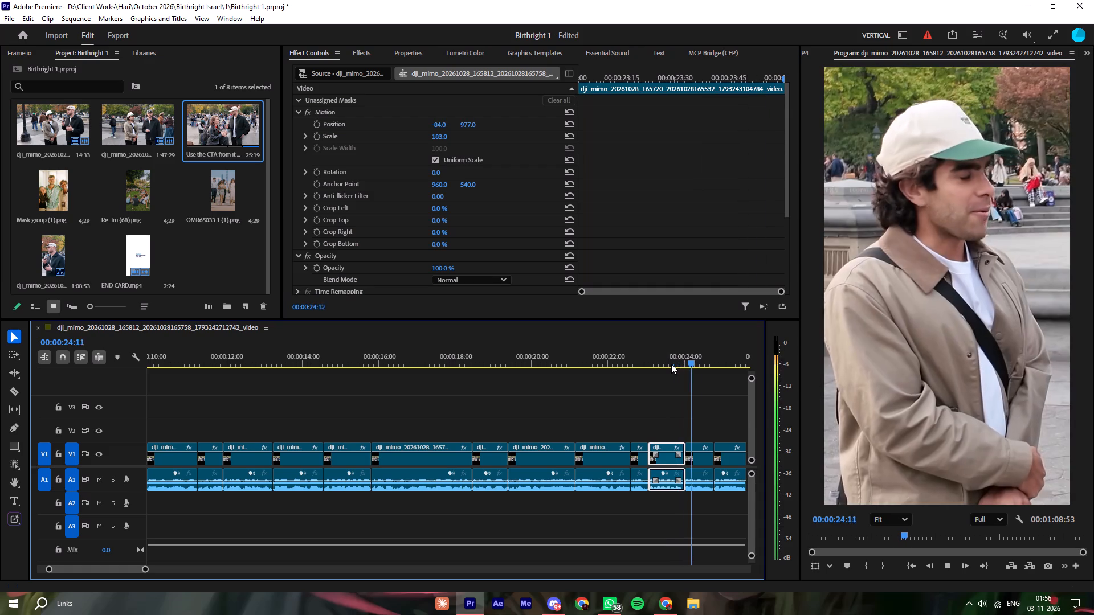
{"action": "key", "text": "space"}
Reframe the interviewee clip at 00:00:28:14 with Scale 199 and Position 1147, 866, and play on to the next cut.
{"action": "key", "text": "space"}
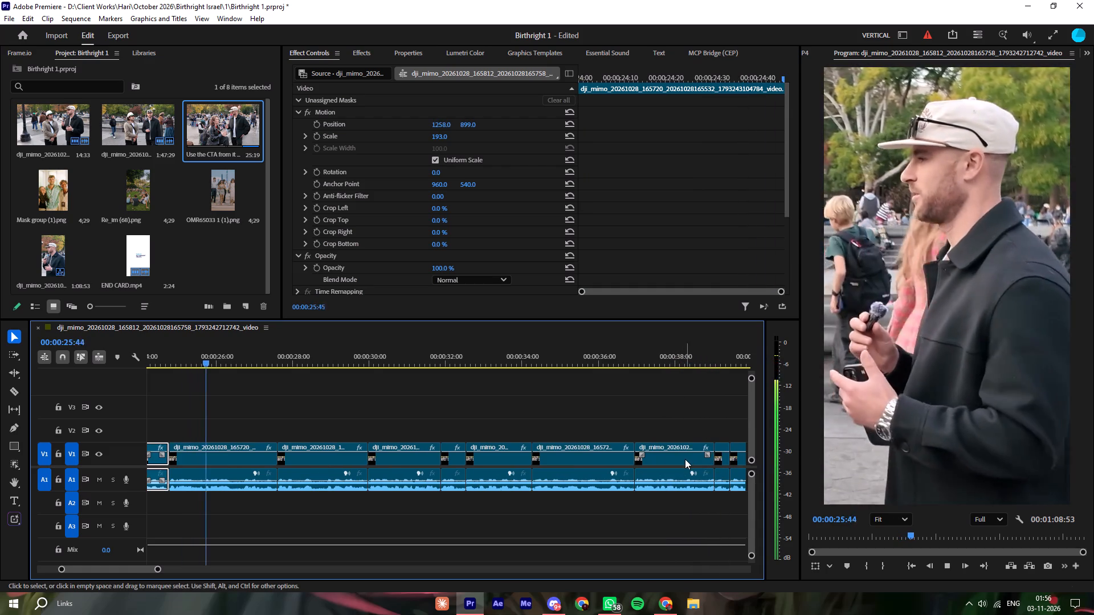
{"action": "left_click", "coordinate": [397, 412]}
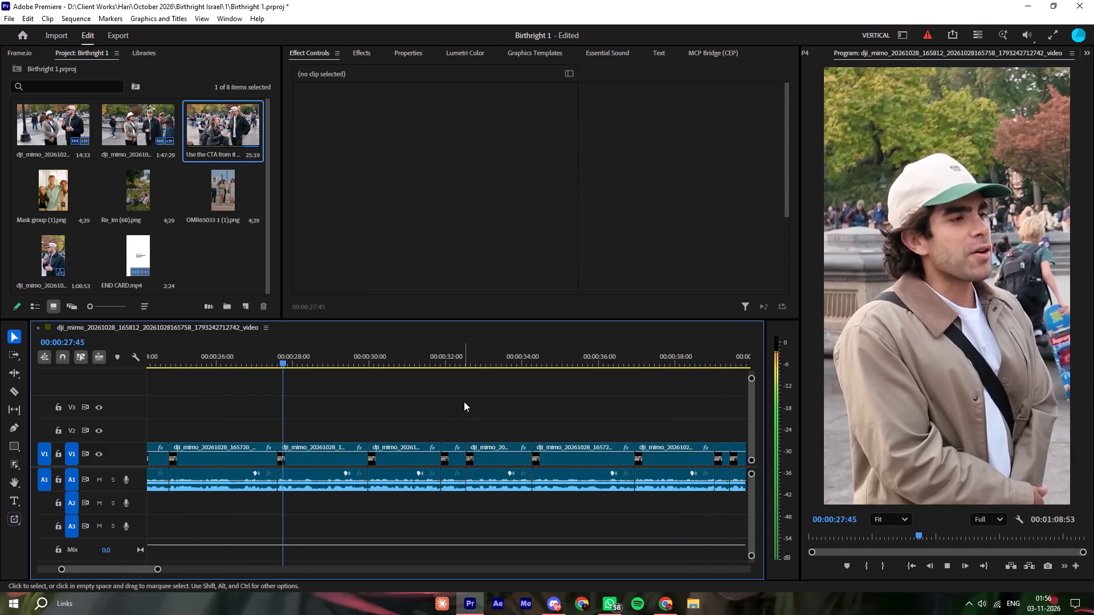
{"action": "key", "text": "space"}
{"action": "left_click_drag", "start_coordinate": [437, 140], "coordinate": [452, 141]}
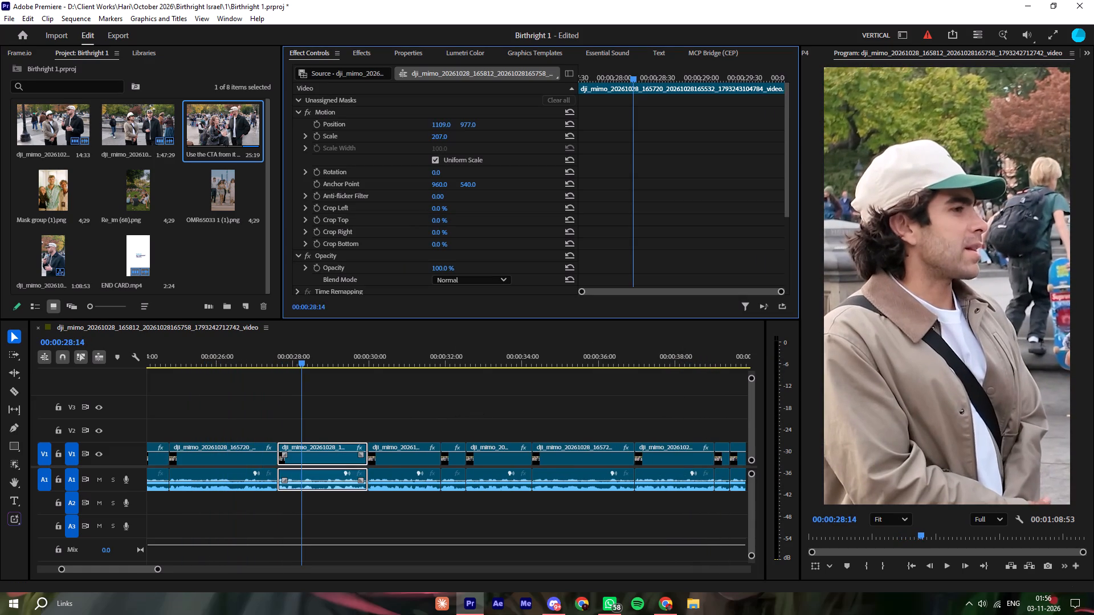
{"action": "left_click_drag", "start_coordinate": [452, 141], "coordinate": [446, 140]}
{"action": "left_click_drag", "start_coordinate": [469, 121], "coordinate": [379, 140]}
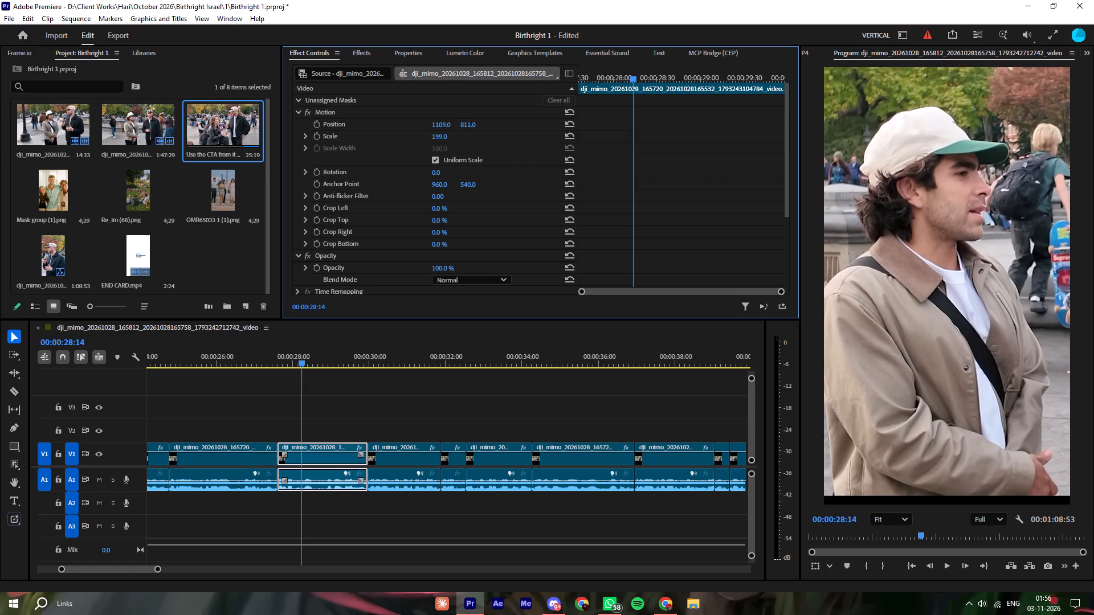
{"action": "left_click_drag", "start_coordinate": [379, 140], "coordinate": [407, 141]}
{"action": "left_click_drag", "start_coordinate": [444, 125], "coordinate": [466, 129]}
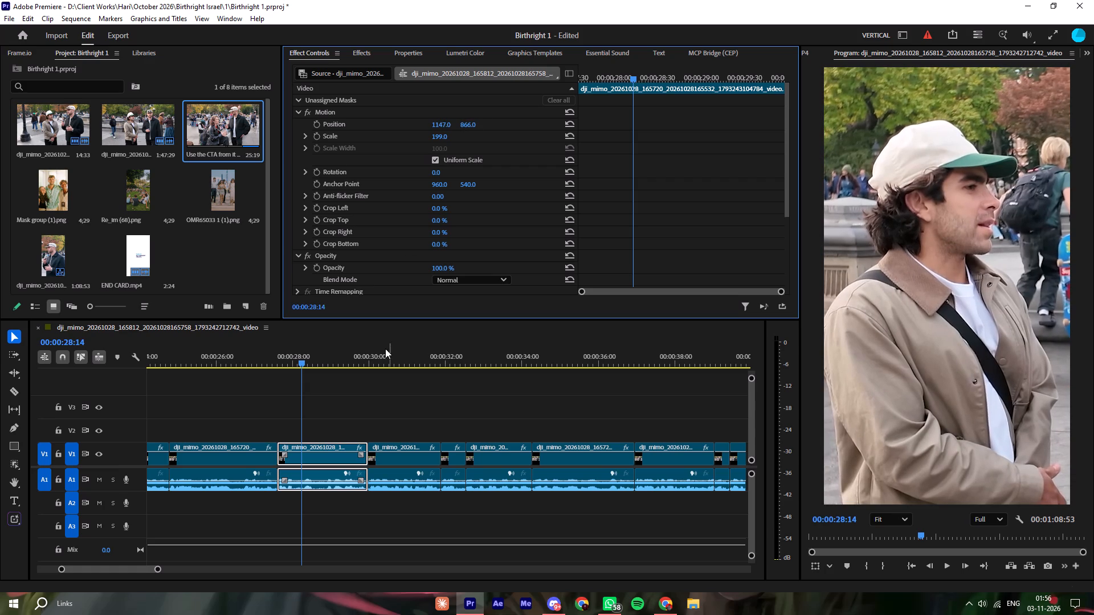
{"action": "left_click", "coordinate": [374, 389]}
{"action": "key", "text": "space"}
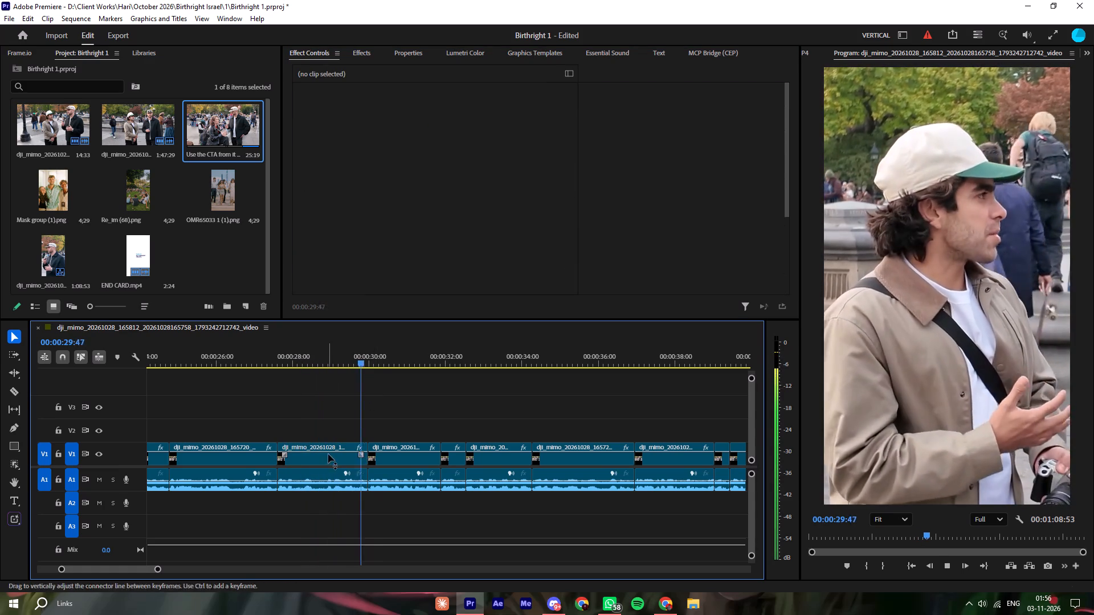
Copy the Motion attributes of the reframed clip onto the interviewee clip at 00:00:30:19 and play on.
{"action": "key", "text": "space"}
{"action": "right_click", "coordinate": [329, 472]}
{"action": "left_click", "coordinate": [402, 28]}
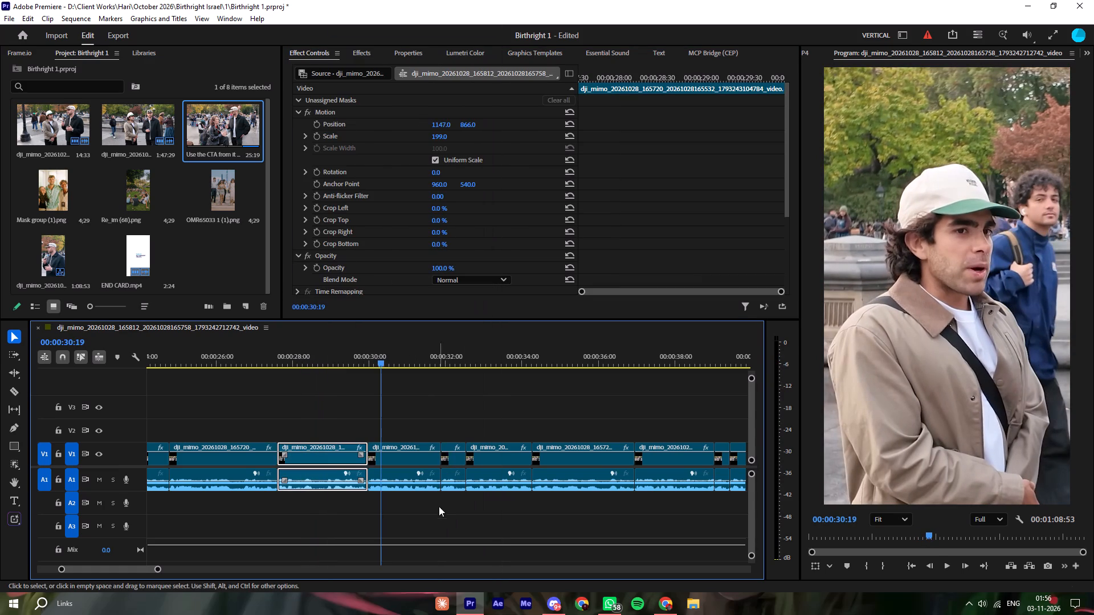
{"action": "right_click", "coordinate": [402, 460]}
{"action": "left_click", "coordinate": [481, 45]}
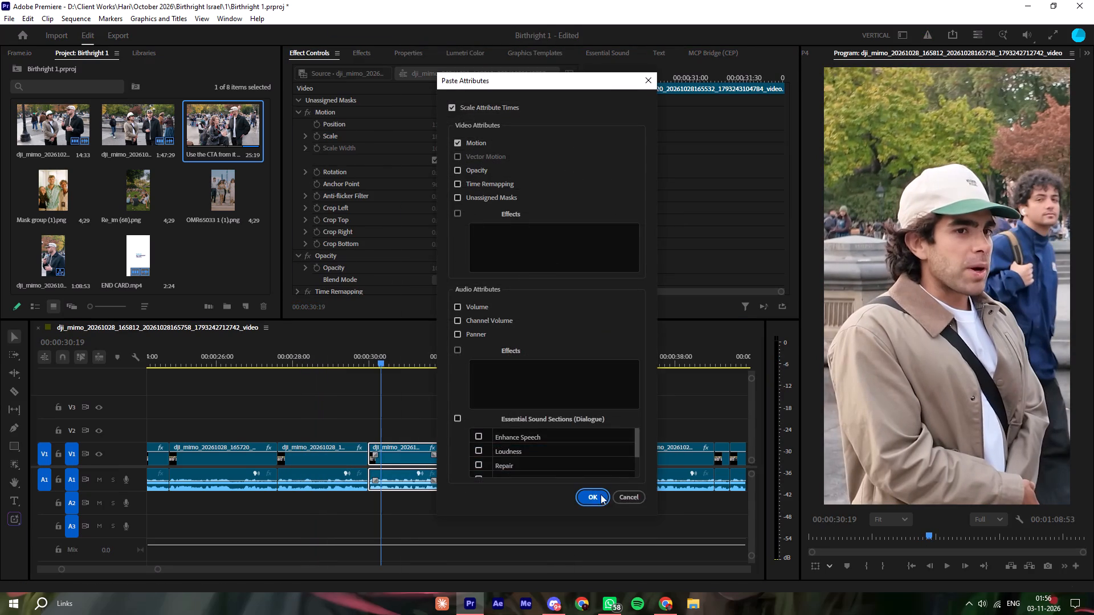
{"action": "left_click", "coordinate": [597, 495]}
{"action": "left_click", "coordinate": [590, 411]}
{"action": "key", "text": "space"}
{"action": "left_click", "coordinate": [590, 411]}
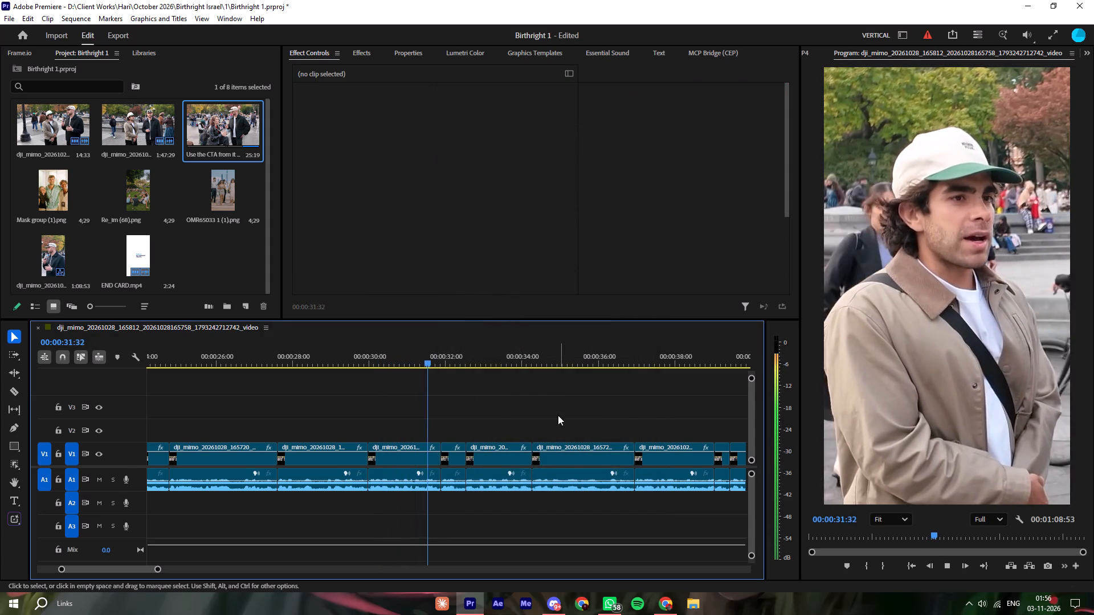
Paste the same Motion attributes onto the clip at 00:00:32:45 and the short clip just before it, and replay the cut.
{"action": "key", "text": "space"}
{"action": "left_click_drag", "start_coordinate": [455, 431], "coordinate": [463, 441]}
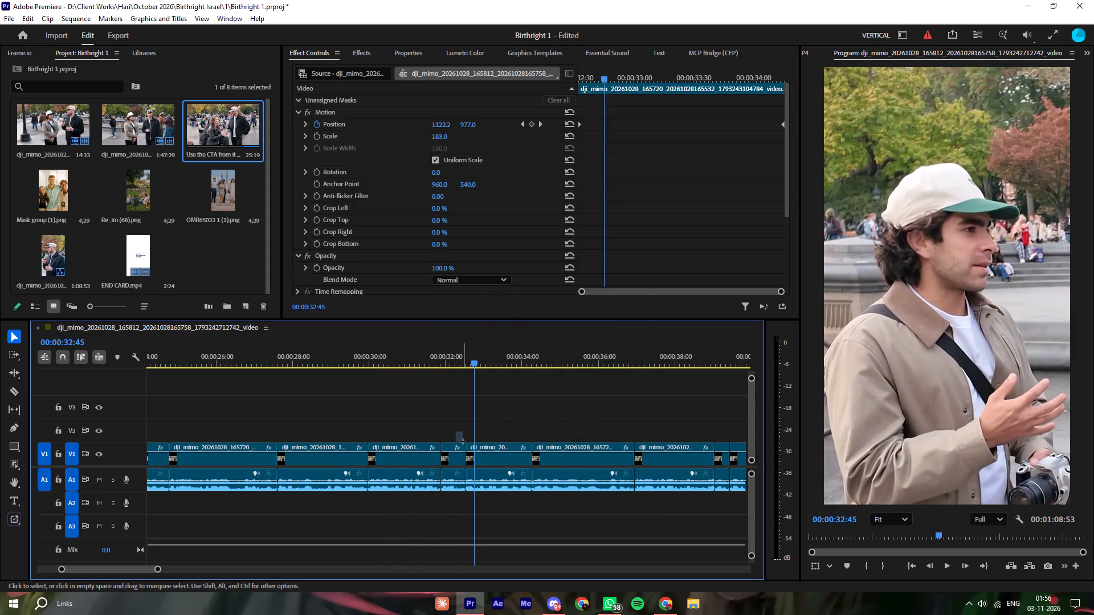
{"action": "left_click_drag", "start_coordinate": [463, 441], "coordinate": [472, 454]}
{"action": "right_click", "coordinate": [477, 455]}
{"action": "left_click", "coordinate": [508, 44]}
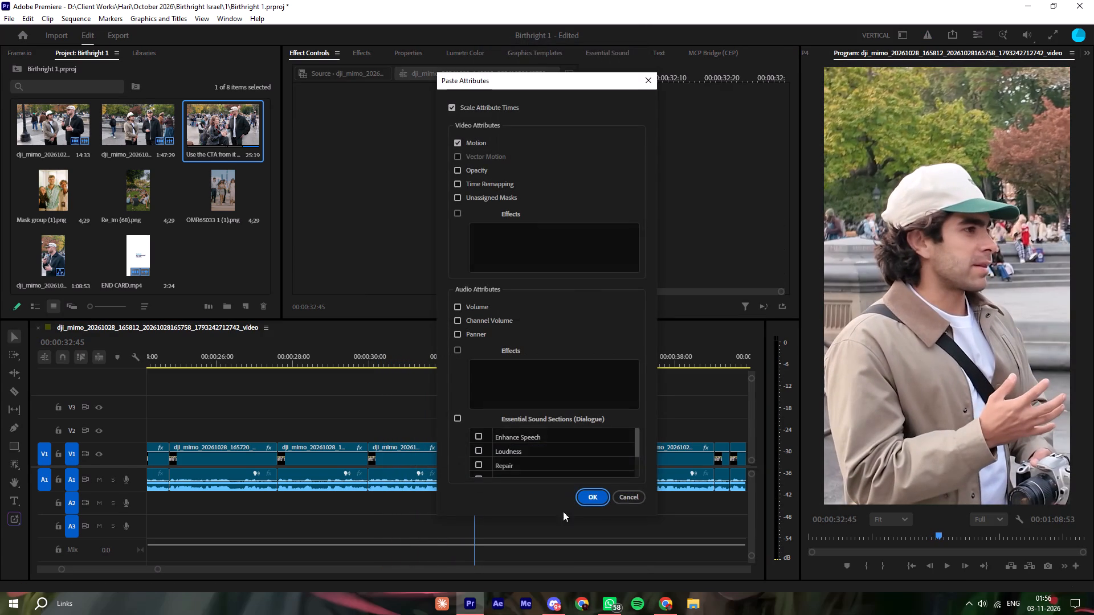
{"action": "left_click", "coordinate": [594, 501]}
{"action": "left_click", "coordinate": [454, 352]}
{"action": "left_click", "coordinate": [541, 417]}
{"action": "key", "text": "space"}
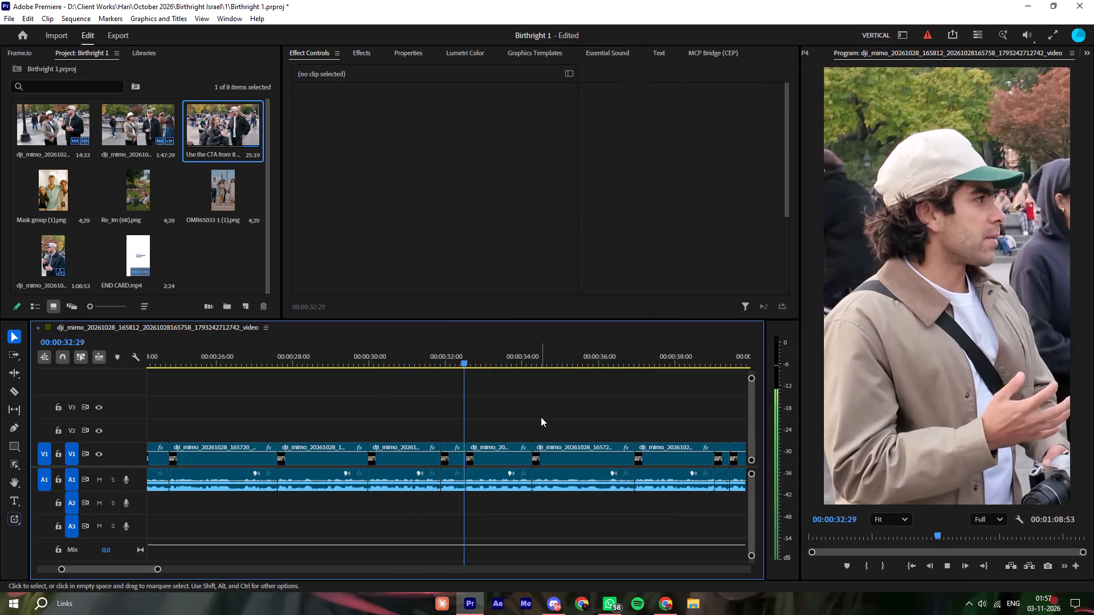
{"action": "left_click", "coordinate": [543, 413]}
{"action": "left_click", "coordinate": [543, 413]}
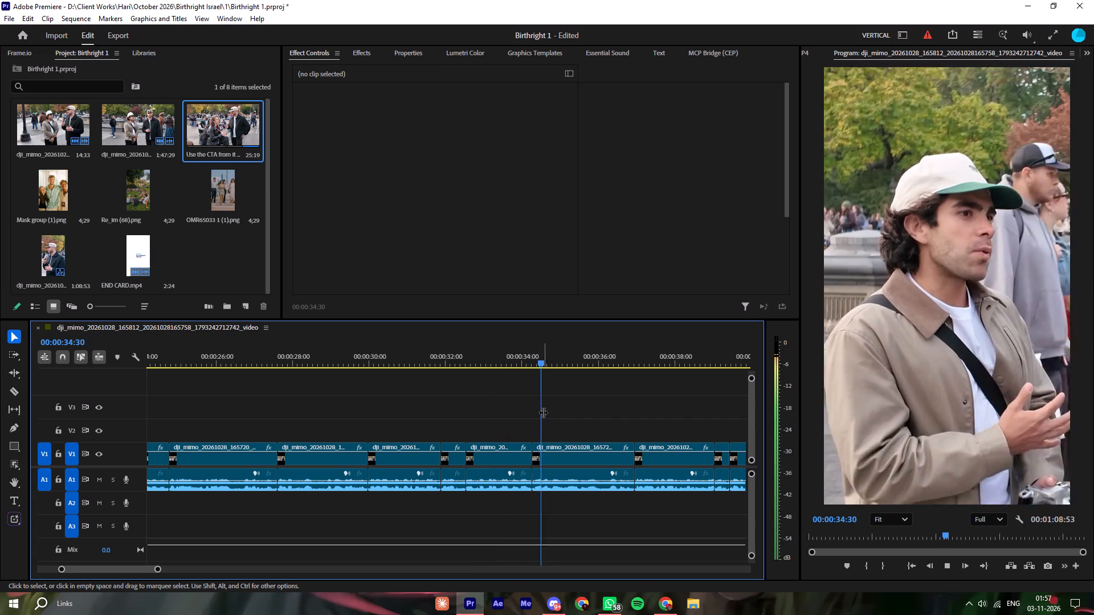
Paste the copied Motion attributes onto the interviewee clip at 00:00:34:55 and play part of it.
{"action": "key", "text": "space"}
{"action": "right_click", "coordinate": [570, 463]}
{"action": "left_click", "coordinate": [630, 39]}
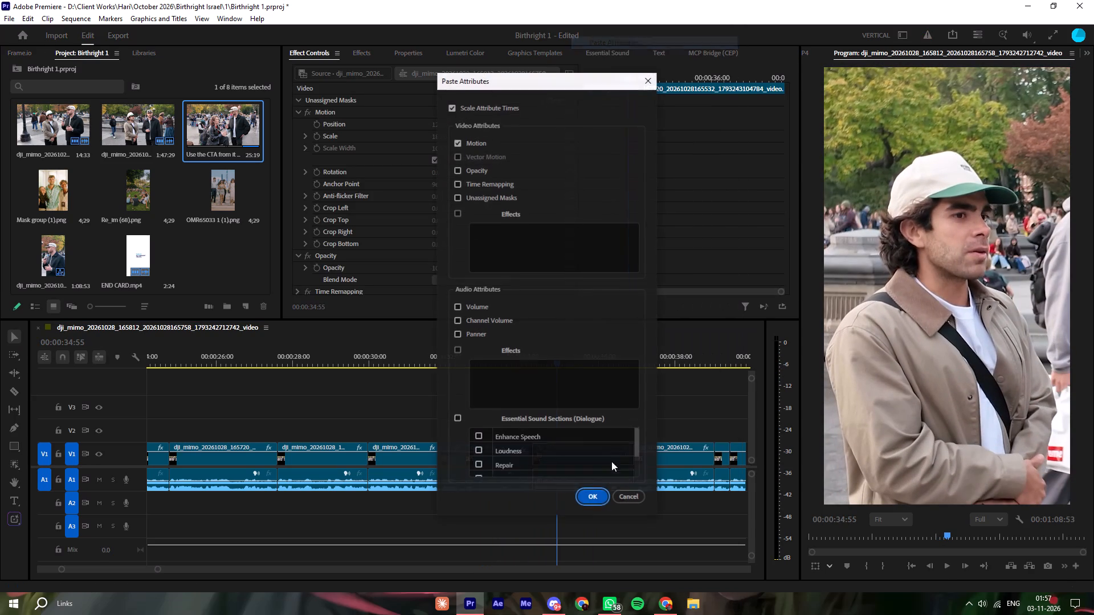
{"action": "left_click", "coordinate": [600, 495]}
{"action": "left_click", "coordinate": [649, 398]}
{"action": "key", "text": "space"}
{"action": "key", "text": "space"}
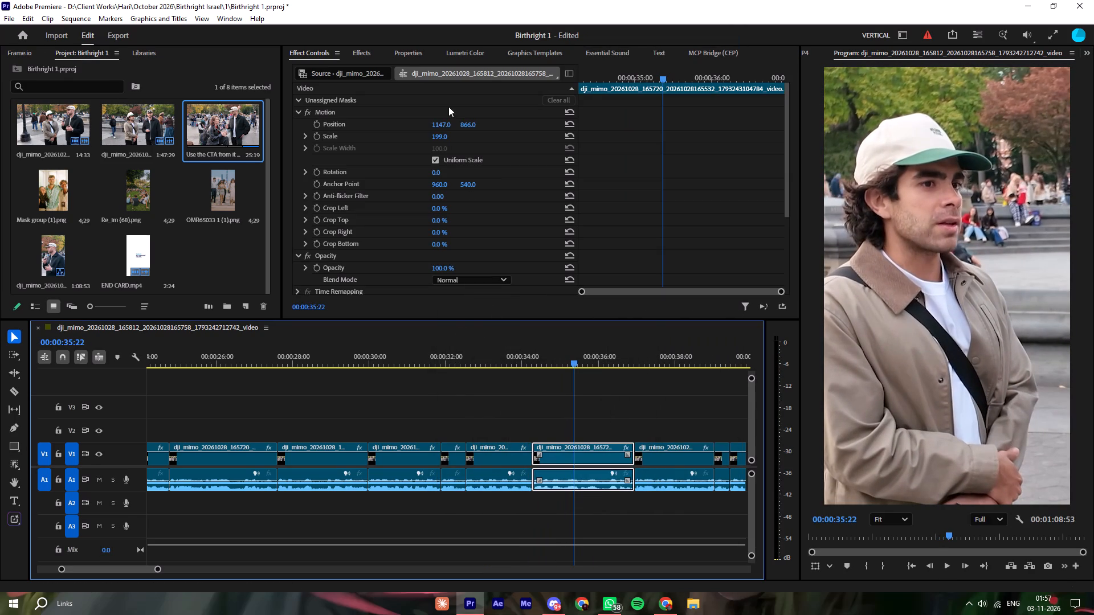
Set the horizontal Position of the interviewee clip at 00:00:35:22 to 1304, and replay from the preceding cut through the following clips.
{"action": "left_click", "coordinate": [444, 119]}
{"action": "left_click_drag", "start_coordinate": [441, 125], "coordinate": [530, 128]}
{"action": "key", "text": "space"}
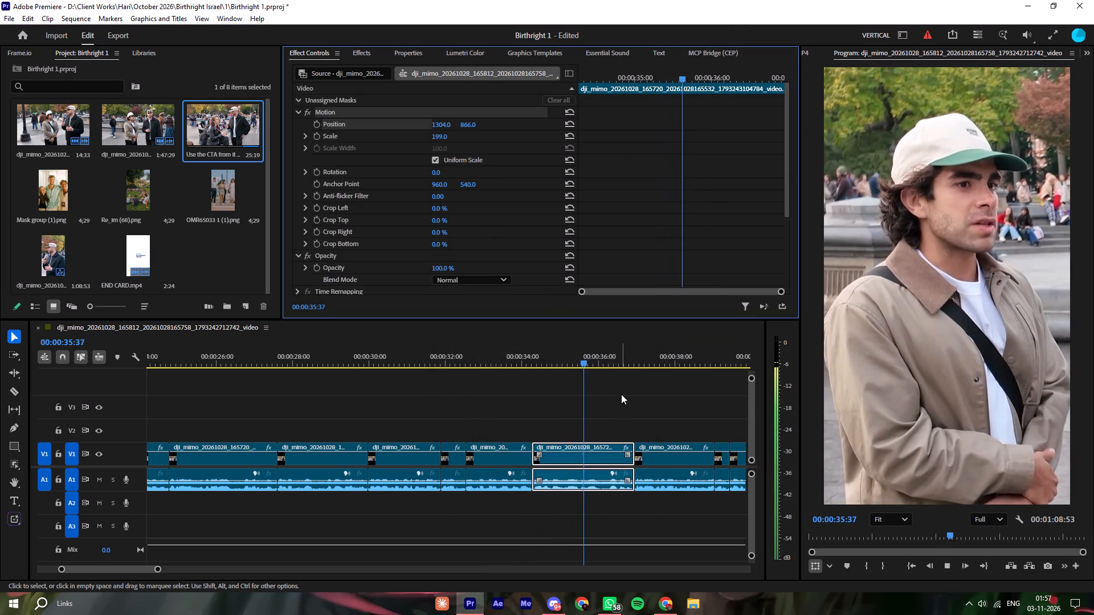
{"action": "left_click", "coordinate": [515, 356]}
{"action": "key", "text": "space"}
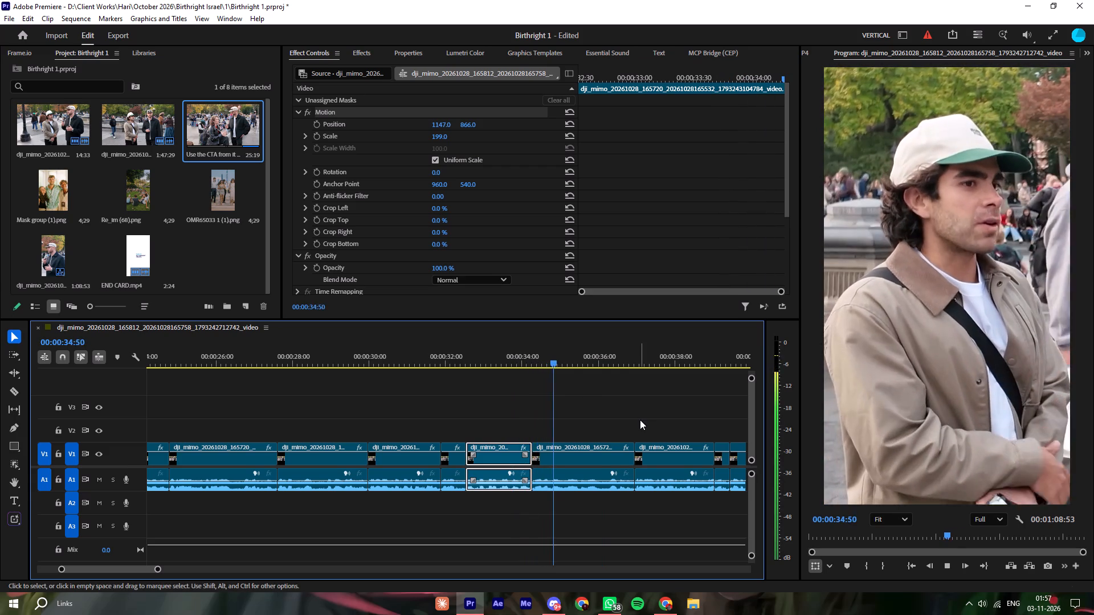
{"action": "left_click", "coordinate": [640, 420]}
{"action": "left_click", "coordinate": [640, 420]}
{"action": "left_click", "coordinate": [640, 420]}
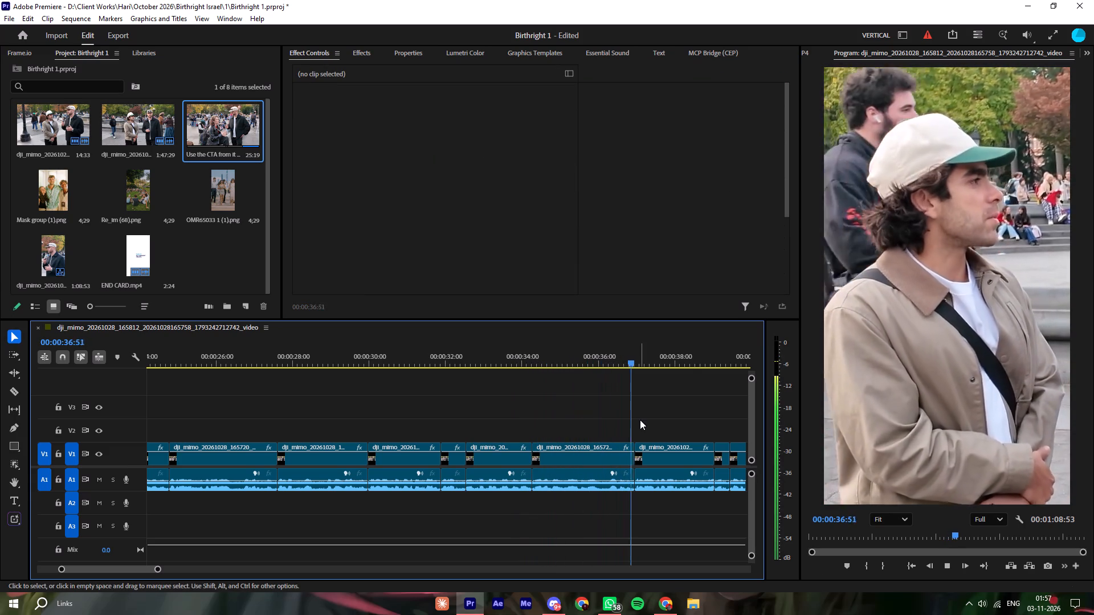
{"action": "left_click", "coordinate": [640, 420]}
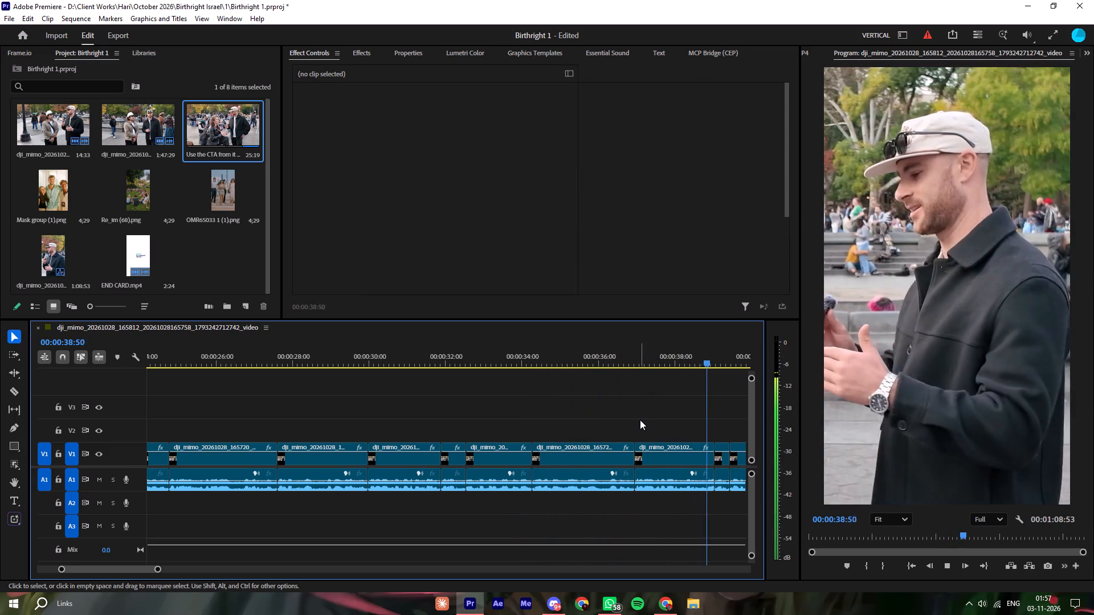
Reframe the short interviewee clip at 00:00:39:43 with Scale 202 and Position 1423, 847.
{"action": "key", "text": "space"}
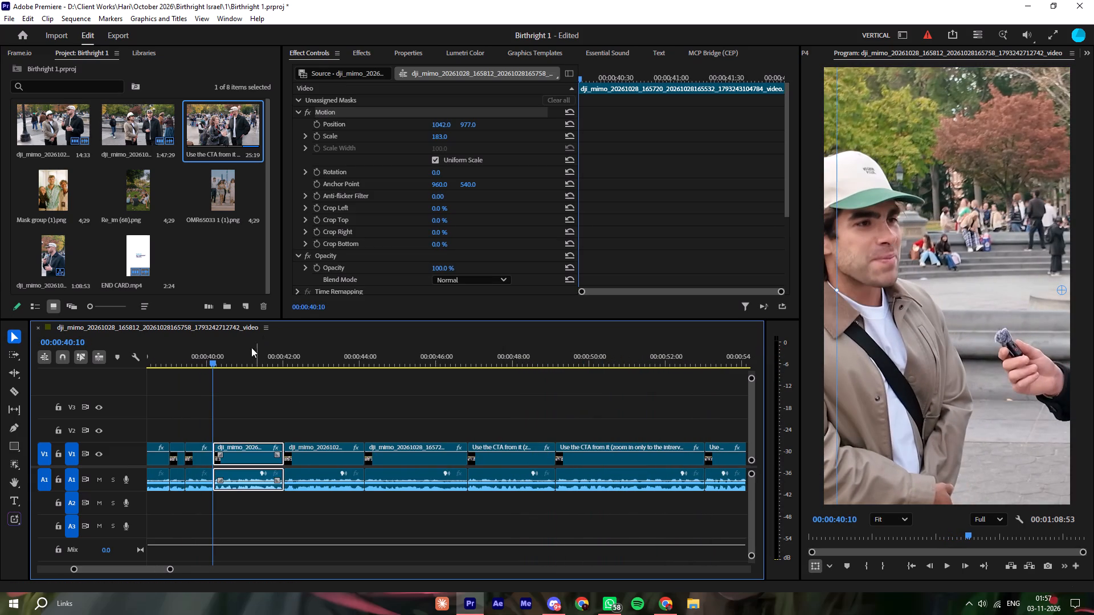
{"action": "left_click_drag", "start_coordinate": [213, 348], "coordinate": [197, 356]}
{"action": "left_click_drag", "start_coordinate": [445, 136], "coordinate": [458, 138]}
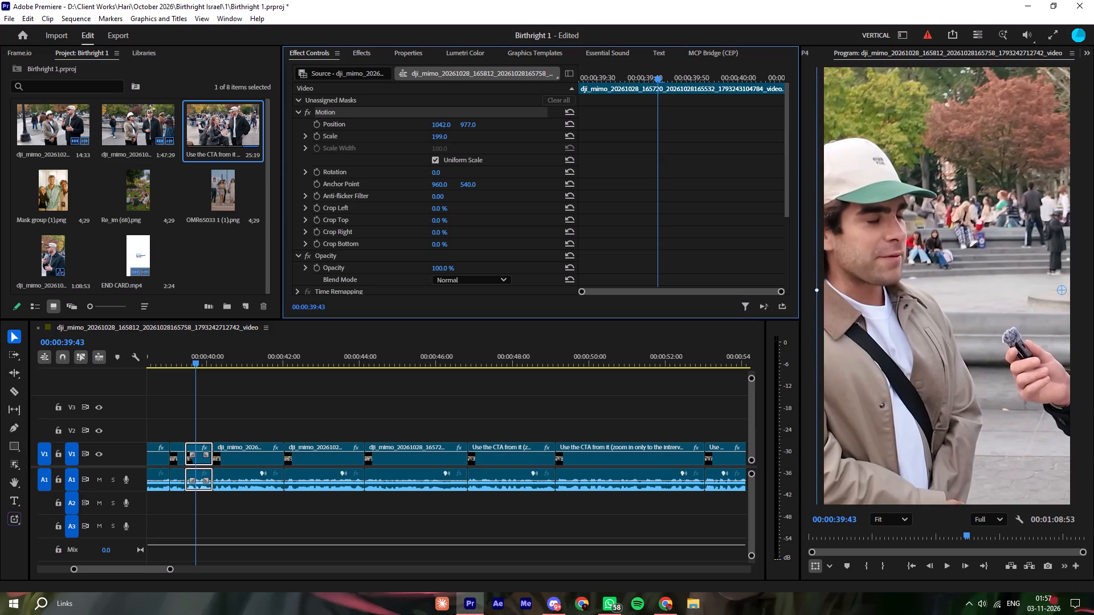
{"action": "left_click_drag", "start_coordinate": [458, 138], "coordinate": [460, 139]}
{"action": "left_click_drag", "start_coordinate": [467, 123], "coordinate": [393, 129]}
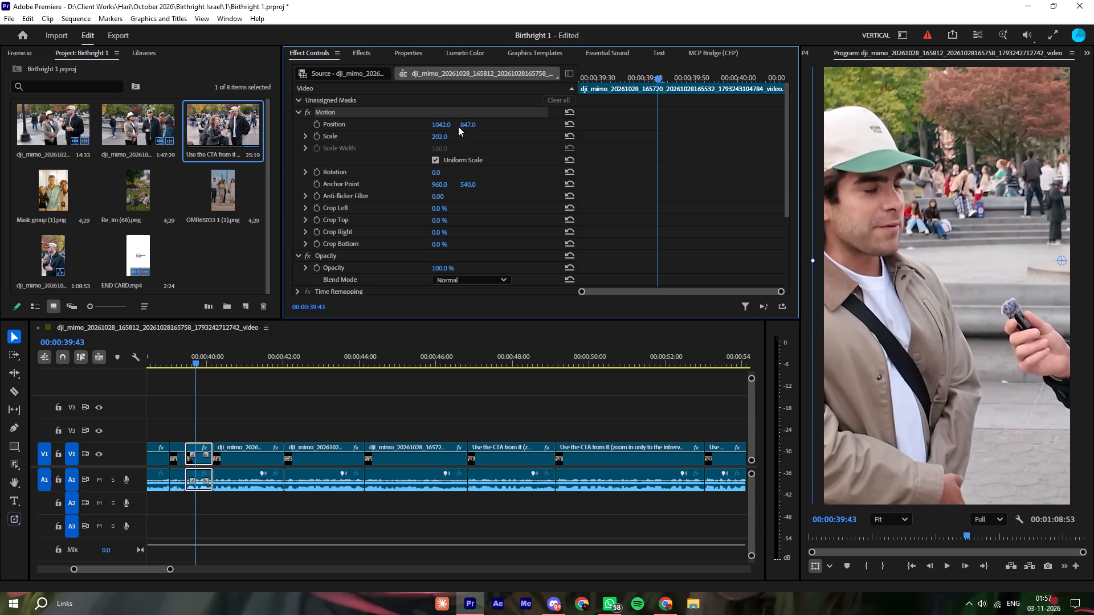
{"action": "left_click_drag", "start_coordinate": [445, 126], "coordinate": [663, 146]}
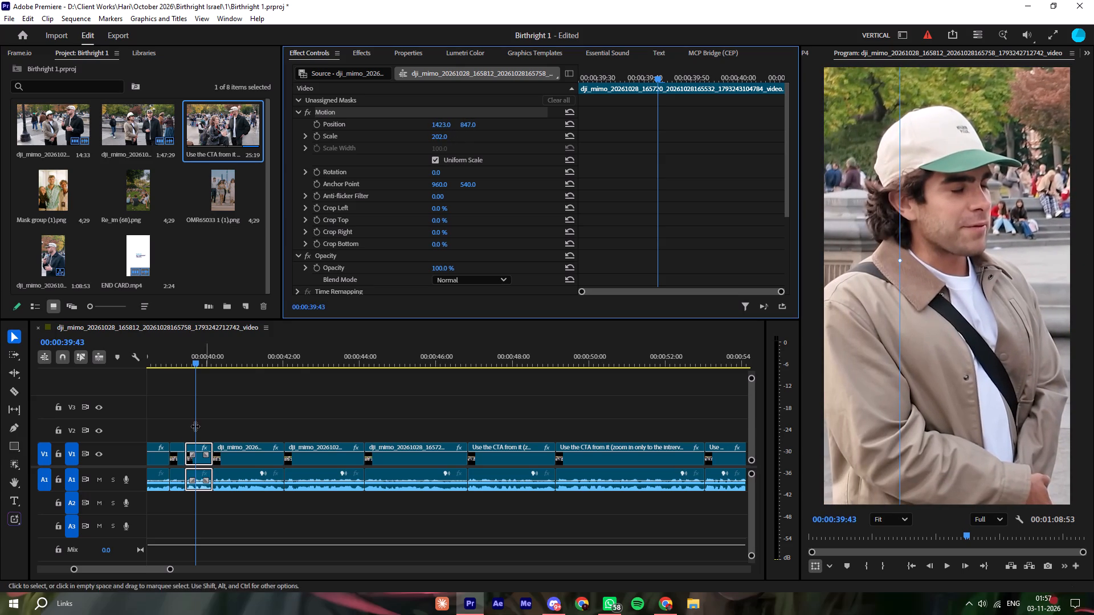
Copy the Motion attributes of the short clip at 00:00:39:43 onto the interviewee clip at 00:00:40:14.
{"action": "right_click", "coordinate": [195, 455]}
{"action": "left_click", "coordinate": [222, 410]}
{"action": "right_click", "coordinate": [205, 456]}
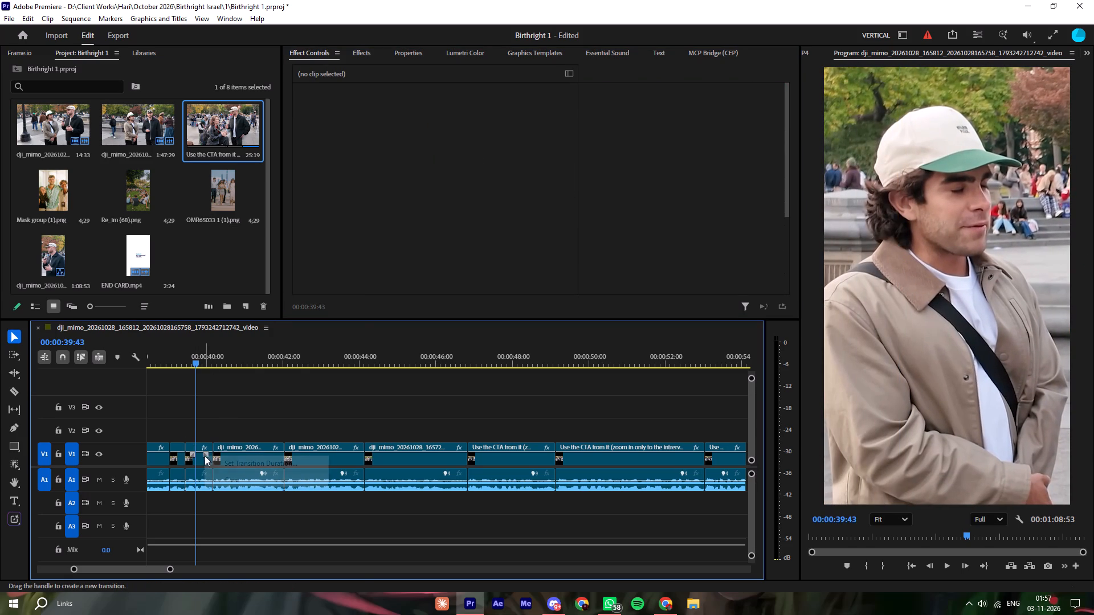
{"action": "right_click", "coordinate": [197, 462]}
{"action": "left_click", "coordinate": [263, 31]}
{"action": "key", "text": "space"}
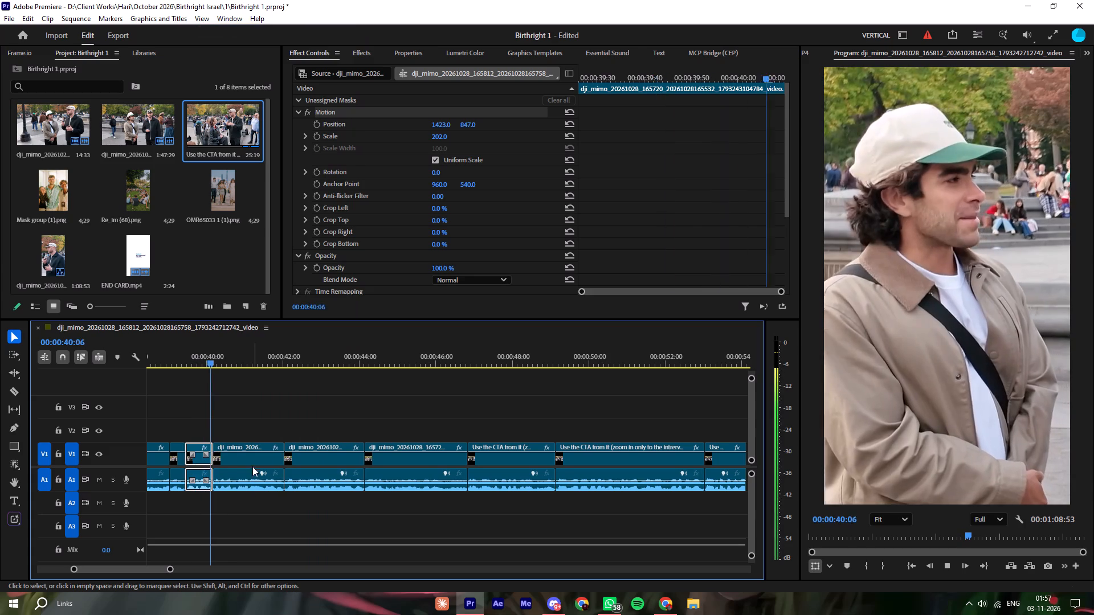
{"action": "key", "text": "space"}
{"action": "right_click", "coordinate": [251, 463]}
{"action": "left_click", "coordinate": [328, 39]}
{"action": "left_click", "coordinate": [597, 499]}
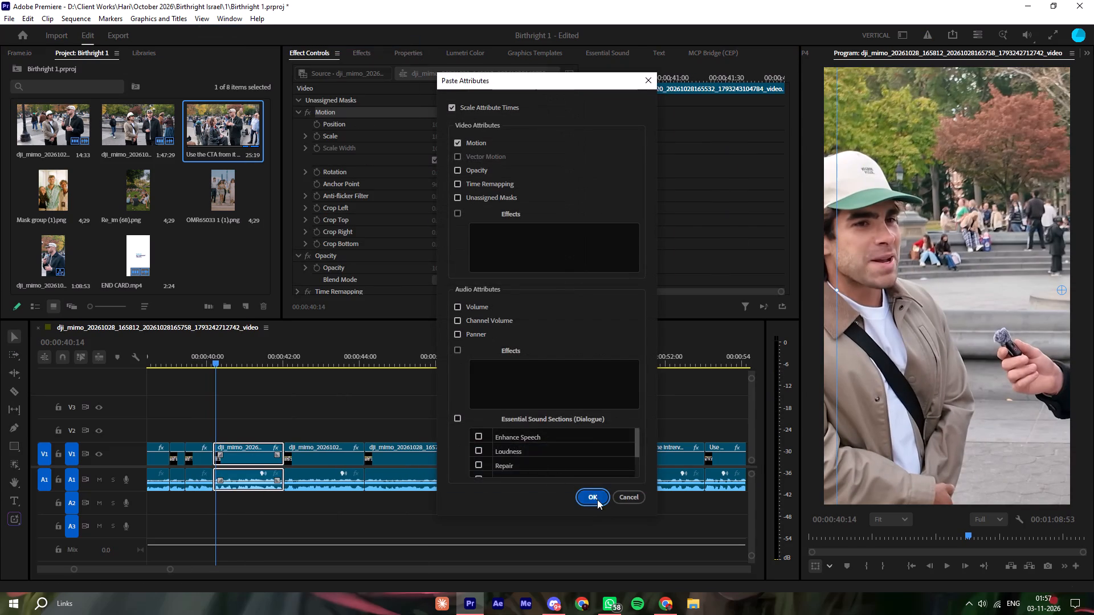
Set the horizontal Position of the interviewee clip at 00:00:40:14 to 1505 and replay the cut into it.
{"action": "left_click_drag", "start_coordinate": [444, 125], "coordinate": [491, 126]}
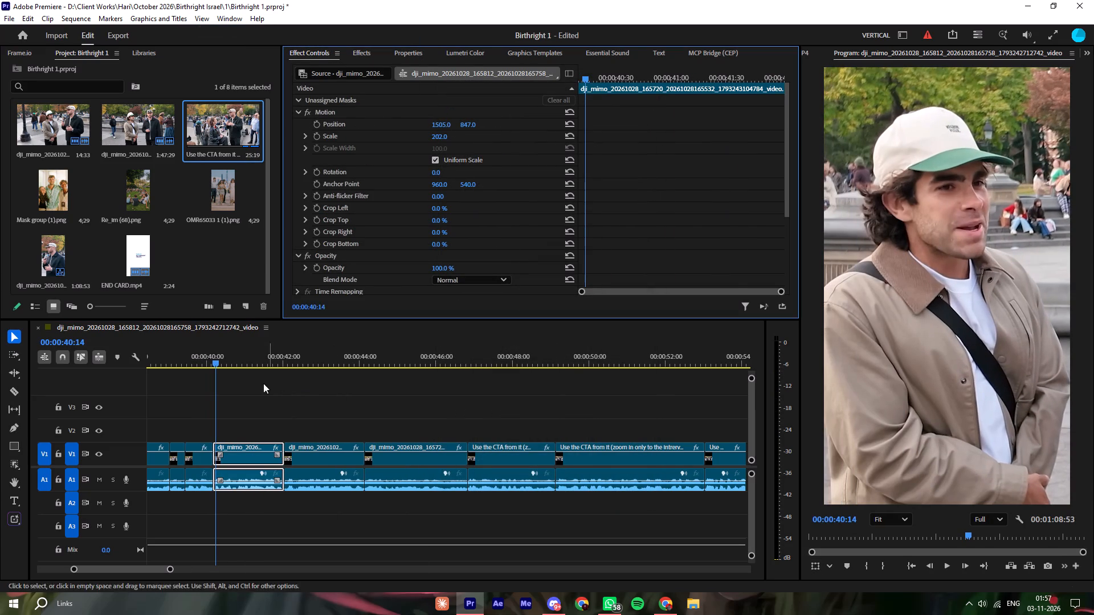
{"action": "left_click", "coordinate": [203, 347]}
{"action": "key", "text": "space"}
{"action": "left_click", "coordinate": [320, 393]}
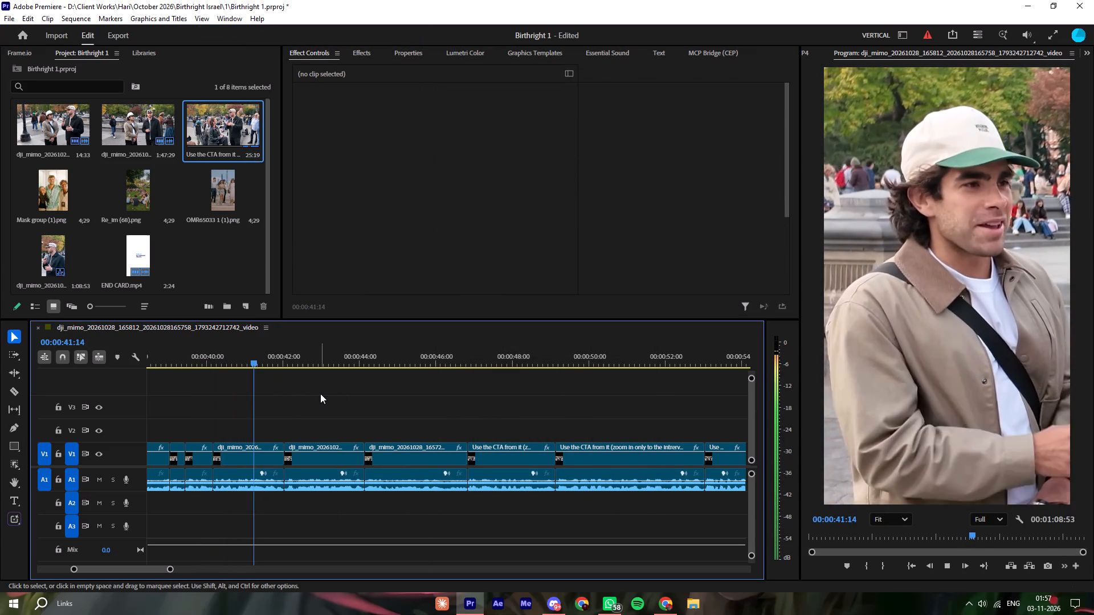
{"action": "key", "text": "space"}
Keyframe that clip's Position from 1505 at 00:00:40:28 to a lower horizontal value at 00:00:41:53, and replay the move into the next clip.
{"action": "left_click", "coordinate": [226, 354]}
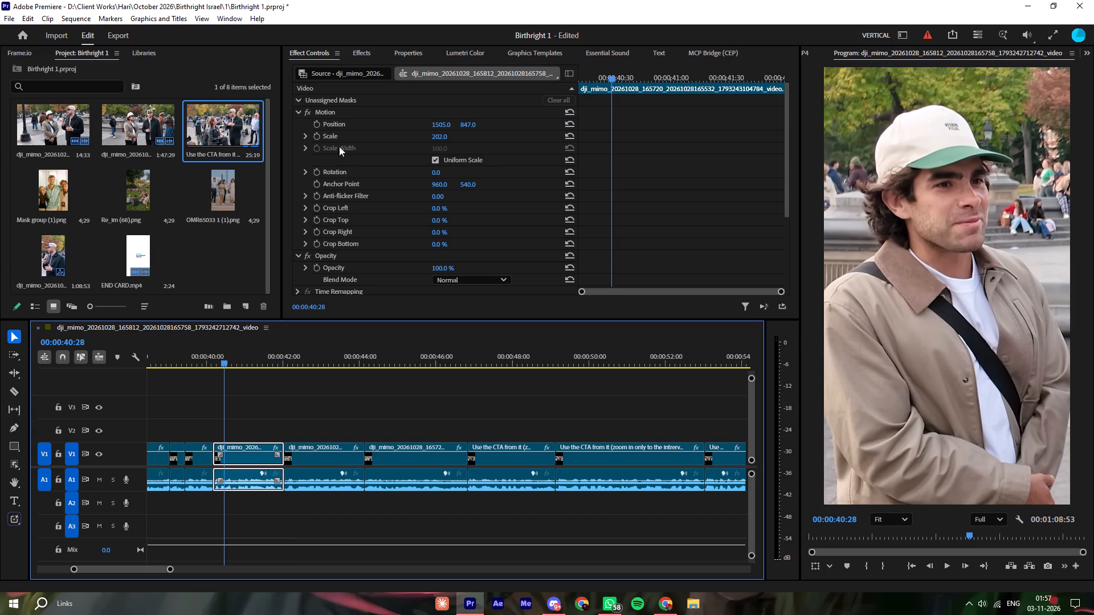
{"action": "left_click", "coordinate": [319, 125]}
{"action": "key", "text": "space"}
{"action": "key", "text": "space"}
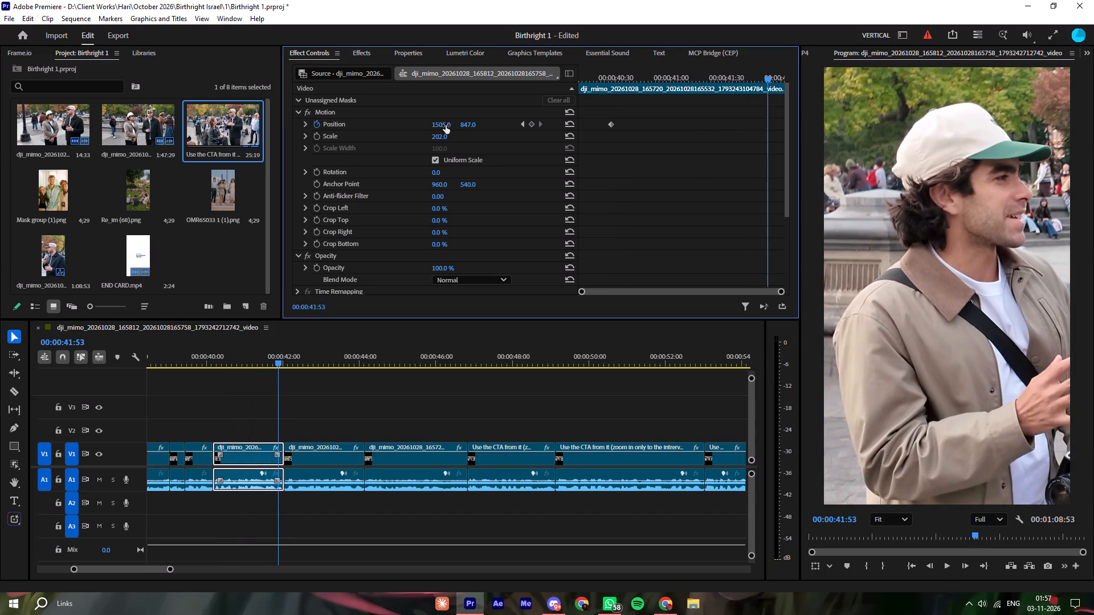
{"action": "left_click_drag", "start_coordinate": [446, 125], "coordinate": [354, 124]}
{"action": "left_click", "coordinate": [241, 348]}
{"action": "key", "text": "space"}
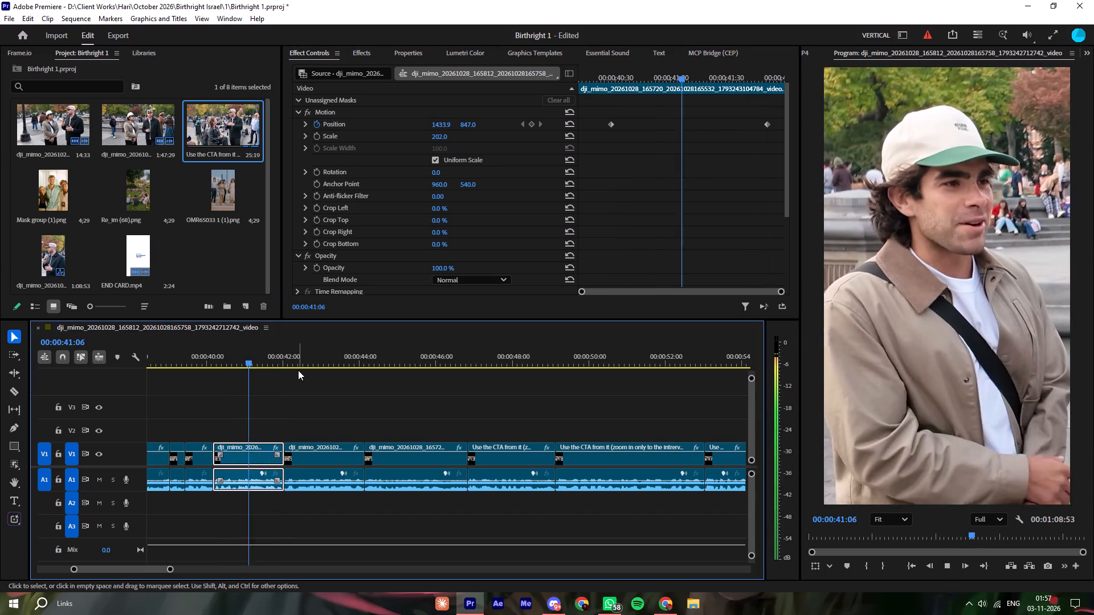
{"action": "key", "text": "space"}
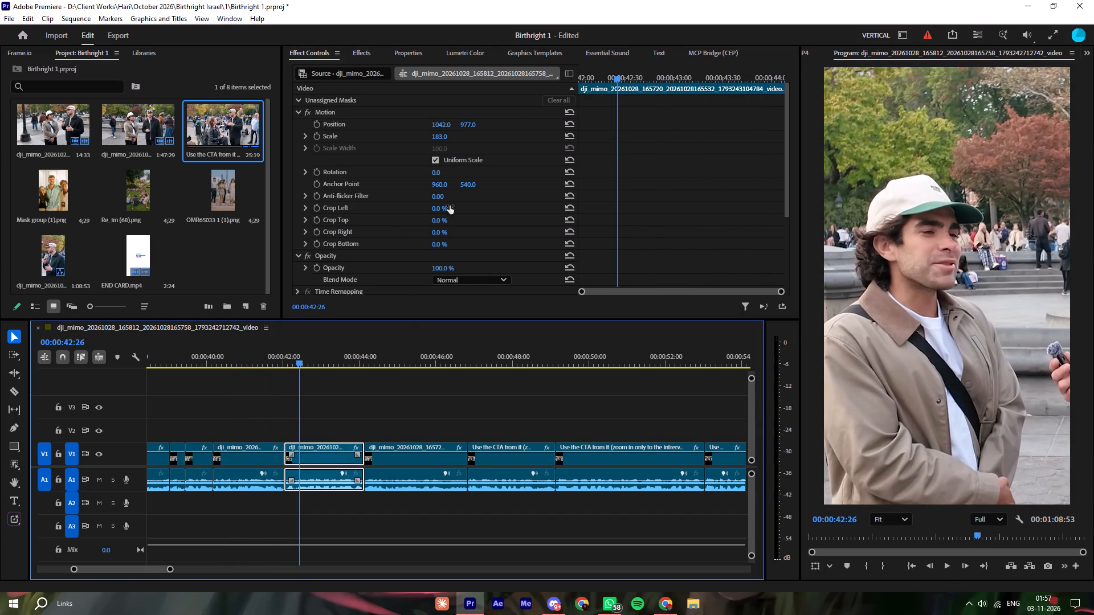
Paste the copied Motion attributes onto the interviewee clip at 00:00:42:26, set its Position to 1267, 833, and replay the cut into it.
{"action": "right_click", "coordinate": [313, 462]}
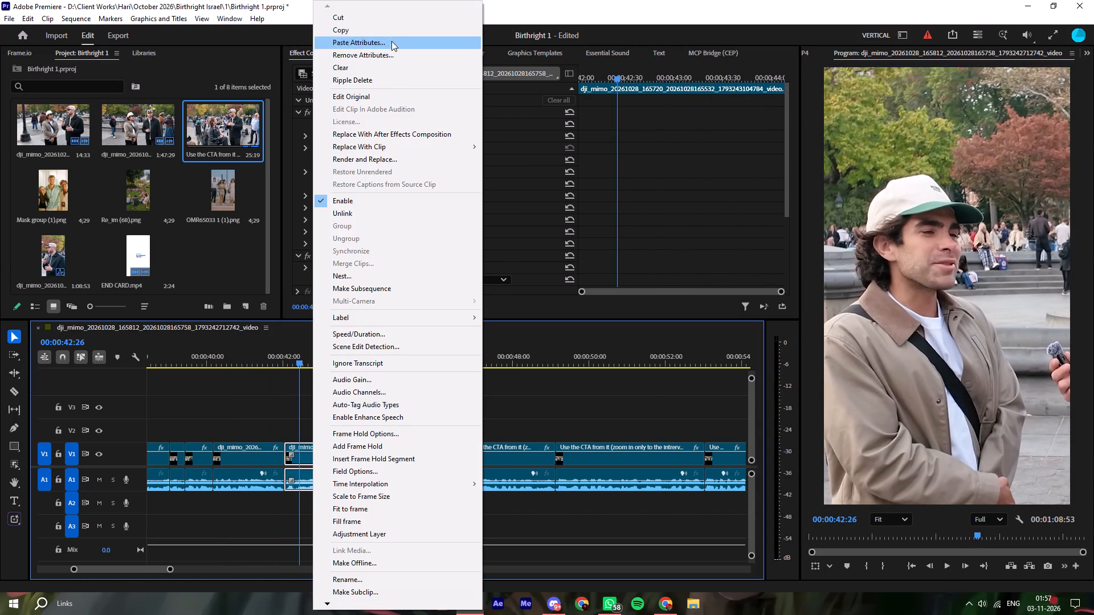
{"action": "left_click", "coordinate": [391, 41]}
{"action": "left_click", "coordinate": [602, 494]}
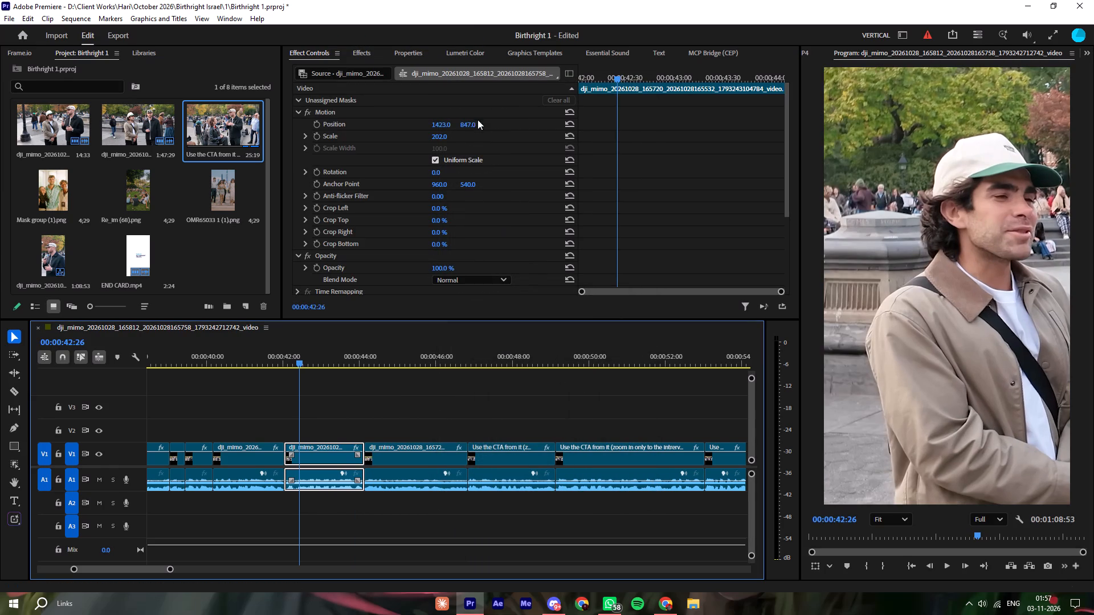
{"action": "left_click_drag", "start_coordinate": [444, 124], "coordinate": [358, 134]}
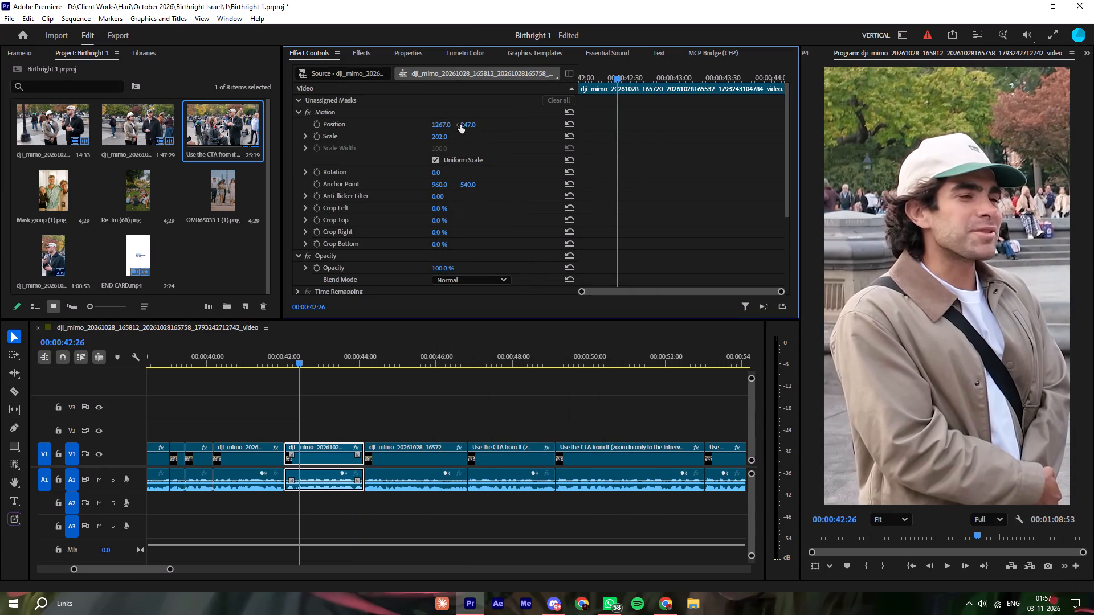
{"action": "left_click_drag", "start_coordinate": [476, 126], "coordinate": [475, 131]}
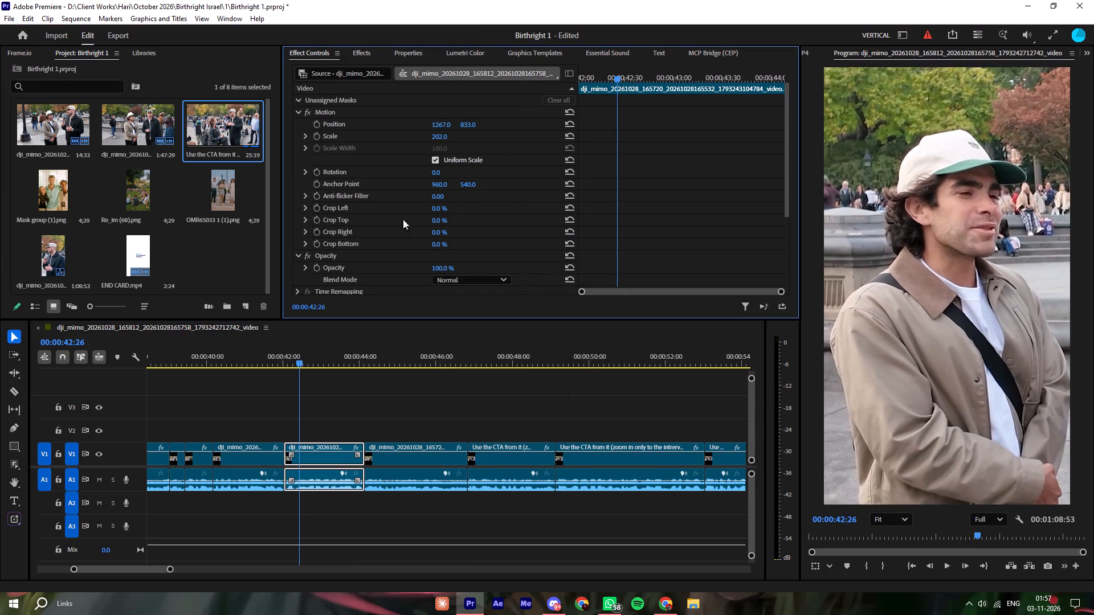
{"action": "left_click", "coordinate": [268, 356]}
{"action": "key", "text": "space"}
{"action": "left_click", "coordinate": [410, 395]}
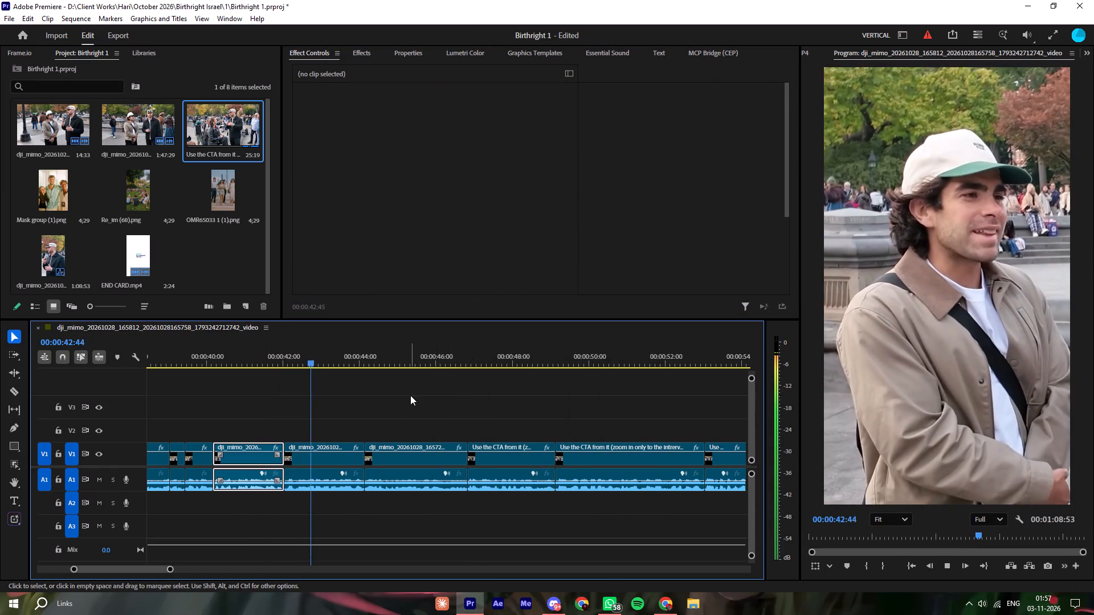
{"action": "key", "text": "space"}
Keyframe that clip's horizontal Position from 1231 at 00:00:42:16 to a lower value at the clip's end, and replay the move.
{"action": "left_click", "coordinate": [295, 352]}
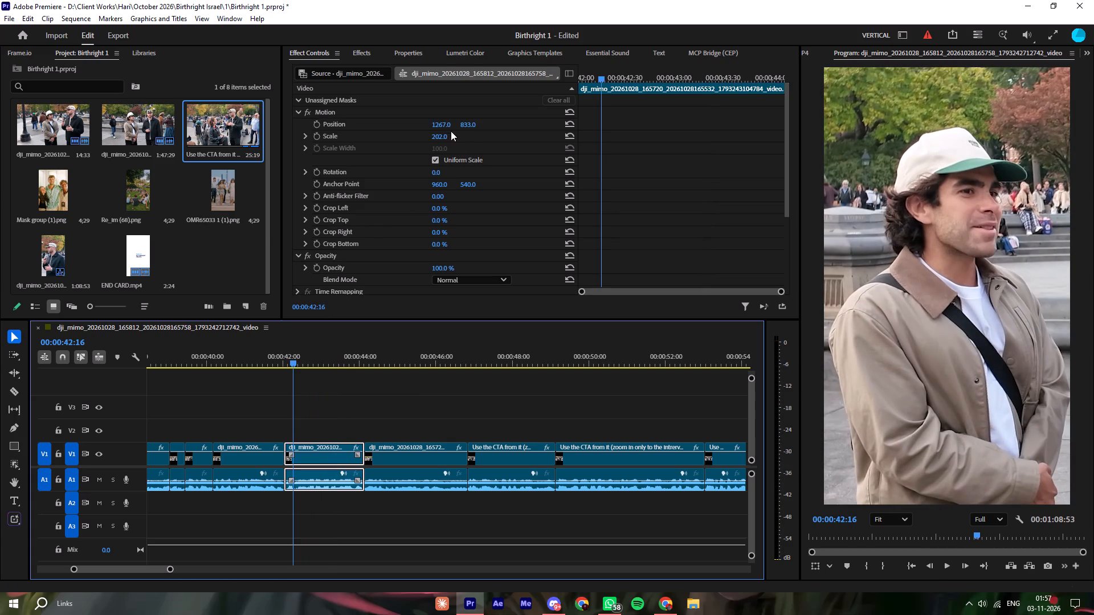
{"action": "left_click_drag", "start_coordinate": [447, 127], "coordinate": [427, 128]}
{"action": "left_click", "coordinate": [322, 125]}
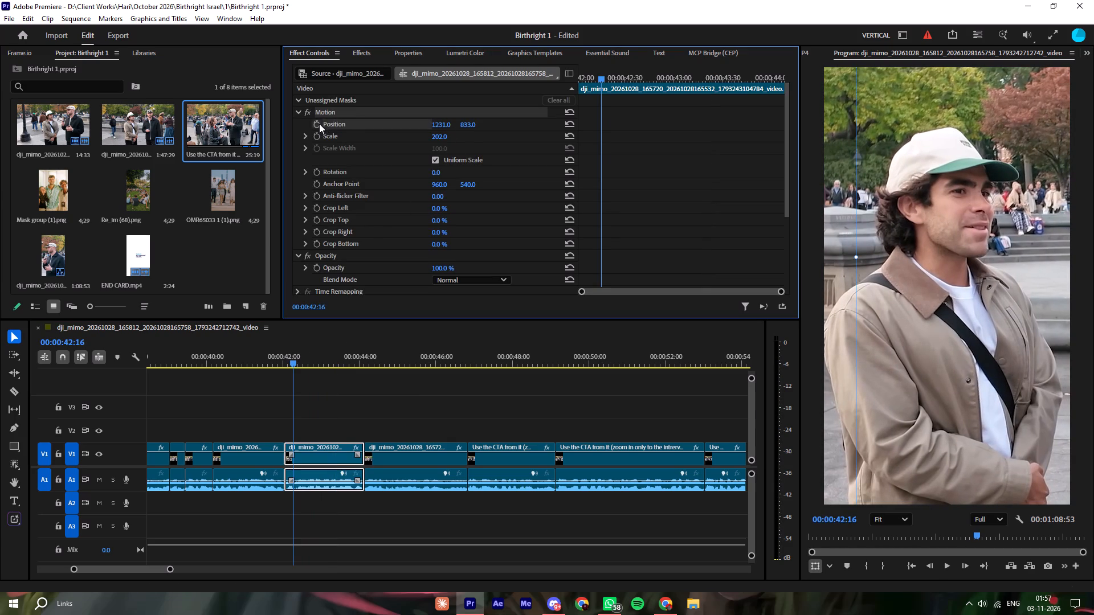
{"action": "left_click", "coordinate": [319, 122]}
{"action": "left_click", "coordinate": [755, 74]}
{"action": "left_click_drag", "start_coordinate": [450, 122], "coordinate": [383, 126]}
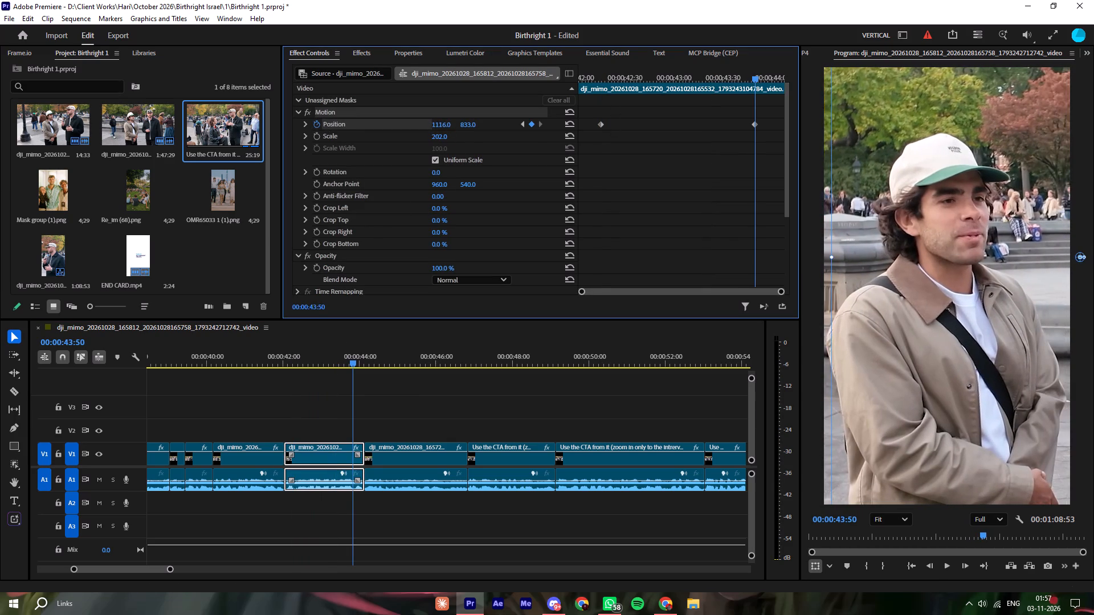
{"action": "left_click_drag", "start_coordinate": [383, 126], "coordinate": [377, 126]}
{"action": "left_click_drag", "start_coordinate": [754, 124], "coordinate": [800, 128]}
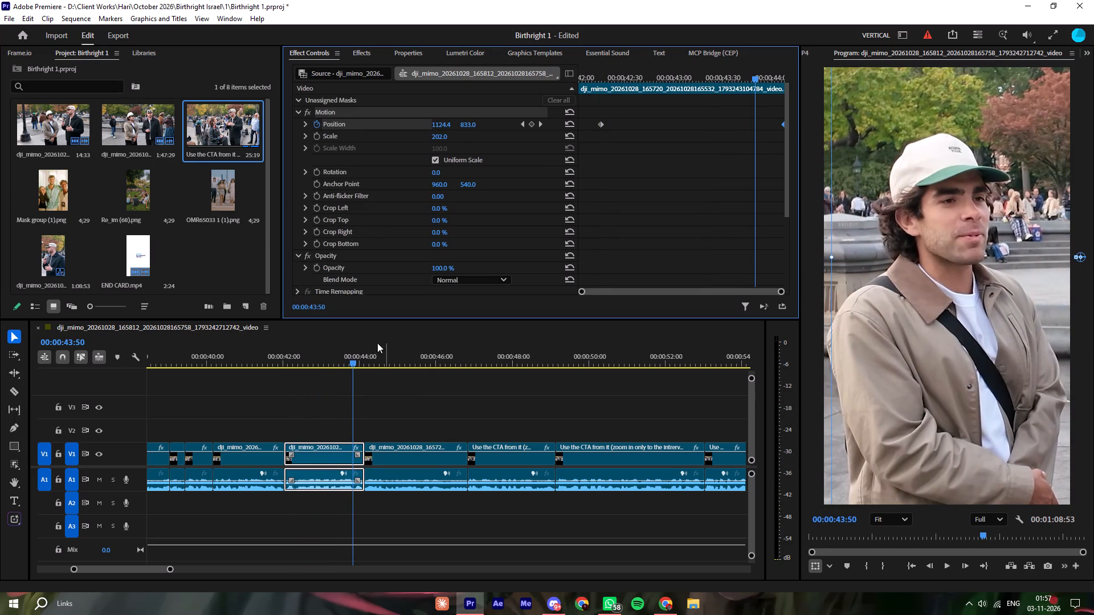
{"action": "left_click", "coordinate": [291, 351]}
{"action": "key", "text": "space"}
{"action": "left_click", "coordinate": [399, 393]}
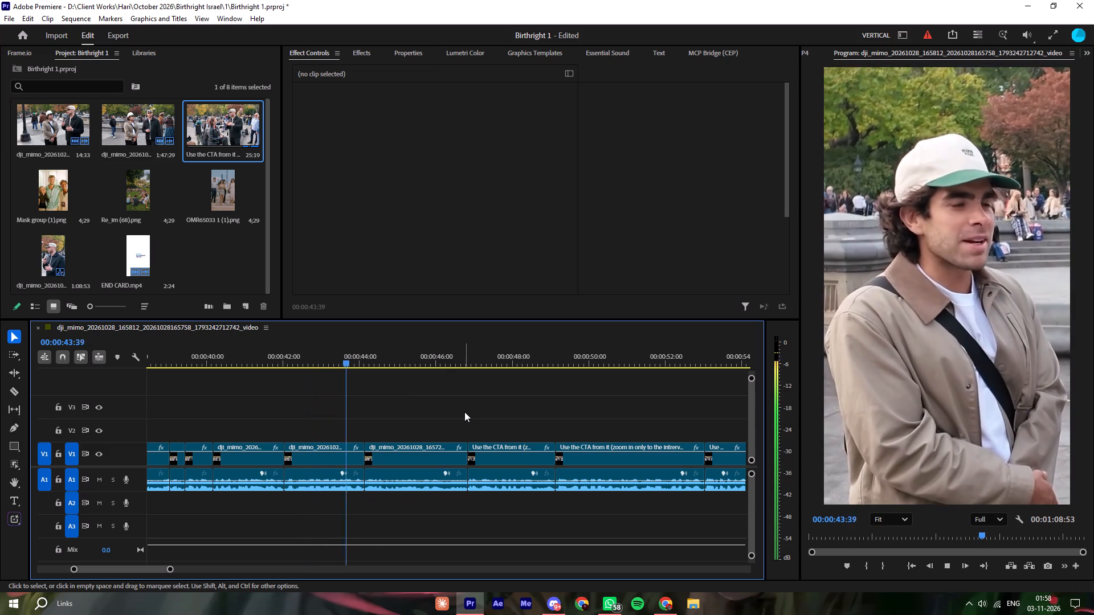
{"action": "key", "text": "space"}
Paste the copied Motion attributes onto the interviewee clip at 00:00:44:38 and set its horizontal Position to 1140, checking the framing in playback.
{"action": "right_click", "coordinate": [426, 458]}
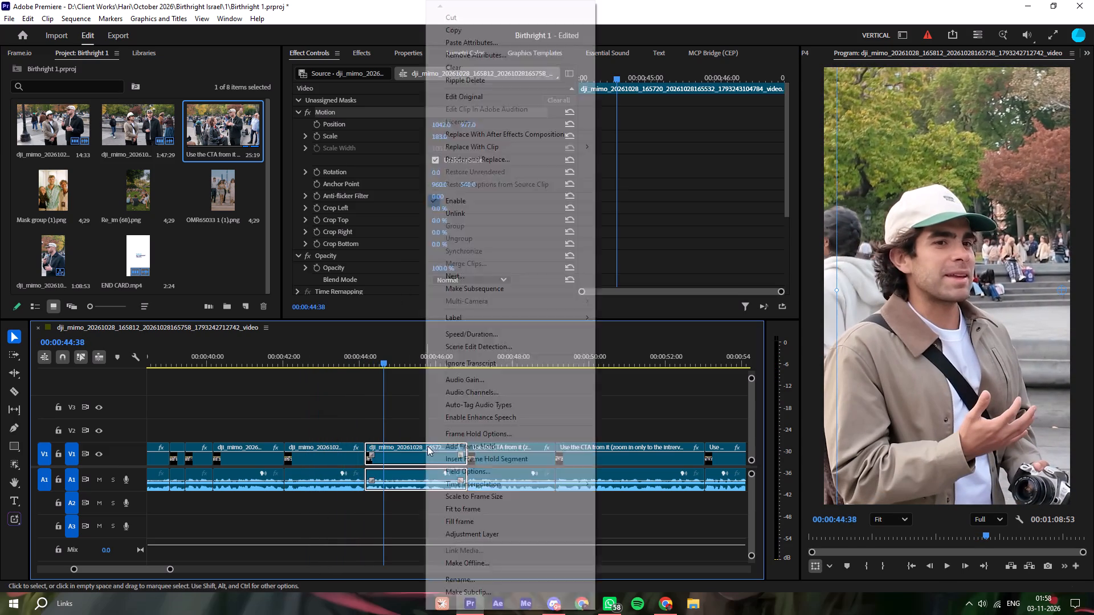
{"action": "left_click", "coordinate": [455, 42]}
{"action": "left_click", "coordinate": [594, 499]}
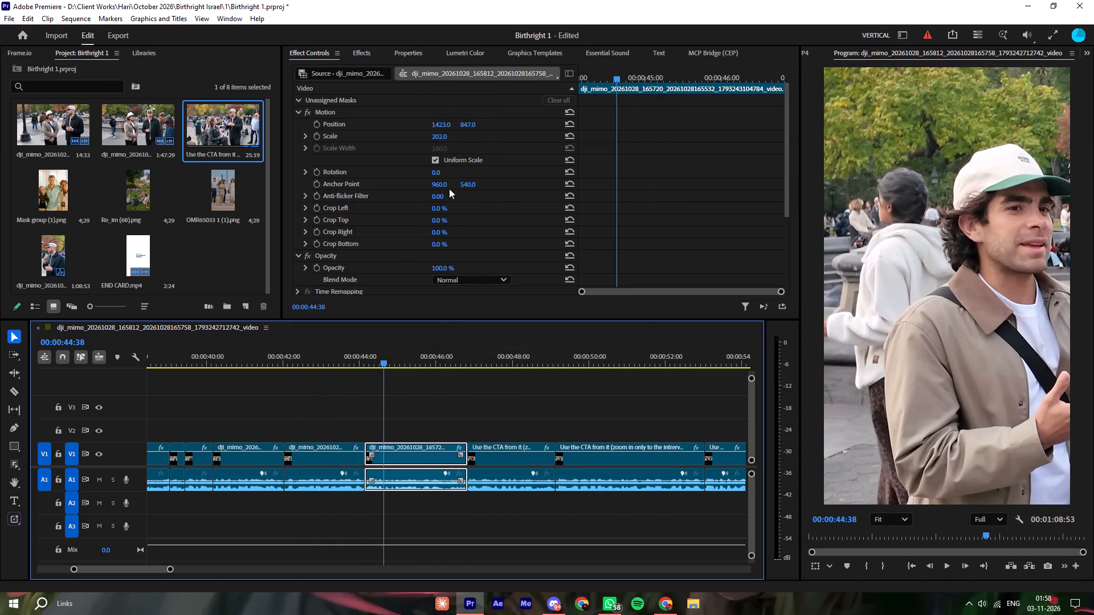
{"action": "left_click_drag", "start_coordinate": [440, 124], "coordinate": [288, 135]}
{"action": "key", "text": "space"}
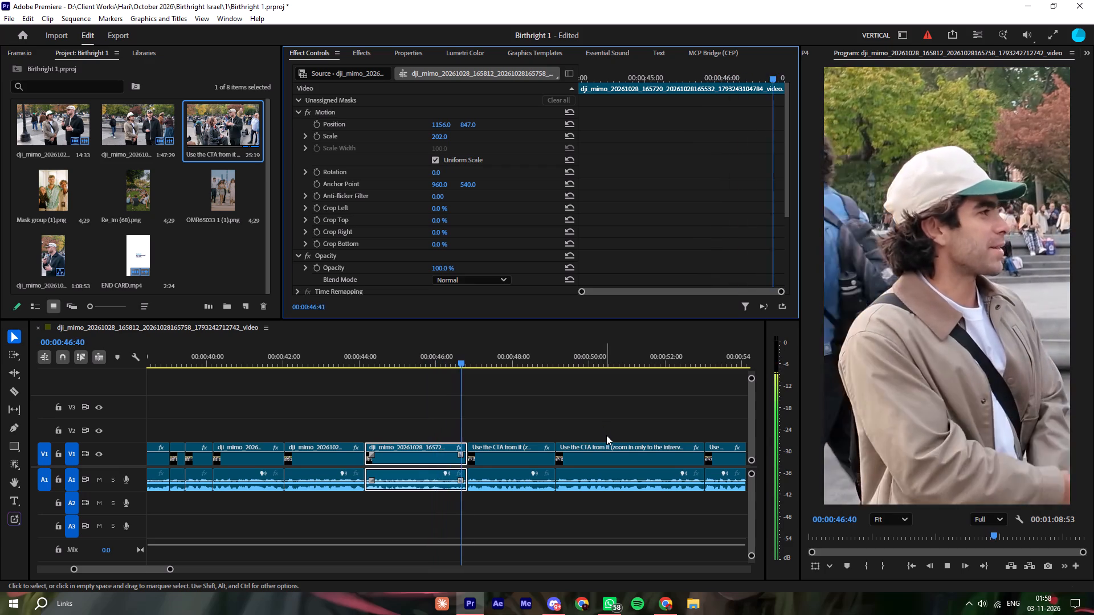
{"action": "key", "text": "space"}
{"action": "left_click", "coordinate": [428, 355]}
{"action": "key", "text": "space"}
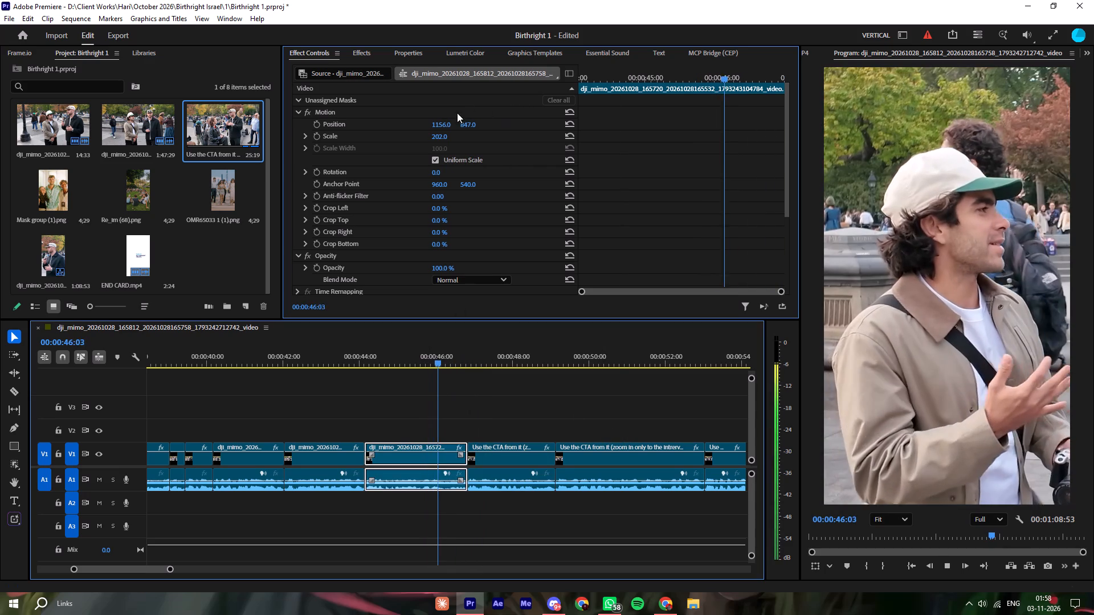
{"action": "key", "text": "space"}
{"action": "left_click_drag", "start_coordinate": [442, 121], "coordinate": [431, 121]}
{"action": "key", "text": "space"}
Play through the interviewee clip's ending and the following CTA clips, rechecking the cut around 00:00:47.
{"action": "left_click", "coordinate": [541, 409]}
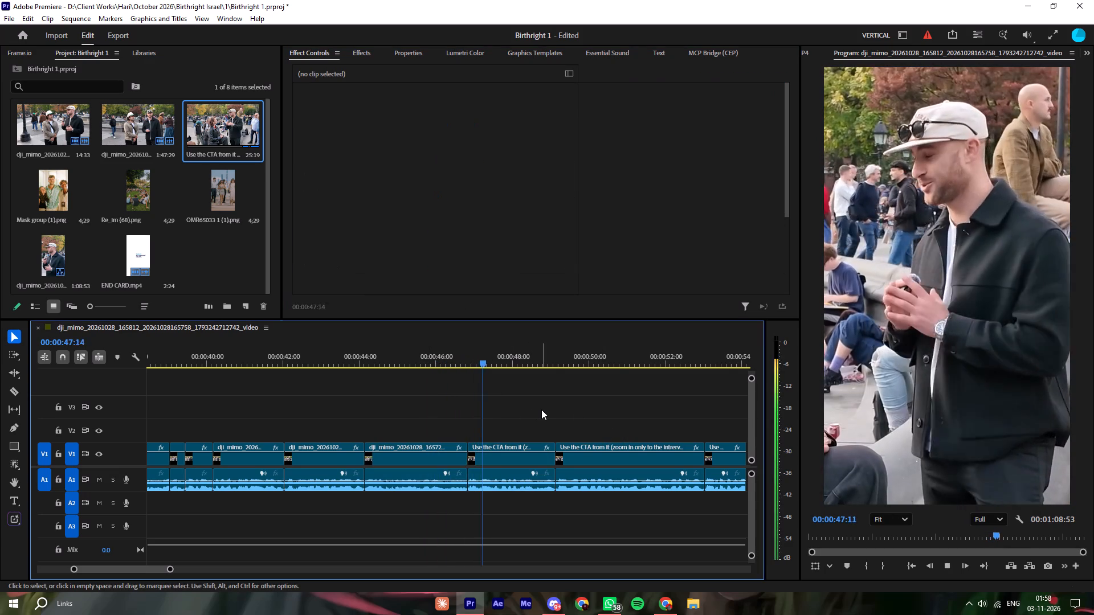
{"action": "left_click", "coordinate": [541, 409]}
{"action": "type", "text": "-="}
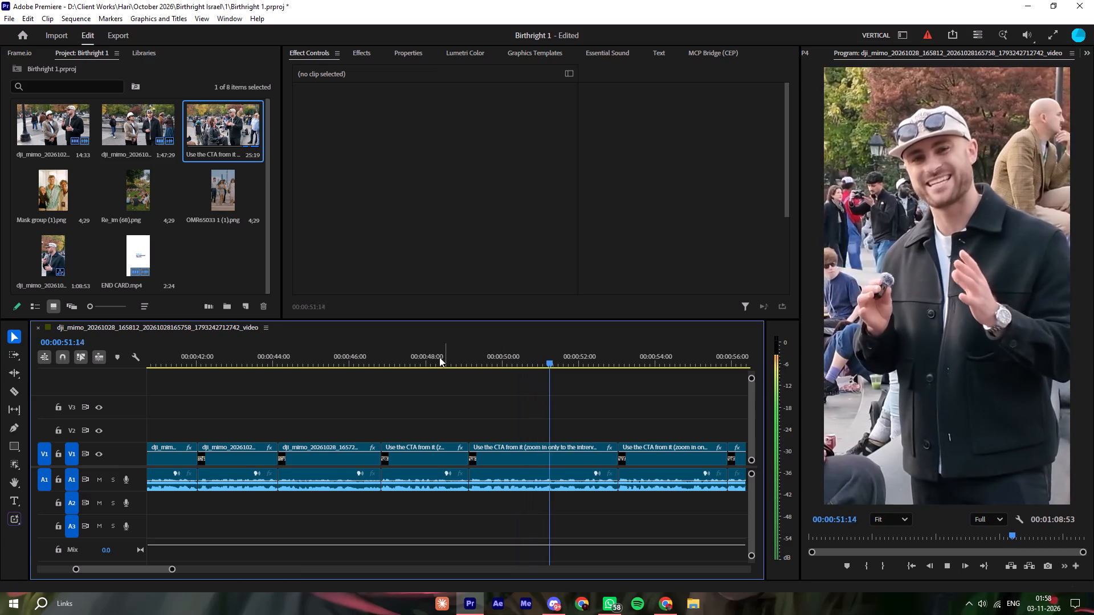
{"action": "left_click", "coordinate": [343, 360]}
{"action": "key", "text": "space"}
{"action": "left_click", "coordinate": [447, 404]}
{"action": "key", "text": "minus"}
{"action": "key", "text": "minus"}
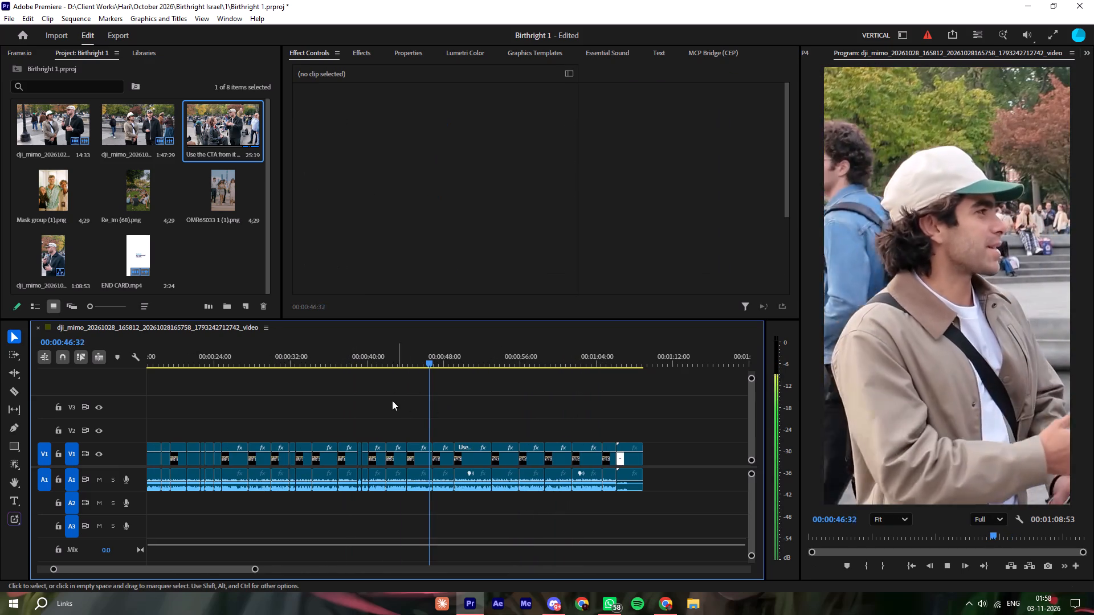
{"action": "left_click", "coordinate": [269, 354]}
{"action": "key", "text": "space"}
{"action": "left_click", "coordinate": [435, 354]}
{"action": "key", "text": "space"}
{"action": "left_click", "coordinate": [484, 394]}
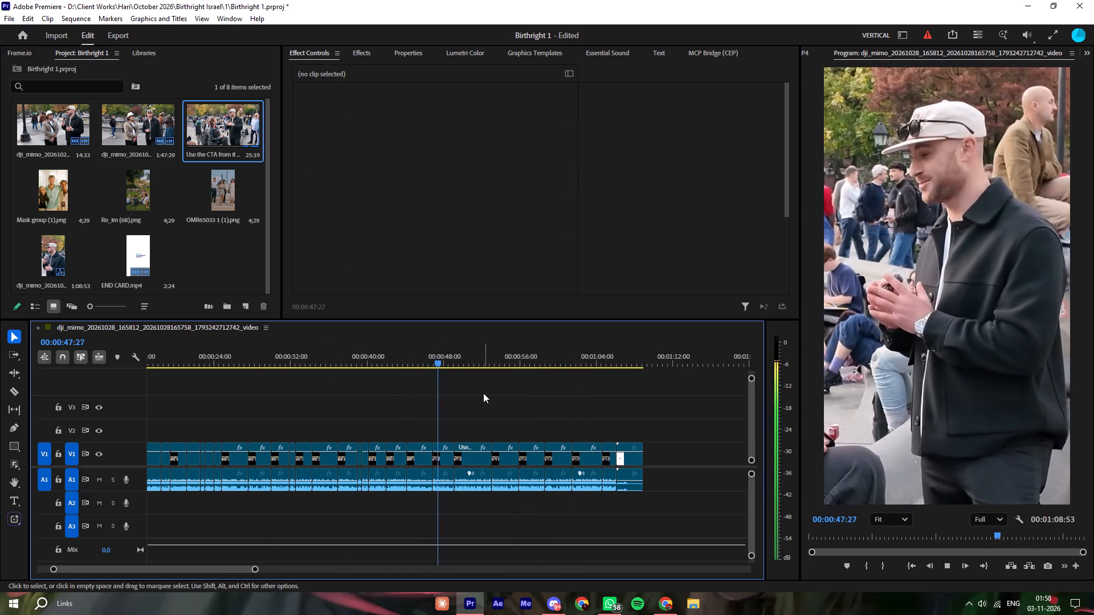
{"action": "key", "text": "space"}
Review the reel's opening from the start, and replay the passage from 00:00:44:26 into the first CTA clip.
{"action": "left_click_drag", "start_coordinate": [214, 571], "coordinate": [158, 564]}
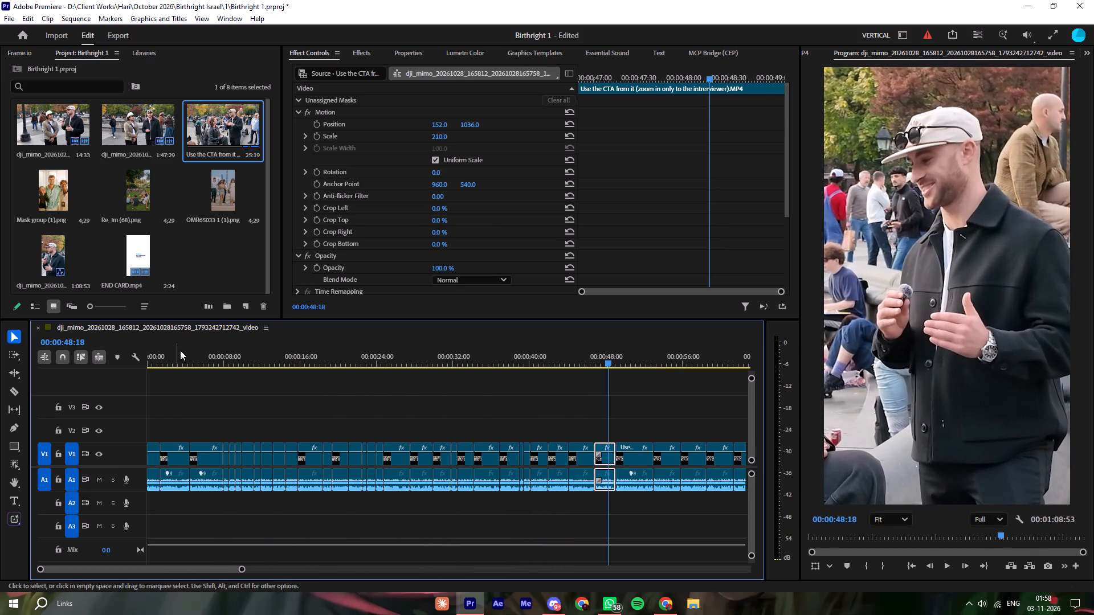
{"action": "left_click_drag", "start_coordinate": [180, 350], "coordinate": [74, 360]}
{"action": "key", "text": "space"}
{"action": "left_click", "coordinate": [439, 423]}
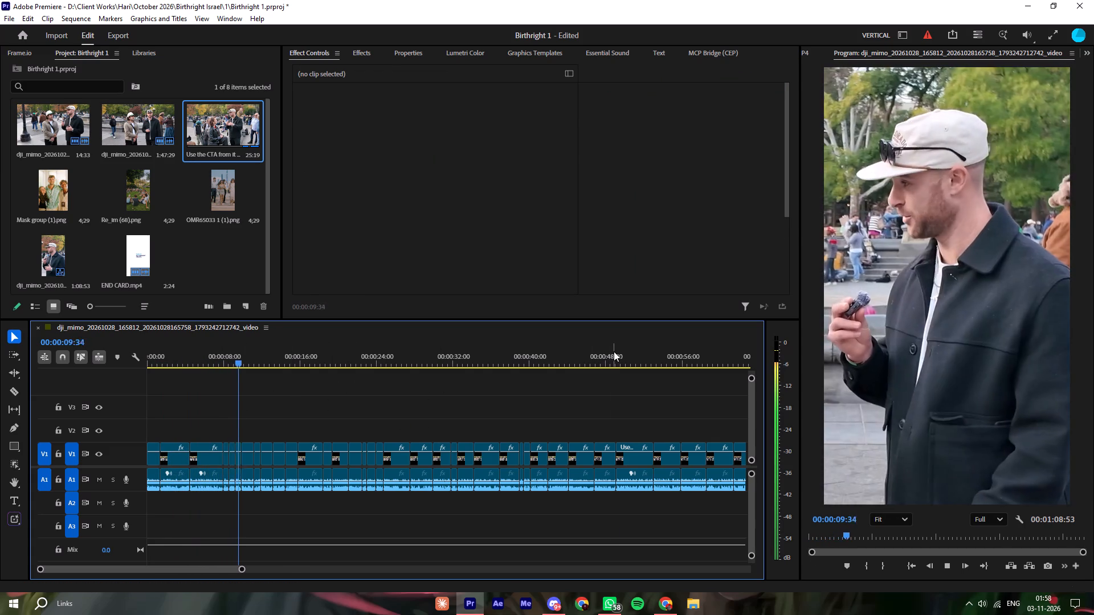
{"action": "left_click", "coordinate": [614, 351]}
{"action": "key", "text": "space"}
{"action": "left_click", "coordinate": [668, 390]}
{"action": "left_click", "coordinate": [573, 353]}
{"action": "key", "text": "space"}
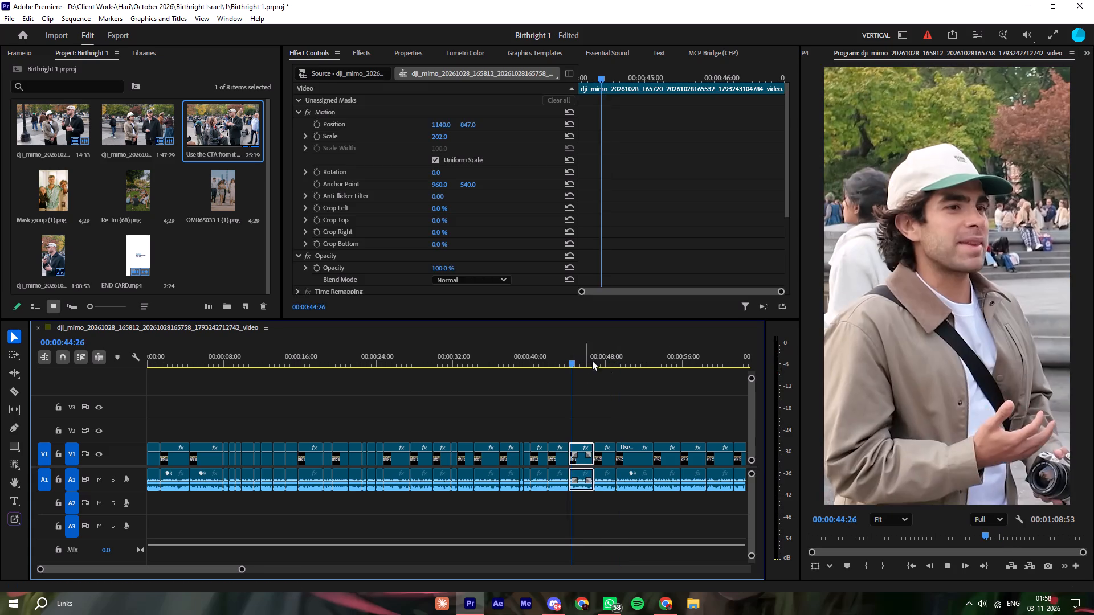
{"action": "left_click", "coordinate": [631, 388]}
{"action": "key", "text": "minus"}
{"action": "key", "text": "equal"}
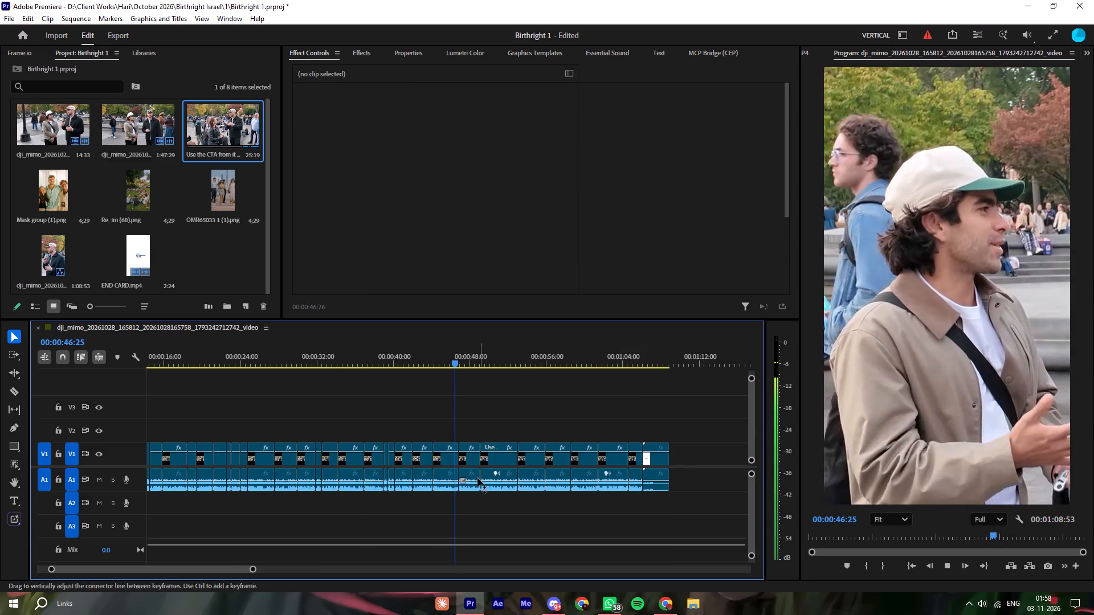
{"action": "key", "text": "space"}
Shift every clip from the first CTA clip at 00:00:47:02 onward about 20 seconds later to open a gap.
{"action": "key", "text": "a"}
{"action": "left_click", "coordinate": [466, 460]}
{"action": "key", "text": "v"}
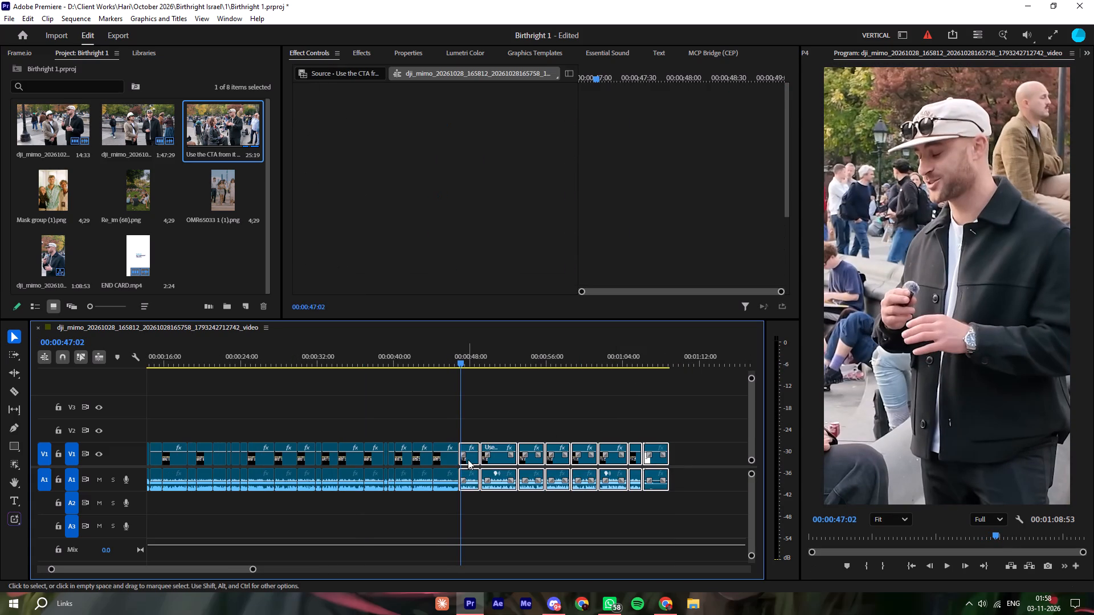
{"action": "left_click_drag", "start_coordinate": [468, 460], "coordinate": [655, 451]}
{"action": "left_click", "coordinate": [572, 427]}
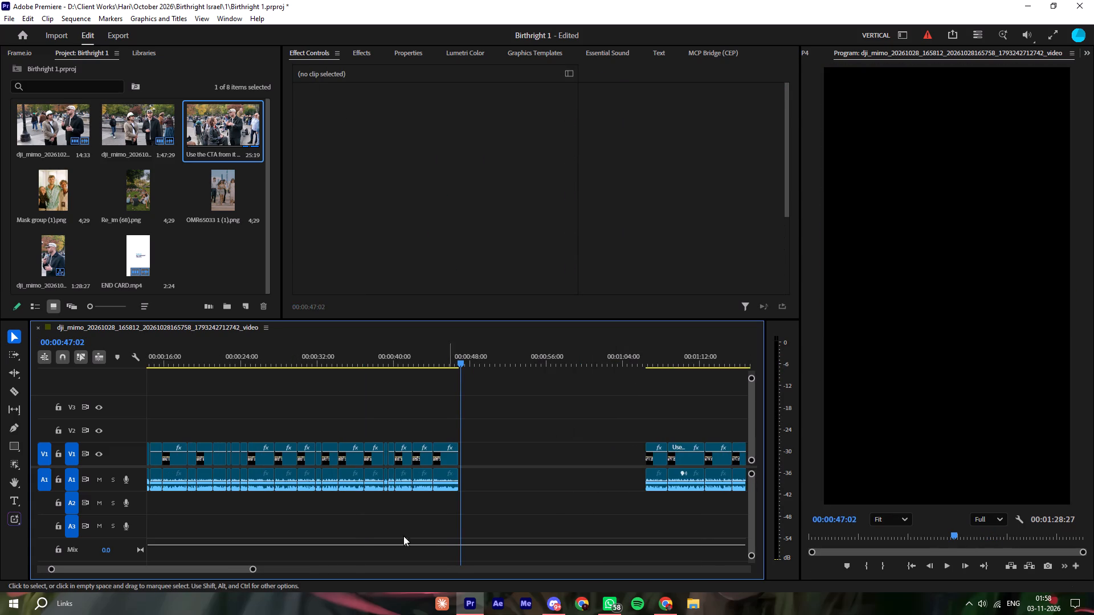
Move the first three clips of the sequence into the gap, starting at 00:00:47:02 directly after the last interviewee clip.
{"action": "left_click_drag", "start_coordinate": [210, 571], "coordinate": [76, 564]}
{"action": "left_click_drag", "start_coordinate": [205, 425], "coordinate": [153, 452]}
{"action": "left_click_drag", "start_coordinate": [202, 460], "coordinate": [653, 451]}
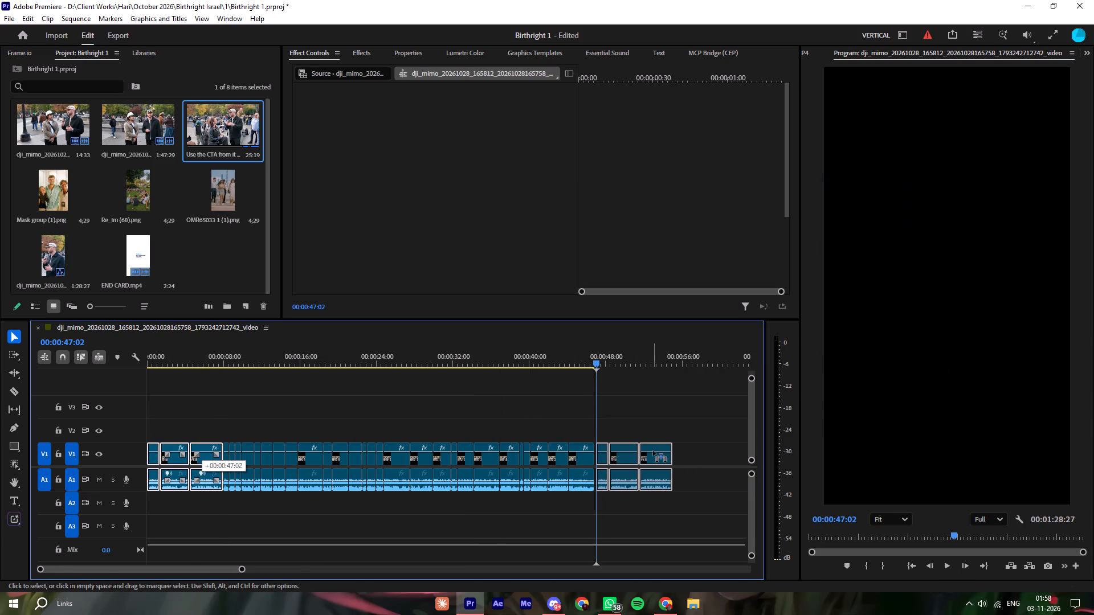
{"action": "left_click_drag", "start_coordinate": [653, 451], "coordinate": [654, 451]}
{"action": "left_click", "coordinate": [603, 458]}
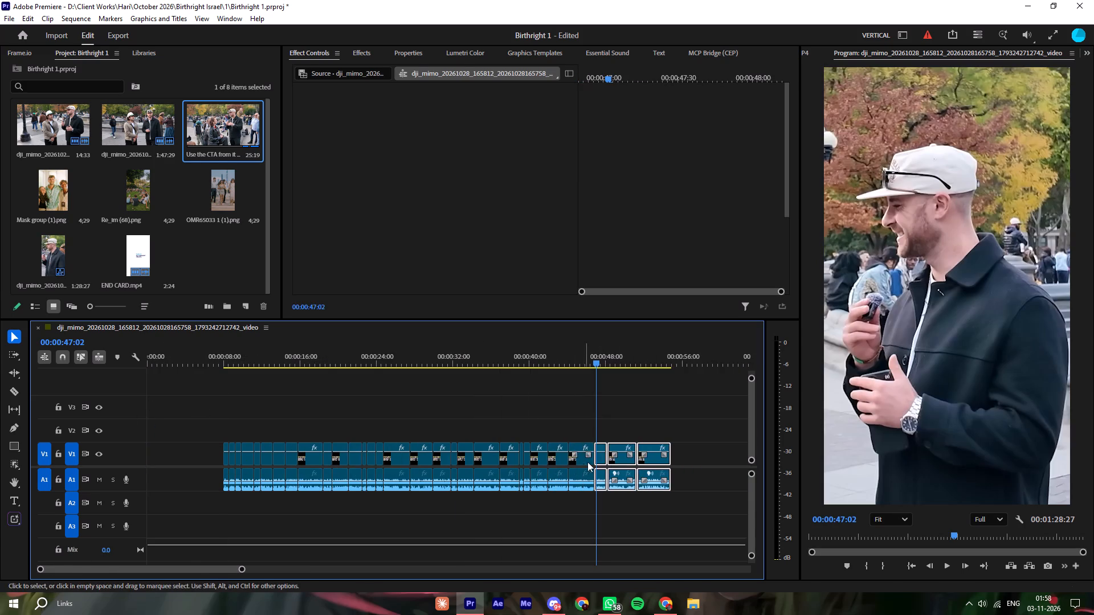
{"action": "left_click", "coordinate": [606, 429]}
Ripple-delete the empty space at the sequence start and the gap remaining before the first CTA clip.
{"action": "left_click", "coordinate": [666, 347]}
{"action": "key", "text": "space"}
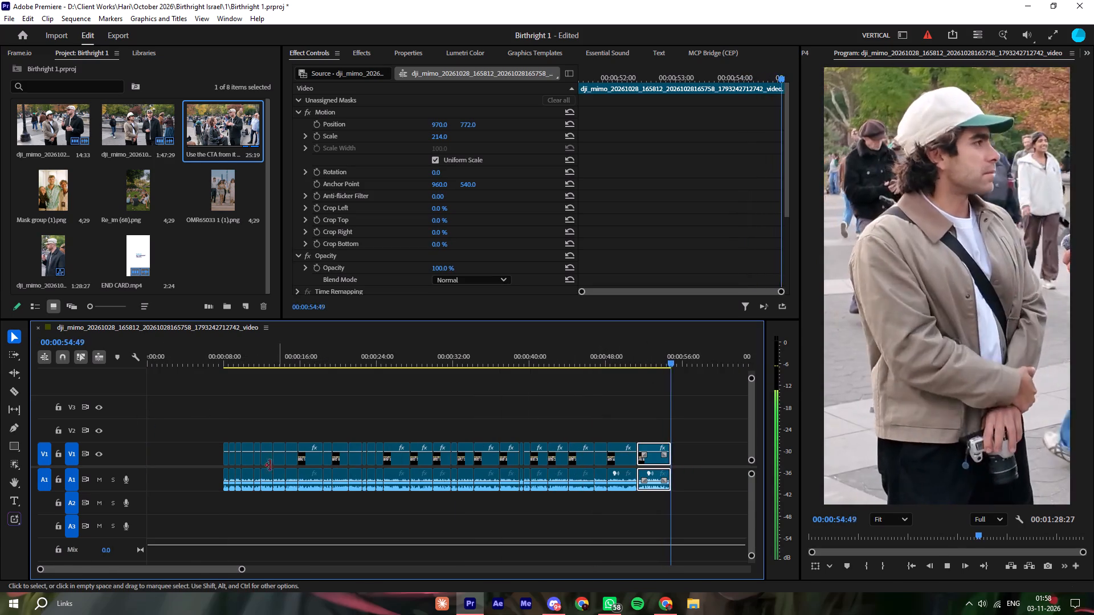
{"action": "right_click", "coordinate": [190, 452]}
{"action": "left_click", "coordinate": [209, 456]}
{"action": "right_click", "coordinate": [615, 448]}
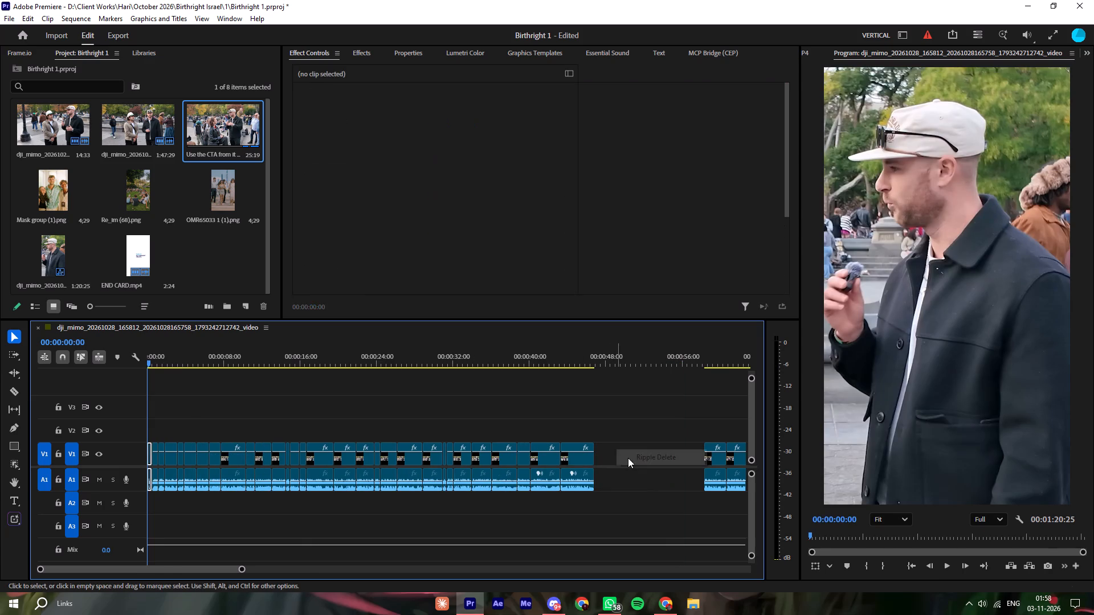
{"action": "left_click", "coordinate": [628, 458]}
Play from 00:00:38:27 through the relocated clips into the CTA clips to check the new order.
{"action": "left_click", "coordinate": [512, 362]}
{"action": "key", "text": "space"}
{"action": "left_click", "coordinate": [593, 391]}
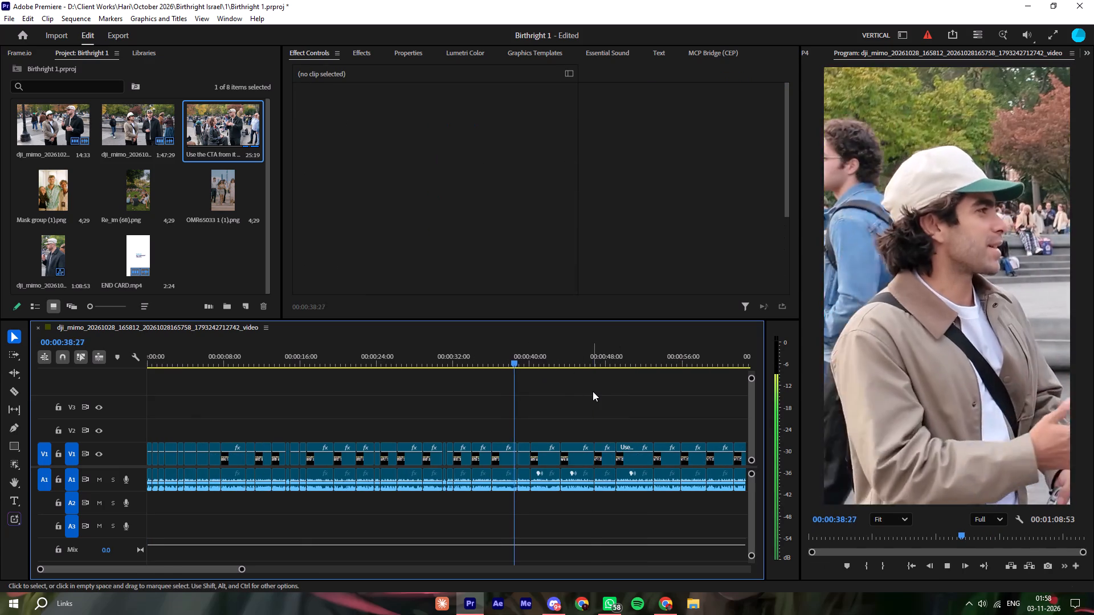
{"action": "key", "text": "equal"}
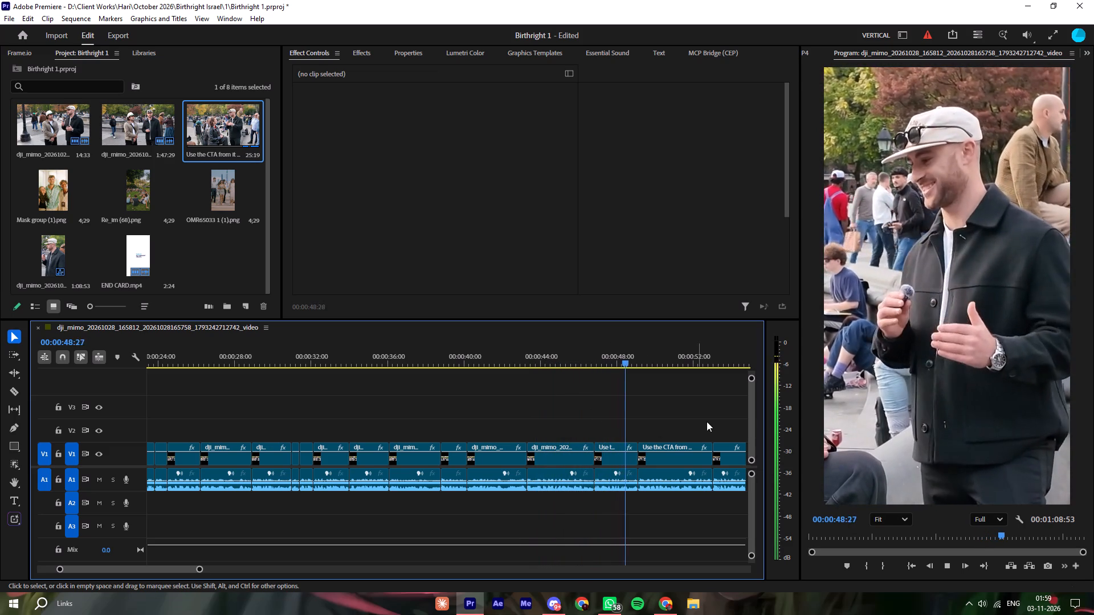
{"action": "left_click", "coordinate": [712, 406]}
{"action": "key", "text": "minus"}
{"action": "key", "text": "minus"}
{"action": "key", "text": "equal"}
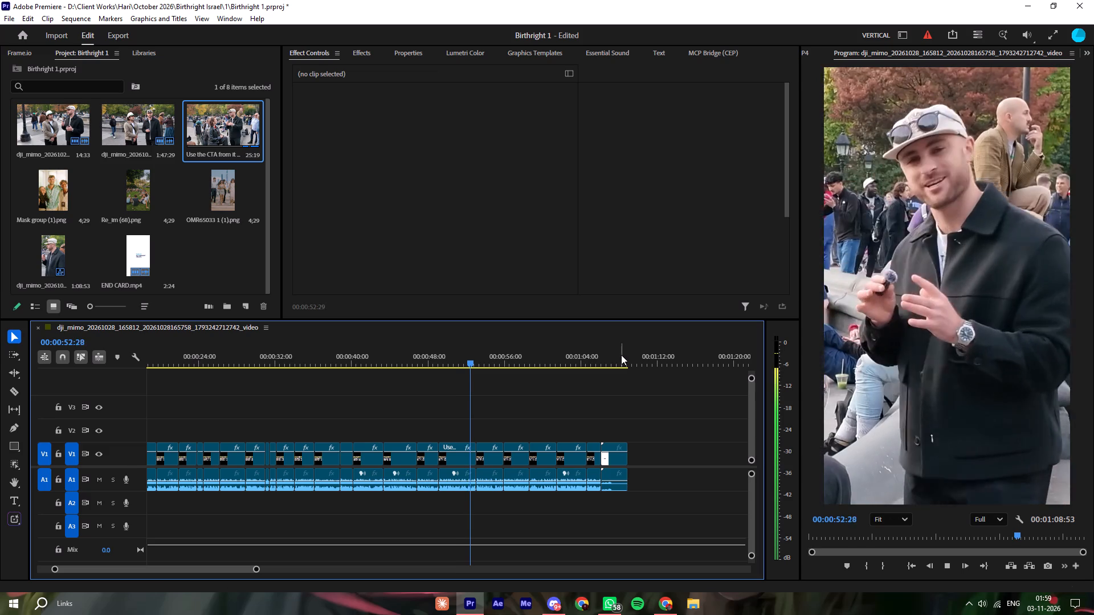
Play the reordered sequence from its start, then from 00:00:07:06 and 00:00:10:49, to review the opening interview exchange.
{"action": "left_click", "coordinate": [631, 358]}
{"action": "key", "text": "space"}
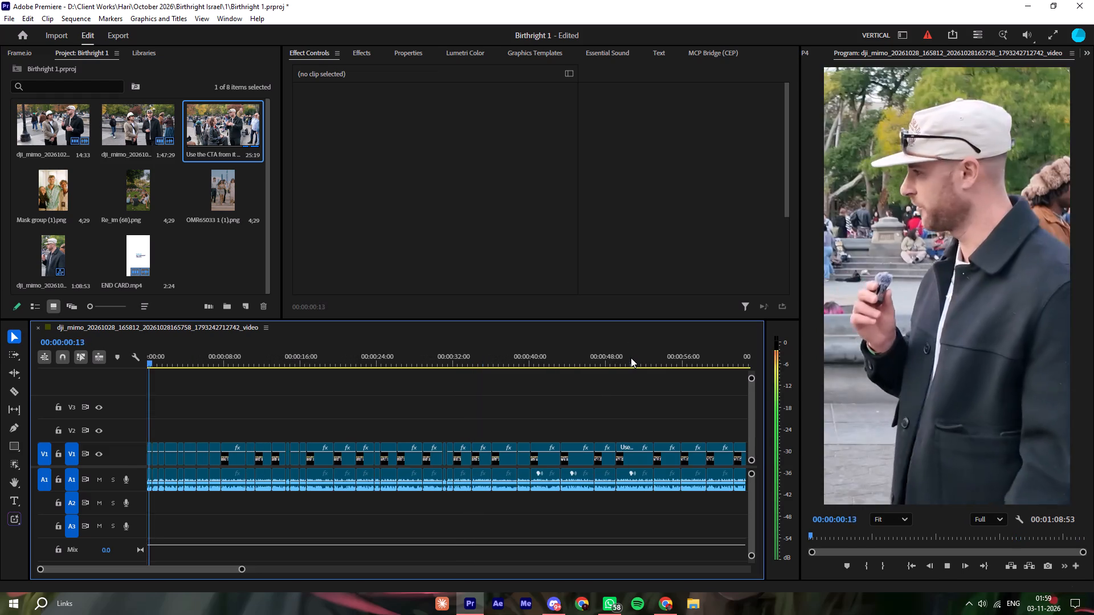
{"action": "left_click", "coordinate": [595, 391]}
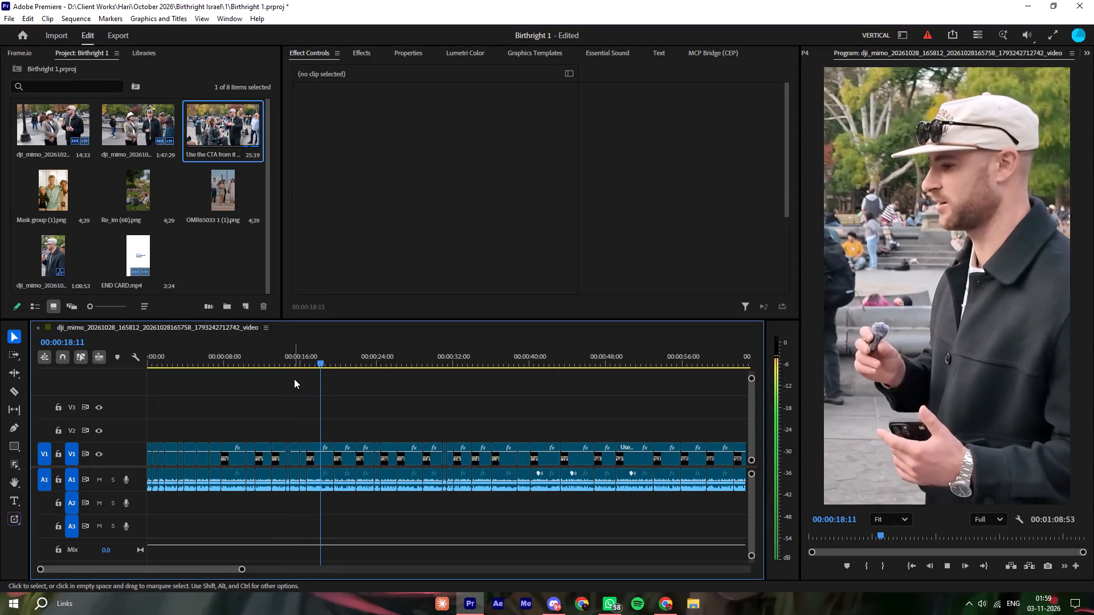
{"action": "left_click", "coordinate": [217, 363]}
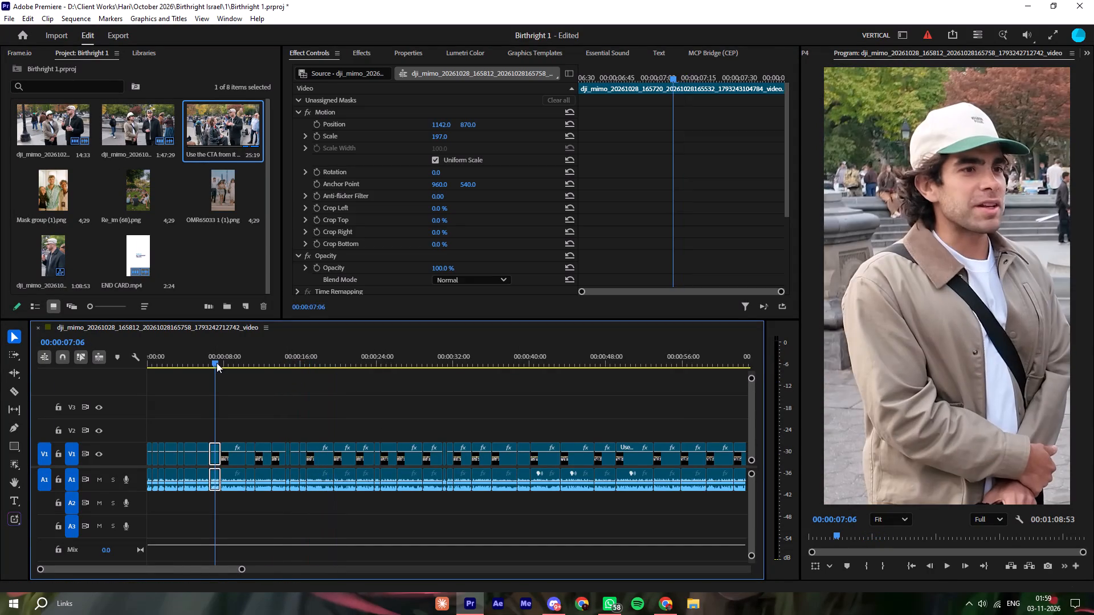
{"action": "key", "text": "space"}
{"action": "left_click", "coordinate": [277, 376]}
{"action": "key", "text": "equal"}
{"action": "left_click", "coordinate": [355, 352]}
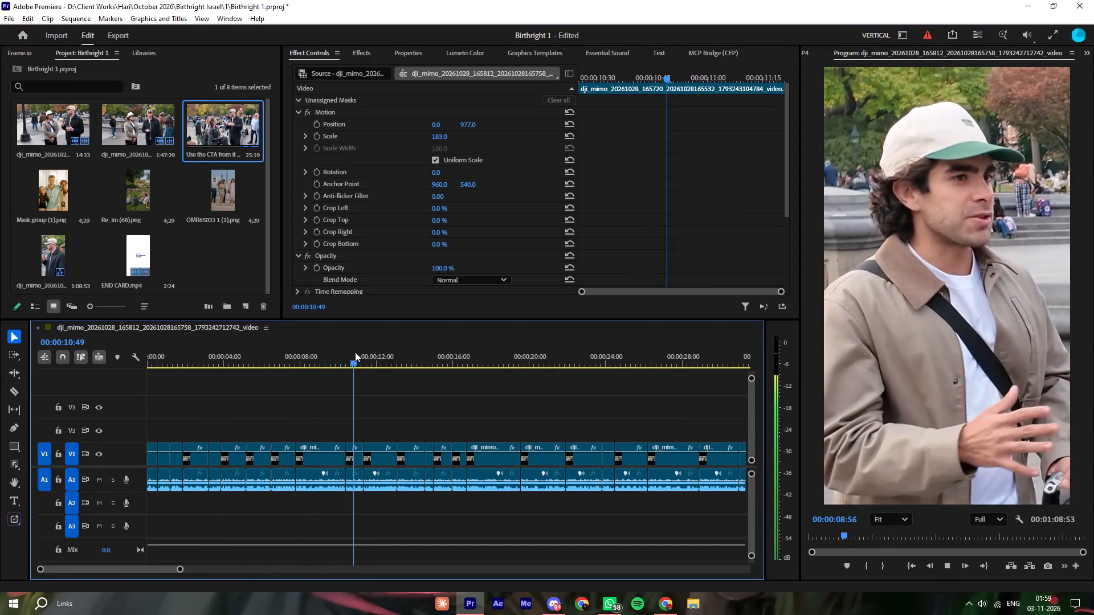
{"action": "key", "text": "space"}
{"action": "key", "text": "space"}
{"action": "key", "text": "space"}
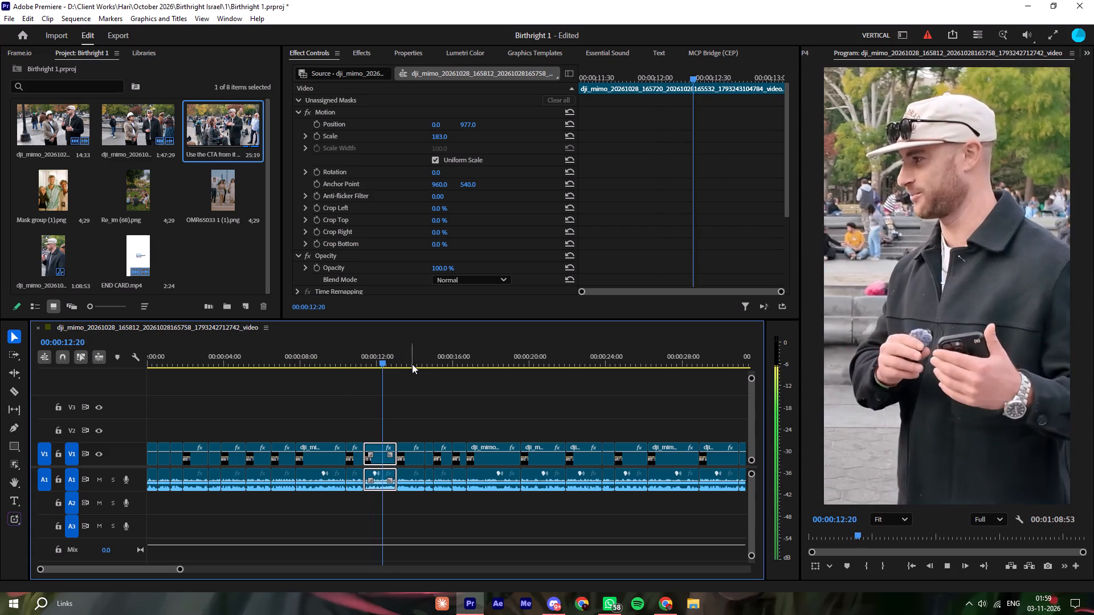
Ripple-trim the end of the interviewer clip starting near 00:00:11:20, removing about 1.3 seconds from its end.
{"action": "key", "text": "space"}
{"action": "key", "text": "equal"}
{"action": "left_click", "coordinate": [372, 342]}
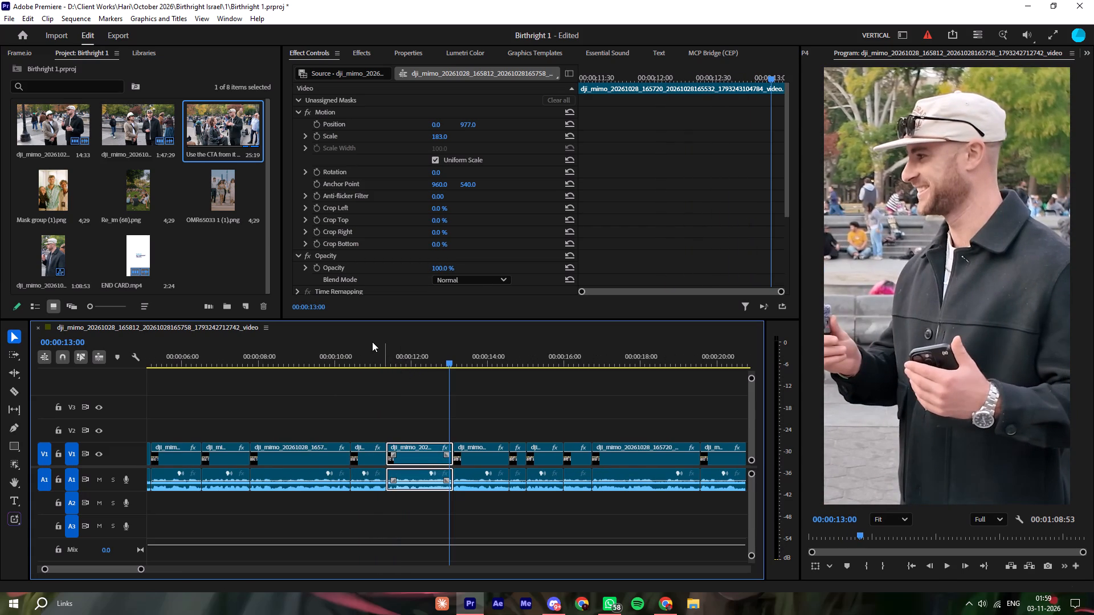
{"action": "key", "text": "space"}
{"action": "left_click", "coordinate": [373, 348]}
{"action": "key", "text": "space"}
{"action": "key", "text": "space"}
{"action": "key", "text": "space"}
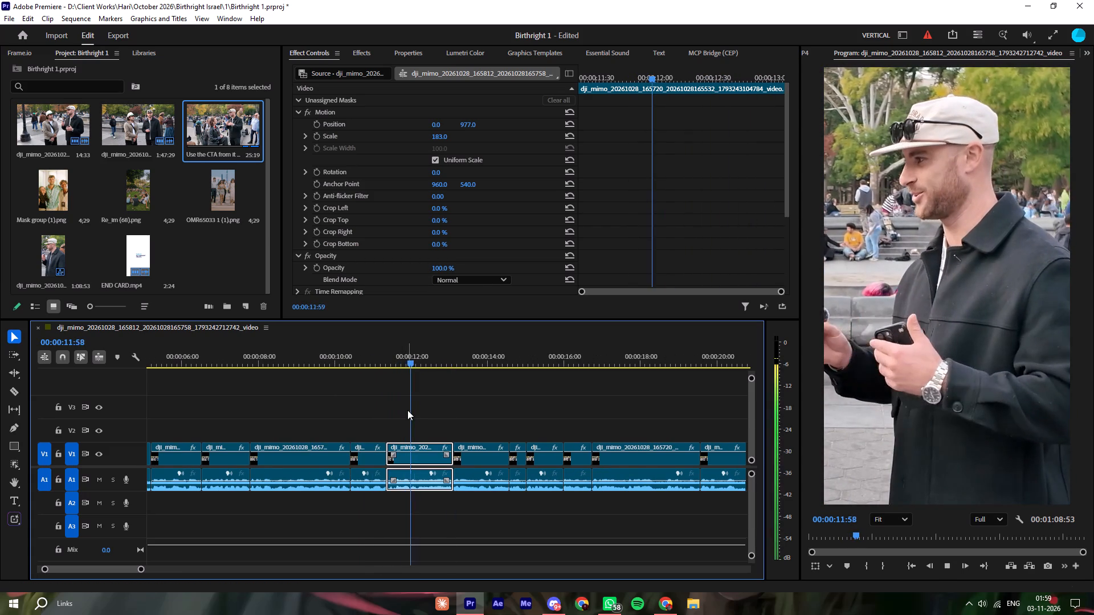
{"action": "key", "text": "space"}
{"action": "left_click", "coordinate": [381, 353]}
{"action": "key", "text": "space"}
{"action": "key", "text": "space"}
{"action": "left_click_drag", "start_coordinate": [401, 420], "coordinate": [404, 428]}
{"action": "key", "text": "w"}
Replay the section around the trimmed clip several times, starting from about 00:00:08:20, to judge how the surrounding clips flow.
{"action": "left_click", "coordinate": [366, 354]}
{"action": "key", "text": "space"}
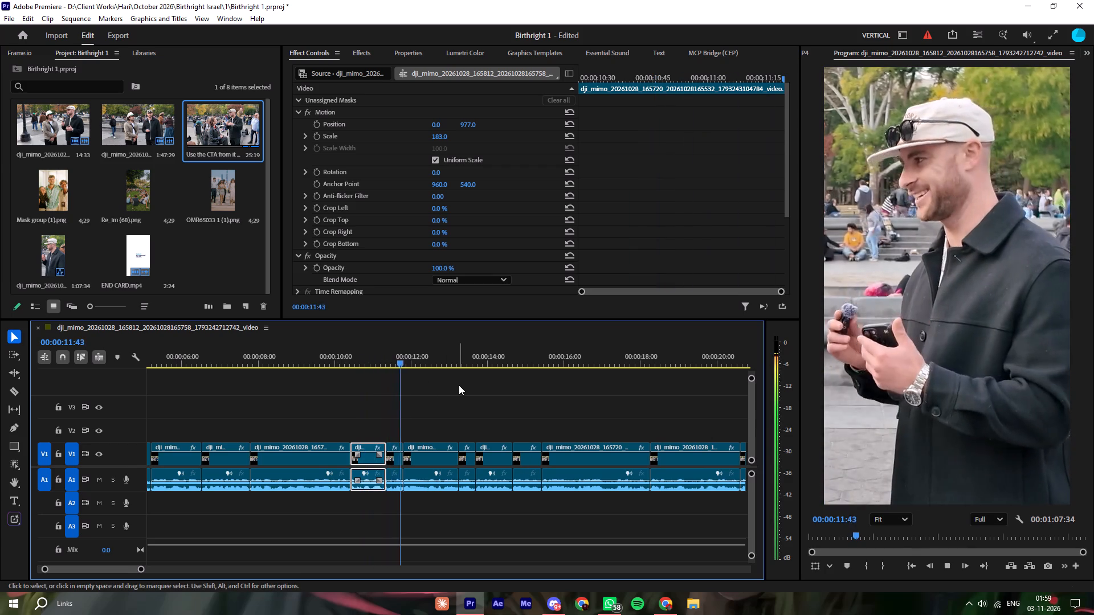
{"action": "left_click", "coordinate": [378, 354]}
{"action": "key", "text": "space"}
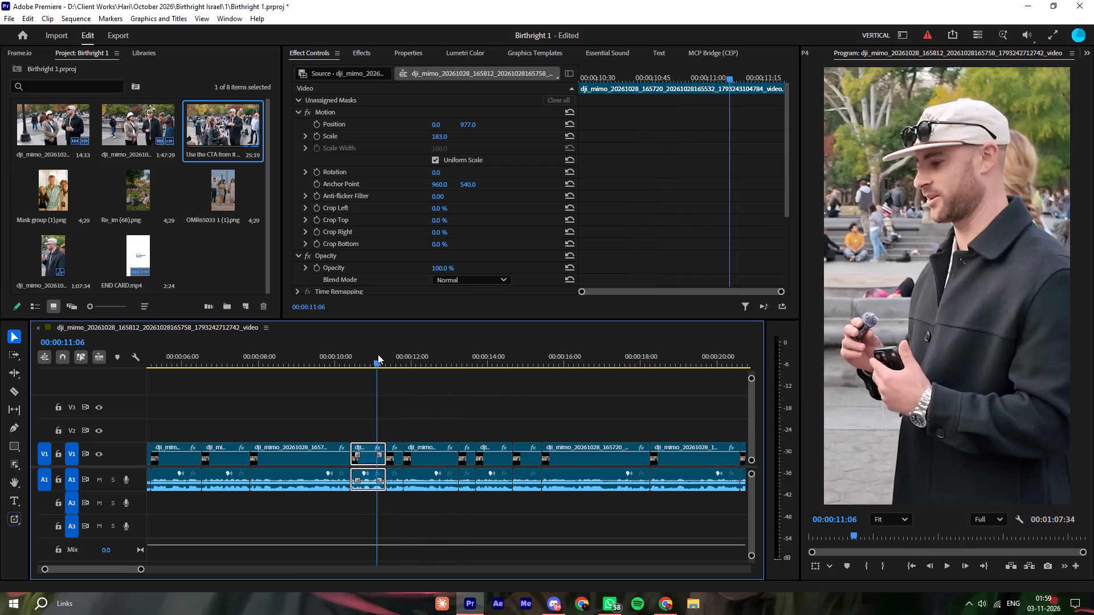
{"action": "left_click", "coordinate": [325, 352]}
{"action": "key", "text": "space"}
{"action": "left_click", "coordinate": [482, 383]}
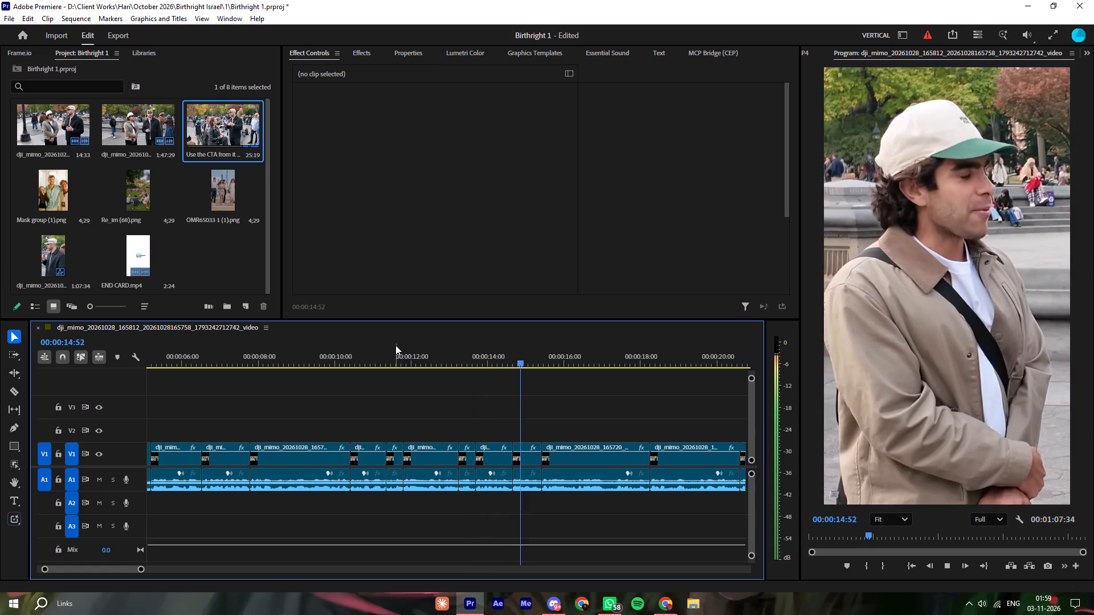
{"action": "left_click", "coordinate": [273, 345]}
{"action": "key", "text": "space"}
{"action": "left_click", "coordinate": [403, 401]}
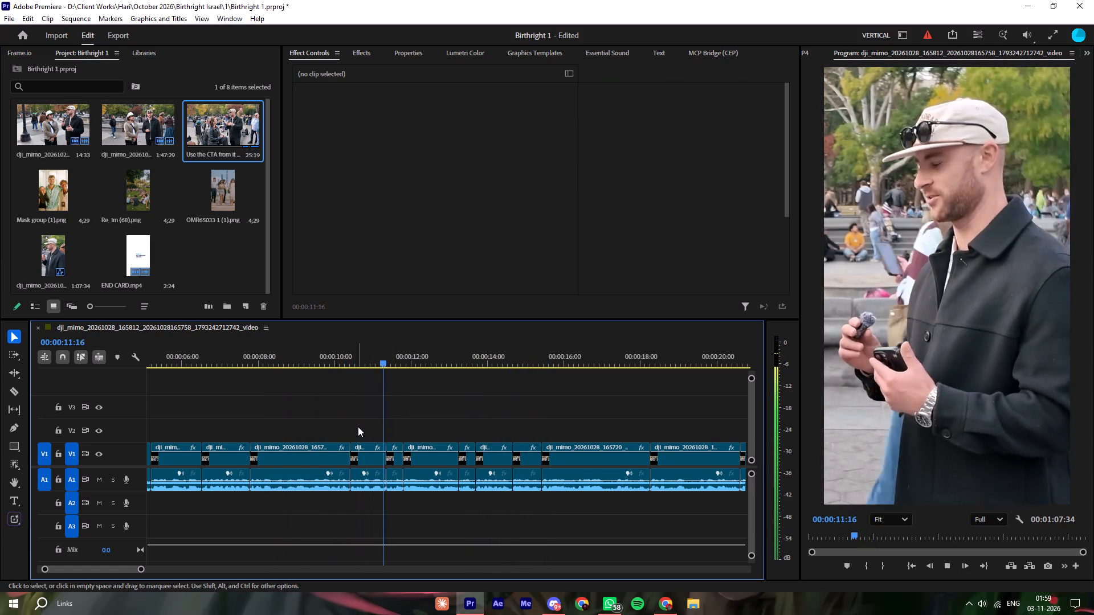
Ripple-delete the four consecutive short clips spanning about 00:00:10:25 to 00:00:13:40.
{"action": "left_click_drag", "start_coordinate": [358, 427], "coordinate": [446, 477]}
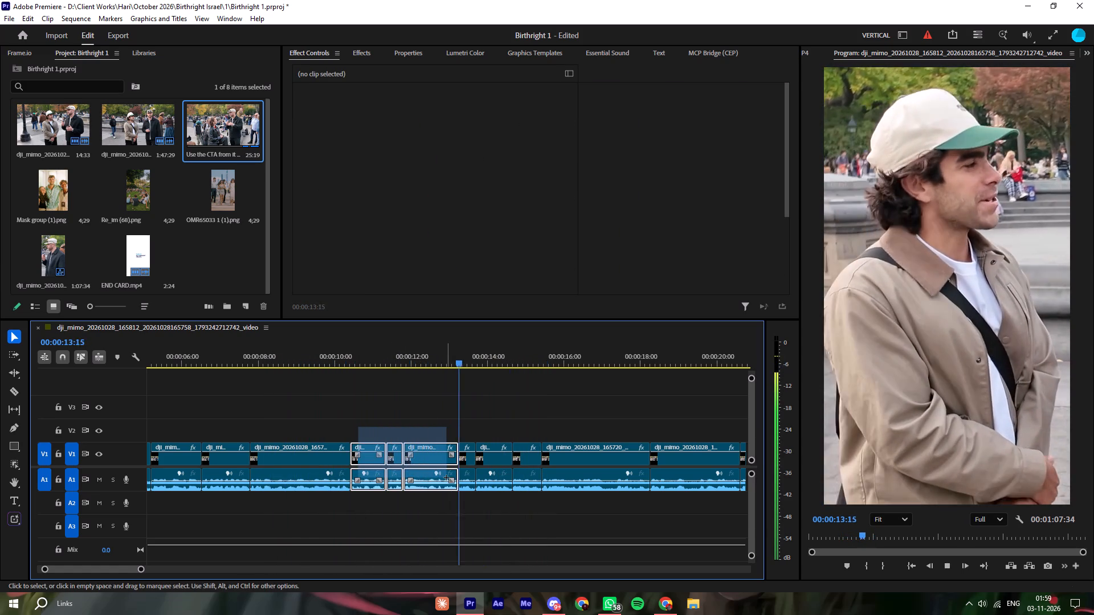
{"action": "left_click_drag", "start_coordinate": [446, 477], "coordinate": [464, 475]}
{"action": "key", "text": "Delete"}
{"action": "right_click", "coordinate": [404, 460]}
{"action": "left_click", "coordinate": [426, 466]}
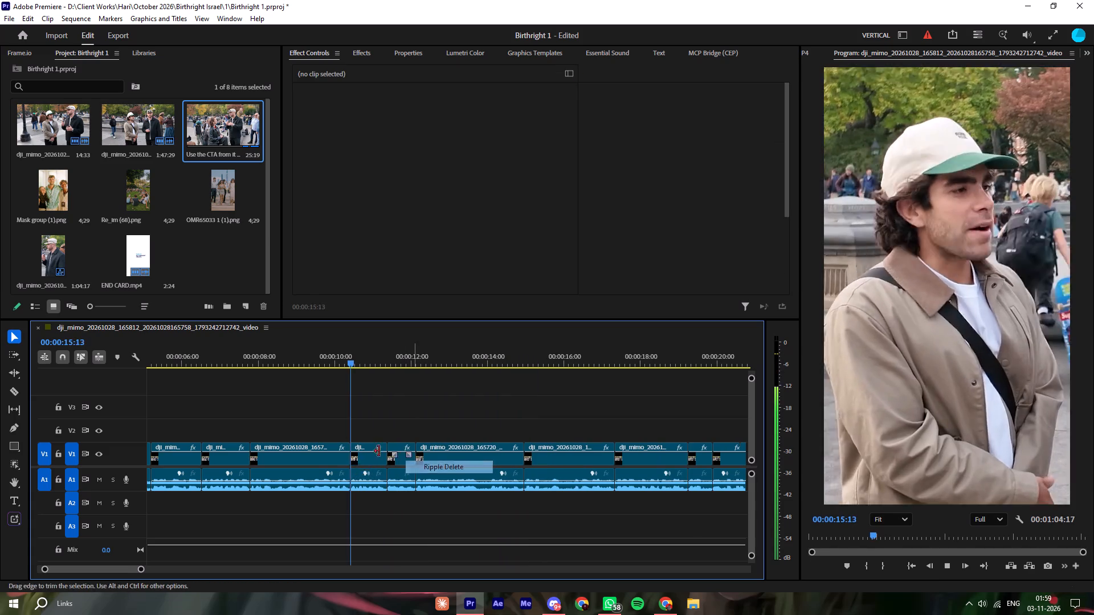
Play from about 00:00:09:15 across the new cut and on through the following interview clips to check the sequence's flow.
{"action": "left_click", "coordinate": [308, 350]}
{"action": "key", "text": "space"}
{"action": "left_click", "coordinate": [432, 415]}
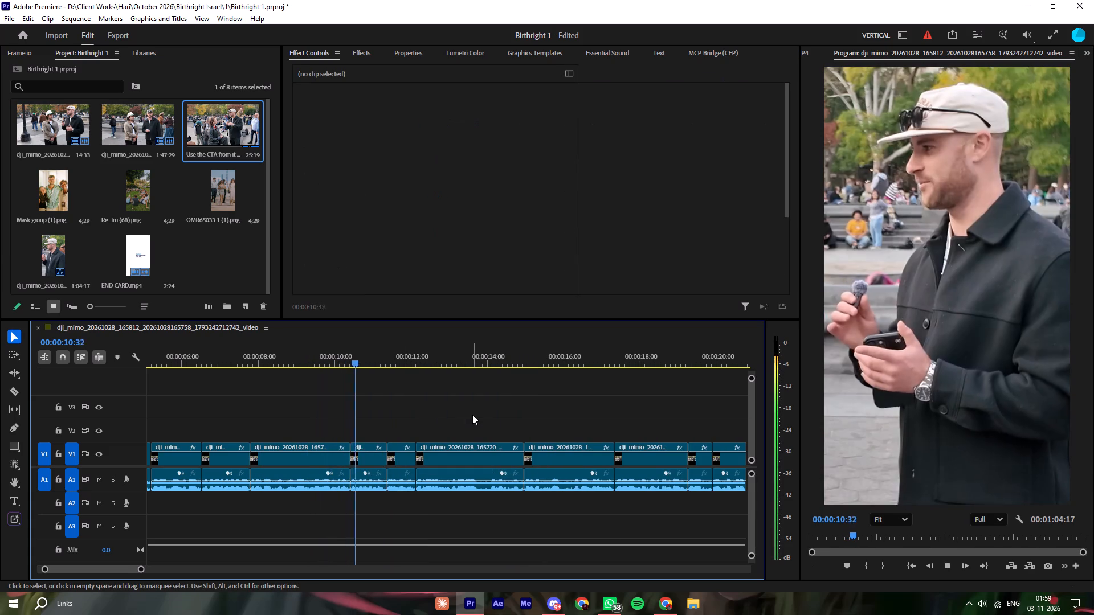
{"action": "left_click", "coordinate": [532, 415]}
{"action": "key", "text": "minus"}
{"action": "key", "text": "minus"}
{"action": "key", "text": "minus"}
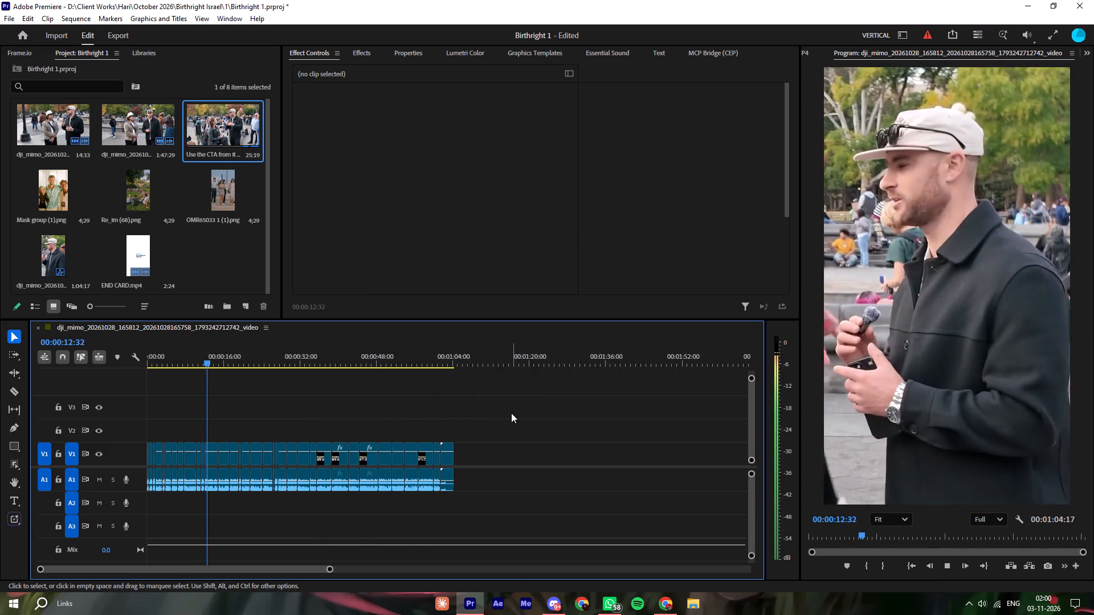
{"action": "key", "text": "equal"}
{"action": "left_click", "coordinate": [552, 403]}
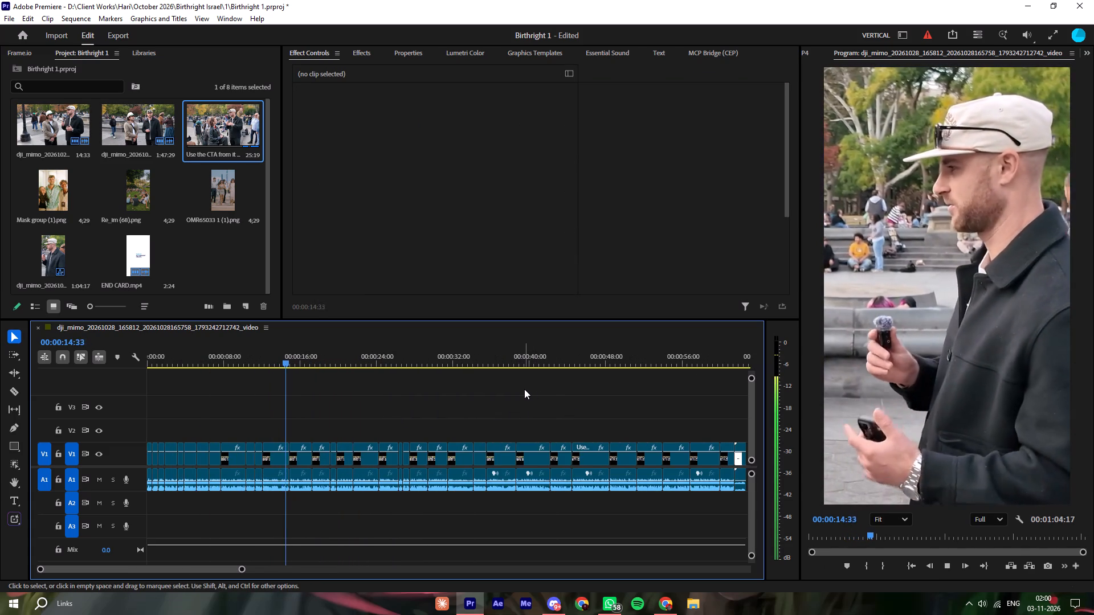
{"action": "left_click", "coordinate": [533, 403]}
{"action": "key", "text": "minus"}
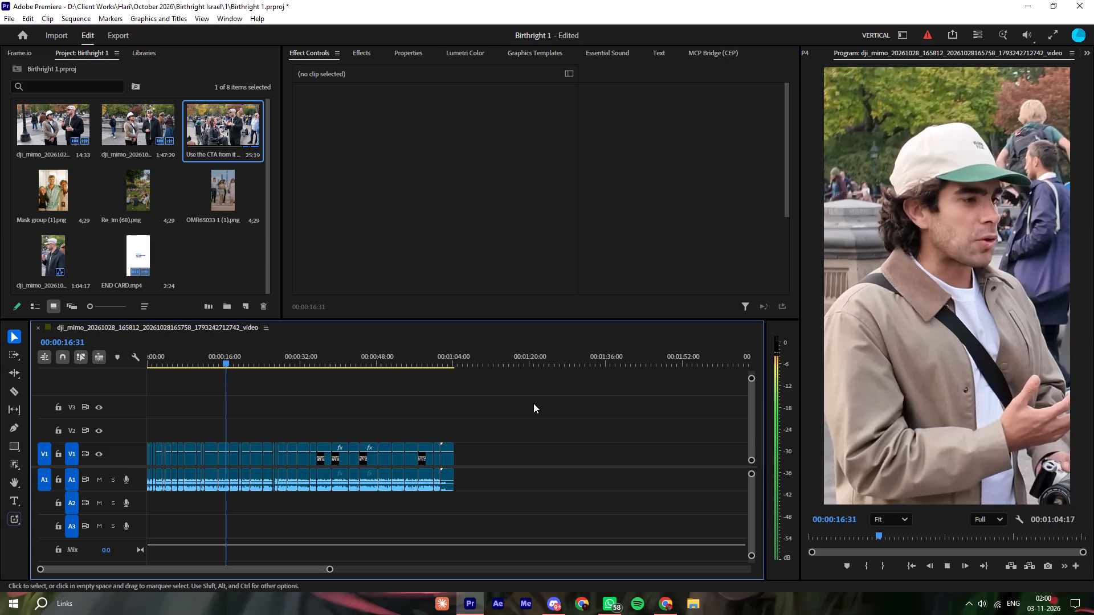
{"action": "type", "text": "-="}
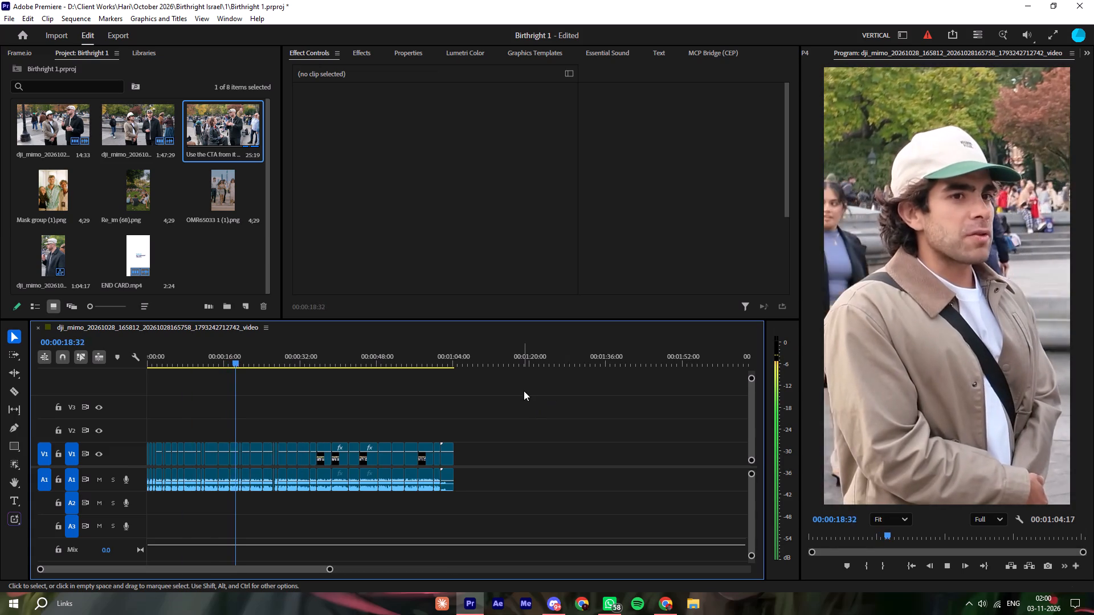
{"action": "left_click", "coordinate": [586, 394]}
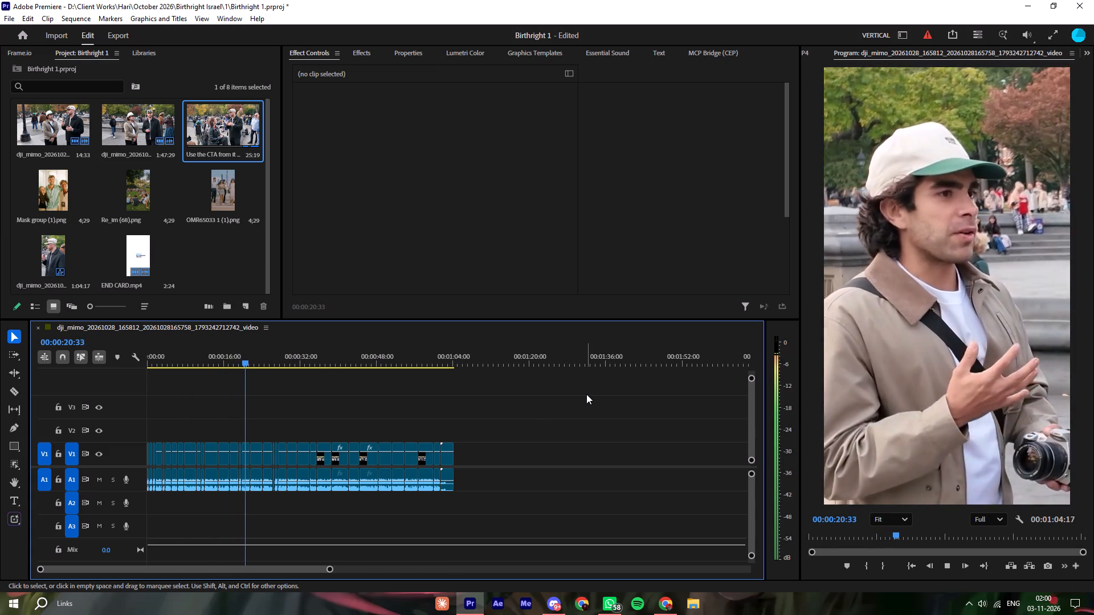
{"action": "left_click", "coordinate": [586, 394]}
{"action": "left_click", "coordinate": [587, 394]}
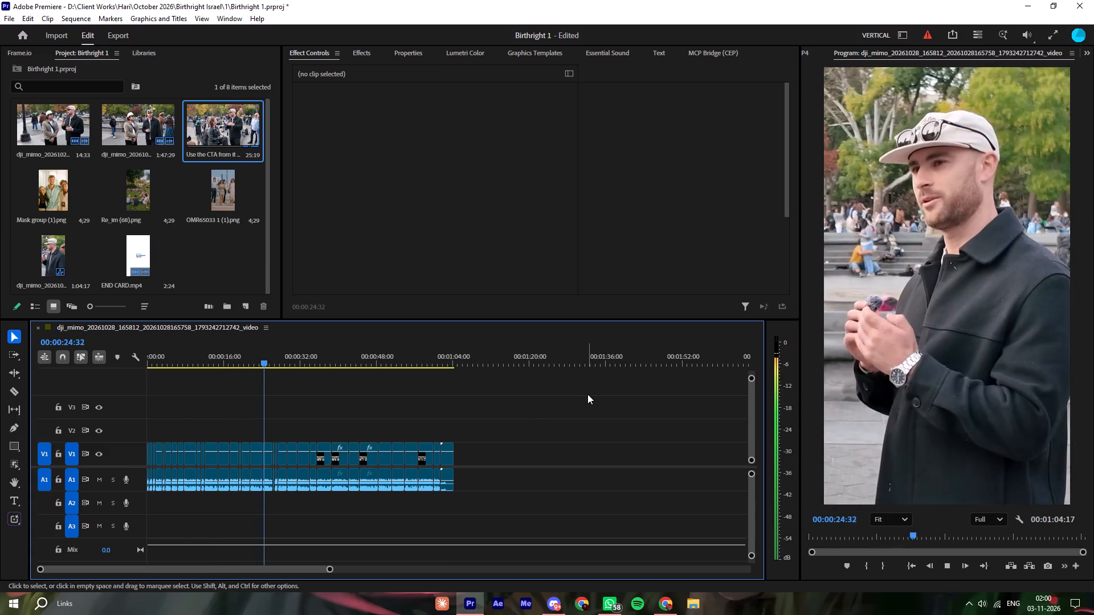
{"action": "left_click", "coordinate": [587, 394]}
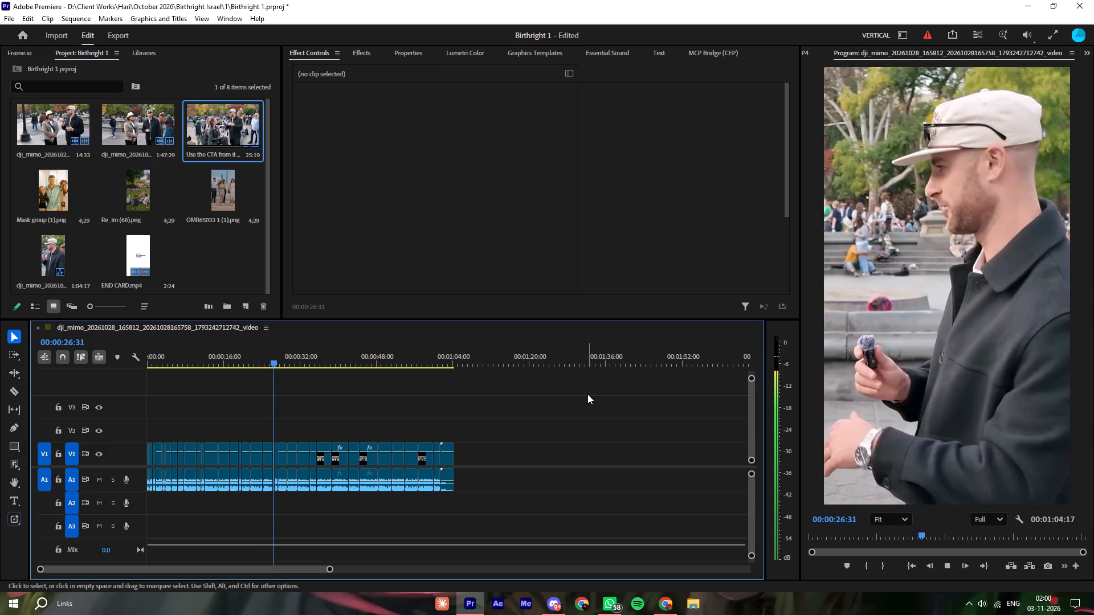
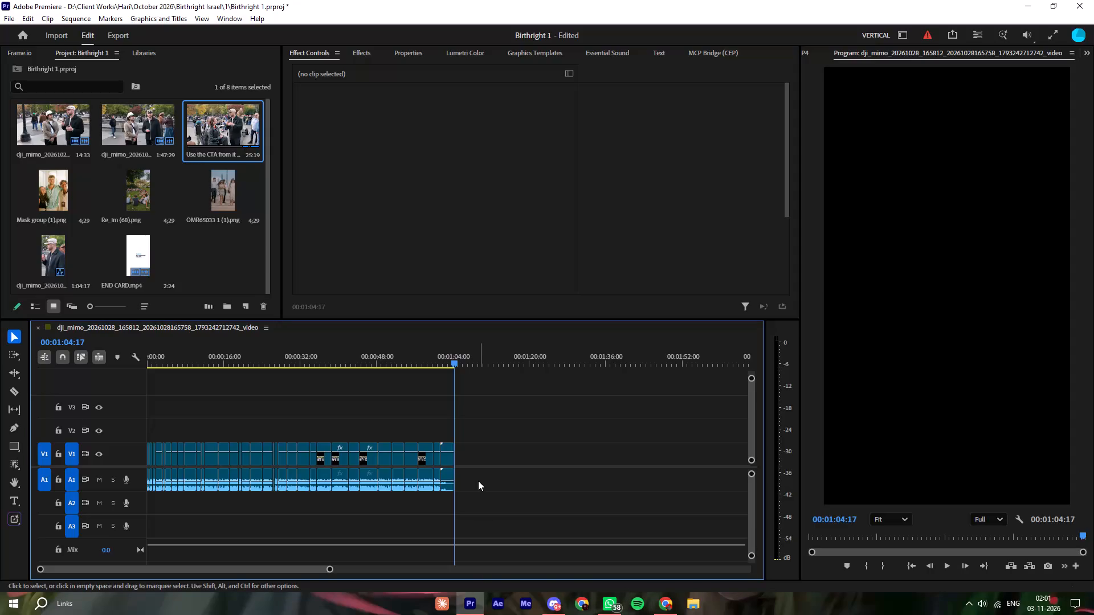
Set the scale of the END CARD.mp4 clip at the end of the sequence to 50 and view it at 00:01:03:13.
{"action": "left_click", "coordinate": [445, 447]}
{"action": "left_click", "coordinate": [438, 138]}
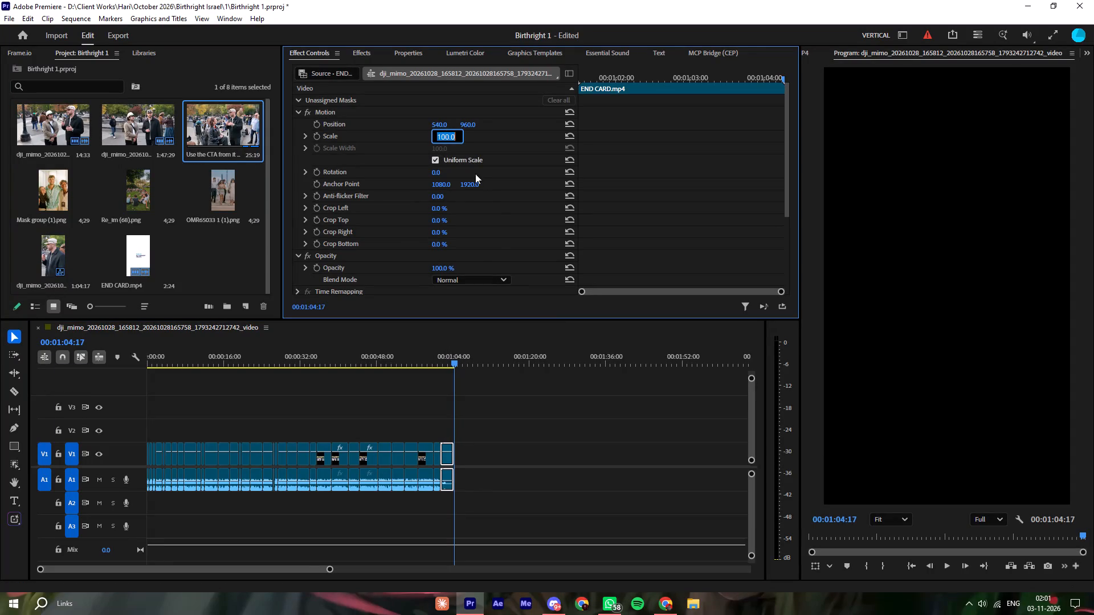
{"action": "key", "text": "5"}
{"action": "key", "text": "0"}
{"action": "left_click", "coordinate": [560, 397]}
{"action": "left_click", "coordinate": [450, 354]}
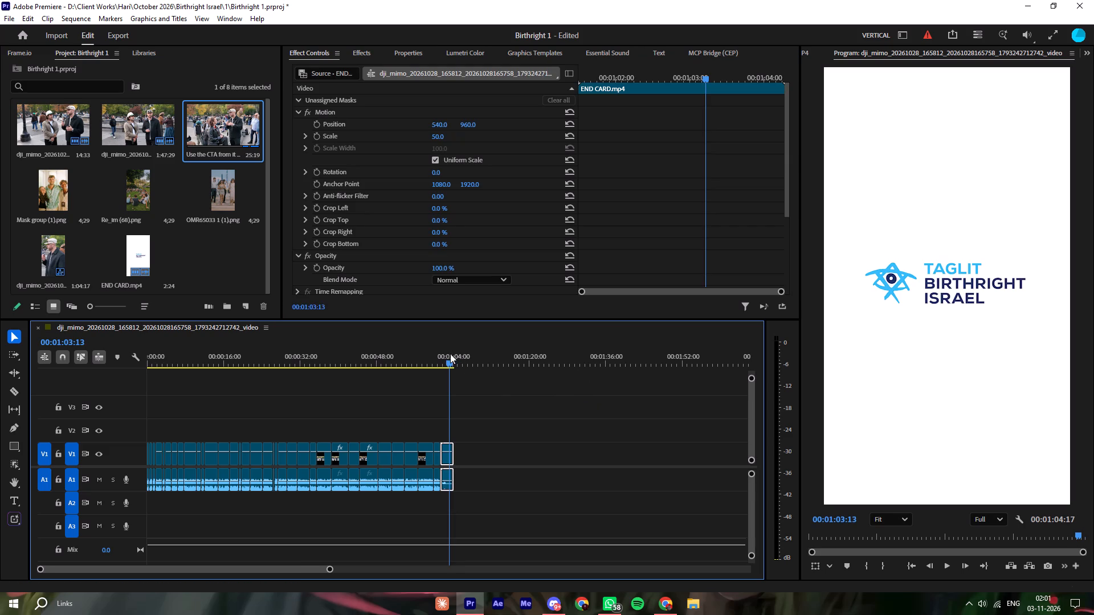
Play the first second or so of the sequence from its beginning to check the opening.
{"action": "key", "text": "space"}
{"action": "key", "text": "space"}
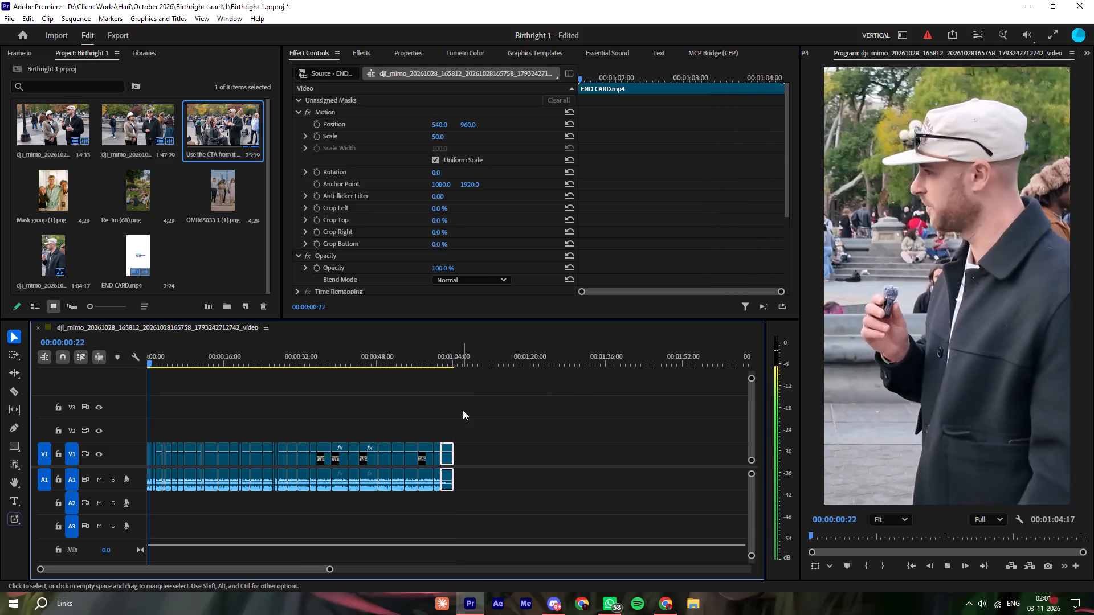
{"action": "left_click", "coordinate": [463, 410]}
{"action": "key", "text": "space"}
Transcribe the sequence's two source clips that have no transcript yet.
{"action": "left_click", "coordinate": [227, 22]}
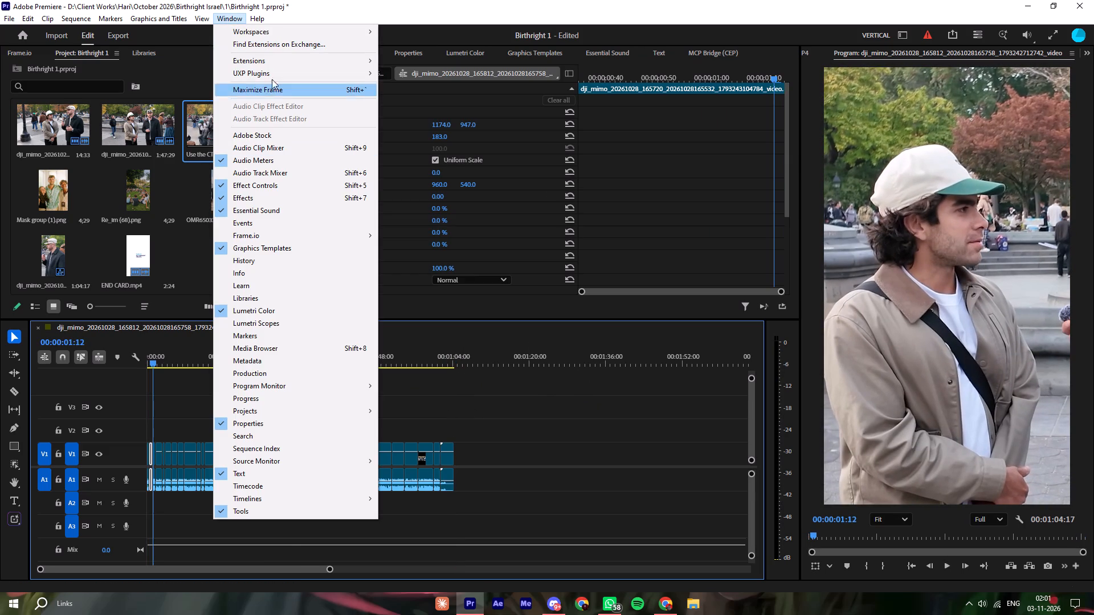
{"action": "left_click", "coordinate": [268, 478]}
{"action": "left_click", "coordinate": [525, 198]}
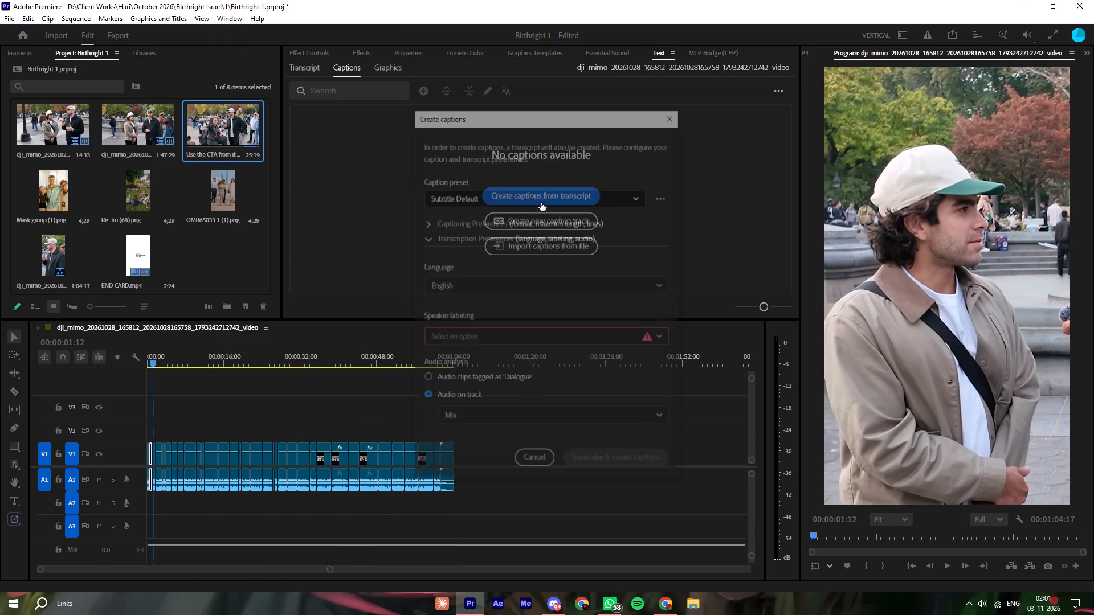
{"action": "left_click", "coordinate": [530, 457]}
{"action": "left_click", "coordinate": [301, 69]}
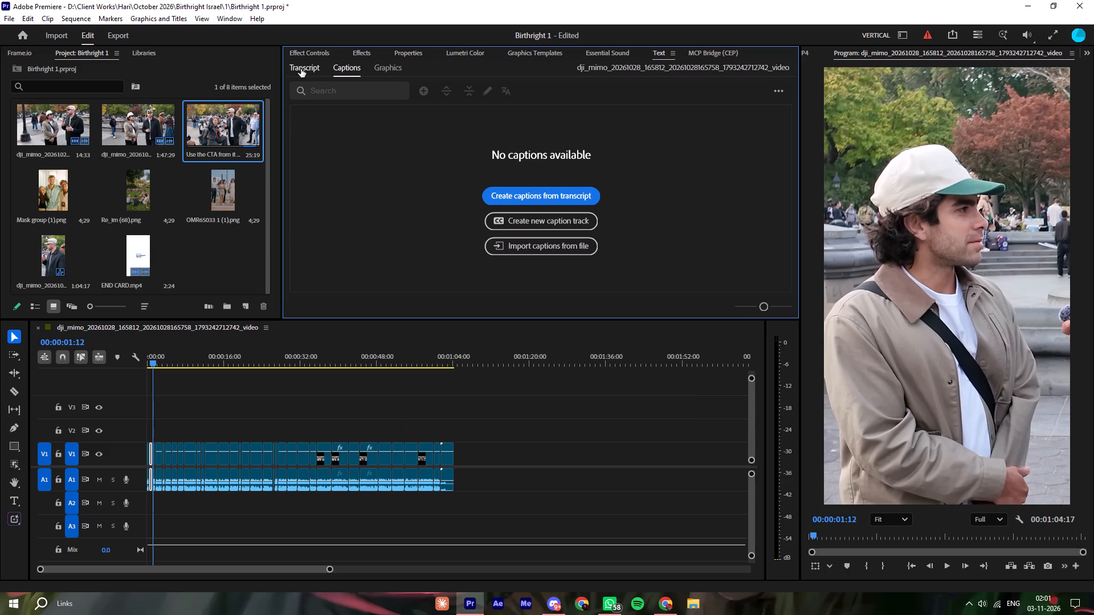
{"action": "left_click", "coordinate": [754, 125]}
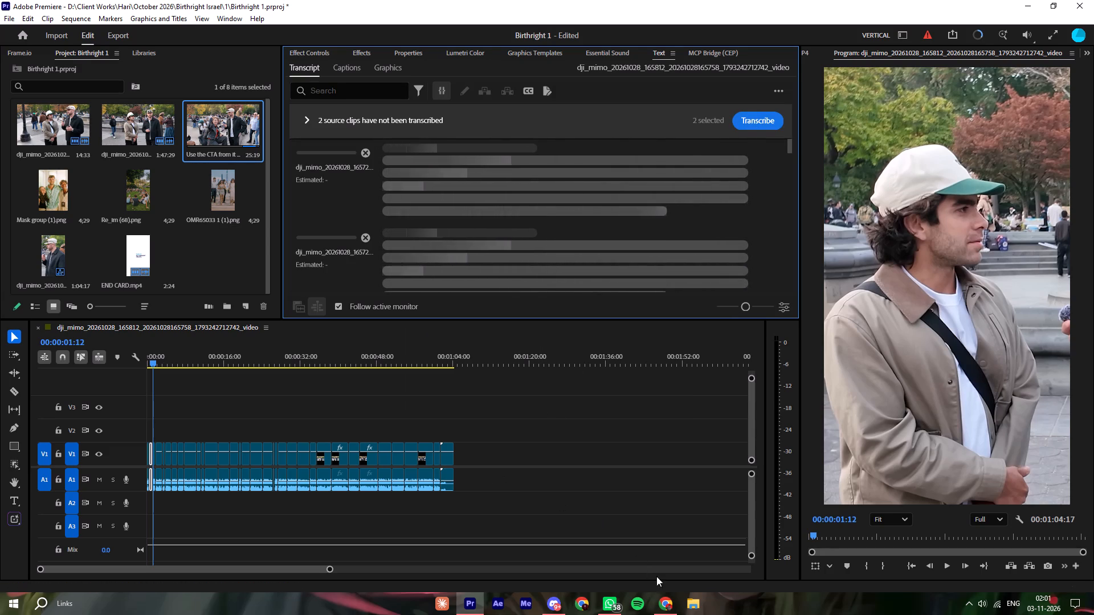
Switch to Chrome, open the PNGEgg site in a new tab and search it for mexico.
{"action": "left_click", "coordinate": [667, 601]}
{"action": "left_click", "coordinate": [171, 9]}
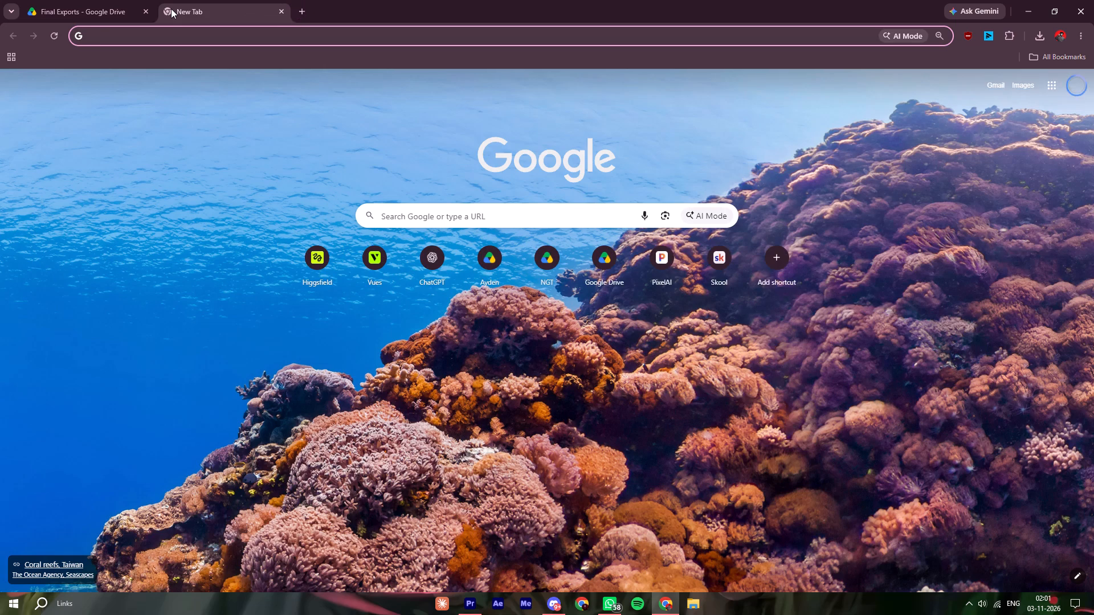
{"action": "type", "text": "png"}
{"action": "key", "text": "Return"}
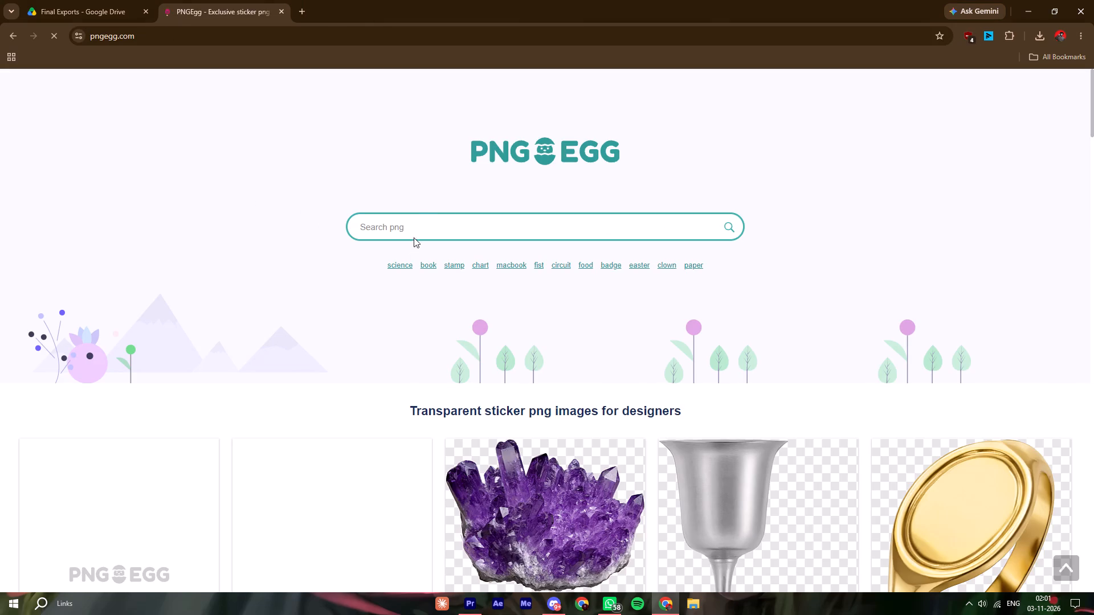
{"action": "left_click", "coordinate": [404, 215]}
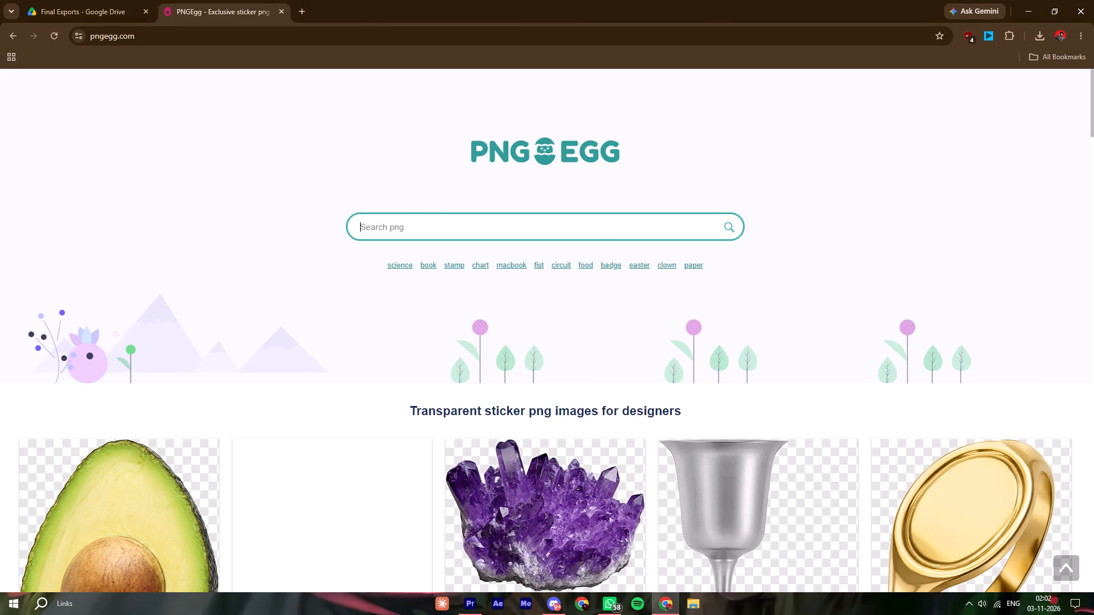
{"action": "type", "text": "mexico"}
{"action": "key", "text": "Return"}
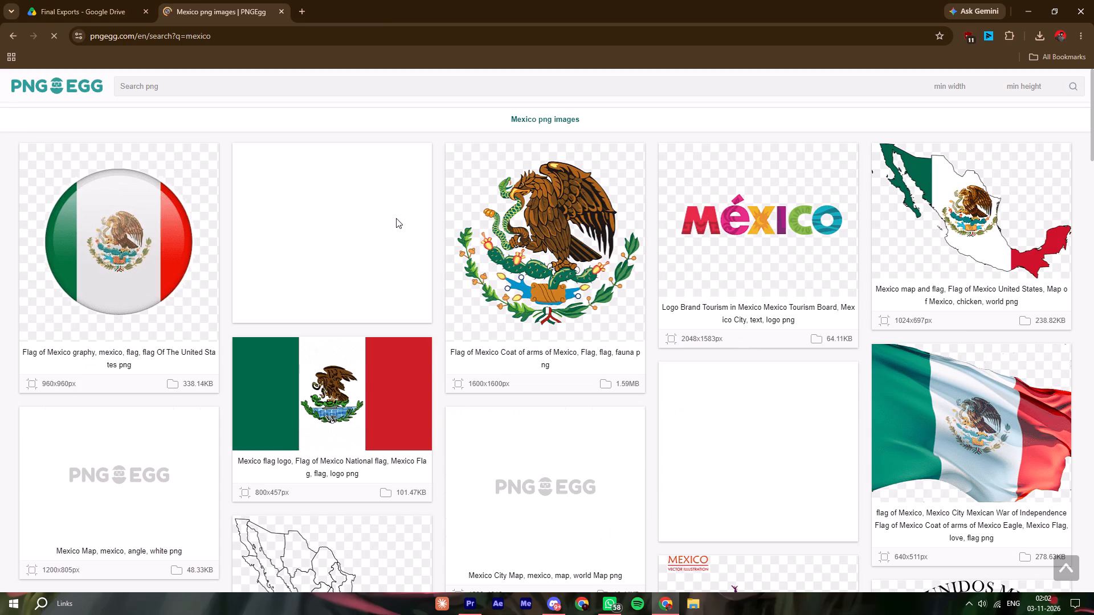
Open the round glossy Flag of Mexico image and look through its page and relevant images for a suitable flag.
{"action": "left_click", "coordinate": [137, 256]}
{"action": "scroll", "coordinate": [436, 282], "scroll_direction": "down", "scroll_amount": 1}
{"action": "scroll", "coordinate": [436, 282], "scroll_direction": "up", "scroll_amount": 1}
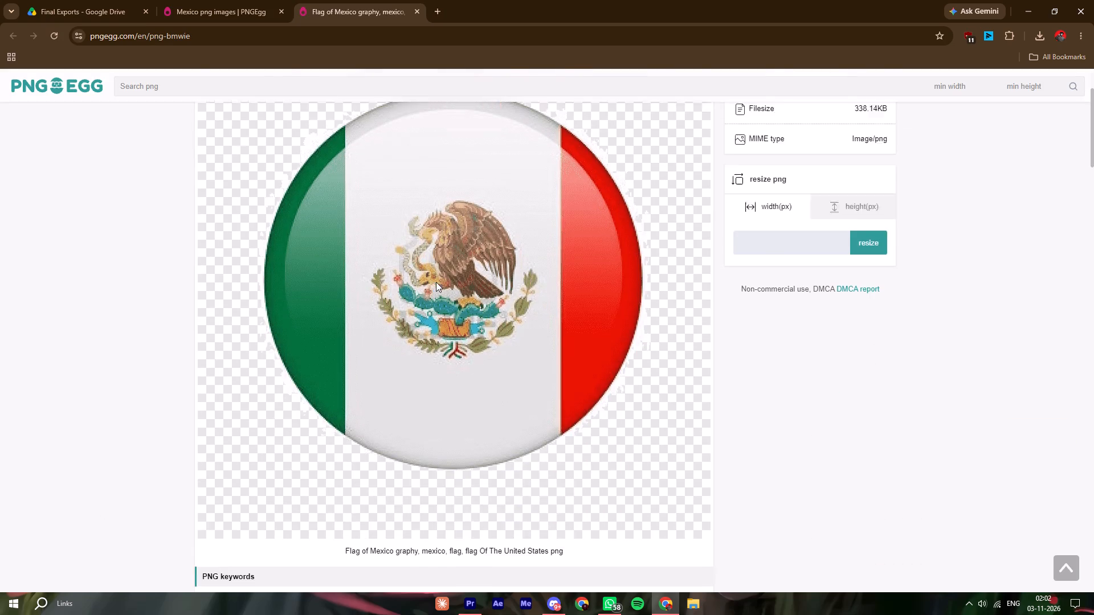
{"action": "scroll", "coordinate": [436, 282], "scroll_direction": "up", "scroll_amount": 1}
{"action": "scroll", "coordinate": [436, 282], "scroll_direction": "down", "scroll_amount": 2}
{"action": "scroll", "coordinate": [436, 282], "scroll_direction": "up", "scroll_amount": 1}
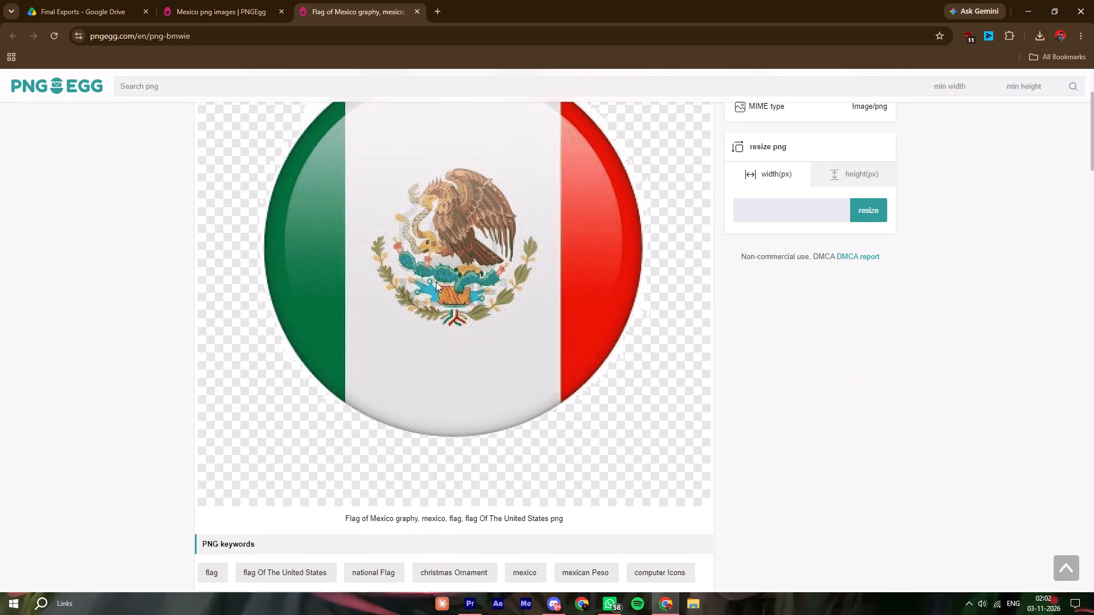
{"action": "scroll", "coordinate": [523, 391], "scroll_direction": "down", "scroll_amount": 2}
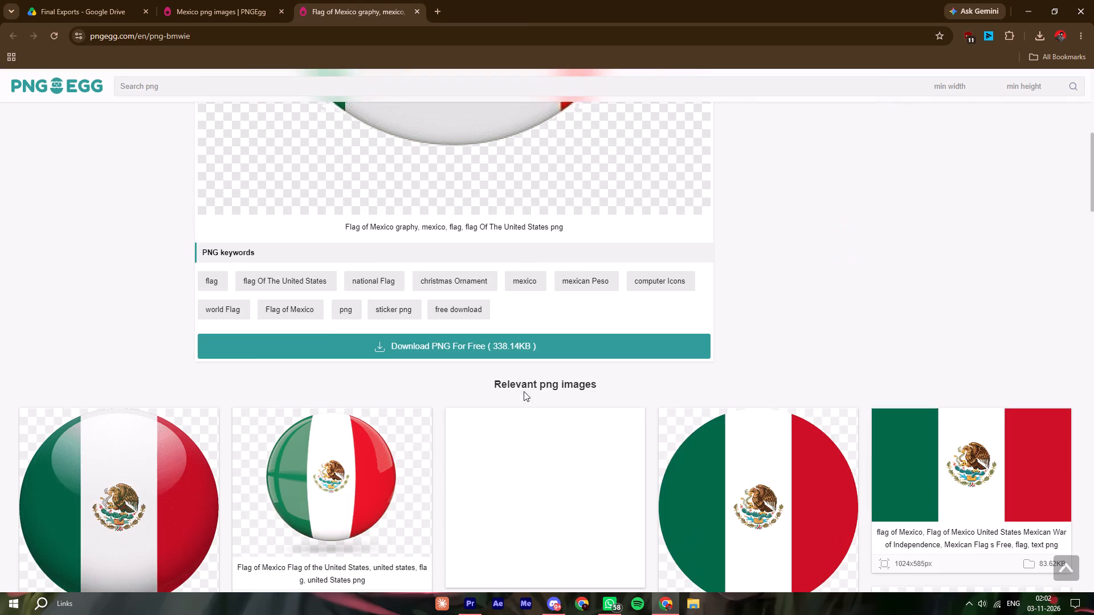
{"action": "scroll", "coordinate": [524, 391], "scroll_direction": "down", "scroll_amount": 2}
{"action": "scroll", "coordinate": [526, 392], "scroll_direction": "up", "scroll_amount": 1}
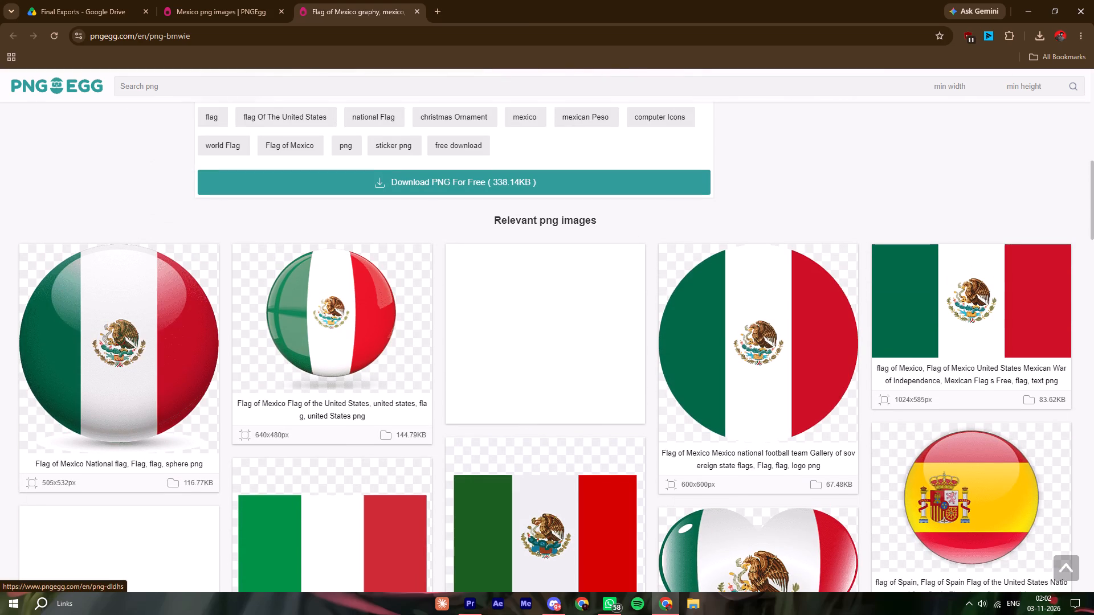
{"action": "scroll", "coordinate": [824, 449], "scroll_direction": "up", "scroll_amount": 5}
{"action": "scroll", "coordinate": [824, 449], "scroll_direction": "down", "scroll_amount": 4}
Open the rectangular 1024x585px Mexico flag and download the PNG, completing the human verification.
{"action": "left_click", "coordinate": [1020, 327]}
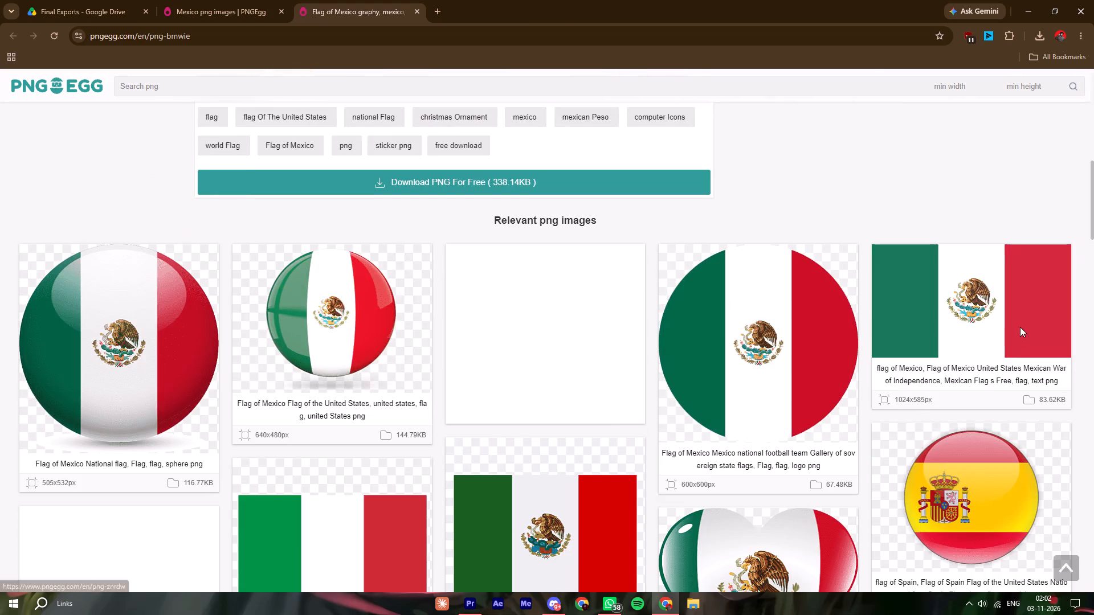
{"action": "scroll", "coordinate": [590, 367], "scroll_direction": "down", "scroll_amount": 1}
{"action": "scroll", "coordinate": [589, 369], "scroll_direction": "up", "scroll_amount": 2}
{"action": "scroll", "coordinate": [589, 369], "scroll_direction": "down", "scroll_amount": 2}
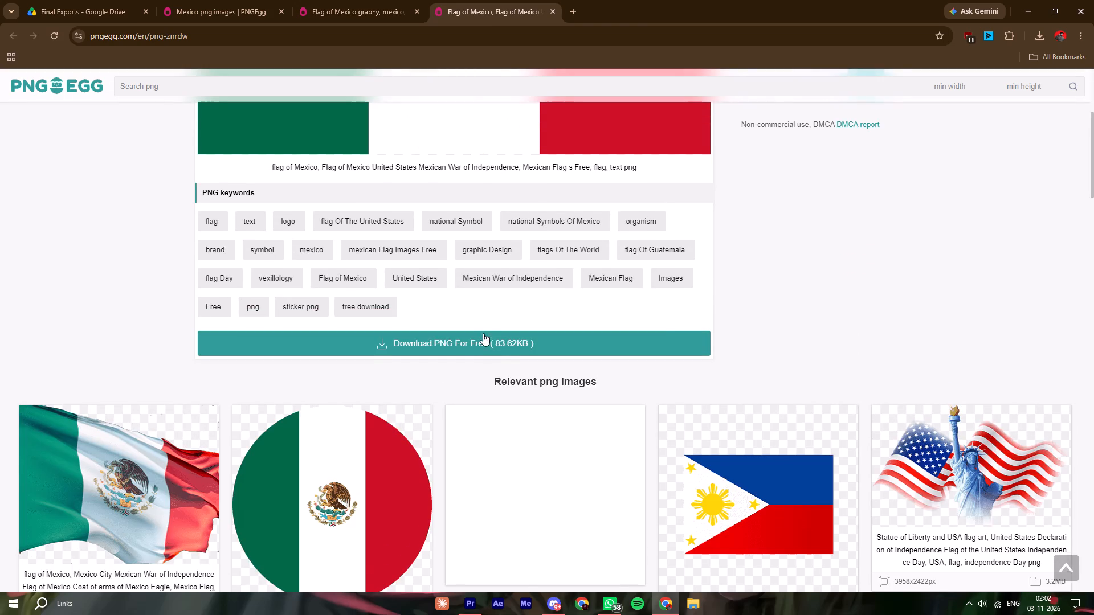
{"action": "left_click", "coordinate": [474, 304]}
{"action": "left_click", "coordinate": [448, 317]}
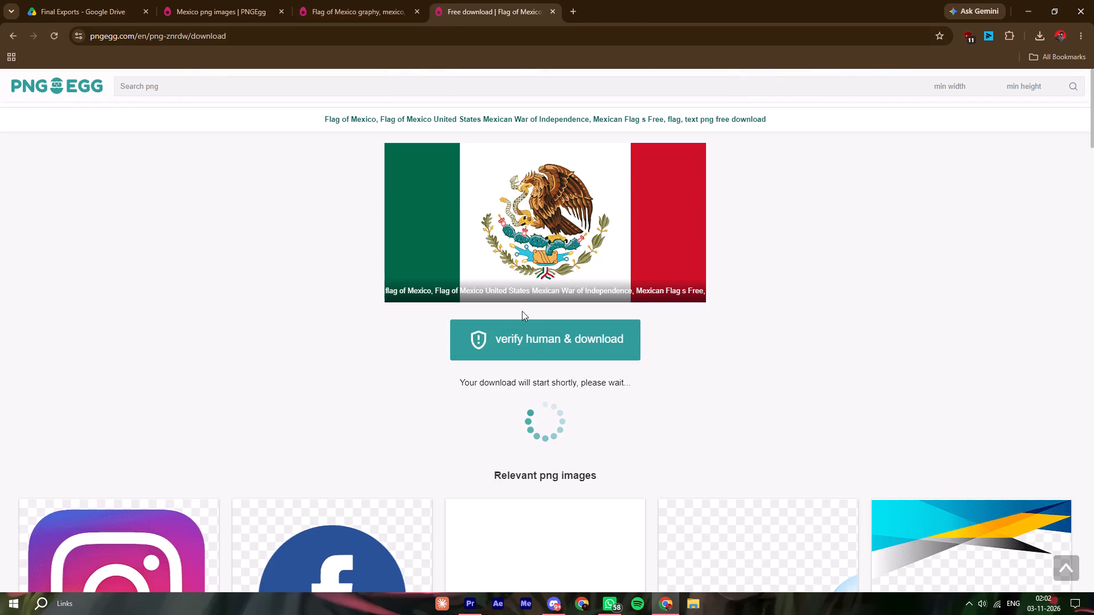
{"action": "left_click", "coordinate": [518, 328]}
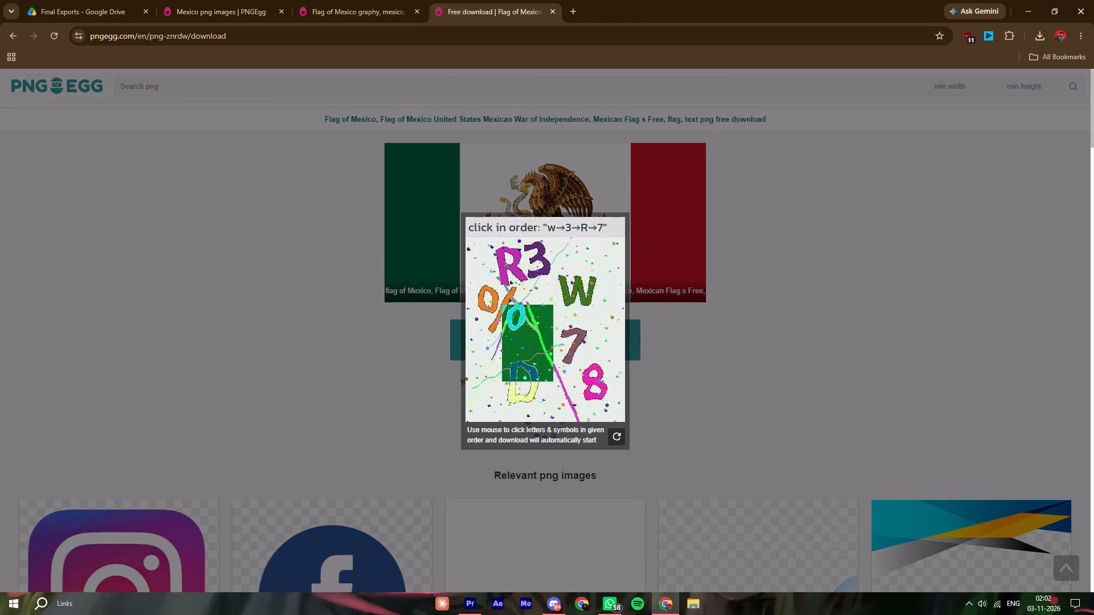
{"action": "left_click", "coordinate": [576, 287]}
{"action": "left_click", "coordinate": [538, 259]}
{"action": "left_click", "coordinate": [506, 265]}
{"action": "left_click", "coordinate": [575, 345]}
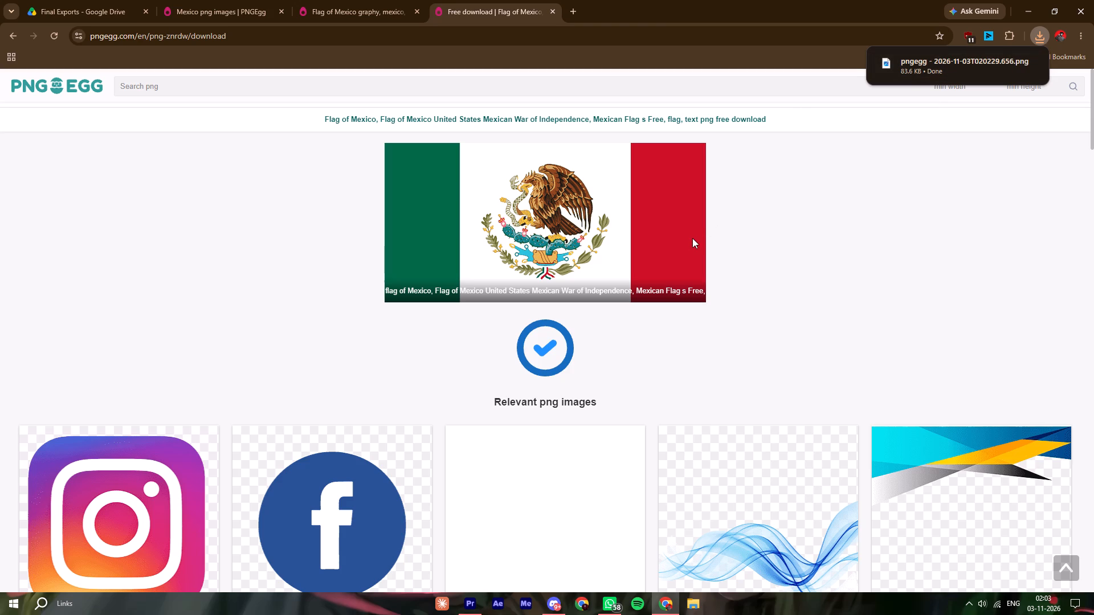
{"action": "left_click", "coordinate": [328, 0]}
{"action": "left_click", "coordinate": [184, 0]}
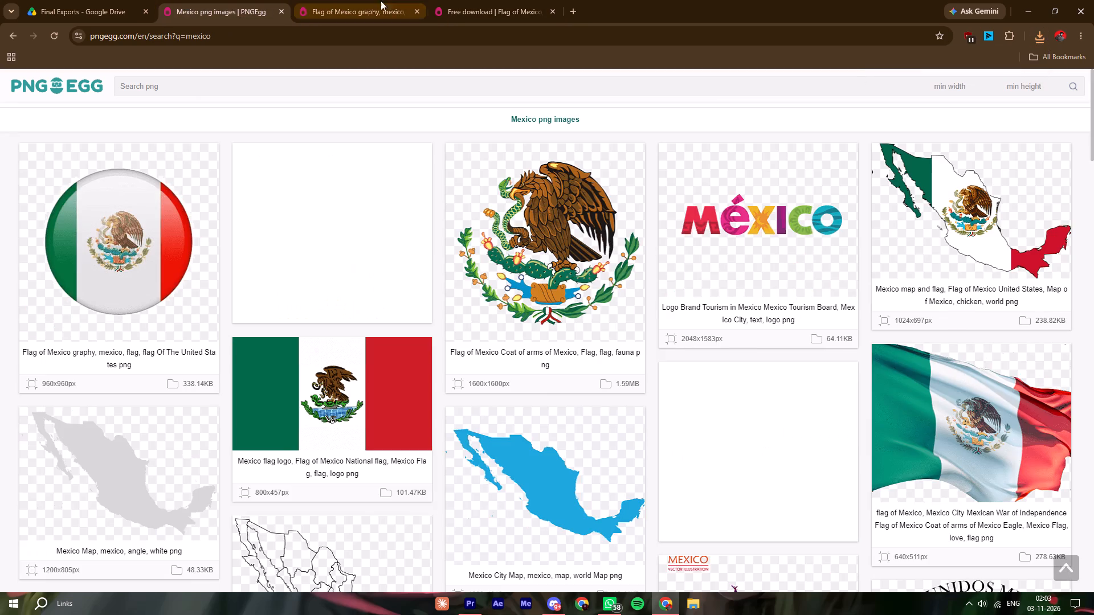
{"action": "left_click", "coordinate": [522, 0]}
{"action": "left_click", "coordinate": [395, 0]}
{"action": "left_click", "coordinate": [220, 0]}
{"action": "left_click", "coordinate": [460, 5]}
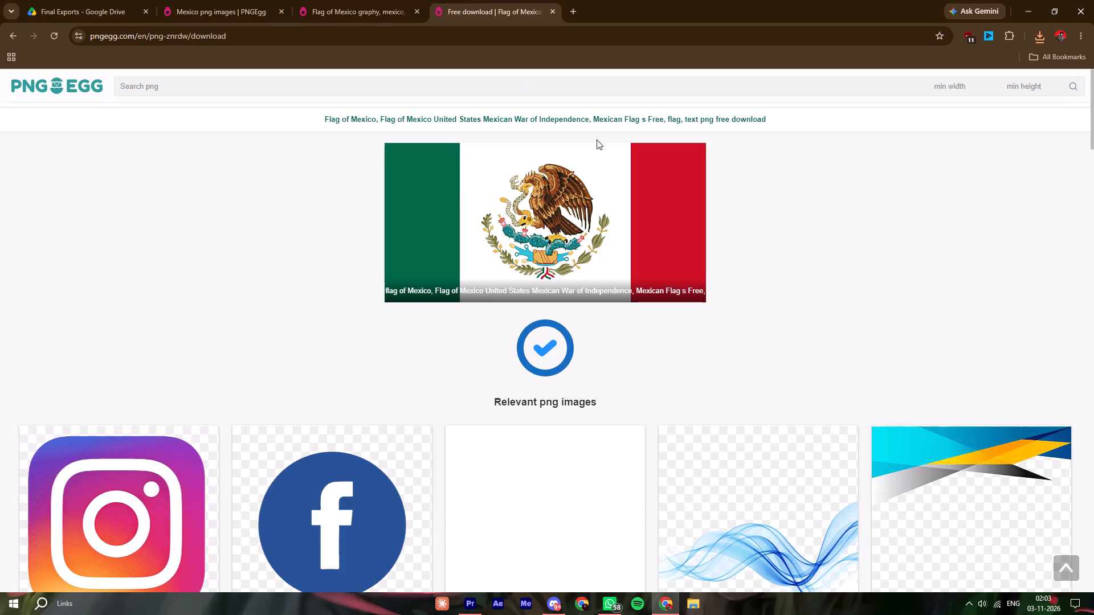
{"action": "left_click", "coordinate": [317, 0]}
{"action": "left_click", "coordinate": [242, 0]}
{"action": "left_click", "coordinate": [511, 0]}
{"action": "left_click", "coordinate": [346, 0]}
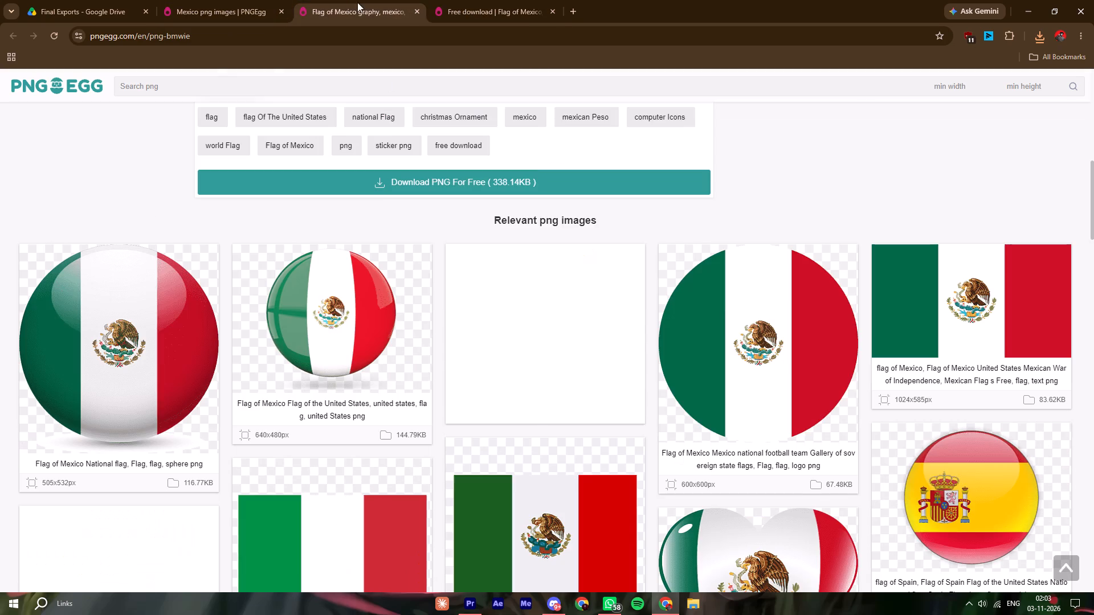
Close the round-flag page and the Mexico search results, keeping the flag download page open.
{"action": "left_click", "coordinate": [417, 12]}
{"action": "left_click", "coordinate": [276, 5]}
{"action": "left_click", "coordinate": [284, 12]}
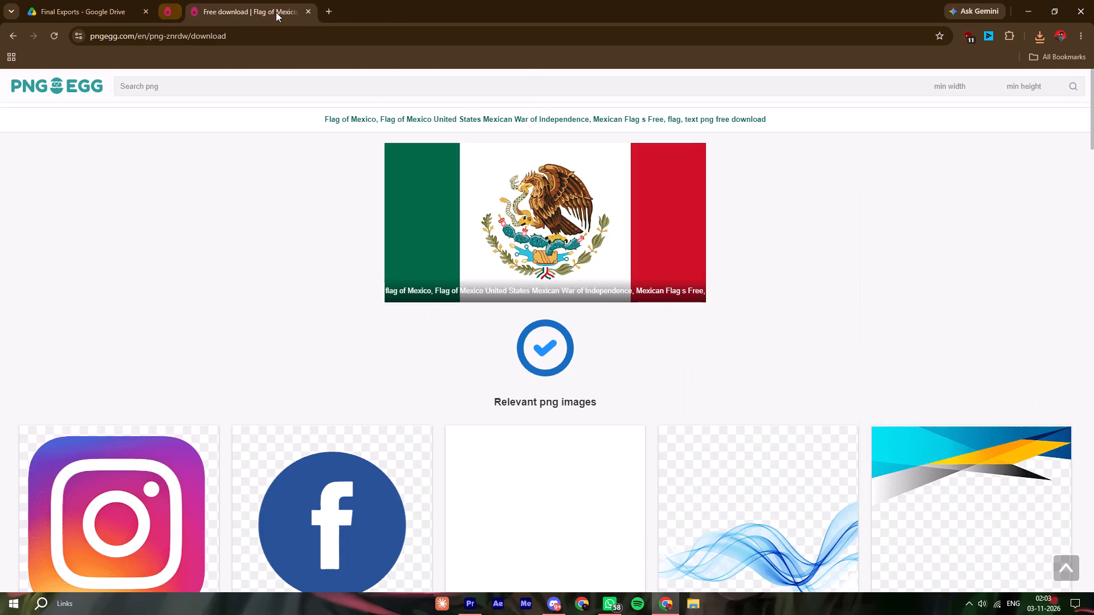
Check the browser's recent downloads, and return to the Final Exports folder in Google Drive.
{"action": "left_click", "coordinate": [1039, 33]}
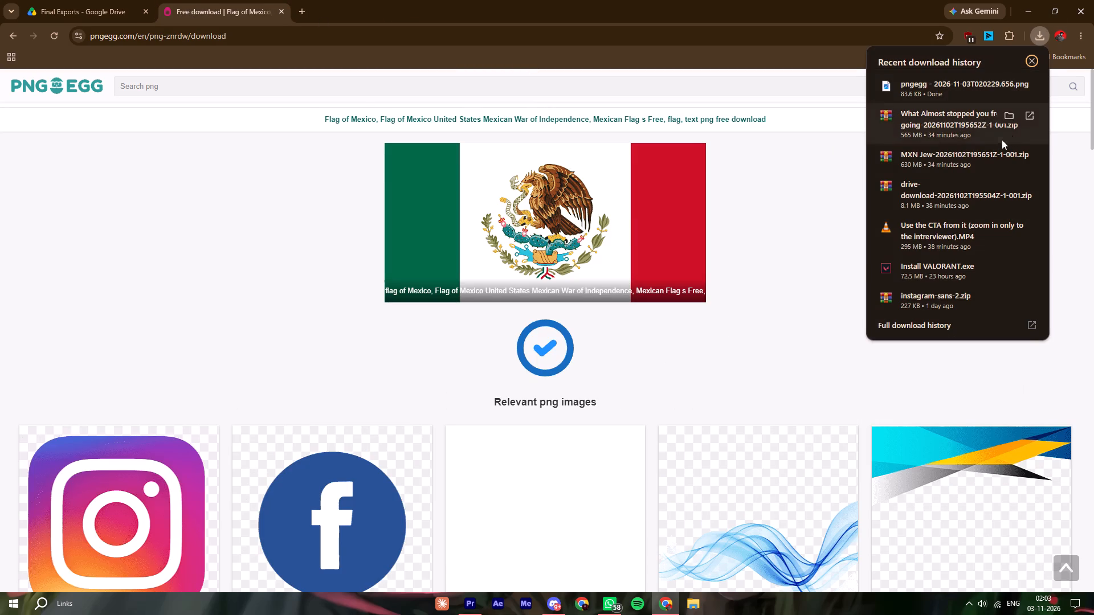
{"action": "left_click", "coordinate": [837, 266]}
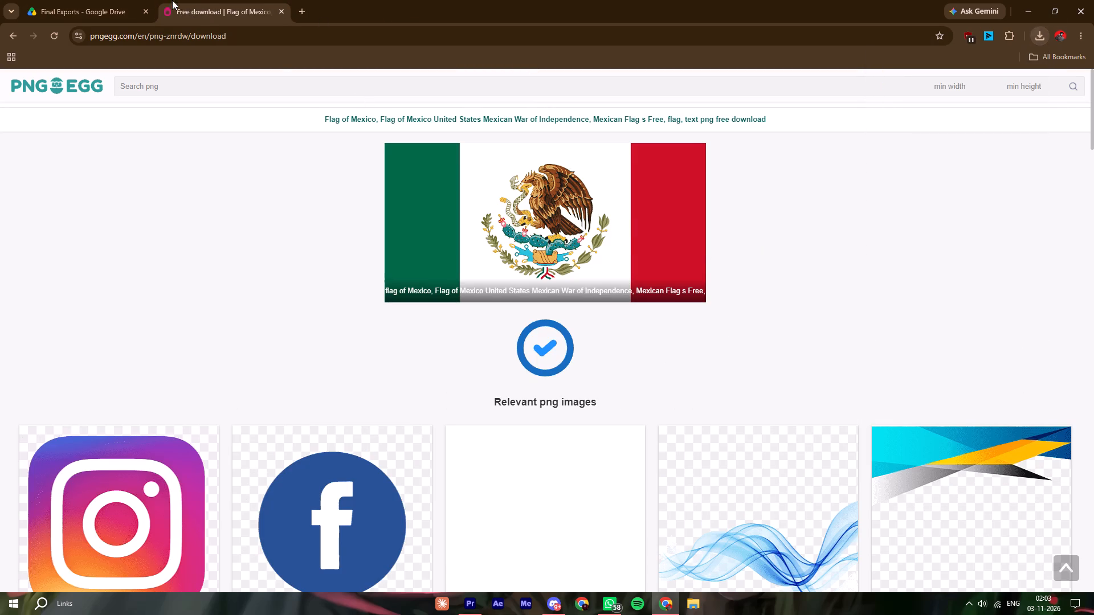
{"action": "left_click", "coordinate": [108, 0]}
{"action": "left_click", "coordinate": [640, 450]}
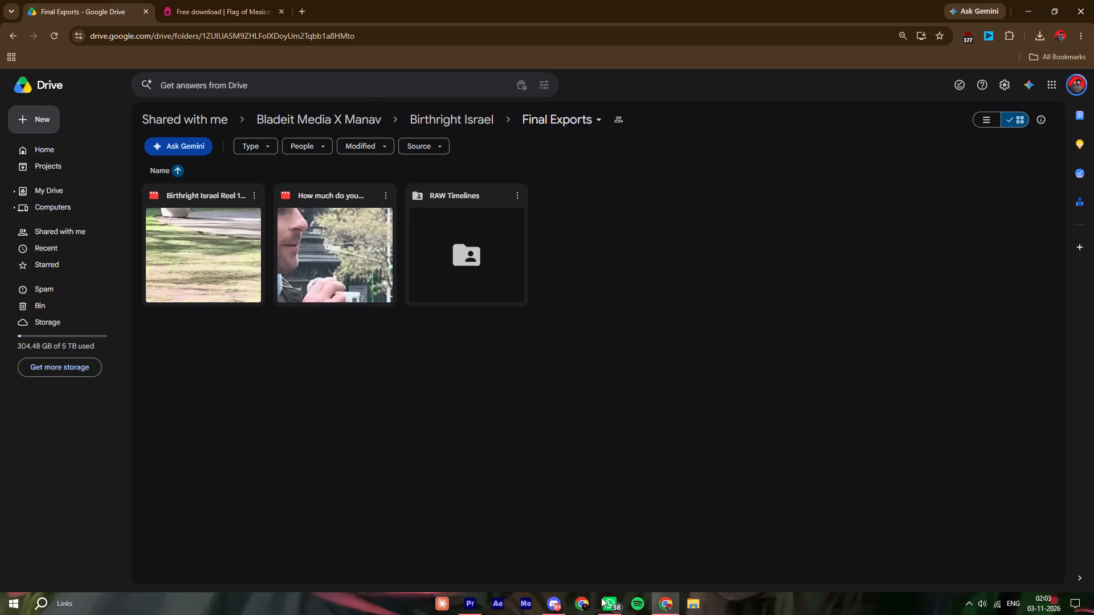
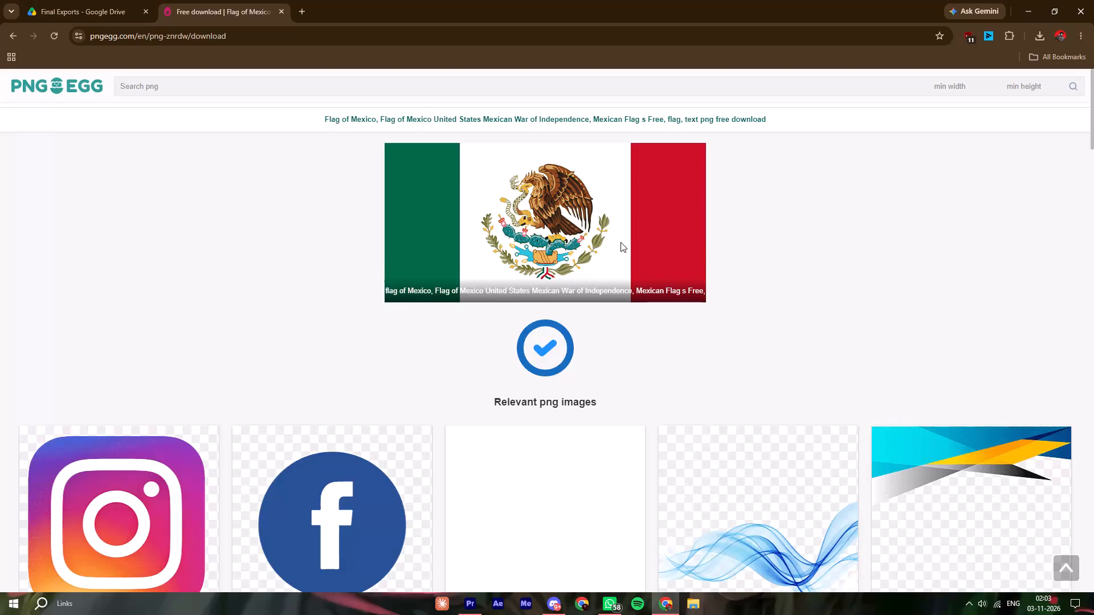
Reload the Mexico flag download page to download the PNG, and preview the downloaded image.
{"action": "scroll", "coordinate": [679, 256], "scroll_direction": "up", "scroll_amount": 1}
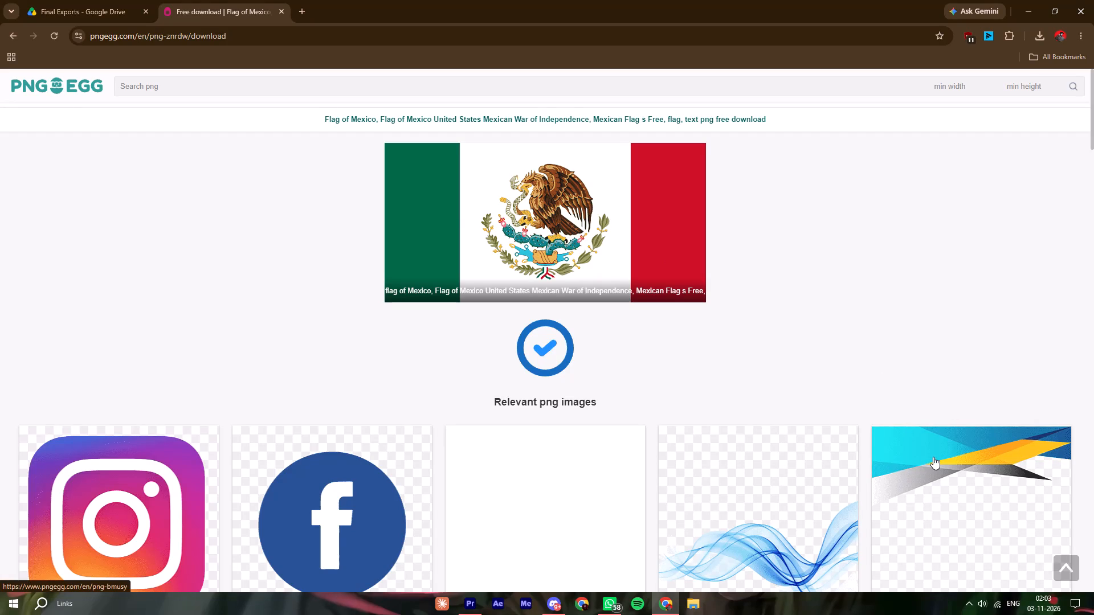
{"action": "scroll", "coordinate": [631, 222], "scroll_direction": "up", "scroll_amount": 2}
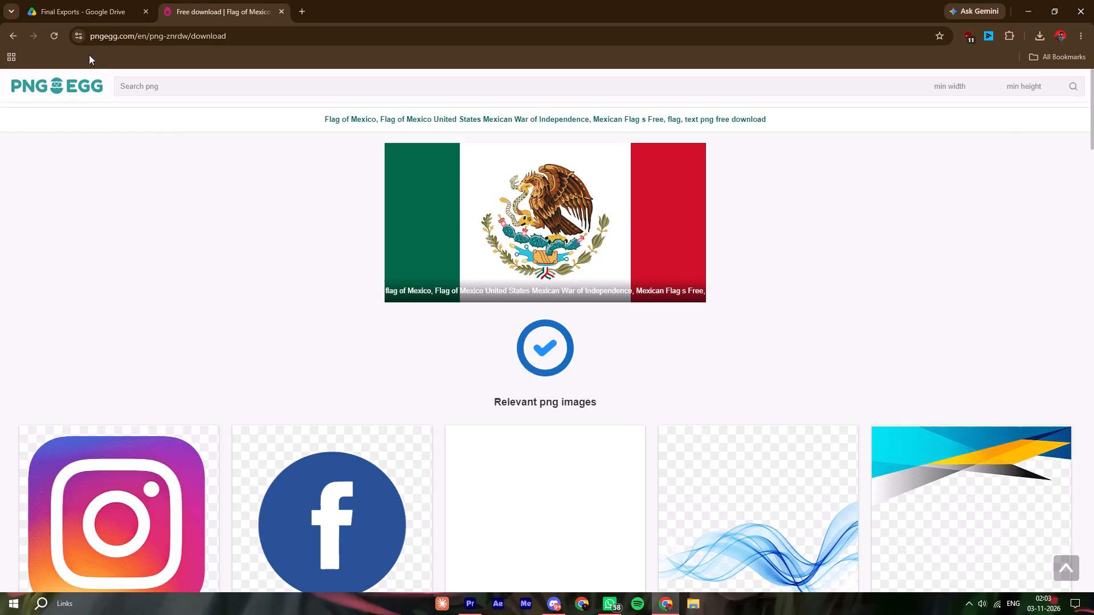
{"action": "left_click", "coordinate": [51, 35]}
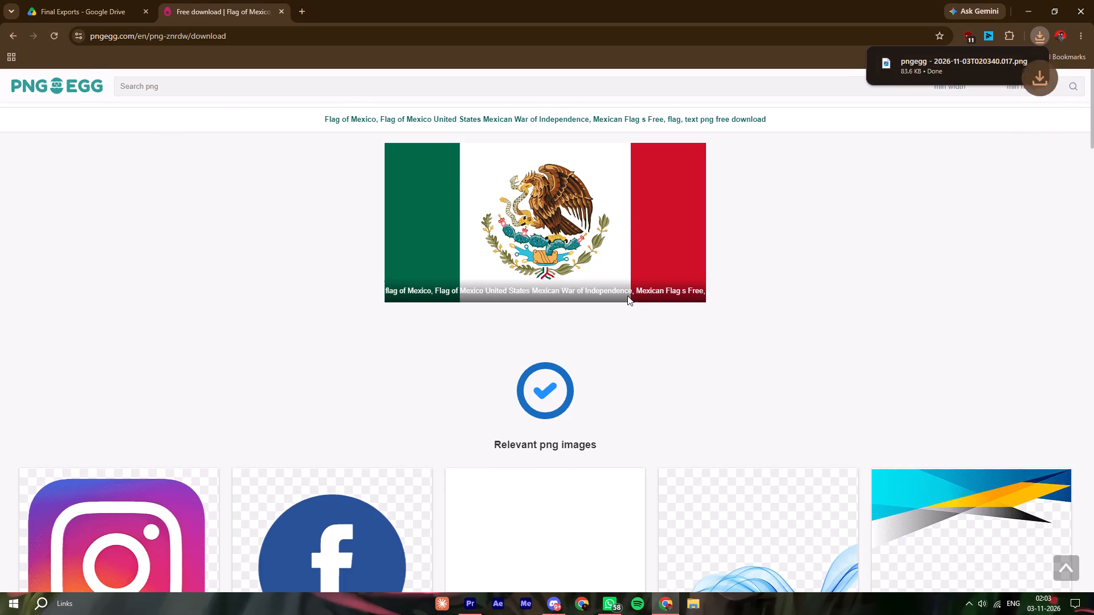
{"action": "scroll", "coordinate": [630, 295], "scroll_direction": "up", "scroll_amount": 1}
{"action": "left_click", "coordinate": [957, 63]}
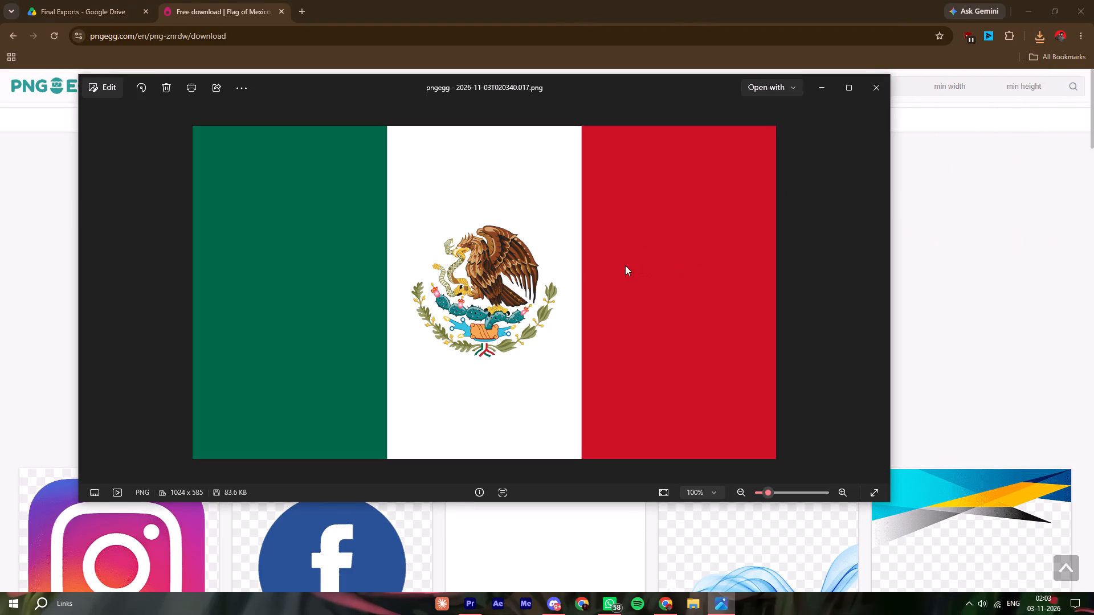
{"action": "left_click", "coordinate": [875, 92]}
{"action": "left_click", "coordinate": [843, 353]}
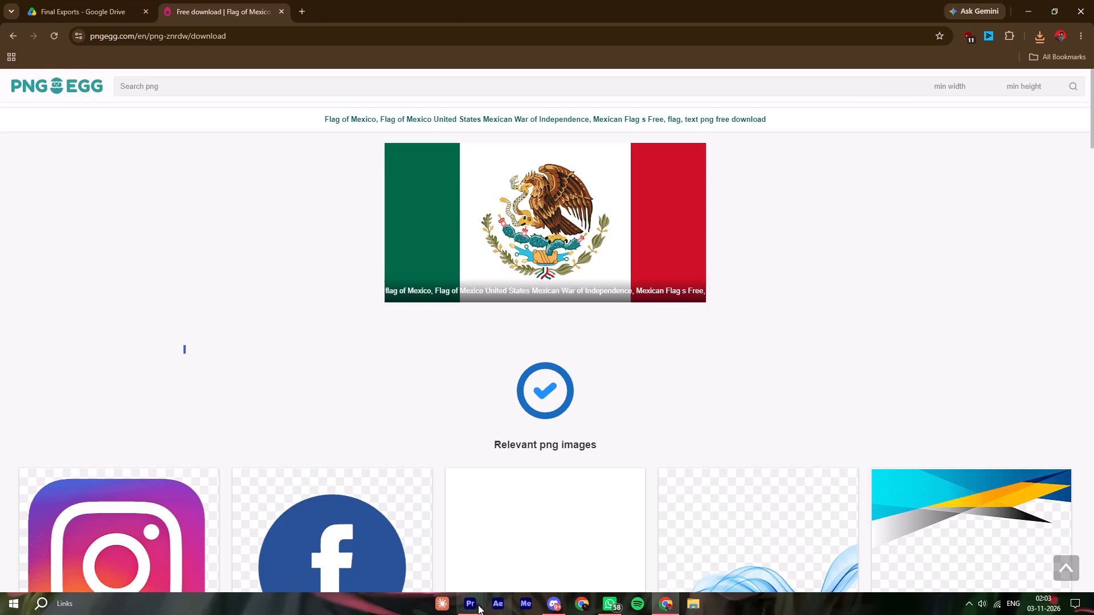
Switch to Premiere, return the playhead to the start of the sequence, and skim the opening of the transcript.
{"action": "left_click", "coordinate": [478, 598]}
{"action": "left_click_drag", "start_coordinate": [161, 360], "coordinate": [124, 363]}
{"action": "left_click", "coordinate": [216, 405]}
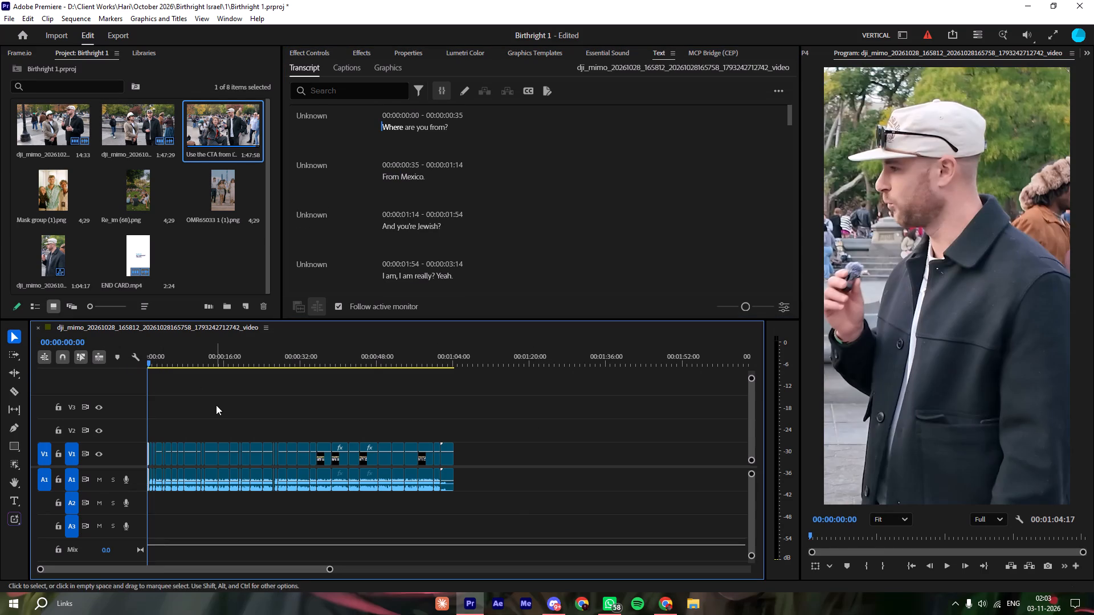
{"action": "left_click_drag", "start_coordinate": [181, 360], "coordinate": [6, 381]}
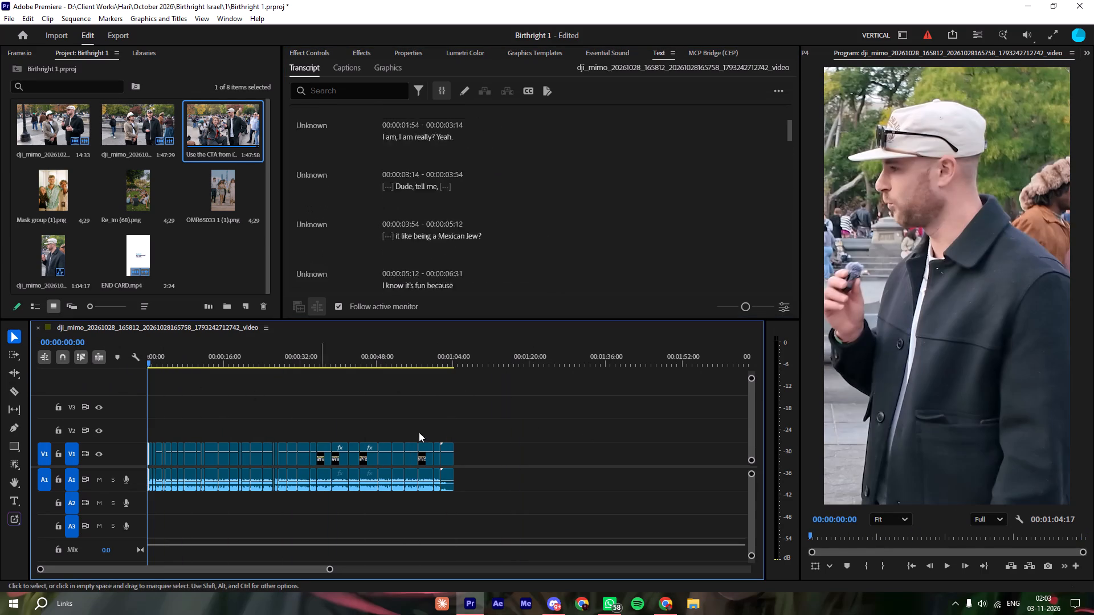
{"action": "left_click", "coordinate": [585, 433]}
{"action": "scroll", "coordinate": [558, 191], "scroll_direction": "up", "scroll_amount": 3}
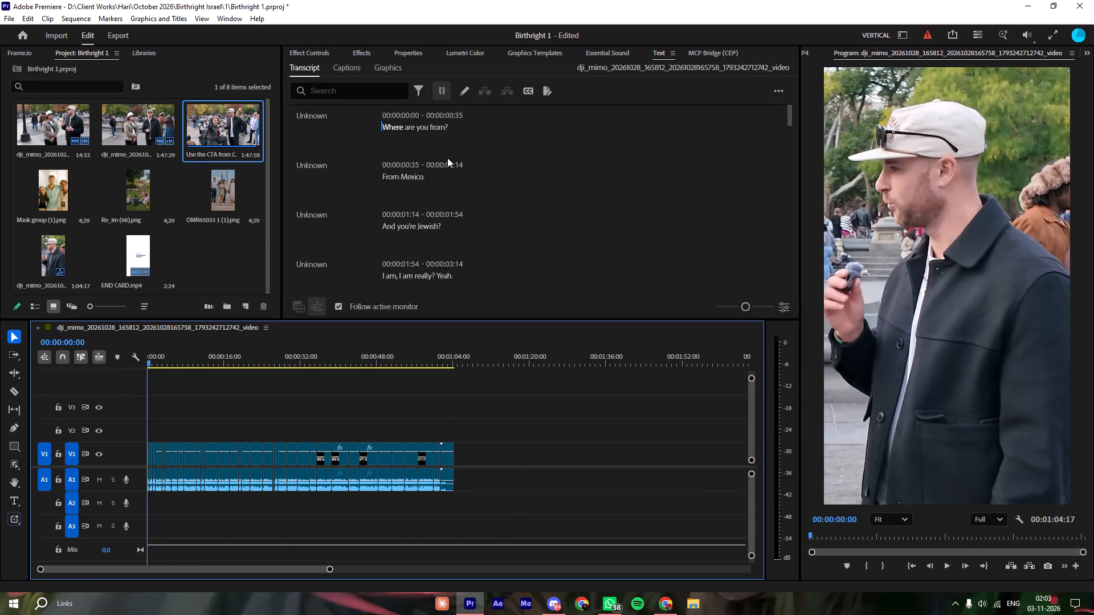
{"action": "scroll", "coordinate": [441, 166], "scroll_direction": "down", "scroll_amount": 12}
{"action": "scroll", "coordinate": [441, 171], "scroll_direction": "up", "scroll_amount": 3}
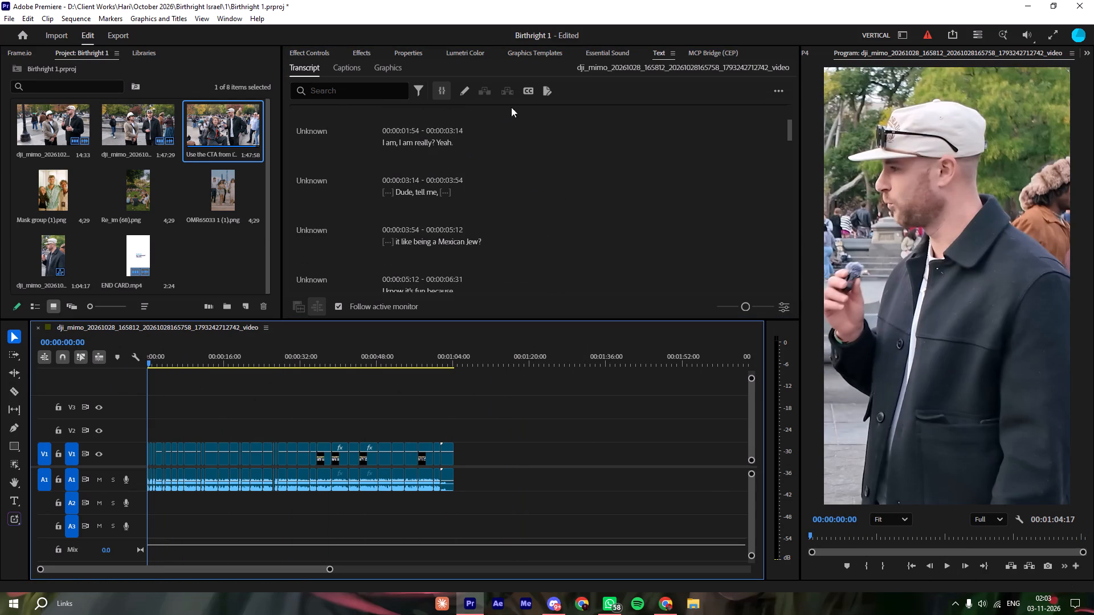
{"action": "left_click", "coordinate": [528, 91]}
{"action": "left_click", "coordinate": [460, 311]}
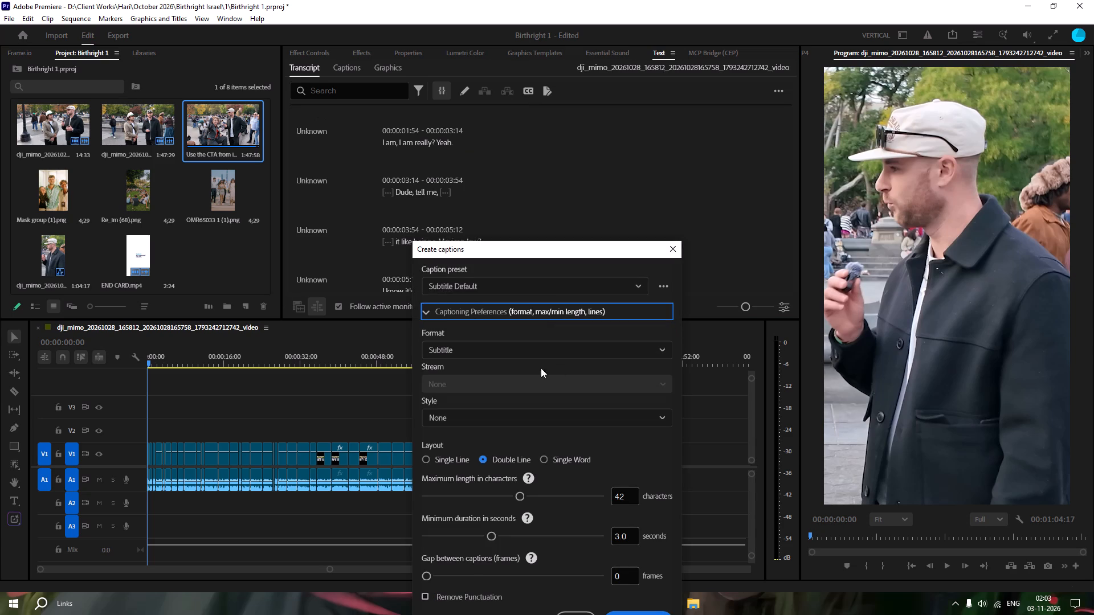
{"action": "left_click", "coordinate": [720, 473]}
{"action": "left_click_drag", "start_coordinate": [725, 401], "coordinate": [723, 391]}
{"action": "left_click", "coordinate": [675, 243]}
Switch to Chrome and search PNG Egg for "mexican food".
{"action": "left_click", "coordinate": [664, 598]}
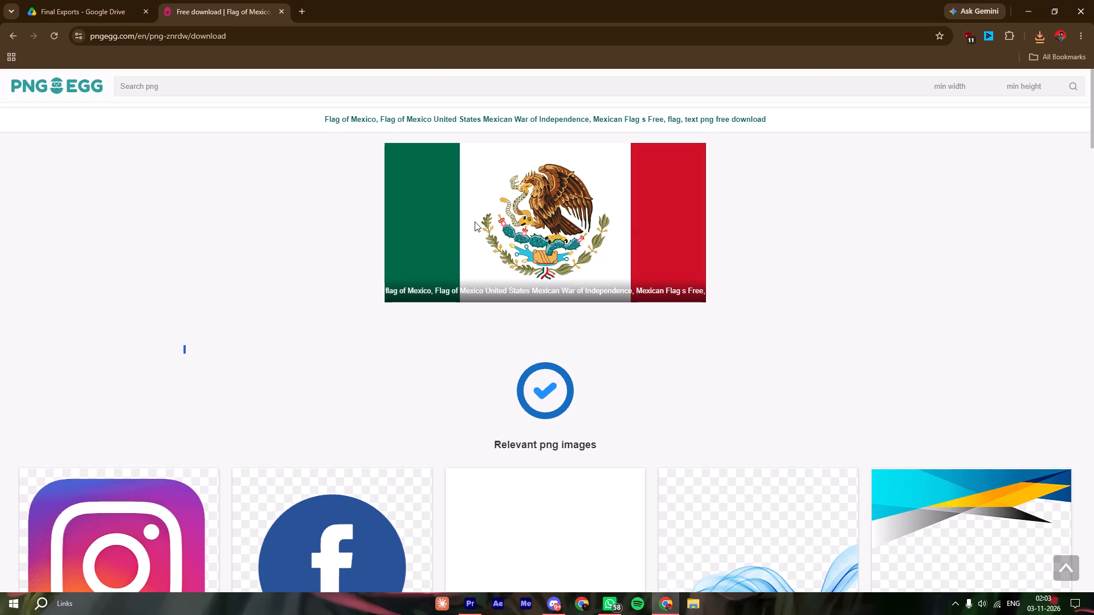
{"action": "scroll", "coordinate": [717, 369], "scroll_direction": "down", "scroll_amount": 2}
{"action": "scroll", "coordinate": [785, 391], "scroll_direction": "down", "scroll_amount": 2}
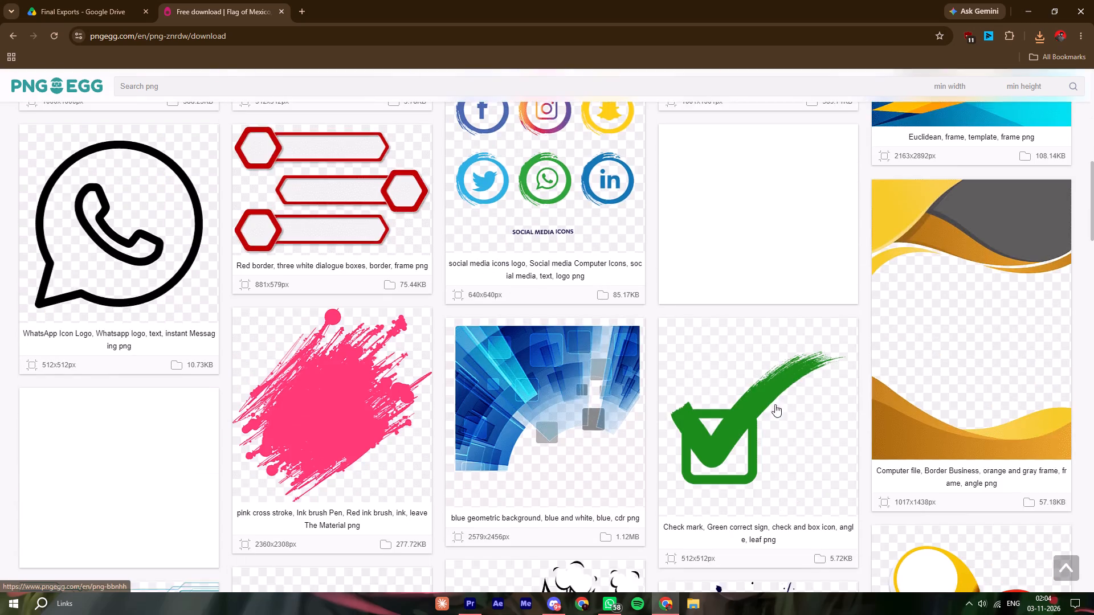
{"action": "scroll", "coordinate": [774, 405], "scroll_direction": "up", "scroll_amount": 2}
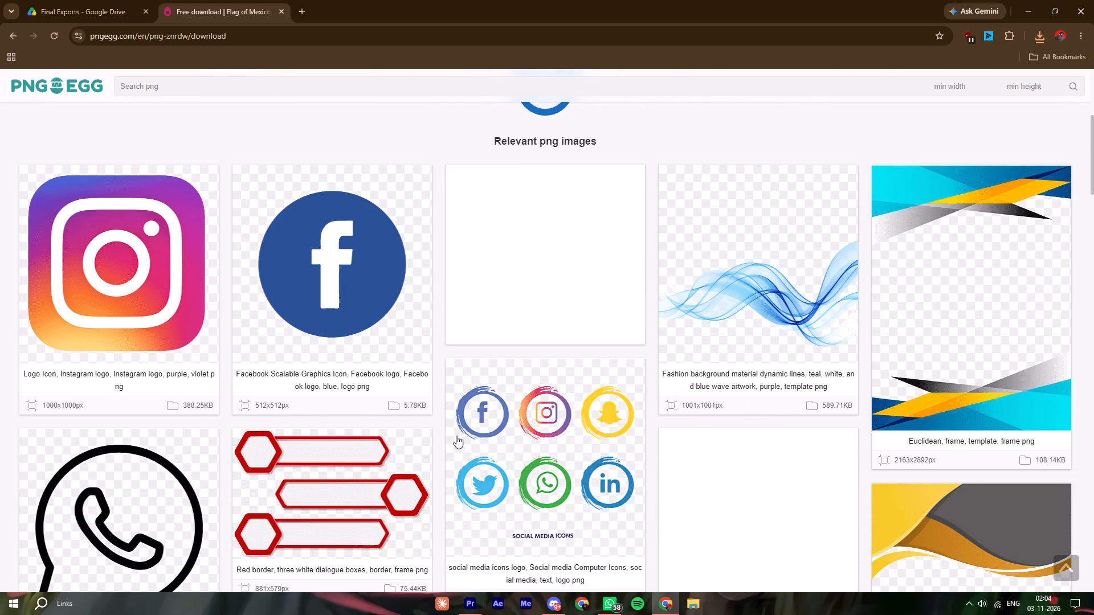
{"action": "scroll", "coordinate": [455, 421], "scroll_direction": "up", "scroll_amount": 8}
{"action": "left_click", "coordinate": [327, 95]}
{"action": "type", "text": "mesic"}
{"action": "type", "text": "an"}
{"action": "key", "text": "space"}
{"action": "key", "text": "BackSpace"}
{"action": "key", "text": "BackSpace"}
{"action": "key", "text": "BackSpace"}
{"action": "key", "text": "BackSpace"}
{"action": "key", "text": "BackSpace"}
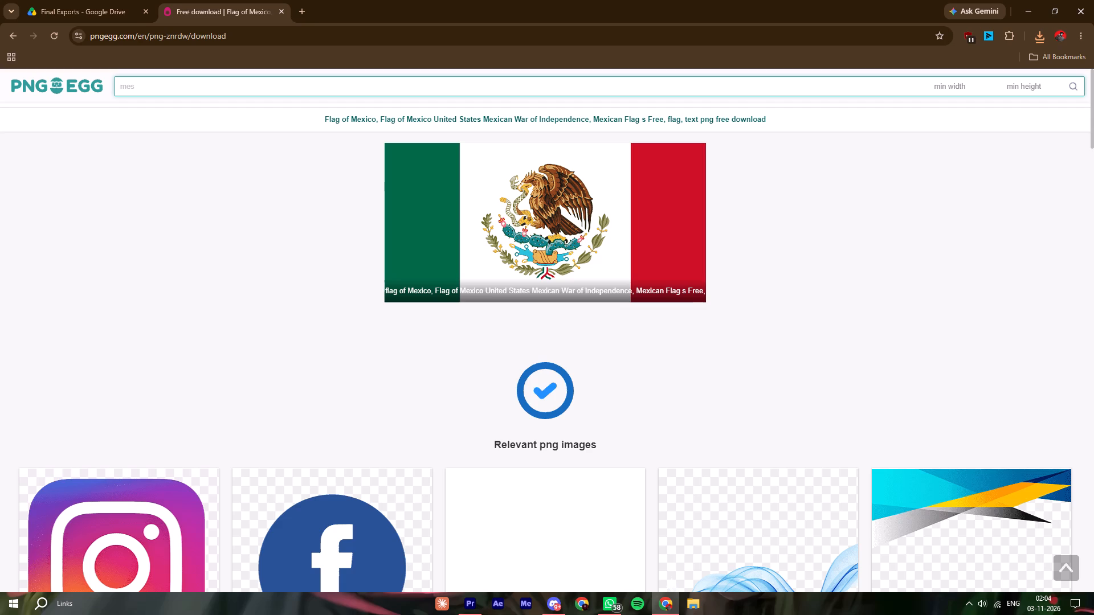
{"action": "key", "text": "BackSpace"}
{"action": "type", "text": "xican food"}
{"action": "key", "text": "Return"}
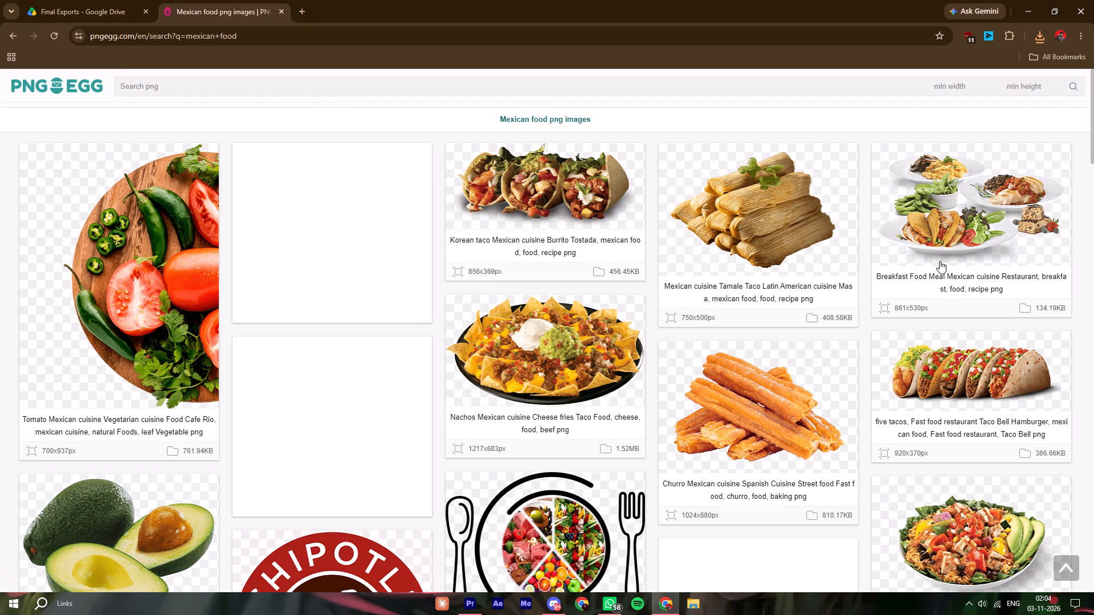
Look through the Mexican food results, download the 856x369px Korean taco PNG with three filled tacos, and preview the file.
{"action": "scroll", "coordinate": [548, 241], "scroll_direction": "down", "scroll_amount": 1}
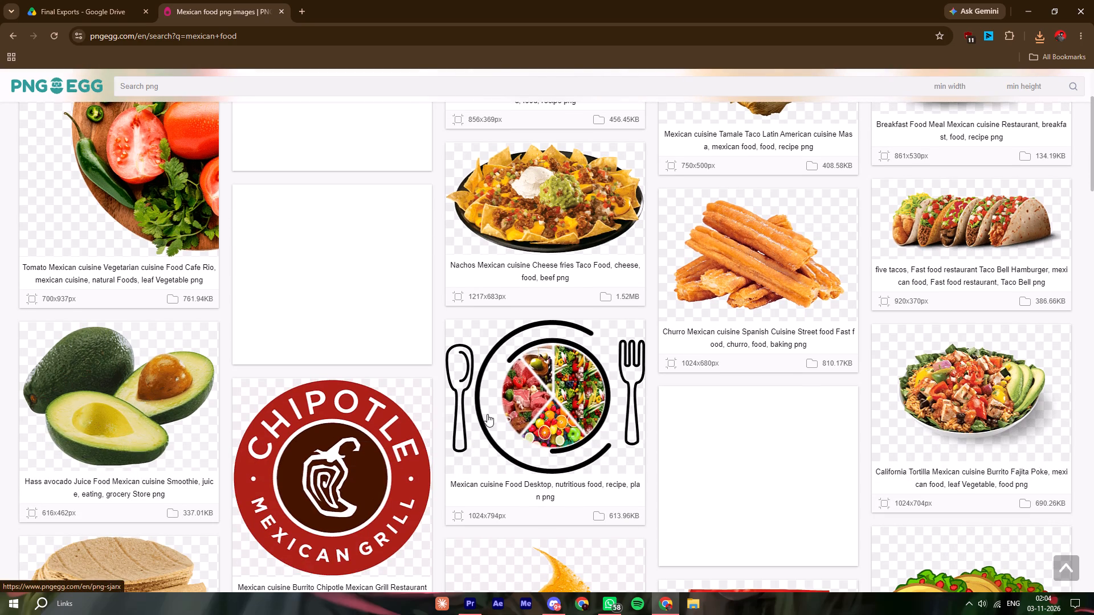
{"action": "scroll", "coordinate": [983, 407], "scroll_direction": "up", "scroll_amount": 1}
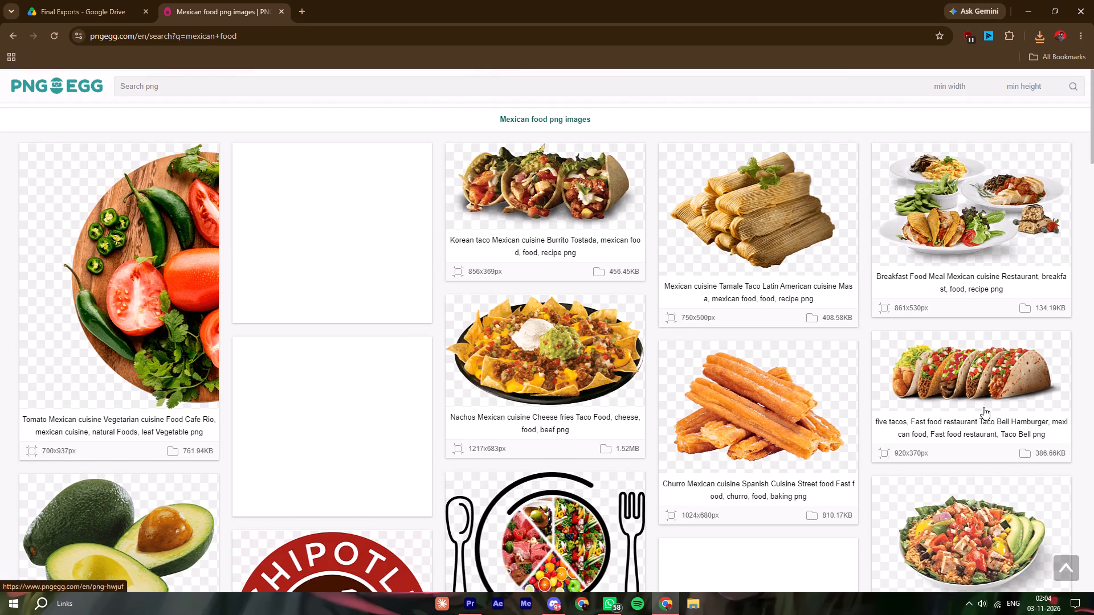
{"action": "scroll", "coordinate": [983, 407], "scroll_direction": "down", "scroll_amount": 1}
{"action": "scroll", "coordinate": [538, 321], "scroll_direction": "up", "scroll_amount": 2}
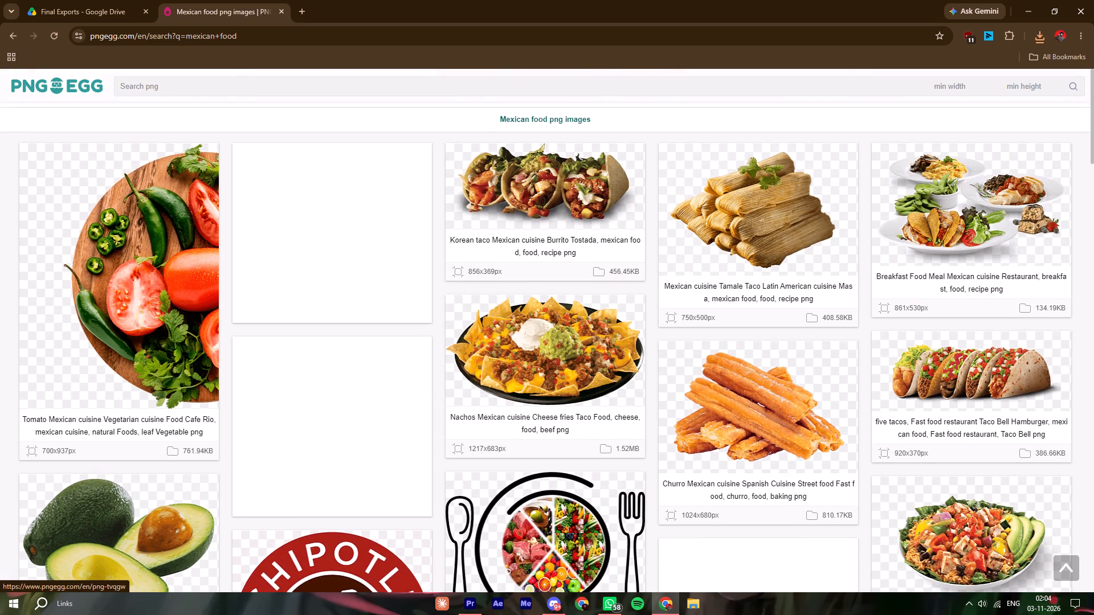
{"action": "left_click", "coordinate": [515, 208]}
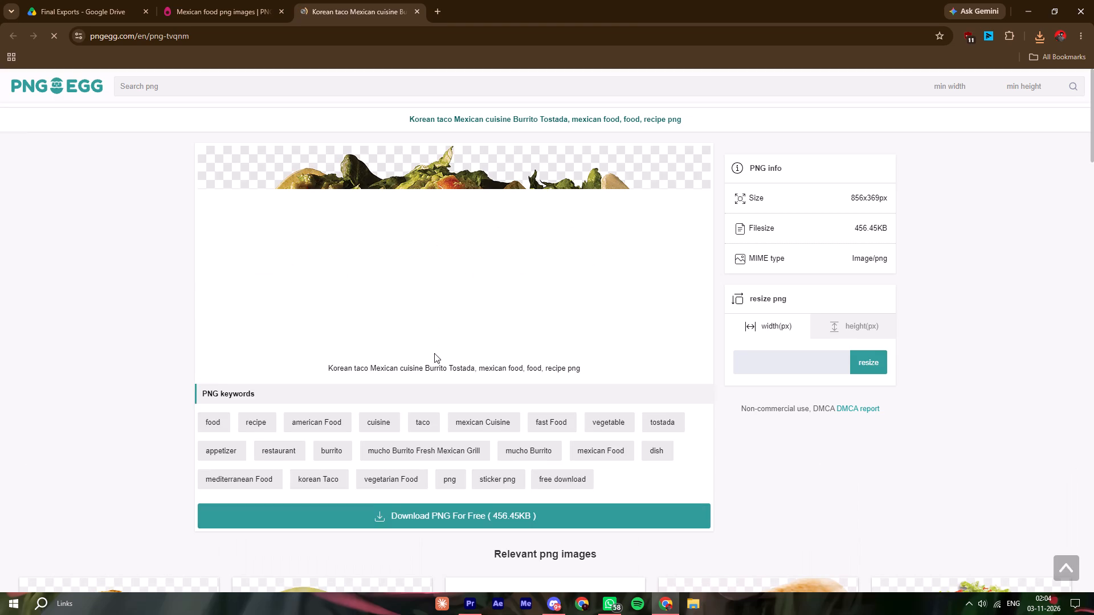
{"action": "scroll", "coordinate": [423, 368], "scroll_direction": "down", "scroll_amount": 1}
{"action": "left_click", "coordinate": [427, 355]}
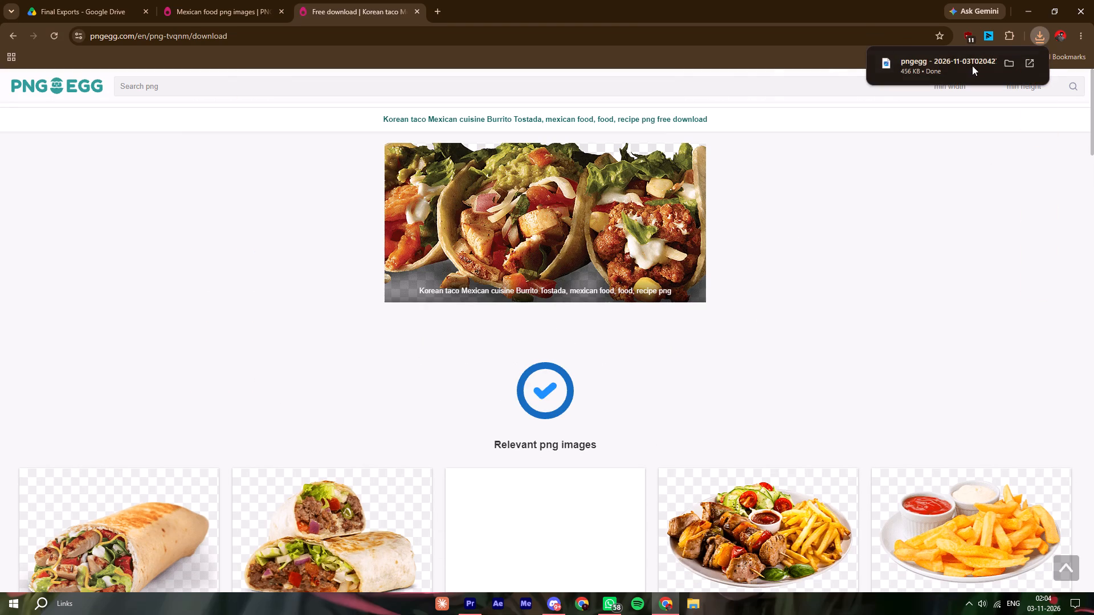
{"action": "left_click", "coordinate": [937, 62]}
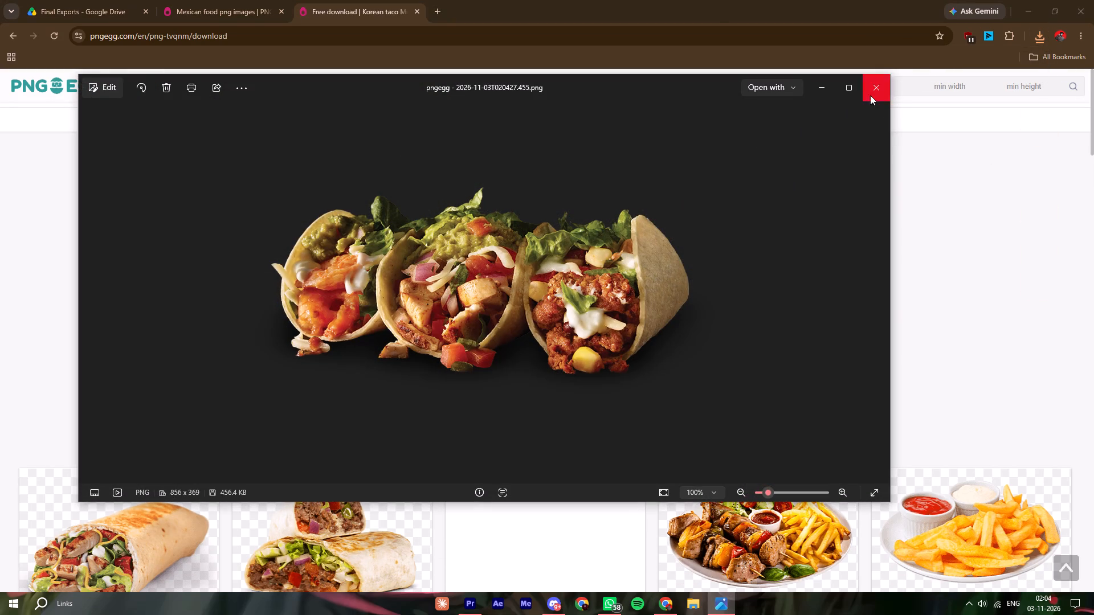
{"action": "left_click", "coordinate": [872, 94]}
From the relevant images, download the 1280x931px "two tacos filled with meat and vegetables" PNG and preview the file.
{"action": "scroll", "coordinate": [624, 254], "scroll_direction": "down", "scroll_amount": 2}
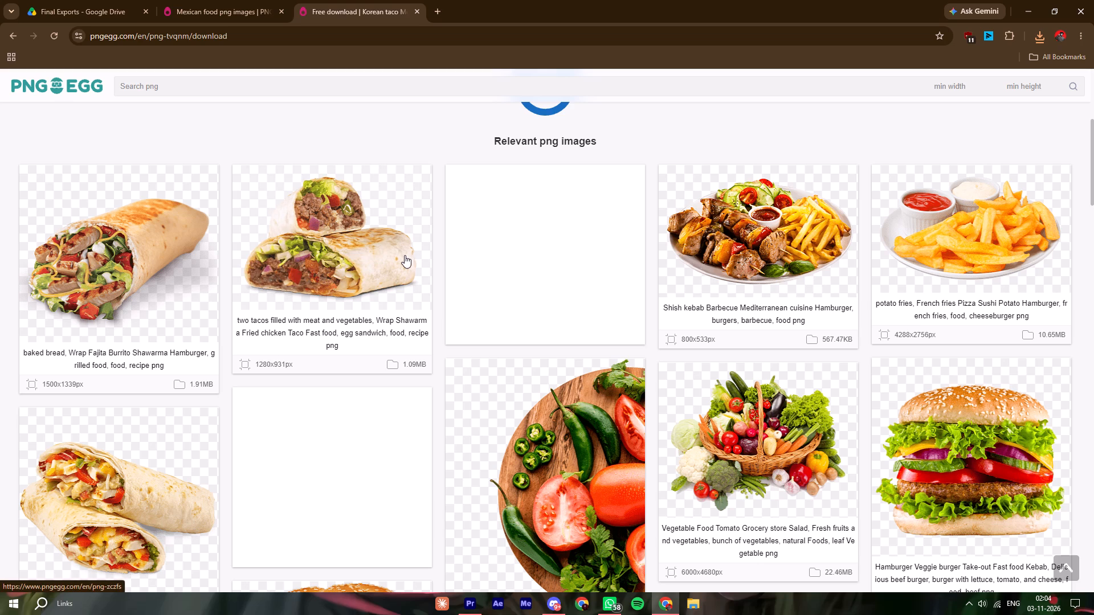
{"action": "left_click", "coordinate": [405, 255]}
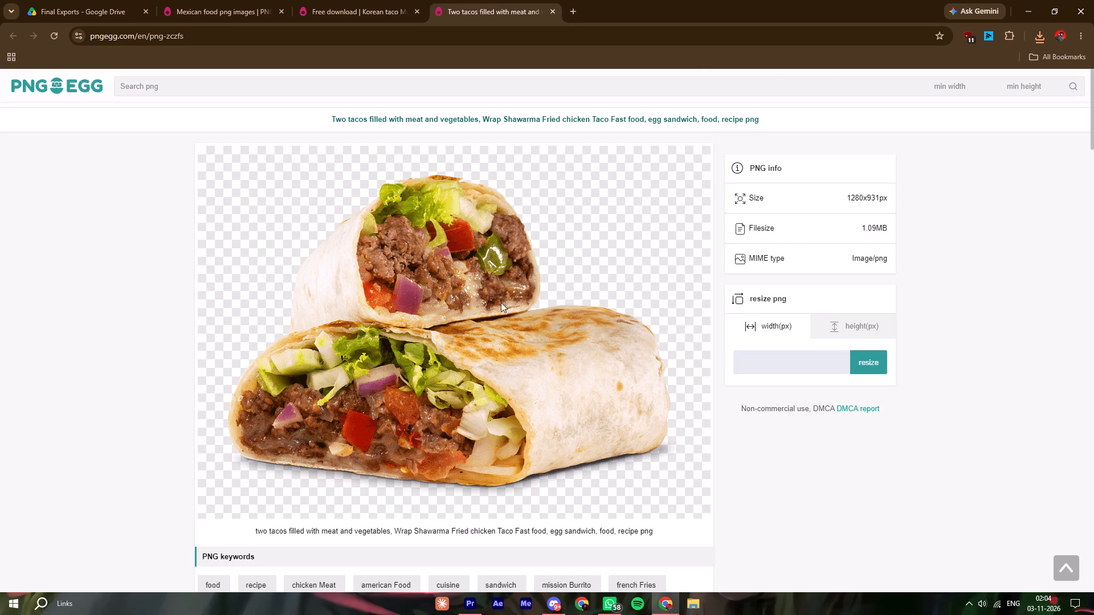
{"action": "scroll", "coordinate": [500, 319], "scroll_direction": "down", "scroll_amount": 2}
{"action": "left_click", "coordinate": [436, 404]}
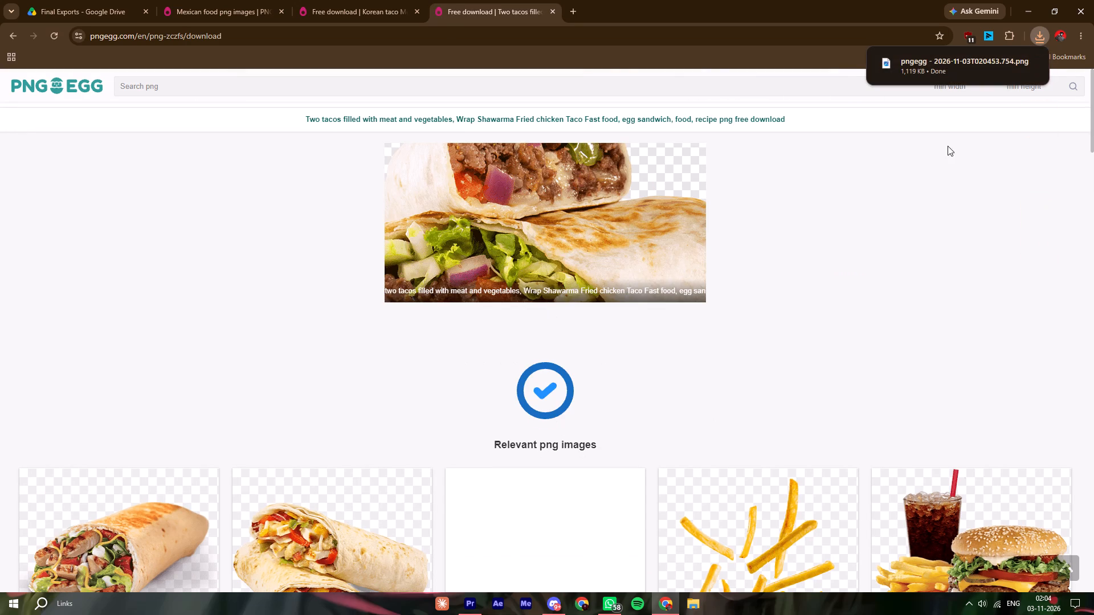
{"action": "left_click", "coordinate": [957, 73]}
{"action": "left_click", "coordinate": [879, 92]}
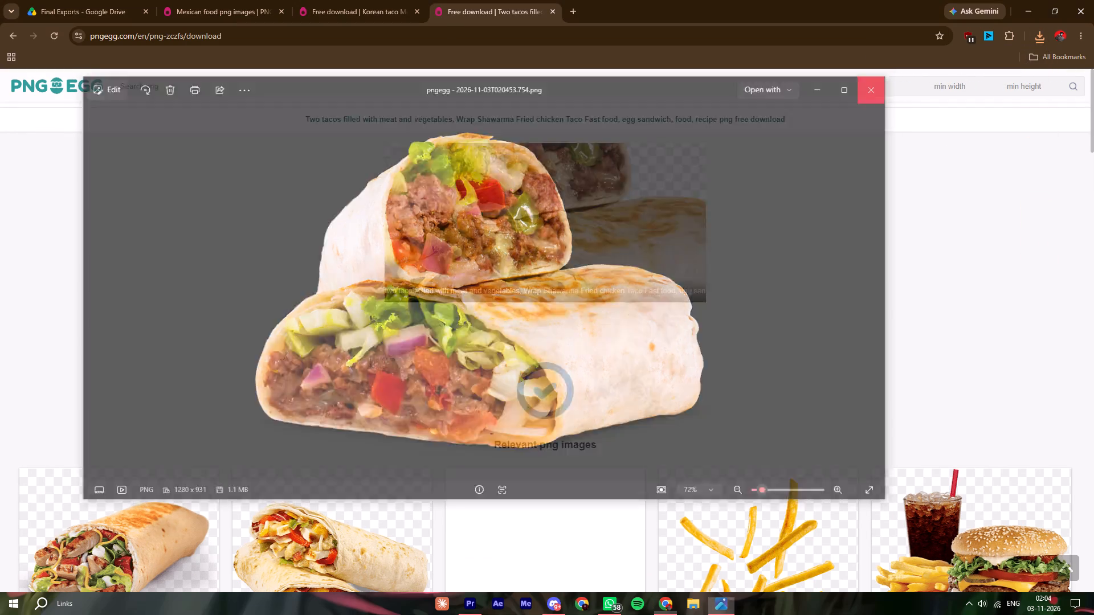
Close both taco download pages, keeping the Mexican food search results open.
{"action": "left_click", "coordinate": [556, 10]}
{"action": "left_click", "coordinate": [362, 6]}
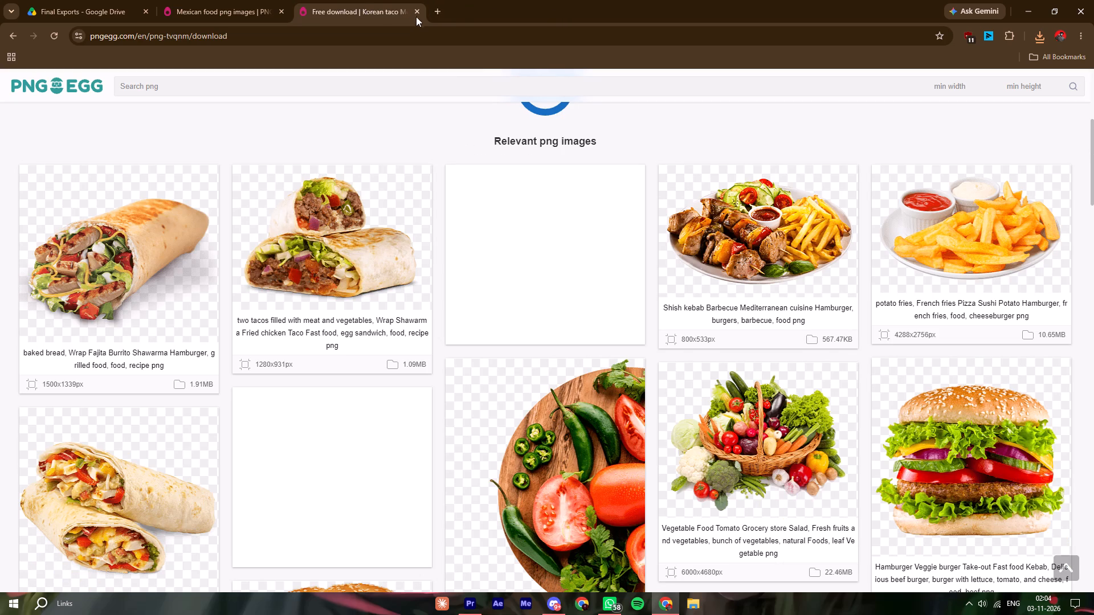
{"action": "left_click", "coordinate": [418, 10]}
Switch to Premiere and create captions from the transcript with single-line layout, 21 characters maximum length and 1.4 seconds minimum duration.
{"action": "left_click", "coordinate": [474, 605]}
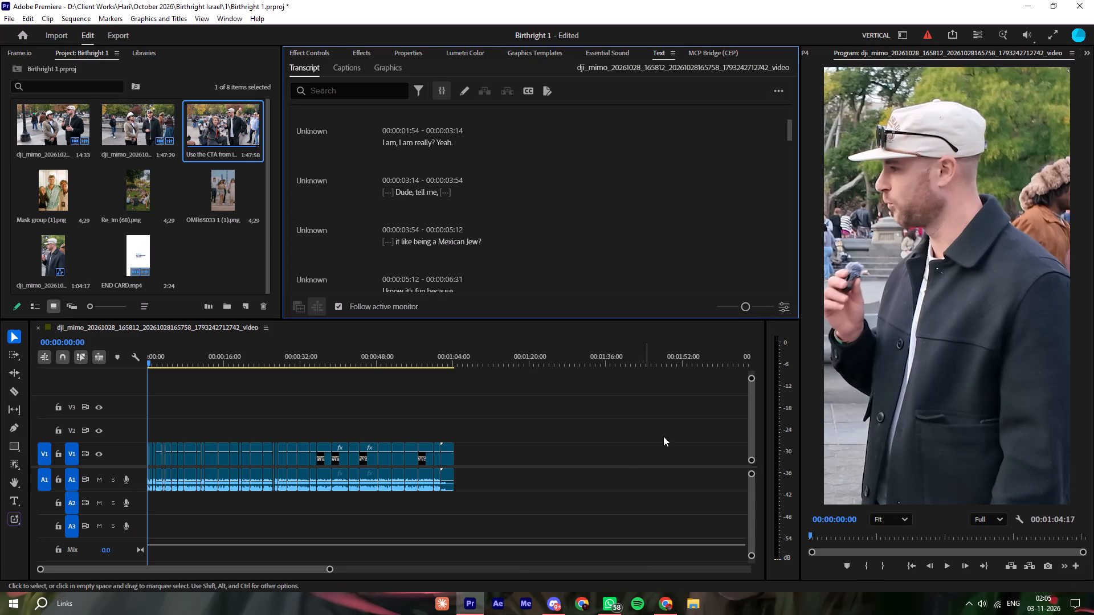
{"action": "left_click", "coordinate": [685, 420]}
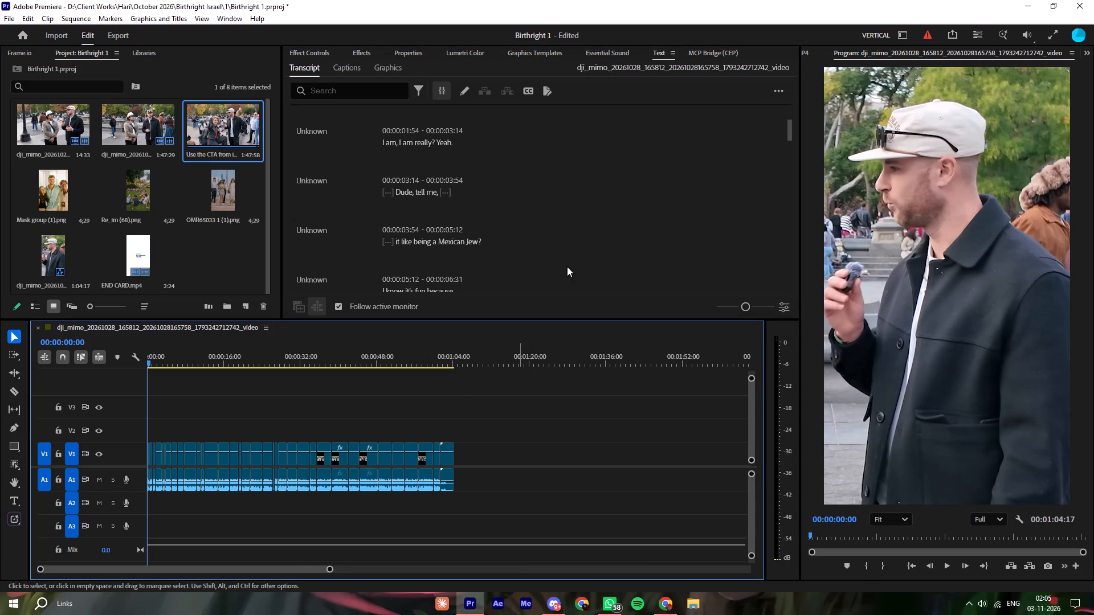
{"action": "left_click", "coordinate": [530, 89]}
{"action": "left_click", "coordinate": [512, 313]}
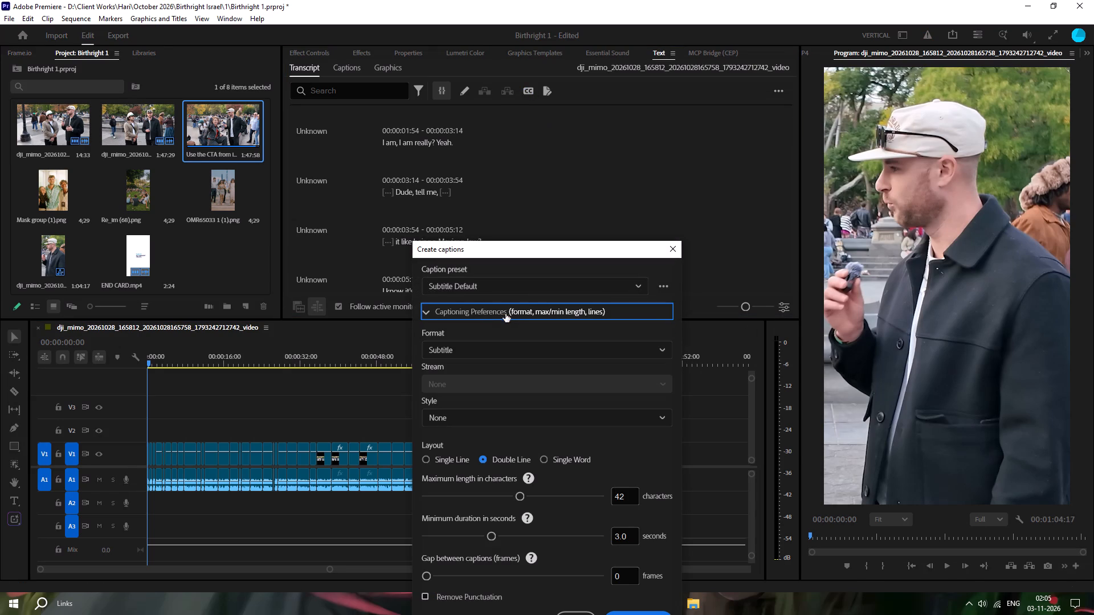
{"action": "left_click", "coordinate": [435, 465]}
{"action": "scroll", "coordinate": [604, 456], "scroll_direction": "down", "scroll_amount": 2}
{"action": "left_click", "coordinate": [470, 420]}
{"action": "left_click", "coordinate": [520, 421]}
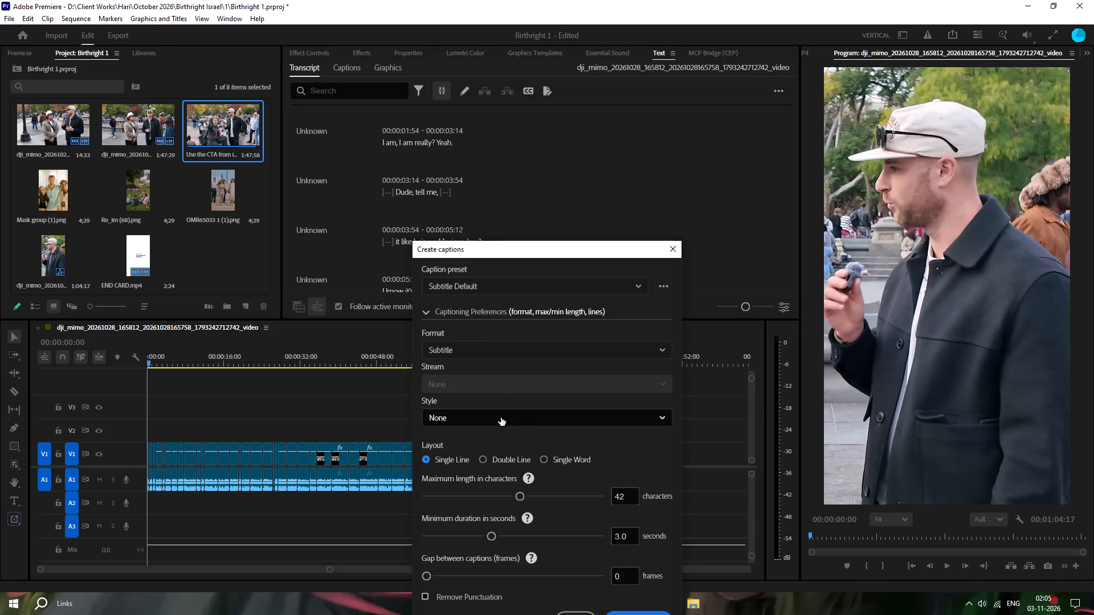
{"action": "scroll", "coordinate": [603, 454], "scroll_direction": "down", "scroll_amount": 1}
{"action": "left_click_drag", "start_coordinate": [480, 494], "coordinate": [475, 495]}
{"action": "left_click_drag", "start_coordinate": [558, 248], "coordinate": [601, 100]}
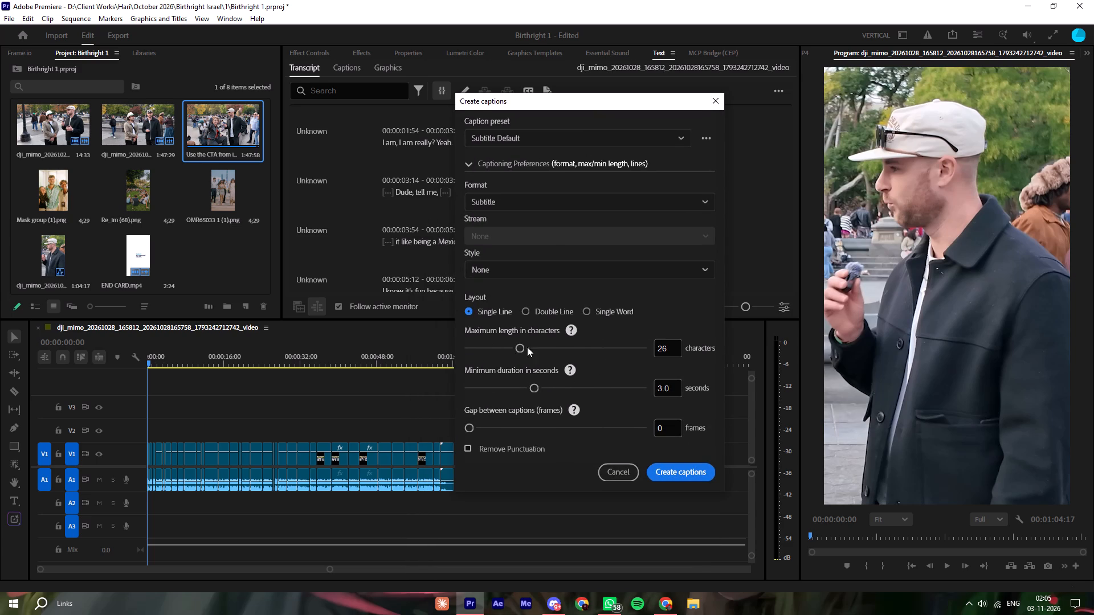
{"action": "left_click", "coordinate": [499, 351]}
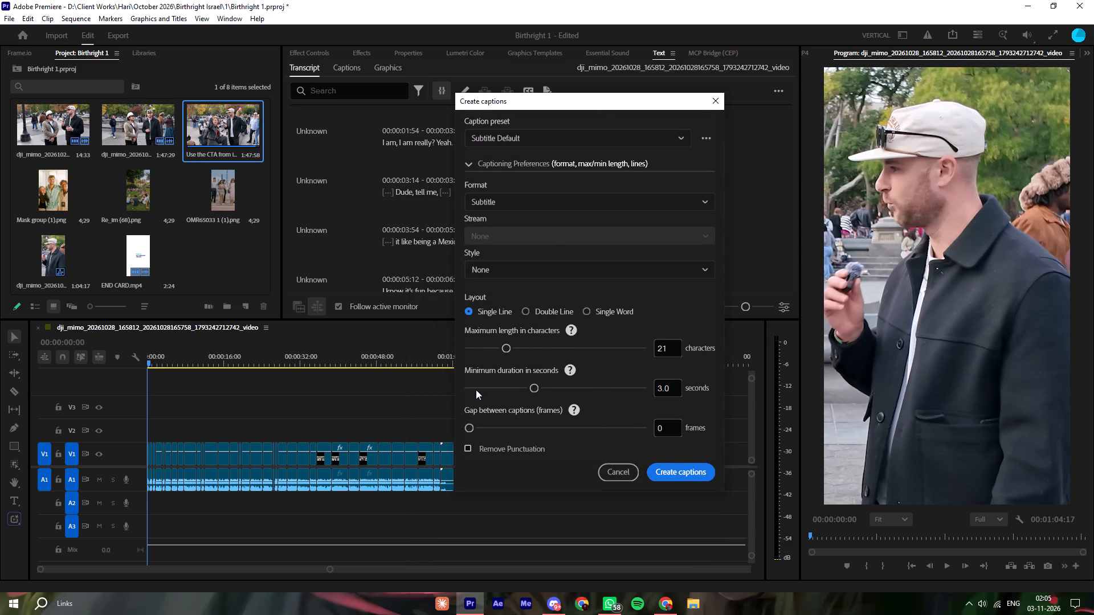
{"action": "left_click", "coordinate": [475, 389]}
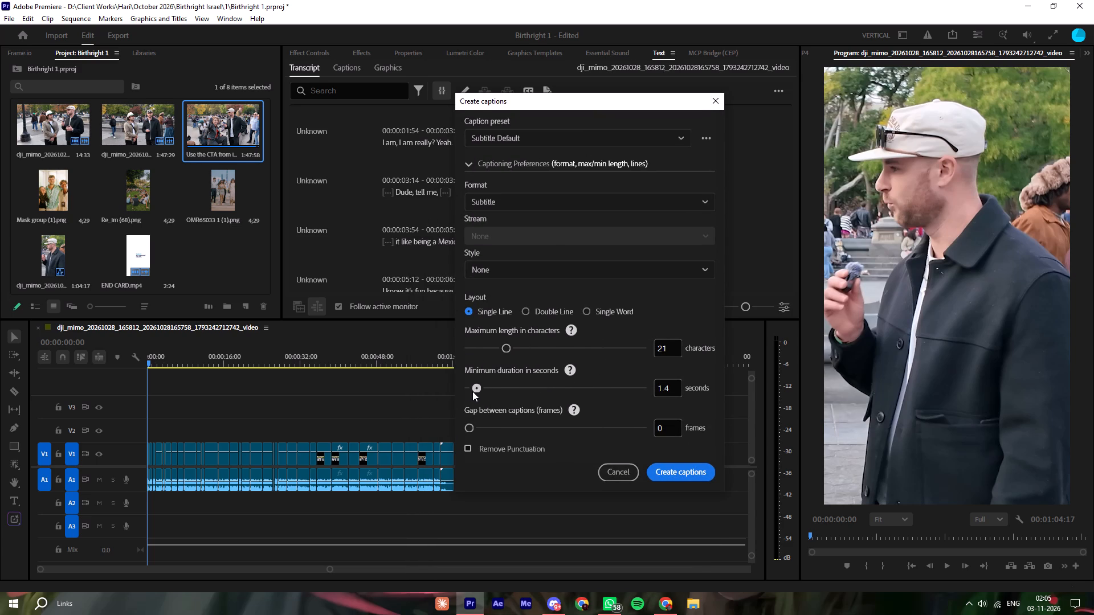
{"action": "left_click", "coordinate": [477, 384]}
{"action": "left_click", "coordinate": [677, 469]}
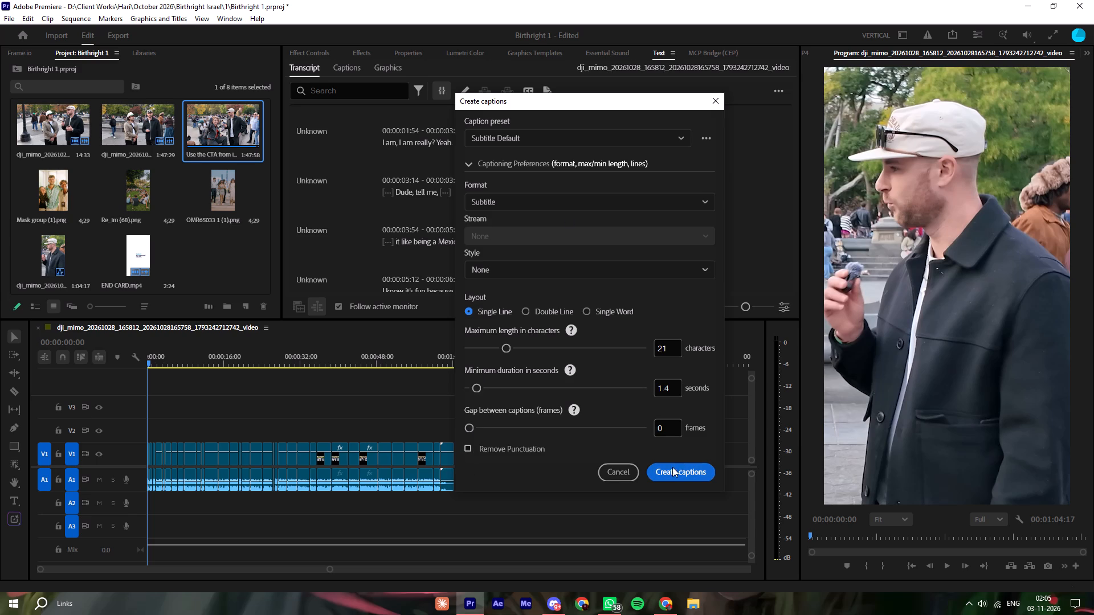
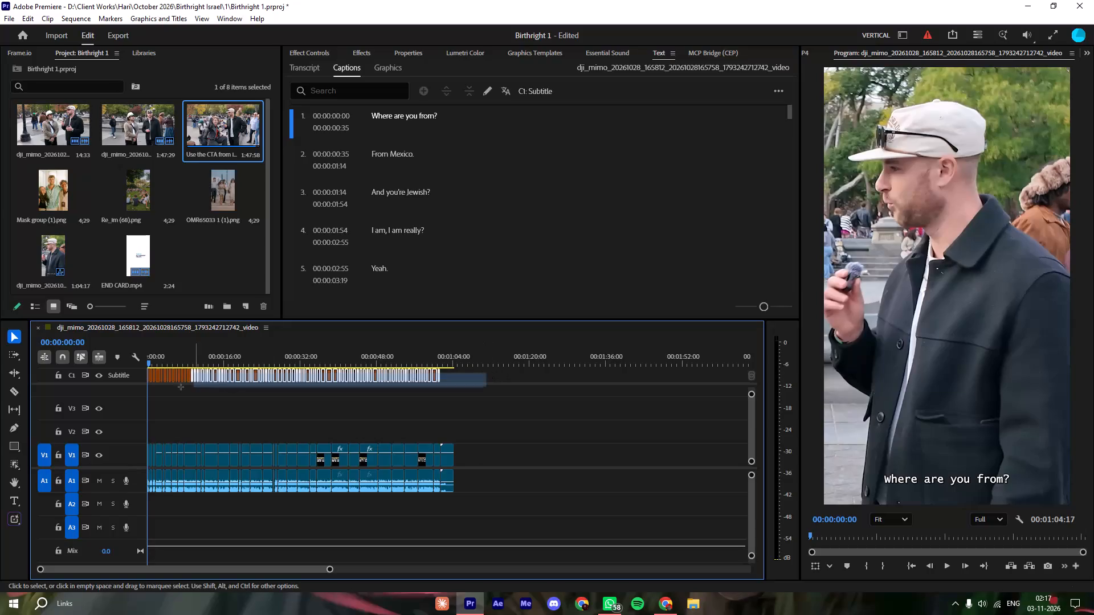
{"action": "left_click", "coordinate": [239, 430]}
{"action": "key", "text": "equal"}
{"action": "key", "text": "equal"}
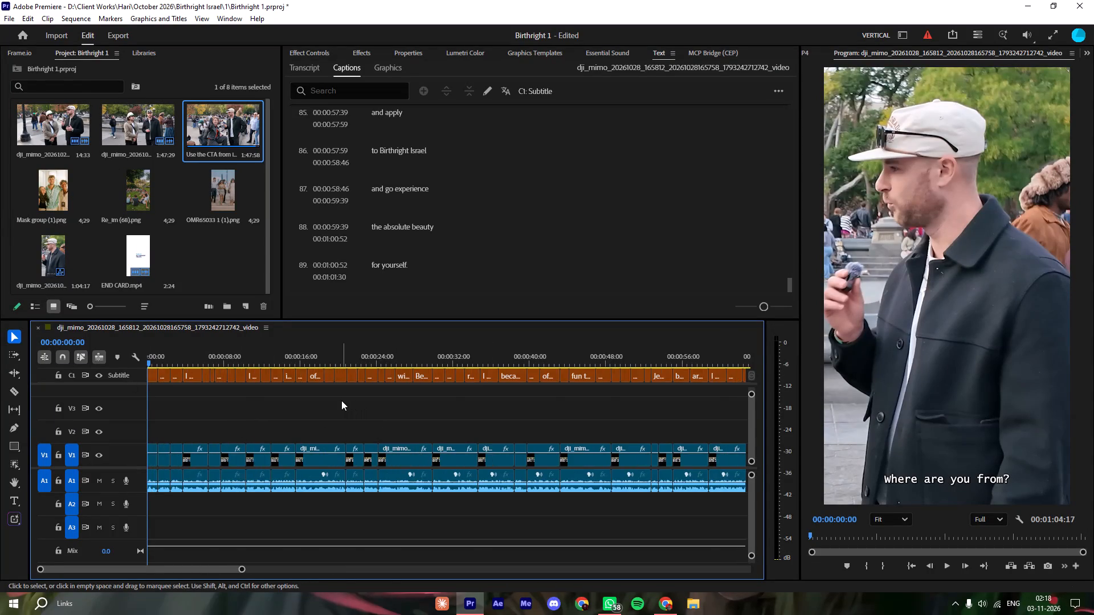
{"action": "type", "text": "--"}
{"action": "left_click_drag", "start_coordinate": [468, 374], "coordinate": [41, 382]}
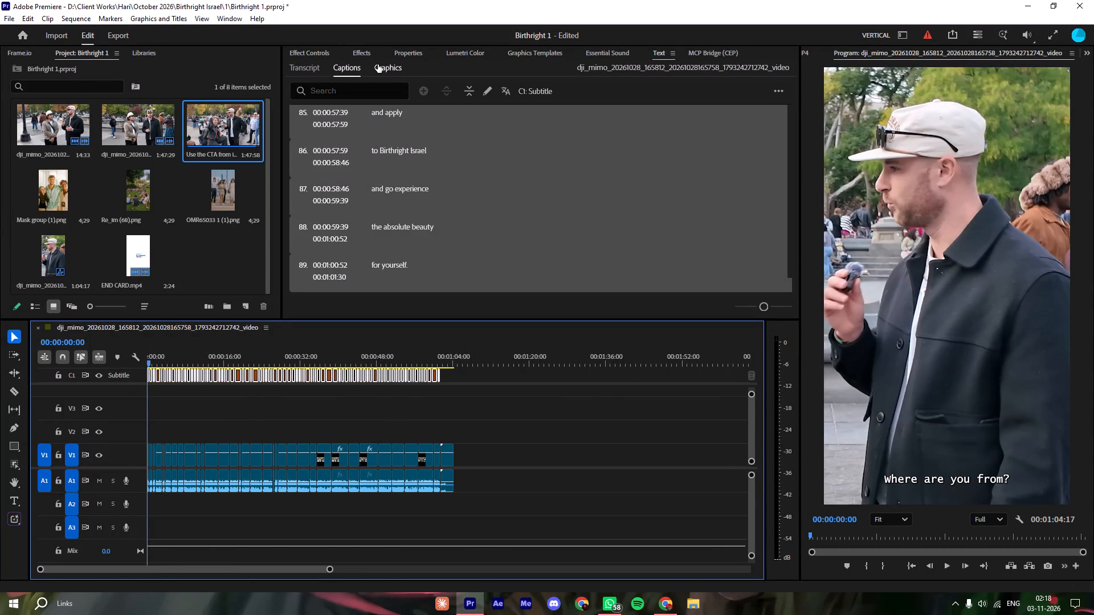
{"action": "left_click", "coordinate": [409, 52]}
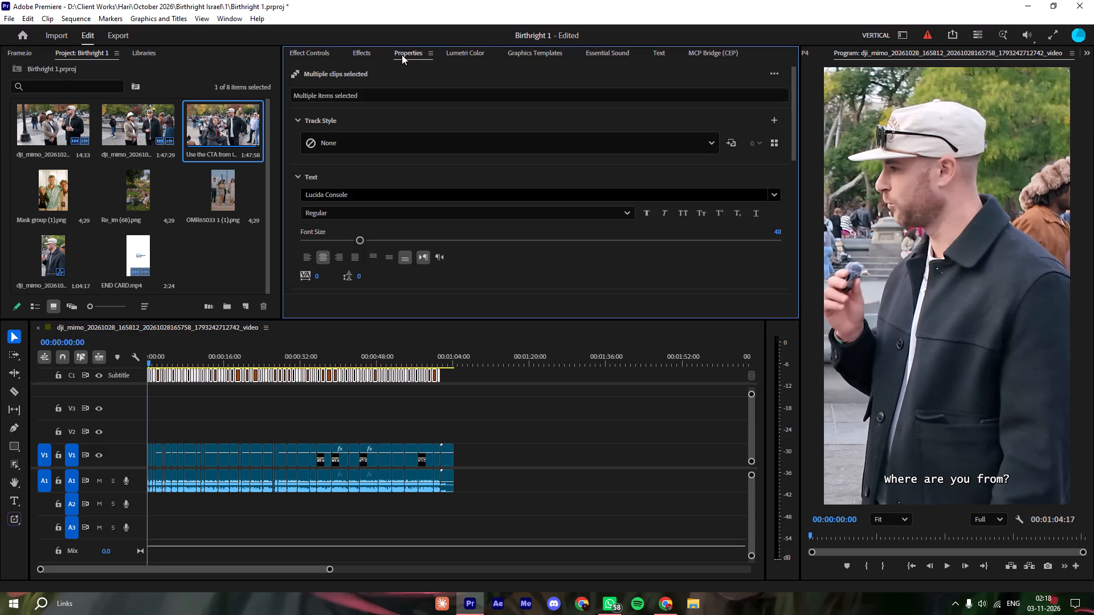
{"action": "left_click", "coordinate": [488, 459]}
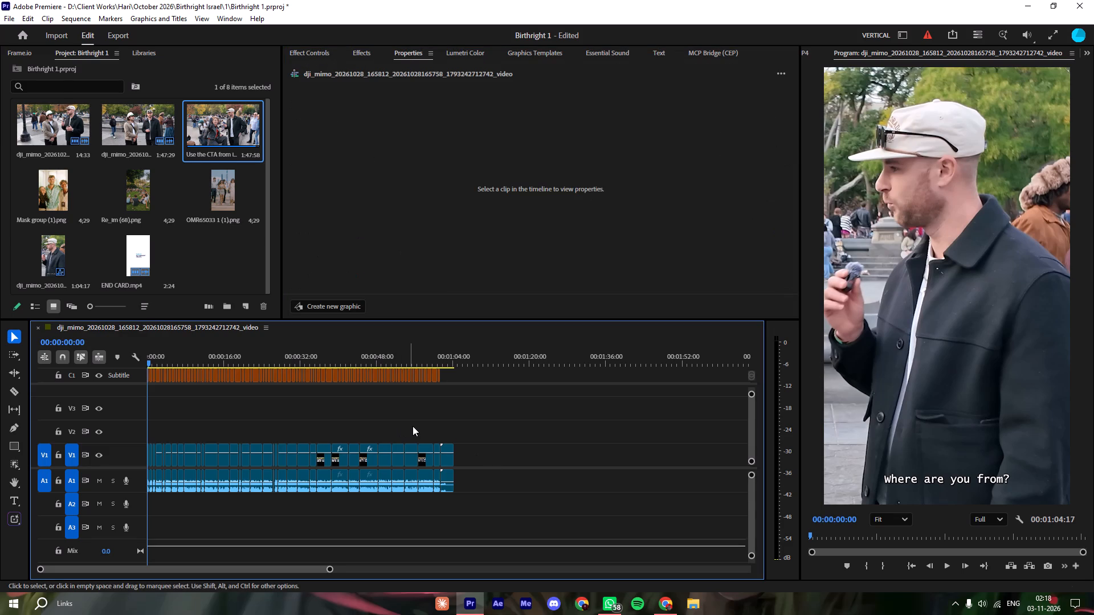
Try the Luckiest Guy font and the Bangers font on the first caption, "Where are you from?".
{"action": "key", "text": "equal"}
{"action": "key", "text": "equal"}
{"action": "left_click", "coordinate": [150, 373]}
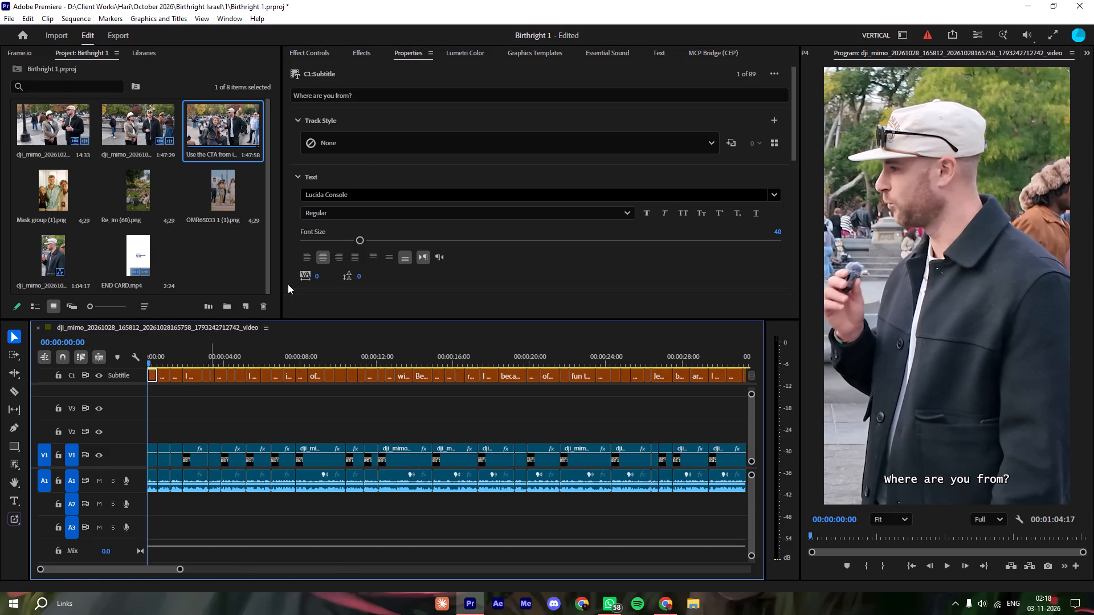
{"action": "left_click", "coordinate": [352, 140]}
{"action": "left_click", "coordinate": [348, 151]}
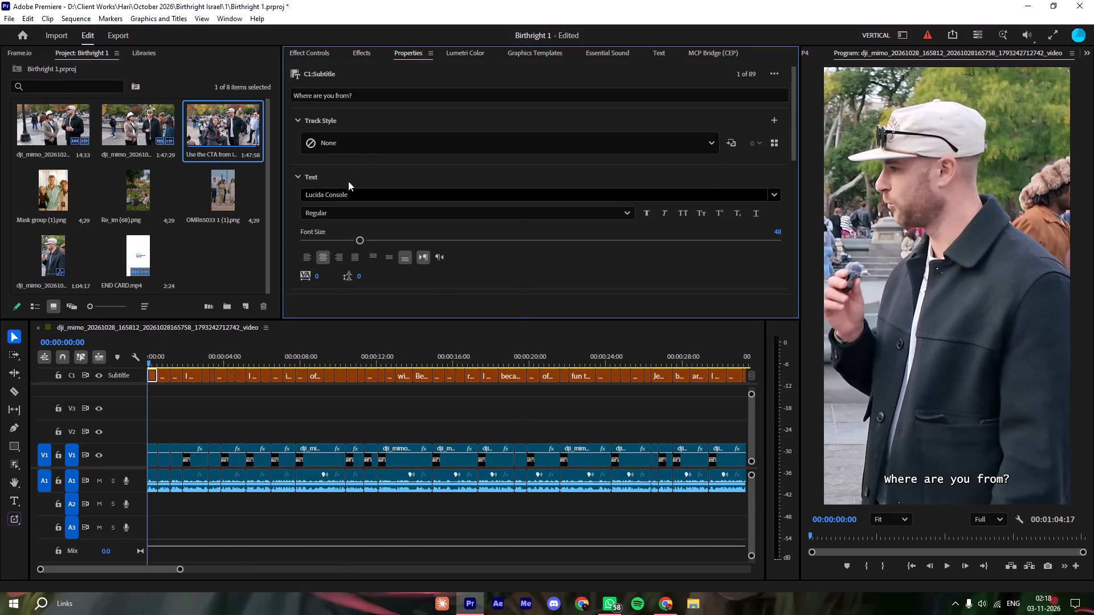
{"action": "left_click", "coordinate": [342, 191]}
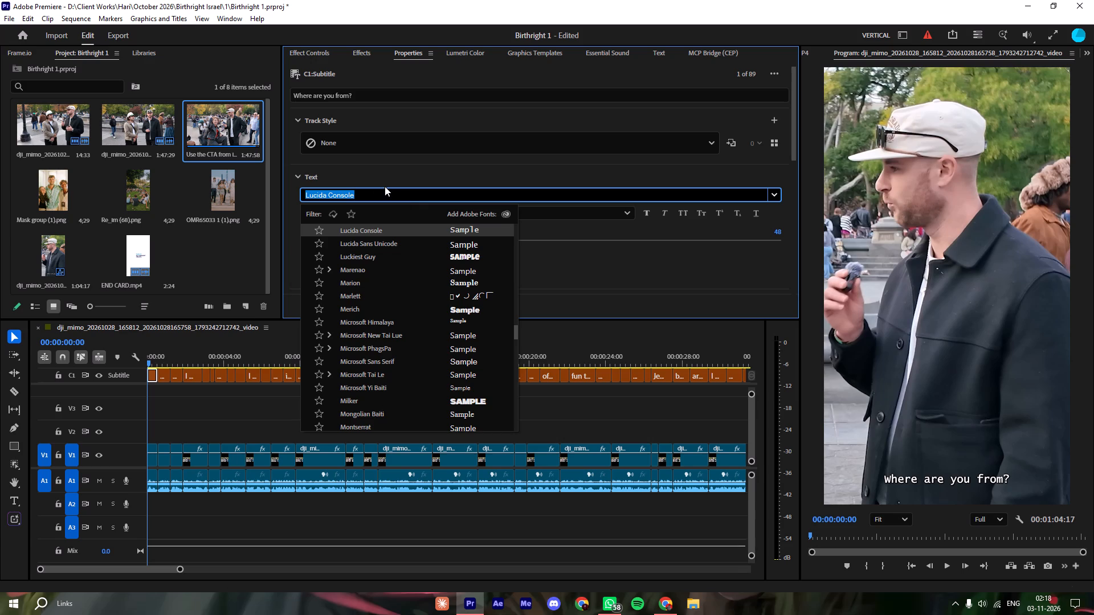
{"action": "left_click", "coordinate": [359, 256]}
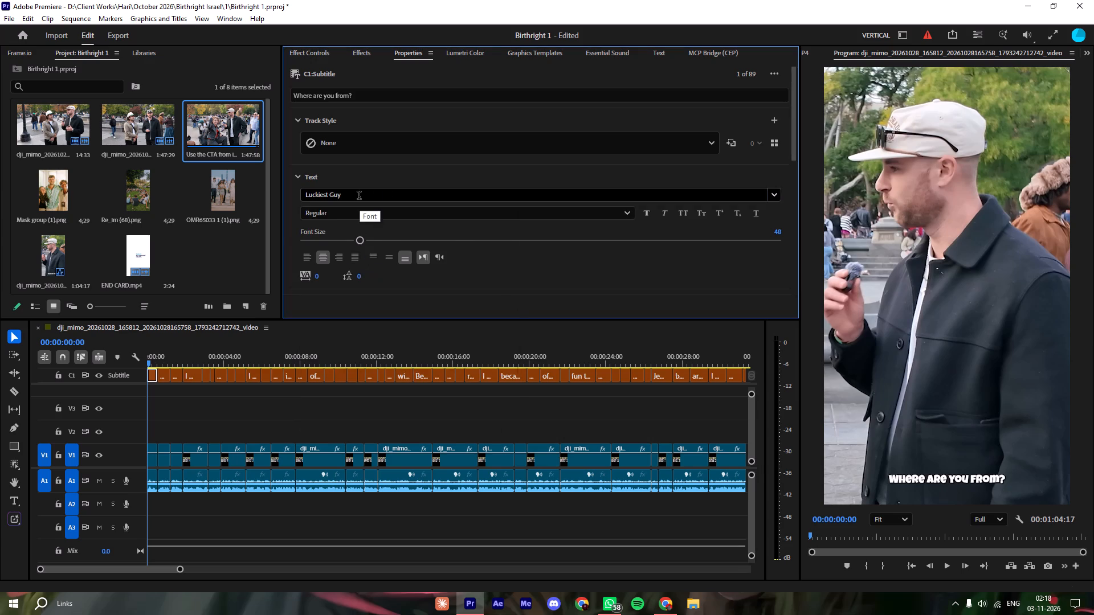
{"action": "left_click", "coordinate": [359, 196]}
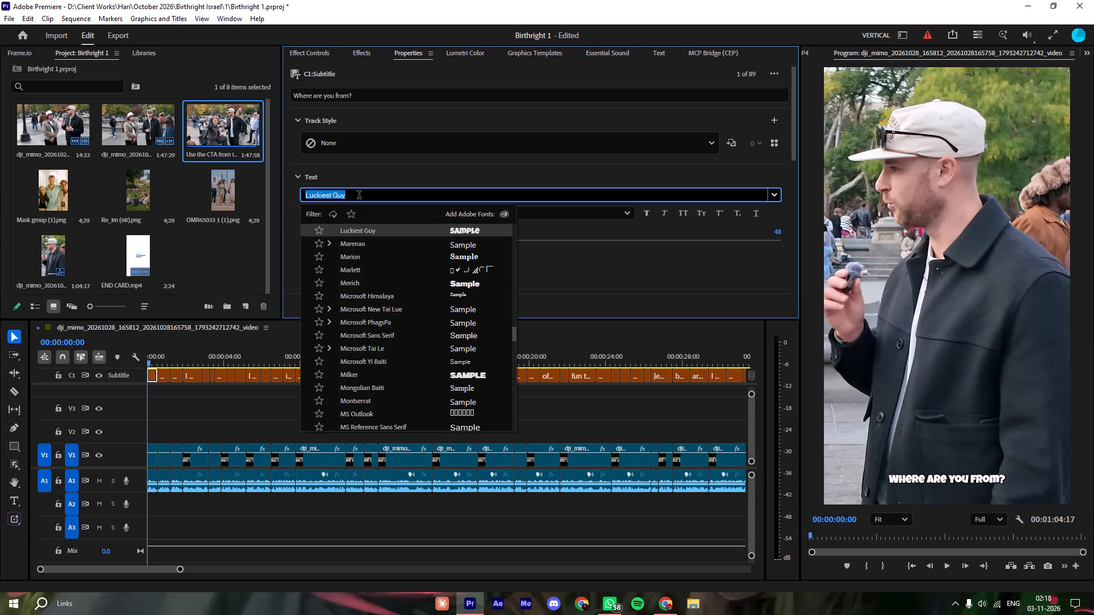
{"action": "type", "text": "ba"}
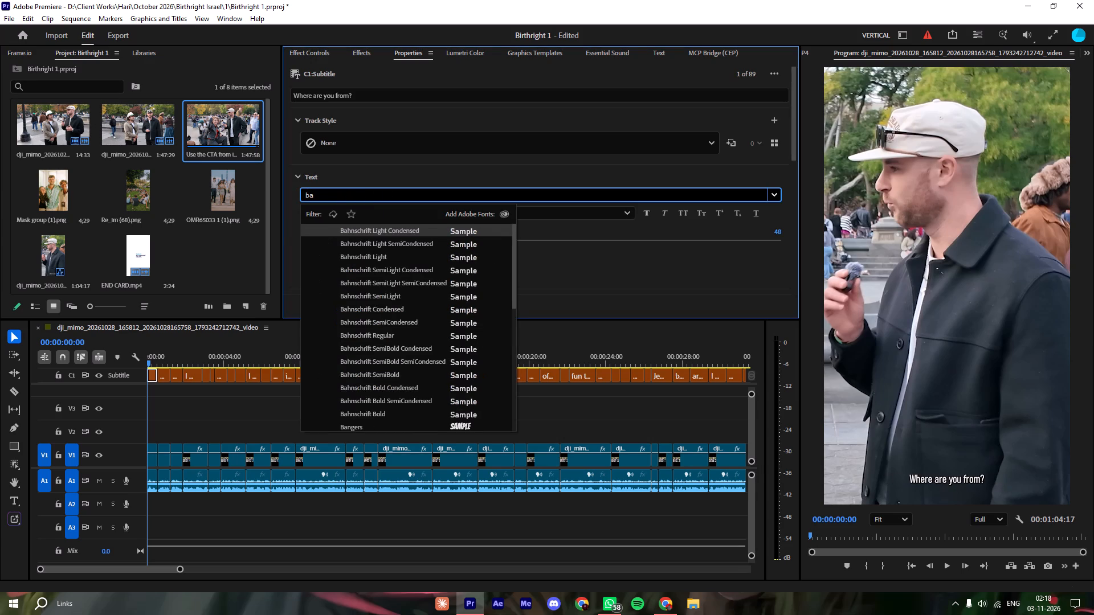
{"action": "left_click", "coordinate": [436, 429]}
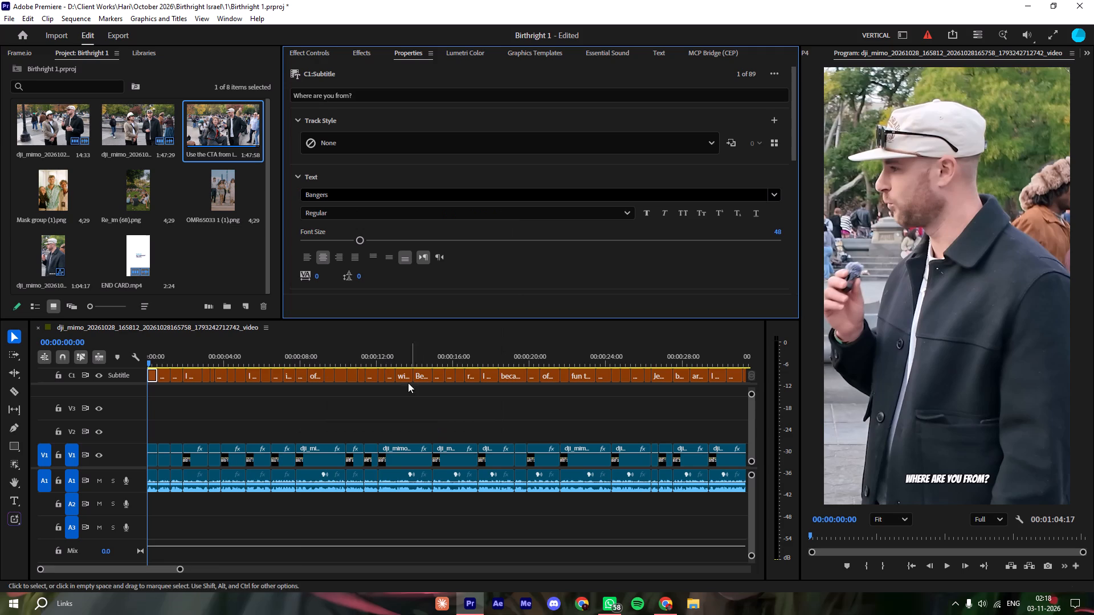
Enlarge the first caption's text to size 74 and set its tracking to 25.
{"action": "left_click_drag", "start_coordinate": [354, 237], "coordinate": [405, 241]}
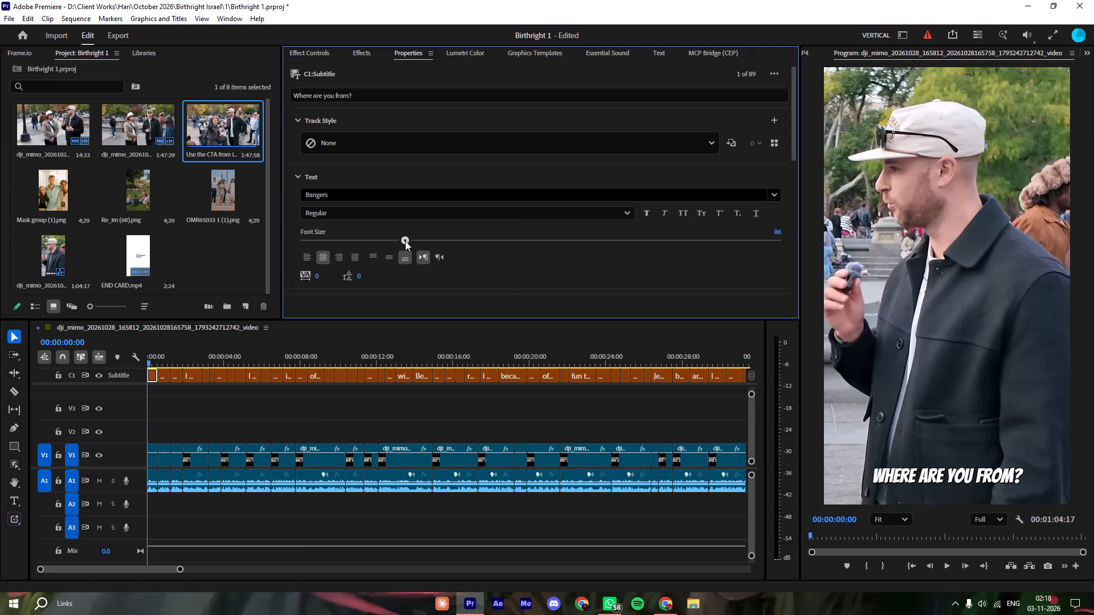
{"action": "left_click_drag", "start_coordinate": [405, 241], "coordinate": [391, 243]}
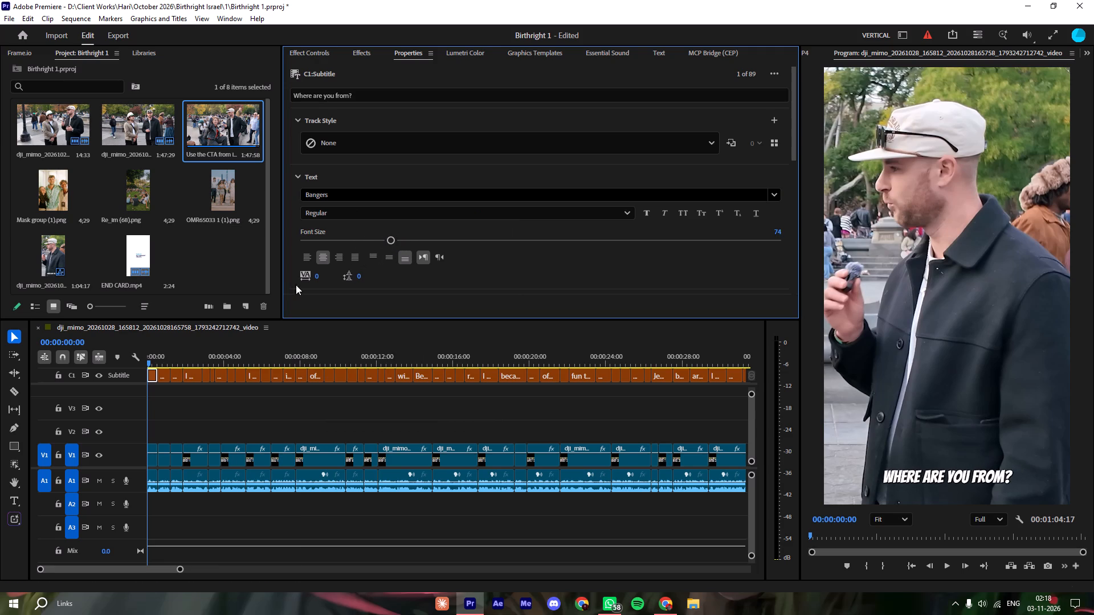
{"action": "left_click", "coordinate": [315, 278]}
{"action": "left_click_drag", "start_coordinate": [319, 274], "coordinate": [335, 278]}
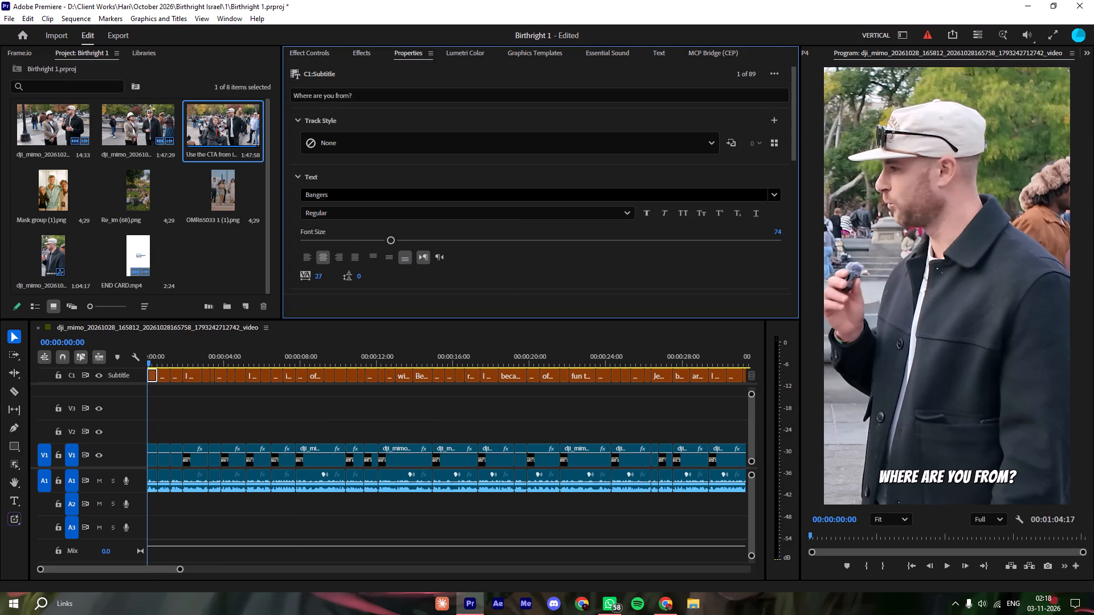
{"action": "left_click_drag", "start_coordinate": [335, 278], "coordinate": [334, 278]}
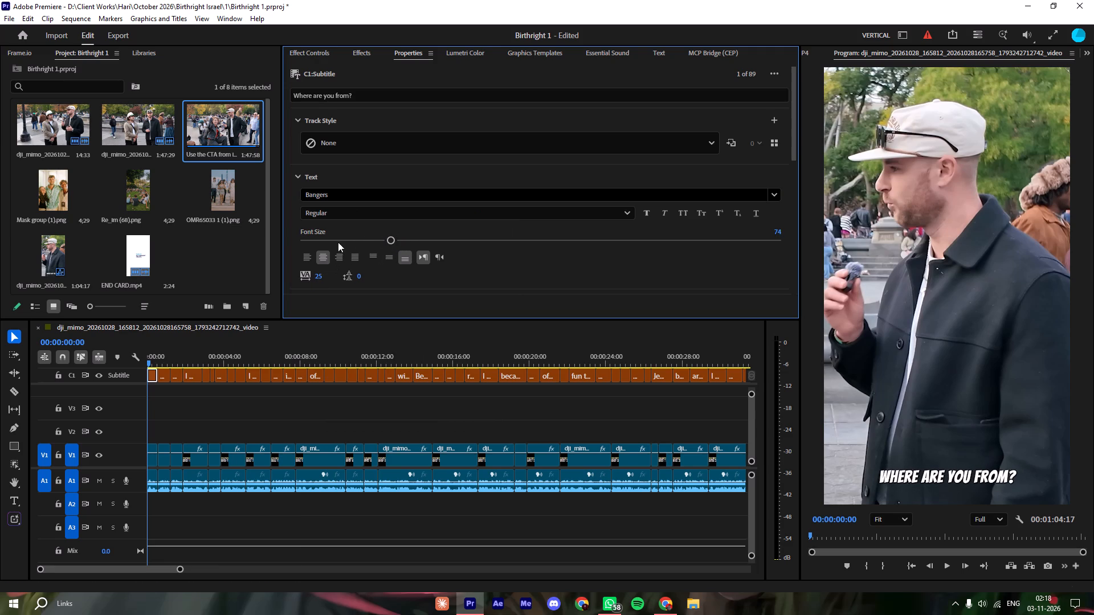
Try Bebas on the first caption and settle on THE BOLD FONT as its typeface.
{"action": "left_click", "coordinate": [329, 191]}
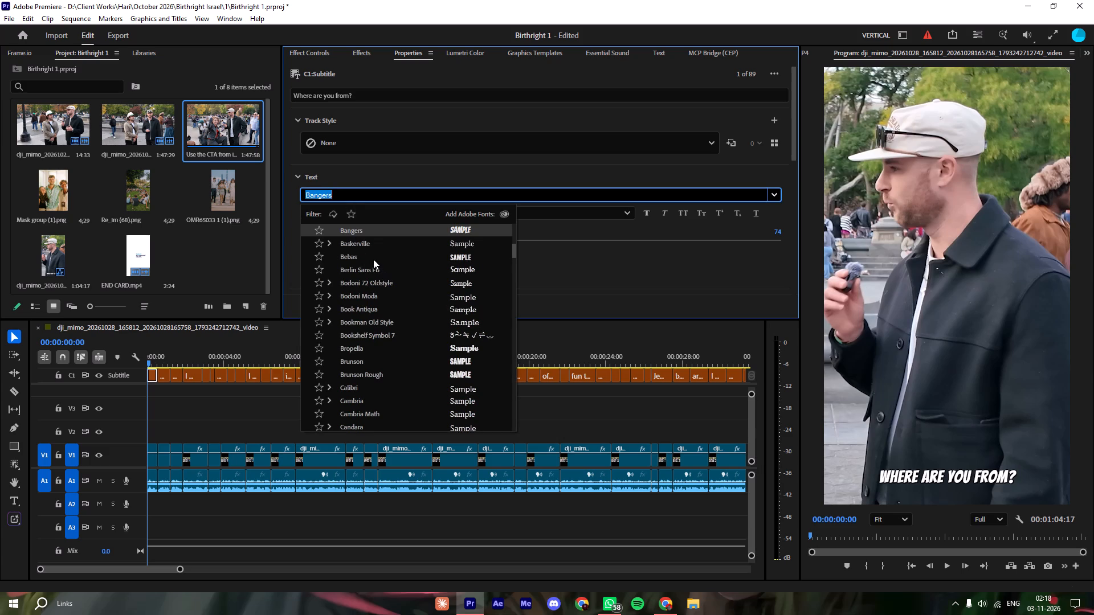
{"action": "left_click", "coordinate": [373, 259]}
{"action": "left_click", "coordinate": [378, 196]}
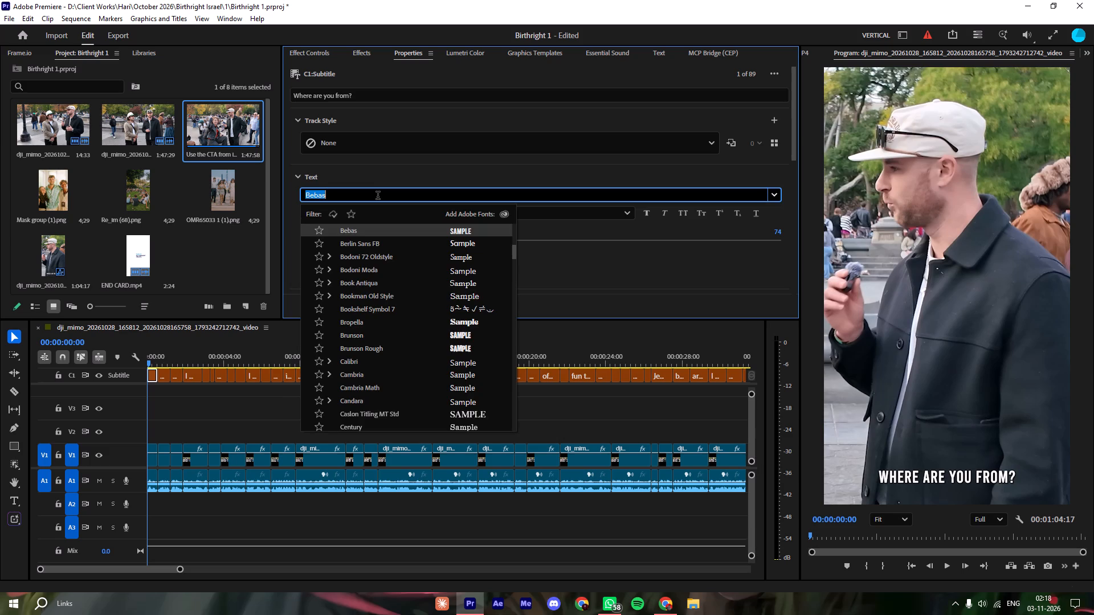
{"action": "type", "text": "th"}
{"action": "key", "text": "e"}
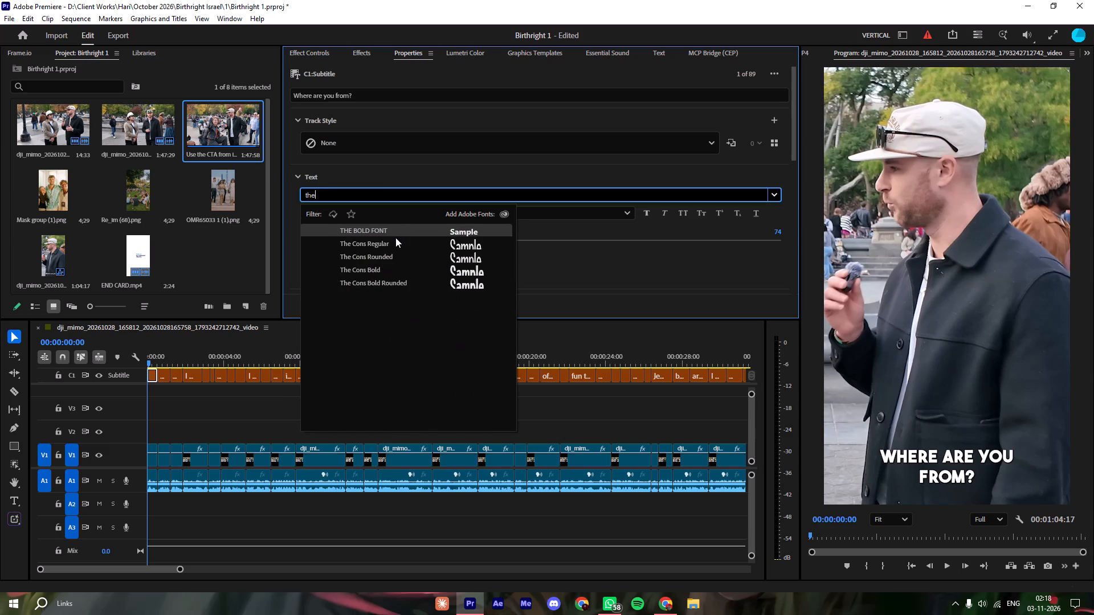
{"action": "left_click", "coordinate": [382, 231]}
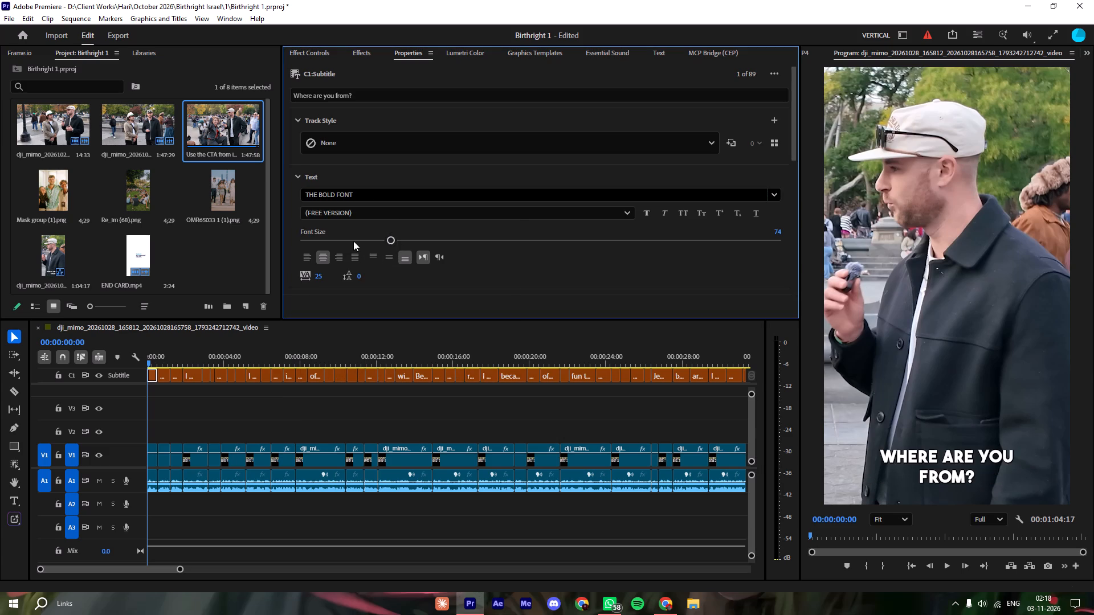
Reduce the first caption's font size to 47 and its tracking to 15.
{"action": "left_click", "coordinate": [353, 240]}
{"action": "left_click_drag", "start_coordinate": [353, 240], "coordinate": [358, 242]}
{"action": "scroll", "coordinate": [471, 261], "scroll_direction": "down", "scroll_amount": 8}
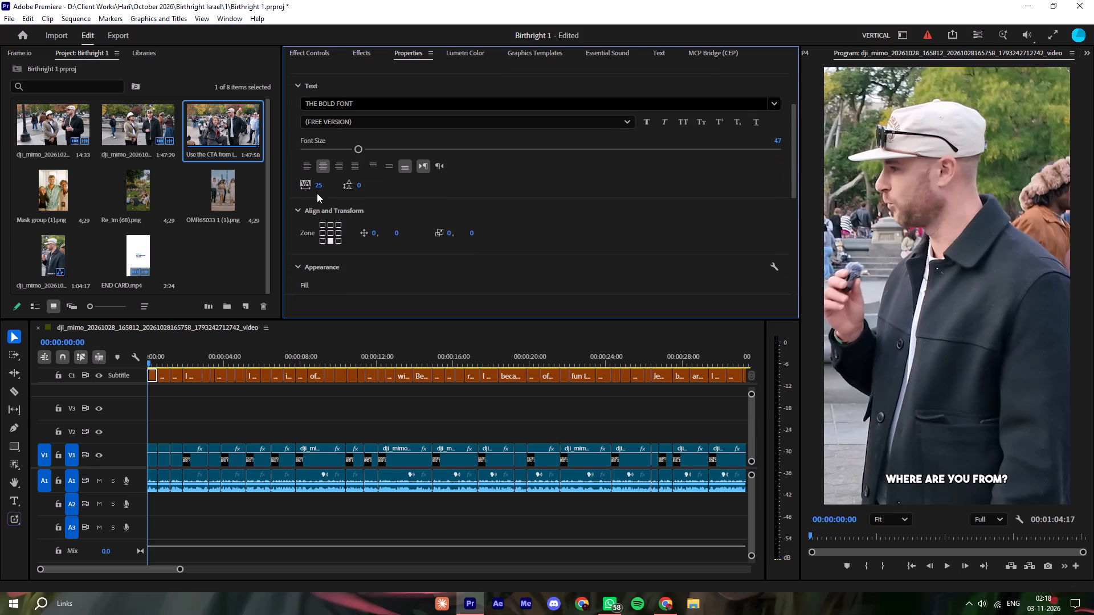
{"action": "left_click_drag", "start_coordinate": [318, 187], "coordinate": [312, 188]}
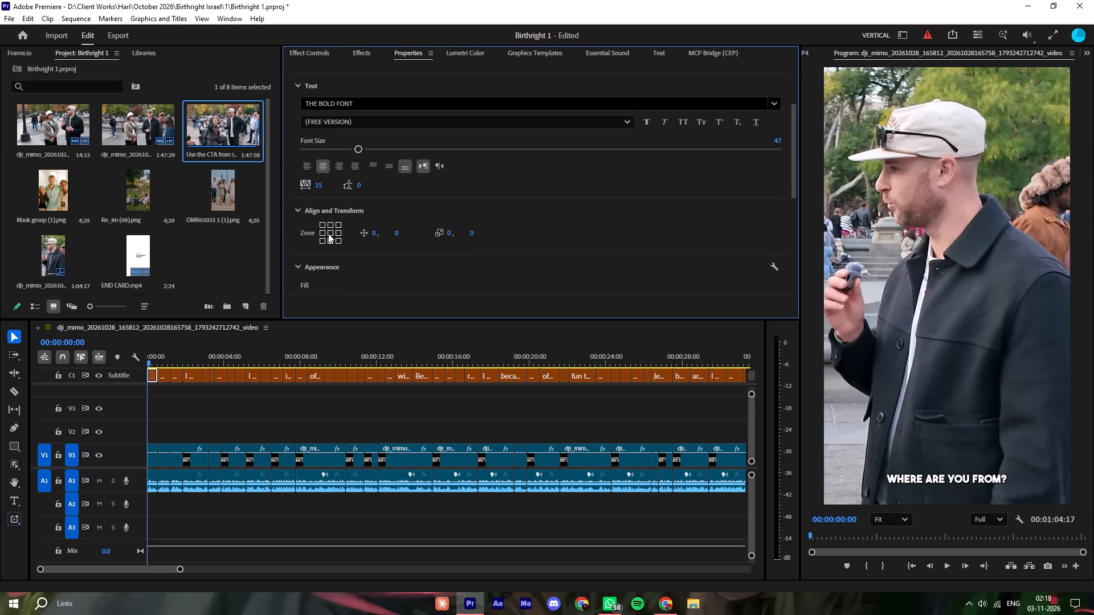
Anchor the caption to the centre zone and shift it down to a vertical offset of 287.
{"action": "left_click", "coordinate": [330, 232]}
{"action": "left_click_drag", "start_coordinate": [399, 229], "coordinate": [498, 252]}
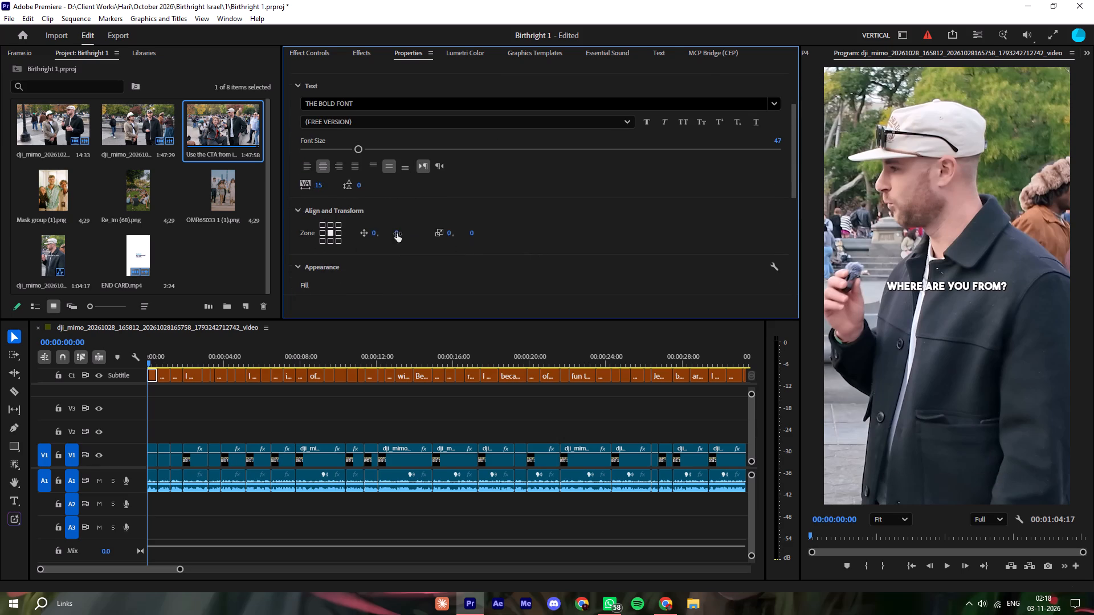
{"action": "left_click_drag", "start_coordinate": [393, 234], "coordinate": [403, 232]}
{"action": "left_click_drag", "start_coordinate": [395, 232], "coordinate": [517, 244]}
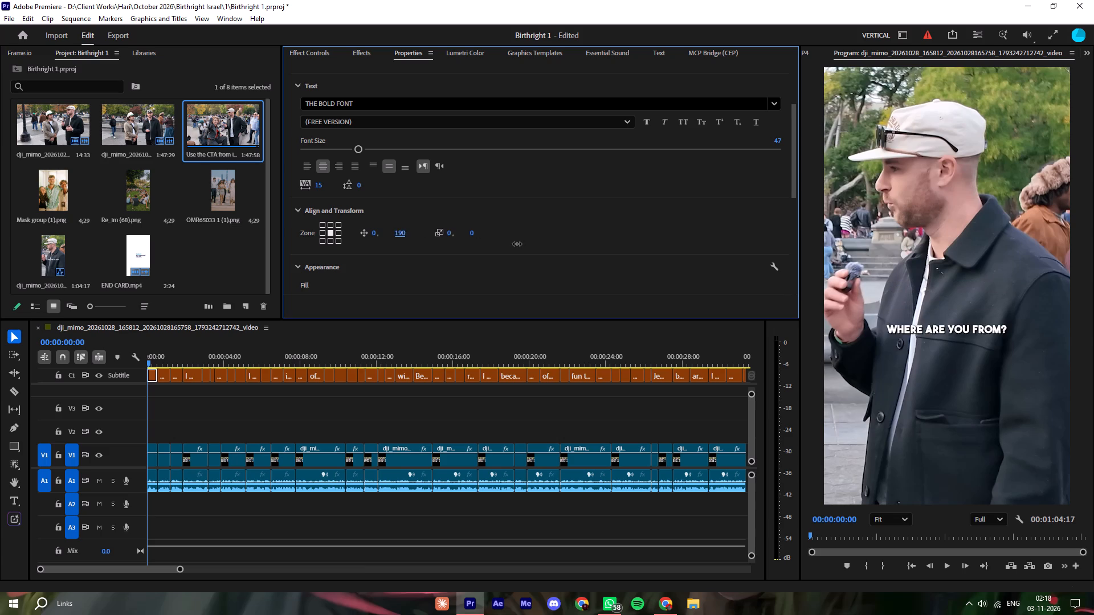
{"action": "left_click_drag", "start_coordinate": [517, 244], "coordinate": [584, 251]}
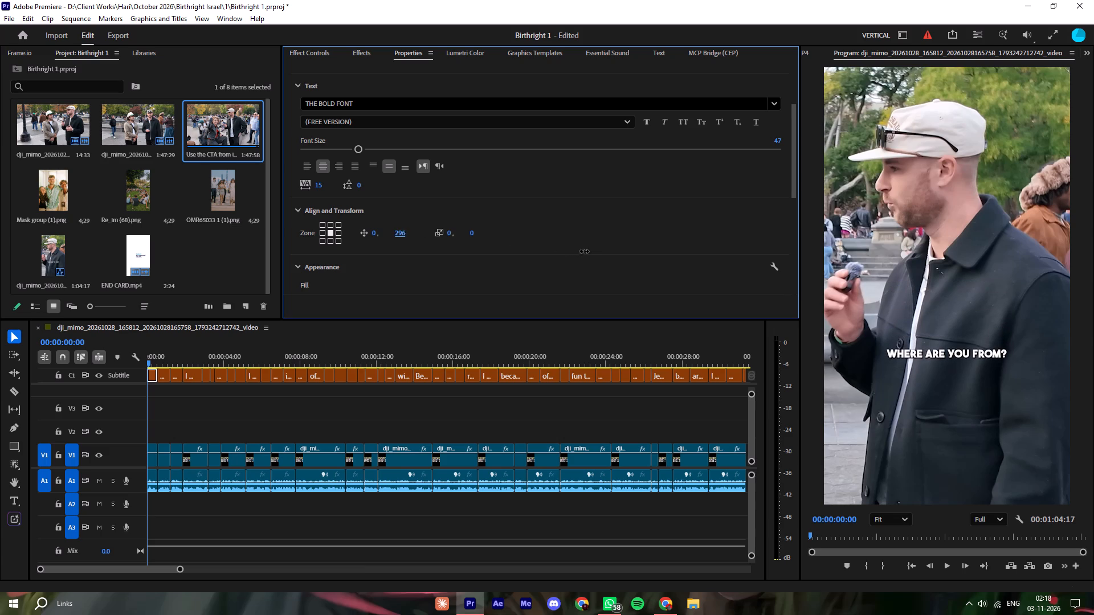
{"action": "left_click_drag", "start_coordinate": [584, 251], "coordinate": [581, 252]}
Add a black 000000 outer stroke of 1.0 px to the caption text.
{"action": "scroll", "coordinate": [543, 253], "scroll_direction": "down", "scroll_amount": 15}
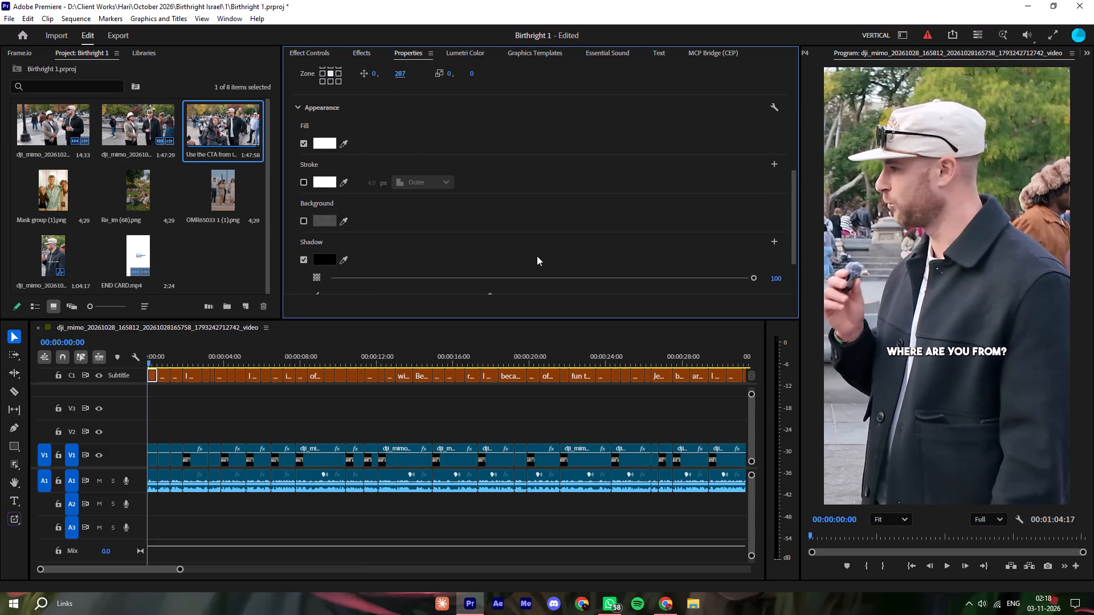
{"action": "left_click", "coordinate": [305, 173]}
{"action": "left_click", "coordinate": [324, 171]}
{"action": "left_click_drag", "start_coordinate": [446, 239], "coordinate": [381, 191]}
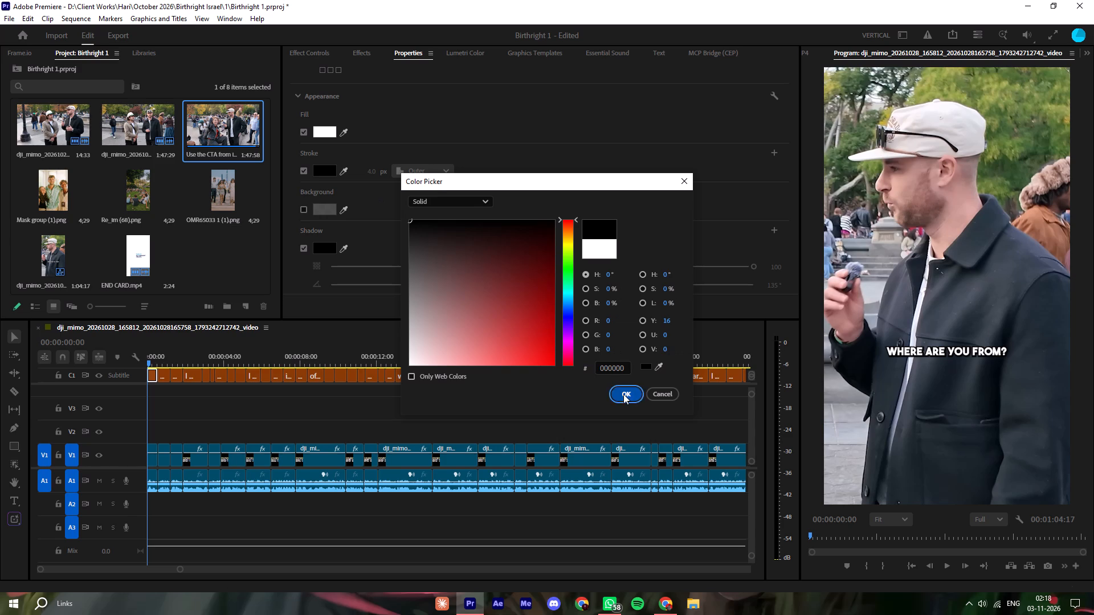
{"action": "left_click", "coordinate": [623, 394]}
{"action": "left_click_drag", "start_coordinate": [374, 174], "coordinate": [366, 177]}
Increase the caption's shadow distance to 9.4.
{"action": "scroll", "coordinate": [361, 245], "scroll_direction": "down", "scroll_amount": 6}
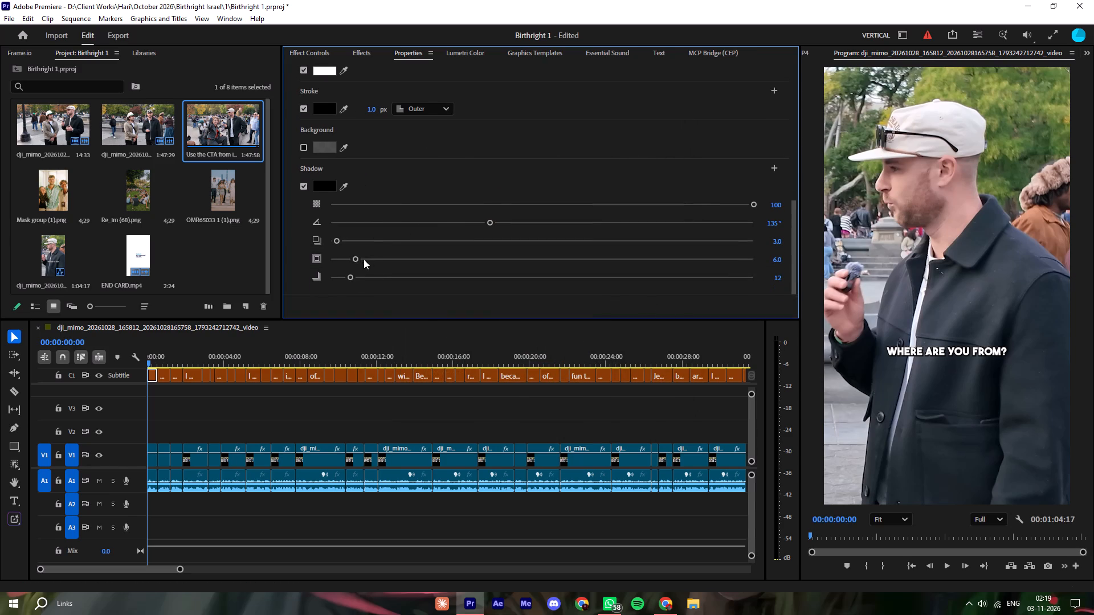
{"action": "left_click", "coordinate": [346, 239]}
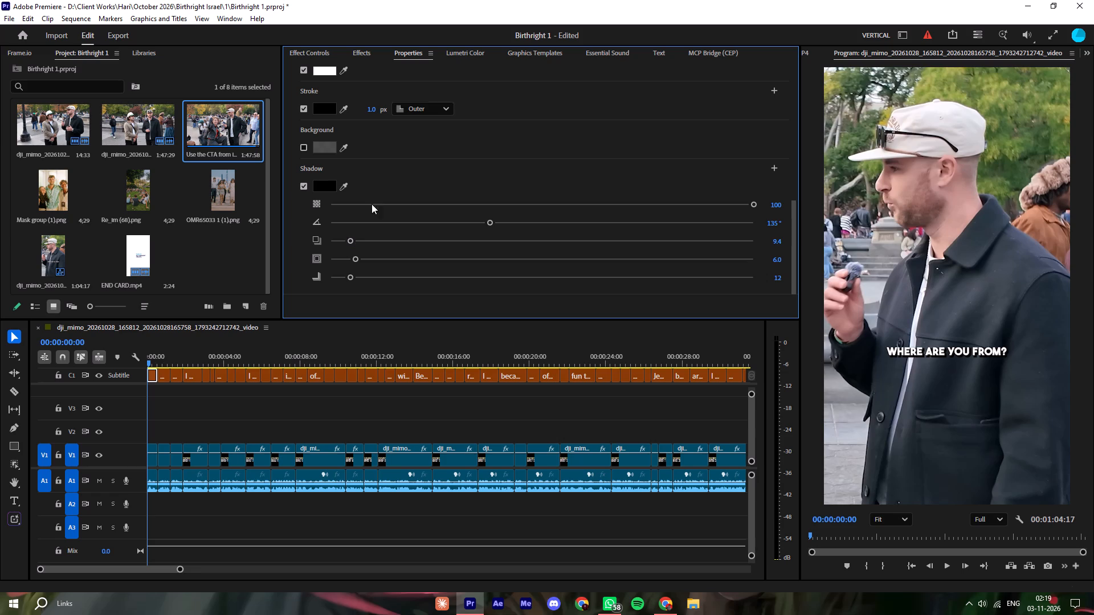
Nudge the caption slightly upward by lowering its vertical offset.
{"action": "scroll", "coordinate": [493, 158], "scroll_direction": "up", "scroll_amount": 16}
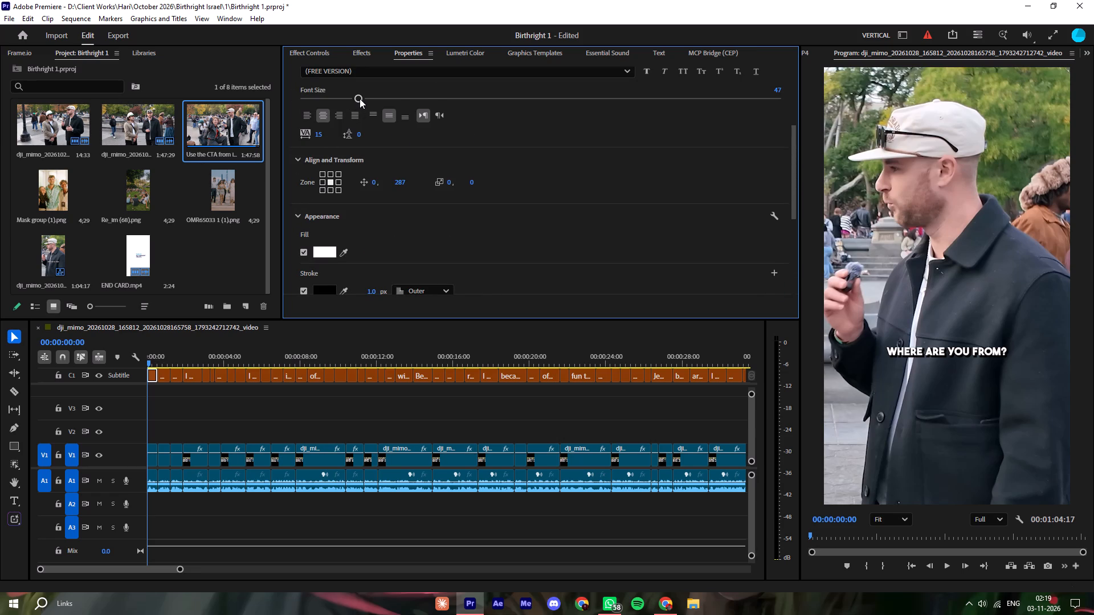
{"action": "left_click_drag", "start_coordinate": [403, 182], "coordinate": [391, 178]}
Save the first caption's formatting as a new text style in the project for use as the caption track style.
{"action": "scroll", "coordinate": [502, 214], "scroll_direction": "up", "scroll_amount": 12}
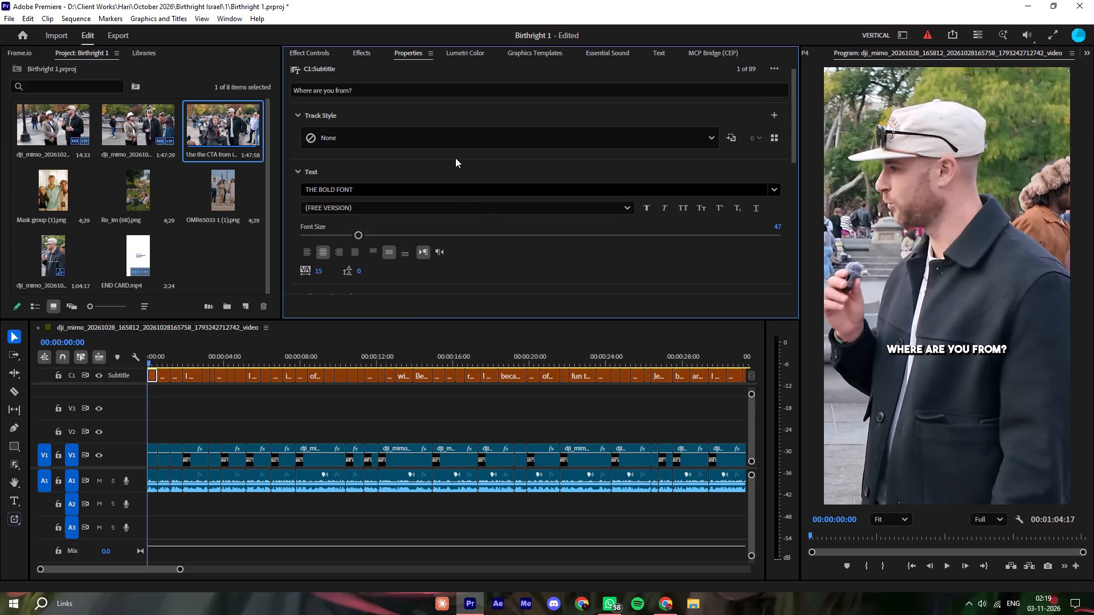
{"action": "scroll", "coordinate": [454, 158], "scroll_direction": "up", "scroll_amount": 4}
{"action": "left_click", "coordinate": [368, 139]}
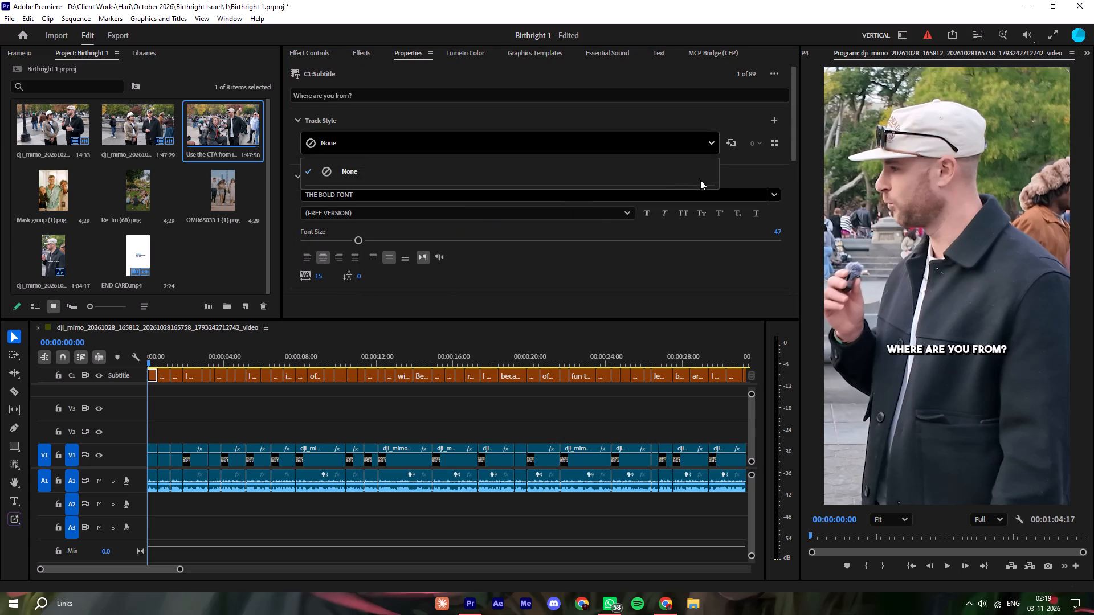
{"action": "left_click", "coordinate": [777, 124]}
{"action": "left_click", "coordinate": [779, 142]}
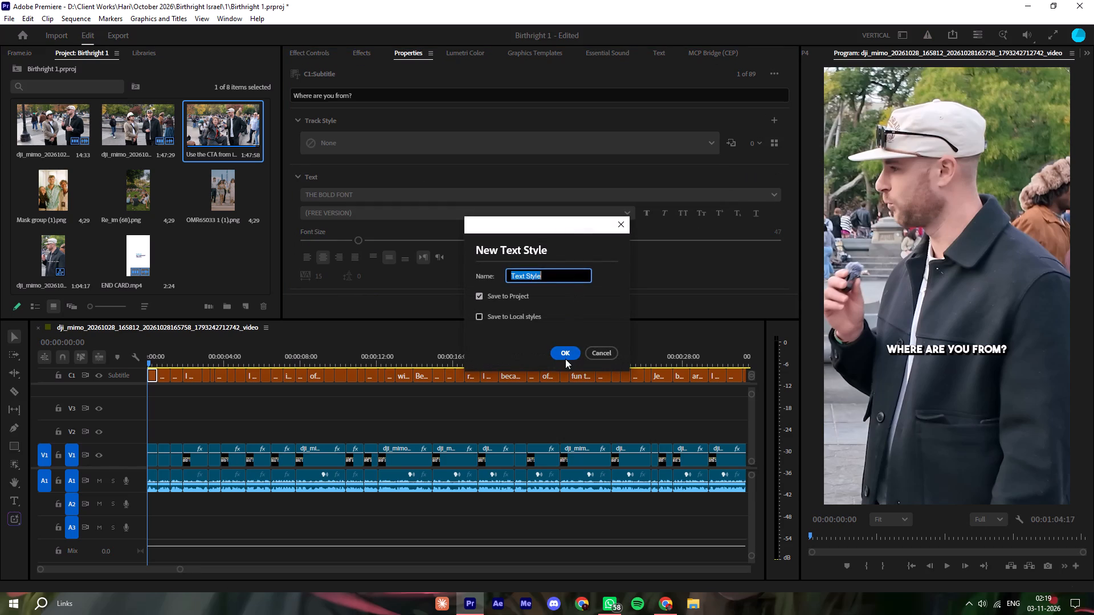
{"action": "left_click", "coordinate": [565, 359]}
Select every caption on the Subtitle track and upgrade them all to graphics.
{"action": "left_click", "coordinate": [495, 407]}
{"action": "key", "text": "minus"}
{"action": "key", "text": "minus"}
{"action": "key", "text": "minus"}
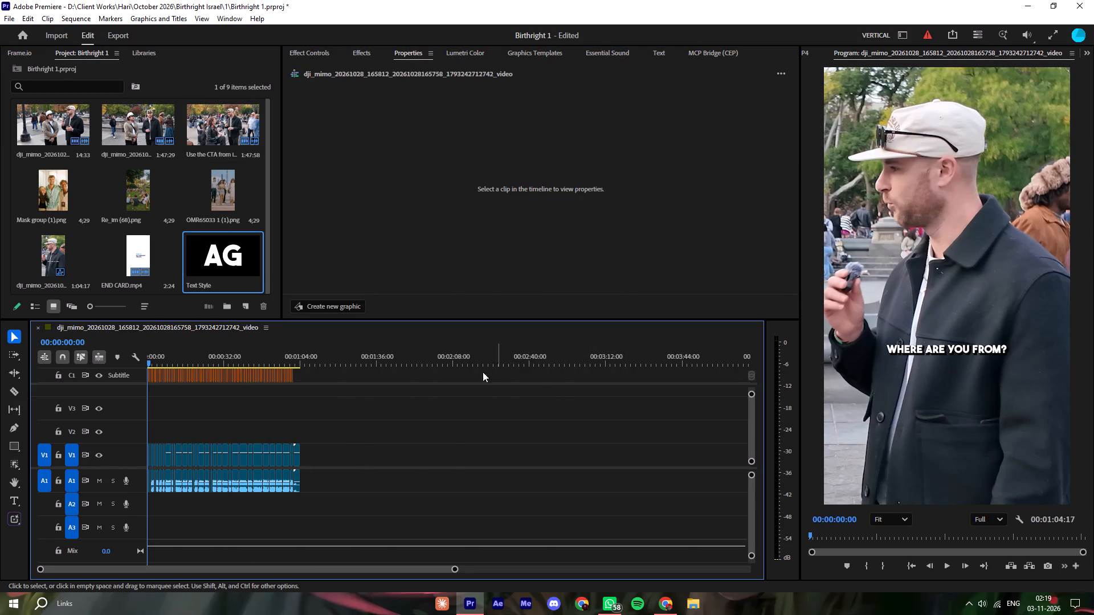
{"action": "key", "text": "equal"}
{"action": "left_click_drag", "start_coordinate": [485, 376], "coordinate": [92, 376]}
{"action": "left_click", "coordinate": [166, 19]}
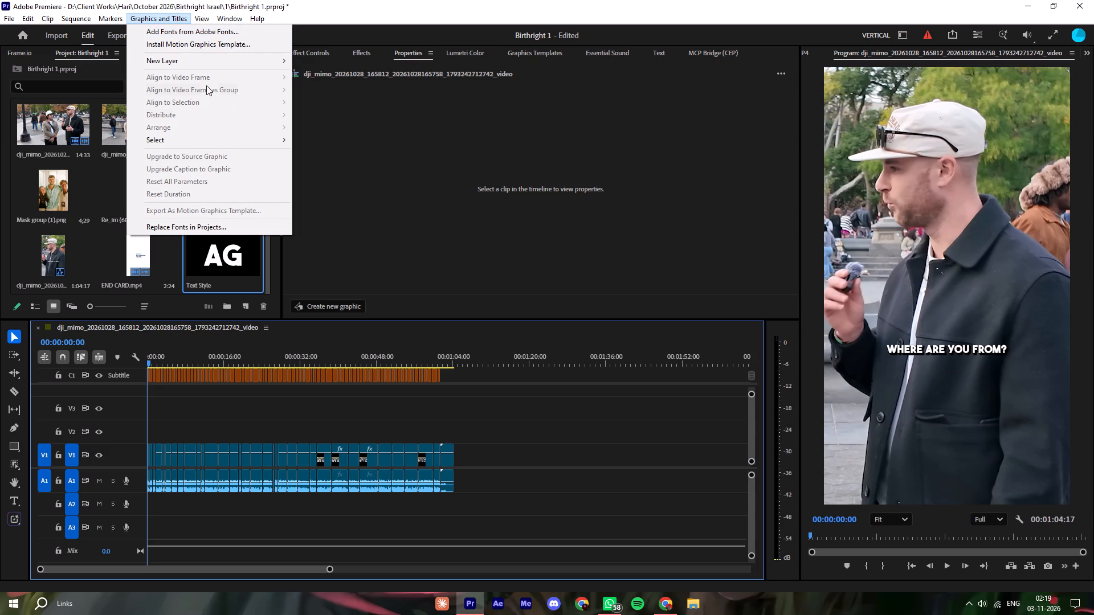
{"action": "left_click_drag", "start_coordinate": [462, 375], "coordinate": [411, 376]}
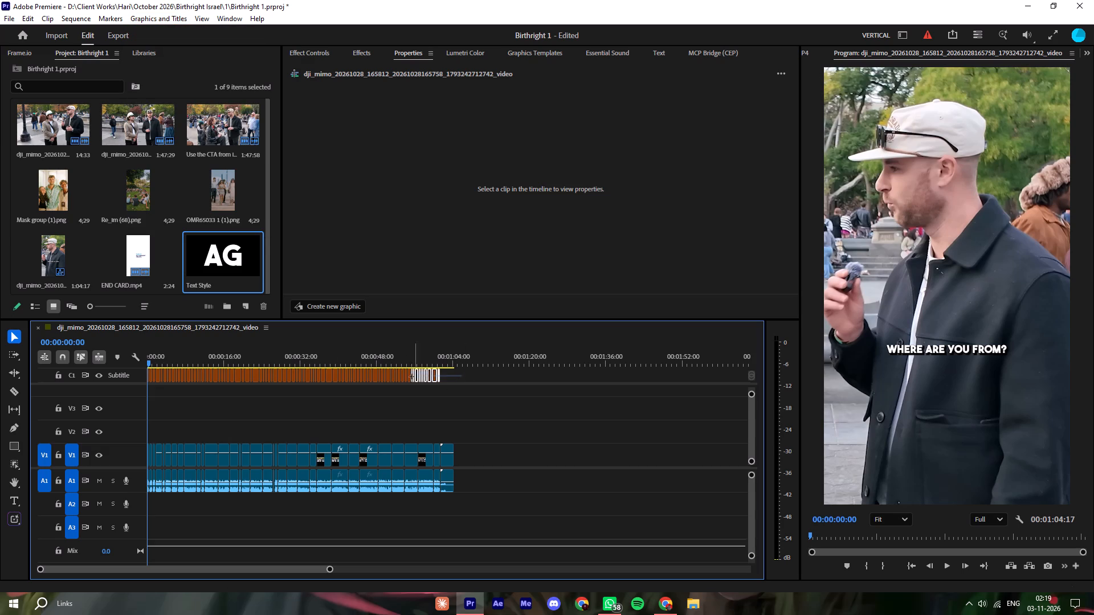
{"action": "left_click_drag", "start_coordinate": [411, 376], "coordinate": [125, 363]}
{"action": "left_click", "coordinate": [142, 20]}
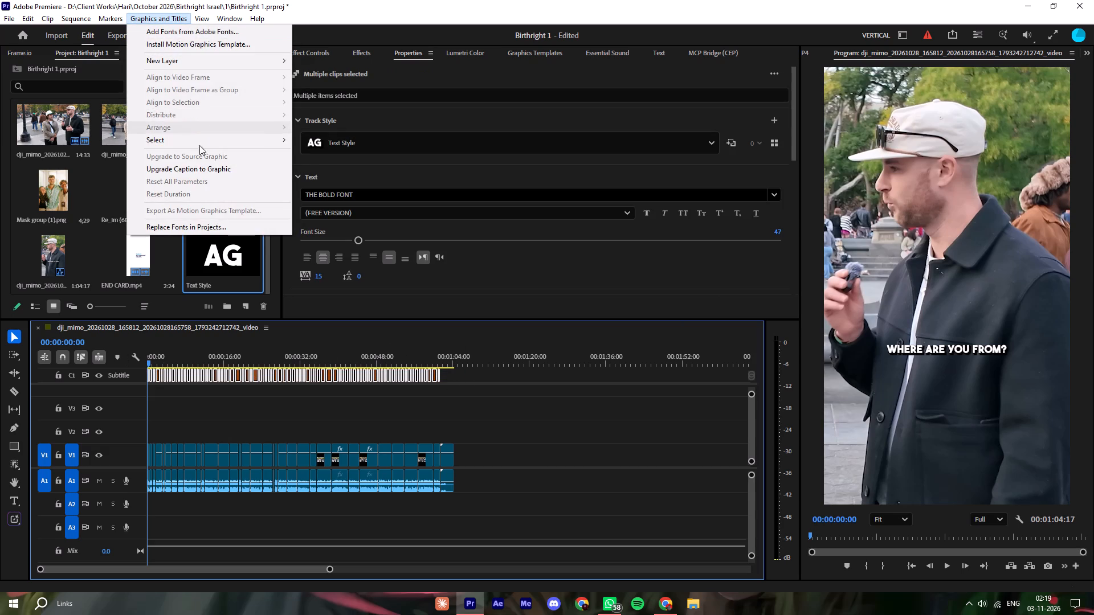
{"action": "left_click", "coordinate": [194, 165]}
Delete the emptied Subtitle caption track.
{"action": "right_click", "coordinate": [137, 376]}
{"action": "left_click", "coordinate": [165, 417]}
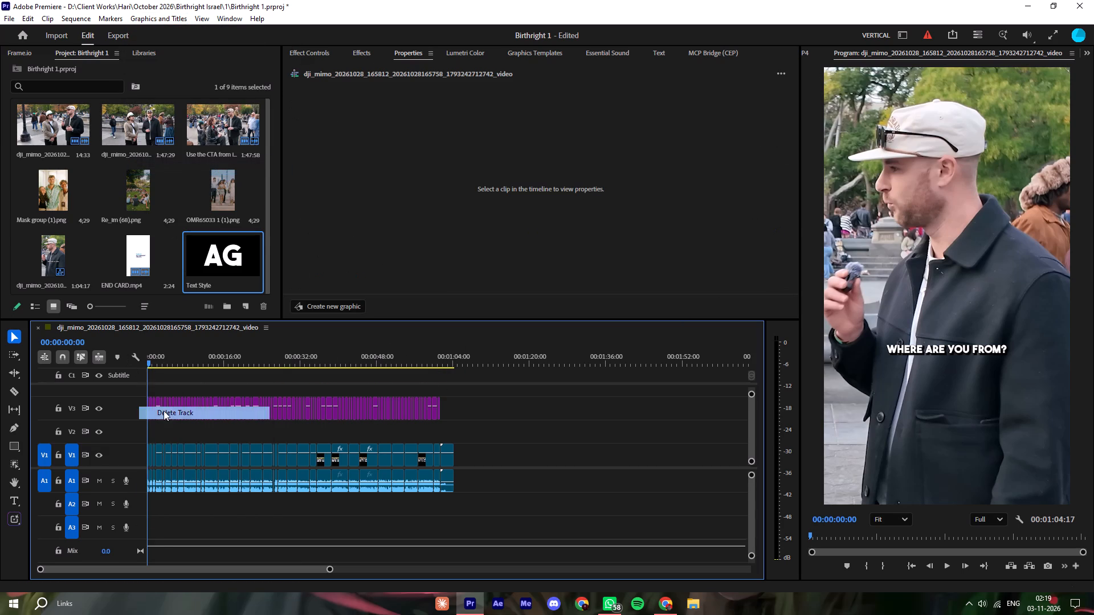
Play the opening of the sequence to check the first caption graphics against the speech.
{"action": "left_click_drag", "start_coordinate": [154, 352], "coordinate": [103, 360]}
{"action": "key", "text": "space"}
{"action": "key", "text": "space"}
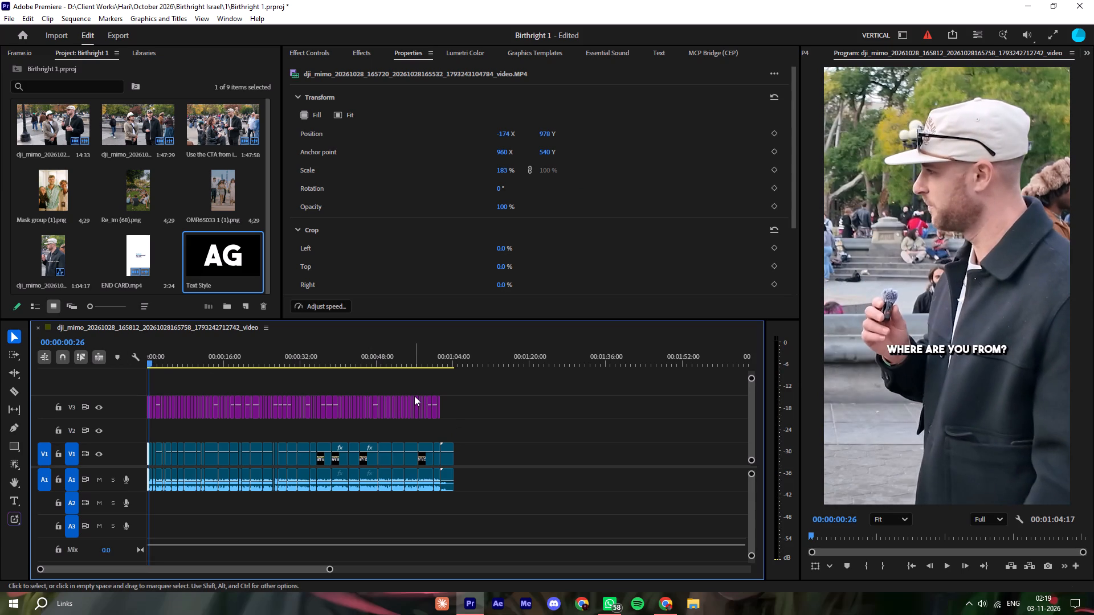
{"action": "key", "text": "space"}
{"action": "key", "text": "space"}
{"action": "key", "text": "equal"}
{"action": "key", "text": "equal"}
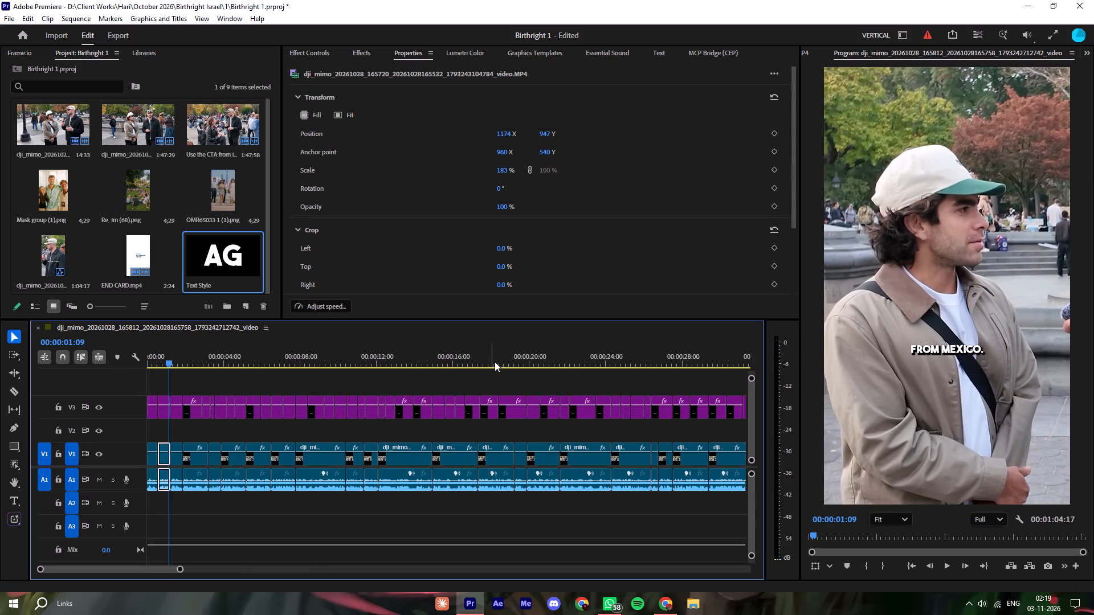
{"action": "key", "text": "space"}
{"action": "key", "text": "space"}
{"action": "left_click_drag", "start_coordinate": [180, 358], "coordinate": [168, 359]}
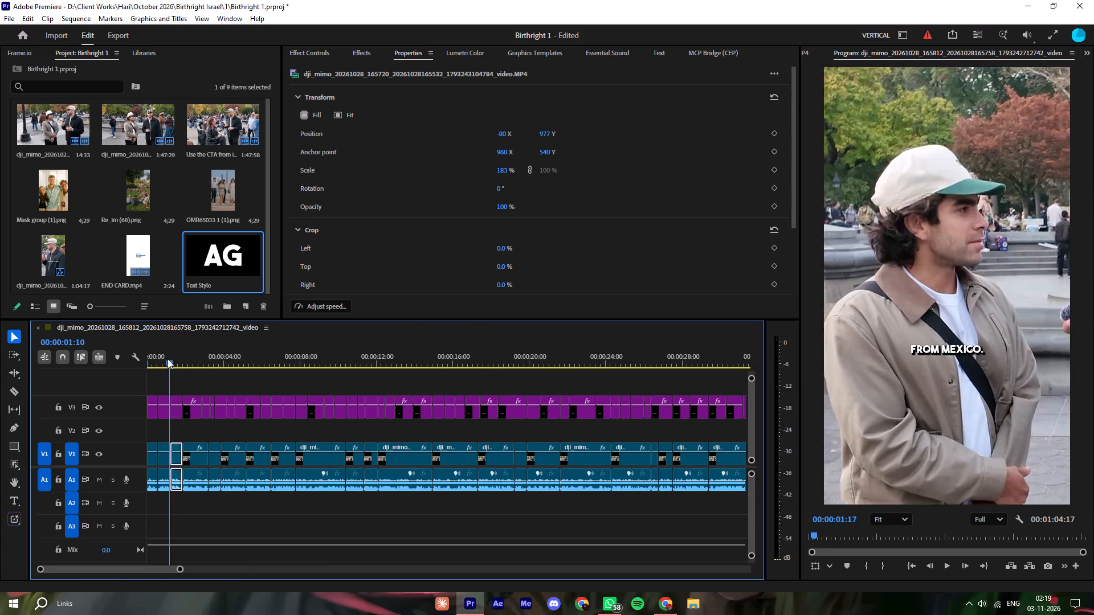
Replay the opening and correct the "From Mexico." caption to read "I'm From Mexico.".
{"action": "left_click_drag", "start_coordinate": [168, 359], "coordinate": [120, 374]}
{"action": "key", "text": "space"}
{"action": "key", "text": "space"}
{"action": "type", "text": "=="}
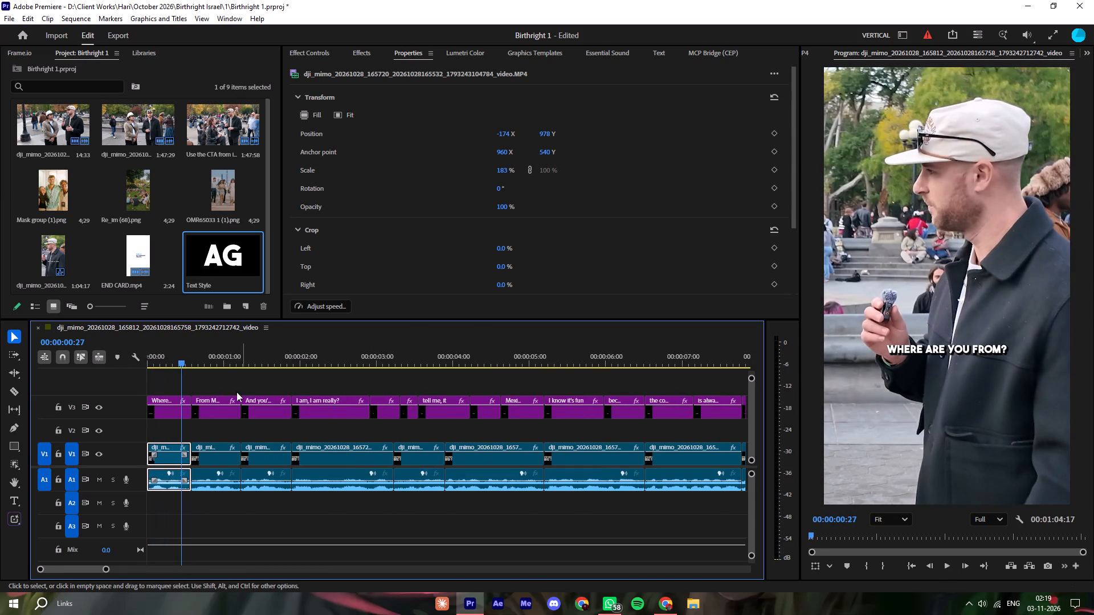
{"action": "key", "text": "space"}
{"action": "key", "text": "space"}
{"action": "left_click", "coordinate": [220, 409]}
{"action": "double_click", "coordinate": [334, 90]}
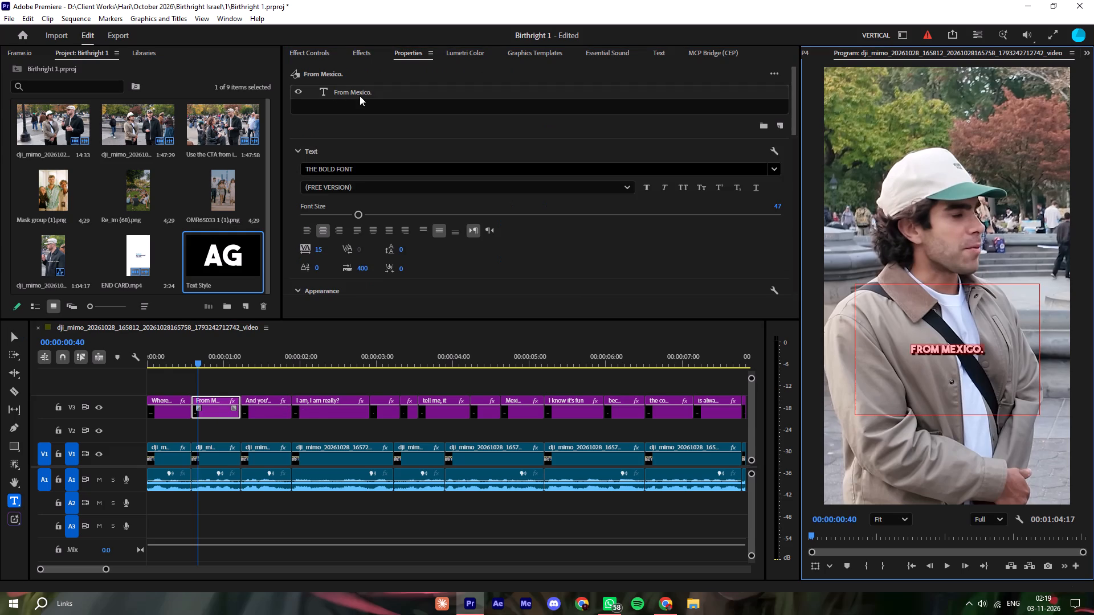
{"action": "left_click", "coordinate": [905, 348]}
{"action": "type", "text": "I'm"}
{"action": "key", "text": "space"}
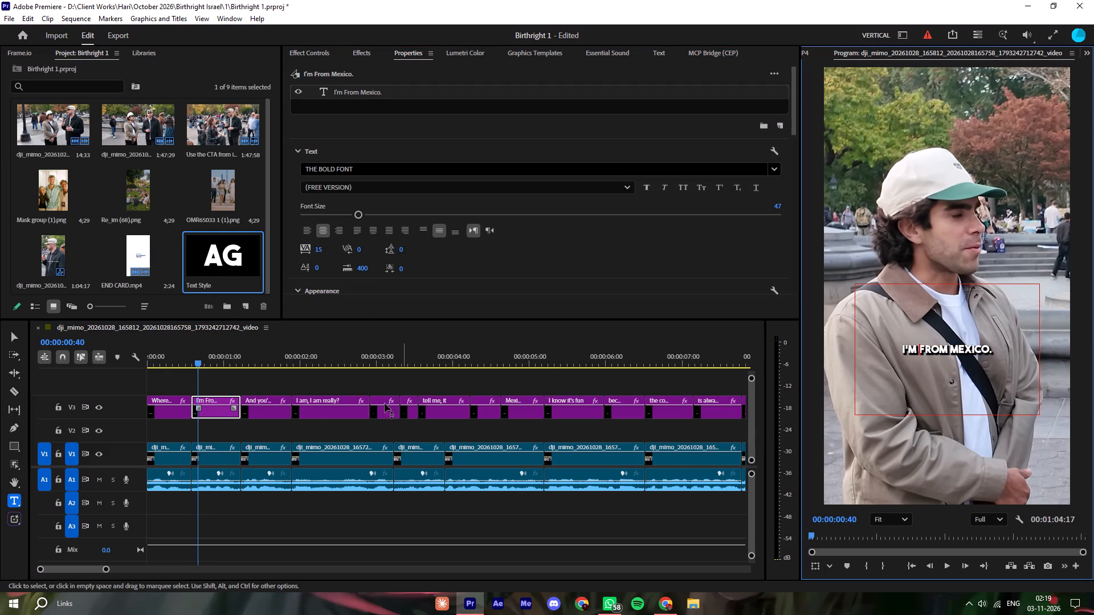
Play the sequence from the start through "I am, I am really?" to check caption wording and timing.
{"action": "left_click", "coordinate": [284, 378]}
{"action": "left_click_drag", "start_coordinate": [182, 348], "coordinate": [87, 361]}
{"action": "key", "text": "space"}
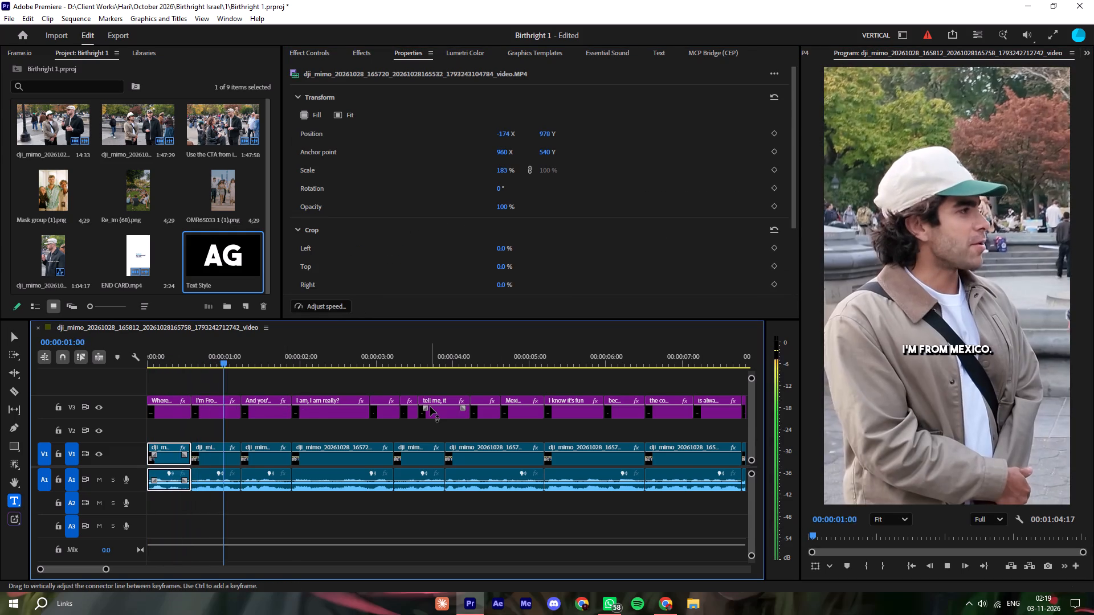
{"action": "key", "text": "space"}
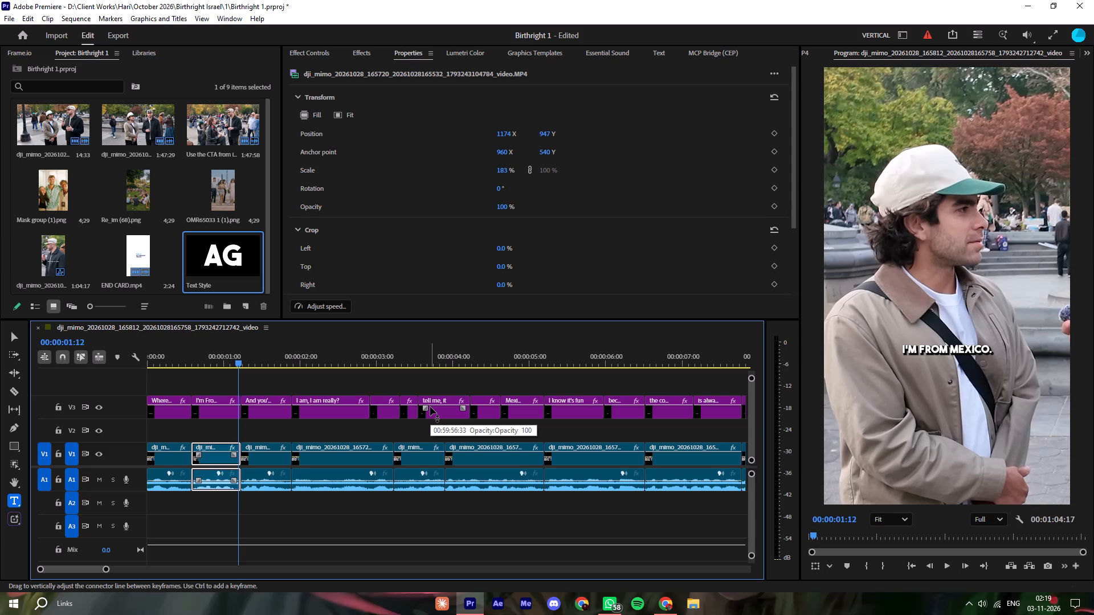
{"action": "left_click", "coordinate": [381, 380]}
{"action": "key", "text": "space"}
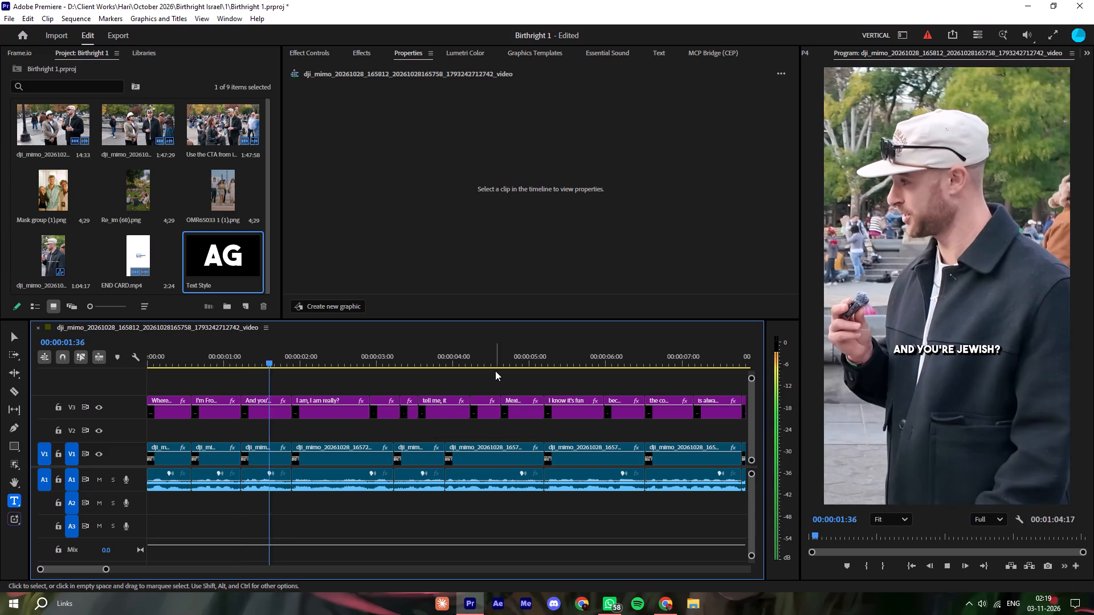
{"action": "key", "text": "space"}
{"action": "key", "text": "space"}
{"action": "key", "text": "space"}
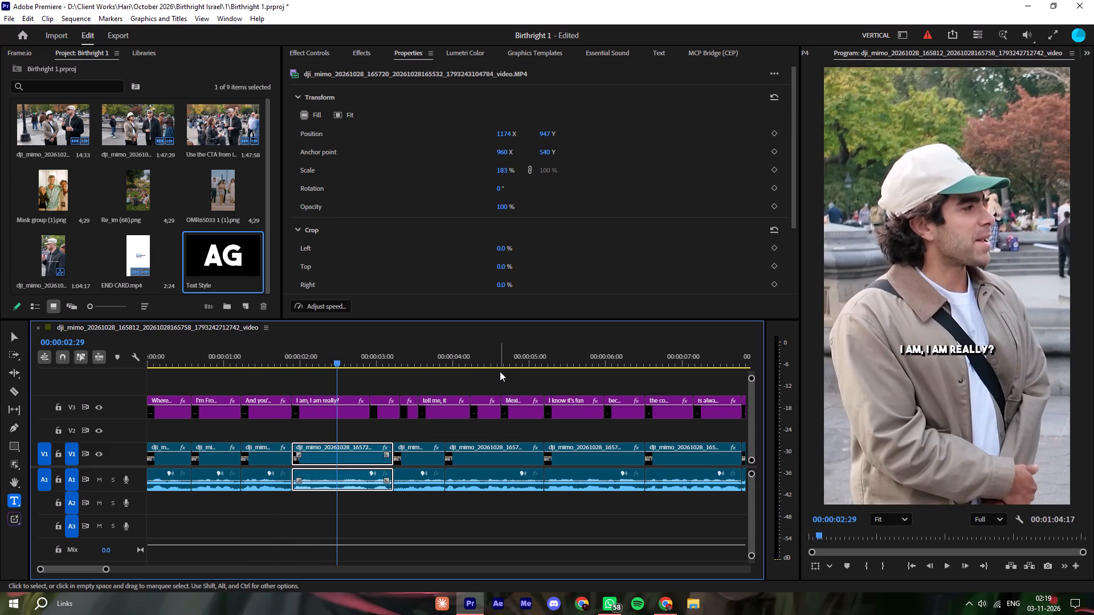
{"action": "key", "text": "space"}
{"action": "key", "text": "space"}
Remove "really?" from the "I am, I am really?" caption so it reads "I am, I am.".
{"action": "left_click", "coordinate": [317, 348]}
{"action": "key", "text": "space"}
{"action": "key", "text": "space"}
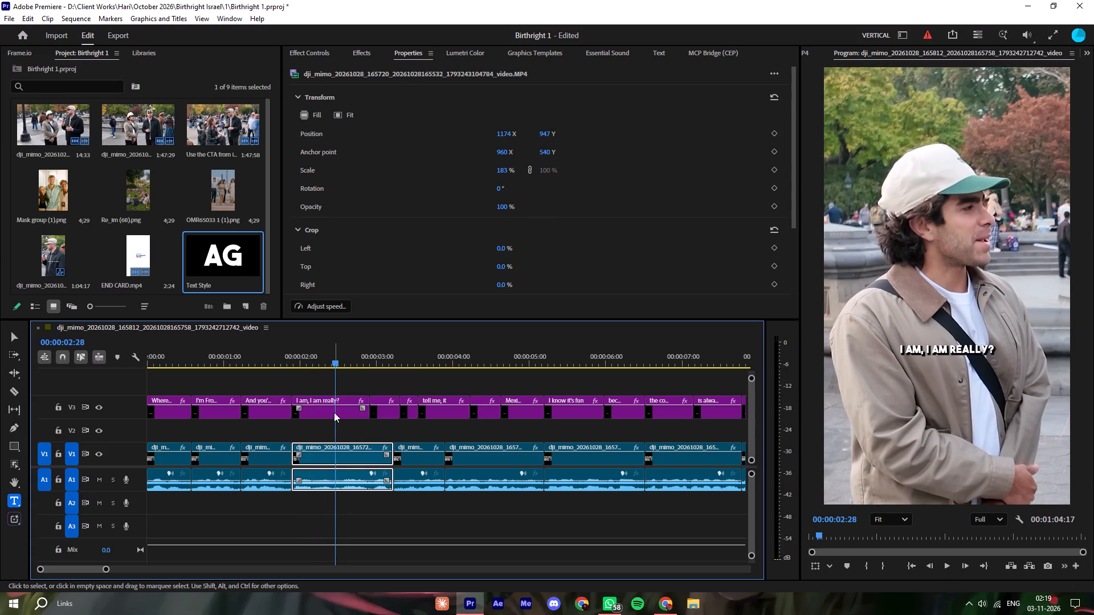
{"action": "left_click", "coordinate": [334, 412]}
{"action": "left_click_drag", "start_coordinate": [950, 351], "coordinate": [1012, 353]}
{"action": "double_click", "coordinate": [948, 350]}
{"action": "double_click", "coordinate": [961, 347]}
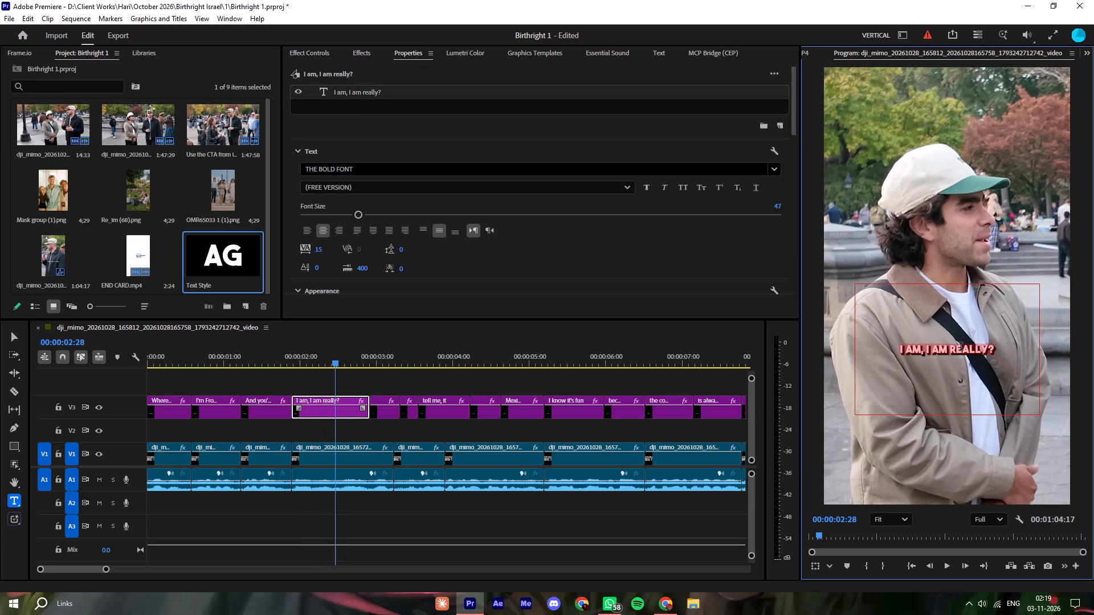
{"action": "left_click", "coordinate": [955, 350]}
{"action": "left_click_drag", "start_coordinate": [953, 350], "coordinate": [994, 355]}
{"action": "key", "text": "BackSpace"}
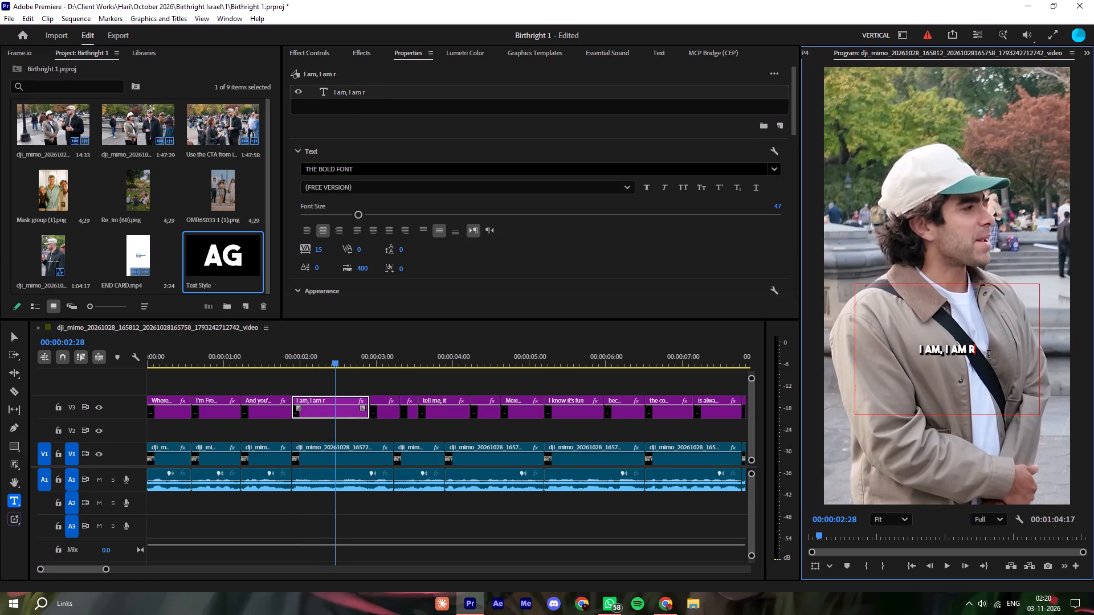
{"action": "key", "text": "BackSpace"}
{"action": "key", "text": "BackSpace"}
{"action": "key", "text": "period"}
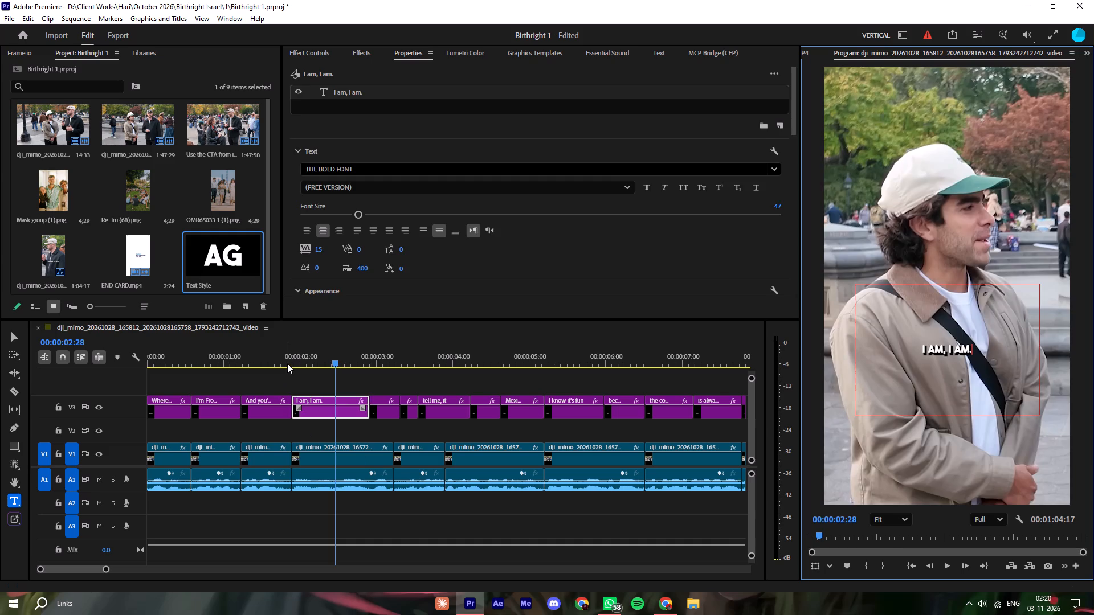
Split the "I am, I am." caption at 00:00:02:32 and change its second part to "really?".
{"action": "left_click", "coordinate": [287, 363]}
{"action": "key", "text": "space"}
{"action": "key", "text": "space"}
{"action": "key", "text": "space"}
{"action": "key", "text": "space"}
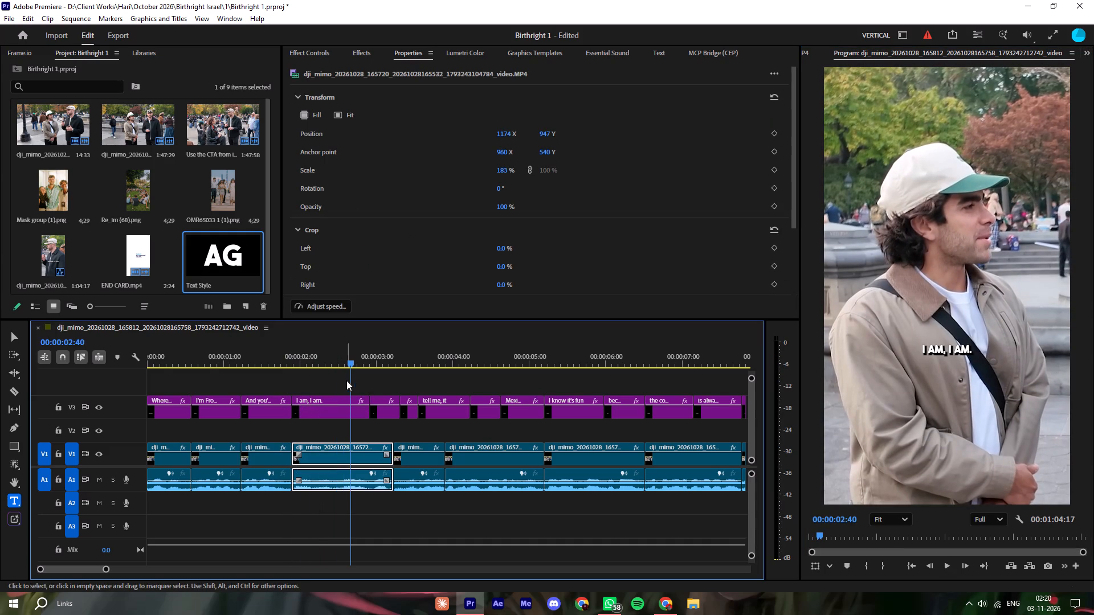
{"action": "left_click", "coordinate": [347, 381]}
{"action": "left_click_drag", "start_coordinate": [352, 387], "coordinate": [341, 400]}
{"action": "left_click", "coordinate": [347, 412], "text": "ctrl"}
{"action": "key", "text": "ctrl+k"}
{"action": "left_click", "coordinate": [354, 407]}
{"action": "key", "text": "space"}
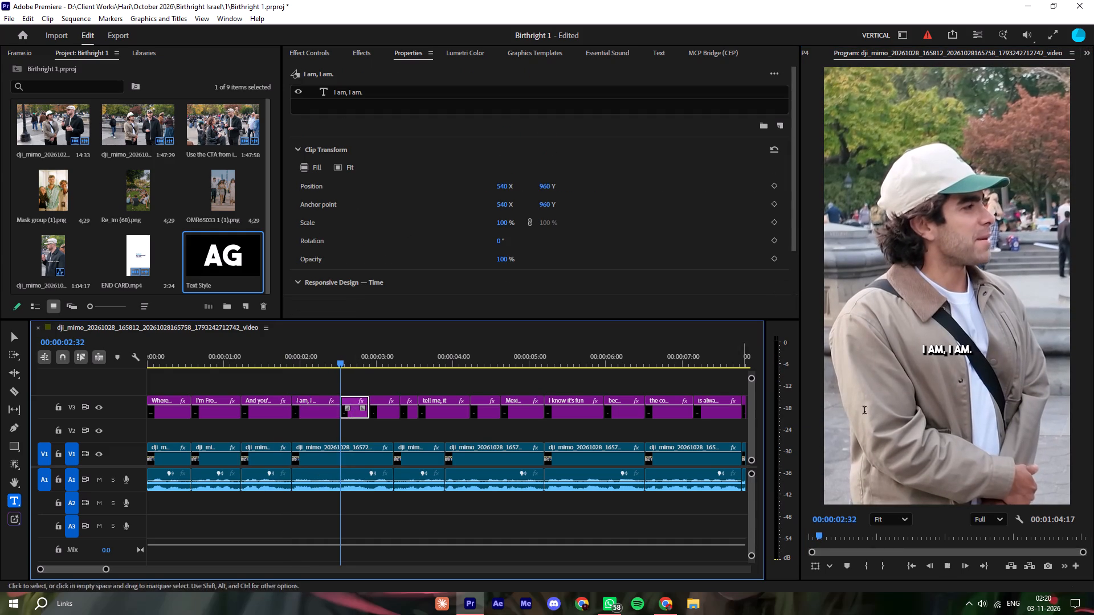
{"action": "key", "text": "space"}
{"action": "triple_click", "coordinate": [923, 356]}
{"action": "type", "text": "really?"}
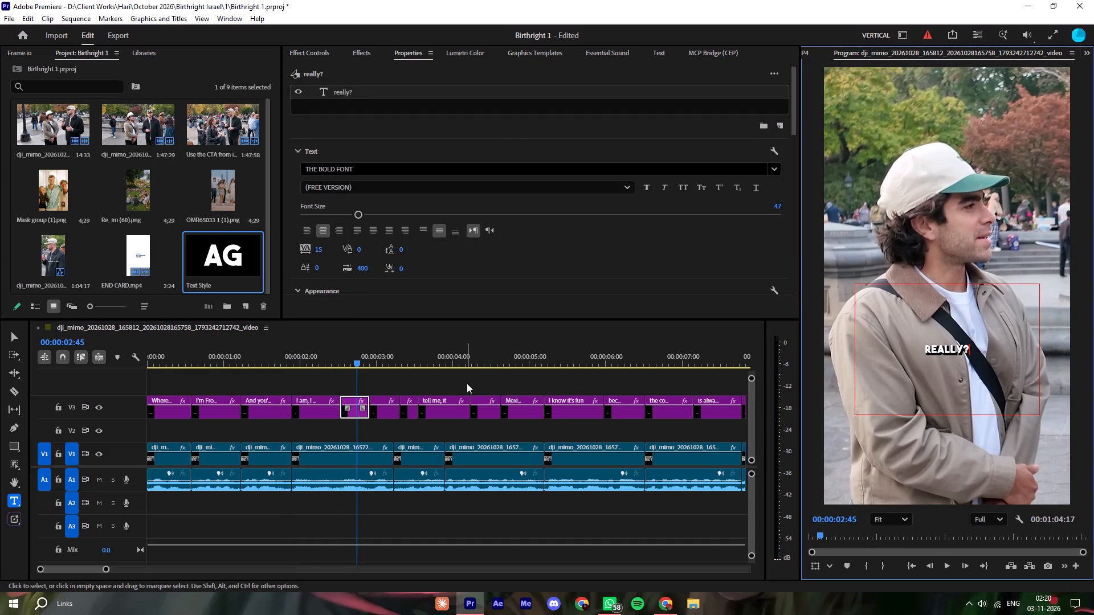
Trim the end of the "Yeah." caption and the start of the "Dude," caption to meet at the video cut.
{"action": "left_click", "coordinate": [467, 383]}
{"action": "key", "text": "space"}
{"action": "key", "text": "space"}
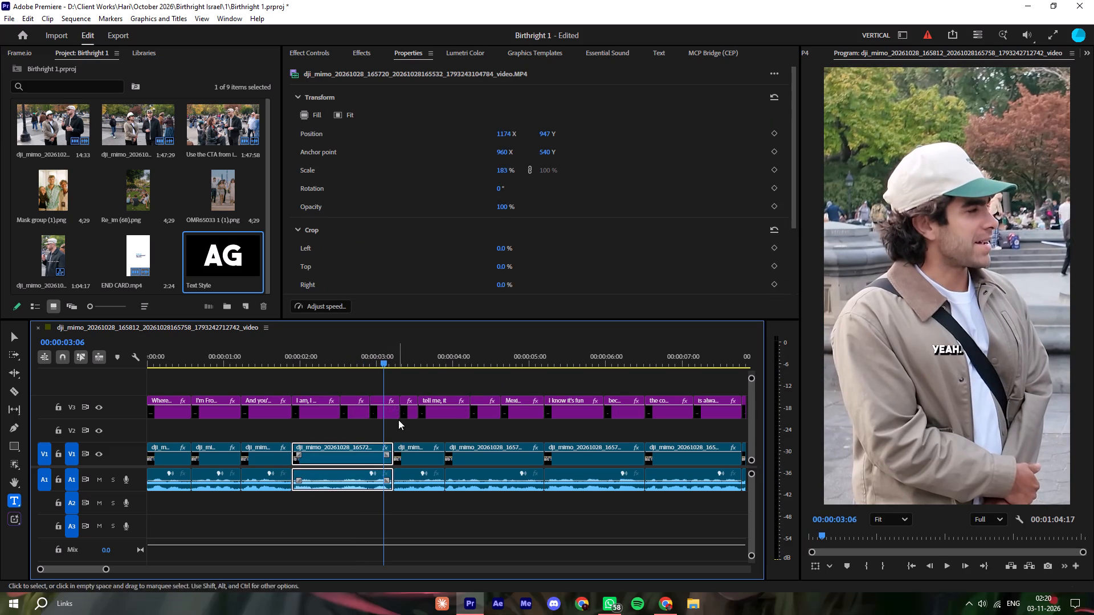
{"action": "left_click_drag", "start_coordinate": [395, 414], "coordinate": [389, 412]}
{"action": "key", "text": "space"}
{"action": "key", "text": "space"}
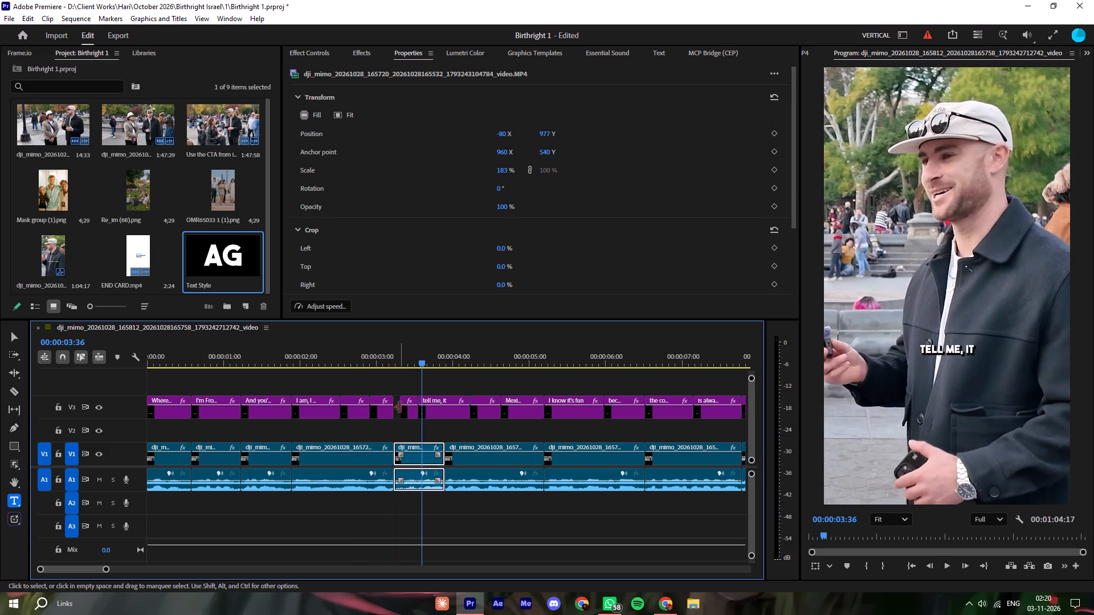
{"action": "left_click_drag", "start_coordinate": [401, 407], "coordinate": [395, 405]}
{"action": "left_click_drag", "start_coordinate": [402, 409], "coordinate": [387, 405]}
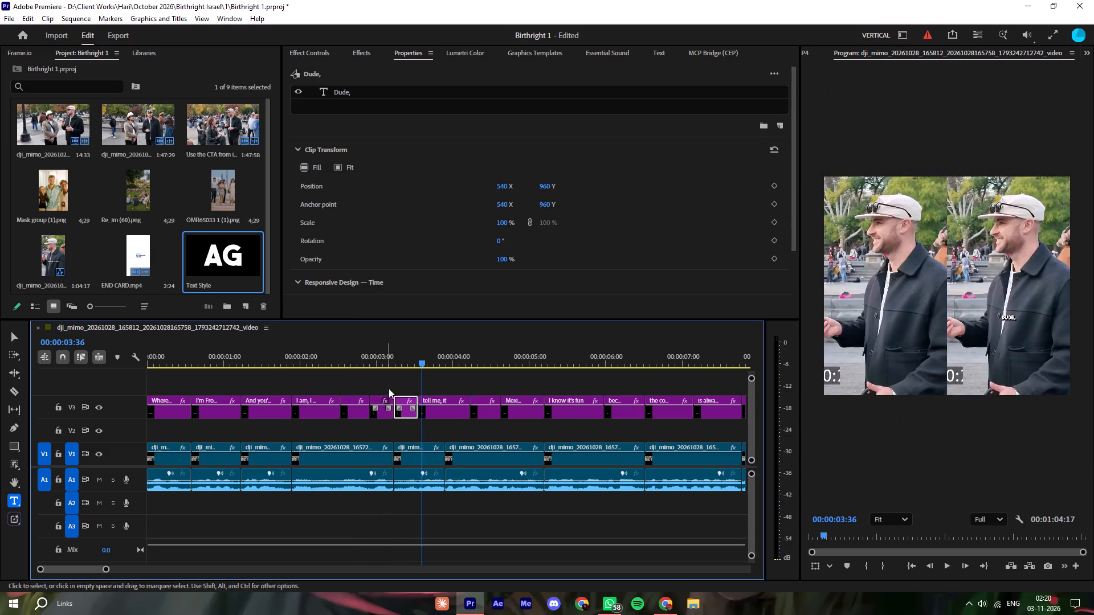
Play back the "Dude," section and shorten the "tell me, it" caption to "tell me,".
{"action": "left_click", "coordinate": [392, 347]}
{"action": "key", "text": "space"}
{"action": "left_click", "coordinate": [385, 347]}
{"action": "key", "text": "space"}
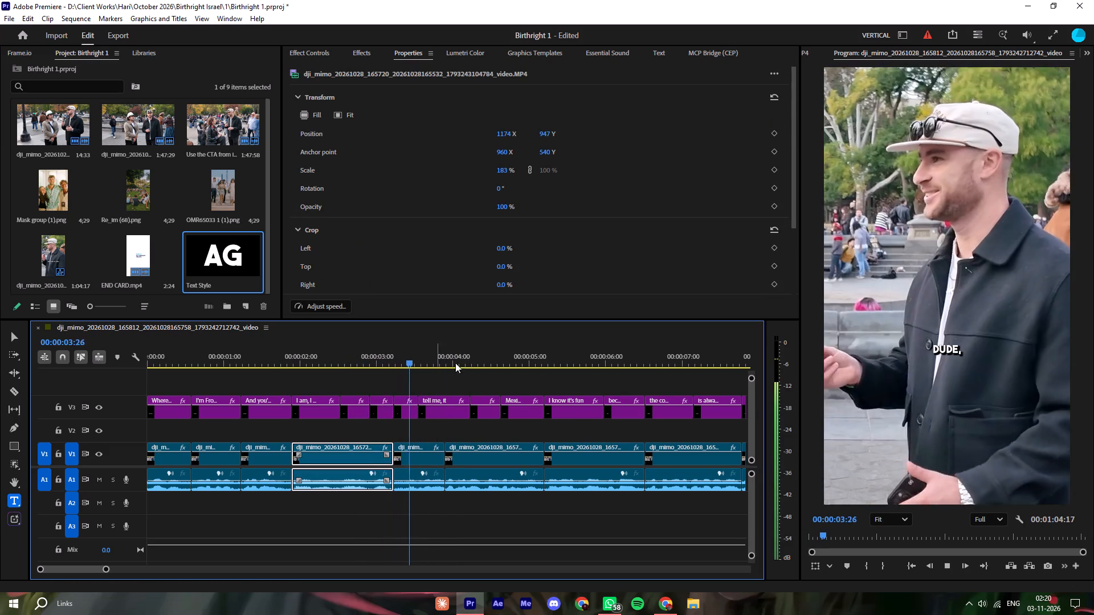
{"action": "key", "text": "space"}
{"action": "left_click", "coordinate": [969, 347]}
{"action": "left_click", "coordinate": [981, 351]}
{"action": "key", "text": "BackSpace"}
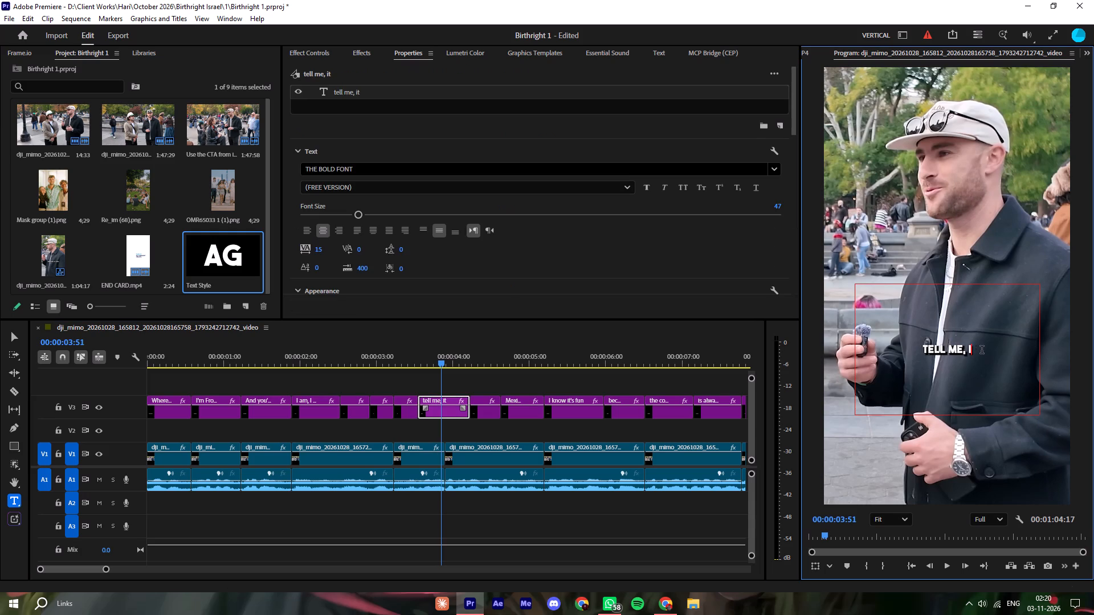
{"action": "key", "text": "BackSpace"}
{"action": "key", "text": "BackSpace"}
Split the "tell me," caption at the video cut beneath it and change its second part to "what's it".
{"action": "left_click", "coordinate": [413, 355]}
{"action": "key", "text": "space"}
{"action": "key", "text": "space"}
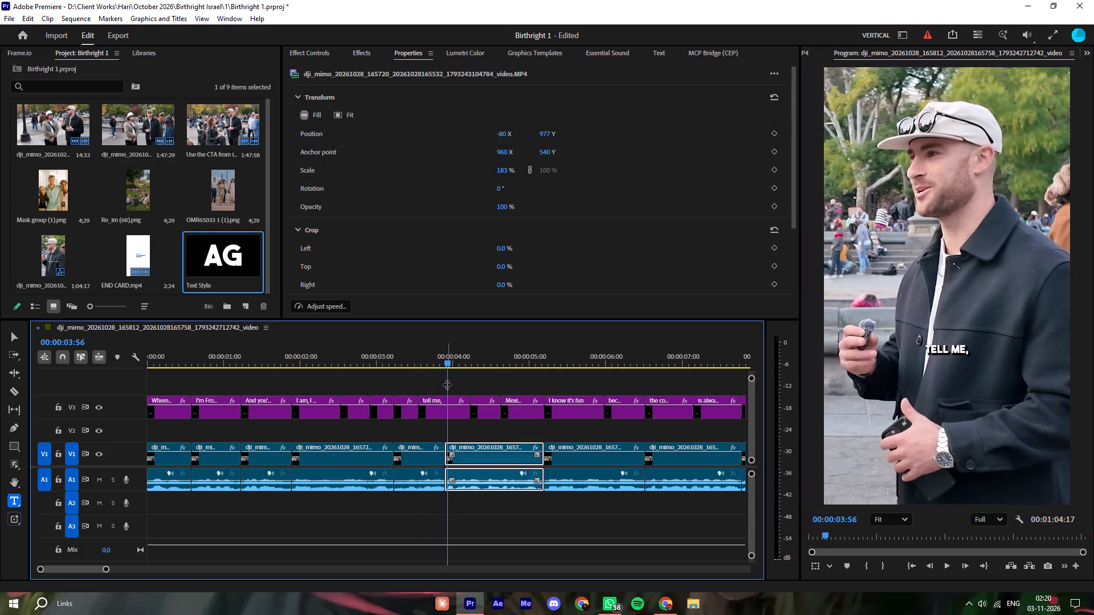
{"action": "left_click_drag", "start_coordinate": [447, 383], "coordinate": [445, 391]}
{"action": "left_click", "coordinate": [444, 413], "text": "ctrl"}
{"action": "key", "text": "ctrl+k"}
{"action": "key", "text": "space"}
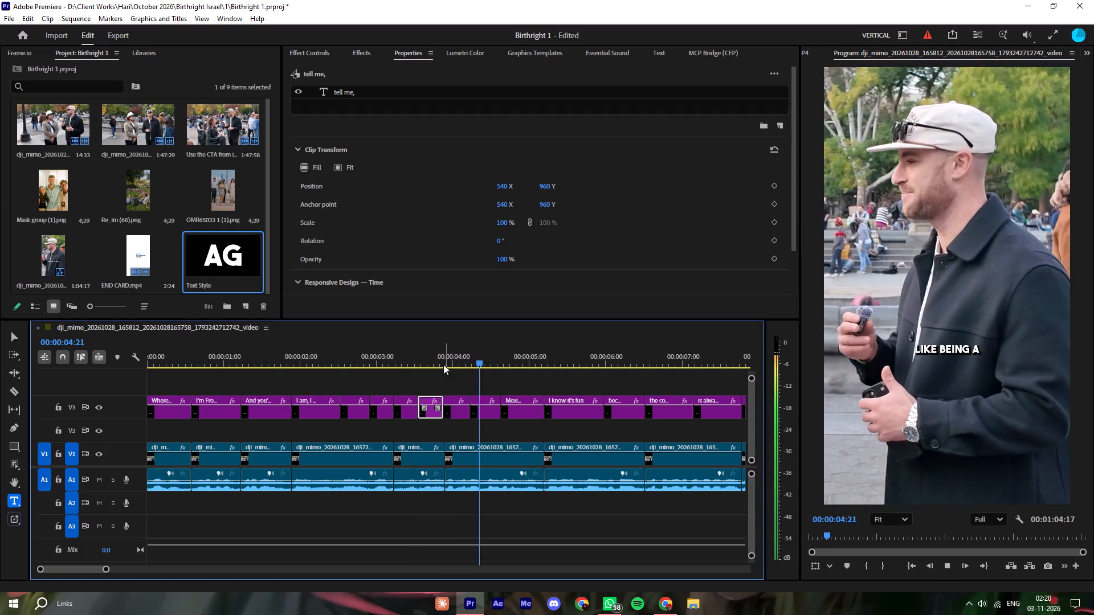
{"action": "left_click", "coordinate": [452, 348]}
{"action": "left_click", "coordinate": [451, 411]}
{"action": "double_click", "coordinate": [937, 348]}
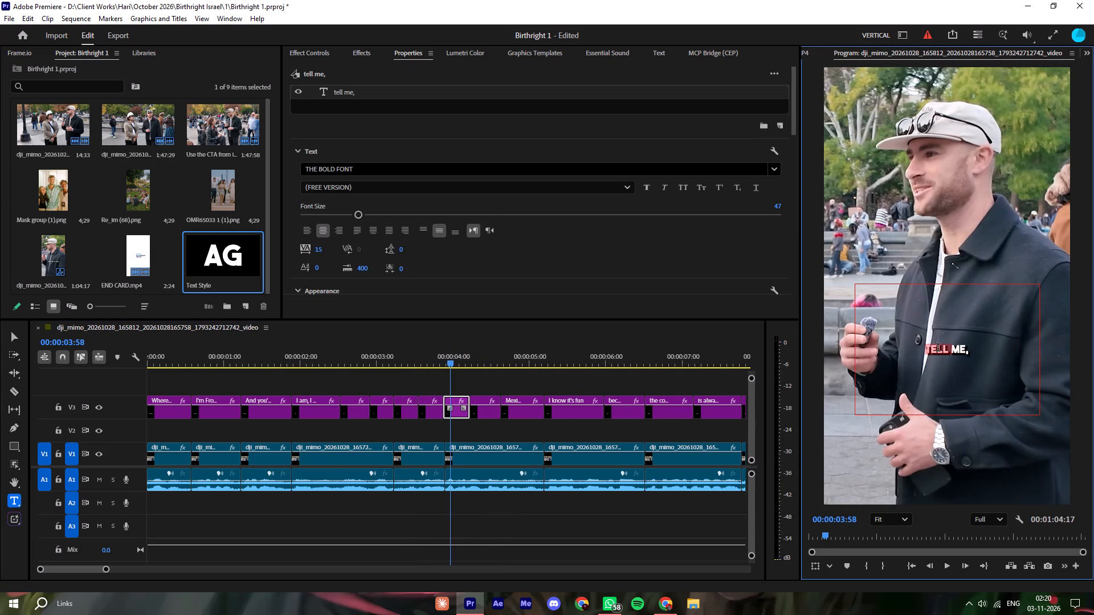
{"action": "left_click", "coordinate": [938, 348]}
{"action": "type", "text": "what's it"}
Play on from "what's it" through "of being Jewish." to check the captions against the speech.
{"action": "left_click", "coordinate": [676, 372]}
{"action": "key", "text": "space"}
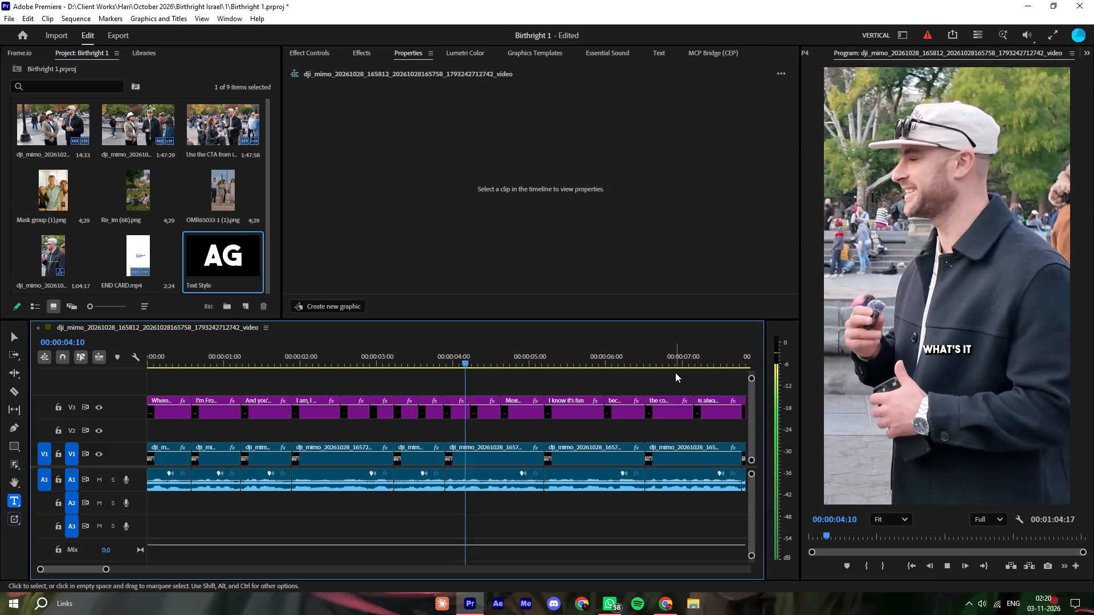
{"action": "key", "text": "space"}
{"action": "key", "text": "space"}
{"action": "key", "text": "space"}
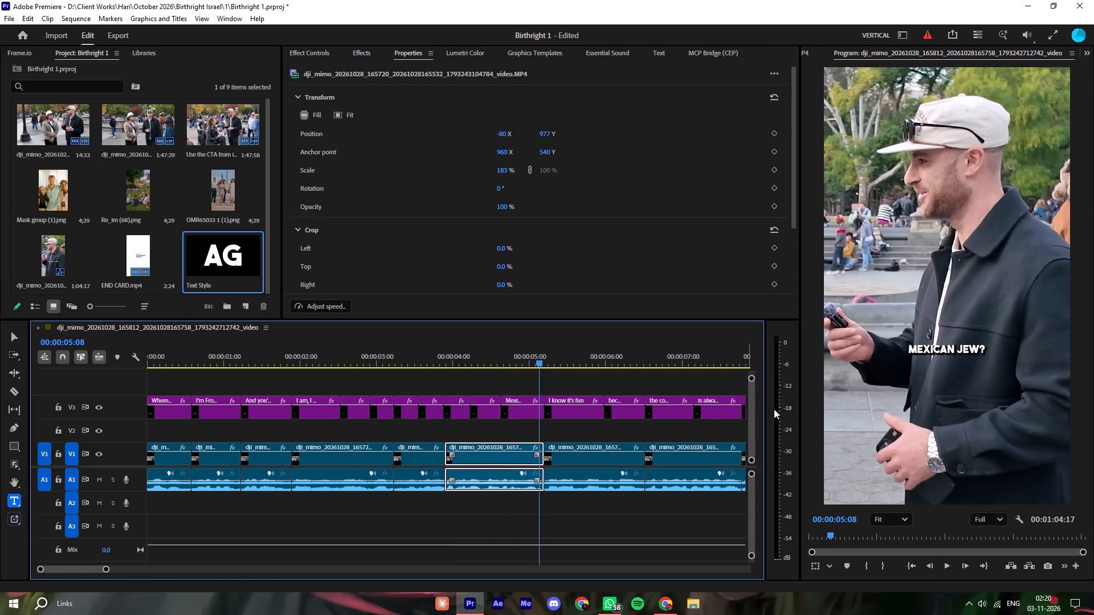
{"action": "key", "text": "space"}
{"action": "key", "text": "space"}
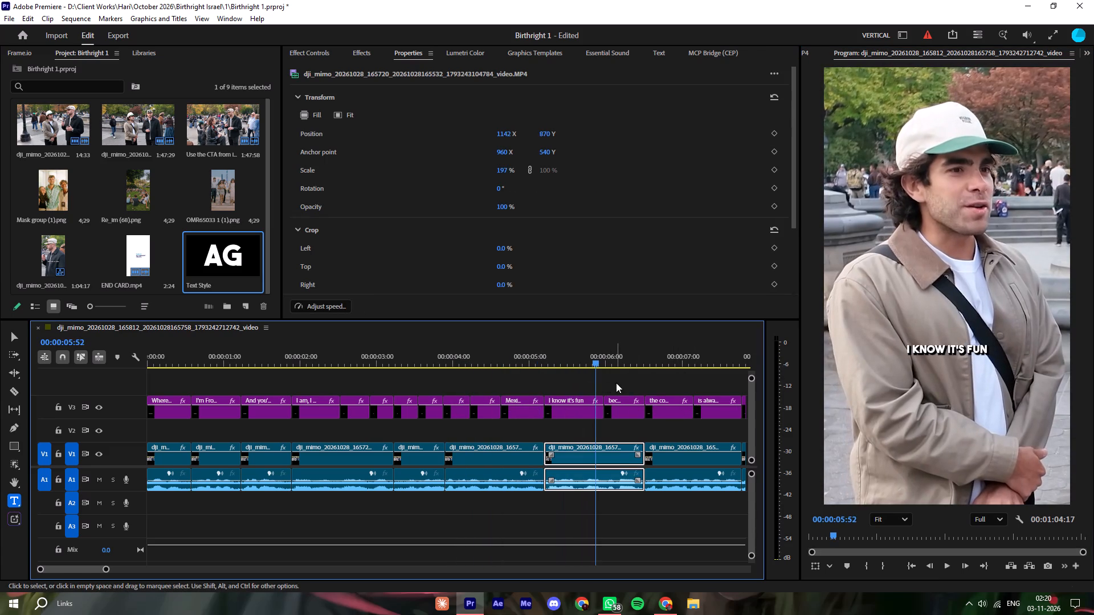
{"action": "key", "text": "space"}
{"action": "key", "text": "space"}
{"action": "key", "text": "space"}
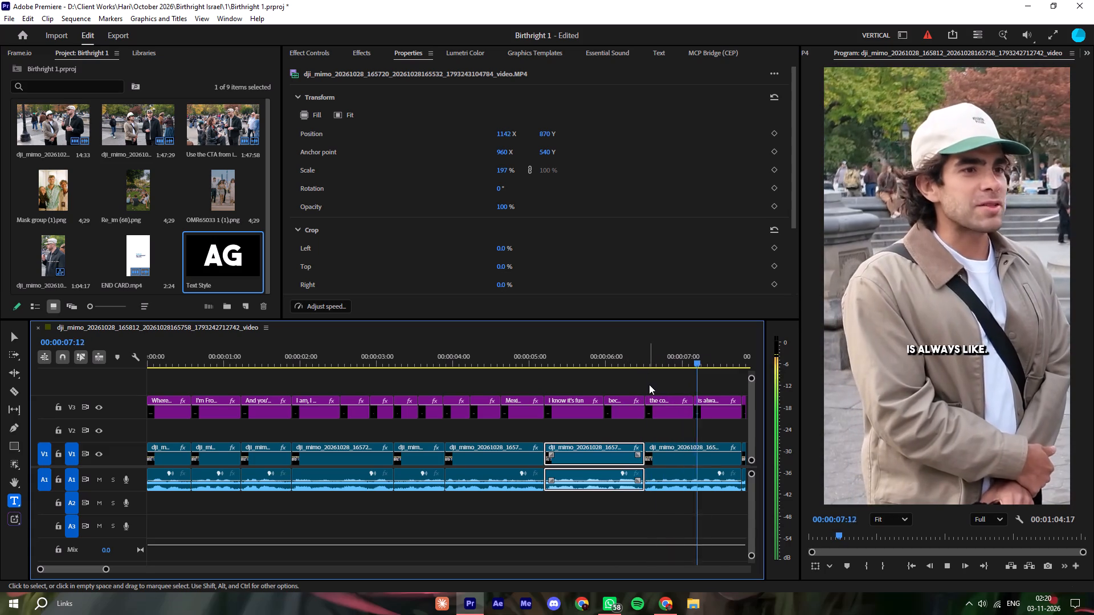
{"action": "key", "text": "space"}
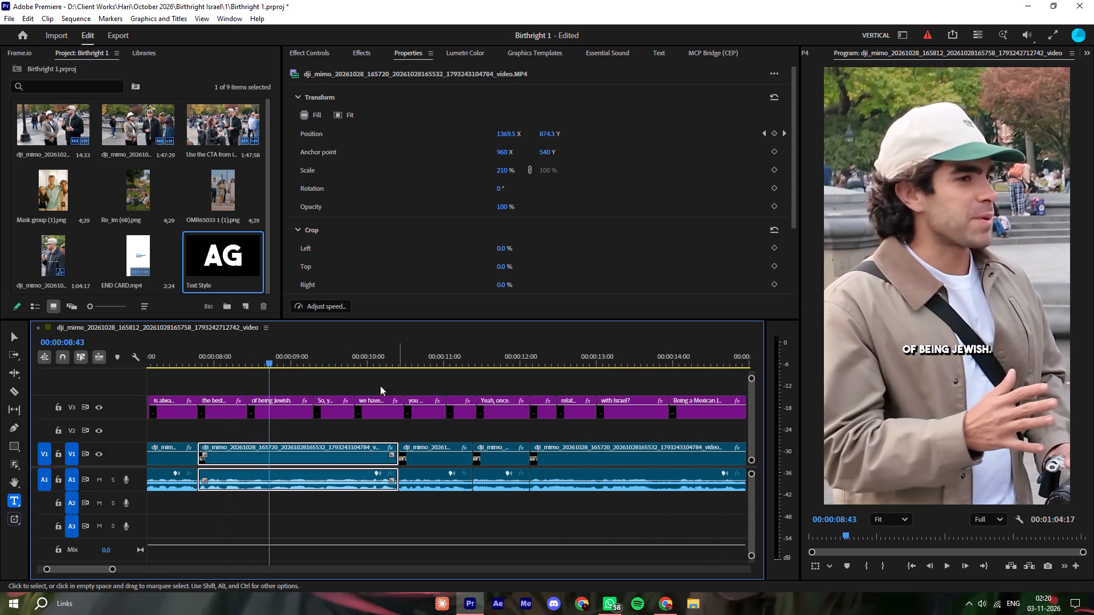
Remove the period at the end of the "is always like." caption.
{"action": "left_click", "coordinate": [168, 358]}
{"action": "left_click", "coordinate": [175, 396]}
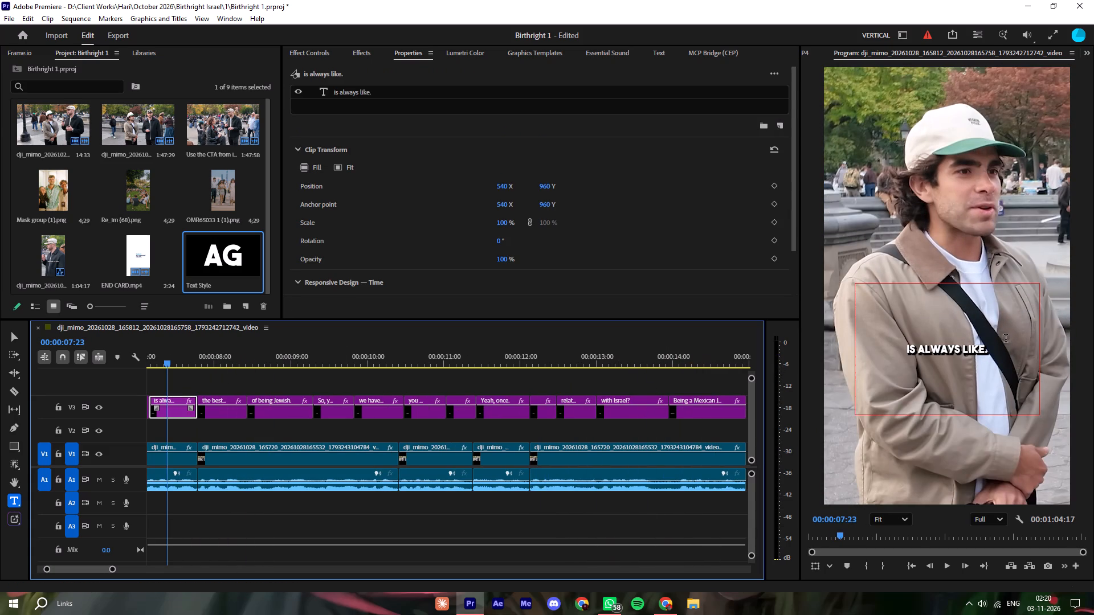
{"action": "left_click", "coordinate": [1006, 339]}
{"action": "key", "text": "BackSpace"}
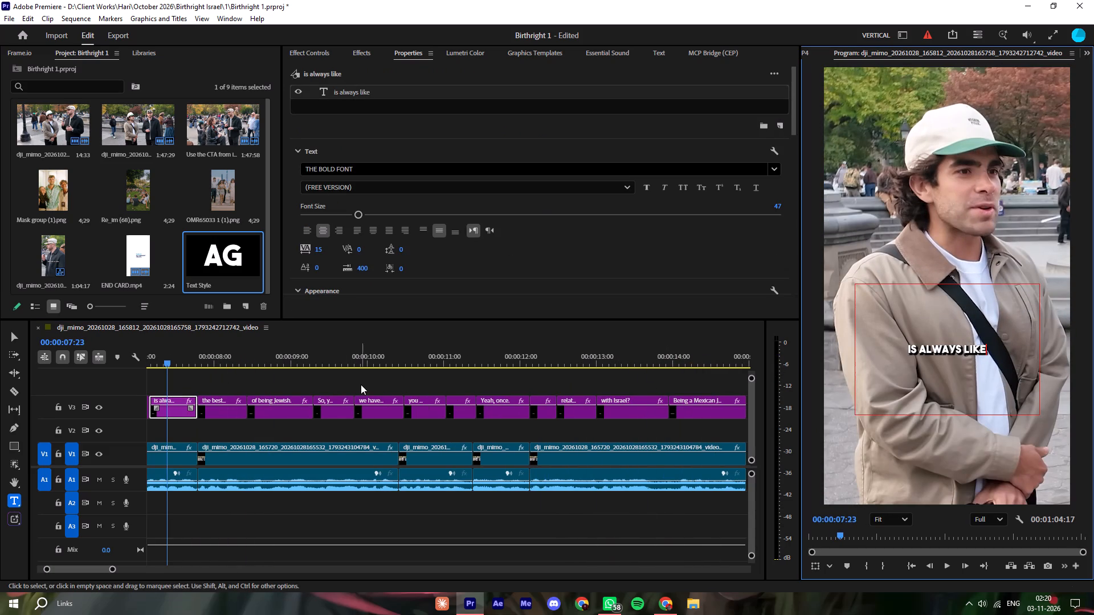
Play on and trim the end of the "we have fun." caption and the start of "you been here" to meet at the video cut.
{"action": "left_click", "coordinate": [361, 384]}
{"action": "key", "text": "space"}
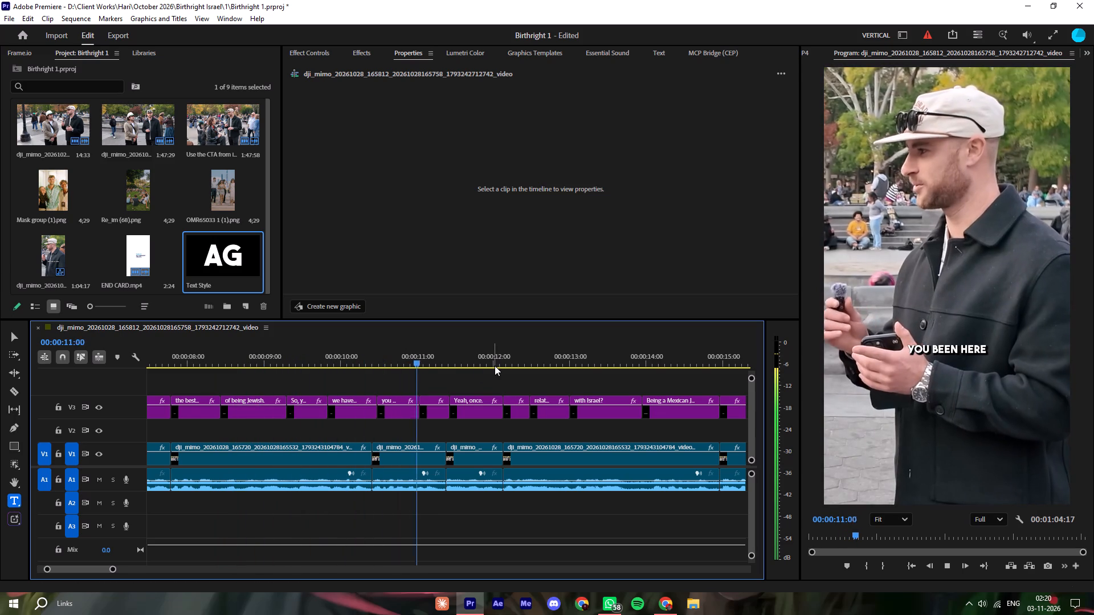
{"action": "key", "text": "space"}
{"action": "left_click", "coordinate": [369, 356]}
{"action": "left_click_drag", "start_coordinate": [375, 412], "coordinate": [371, 409]}
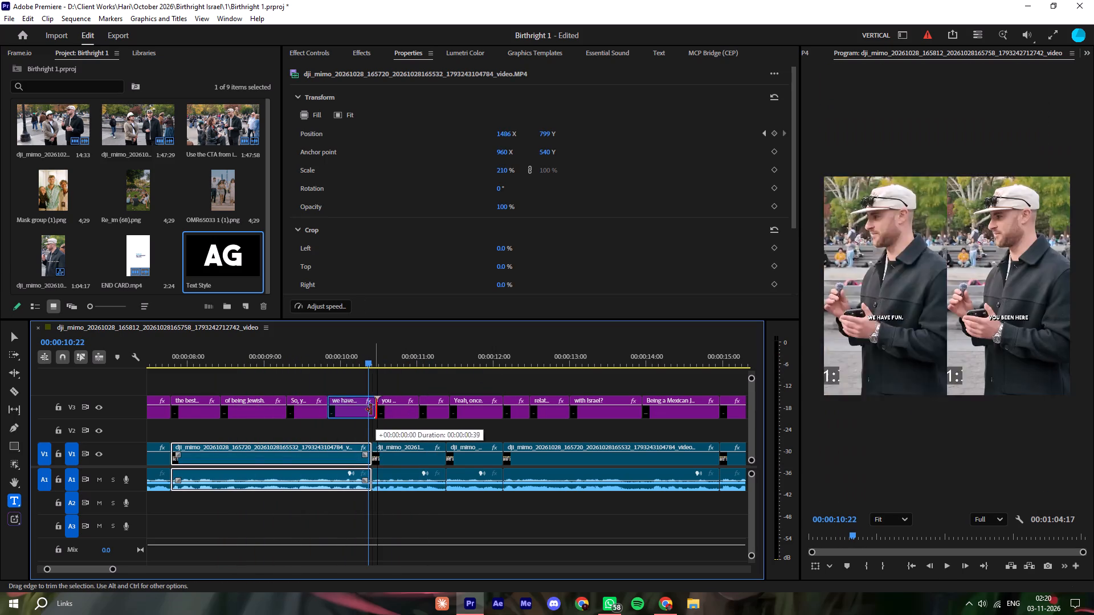
{"action": "left_click_drag", "start_coordinate": [371, 409], "coordinate": [370, 409]}
{"action": "left_click_drag", "start_coordinate": [378, 411], "coordinate": [371, 407]}
Change the "you been here" caption to "have you been".
{"action": "key", "text": "space"}
{"action": "key", "text": "space"}
{"action": "triple_click", "coordinate": [908, 351]}
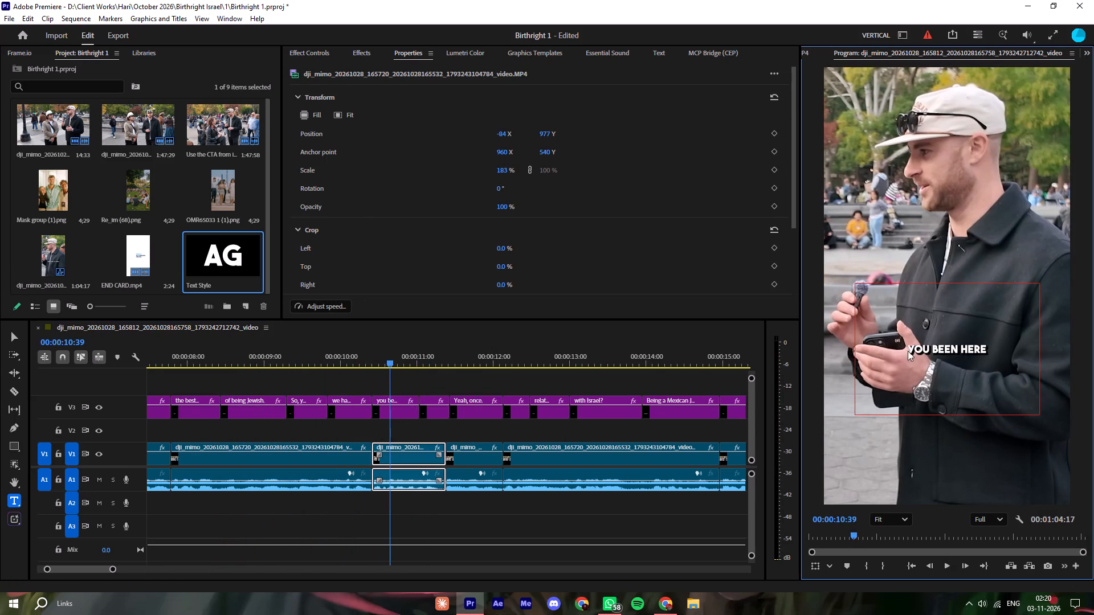
{"action": "type", "text": "have you been"}
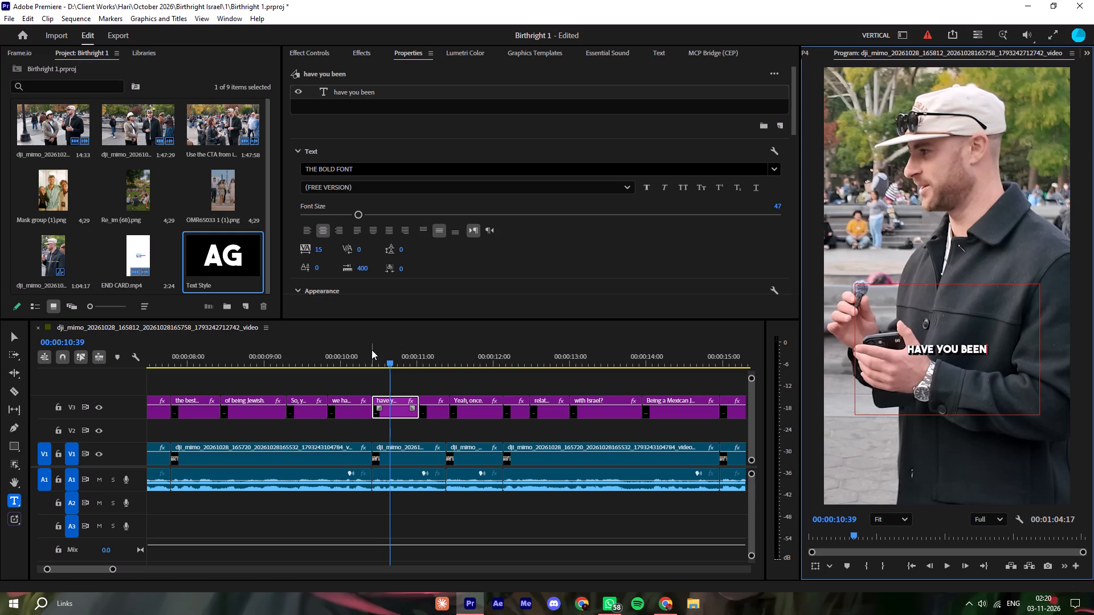
Split the "have you been" caption where the speech moves on and change its second part to "to israel".
{"action": "left_click", "coordinate": [372, 360]}
{"action": "key", "text": "space"}
{"action": "key", "text": "space"}
{"action": "left_click", "coordinate": [374, 361]}
{"action": "key", "text": "space"}
{"action": "key", "text": "space"}
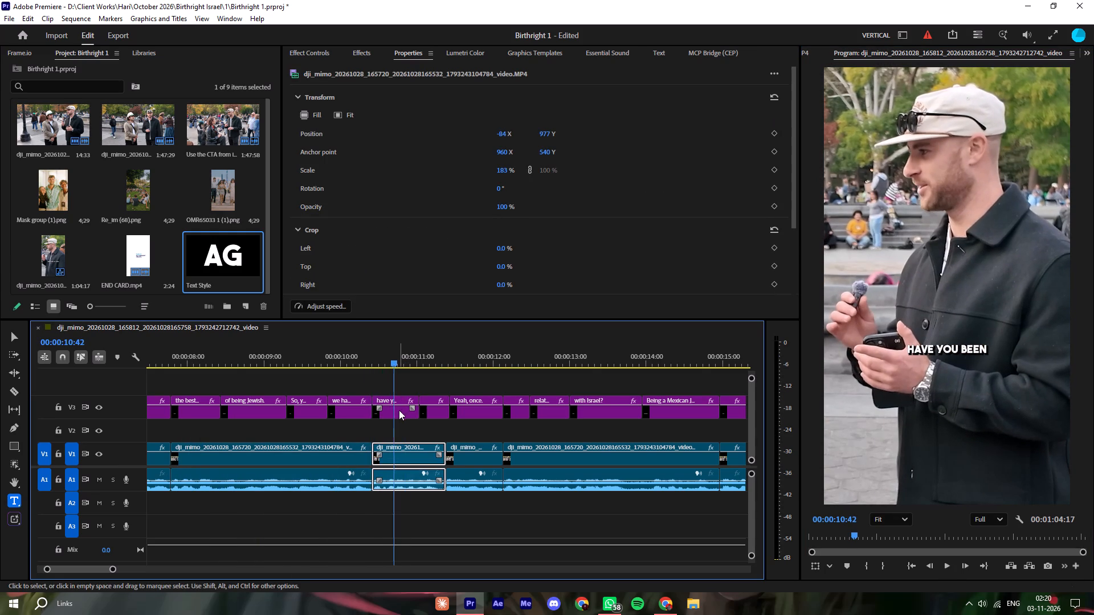
{"action": "left_click", "coordinate": [399, 410]}
{"action": "key", "text": "ctrl+k"}
{"action": "left_click", "coordinate": [402, 412]}
{"action": "key", "text": "space"}
{"action": "key", "text": "space"}
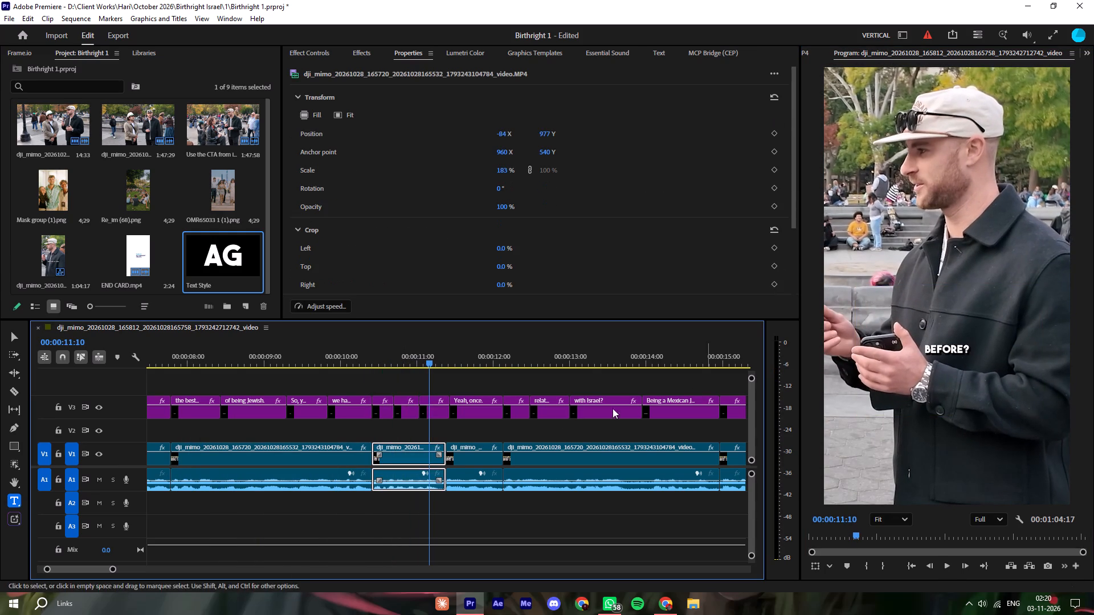
{"action": "left_click", "coordinate": [400, 352]}
{"action": "left_click", "coordinate": [407, 407]}
{"action": "triple_click", "coordinate": [957, 348]}
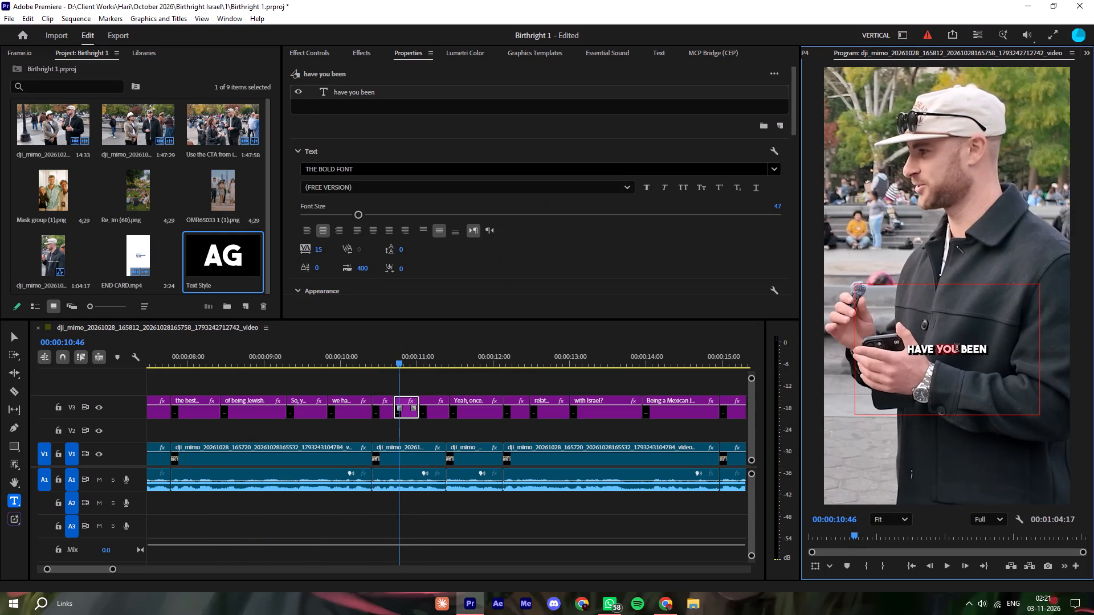
{"action": "type", "text": "to israel"}
Play on and trim the end of the "before?" caption and the start of "Yeah, once." to meet at the video cut.
{"action": "left_click", "coordinate": [499, 377]}
{"action": "key", "text": "space"}
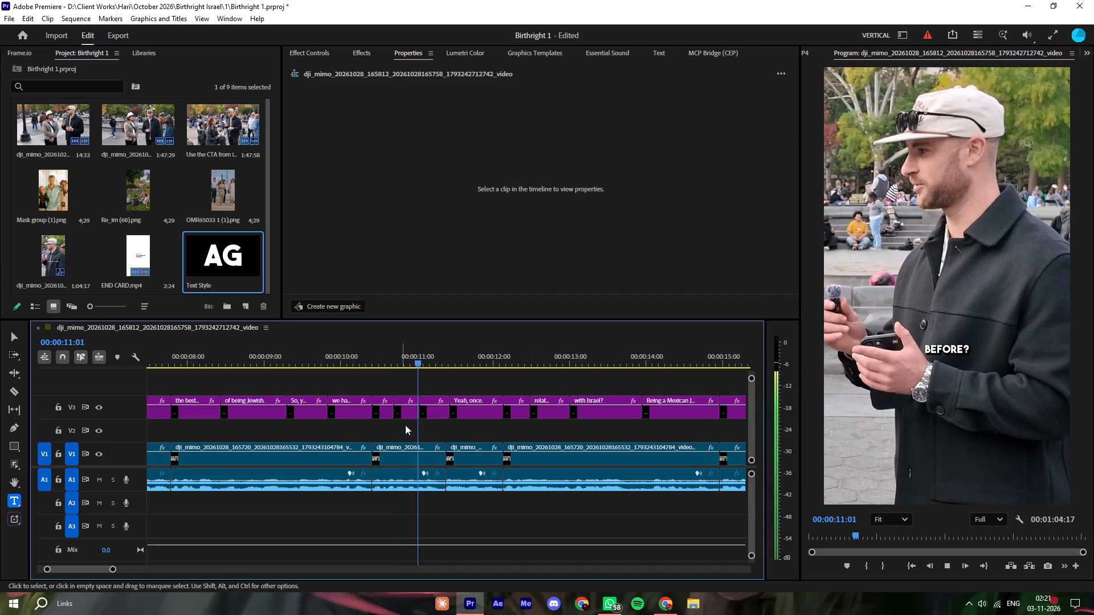
{"action": "key", "text": "space"}
{"action": "left_click_drag", "start_coordinate": [447, 409], "coordinate": [439, 407]}
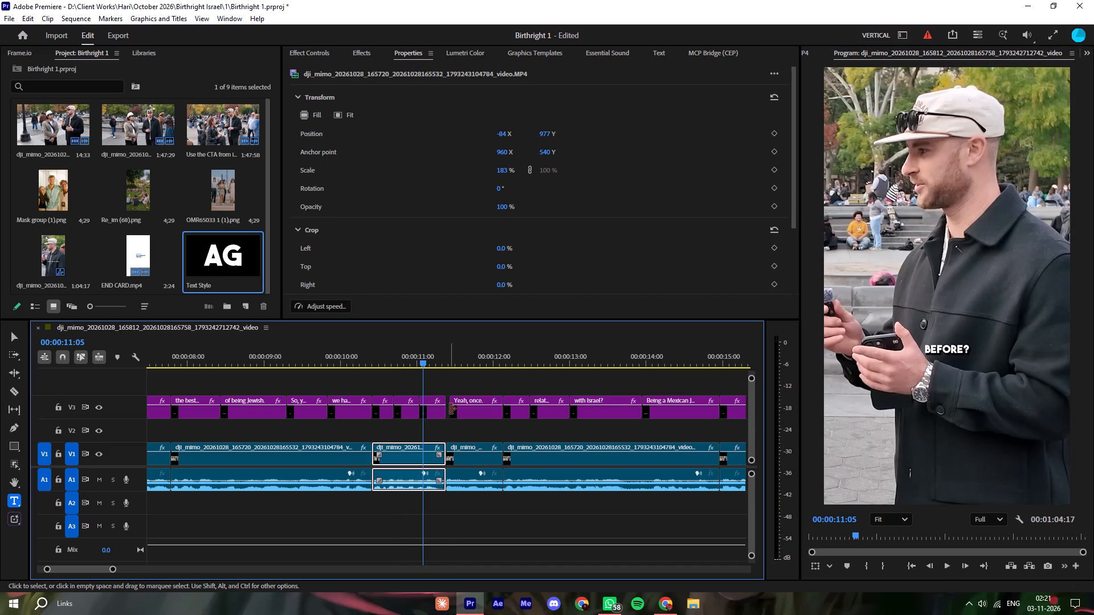
{"action": "left_click_drag", "start_coordinate": [450, 409], "coordinate": [442, 407]}
Check the captions from "Yeah, once." to "Being a Mexican Jew?" against the speech and remove the question mark from "with Israel?".
{"action": "key", "text": "space"}
{"action": "key", "text": "space"}
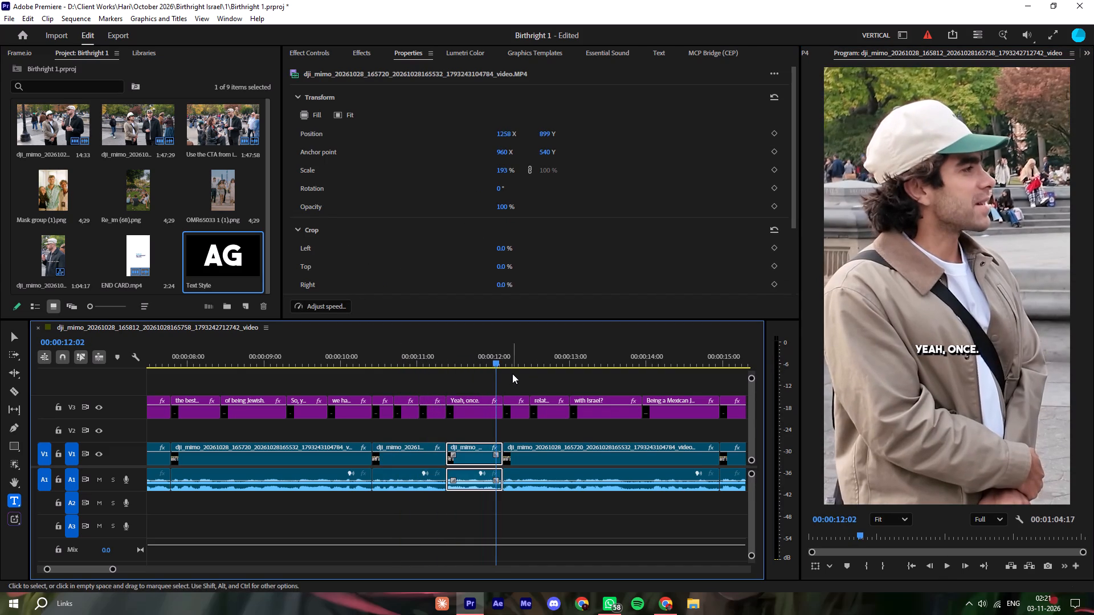
{"action": "key", "text": "space"}
{"action": "key", "text": "space"}
{"action": "key", "text": "space"}
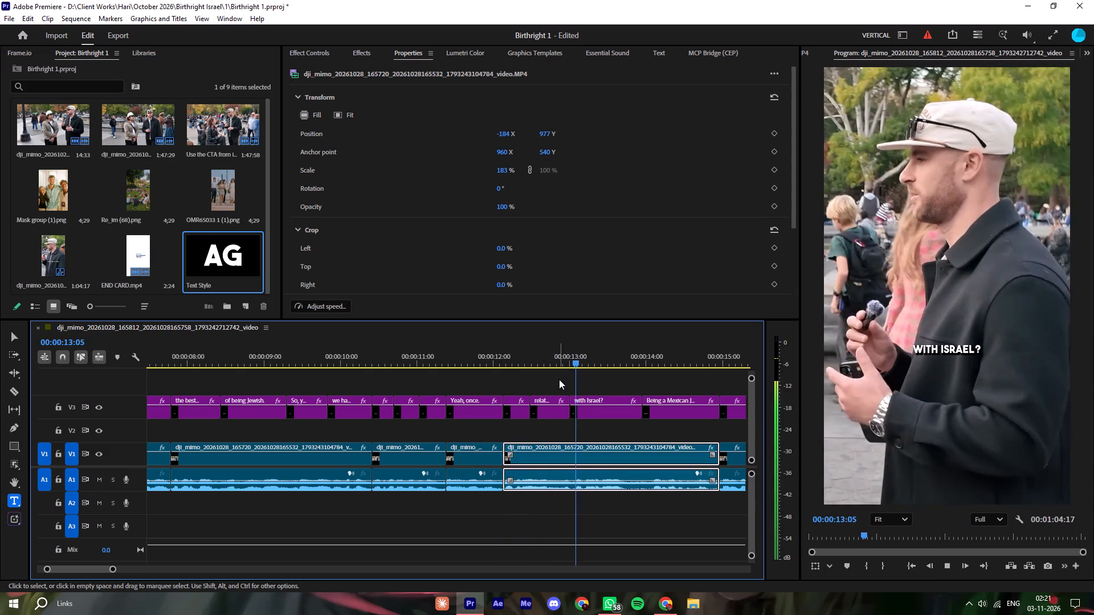
{"action": "key", "text": "space"}
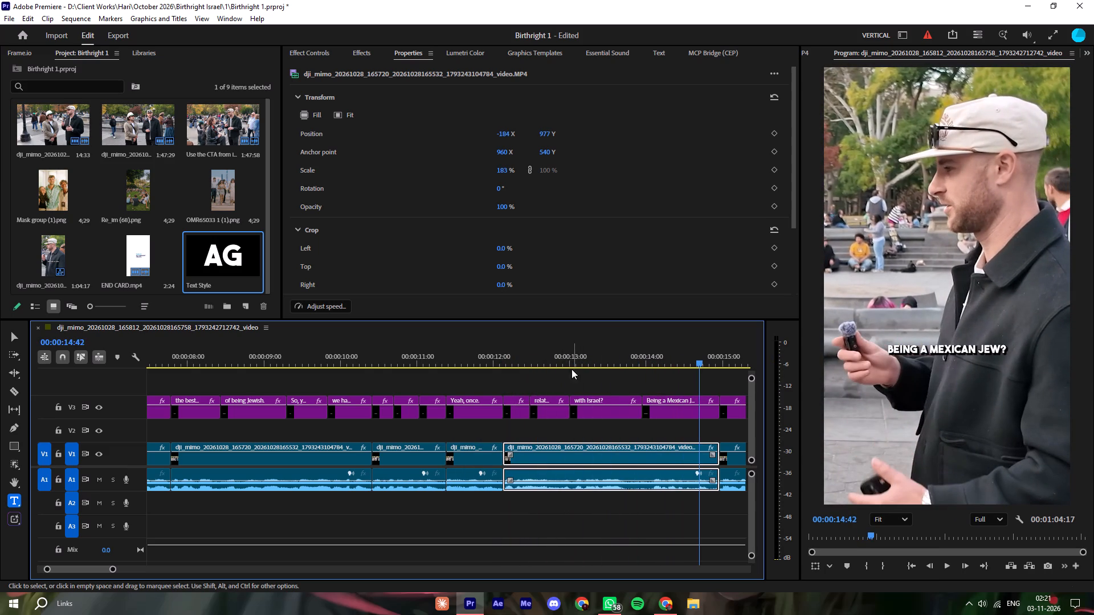
{"action": "left_click", "coordinate": [601, 363]}
{"action": "key", "text": "space"}
{"action": "key", "text": "space"}
{"action": "left_click", "coordinate": [1009, 352]}
{"action": "key", "text": "BackSpace"}
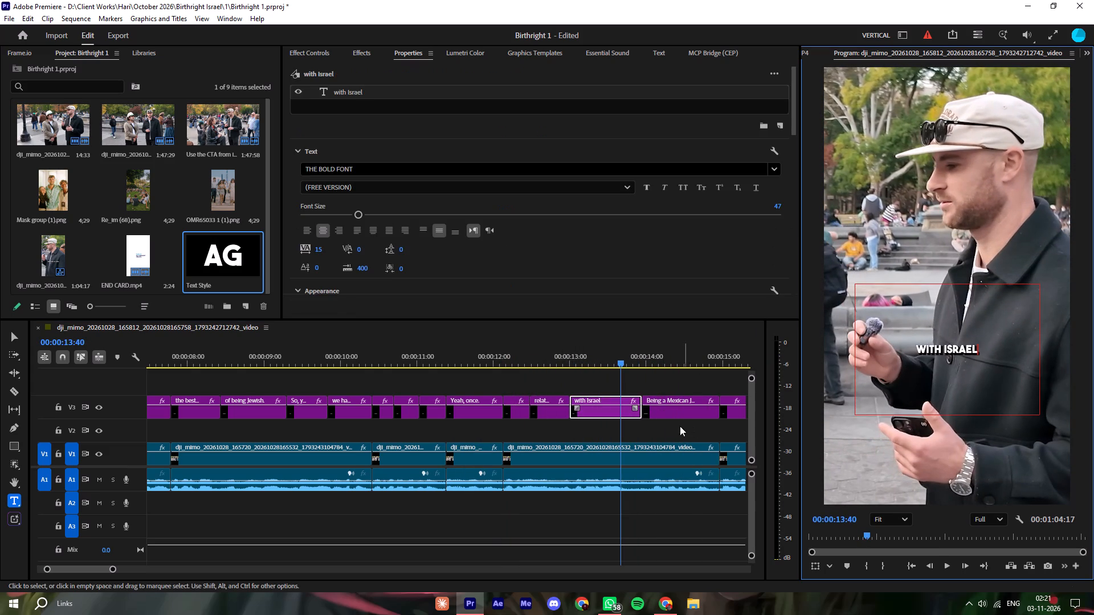
Play on and add "I" at the start of the "don't have," caption.
{"action": "left_click", "coordinate": [664, 378]}
{"action": "key", "text": "space"}
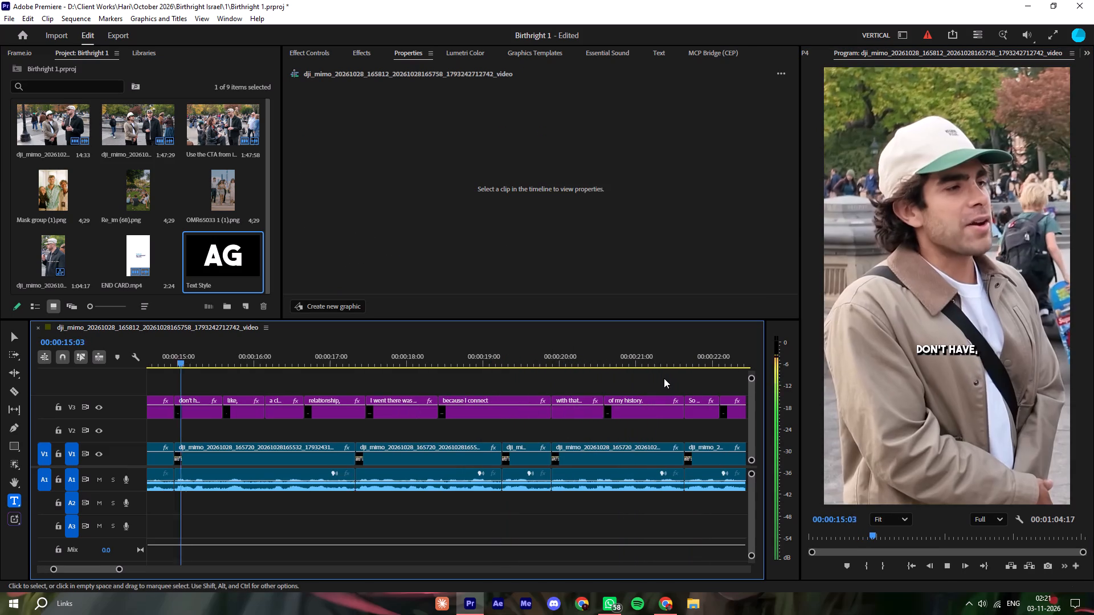
{"action": "key", "text": "space"}
{"action": "left_click", "coordinate": [903, 348]}
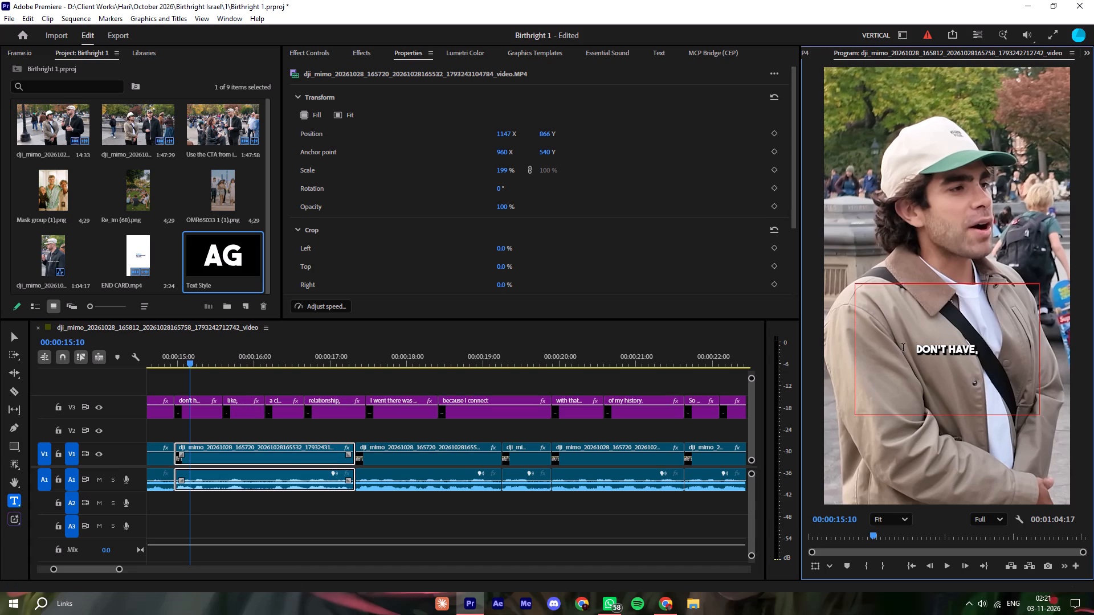
{"action": "key", "text": "i"}
{"action": "key", "text": "space"}
Play back the section around "I went there was fun" and change that caption to "when I went".
{"action": "left_click", "coordinate": [366, 373]}
{"action": "key", "text": "space"}
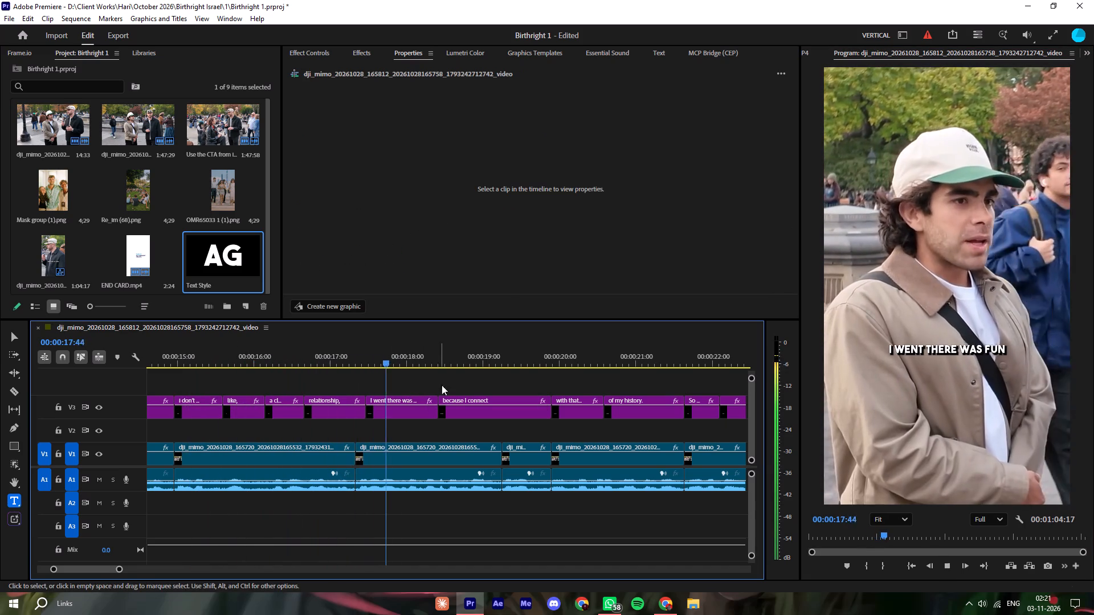
{"action": "key", "text": "space"}
{"action": "left_click", "coordinate": [350, 358]}
{"action": "key", "text": "space"}
{"action": "key", "text": "space"}
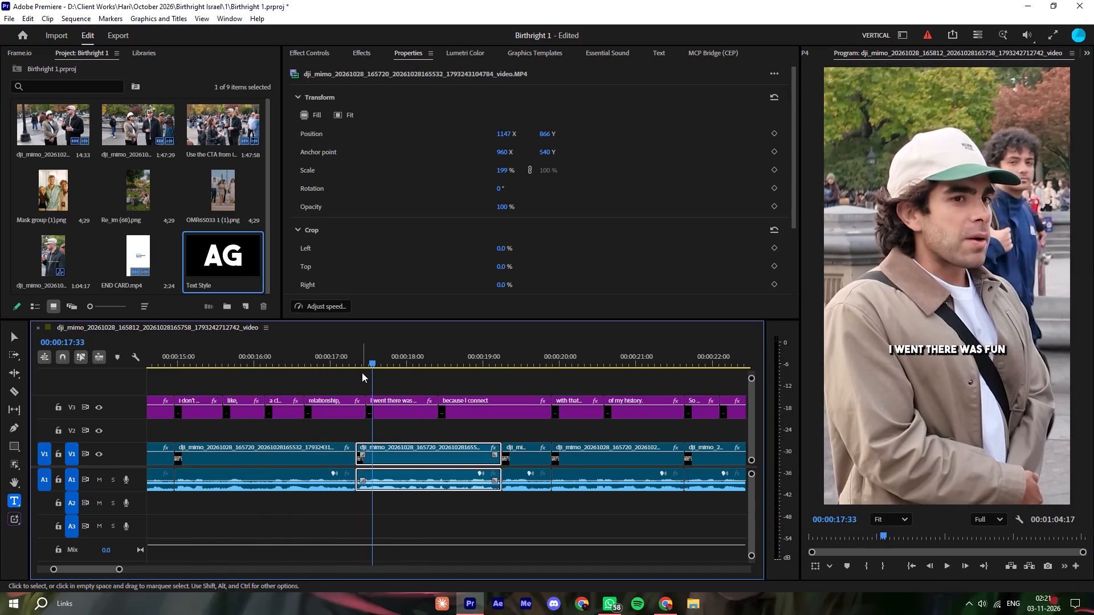
{"action": "key", "text": "space"}
{"action": "key", "text": "space"}
{"action": "left_click", "coordinate": [409, 411]}
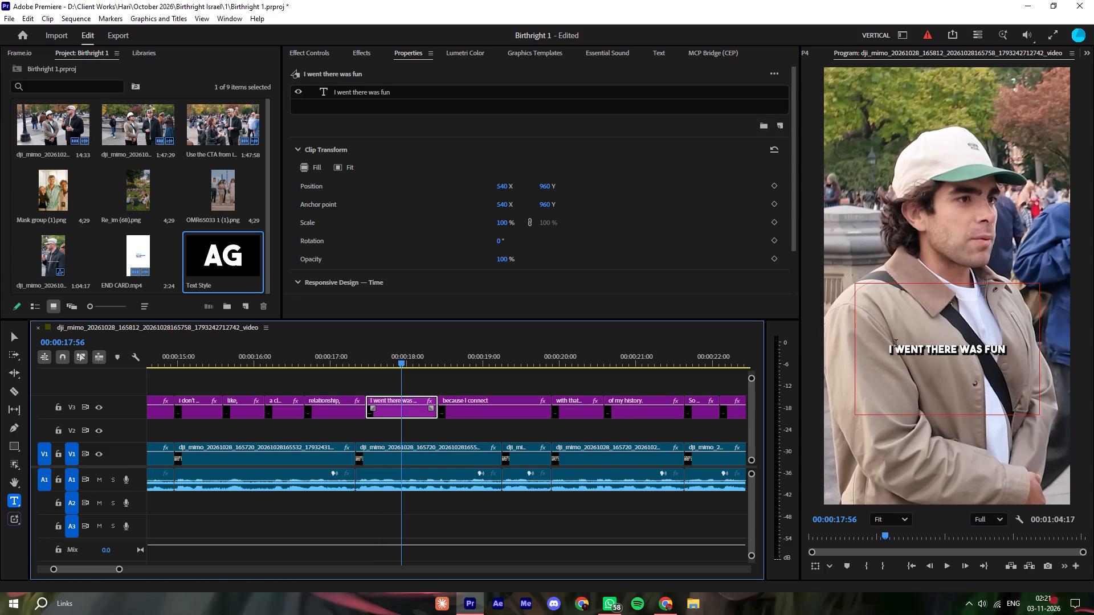
{"action": "triple_click", "coordinate": [881, 351]}
{"action": "type", "text": "when I went"}
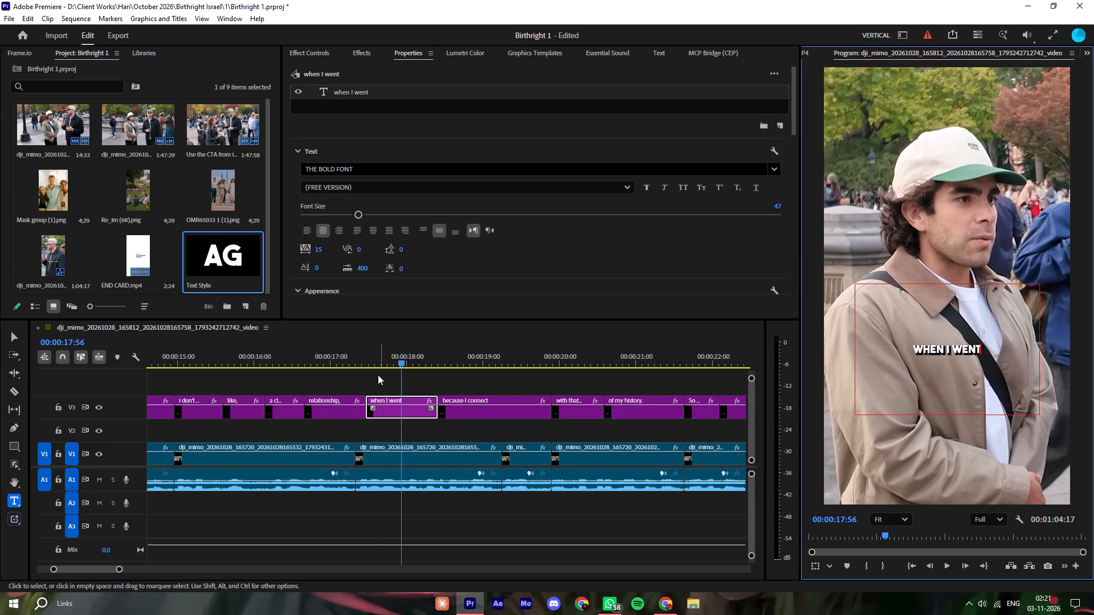
Trim the end of the "relationship," caption and extend the start of "when I went" so both meet at the video cut.
{"action": "left_click", "coordinate": [353, 363]}
{"action": "left_click_drag", "start_coordinate": [362, 412], "coordinate": [355, 413]}
{"action": "left_click_drag", "start_coordinate": [368, 413], "coordinate": [356, 411]}
Split the "when I went" caption after its spoken words and change its second part to "there it was fun".
{"action": "key", "text": "space"}
{"action": "key", "text": "space"}
{"action": "left_click", "coordinate": [406, 406]}
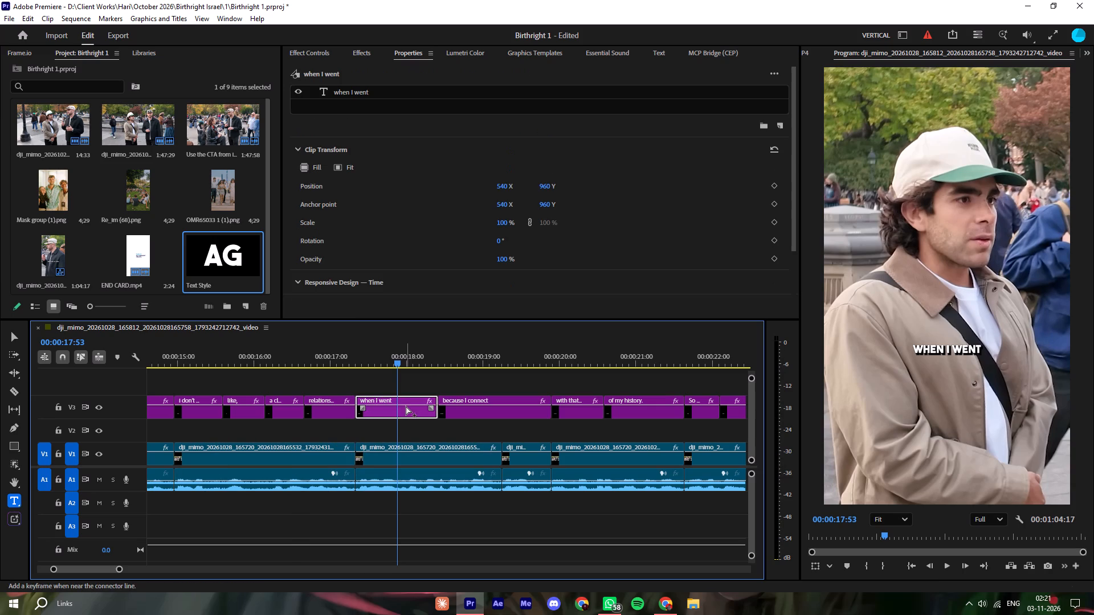
{"action": "key", "text": "ctrl+k"}
{"action": "key", "text": "space"}
{"action": "key", "text": "space"}
{"action": "left_click", "coordinate": [419, 409]}
{"action": "triple_click", "coordinate": [941, 347]}
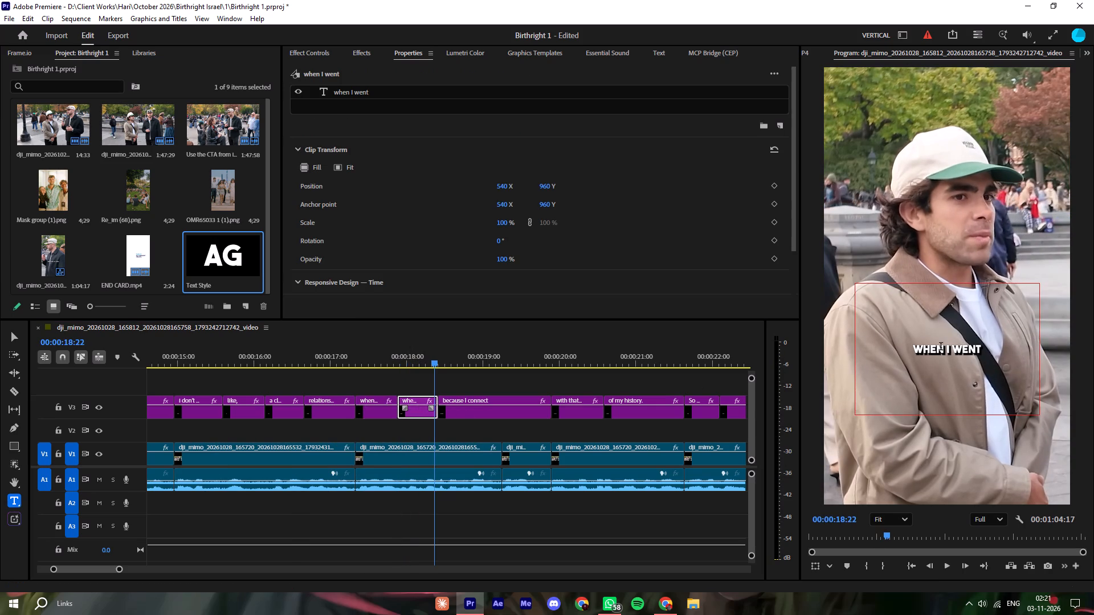
{"action": "key", "text": "t"}
{"action": "type", "text": "here it was fun"}
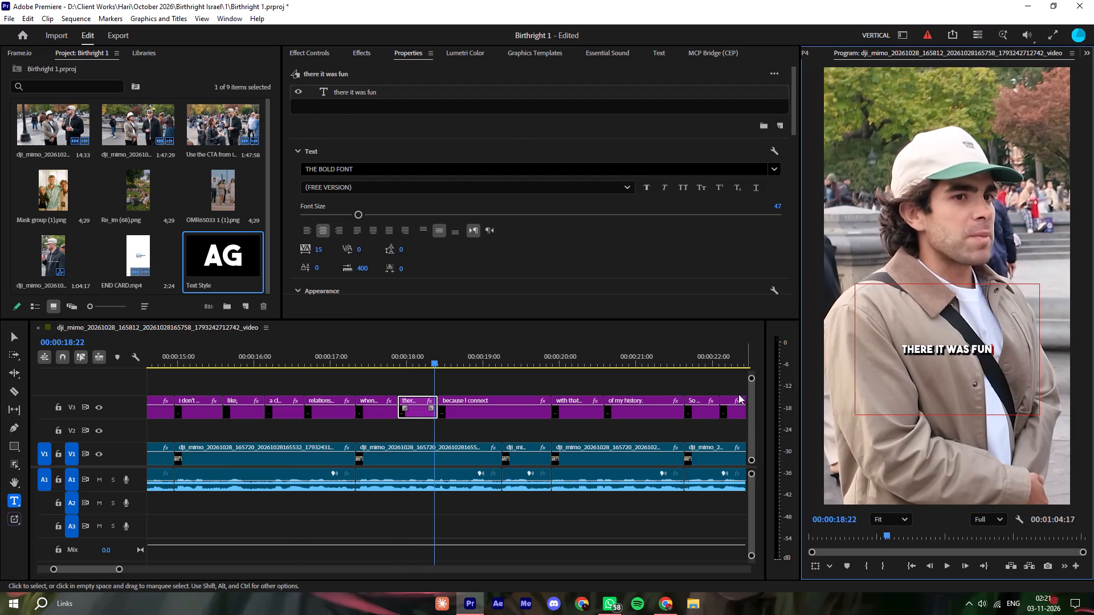
Play on past "where I come from." and add "what" before "similarities" in the following caption.
{"action": "left_click", "coordinate": [552, 380]}
{"action": "key", "text": "space"}
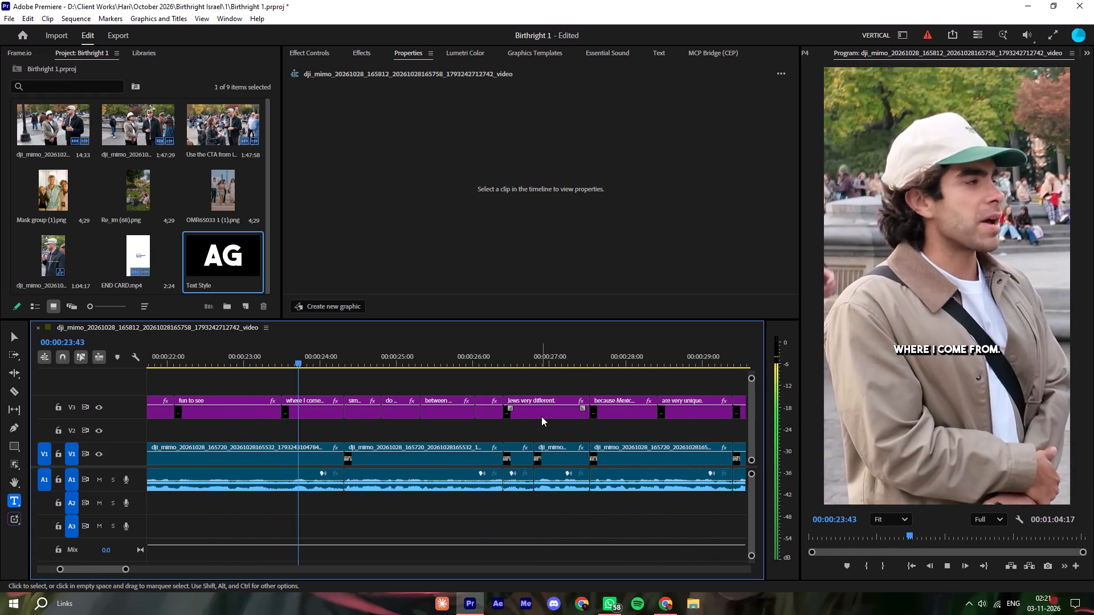
{"action": "key", "text": "space"}
{"action": "left_click", "coordinate": [349, 362]}
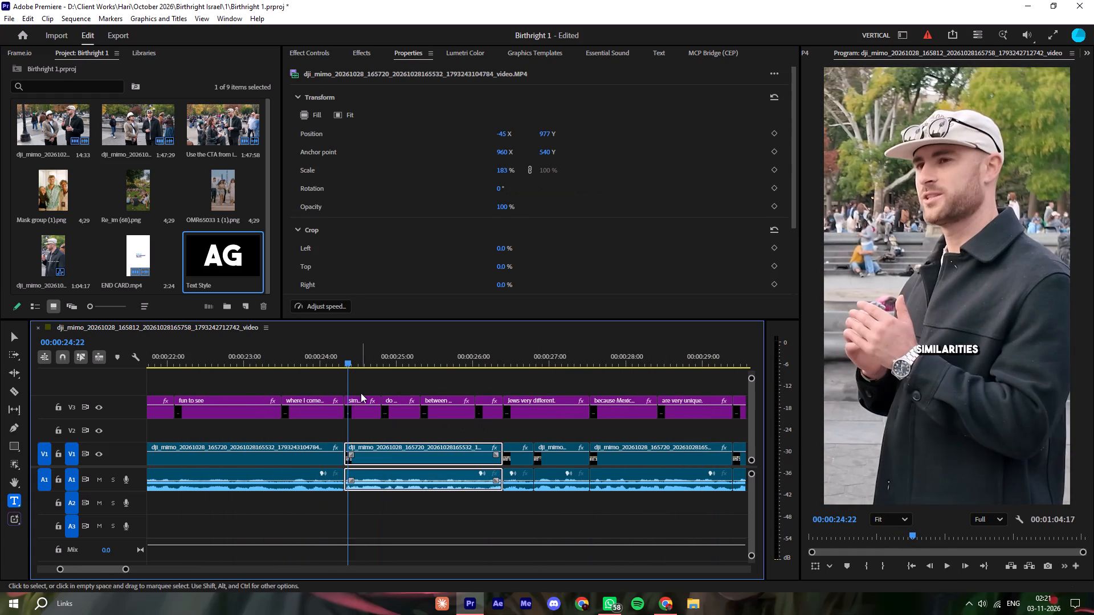
{"action": "left_click", "coordinate": [358, 397]}
{"action": "left_click", "coordinate": [907, 352]}
{"action": "type", "text": "what"}
{"action": "key", "text": "space"}
Replay the question about similarities and change the "do you play through" caption to "do you feel like".
{"action": "left_click", "coordinate": [391, 363]}
{"action": "key", "text": "space"}
{"action": "key", "text": "space"}
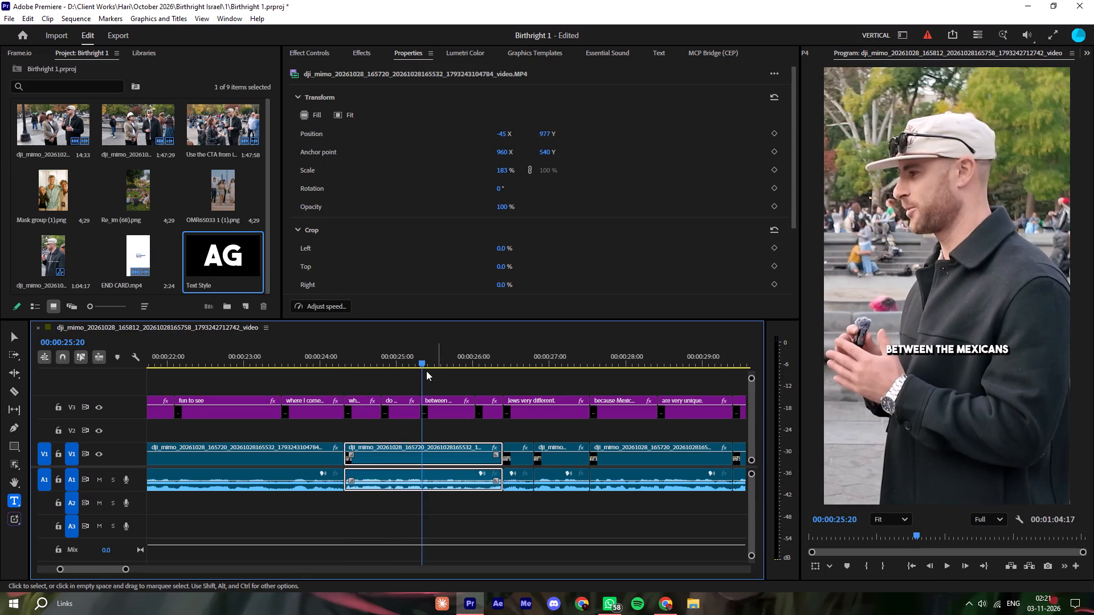
{"action": "left_click_drag", "start_coordinate": [281, 350], "coordinate": [286, 350]}
{"action": "left_click", "coordinate": [345, 355]}
{"action": "key", "text": "space"}
{"action": "key", "text": "space"}
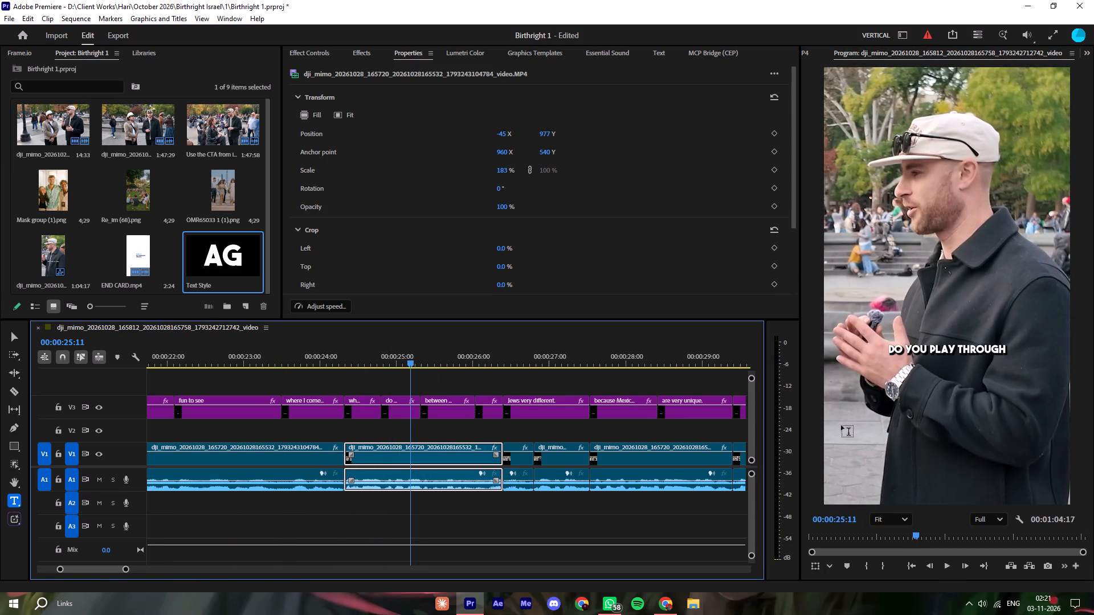
{"action": "double_click", "coordinate": [946, 351]}
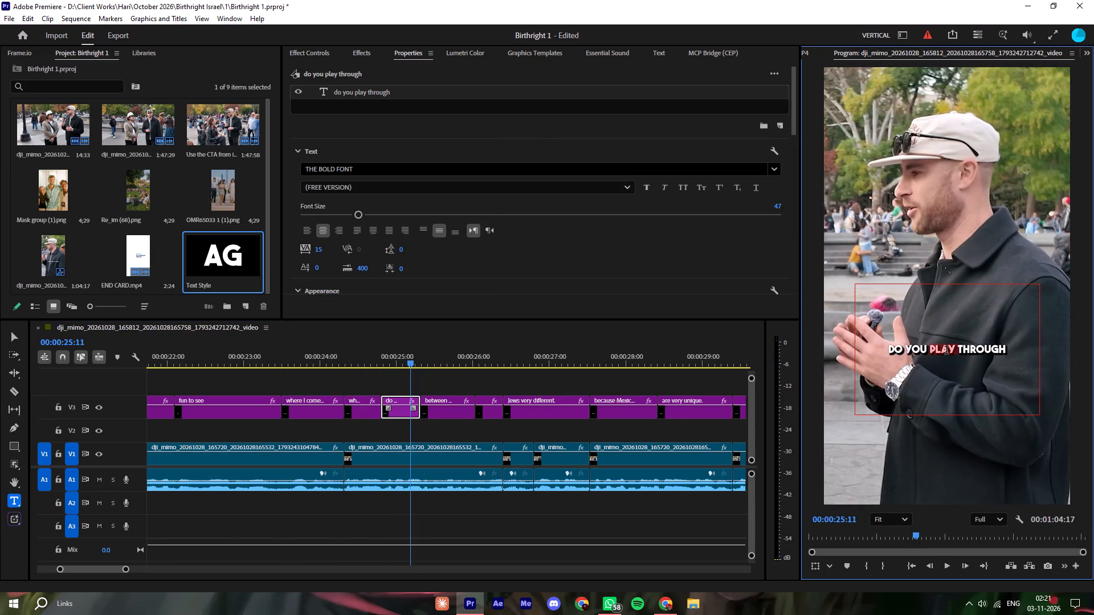
{"action": "double_click", "coordinate": [946, 351]}
{"action": "triple_click", "coordinate": [946, 351]}
{"action": "type", "text": "do you feel like"}
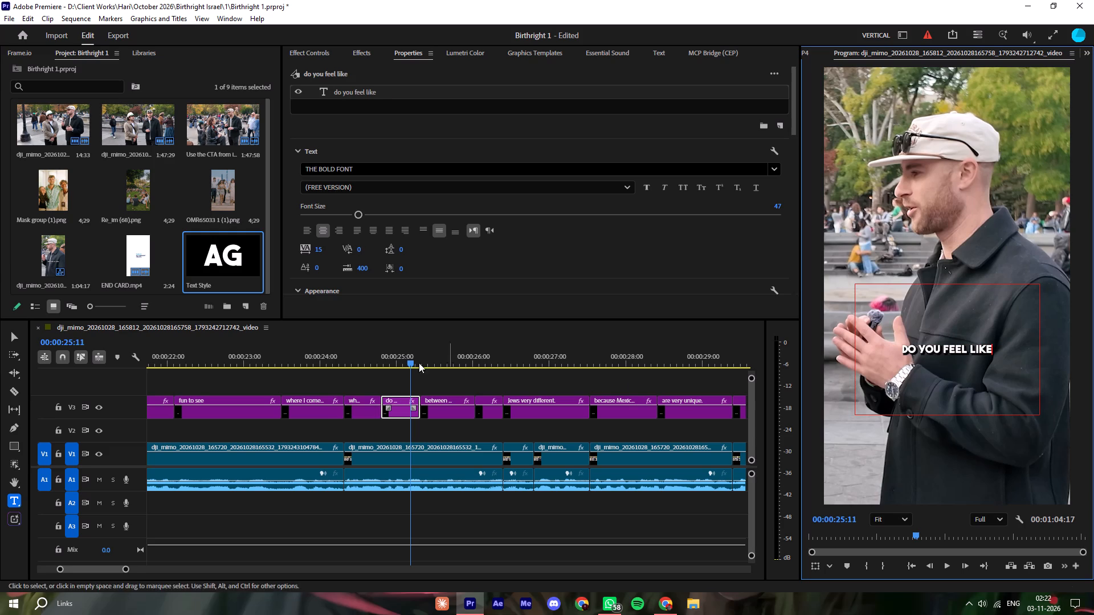
Split the "do you feel like" caption after its spoken words and change its second part to "there are".
{"action": "left_click", "coordinate": [362, 347]}
{"action": "key", "text": "space"}
{"action": "key", "text": "space"}
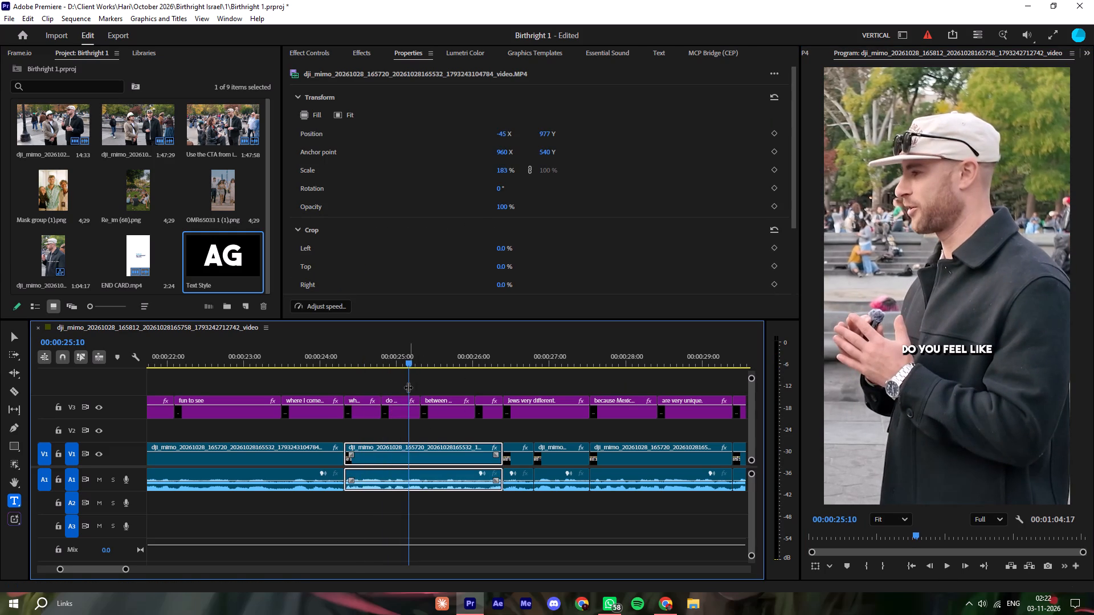
{"action": "left_click_drag", "start_coordinate": [408, 387], "coordinate": [407, 399]}
{"action": "left_click", "coordinate": [407, 412], "text": "ctrl"}
{"action": "key", "text": "ctrl+k"}
{"action": "key", "text": "space"}
{"action": "key", "text": "space"}
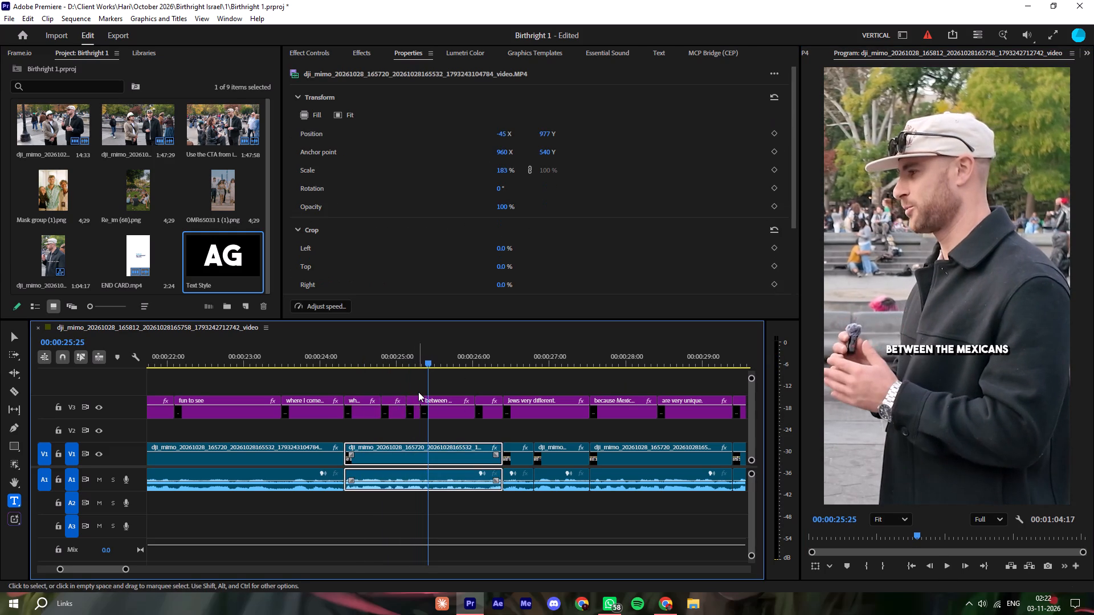
{"action": "left_click", "coordinate": [413, 359]}
{"action": "triple_click", "coordinate": [911, 352]}
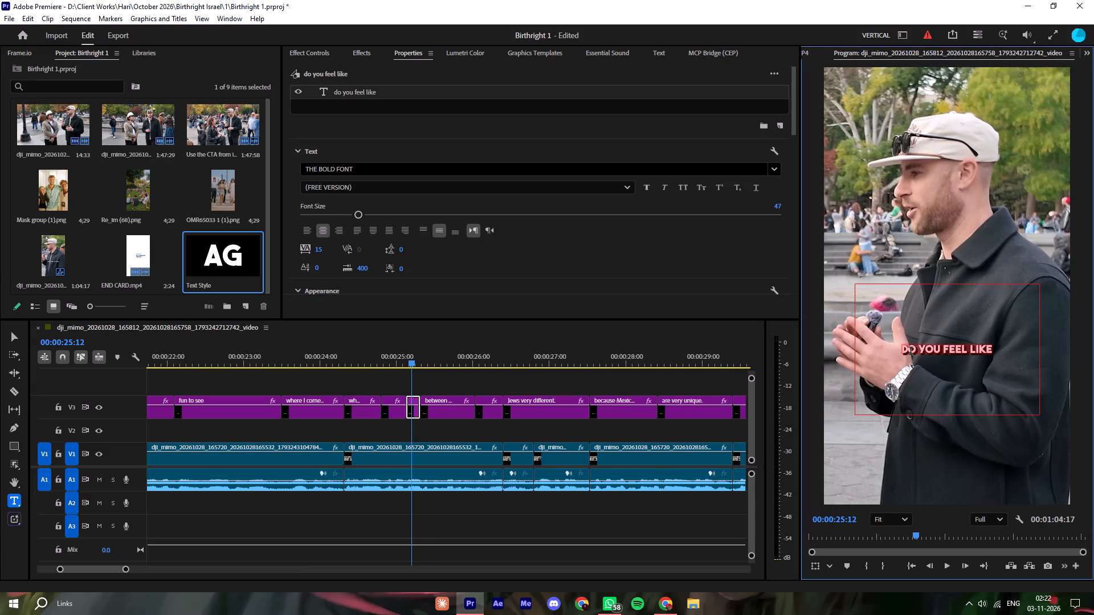
{"action": "type", "text": "there are"}
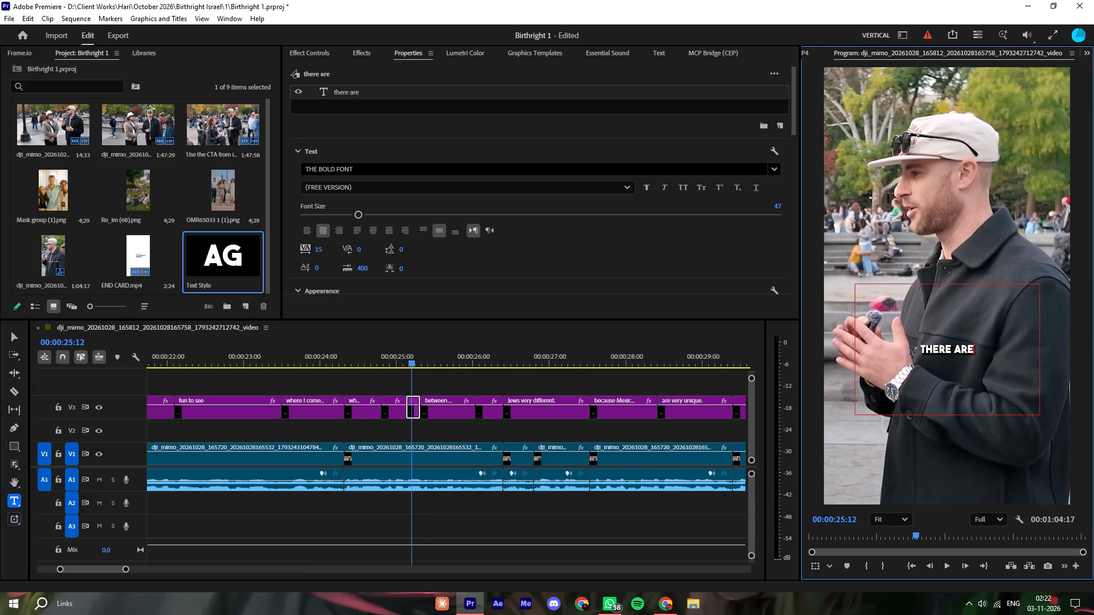
Play through the question about similarities and change the "and the." caption to "and the jews?".
{"action": "left_click", "coordinate": [491, 378]}
{"action": "key", "text": "space"}
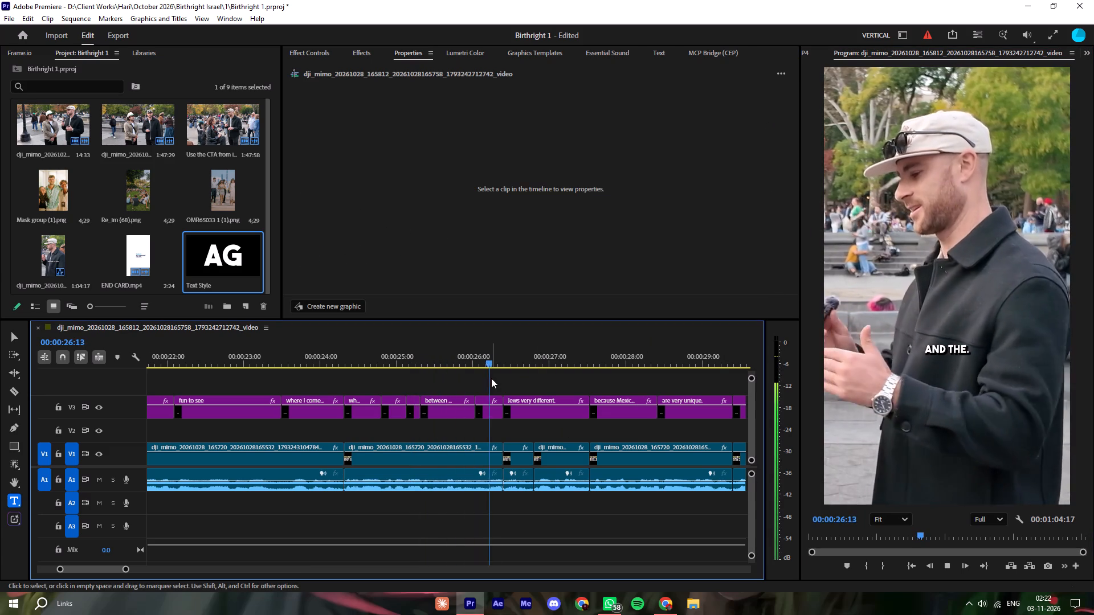
{"action": "key", "text": "space"}
{"action": "left_click", "coordinate": [464, 354]}
{"action": "key", "text": "space"}
{"action": "key", "text": "space"}
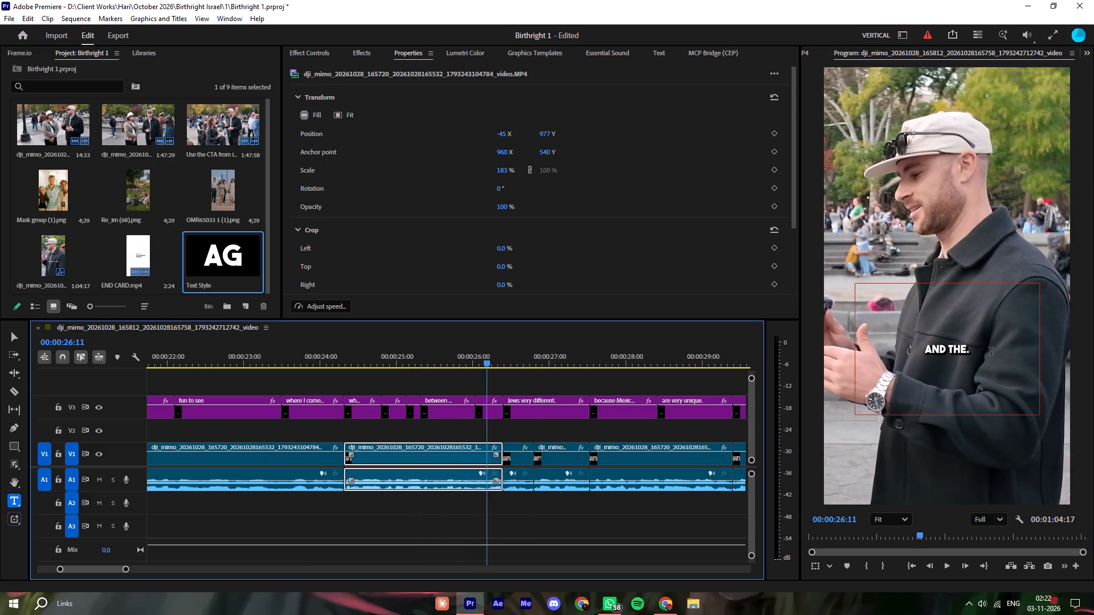
{"action": "left_click", "coordinate": [991, 352]}
{"action": "key", "text": "BackSpace"}
{"action": "key", "text": "space"}
{"action": "type", "text": "jews."}
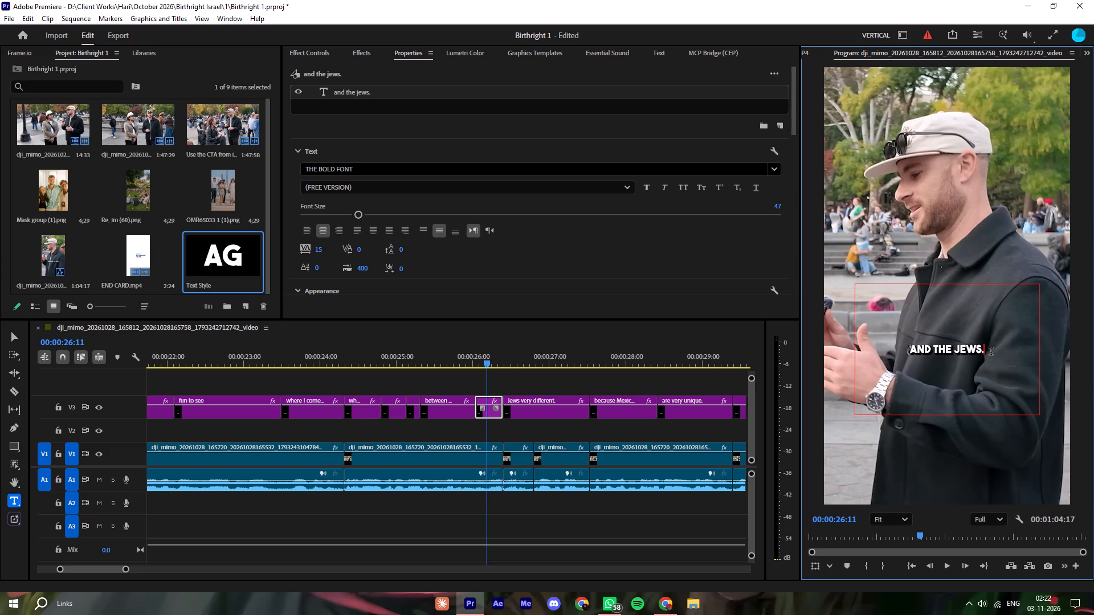
{"action": "key", "text": "BackSpace"}
{"action": "key", "text": "shift+question"}
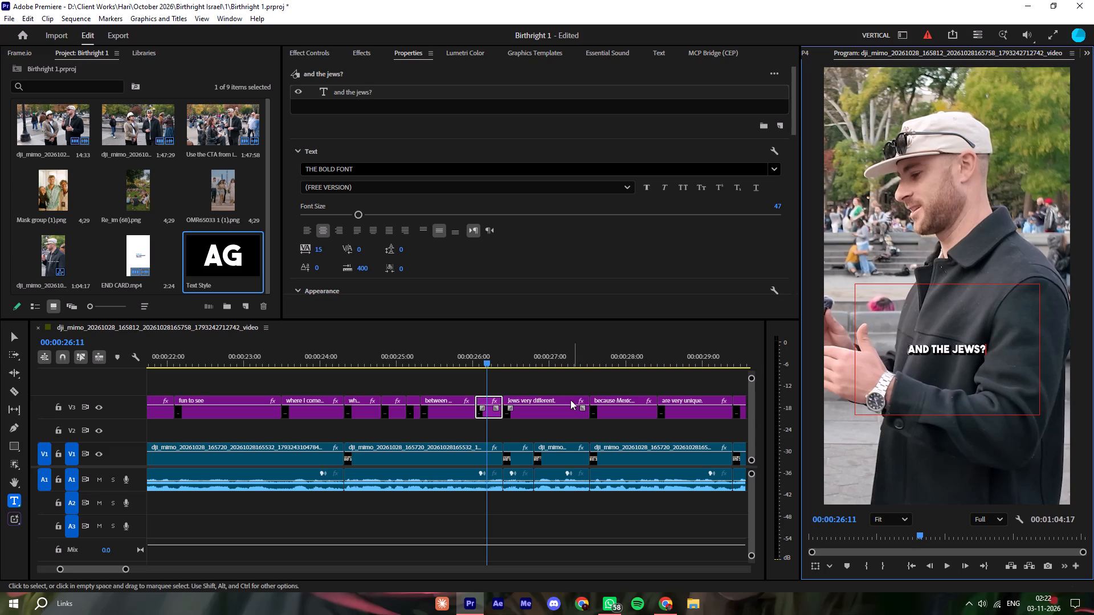
Trim the start of the "Jews very different." caption to the following video cut and extend "and the jews?" up to it.
{"action": "left_click", "coordinate": [542, 385]}
{"action": "key", "text": "space"}
{"action": "key", "text": "space"}
{"action": "left_click_drag", "start_coordinate": [510, 414], "coordinate": [538, 421]}
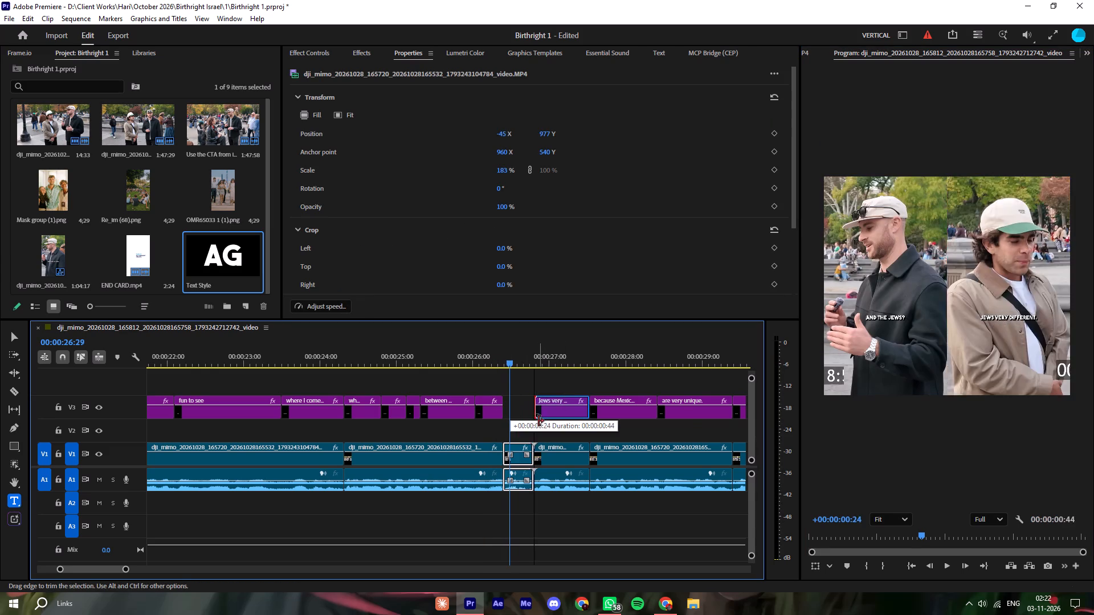
{"action": "left_click_drag", "start_coordinate": [538, 421], "coordinate": [539, 421]}
{"action": "left_click_drag", "start_coordinate": [504, 408], "coordinate": [554, 420]}
Play the answer and shorten the "Jews very different." caption to "very different", without the final period.
{"action": "key", "text": "space"}
{"action": "key", "text": "space"}
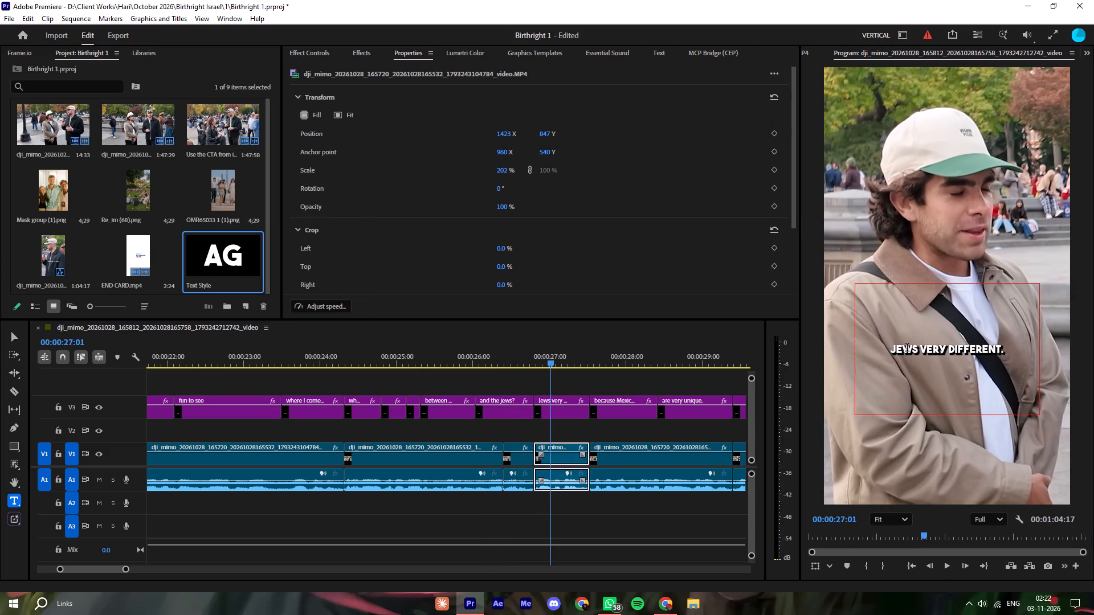
{"action": "double_click", "coordinate": [907, 348]}
{"action": "key", "text": "BackSpace"}
{"action": "left_click", "coordinate": [592, 383]}
{"action": "key", "text": "space"}
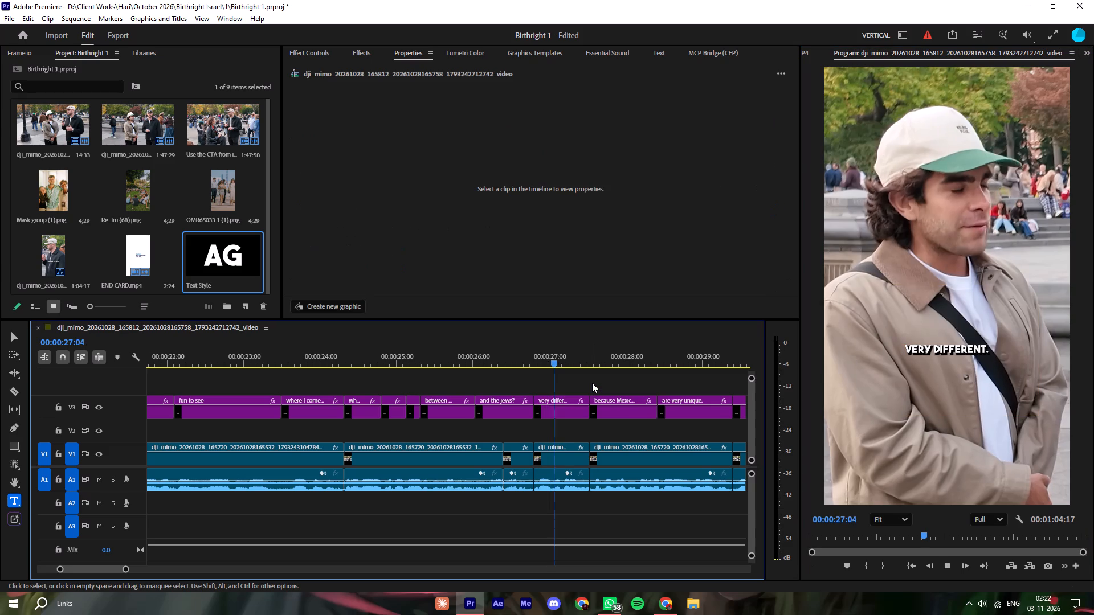
{"action": "key", "text": "space"}
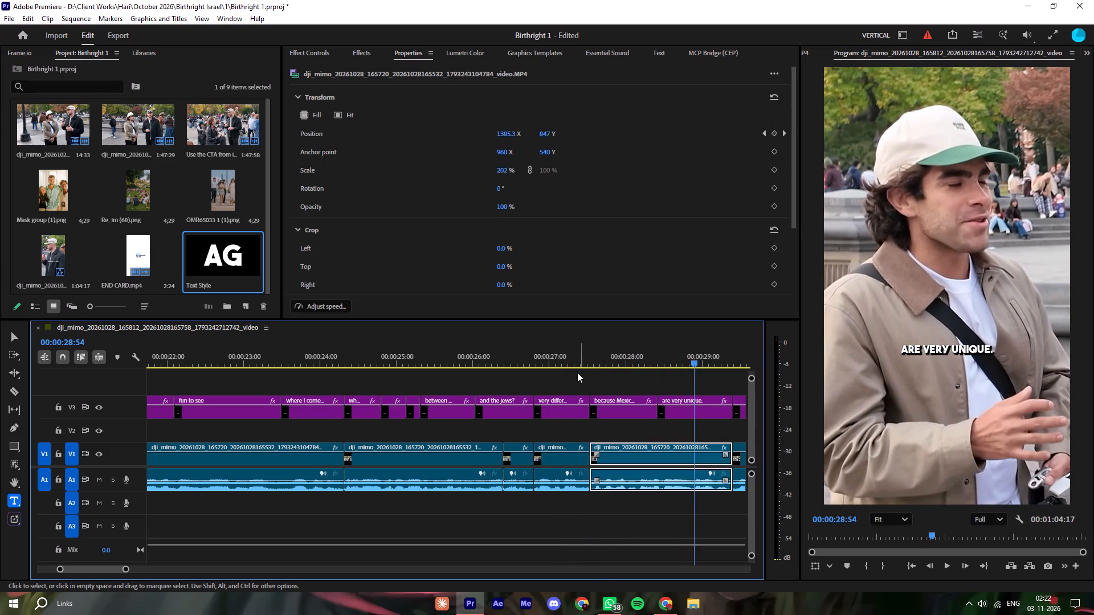
{"action": "left_click", "coordinate": [564, 360]}
{"action": "left_click", "coordinate": [1013, 356]}
{"action": "key", "text": "BackSpace"}
Play on past "we're very similar," and change the "the typical." caption to "they're typical.".
{"action": "left_click", "coordinate": [661, 380]}
{"action": "key", "text": "space"}
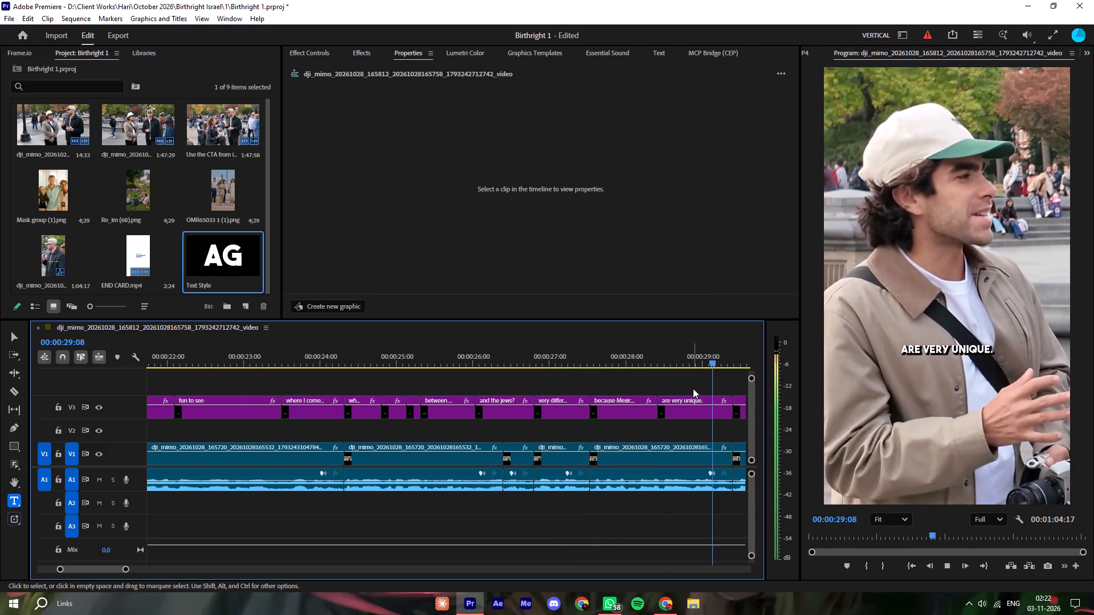
{"action": "key", "text": "space"}
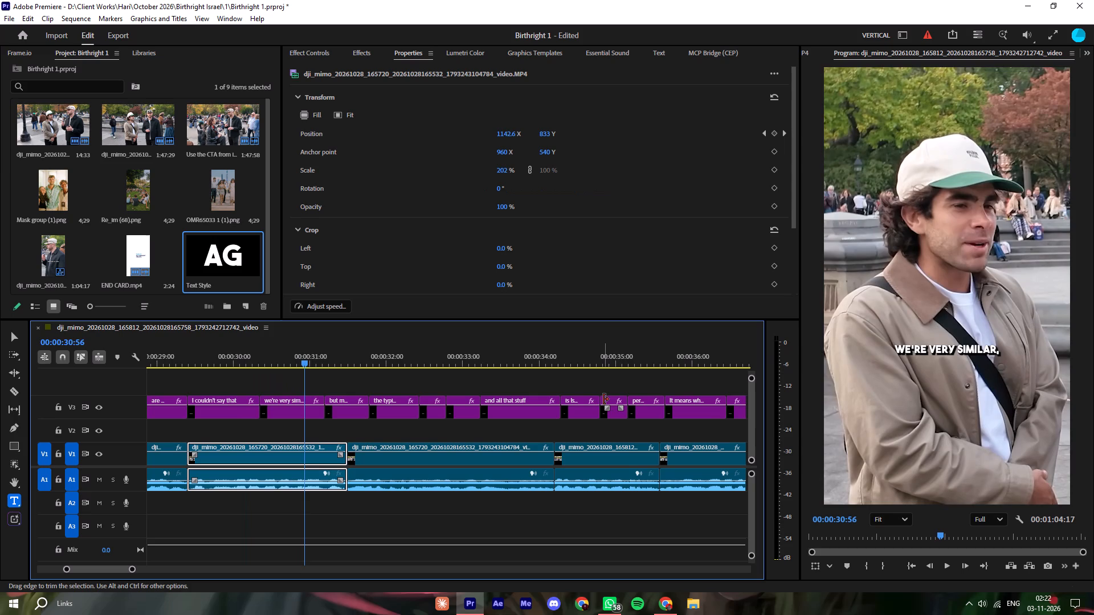
{"action": "key", "text": "space"}
{"action": "key", "text": "space"}
{"action": "key", "text": "space"}
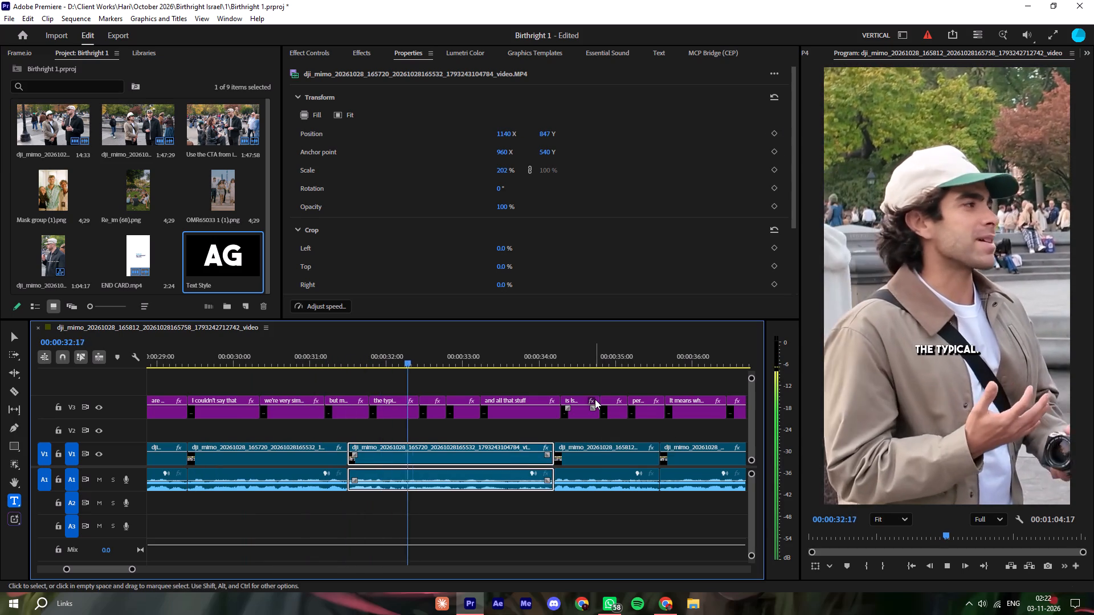
{"action": "key", "text": "space"}
{"action": "left_click", "coordinate": [336, 357]}
{"action": "key", "text": "space"}
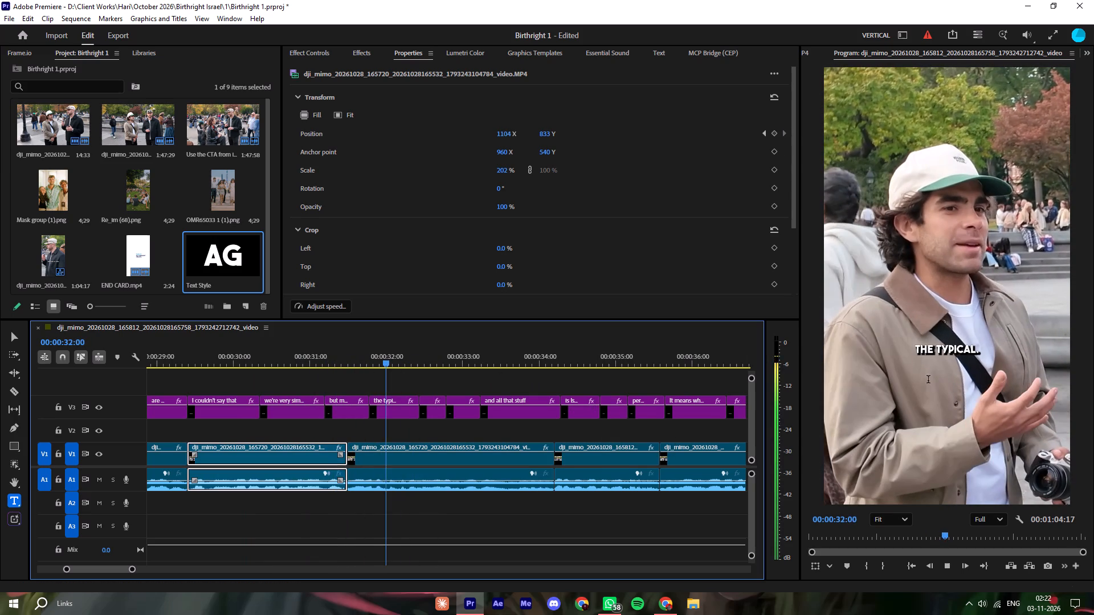
{"action": "key", "text": "space"}
{"action": "double_click", "coordinate": [923, 350]}
{"action": "key", "text": "t"}
{"action": "type", "text": "hey"}
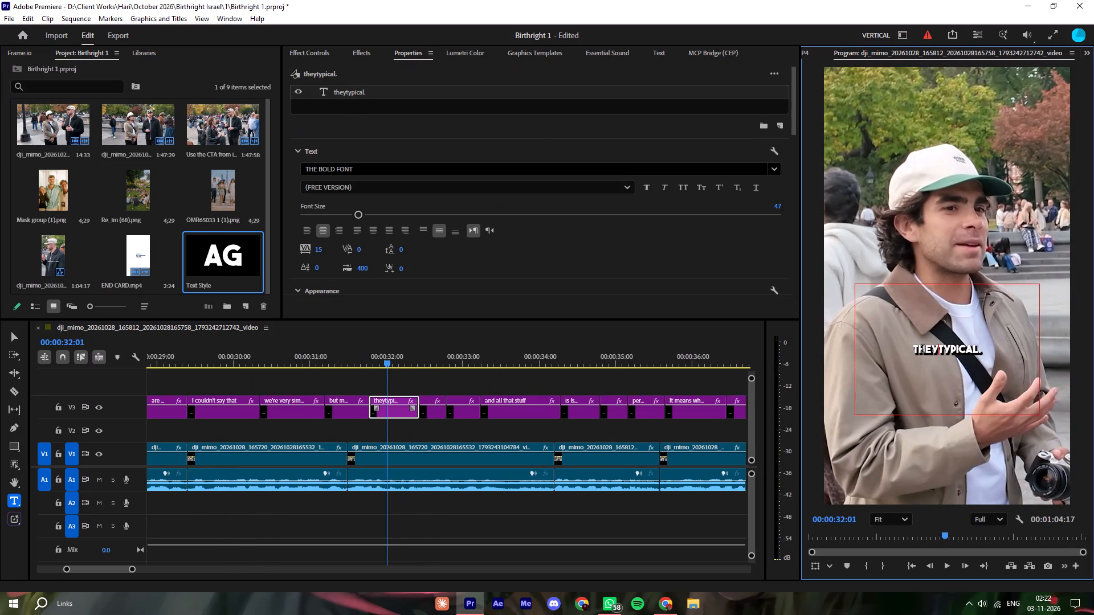
{"action": "type", "text": "'re"}
{"action": "key", "text": "space"}
Play on, trim the end of "and all that stuff" to the video cut and start the "is Israel" caption there.
{"action": "left_click", "coordinate": [496, 385]}
{"action": "key", "text": "space"}
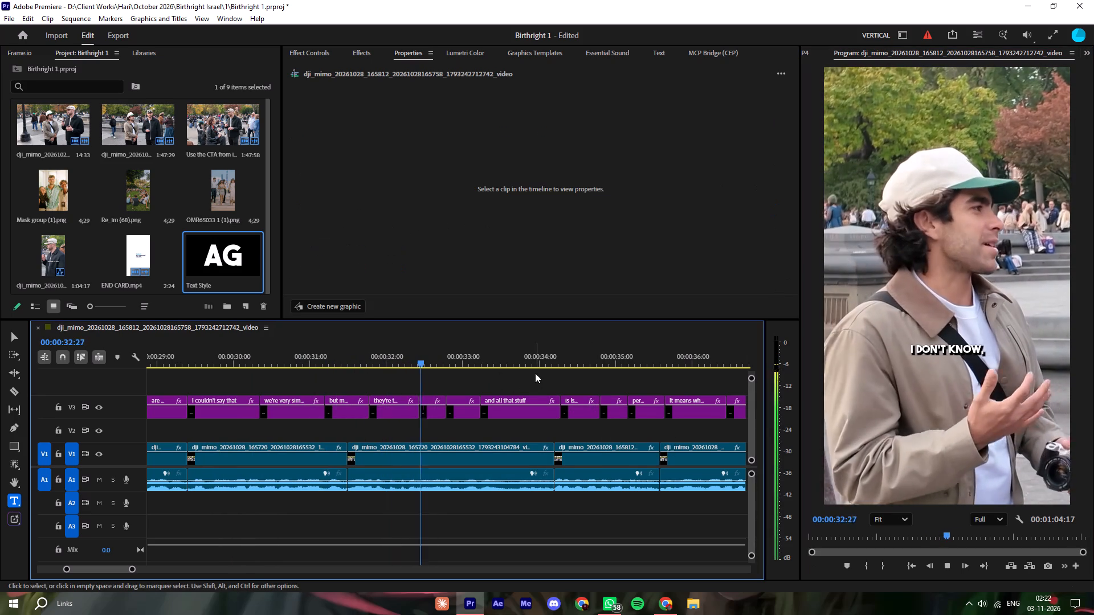
{"action": "key", "text": "space"}
{"action": "key", "text": "space"}
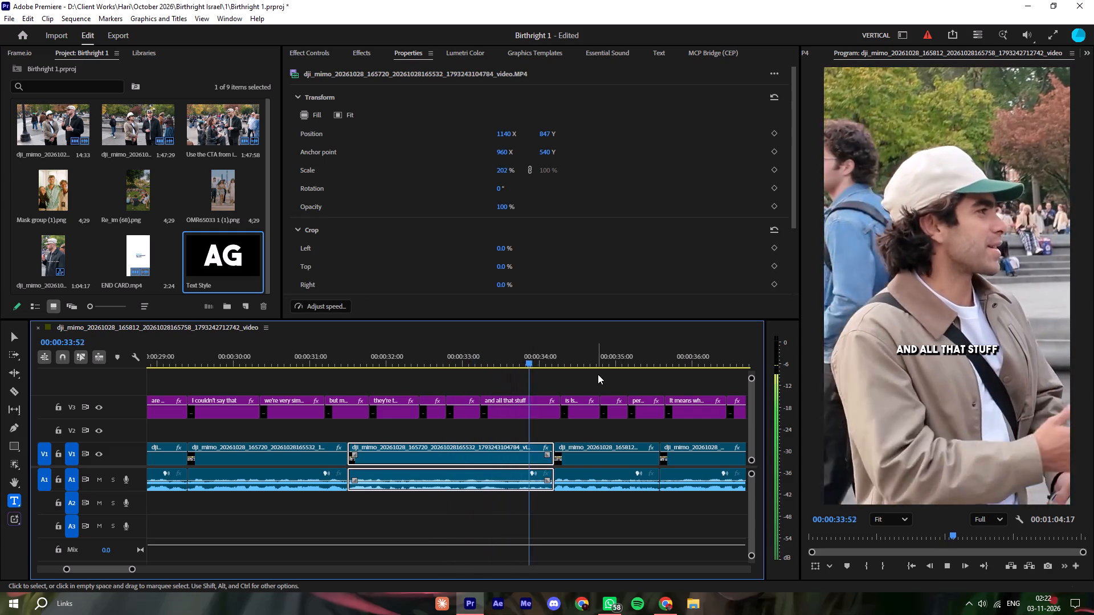
{"action": "key", "text": "space"}
{"action": "left_click", "coordinate": [548, 355]}
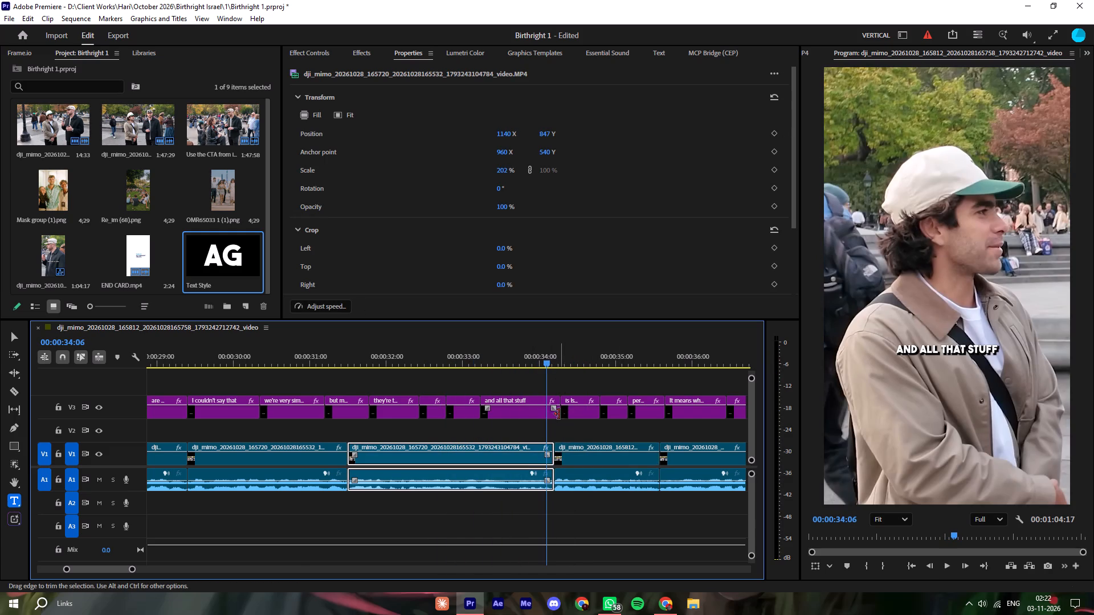
{"action": "left_click_drag", "start_coordinate": [558, 414], "coordinate": [550, 412]}
{"action": "left_click", "coordinate": [562, 408]}
{"action": "left_click", "coordinate": [564, 408]}
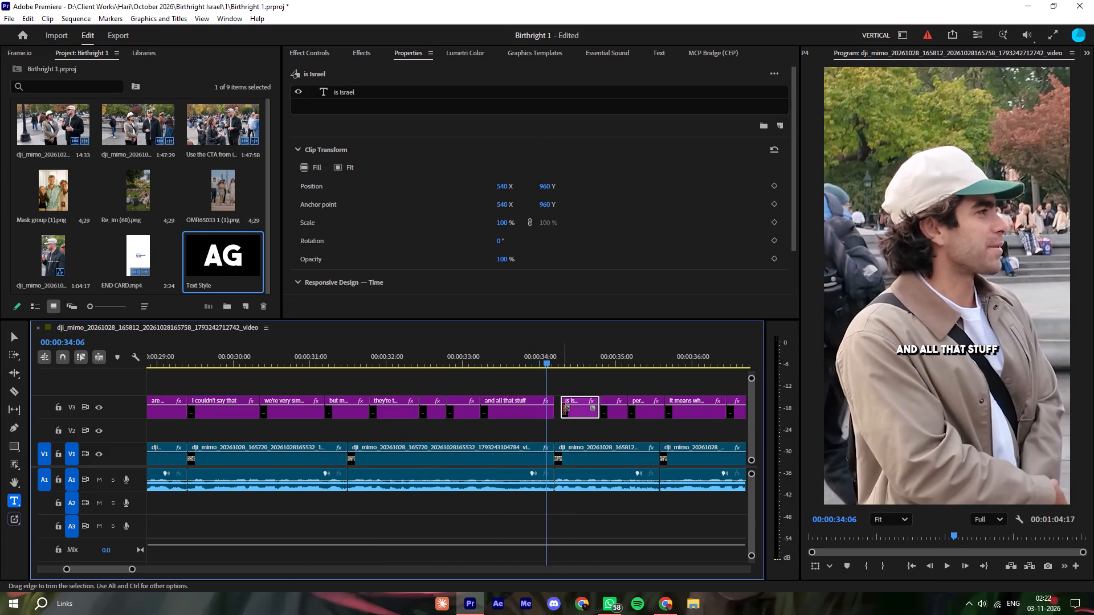
{"action": "left_click_drag", "start_coordinate": [564, 409], "coordinate": [553, 409]}
Replay the interviewer's next question and add "what" before "is Israel" in its caption.
{"action": "key", "text": "space"}
{"action": "key", "text": "space"}
{"action": "left_click", "coordinate": [899, 339]}
{"action": "type", "text": "what"}
{"action": "key", "text": "space"}
Play on past "so it means a lot." and change "am" to "i'm" in the "am not very connect" caption.
{"action": "left_click", "coordinate": [650, 368]}
{"action": "key", "text": "space"}
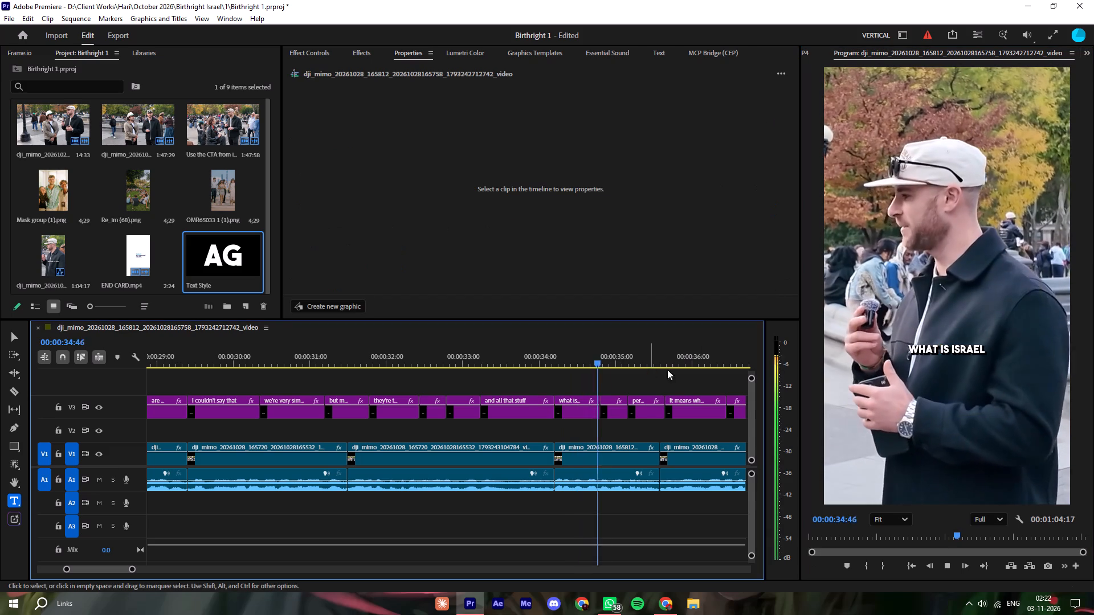
{"action": "key", "text": "space"}
{"action": "key", "text": "space"}
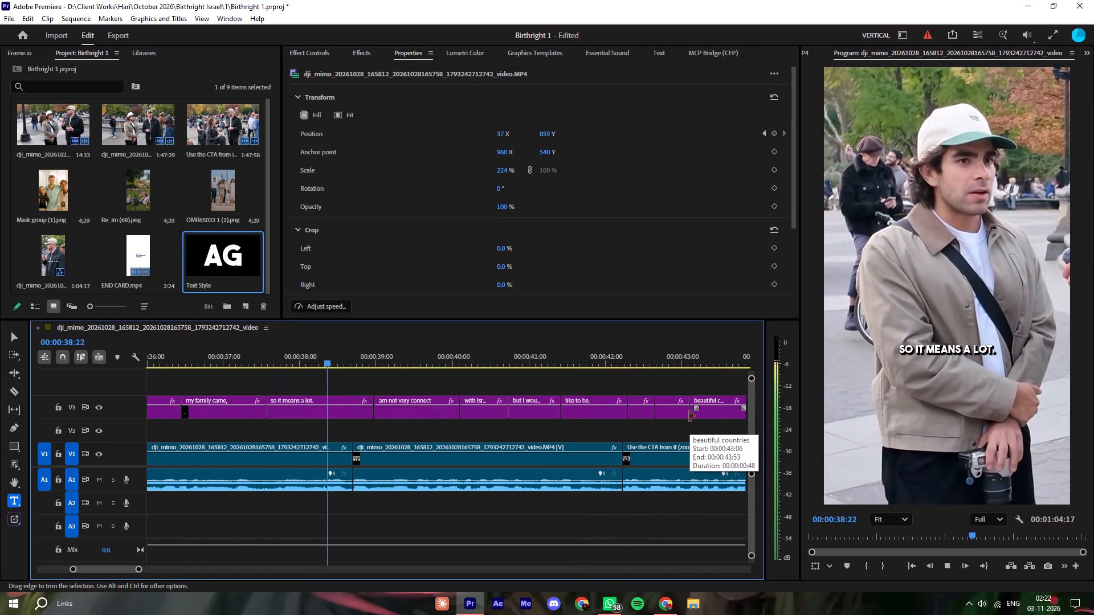
{"action": "key", "text": "space"}
{"action": "left_click", "coordinate": [390, 356]}
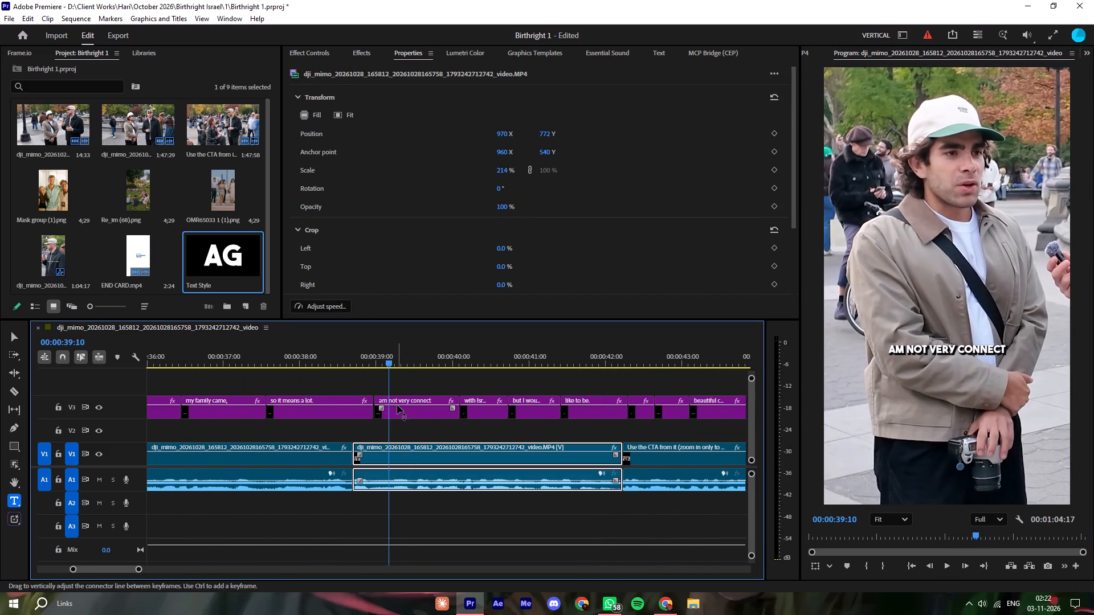
{"action": "left_click", "coordinate": [397, 405]}
{"action": "left_click", "coordinate": [879, 343]}
{"action": "key", "text": "Right"}
{"action": "key", "text": "BackSpace"}
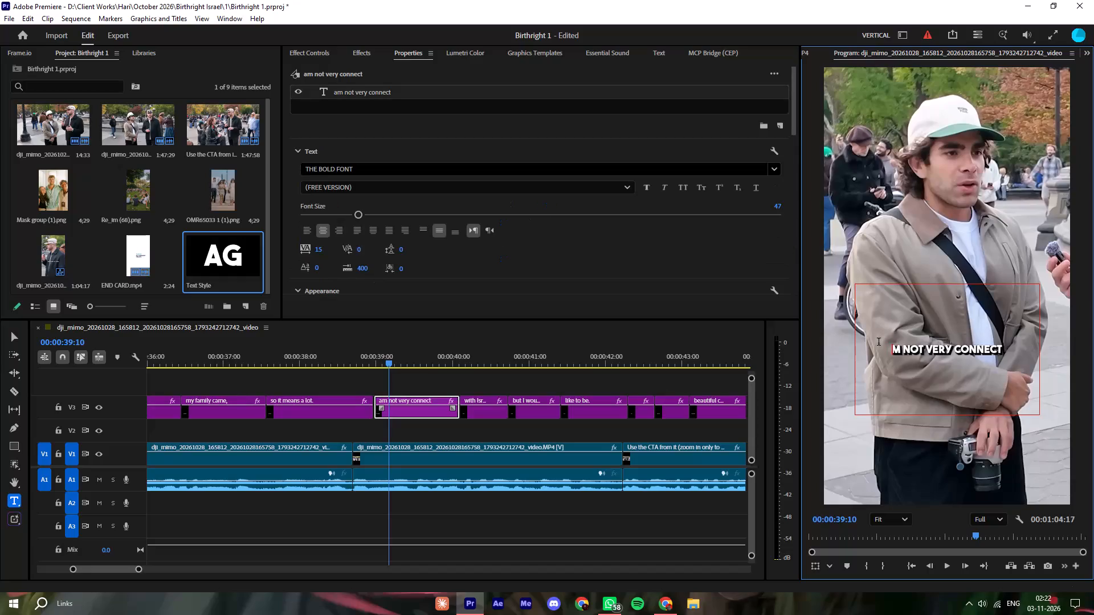
{"action": "type", "text": "i'"}
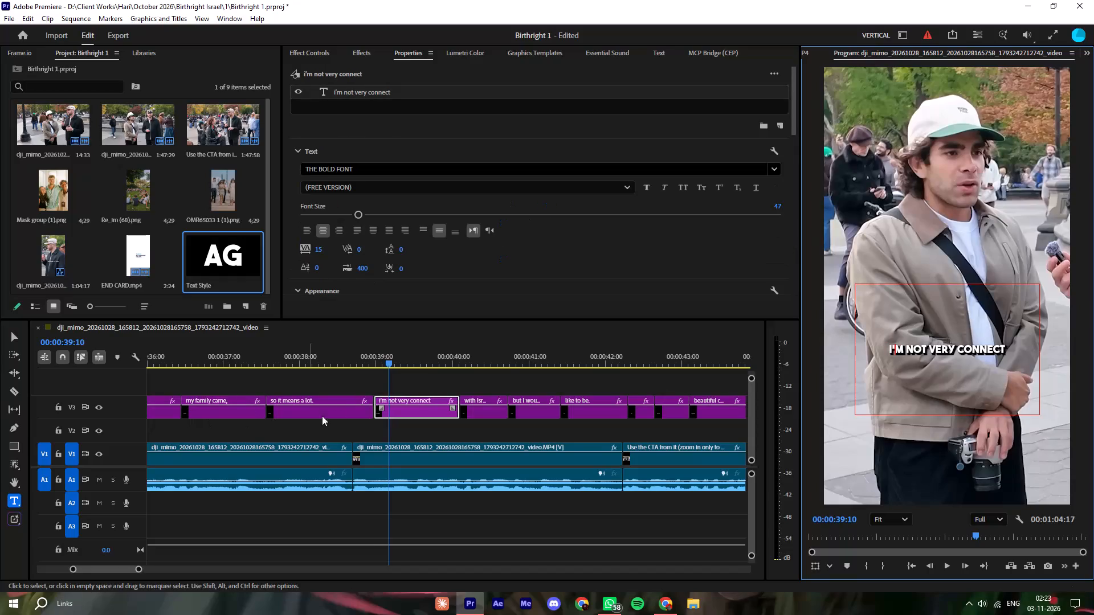
Trim the end of "so it means a lot." to the video cut and extend the start of "i'm not very connect" to it.
{"action": "left_click_drag", "start_coordinate": [371, 414], "coordinate": [349, 412]}
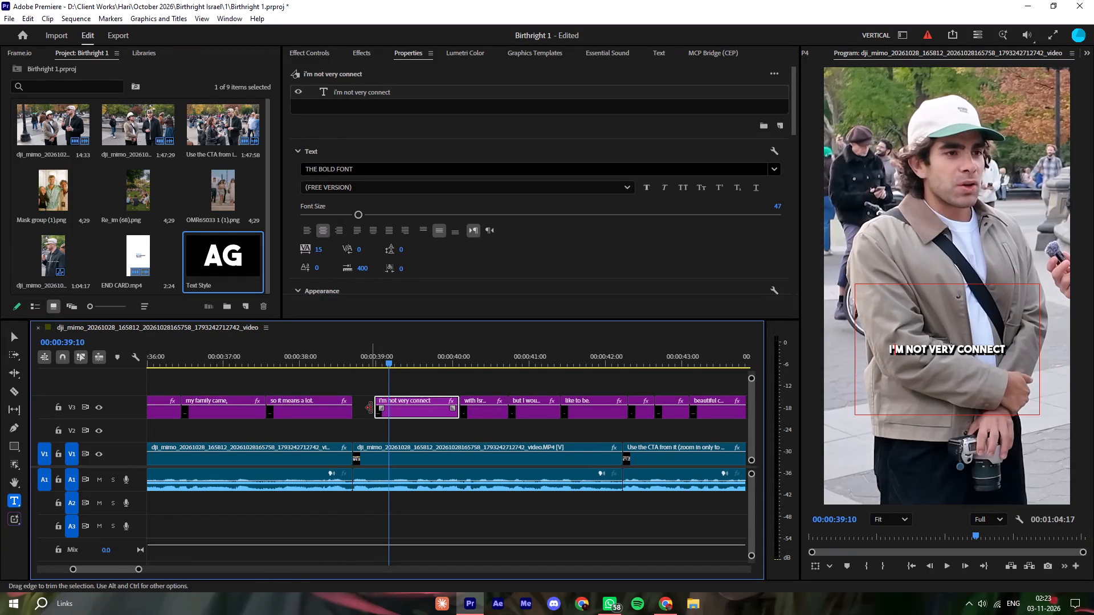
{"action": "left_click_drag", "start_coordinate": [372, 408], "coordinate": [337, 405]}
Replay the line and change "connect" to "connected" in the "i'm not very connect" caption.
{"action": "left_click", "coordinate": [478, 379]}
{"action": "key", "text": "space"}
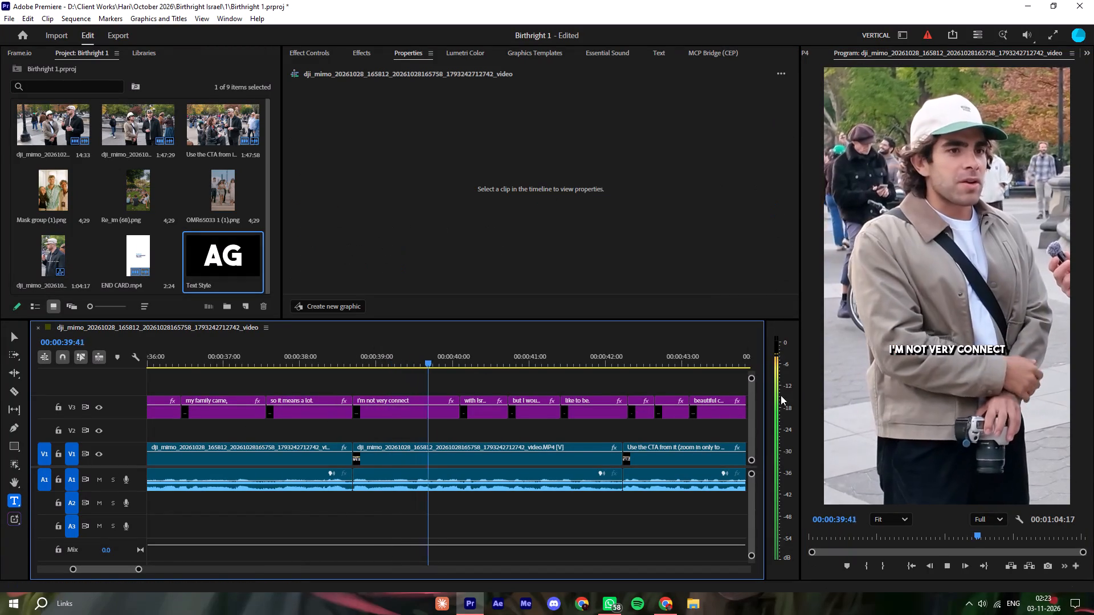
{"action": "key", "text": "space"}
{"action": "left_click", "coordinate": [439, 346]}
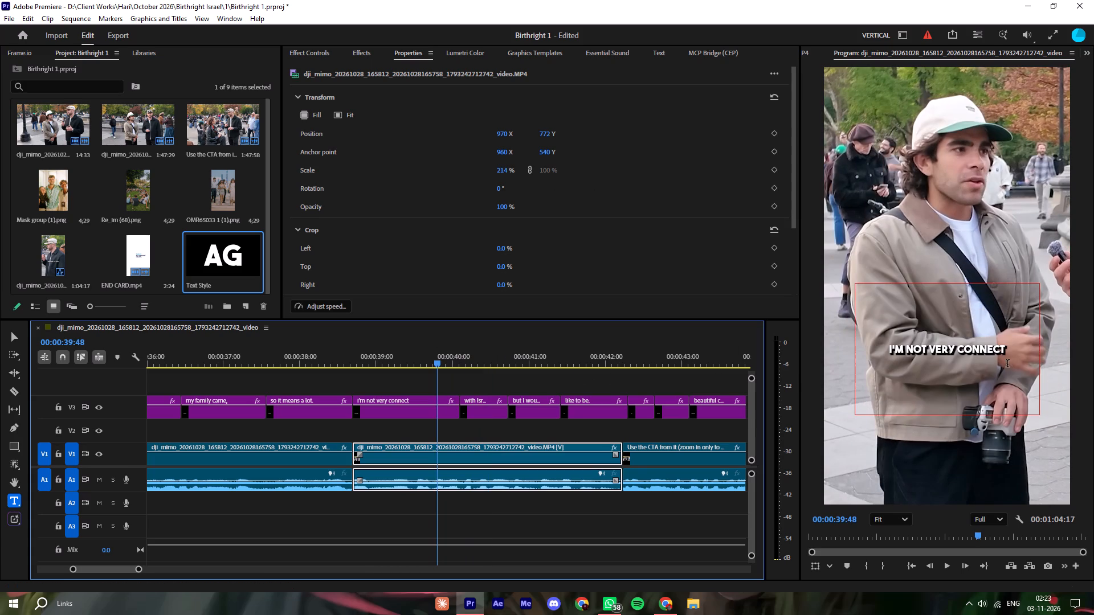
{"action": "left_click", "coordinate": [1013, 360]}
{"action": "key", "text": "e"}
{"action": "key", "text": "d"}
Play on, trim the end of "like to be." to the video cut and extend the start of the following caption to it.
{"action": "left_click", "coordinate": [550, 387]}
{"action": "key", "text": "space"}
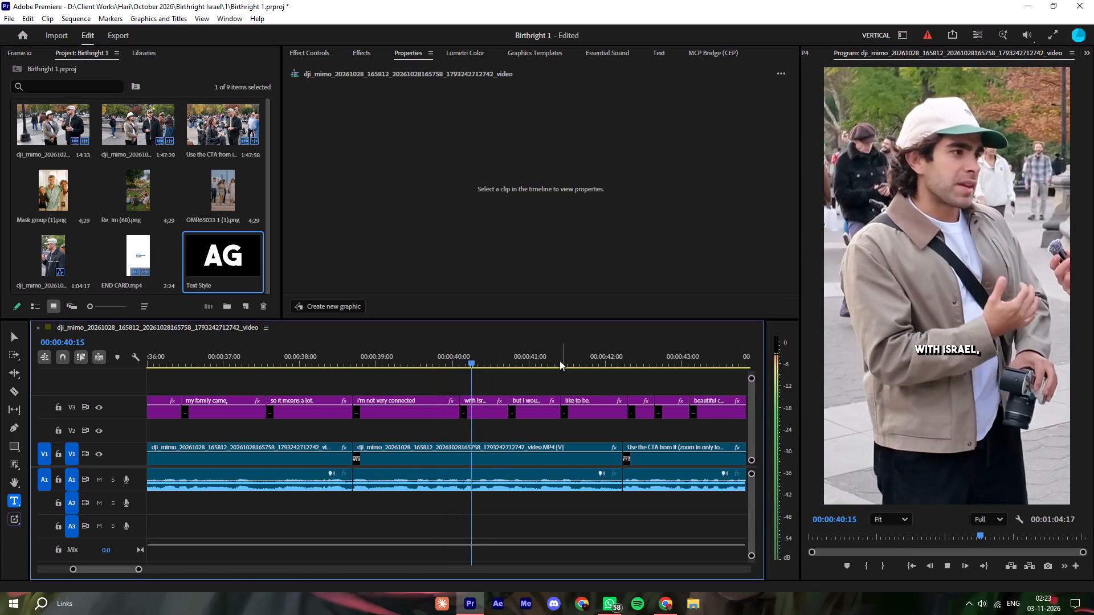
{"action": "key", "text": "space"}
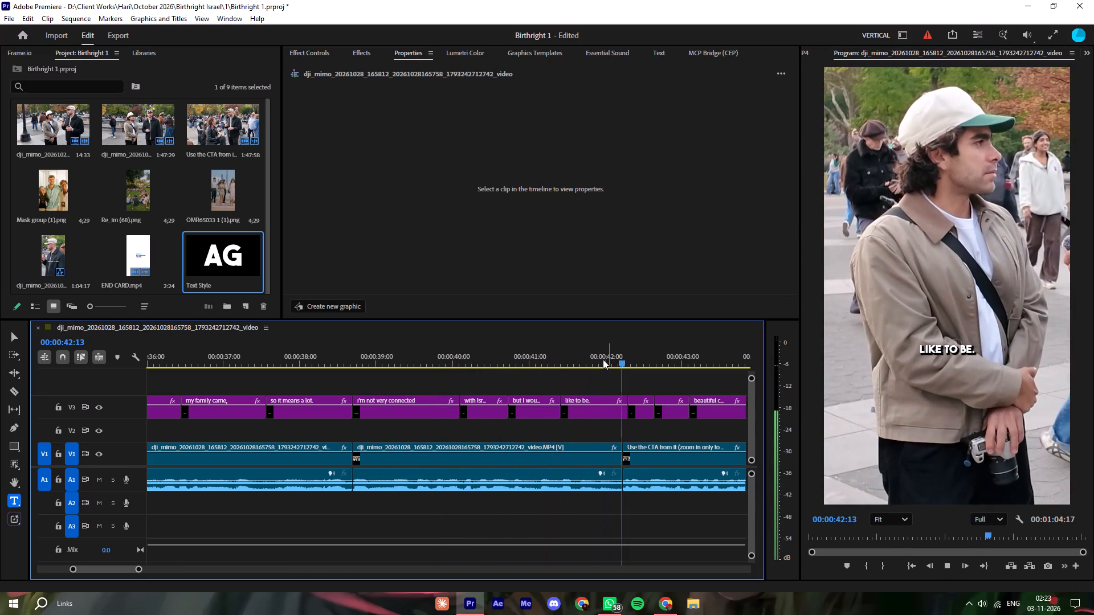
{"action": "left_click_drag", "start_coordinate": [624, 413], "coordinate": [618, 412]}
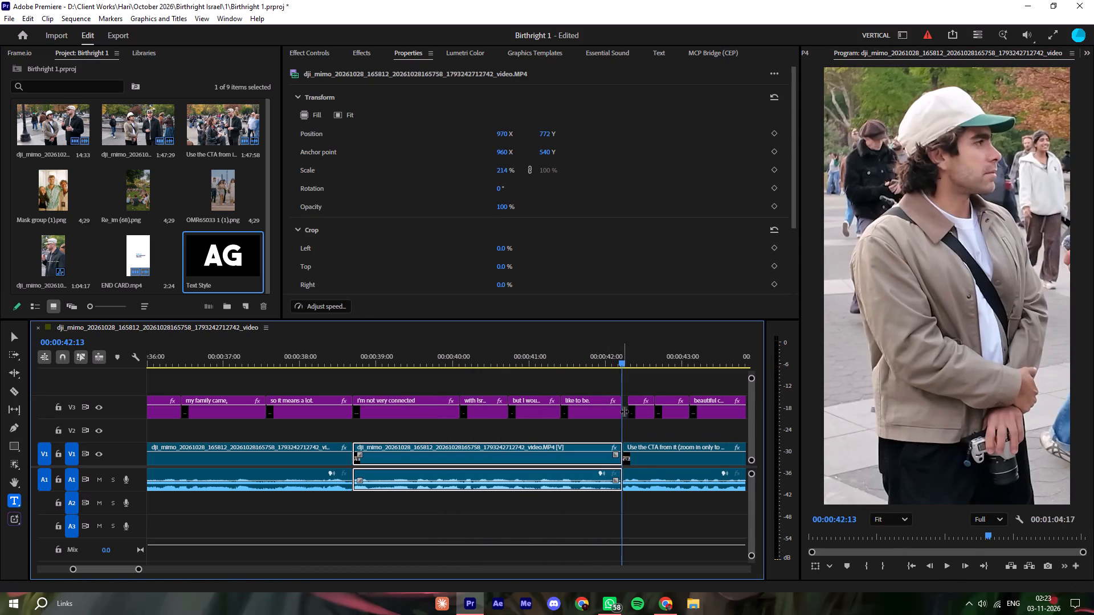
{"action": "left_click_drag", "start_coordinate": [630, 412], "coordinate": [614, 409]}
Replay the start of the interviewer's call to action and change the "is truly" caption to "it is truly".
{"action": "key", "text": "space"}
{"action": "key", "text": "space"}
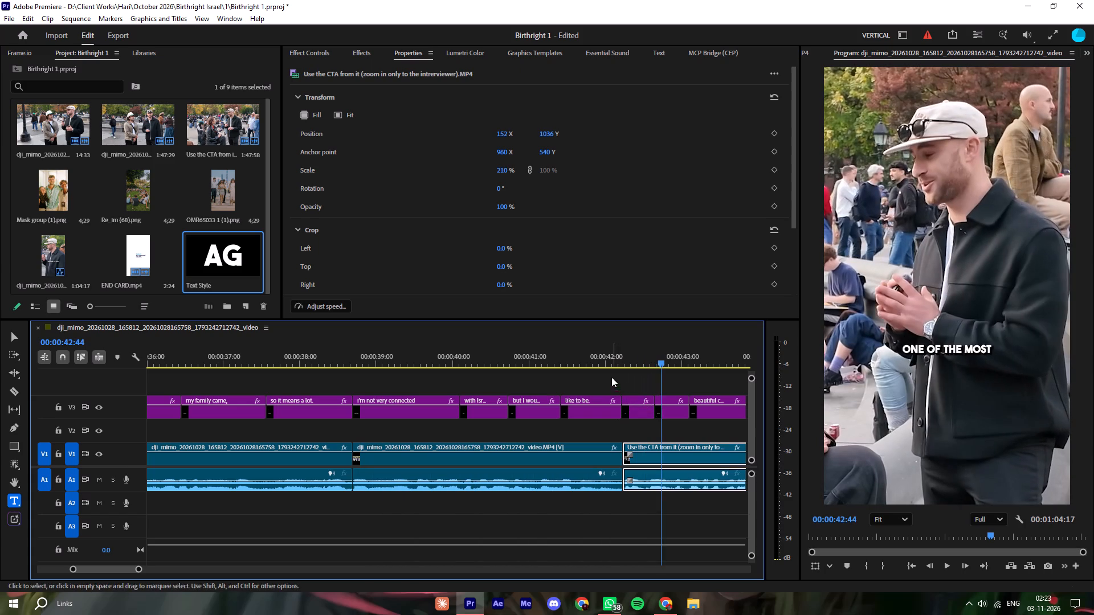
{"action": "left_click", "coordinate": [636, 362]}
{"action": "left_click", "coordinate": [908, 353]}
{"action": "key", "text": "i"}
{"action": "key", "text": "t"}
{"action": "key", "text": "space"}
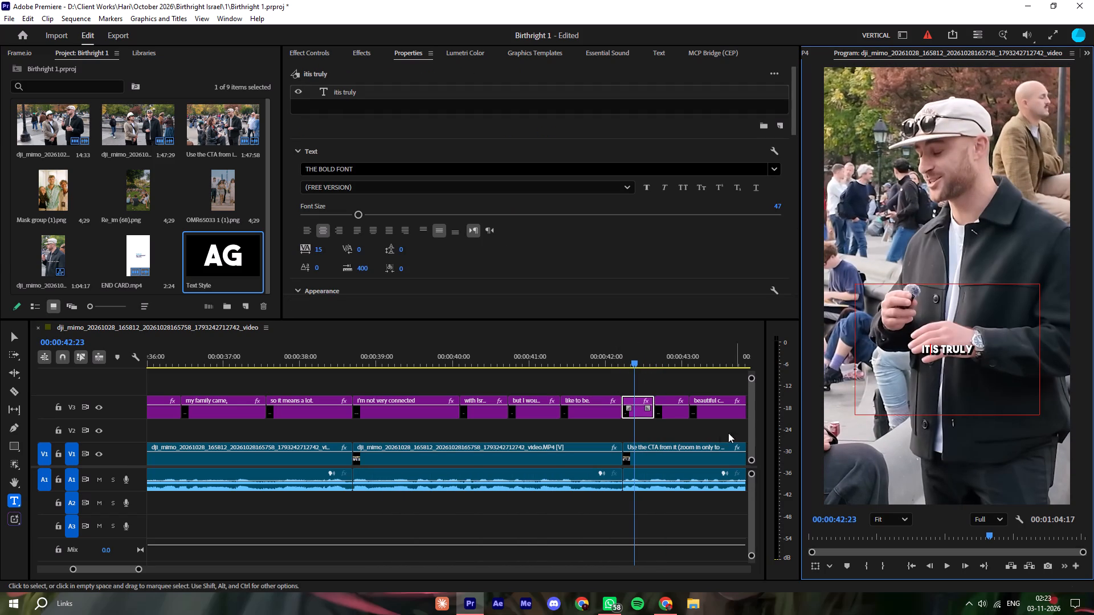
Play on and fill the "Birthright Israel" caption with the yellow FFFC00.
{"action": "left_click", "coordinate": [676, 387]}
{"action": "key", "text": "space"}
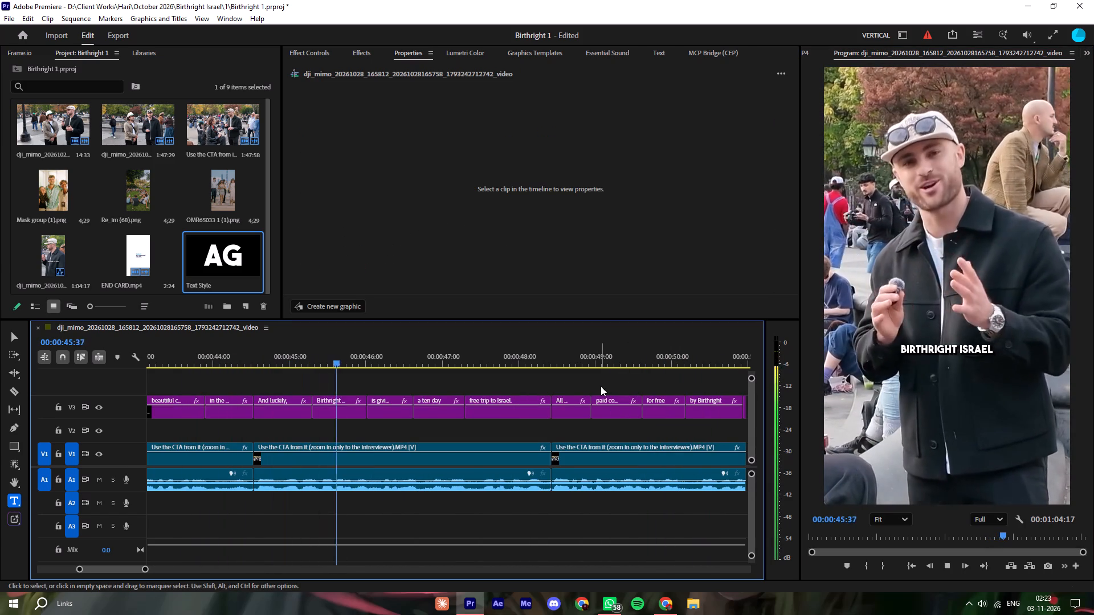
{"action": "key", "text": "space"}
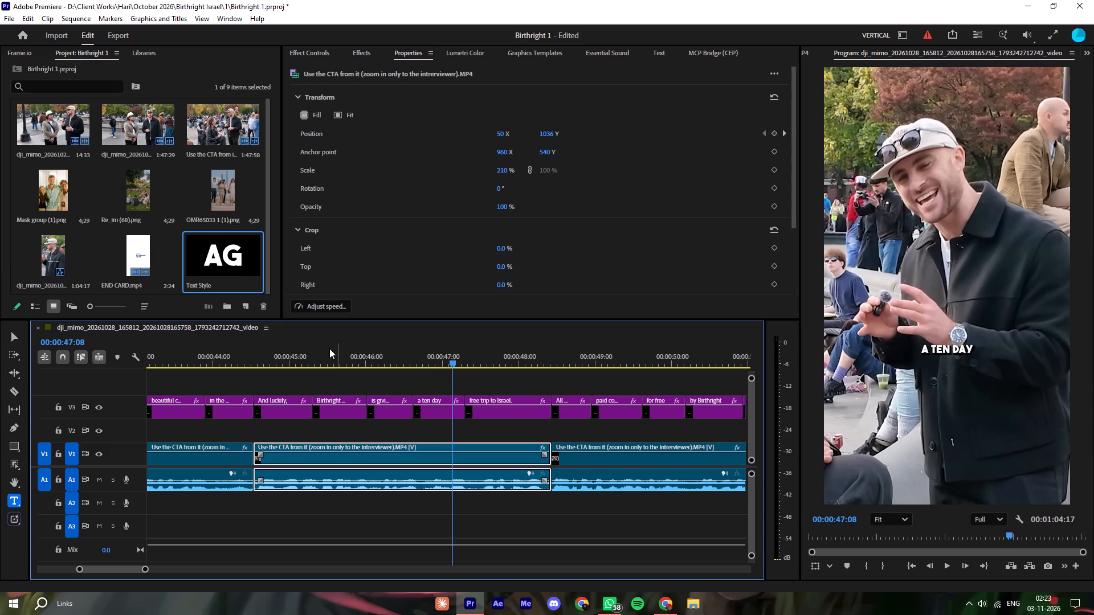
{"action": "left_click", "coordinate": [349, 354]}
{"action": "triple_click", "coordinate": [899, 353]}
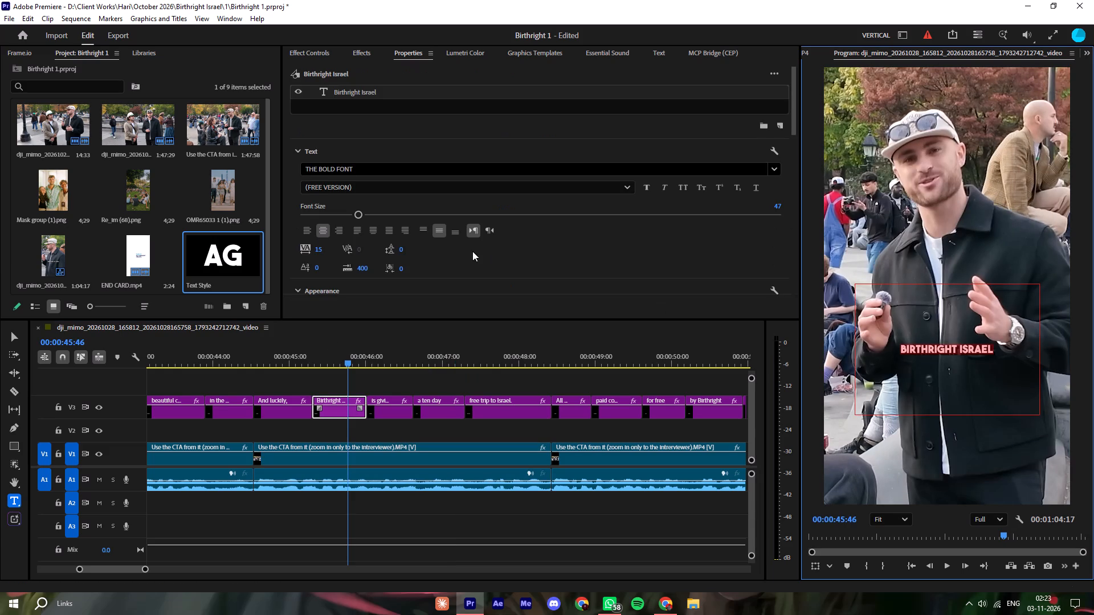
{"action": "scroll", "coordinate": [570, 284], "scroll_direction": "down", "scroll_amount": 14}
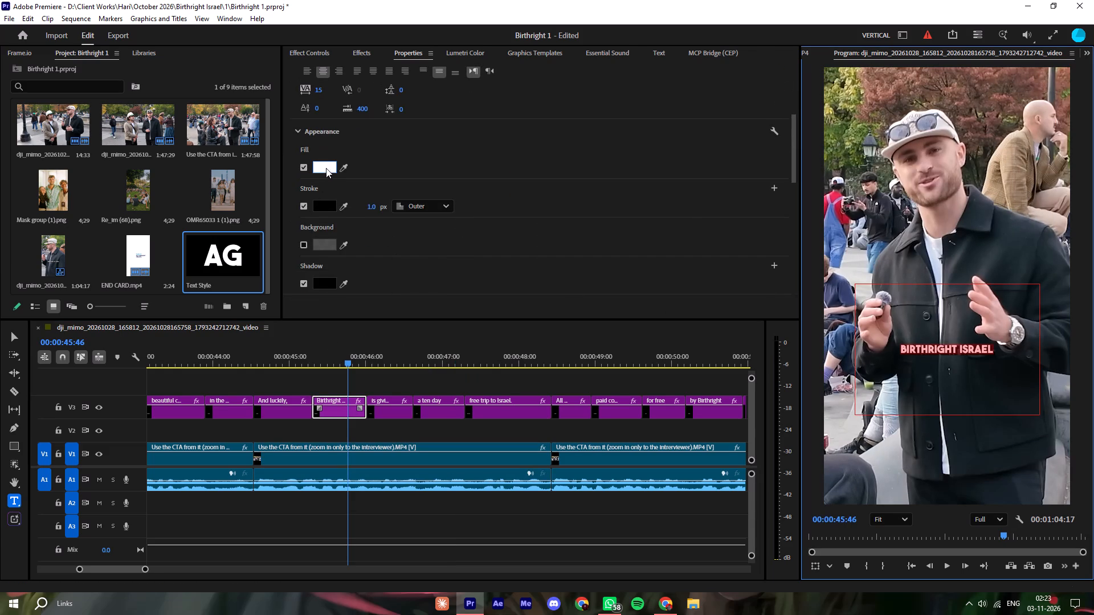
{"action": "left_click", "coordinate": [326, 168]}
{"action": "left_click", "coordinate": [569, 244]}
{"action": "left_click_drag", "start_coordinate": [503, 278], "coordinate": [579, 398]}
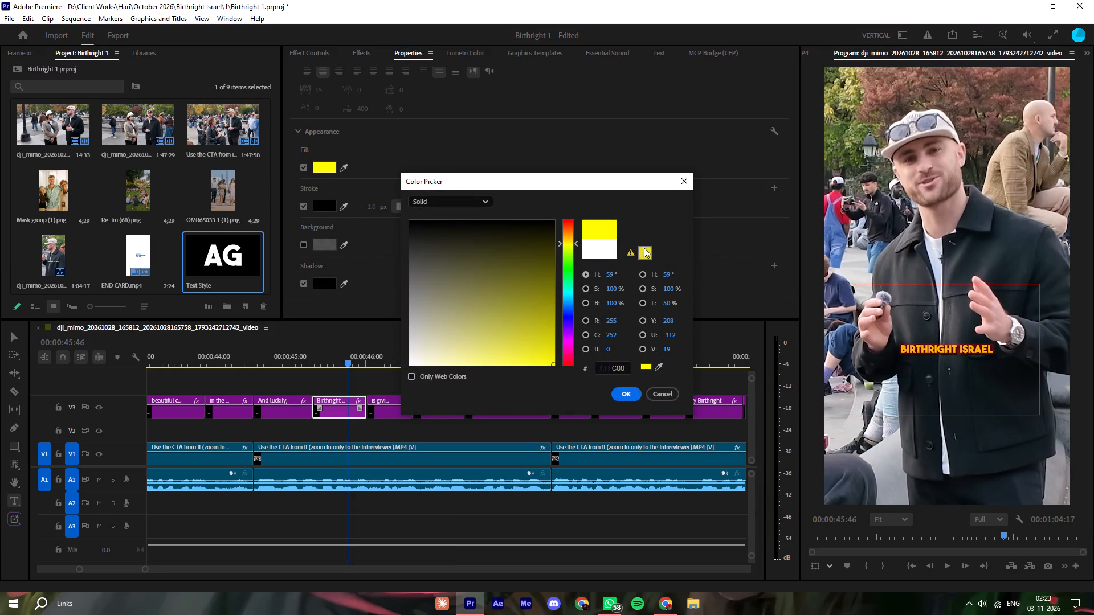
{"action": "left_click", "coordinate": [637, 389]}
{"action": "left_click", "coordinate": [553, 379]}
Play on to the "a ten day" caption and change its fill to the yellow F0FF00.
{"action": "key", "text": "space"}
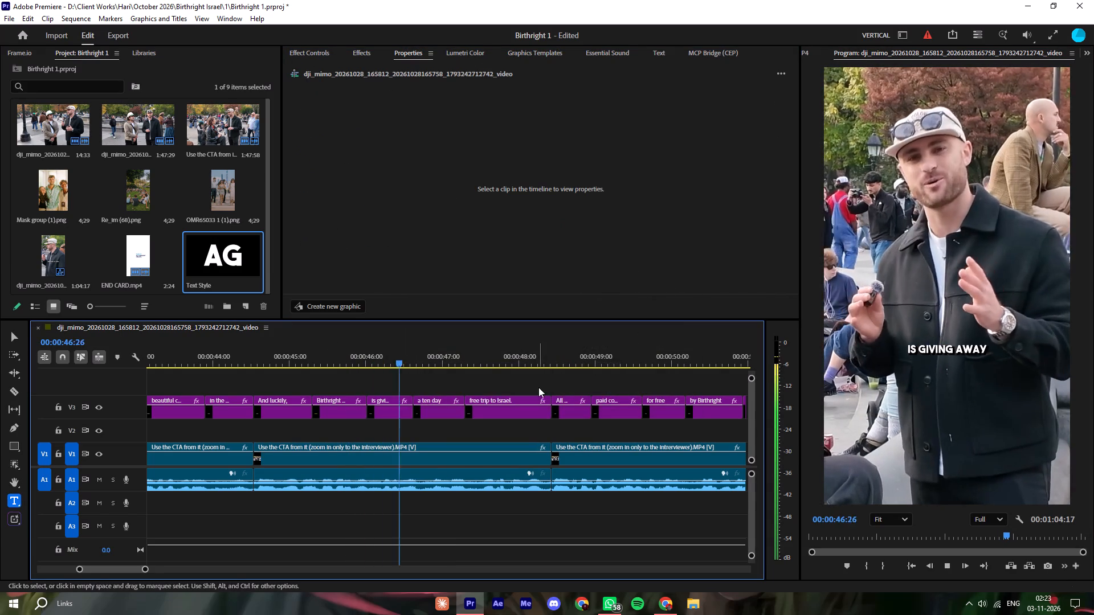
{"action": "key", "text": "space"}
{"action": "left_click", "coordinate": [438, 356]}
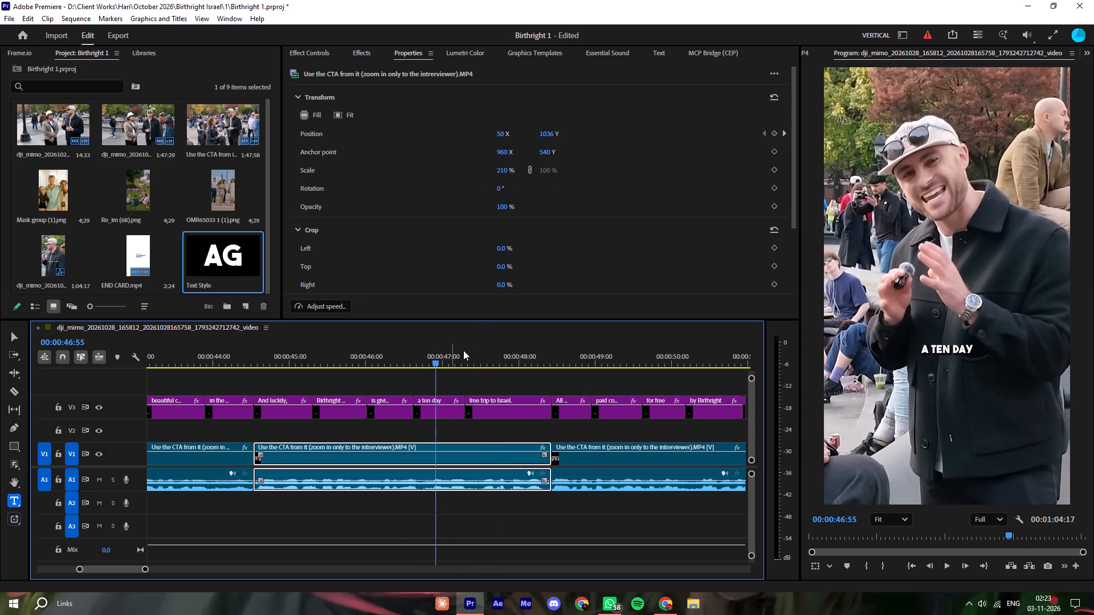
{"action": "left_click", "coordinate": [444, 403]}
{"action": "double_click", "coordinate": [362, 95]}
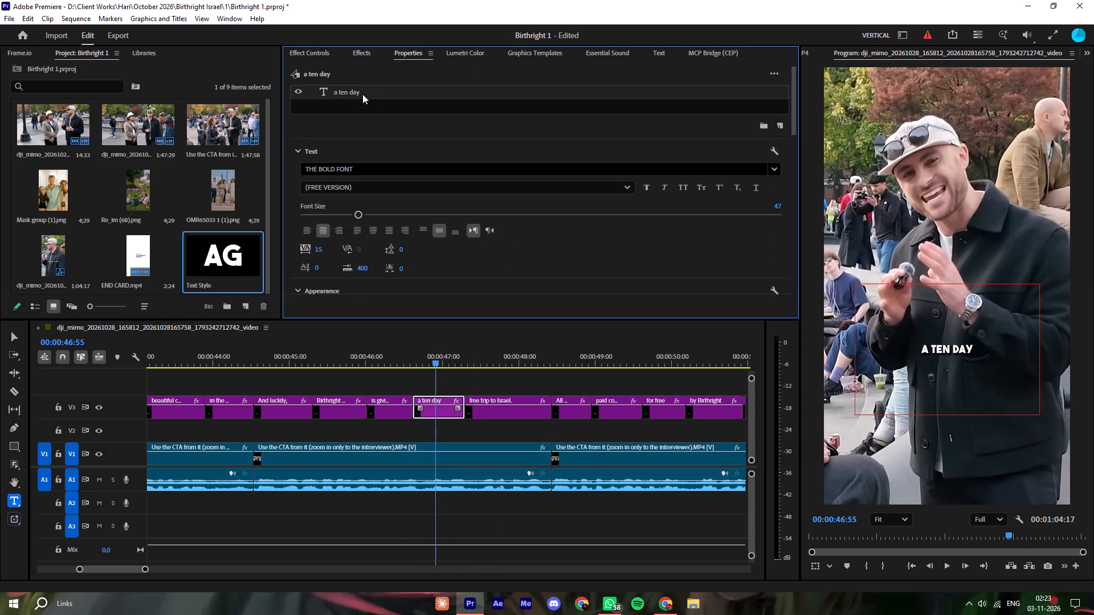
{"action": "double_click", "coordinate": [330, 91]}
{"action": "scroll", "coordinate": [519, 267], "scroll_direction": "down", "scroll_amount": 9}
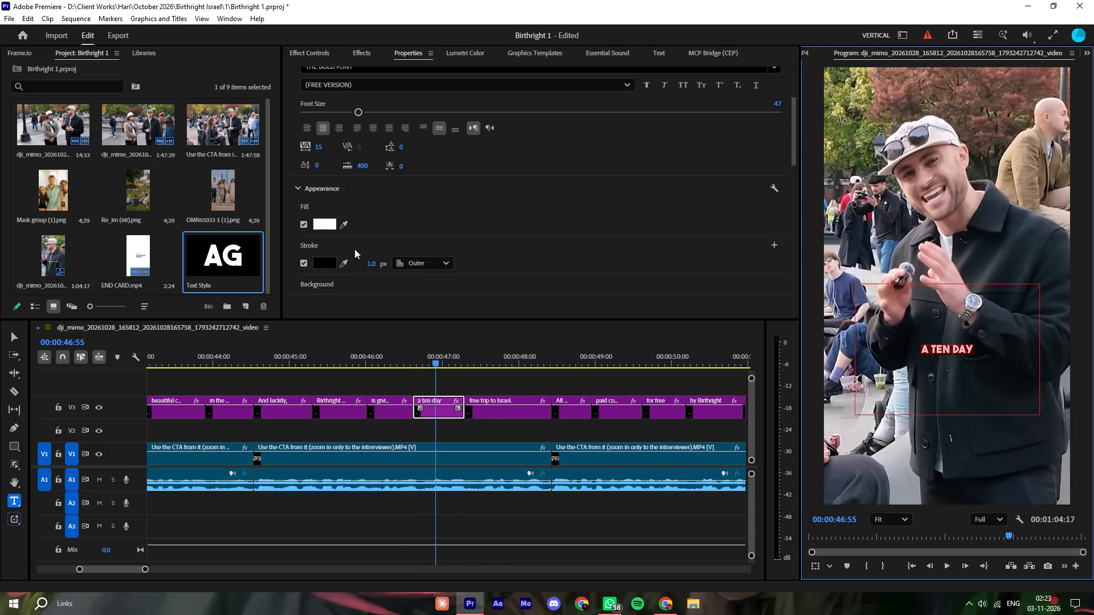
{"action": "left_click", "coordinate": [320, 226]}
{"action": "left_click", "coordinate": [566, 250]}
{"action": "left_click", "coordinate": [569, 246]}
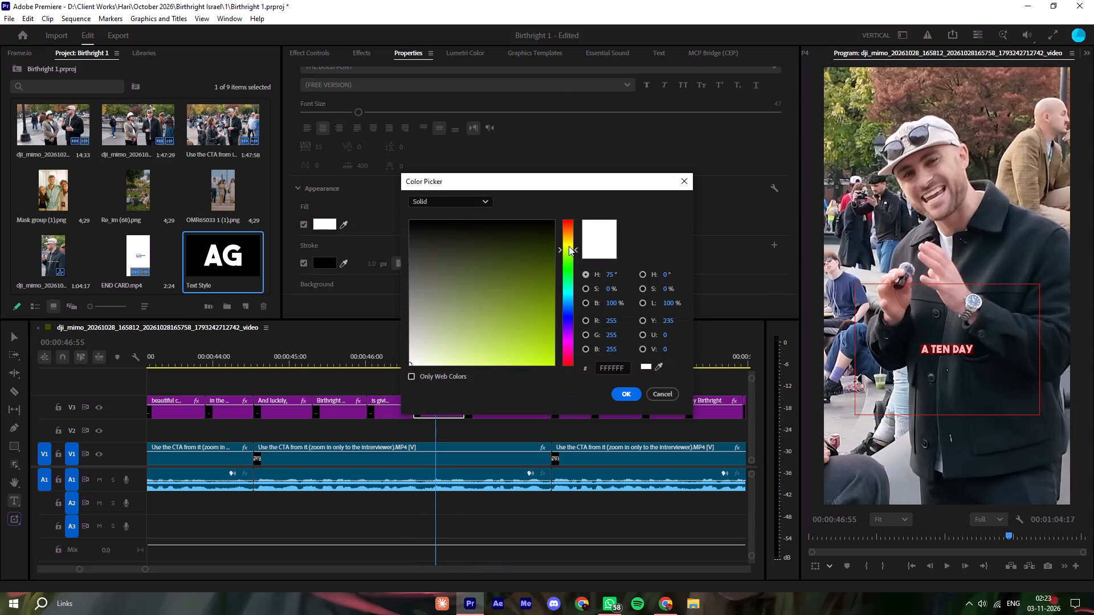
{"action": "left_click_drag", "start_coordinate": [523, 305], "coordinate": [578, 393]}
{"action": "left_click", "coordinate": [632, 397]}
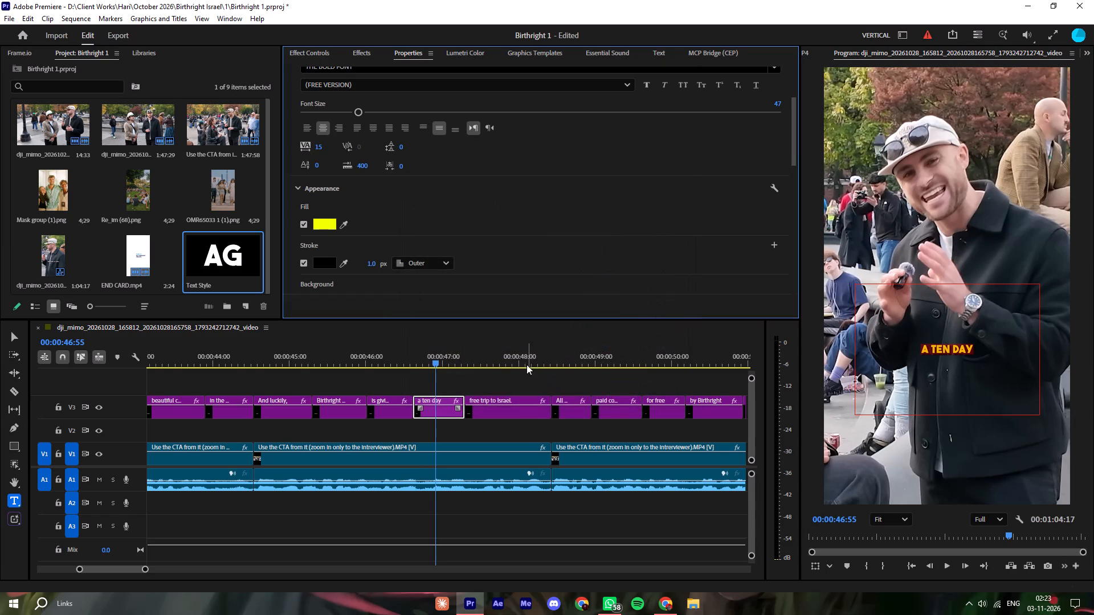
Copy the yellow F0FF00 from the "a ten day" caption and apply it as the fill of "free trip to Israel.".
{"action": "left_click", "coordinate": [320, 224]}
{"action": "left_click_drag", "start_coordinate": [625, 367], "coordinate": [609, 371]}
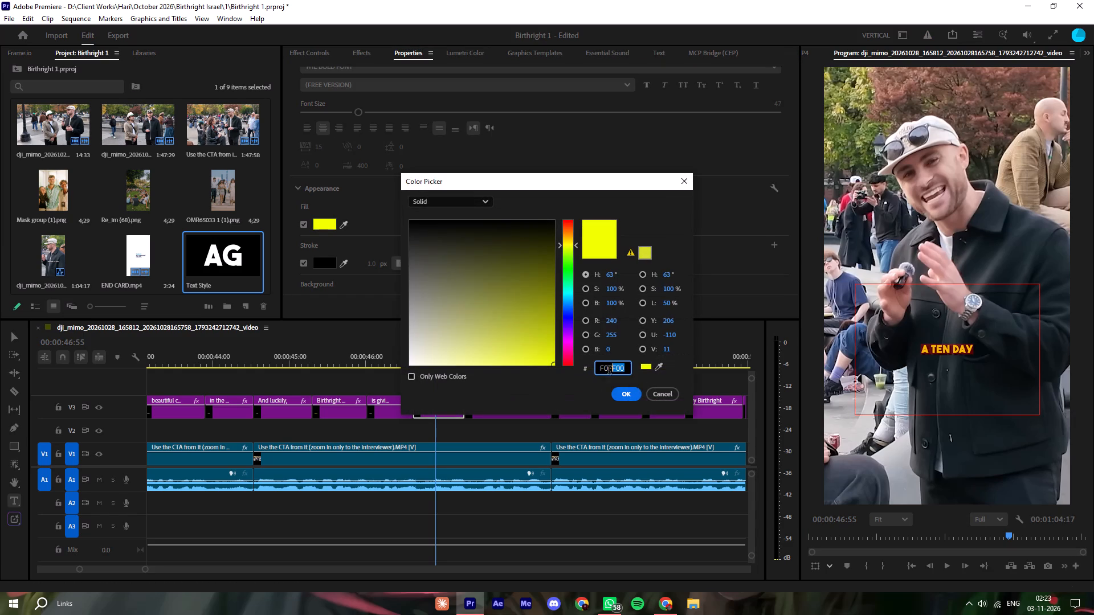
{"action": "left_click_drag", "start_coordinate": [609, 371], "coordinate": [526, 375]}
{"action": "key", "text": "ctrl+c"}
{"action": "left_click", "coordinate": [624, 394]}
{"action": "left_click", "coordinate": [566, 387]}
{"action": "key", "text": "space"}
{"action": "left_click", "coordinate": [521, 411]}
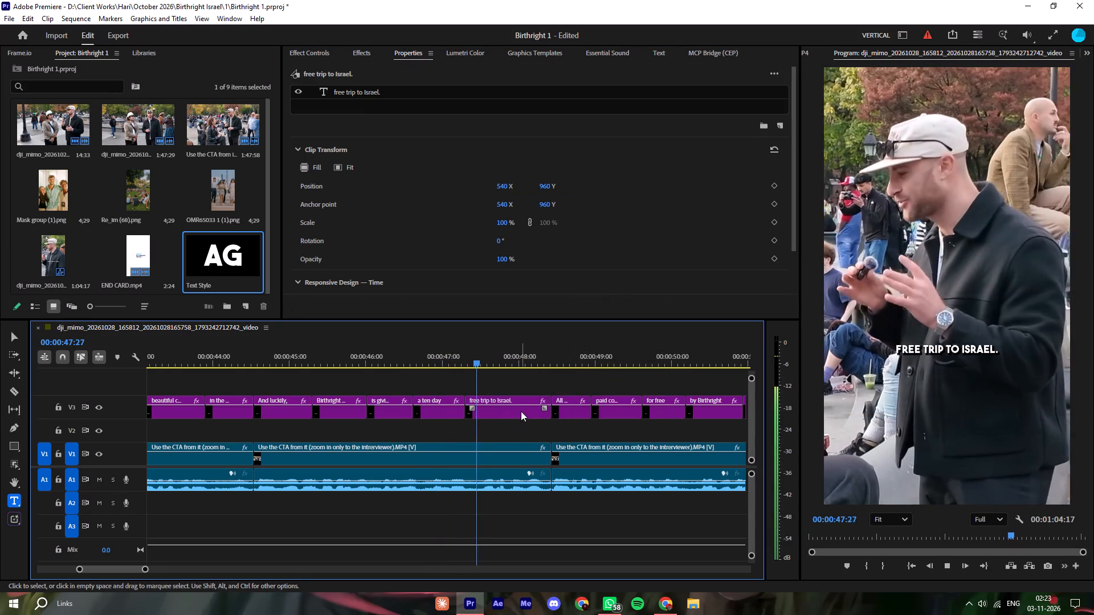
{"action": "key", "text": "space"}
{"action": "double_click", "coordinate": [372, 94]}
{"action": "scroll", "coordinate": [544, 276], "scroll_direction": "down", "scroll_amount": 9}
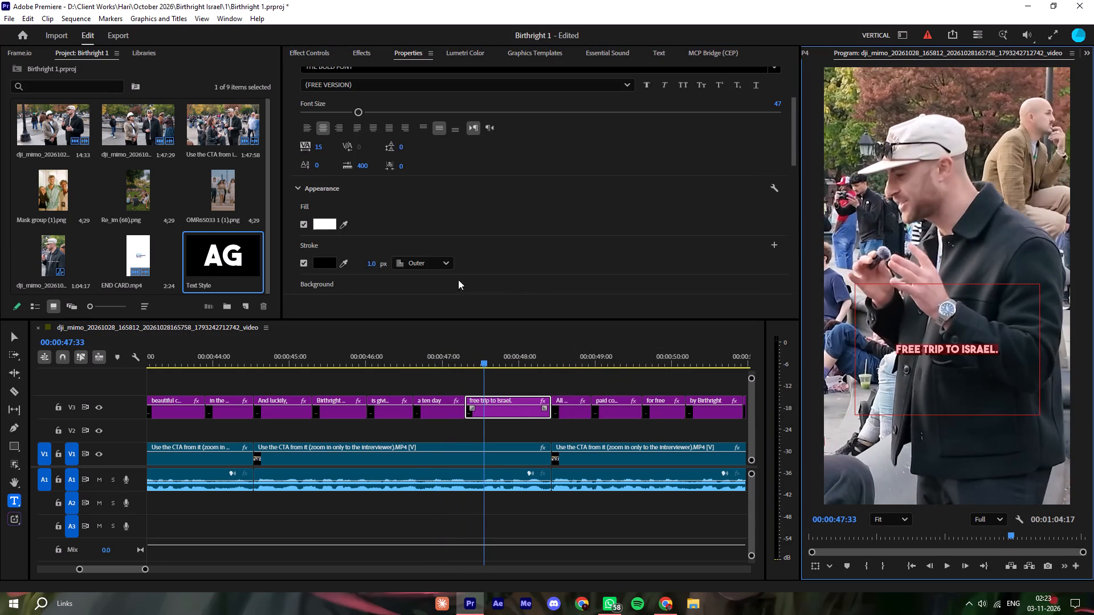
{"action": "left_click", "coordinate": [326, 223]}
{"action": "double_click", "coordinate": [625, 368]}
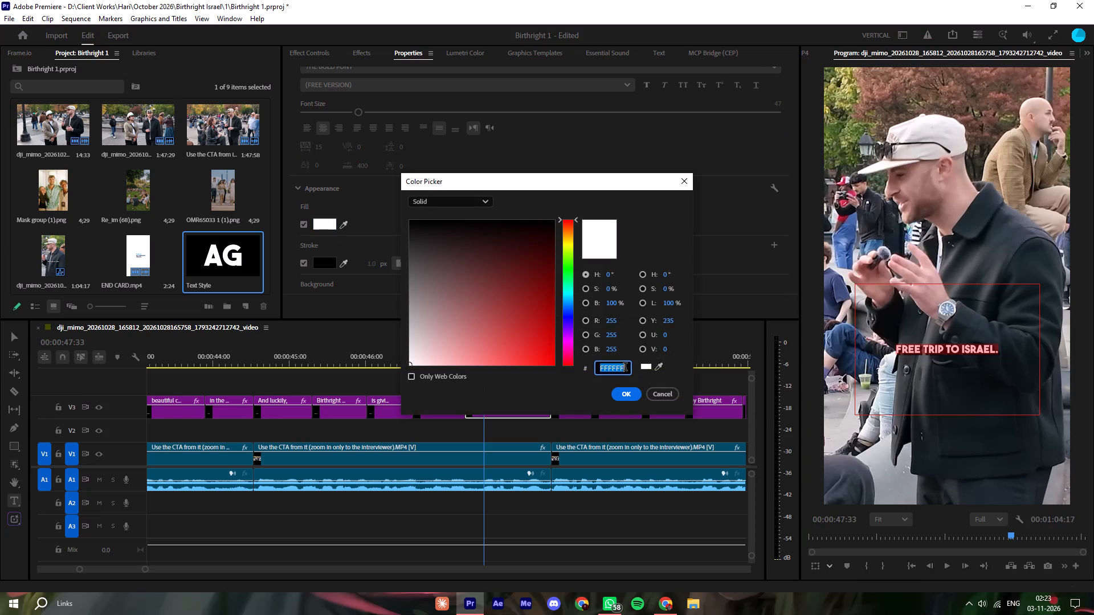
{"action": "key", "text": "ctrl+v"}
{"action": "left_click", "coordinate": [621, 394]}
{"action": "left_click", "coordinate": [562, 376]}
Play on through the "by Birthright" line, replay it and add "israel." to the end of that caption.
{"action": "key", "text": "space"}
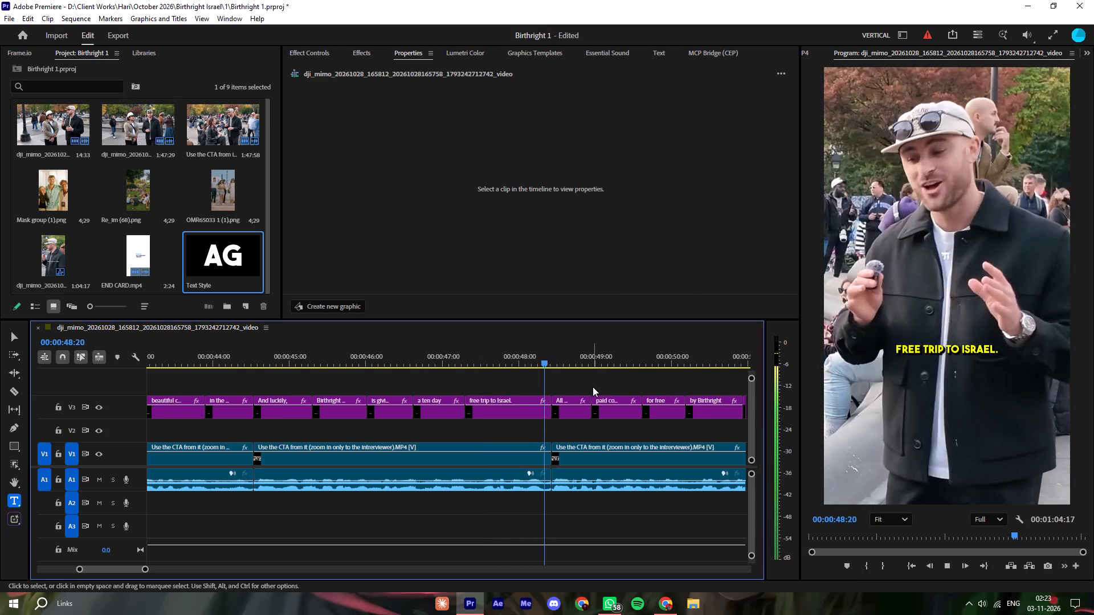
{"action": "key", "text": "space"}
{"action": "left_click", "coordinate": [548, 346]}
{"action": "key", "text": "space"}
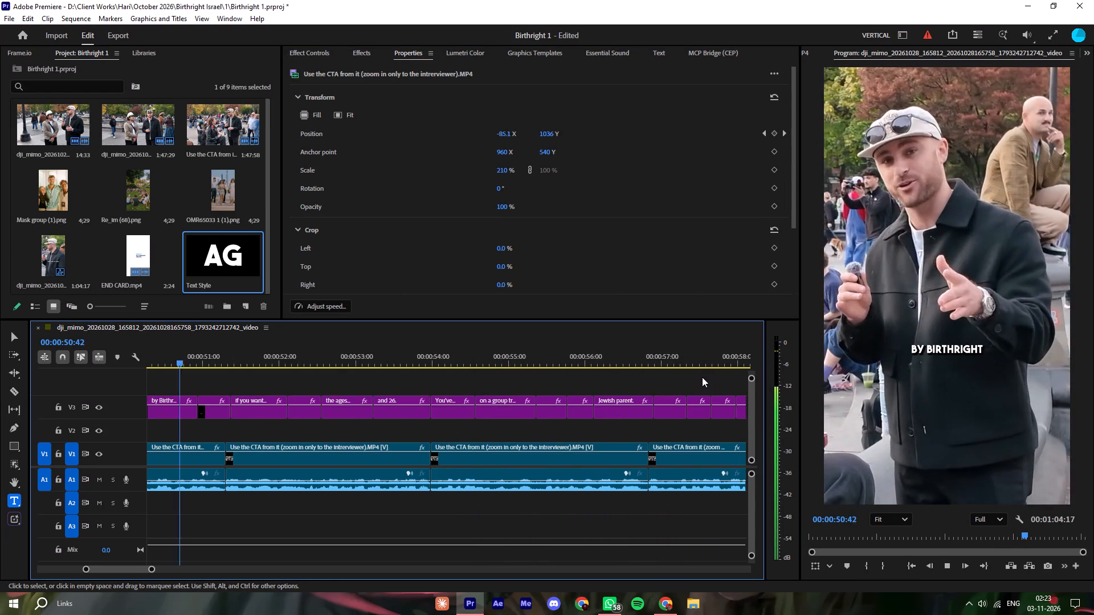
{"action": "key", "text": "space"}
{"action": "left_click", "coordinate": [178, 360]}
{"action": "key", "text": "space"}
{"action": "key", "text": "space"}
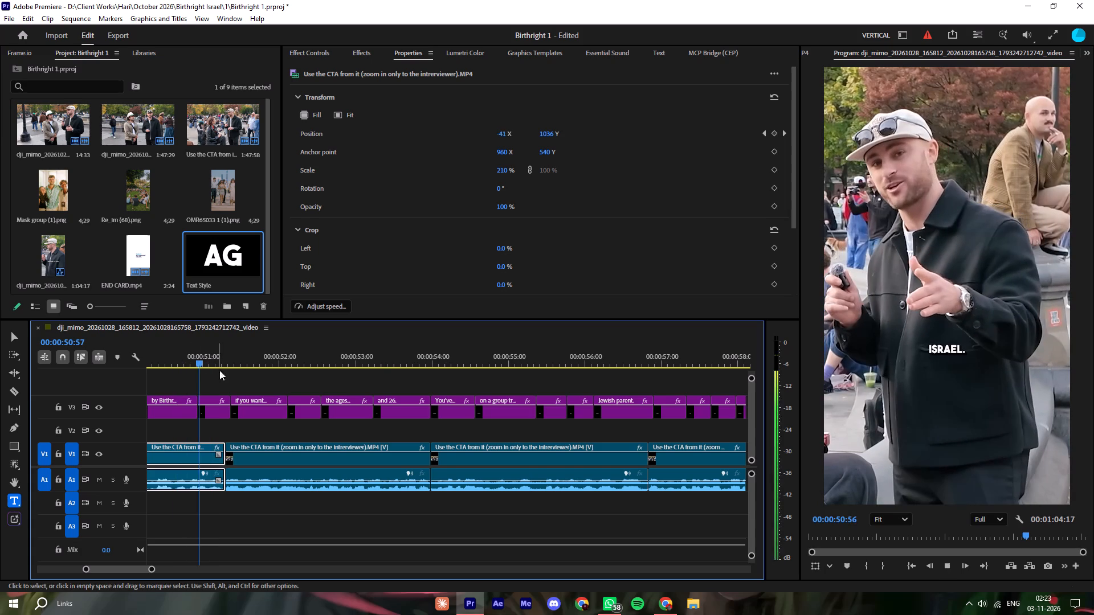
{"action": "left_click", "coordinate": [165, 356]}
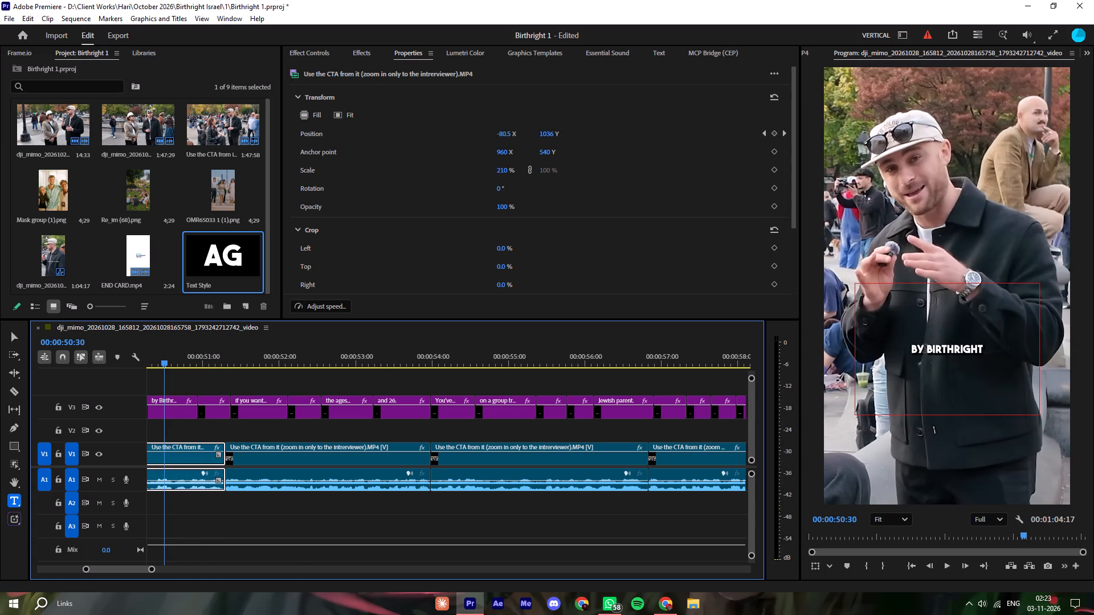
{"action": "left_click_drag", "start_coordinate": [926, 350], "coordinate": [985, 356]}
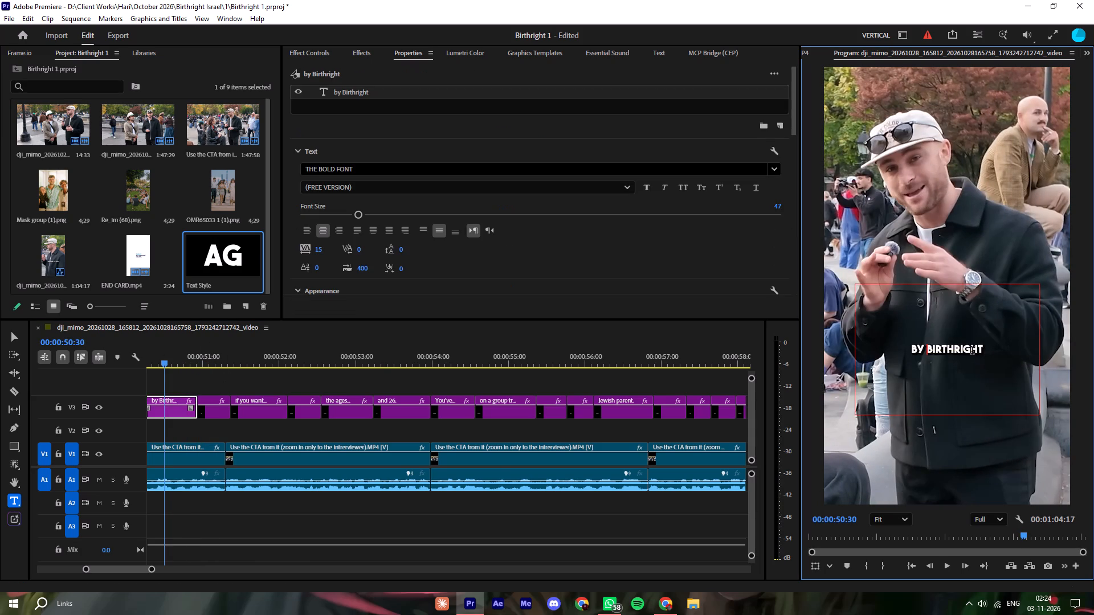
{"action": "left_click", "coordinate": [991, 348]}
{"action": "key", "text": "space"}
{"action": "type", "text": "israel"}
{"action": "key", "text": "period"}
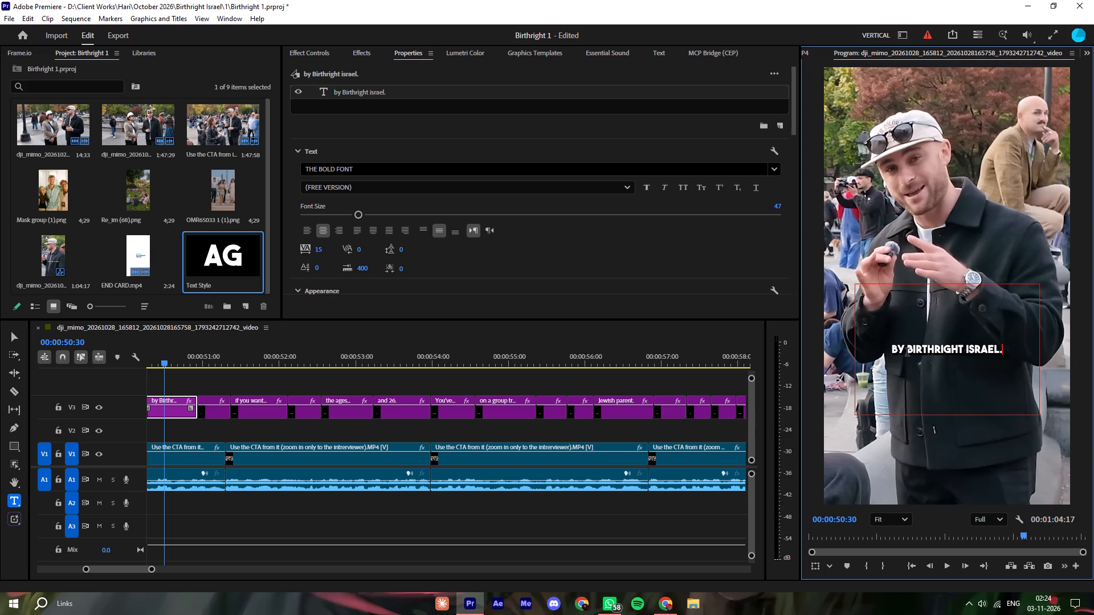
Fill the words "Birthright israel." in the "by Birthright israel." caption with the copied yellow F0FF00.
{"action": "left_click_drag", "start_coordinate": [907, 353], "coordinate": [1004, 349]}
{"action": "scroll", "coordinate": [501, 264], "scroll_direction": "down", "scroll_amount": 5}
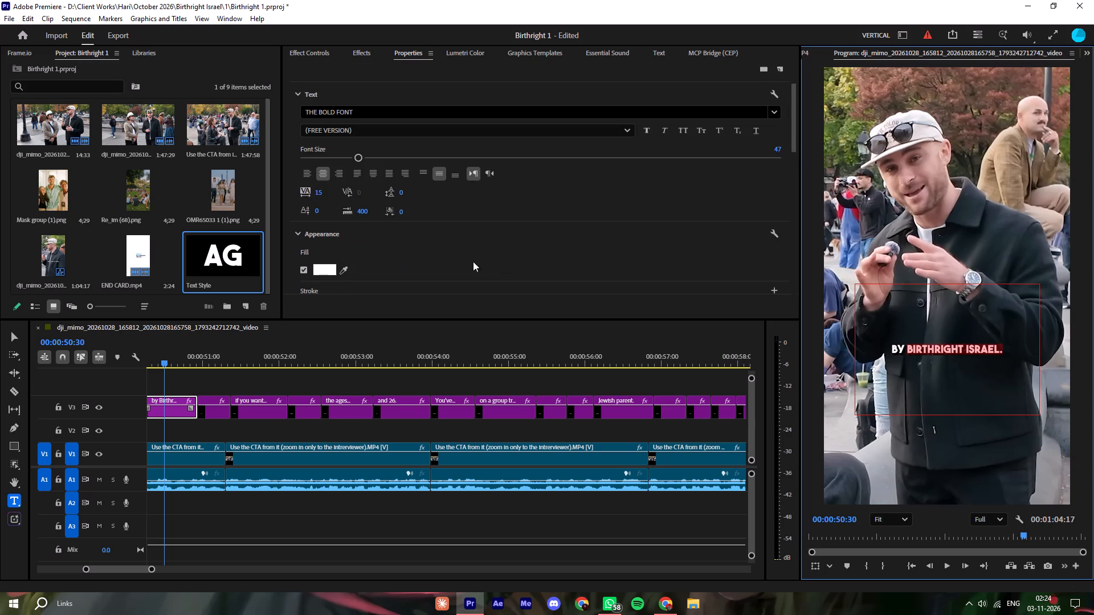
{"action": "scroll", "coordinate": [473, 261], "scroll_direction": "down", "scroll_amount": 2}
{"action": "left_click", "coordinate": [329, 246]}
{"action": "double_click", "coordinate": [621, 368]}
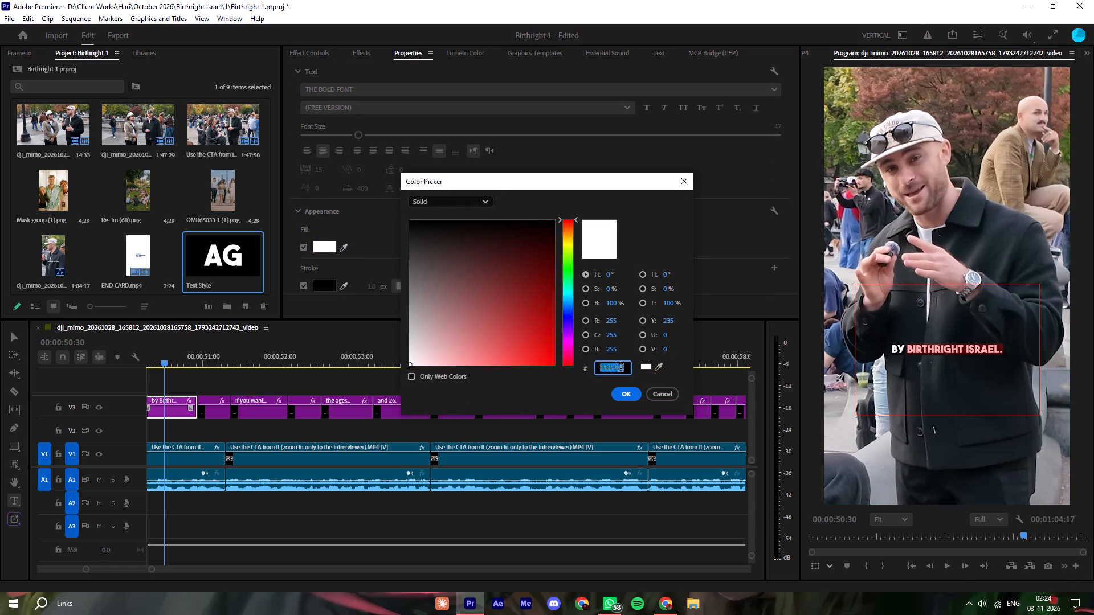
{"action": "key", "text": "ctrl+v"}
{"action": "left_click", "coordinate": [623, 389]}
Delete the separate "Israel." caption and extend the end of "by Birthright israel." to the video cut.
{"action": "left_click", "coordinate": [209, 376]}
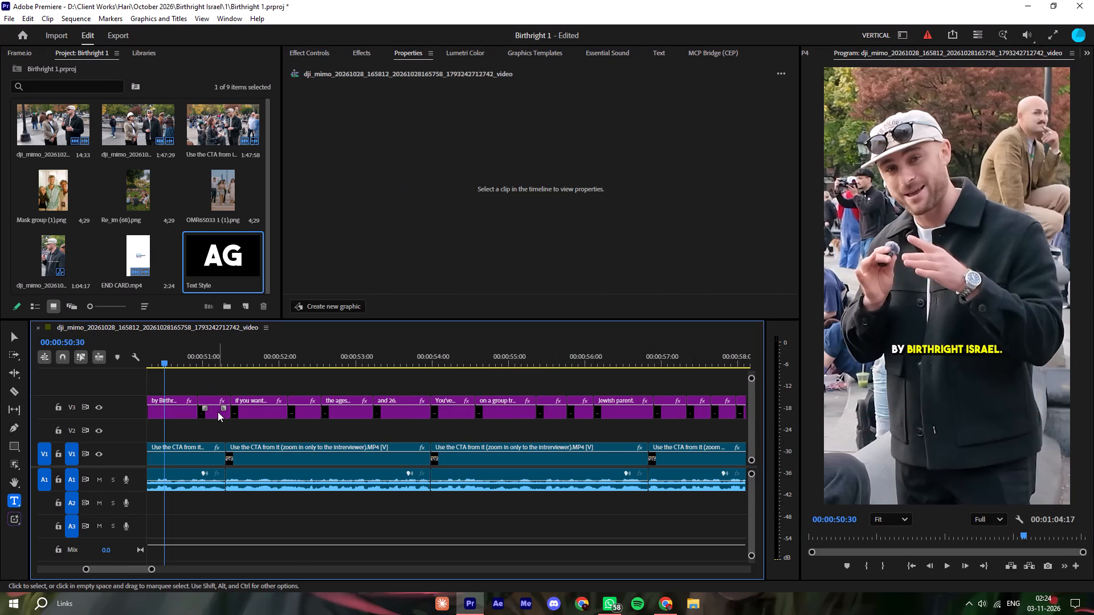
{"action": "left_click", "coordinate": [217, 412]}
{"action": "key", "text": "Delete"}
{"action": "left_click_drag", "start_coordinate": [199, 411], "coordinate": [226, 413]}
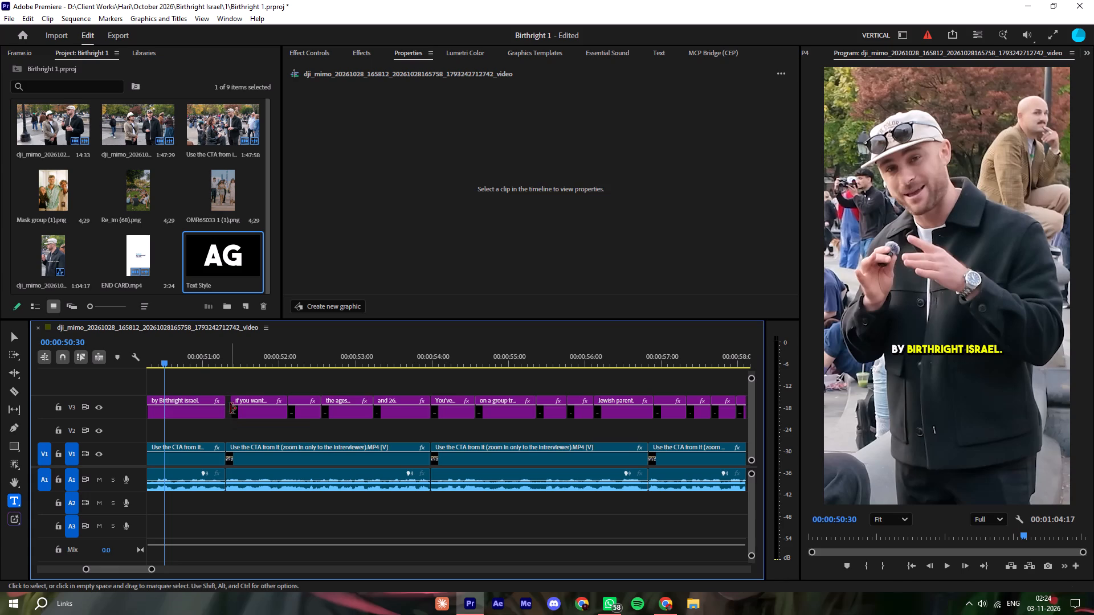
{"action": "left_click", "coordinate": [231, 405]}
{"action": "left_click_drag", "start_coordinate": [230, 412], "coordinate": [221, 409]}
Play on, extend the start of the "if you want to go," caption to the video cut and add "so" before its text.
{"action": "key", "text": "space"}
{"action": "key", "text": "space"}
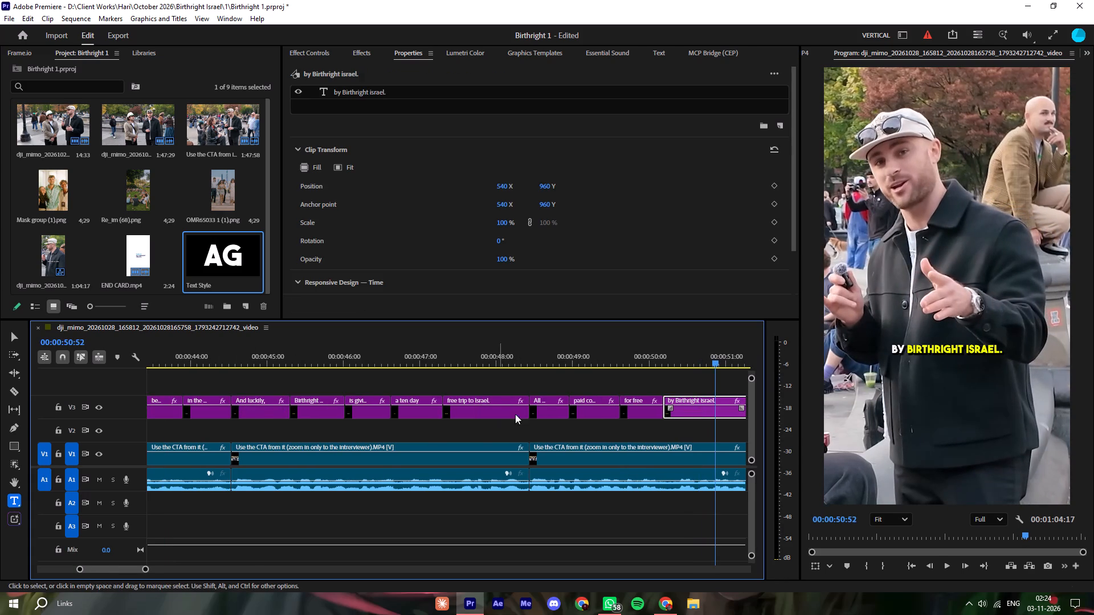
{"action": "key", "text": "space"}
{"action": "key", "text": "space"}
{"action": "key", "text": "space"}
{"action": "key", "text": "space"}
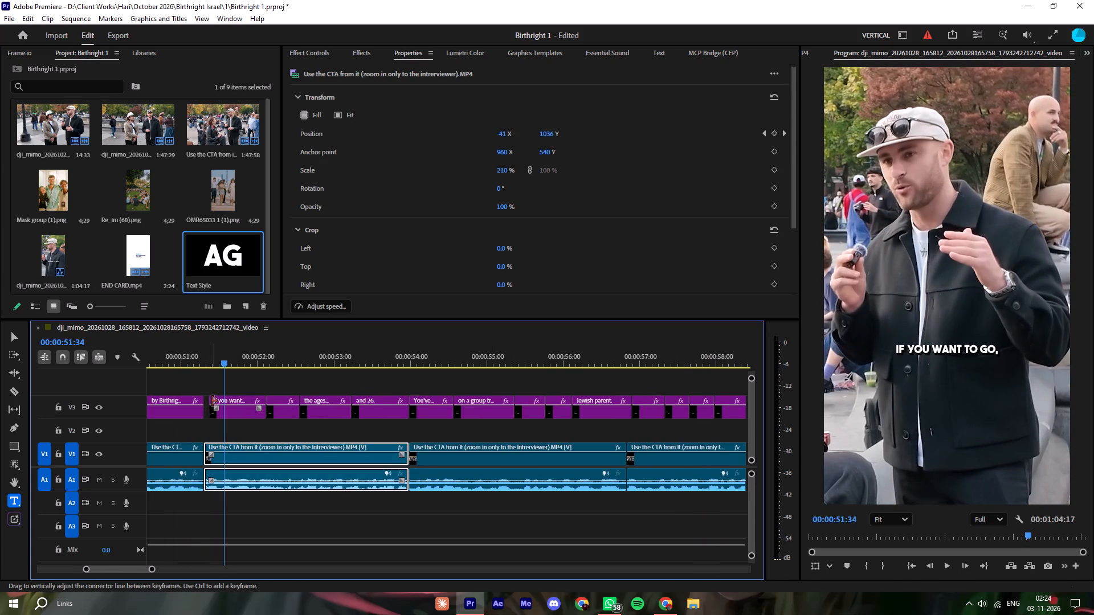
{"action": "left_click_drag", "start_coordinate": [212, 401], "coordinate": [206, 403]}
{"action": "left_click", "coordinate": [881, 342]}
{"action": "type", "text": "so"}
{"action": "key", "text": "space"}
{"action": "left_click", "coordinate": [538, 375]}
Play through the age and group trip lines and replace the period with a comma in the "and 26." caption.
{"action": "key", "text": "space"}
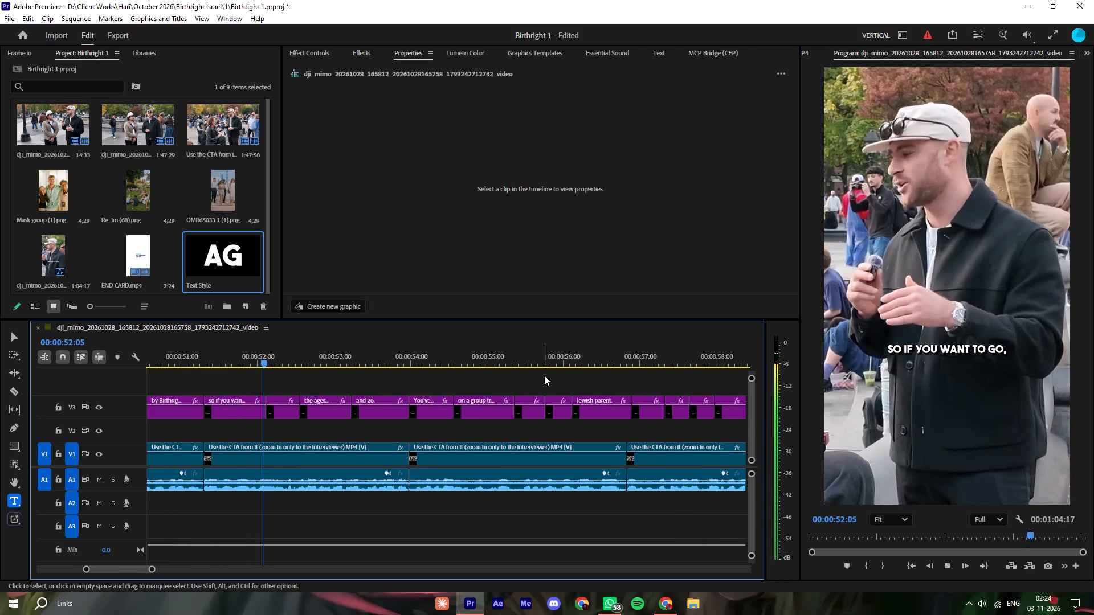
{"action": "key", "text": "space"}
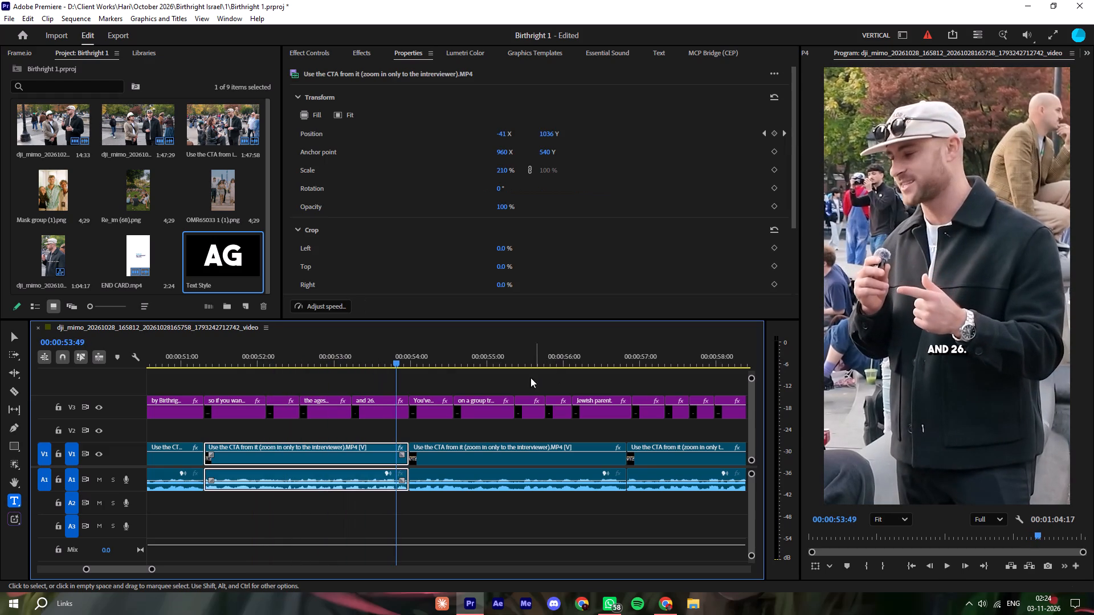
{"action": "key", "text": "space"}
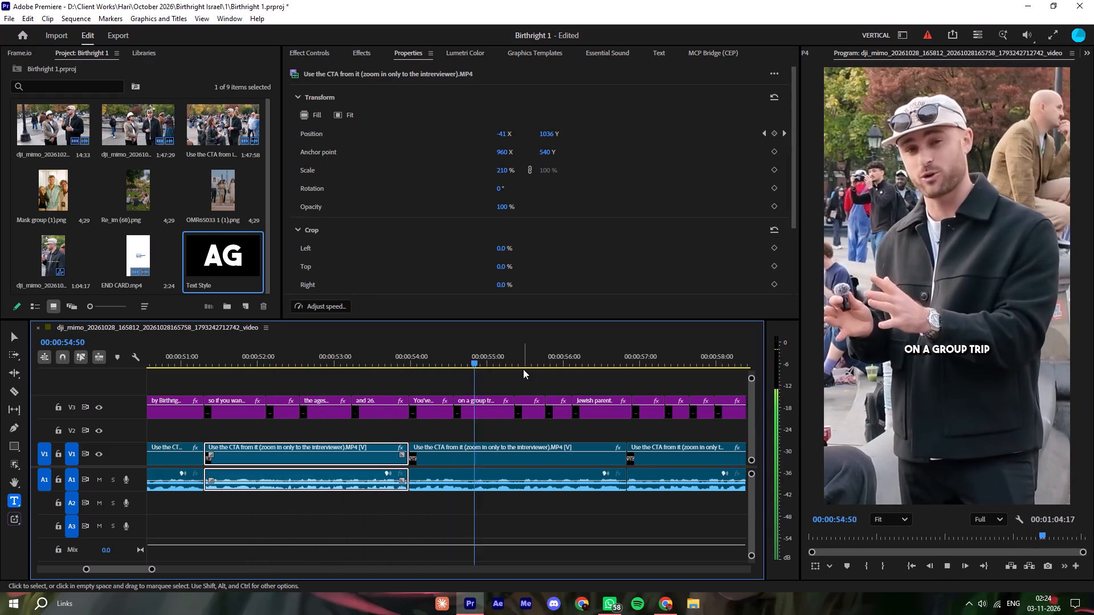
{"action": "key", "text": "space"}
{"action": "left_click", "coordinate": [380, 362]}
{"action": "left_click", "coordinate": [997, 351]}
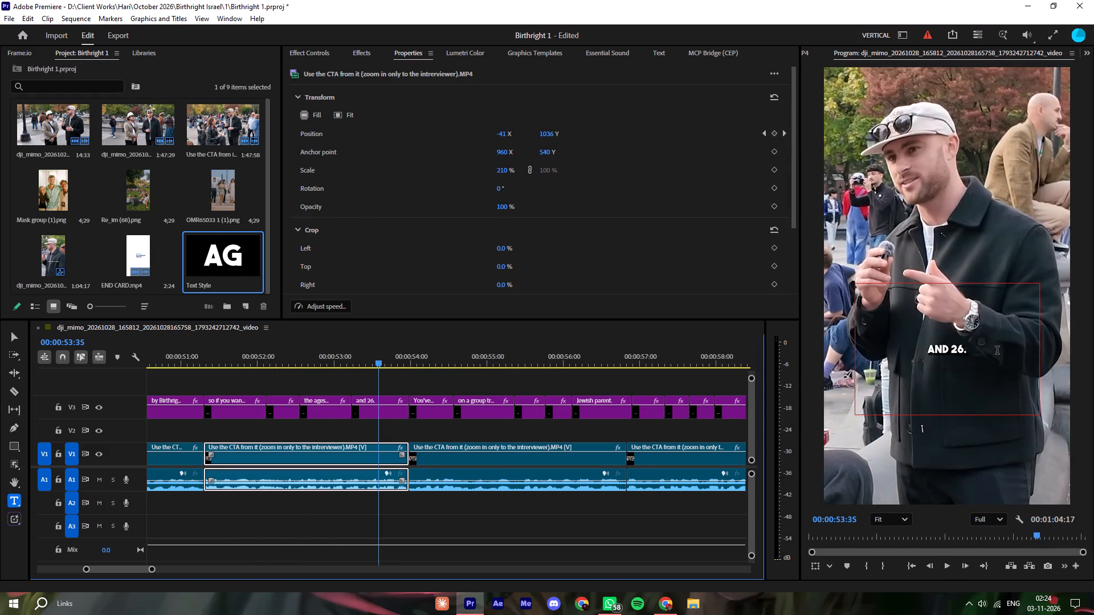
{"action": "key", "text": "BackSpace"}
{"action": "key", "text": "comma"}
{"action": "left_click", "coordinate": [540, 392]}
Play on, replay the group trip line and insert "you" in the "and have at" caption so it reads "and you have at".
{"action": "key", "text": "space"}
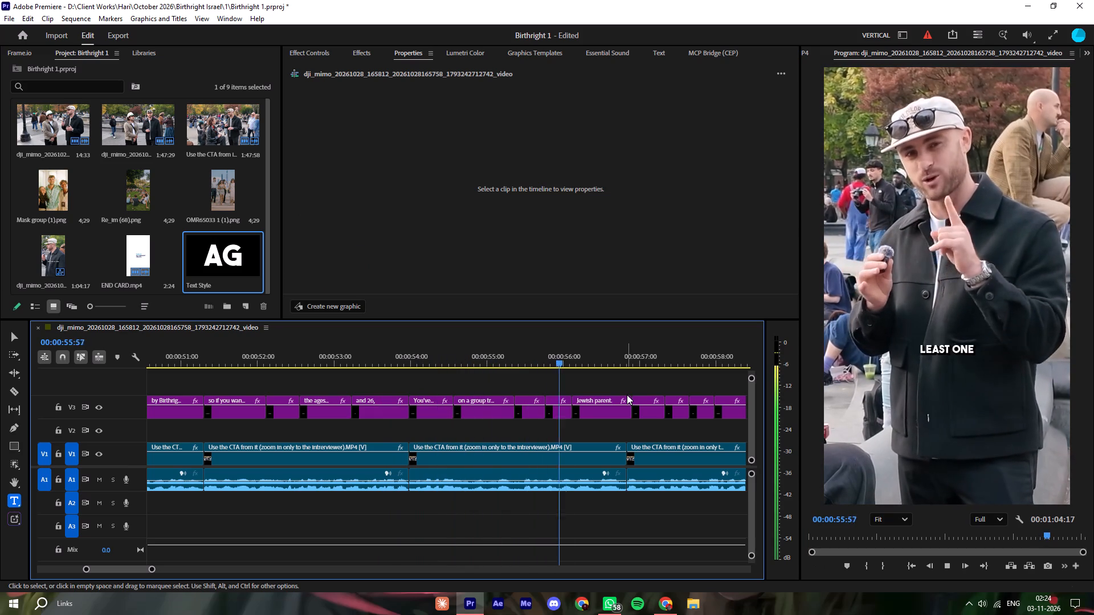
{"action": "key", "text": "space"}
{"action": "key", "text": "space"}
{"action": "key", "text": "space"}
{"action": "left_click", "coordinate": [475, 357]}
{"action": "key", "text": "space"}
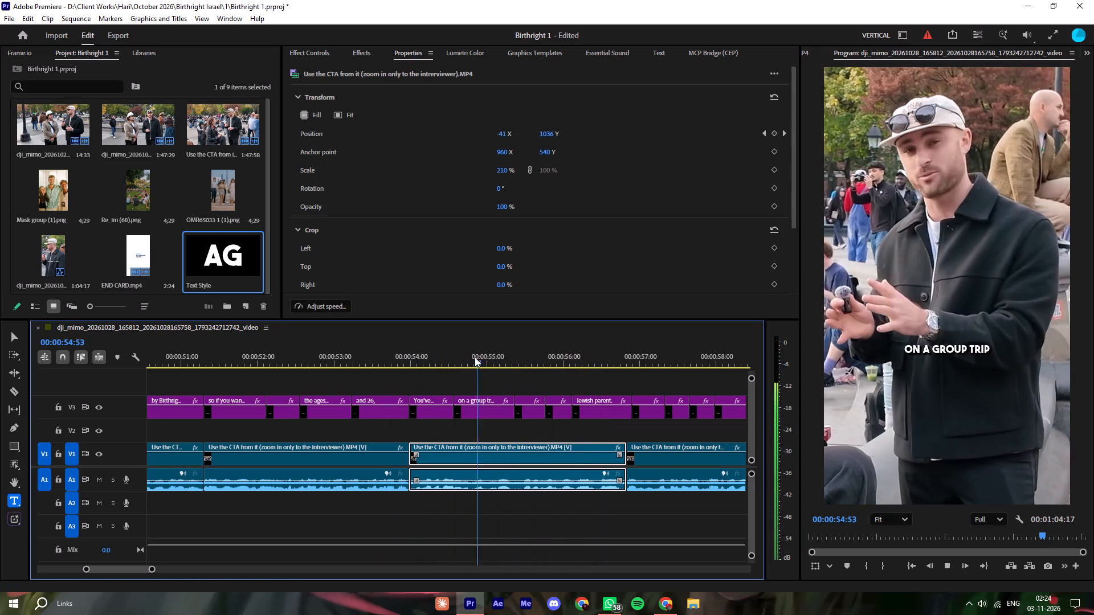
{"action": "key", "text": "space"}
{"action": "left_click", "coordinate": [936, 347]}
{"action": "key", "text": "space"}
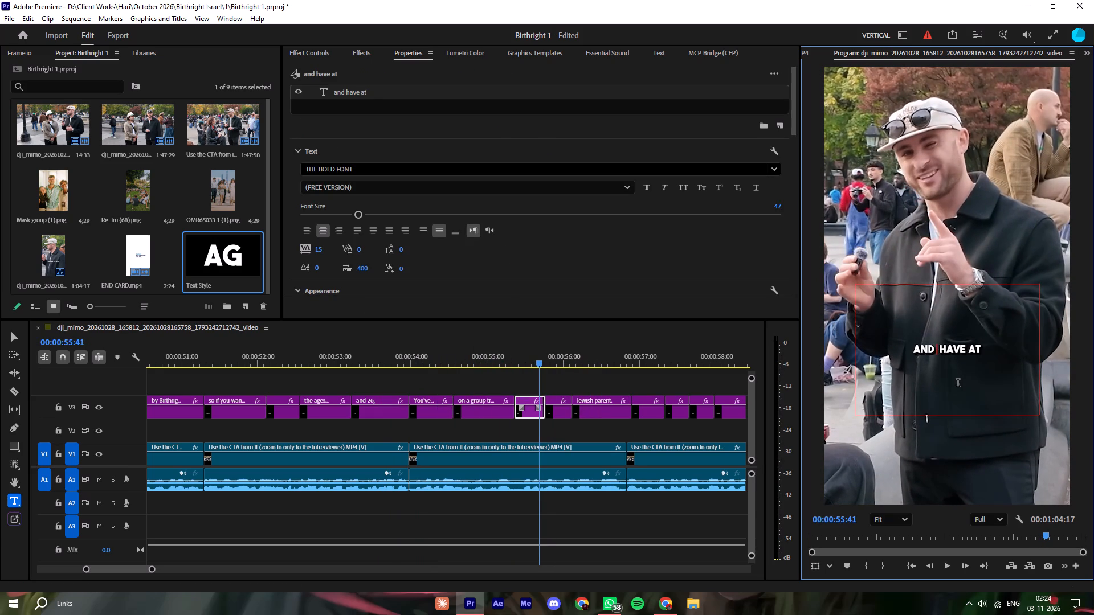
{"action": "key", "text": "y"}
{"action": "key", "text": "o"}
{"action": "key", "text": "u"}
{"action": "left_click", "coordinate": [574, 383]}
{"action": "key", "text": "space"}
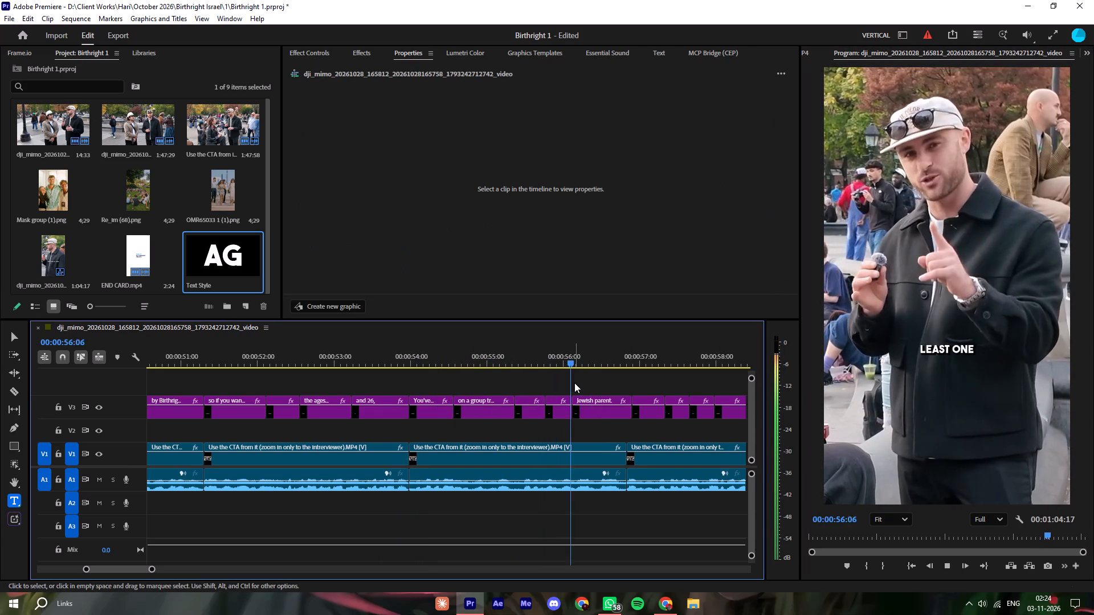
Play on, replace the period with a comma in the "Jewish parent." caption and trim its end to the video cut.
{"action": "key", "text": "space"}
{"action": "left_click", "coordinate": [627, 348]}
{"action": "key", "text": "space"}
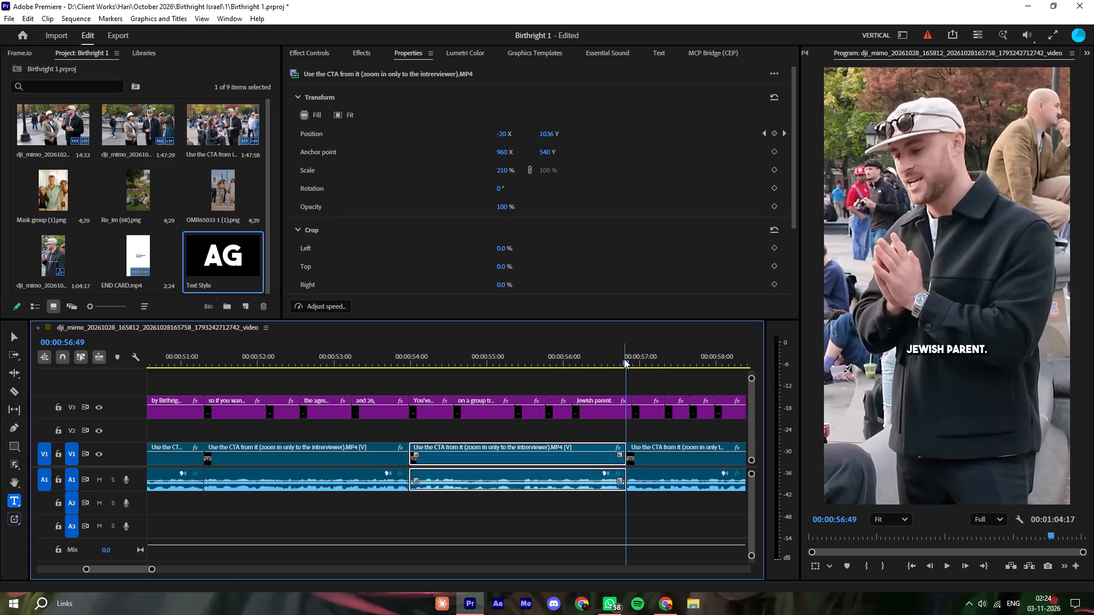
{"action": "key", "text": "space"}
{"action": "left_click", "coordinate": [605, 355]}
{"action": "left_click", "coordinate": [603, 409]}
{"action": "left_click", "coordinate": [996, 349]}
{"action": "key", "text": "BackSpace"}
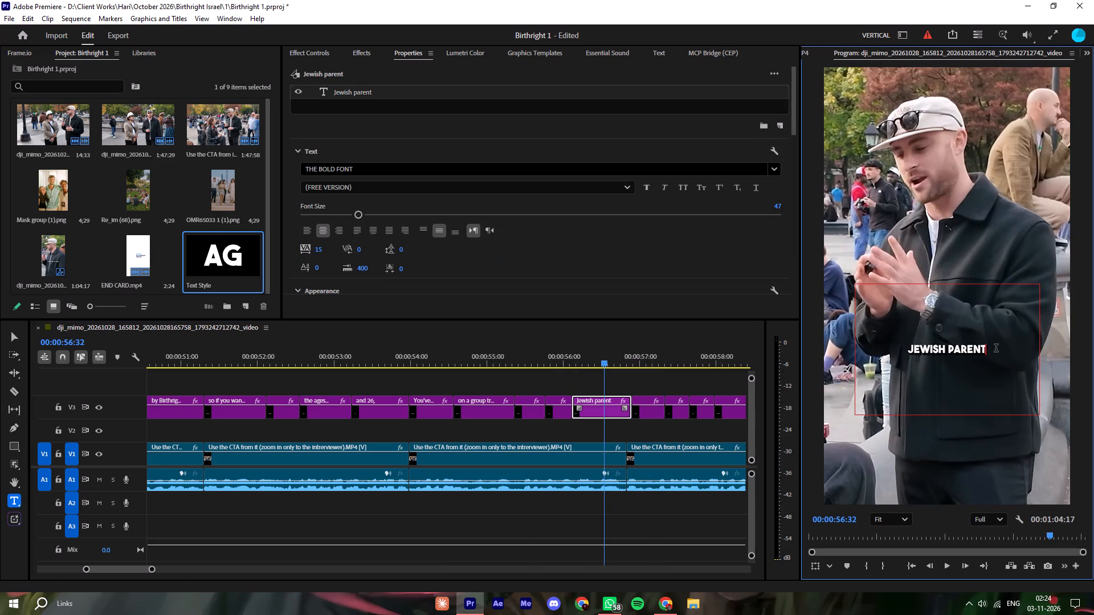
{"action": "key", "text": "comma"}
{"action": "left_click_drag", "start_coordinate": [631, 413], "coordinate": [624, 411]}
Extend the start of the following "you" caption to the video cut and add "then" before its text.
{"action": "left_click_drag", "start_coordinate": [634, 411], "coordinate": [622, 410]}
{"action": "key", "text": "space"}
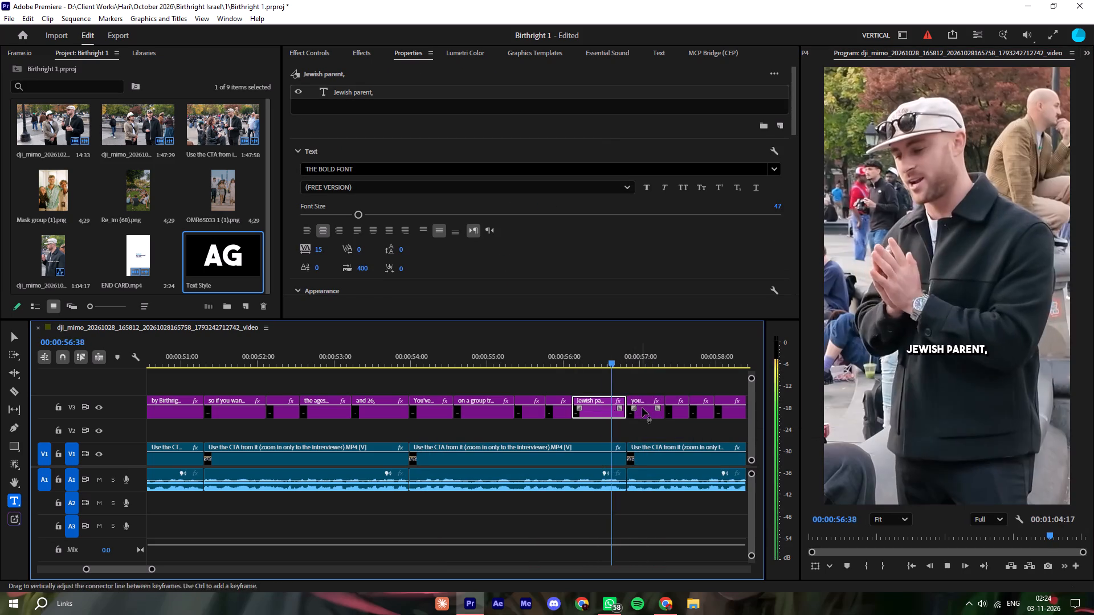
{"action": "key", "text": "space"}
{"action": "left_click", "coordinate": [891, 346]}
{"action": "type", "text": "the"}
{"action": "key", "text": "n"}
{"action": "key", "text": "space"}
Play on and apply the copied yellow highlight colour to "Birthright Israel" in the "to Birthright Israel" caption.
{"action": "left_click", "coordinate": [695, 380]}
{"action": "key", "text": "space"}
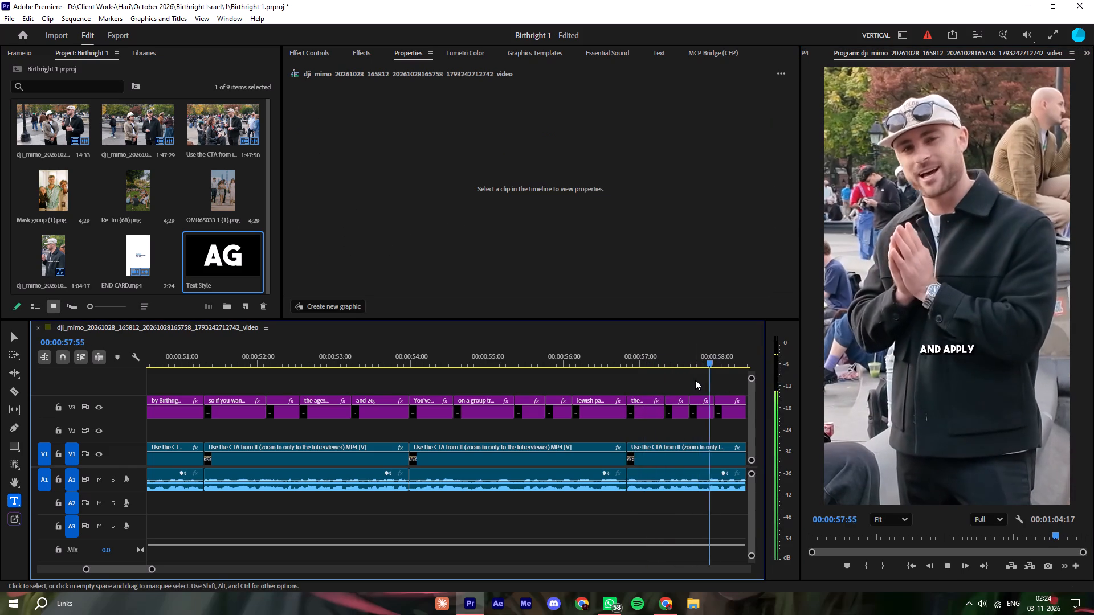
{"action": "key", "text": "space"}
{"action": "key", "text": "space"}
{"action": "key", "text": "space"}
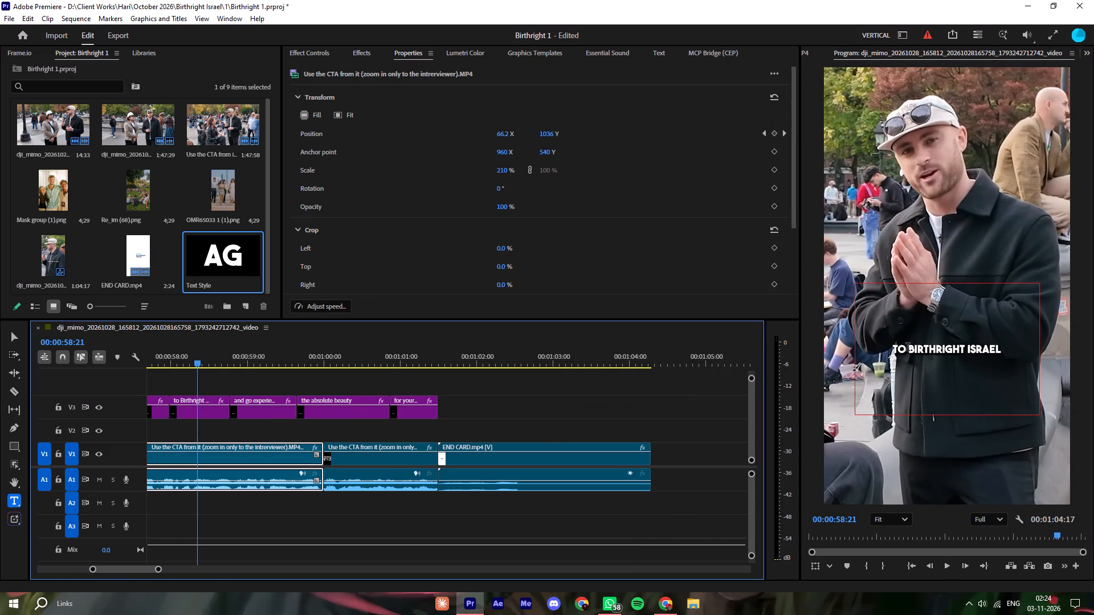
{"action": "left_click_drag", "start_coordinate": [908, 348], "coordinate": [1021, 355]}
{"action": "left_click_drag", "start_coordinate": [907, 350], "coordinate": [973, 348]}
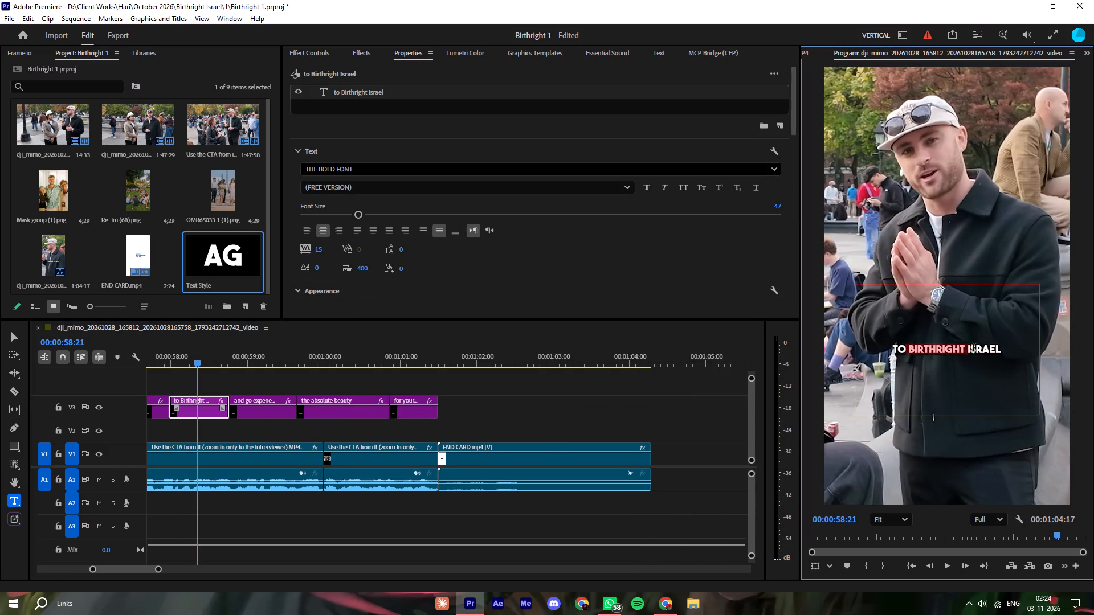
{"action": "left_click_drag", "start_coordinate": [973, 348], "coordinate": [1024, 347]}
{"action": "scroll", "coordinate": [460, 276], "scroll_direction": "down", "scroll_amount": 5}
{"action": "left_click", "coordinate": [324, 271]}
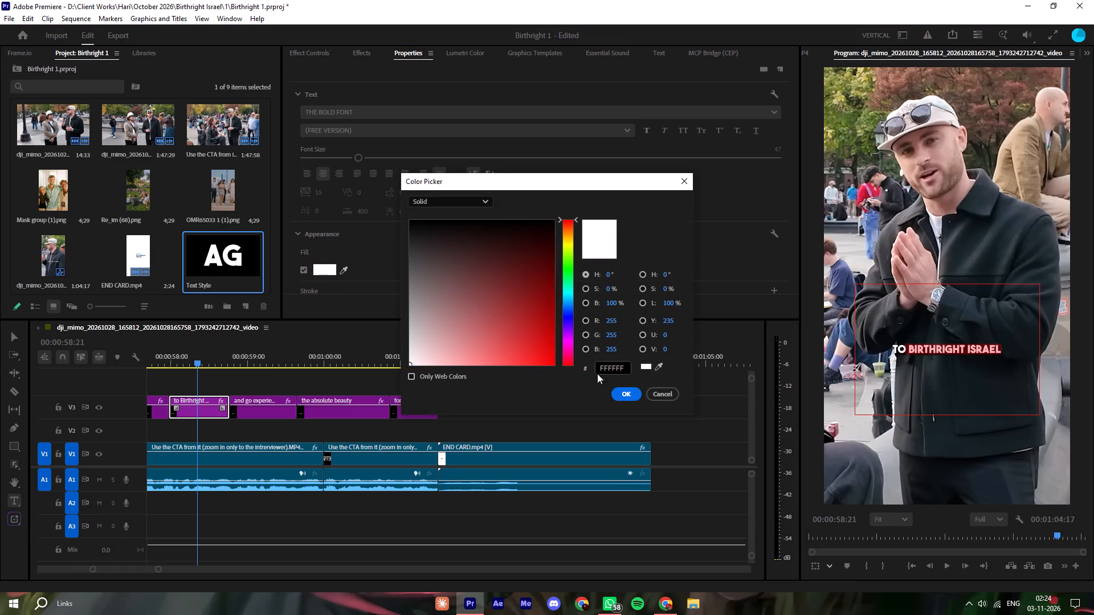
{"action": "left_click_drag", "start_coordinate": [623, 368], "coordinate": [577, 372]}
{"action": "key", "text": "ctrl+v"}
{"action": "left_click", "coordinate": [629, 389]}
{"action": "left_click", "coordinate": [558, 392]}
Play through the closing captions and the end card to check the ending of the reel.
{"action": "key", "text": "space"}
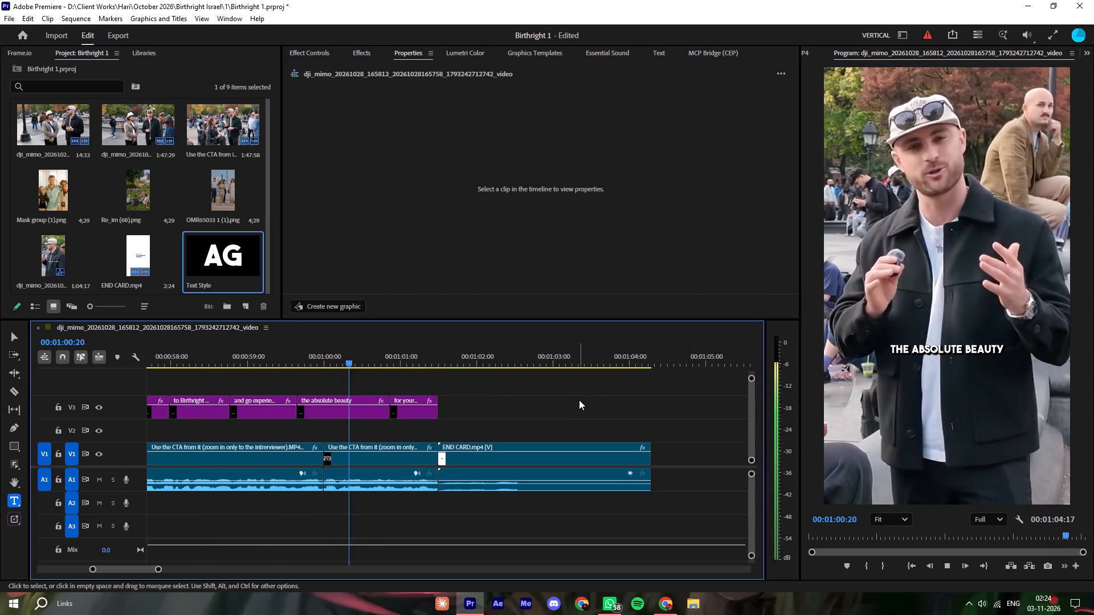
{"action": "key", "text": "space"}
{"action": "left_click", "coordinate": [440, 410]}
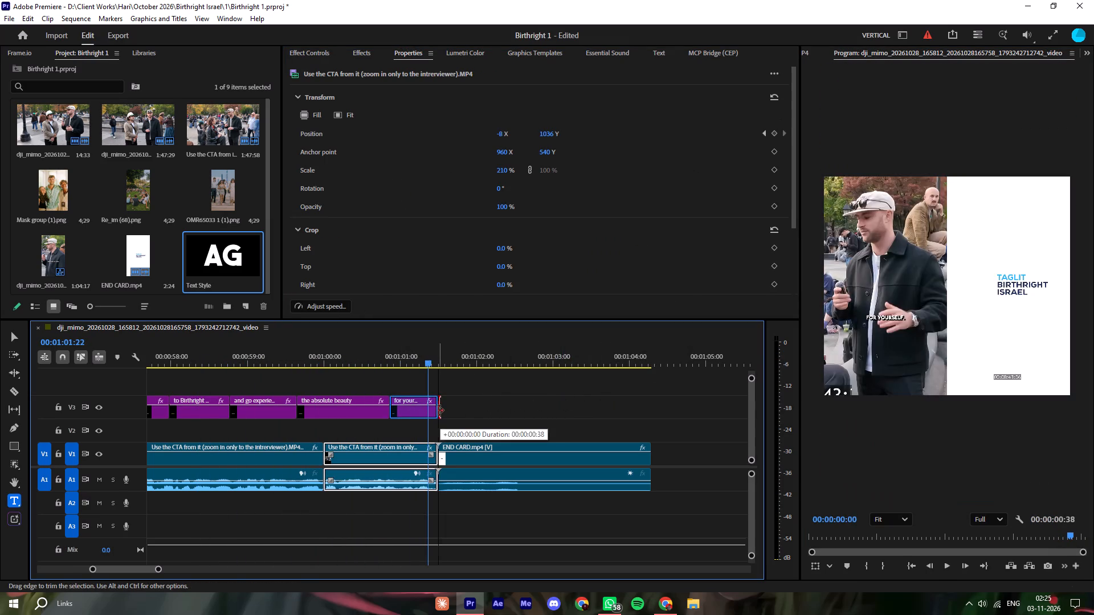
{"action": "key", "text": "space"}
{"action": "left_click", "coordinate": [587, 416]}
{"action": "key", "text": "minus"}
{"action": "key", "text": "minus"}
{"action": "key", "text": "minus"}
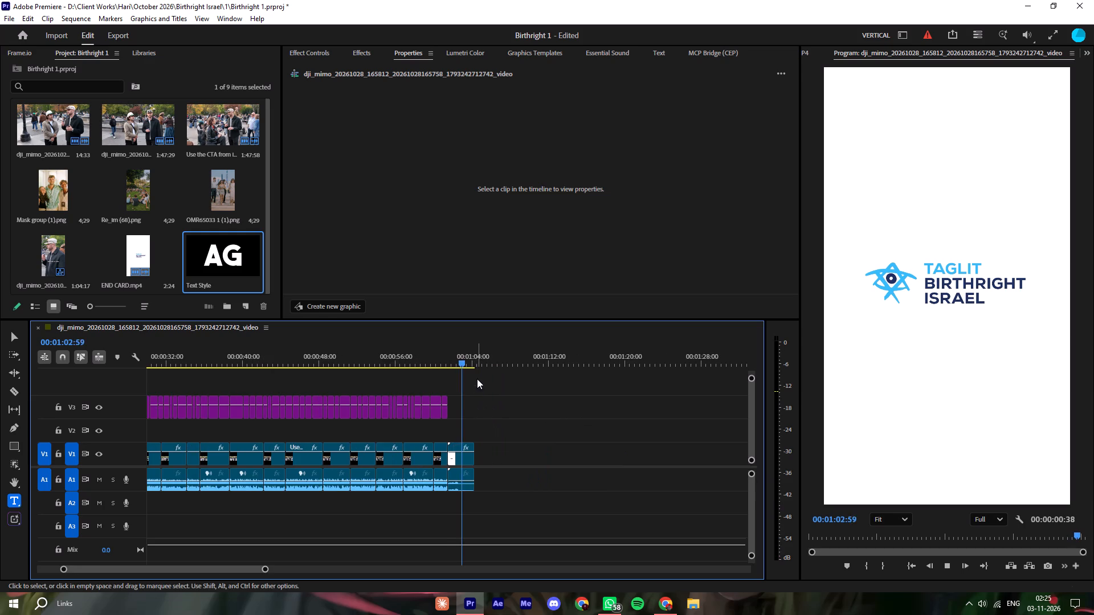
{"action": "left_click", "coordinate": [470, 357]}
{"action": "key", "text": "space"}
{"action": "key", "text": "space"}
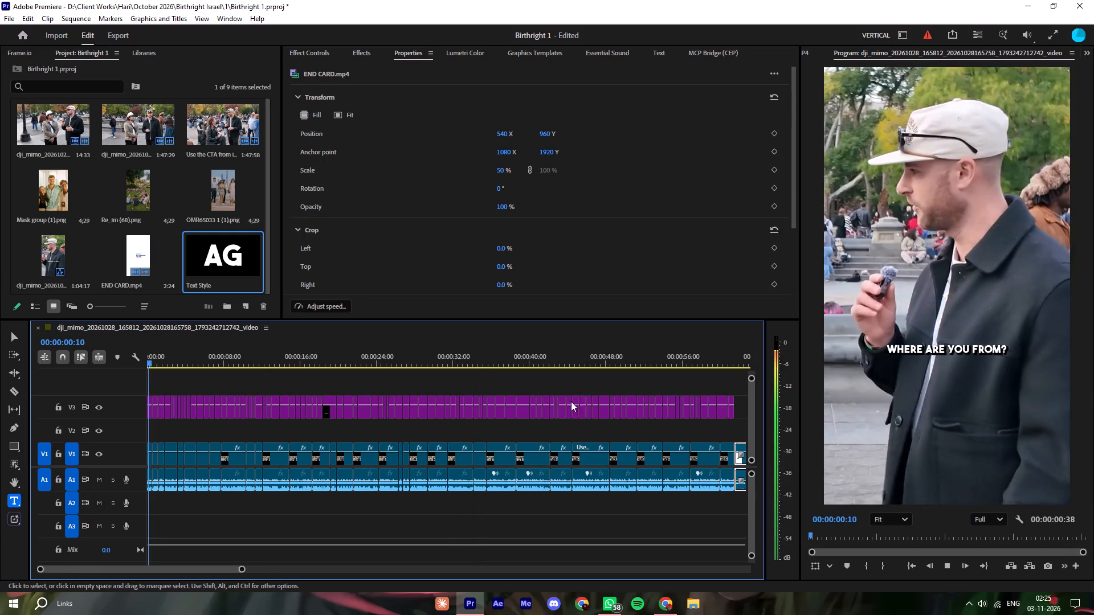
Move all captions up to a Y position of 887 and play the opening of the reel to check their placement.
{"action": "key", "text": "minus"}
{"action": "key", "text": "minus"}
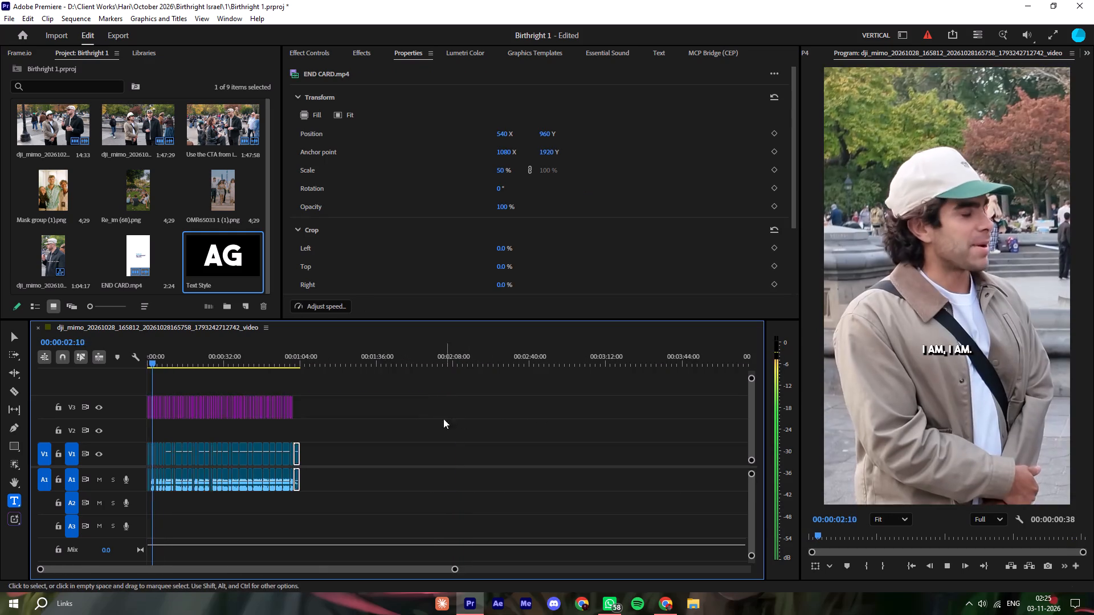
{"action": "key", "text": "equal"}
{"action": "left_click_drag", "start_coordinate": [510, 391], "coordinate": [115, 400]}
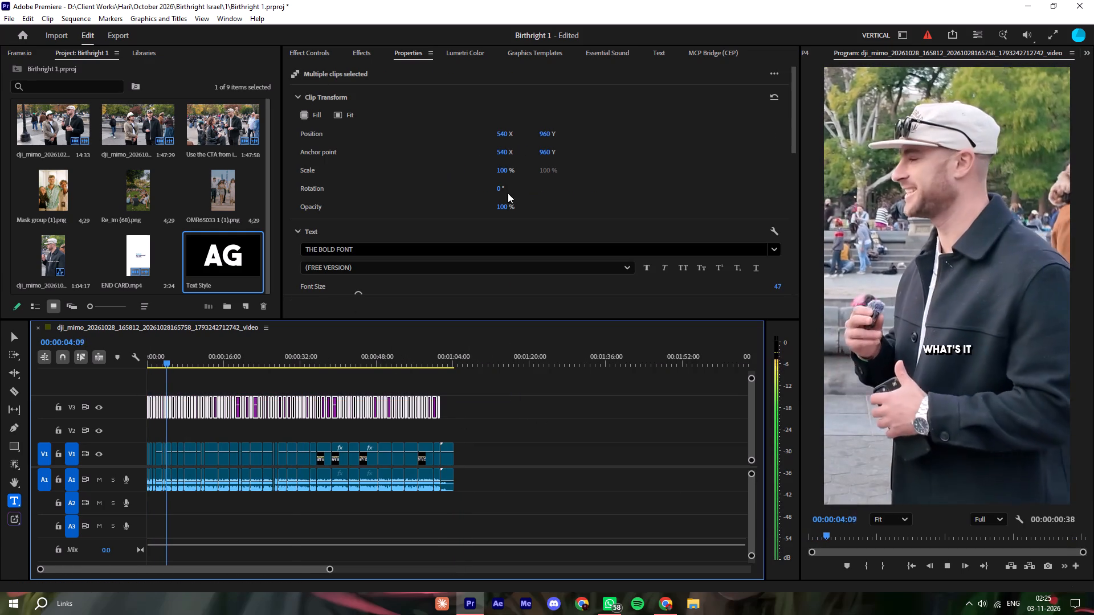
{"action": "key", "text": "space"}
{"action": "left_click_drag", "start_coordinate": [493, 391], "coordinate": [112, 411]}
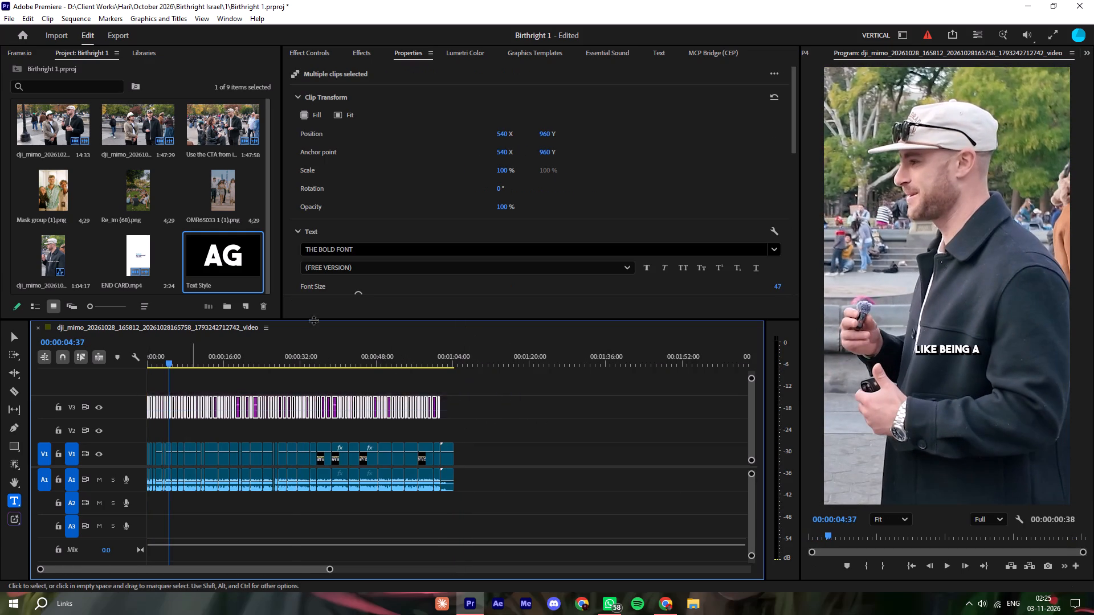
{"action": "left_click_drag", "start_coordinate": [545, 137], "coordinate": [503, 138]}
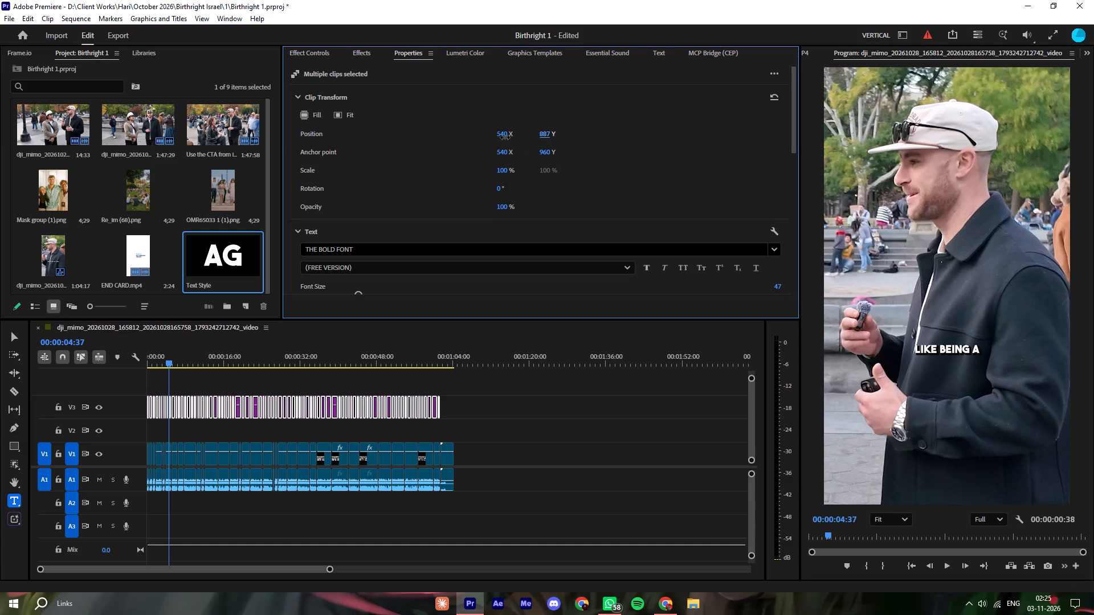
{"action": "left_click", "coordinate": [554, 413]}
{"action": "key", "text": "space"}
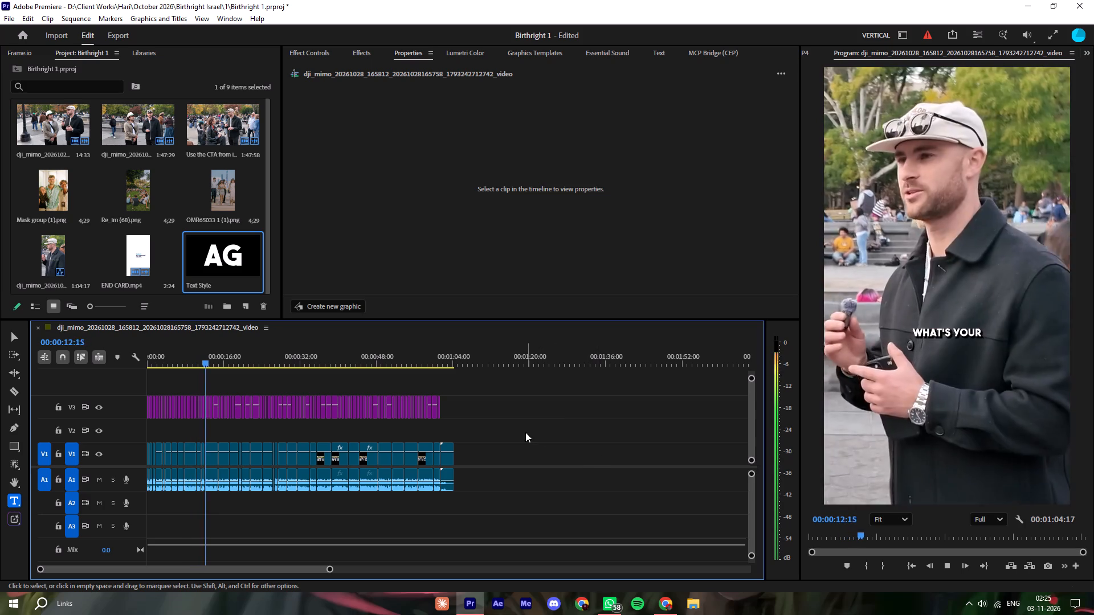
{"action": "left_click_drag", "start_coordinate": [183, 354], "coordinate": [70, 360]}
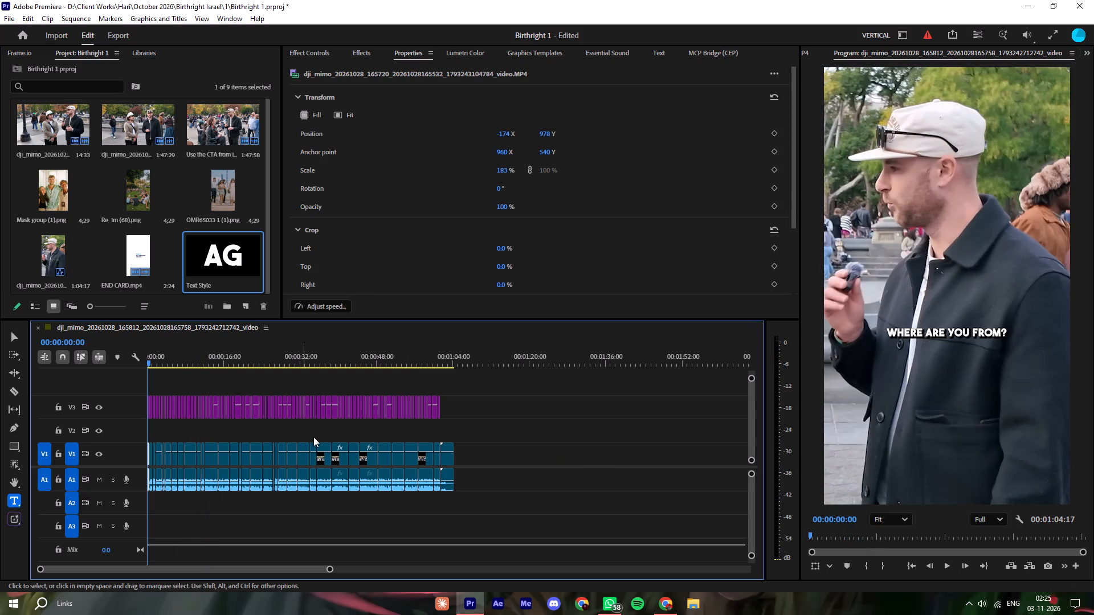
{"action": "key", "text": "space"}
{"action": "left_click", "coordinate": [525, 418]}
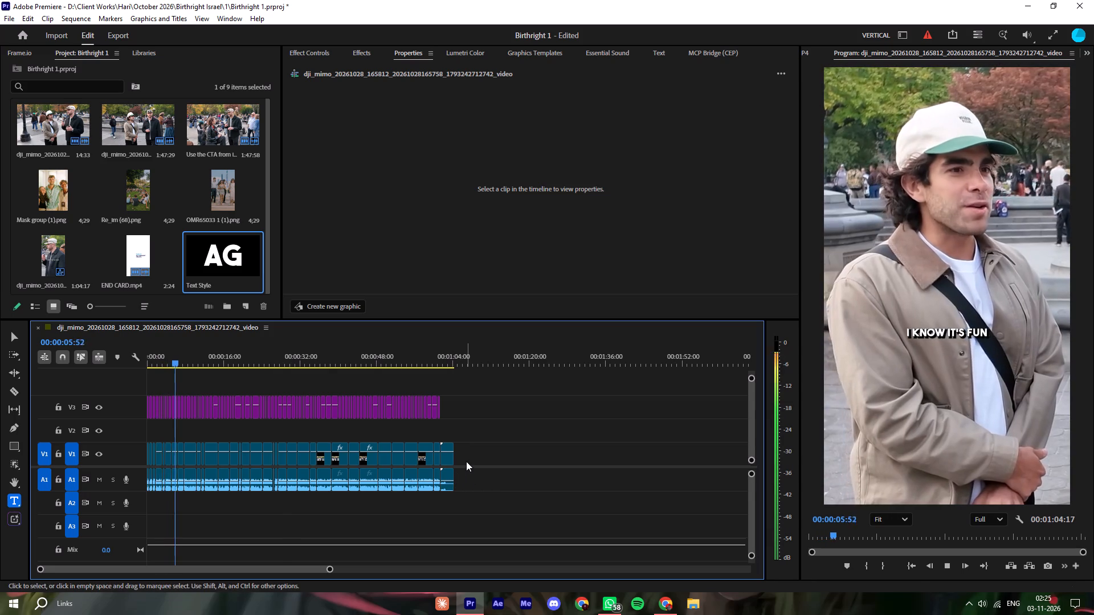
{"action": "key", "text": "space"}
Export the entire sequence's sound as AAC Audio named "birthright vid 1 aud" to the Downloads folder.
{"action": "key", "text": "ctrl+m"}
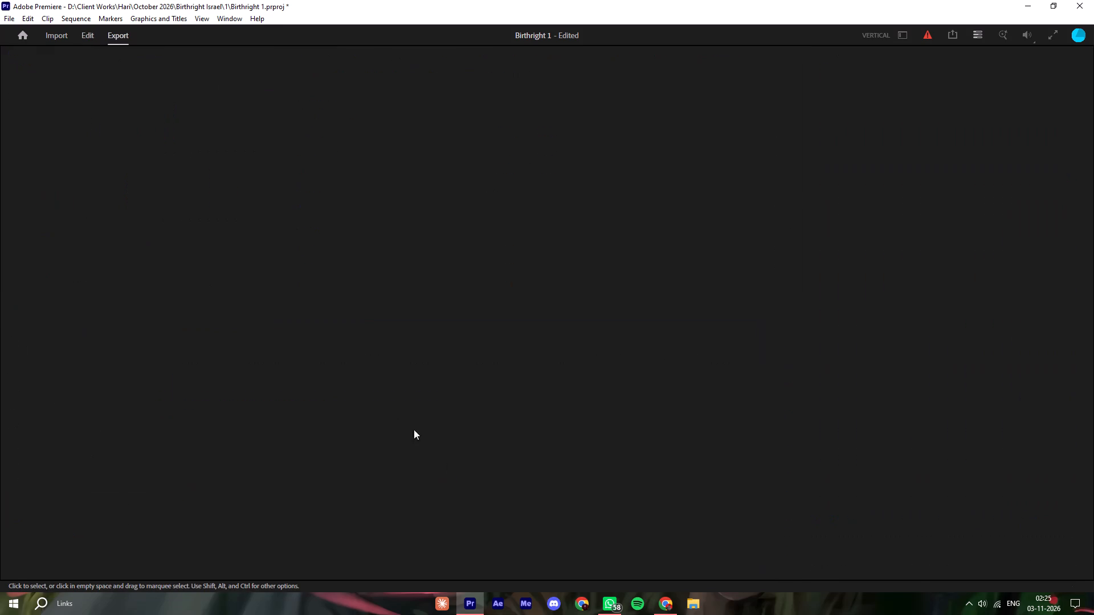
{"action": "triple_click", "coordinate": [279, 91]}
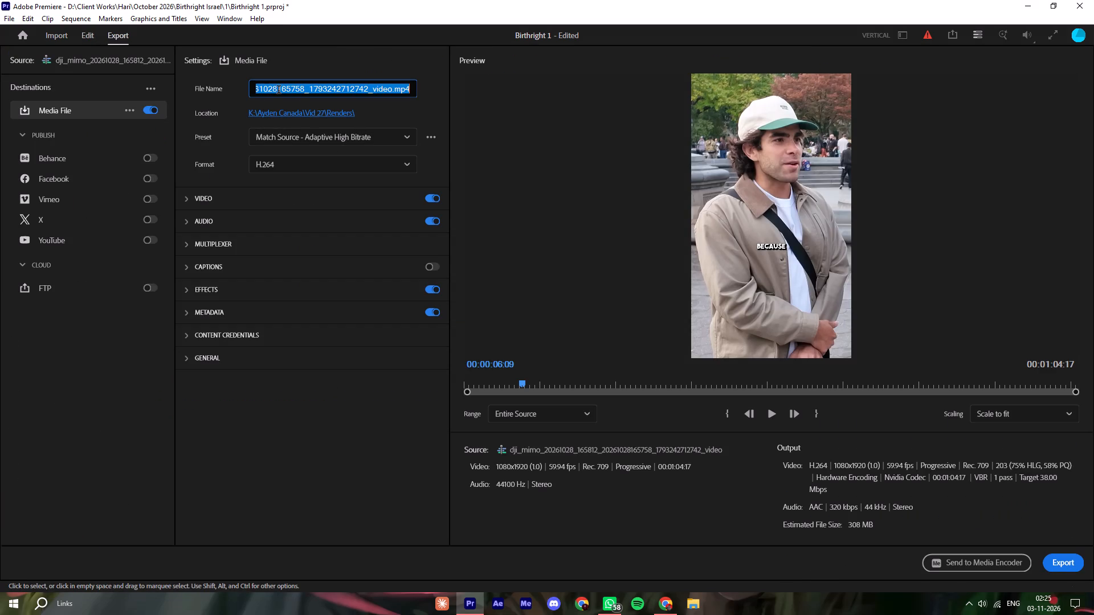
{"action": "type", "text": "birthright vid 1 aud"}
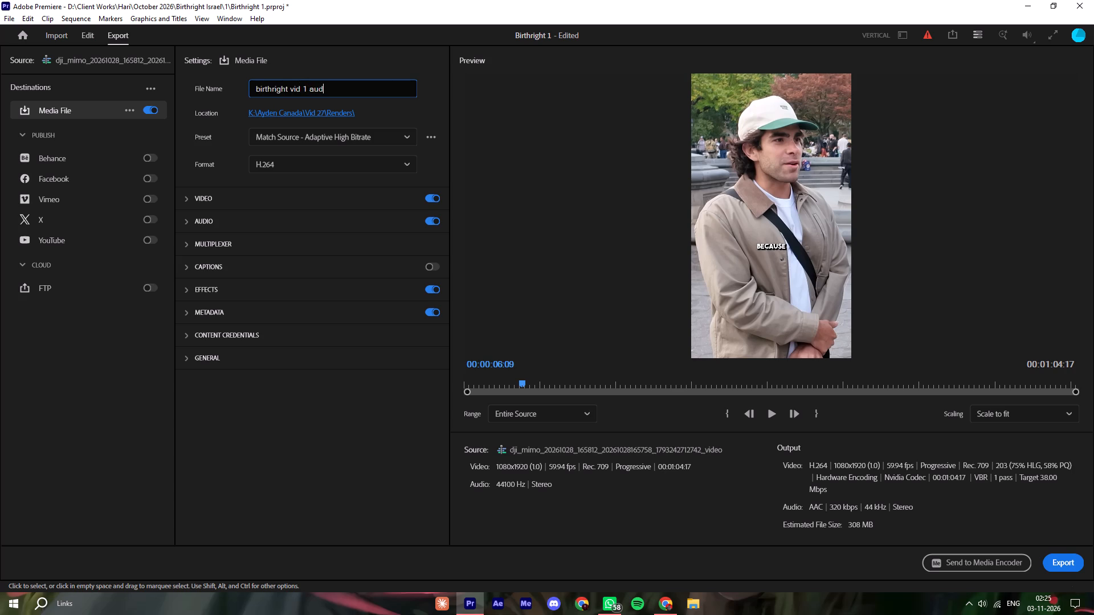
{"action": "double_click", "coordinate": [271, 106]}
{"action": "left_click", "coordinate": [268, 110]}
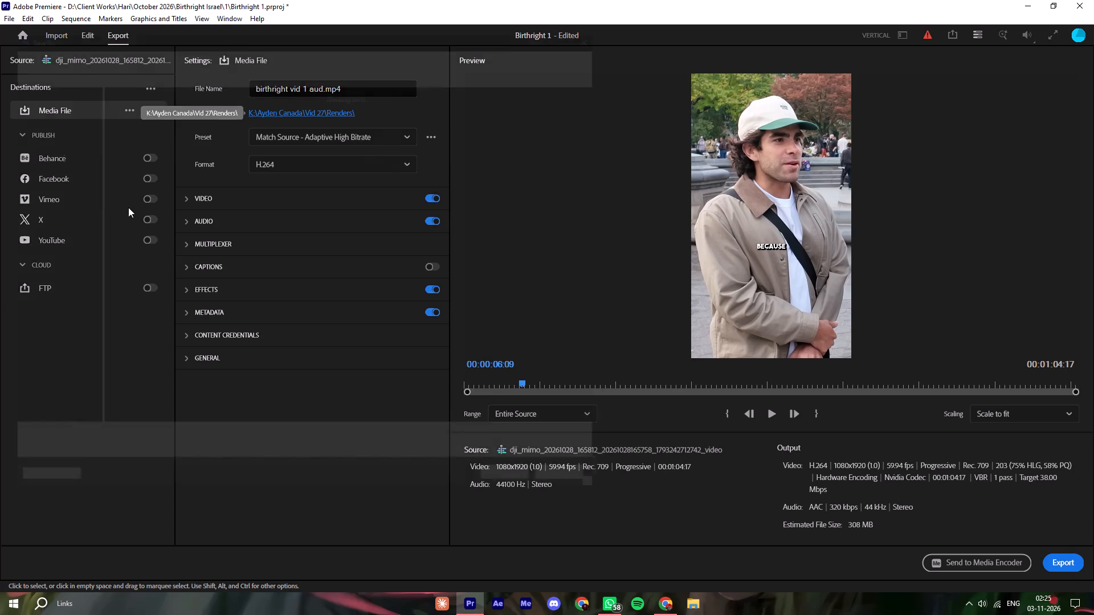
{"action": "scroll", "coordinate": [96, 216], "scroll_direction": "up", "scroll_amount": 3}
{"action": "left_click", "coordinate": [62, 245]}
{"action": "left_click", "coordinate": [509, 478]}
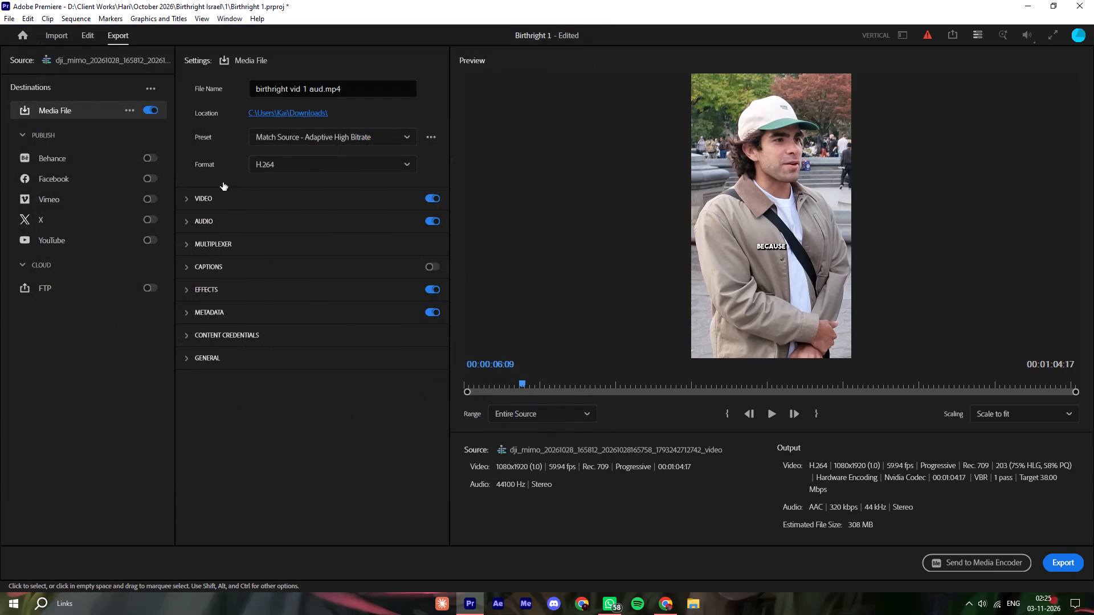
{"action": "left_click", "coordinate": [281, 163]}
{"action": "left_click", "coordinate": [267, 188]}
{"action": "left_click", "coordinate": [1068, 553]}
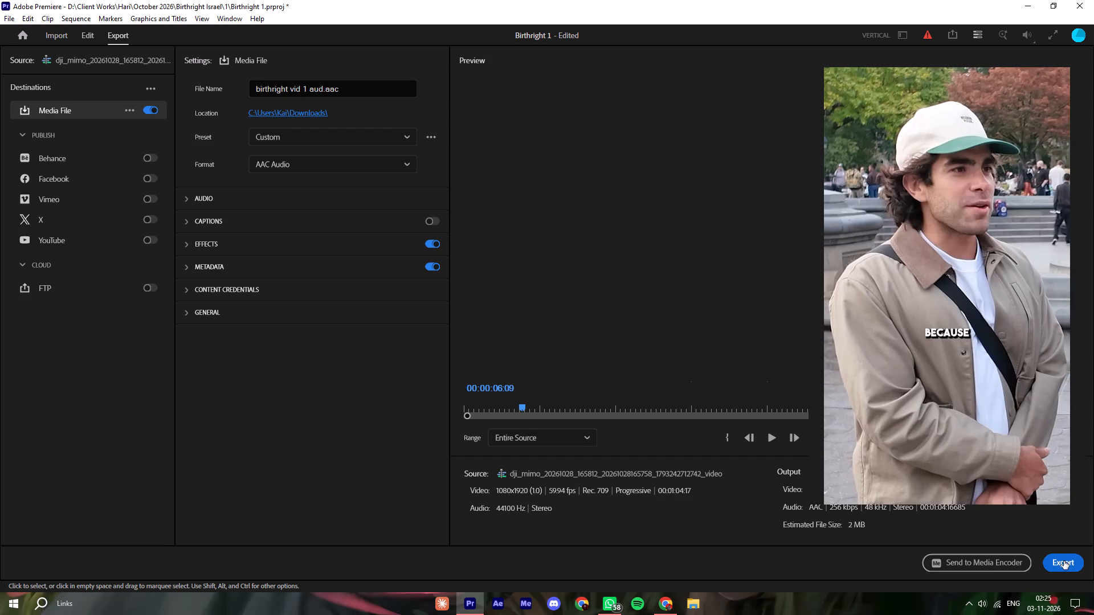
{"action": "left_click", "coordinate": [1063, 564]}
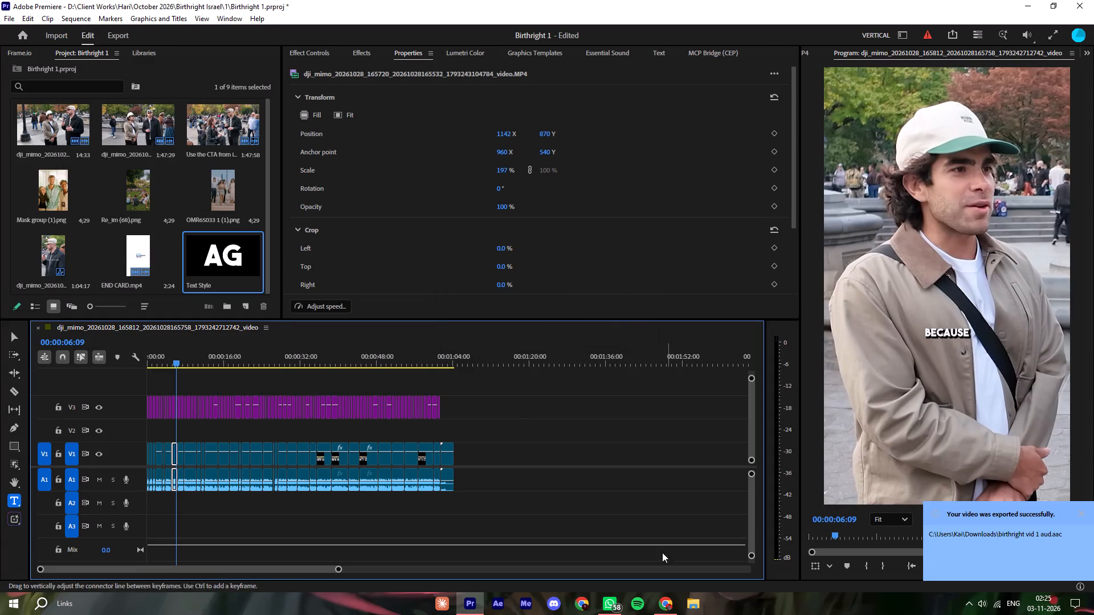
Switch to Chrome, open Adobe Podcast Enhance Speech, upload "birthright vid 1 aud.aac" from Downloads and select it in the file list.
{"action": "left_click", "coordinate": [657, 608]}
{"action": "left_click", "coordinate": [306, 5]}
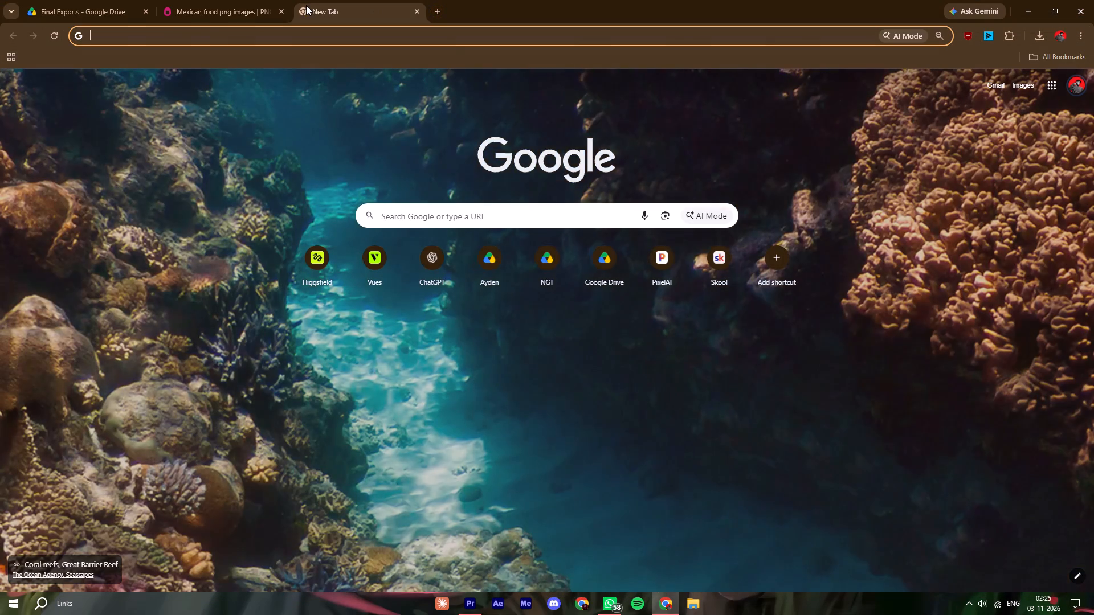
{"action": "key", "text": "a"}
{"action": "key", "text": "d"}
{"action": "left_click", "coordinate": [171, 79]}
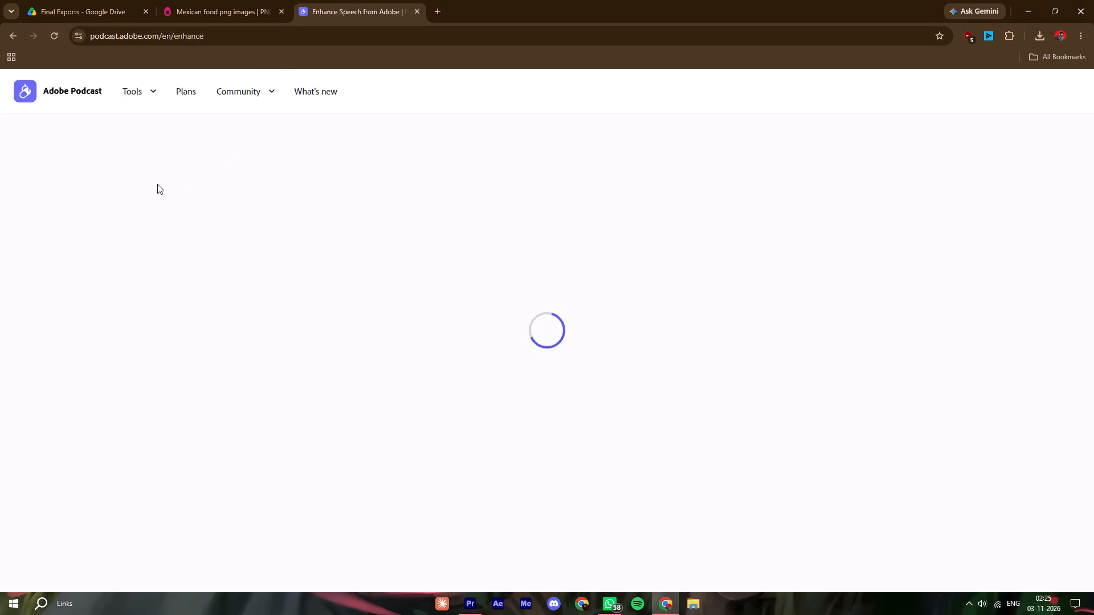
{"action": "left_click", "coordinate": [300, 223]}
{"action": "left_click", "coordinate": [67, 153]}
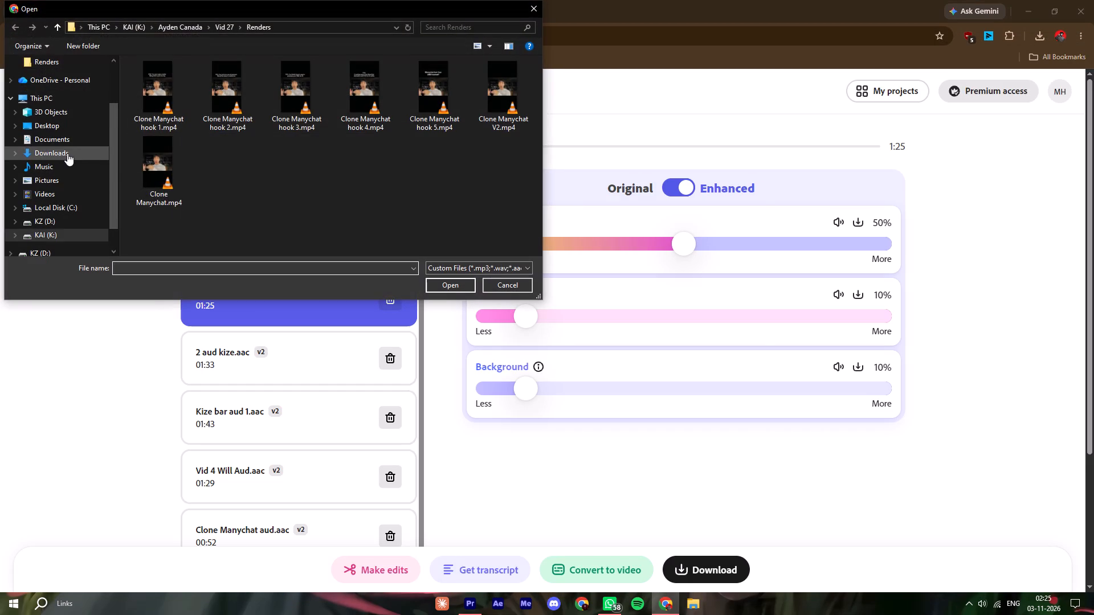
{"action": "left_click", "coordinate": [149, 114]}
{"action": "left_click", "coordinate": [439, 283]}
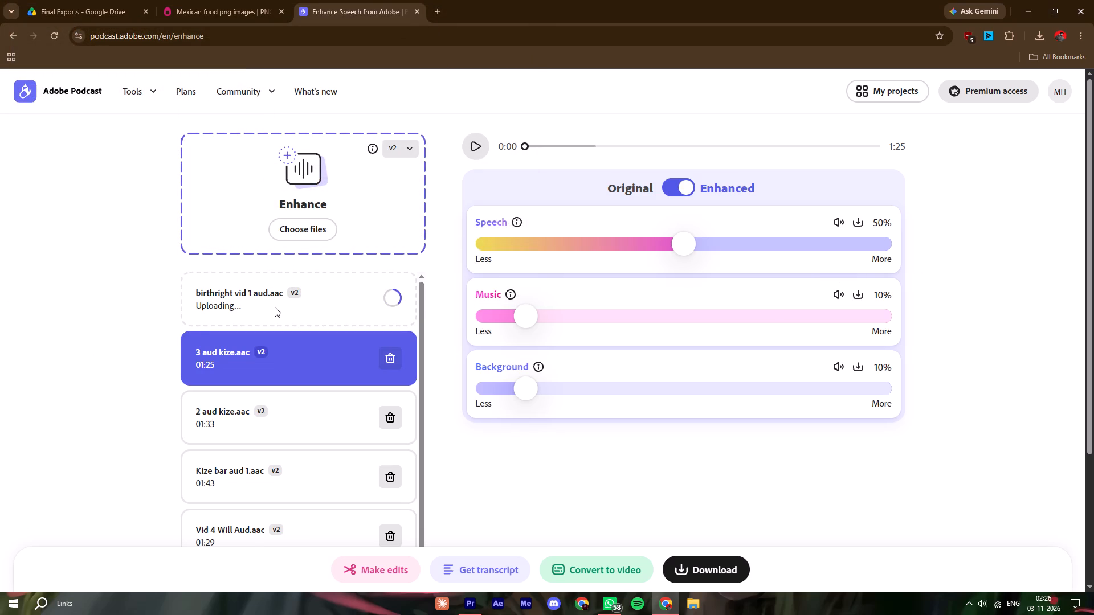
{"action": "left_click", "coordinate": [317, 309]}
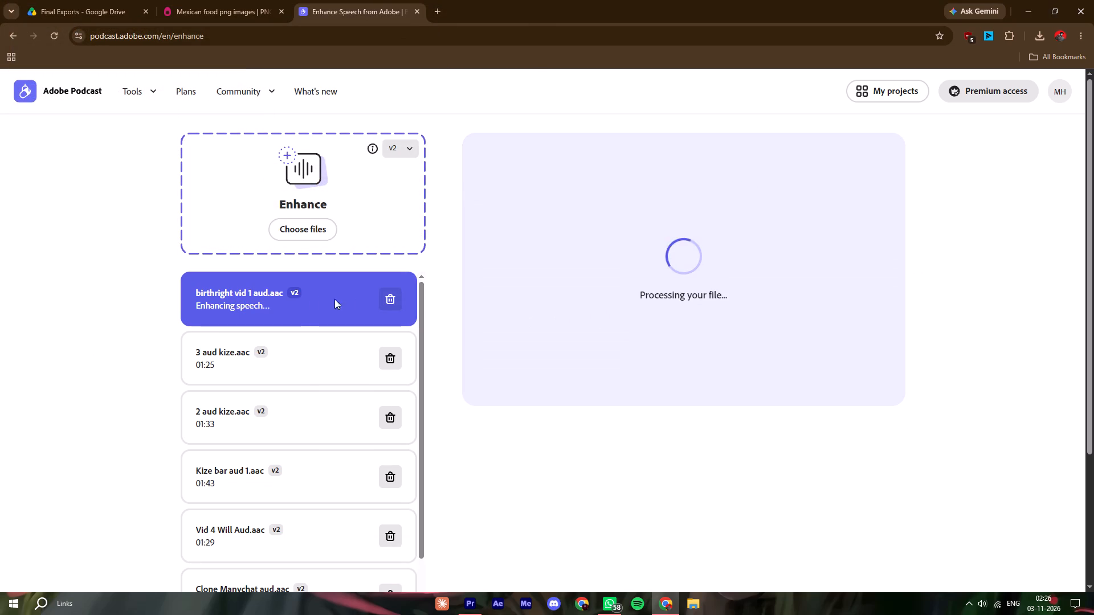
Close the Mexican food PNG images browser tab.
{"action": "left_click", "coordinate": [229, 0]}
{"action": "left_click", "coordinate": [285, 10]}
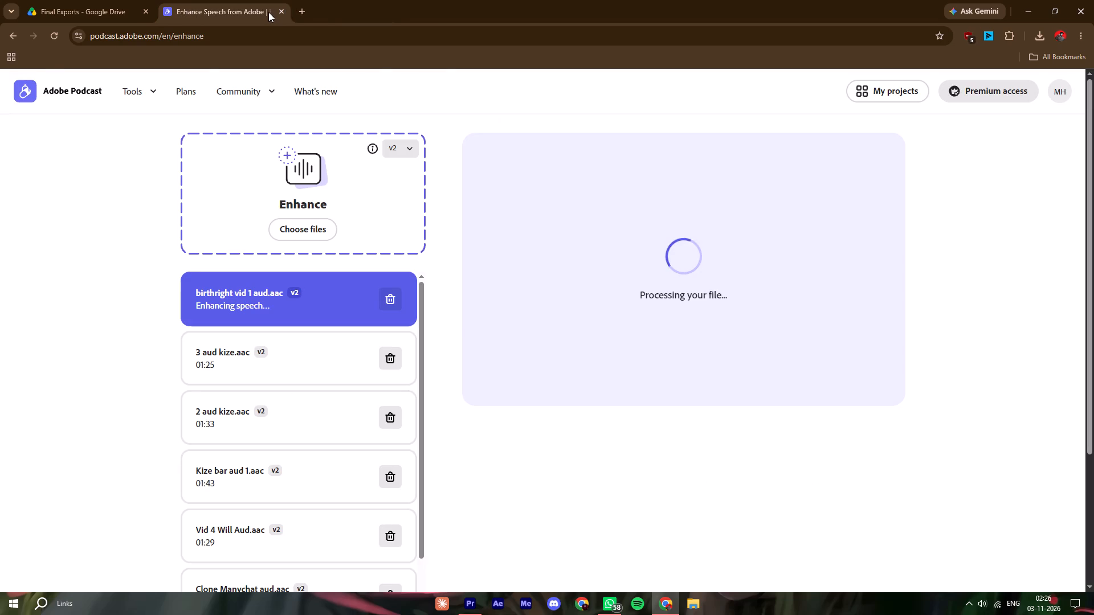
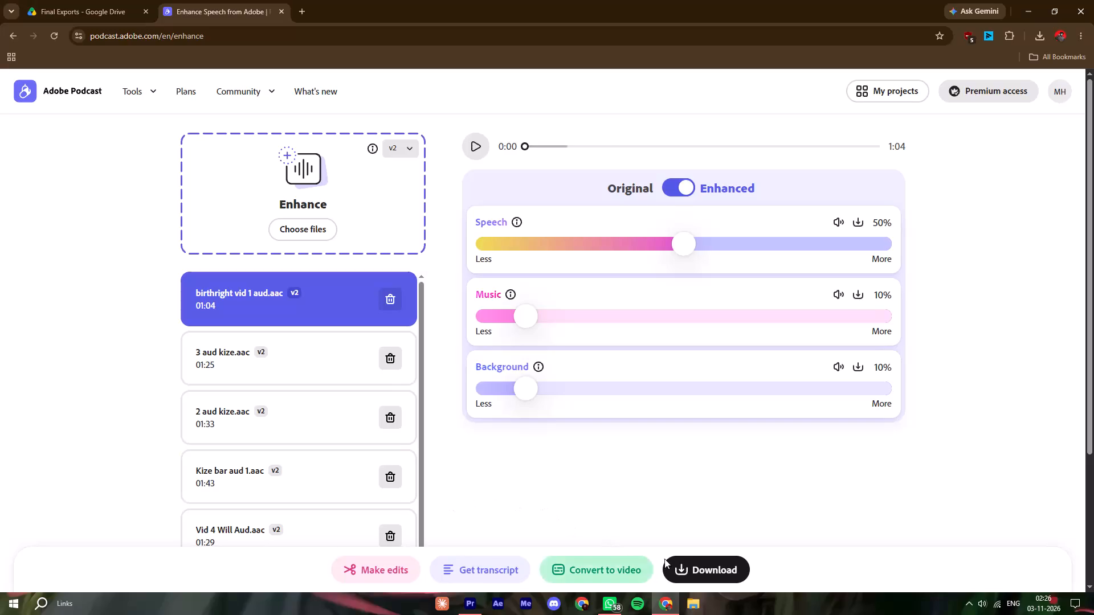
Download the enhanced version of the birthright vid 1 aud.aac audio.
{"action": "left_click", "coordinate": [693, 563]}
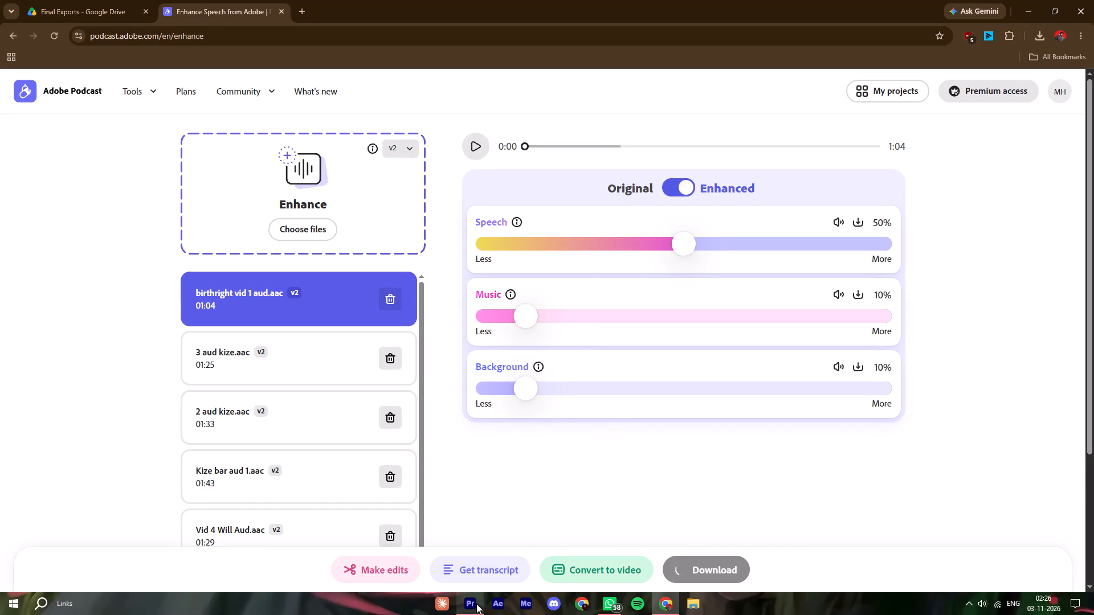
{"action": "left_click", "coordinate": [681, 456]}
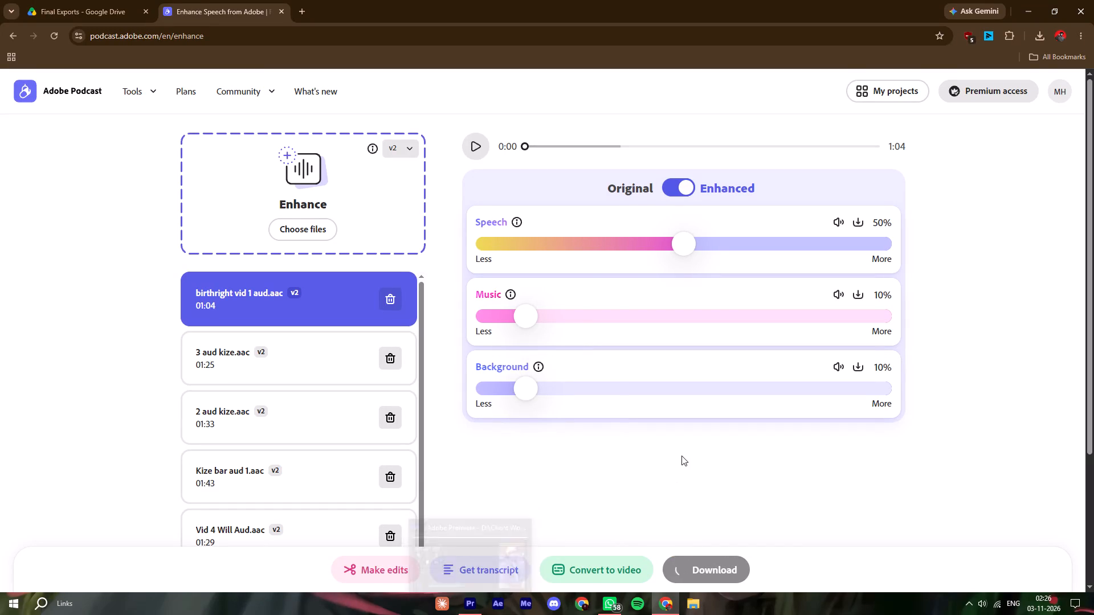
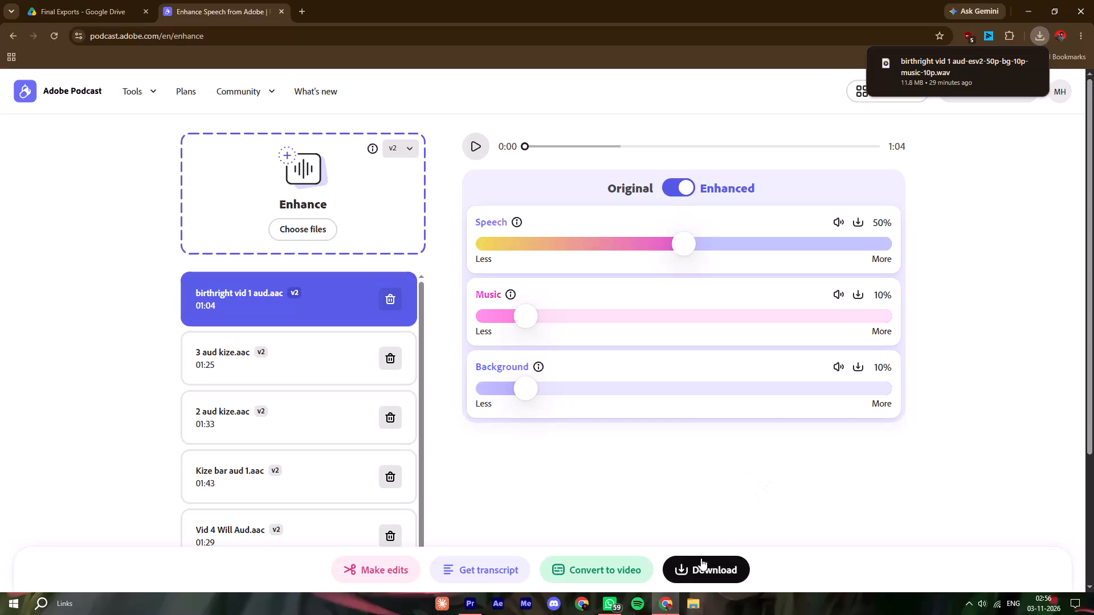
Switch to Premiere, return the playhead to the sequence start and mute the original audio track A1.
{"action": "left_click", "coordinate": [466, 604]}
{"action": "left_click_drag", "start_coordinate": [201, 355], "coordinate": [103, 373]}
{"action": "left_click", "coordinate": [100, 479]}
Import the enhanced birthright vid 1 WAV from Downloads and fit it on track A2 from the sequence start to the video's end.
{"action": "scroll", "coordinate": [172, 225], "scroll_direction": "down", "scroll_amount": 4}
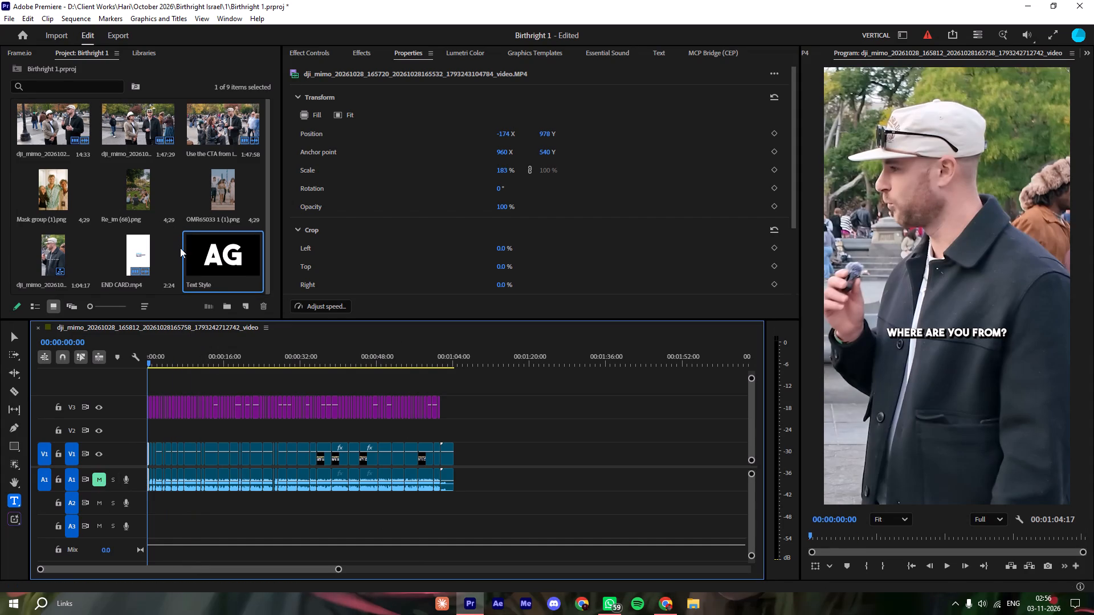
{"action": "double_click", "coordinate": [176, 245]}
{"action": "left_click", "coordinate": [76, 280]}
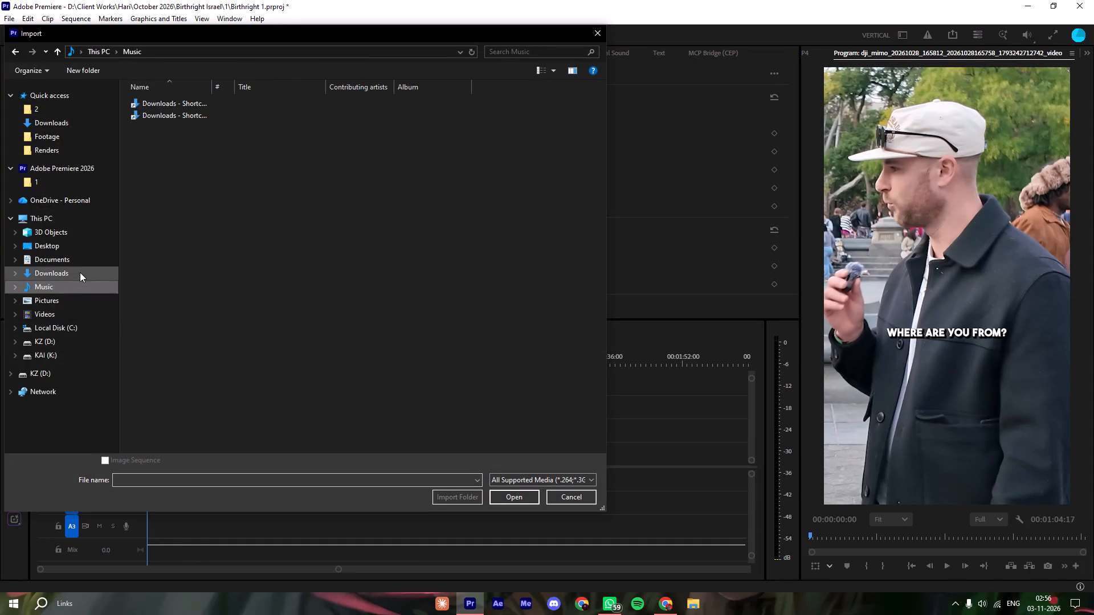
{"action": "left_click", "coordinate": [80, 272]}
{"action": "left_click", "coordinate": [154, 142]}
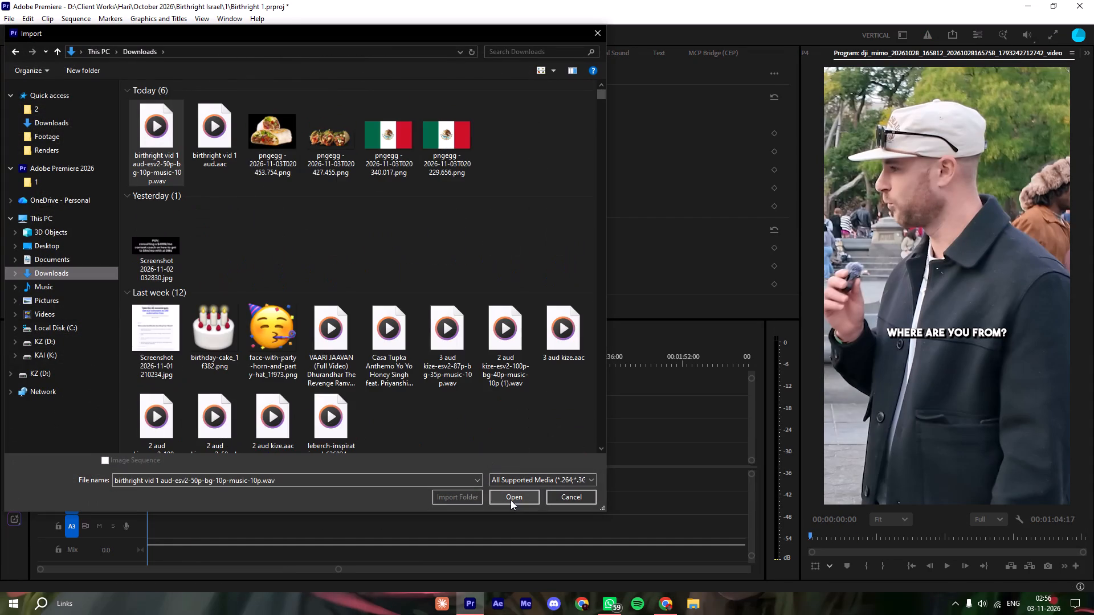
{"action": "left_click", "coordinate": [511, 500]}
{"action": "left_click_drag", "start_coordinate": [28, 256], "coordinate": [149, 508]}
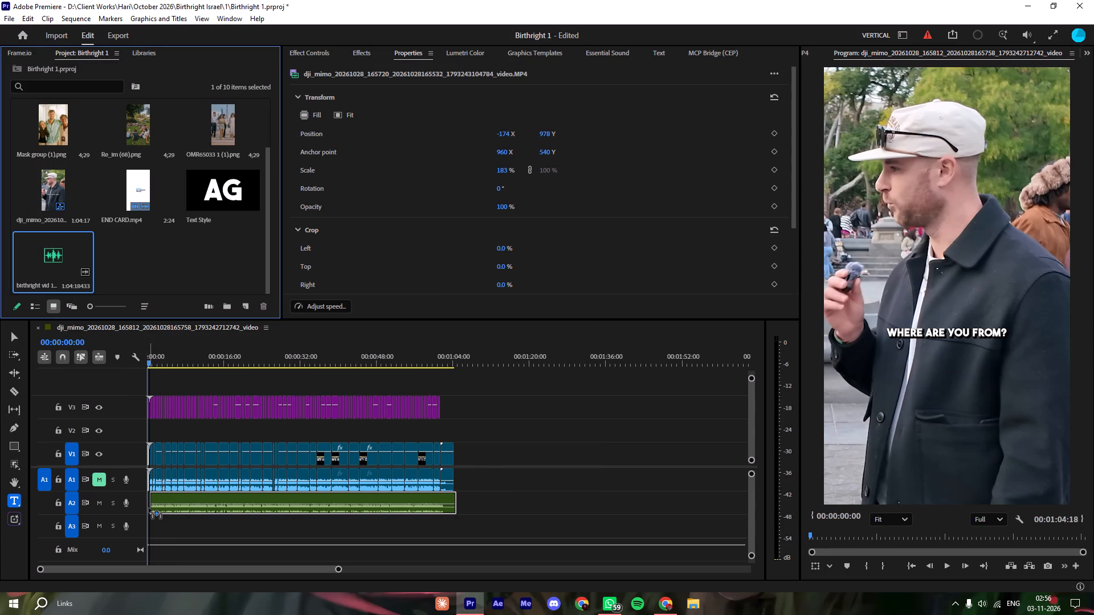
{"action": "left_click_drag", "start_coordinate": [149, 508], "coordinate": [144, 508]}
{"action": "left_click", "coordinate": [465, 503]}
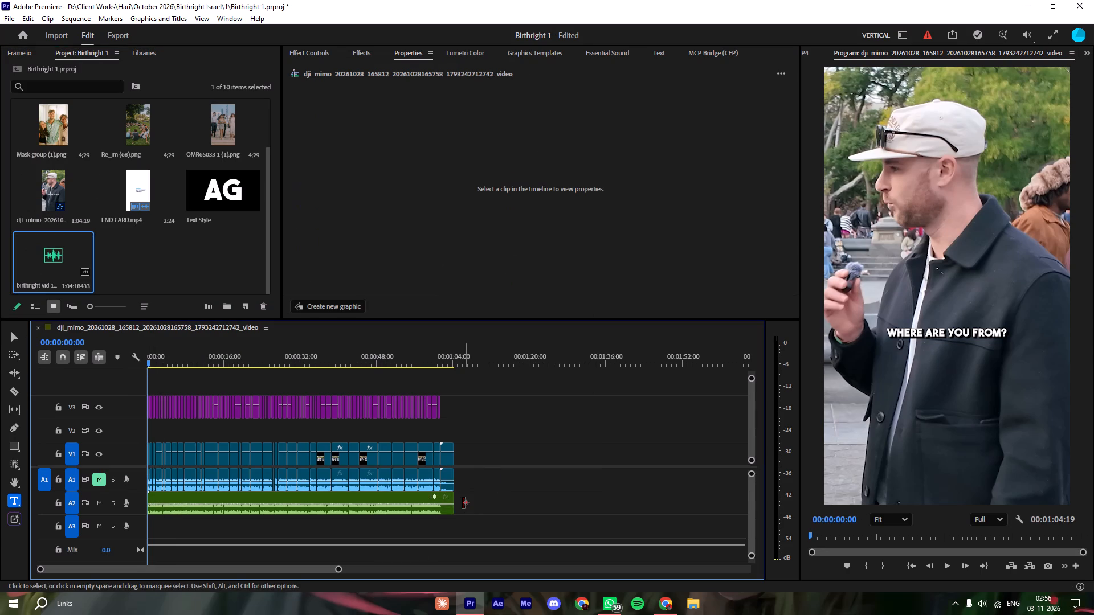
{"action": "left_click", "coordinate": [459, 503]}
Raise the enhanced audio clip's volume on track A2 to about 6.1 dB.
{"action": "left_click", "coordinate": [425, 508]}
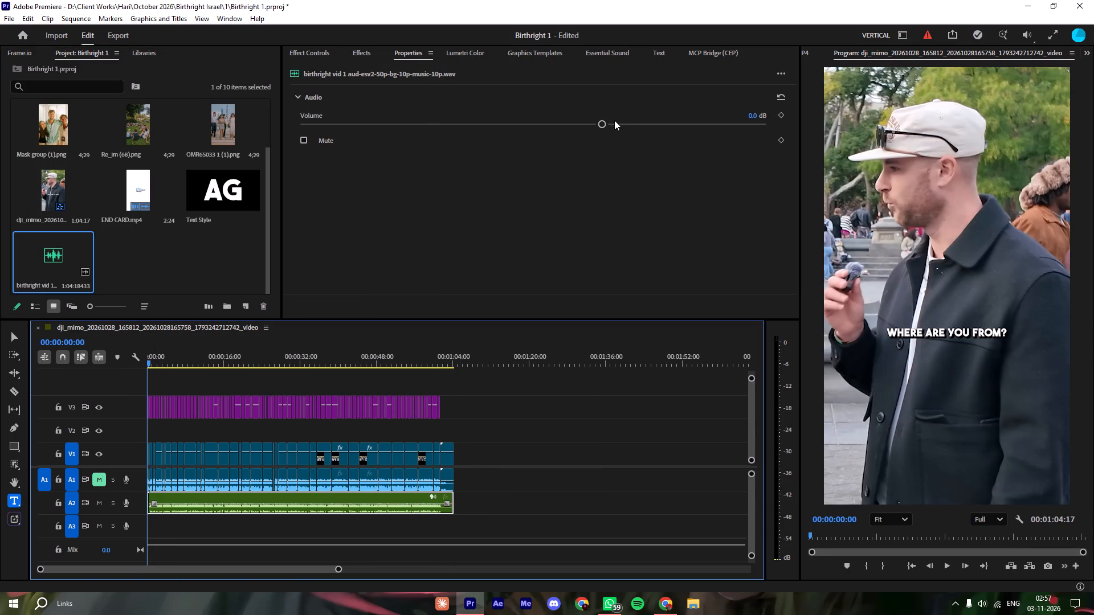
{"action": "left_click_drag", "start_coordinate": [623, 122], "coordinate": [683, 125]}
Apply the Hard Limiter effect with the Limit to -6dB preset to the enhanced audio clip and play it back.
{"action": "left_click", "coordinate": [354, 48]}
{"action": "left_click", "coordinate": [358, 70]}
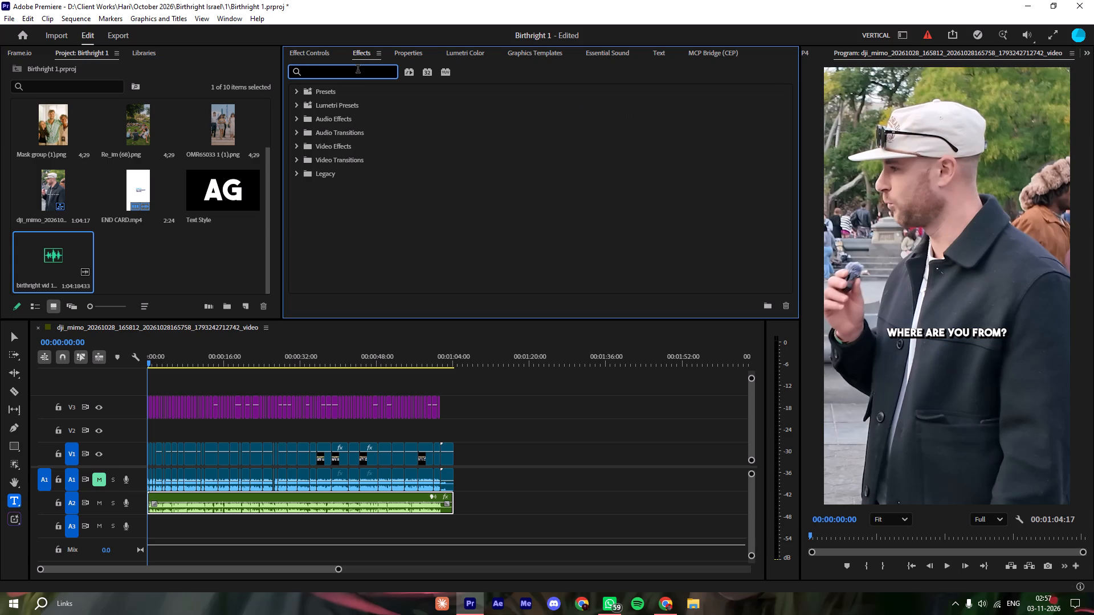
{"action": "key", "text": "h"}
{"action": "type", "text": "ard"}
{"action": "key", "text": "space"}
{"action": "left_click_drag", "start_coordinate": [348, 142], "coordinate": [310, 497]}
{"action": "left_click", "coordinate": [312, 50]}
{"action": "left_click", "coordinate": [439, 171]}
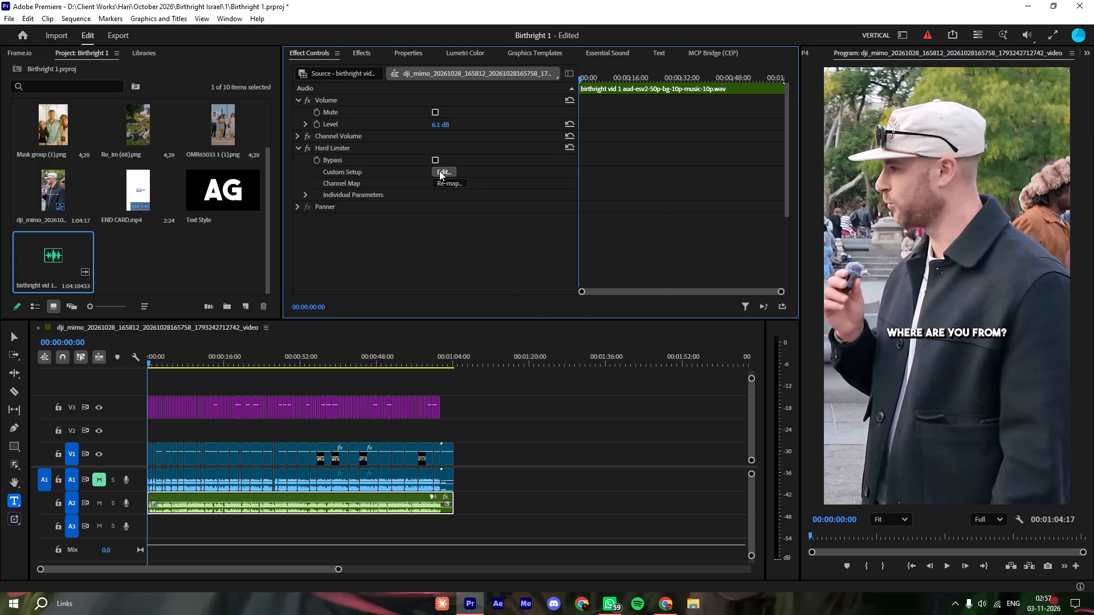
{"action": "left_click", "coordinate": [578, 230]}
{"action": "left_click_drag", "start_coordinate": [542, 338], "coordinate": [545, 331]}
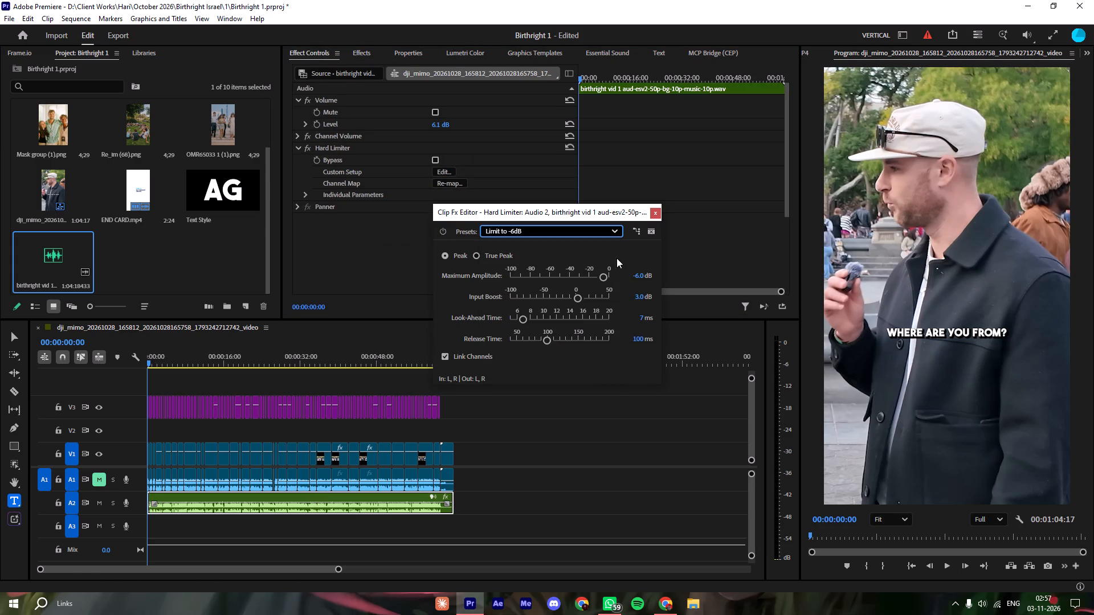
{"action": "left_click", "coordinate": [654, 214]}
{"action": "left_click", "coordinate": [598, 378]}
{"action": "key", "text": "space"}
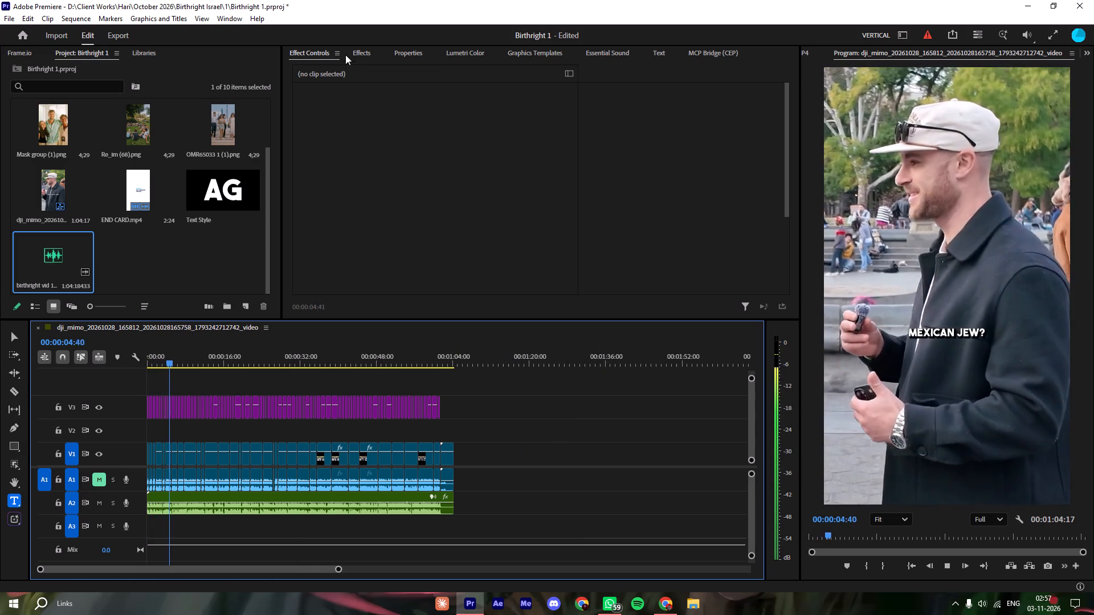
Apply the Bass effect to the enhanced audio clip on A2 and set its amount to 2.
{"action": "left_click", "coordinate": [353, 51]}
{"action": "left_click_drag", "start_coordinate": [349, 73], "coordinate": [285, 77]}
{"action": "type", "text": "bas"}
{"action": "key", "text": "s"}
{"action": "left_click_drag", "start_coordinate": [342, 143], "coordinate": [296, 508]}
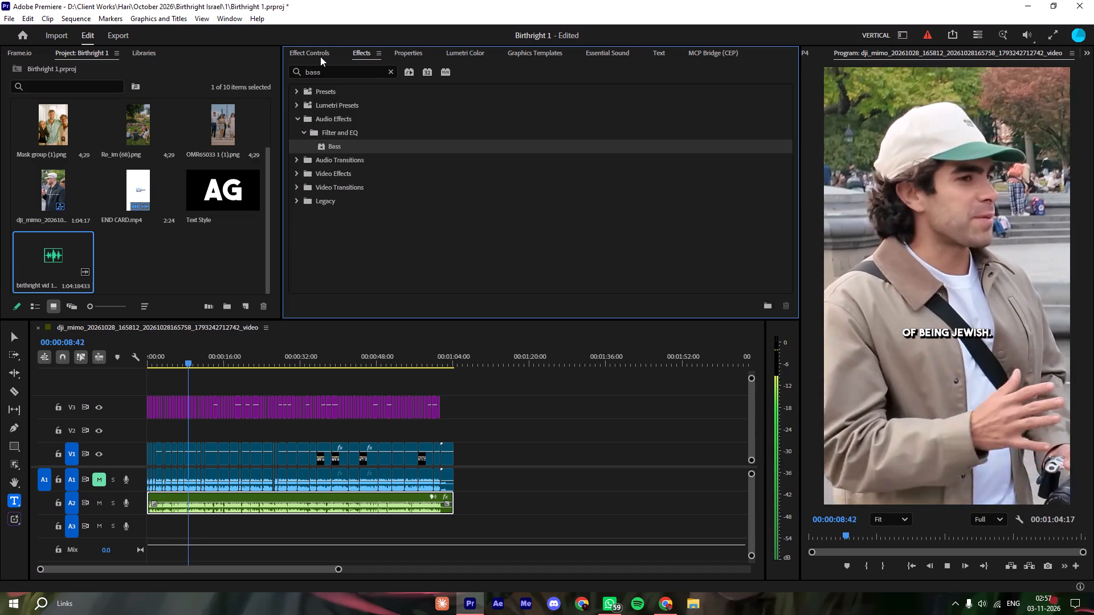
{"action": "left_click", "coordinate": [320, 54]}
{"action": "left_click", "coordinate": [435, 241]}
{"action": "key", "text": "2"}
{"action": "left_click", "coordinate": [538, 402]}
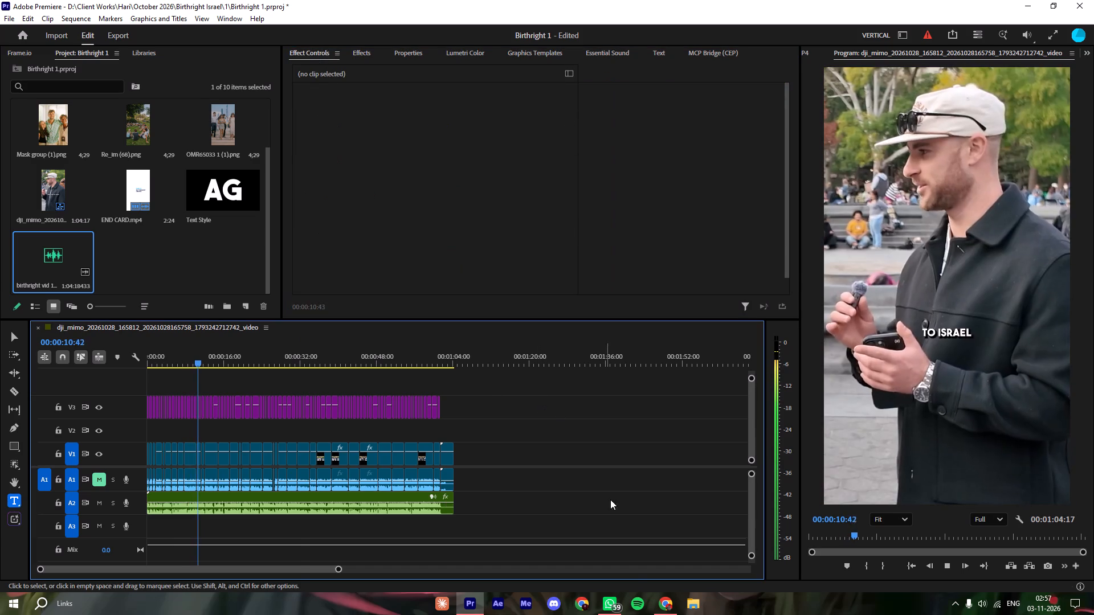
Switch to Chrome, open Pixabay's music page in a new tab and search for funky tracks.
{"action": "left_click", "coordinate": [662, 610]}
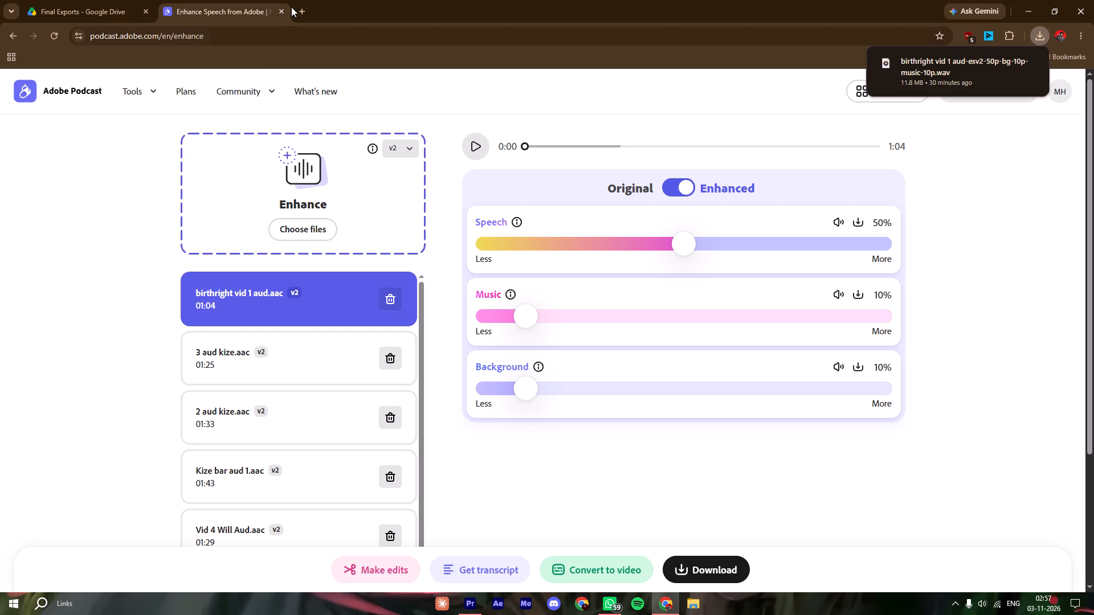
{"action": "left_click", "coordinate": [297, 5]}
{"action": "type", "text": "pi"}
{"action": "left_click", "coordinate": [262, 60]}
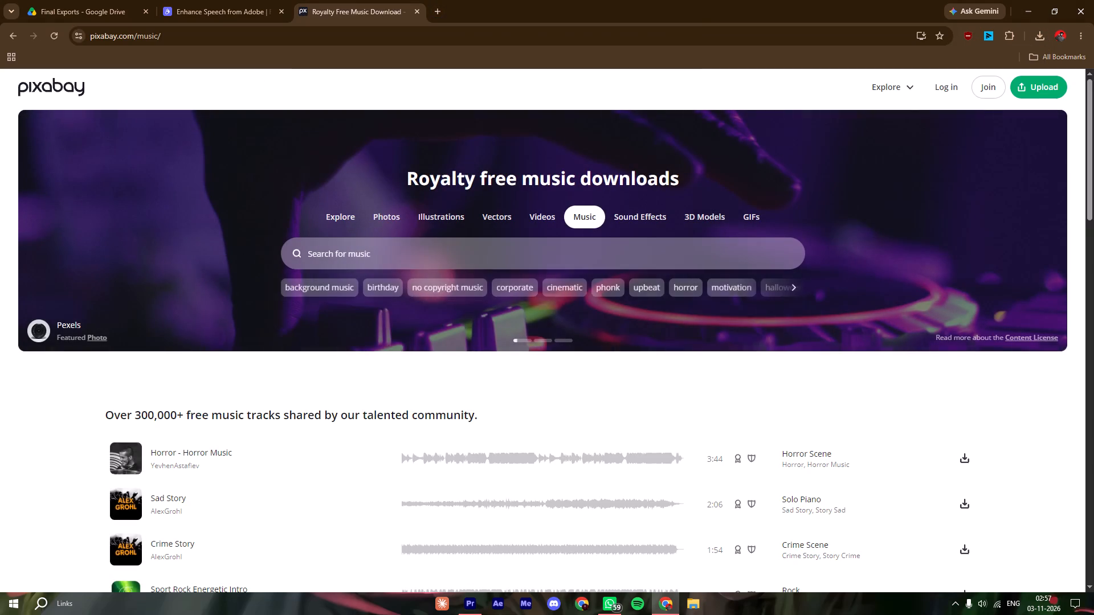
{"action": "left_click", "coordinate": [358, 254]}
{"action": "type", "text": "fun"}
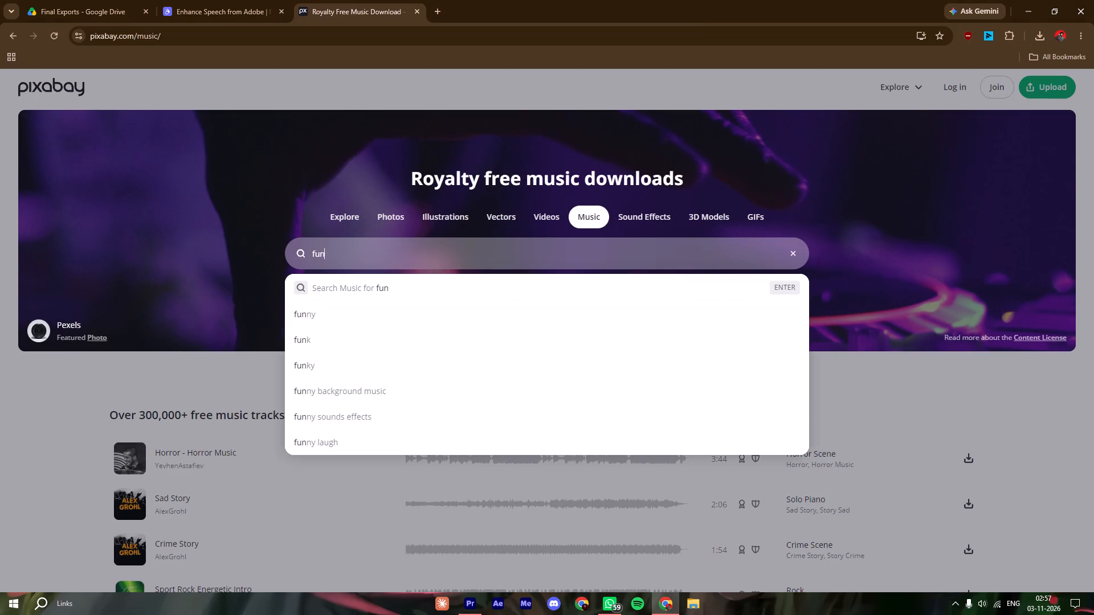
{"action": "type", "text": "kl"}
{"action": "key", "text": "Return"}
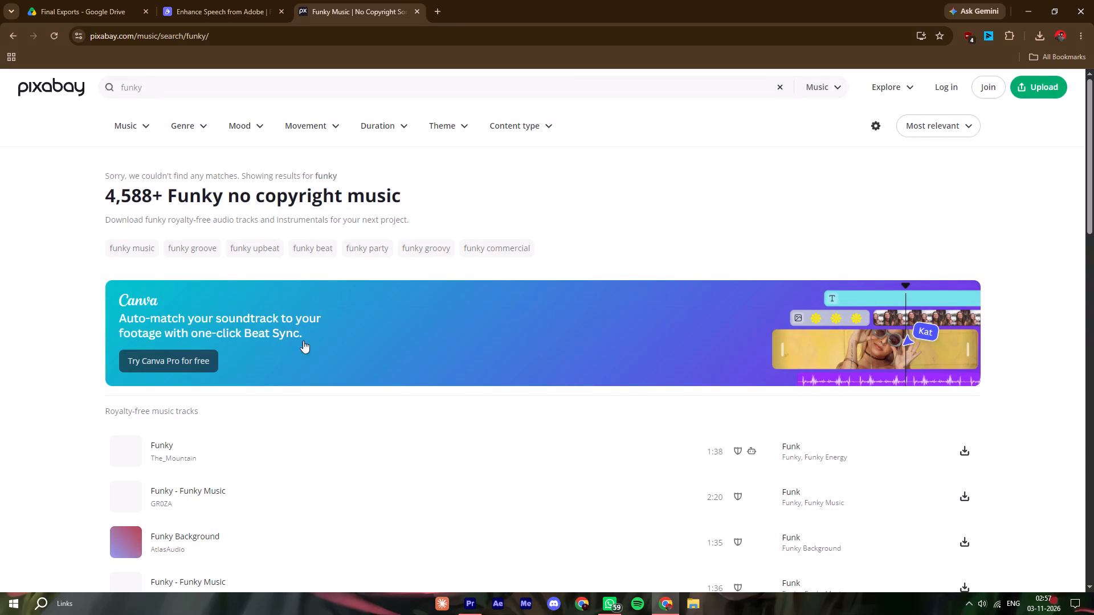
Preview the first funky tracks in the results and download Funky Background by AtlasAudio.
{"action": "left_click", "coordinate": [141, 444]}
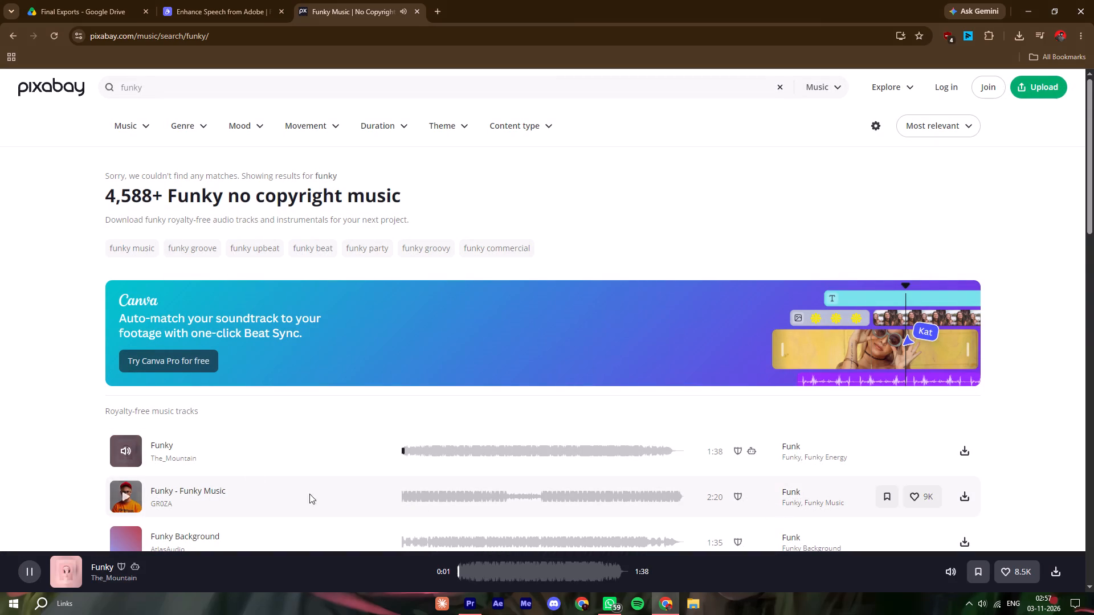
{"action": "scroll", "coordinate": [237, 477], "scroll_direction": "down", "scroll_amount": 1}
{"action": "left_click", "coordinate": [124, 346]}
{"action": "left_click", "coordinate": [125, 386]}
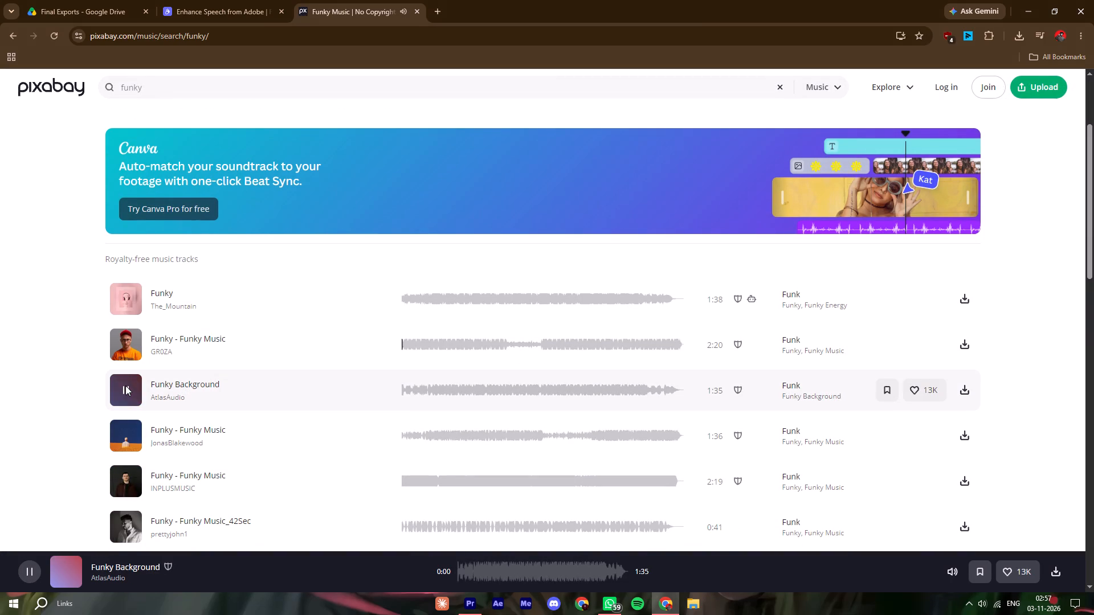
{"action": "left_click", "coordinate": [961, 392]}
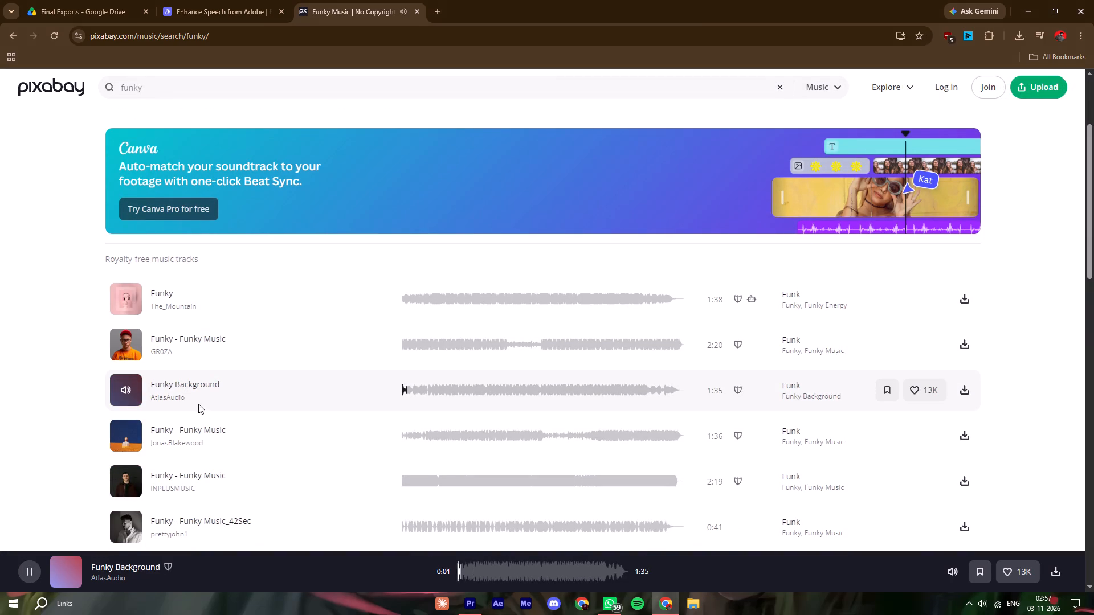
{"action": "left_click", "coordinate": [123, 388]}
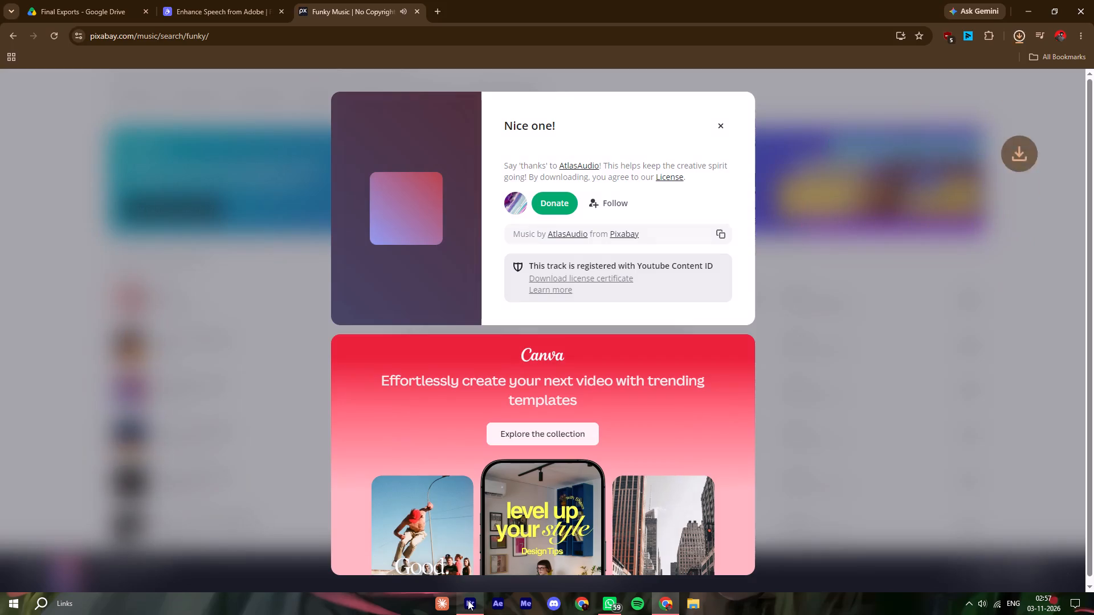
Back in Premiere, import the atlasaudio-funky-background MP3 from Downloads and place it on track A3 at the sequence start.
{"action": "left_click", "coordinate": [468, 600]}
{"action": "left_click_drag", "start_coordinate": [236, 360], "coordinate": [101, 372]}
{"action": "double_click", "coordinate": [120, 274]}
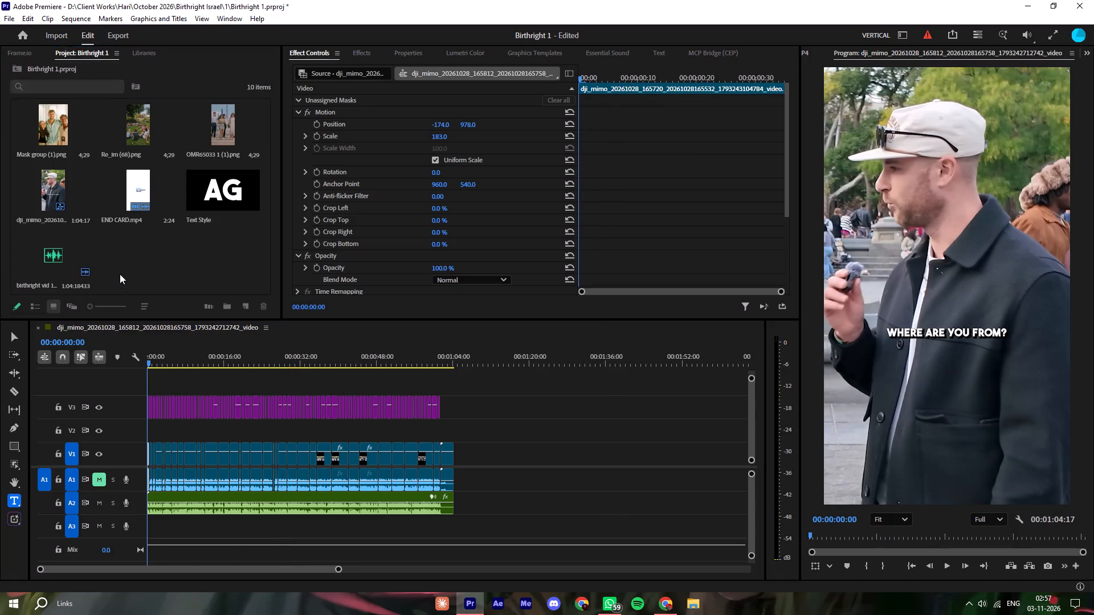
{"action": "left_click", "coordinate": [166, 154]}
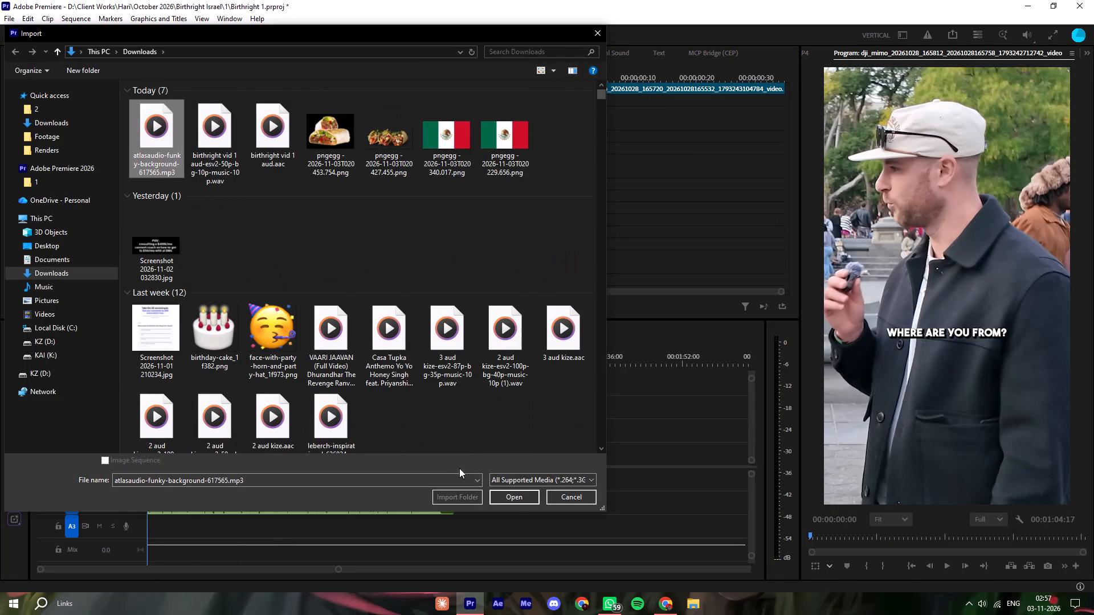
{"action": "left_click", "coordinate": [513, 503]}
{"action": "left_click_drag", "start_coordinate": [141, 263], "coordinate": [136, 517]}
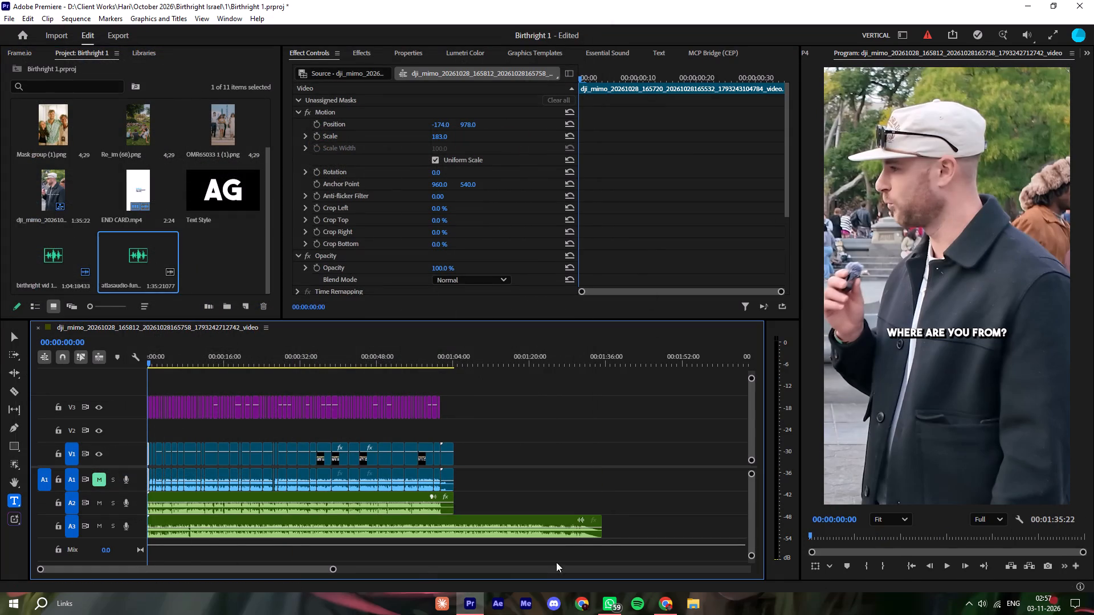
Trim the music clip on A3 to the end of the video and apply the default transition to its end.
{"action": "left_click_drag", "start_coordinate": [603, 523], "coordinate": [458, 525]}
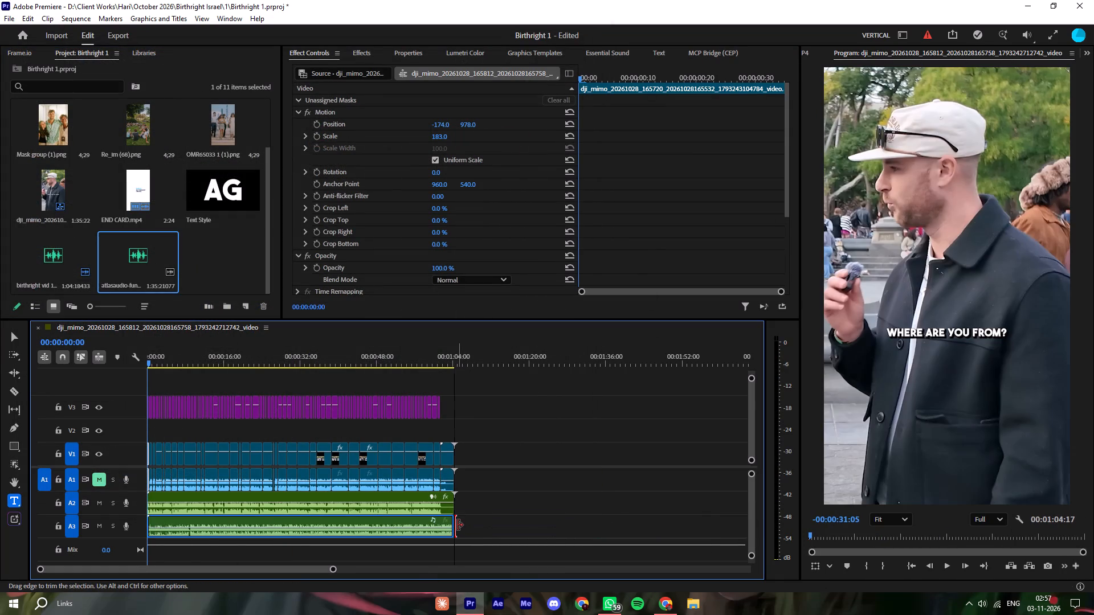
{"action": "left_click", "coordinate": [457, 525]}
{"action": "right_click", "coordinate": [457, 525]}
{"action": "left_click", "coordinate": [475, 505]}
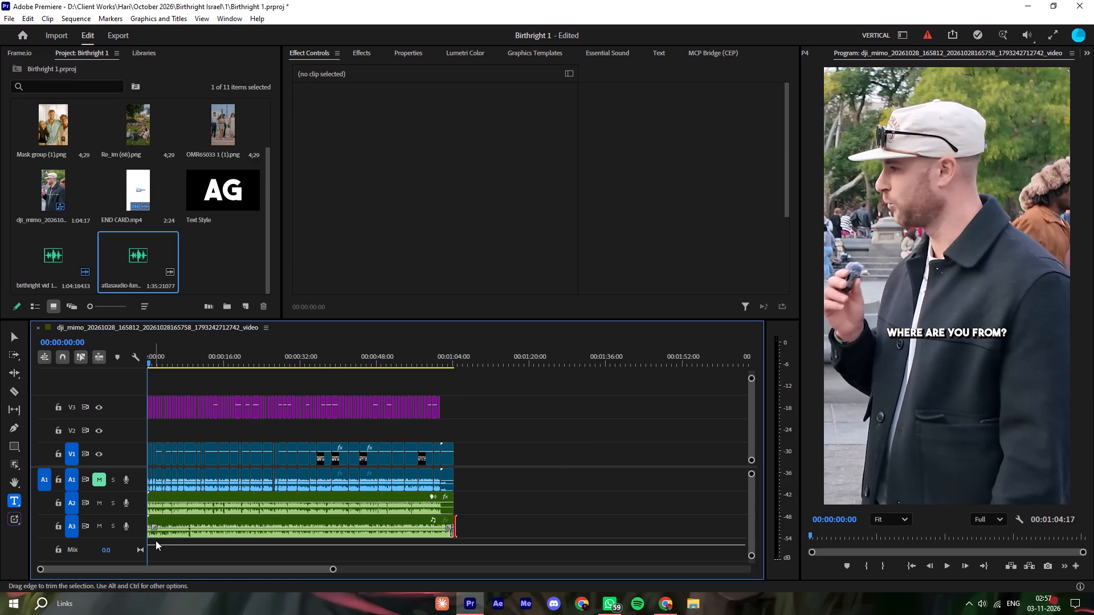
Lower the music clip's volume on track A3 and play the sequence.
{"action": "left_click_drag", "start_coordinate": [166, 529], "coordinate": [172, 531]}
{"action": "key", "text": "space"}
{"action": "left_click", "coordinate": [544, 461]}
Apply the default transition to the start of the music clip on track A3.
{"action": "key", "text": "equal"}
{"action": "key", "text": "equal"}
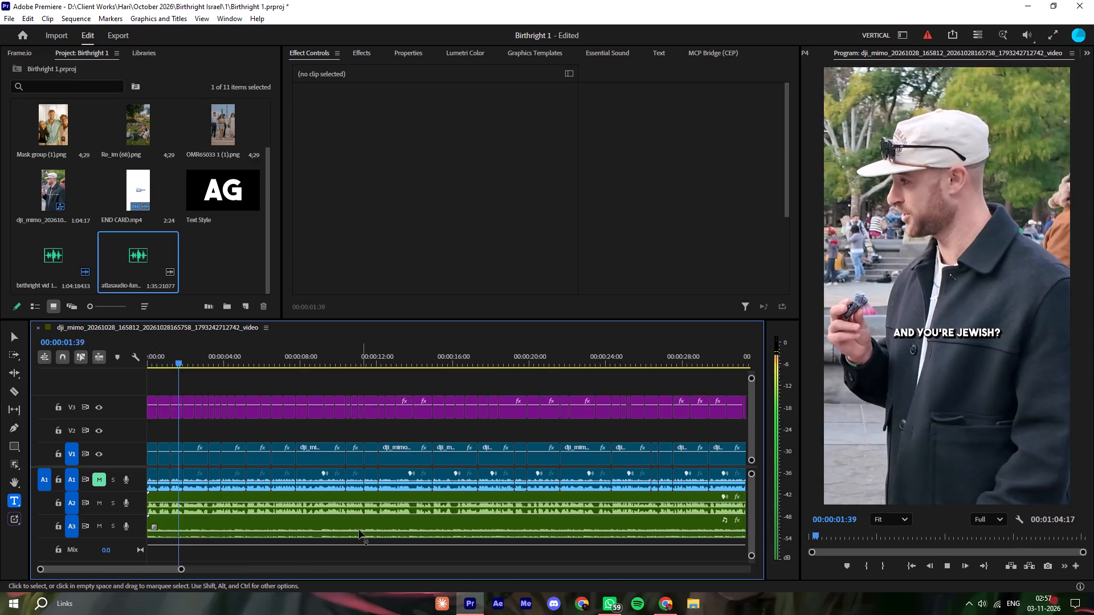
{"action": "key", "text": "minus"}
{"action": "left_click", "coordinate": [152, 520]}
{"action": "right_click", "coordinate": [152, 520]}
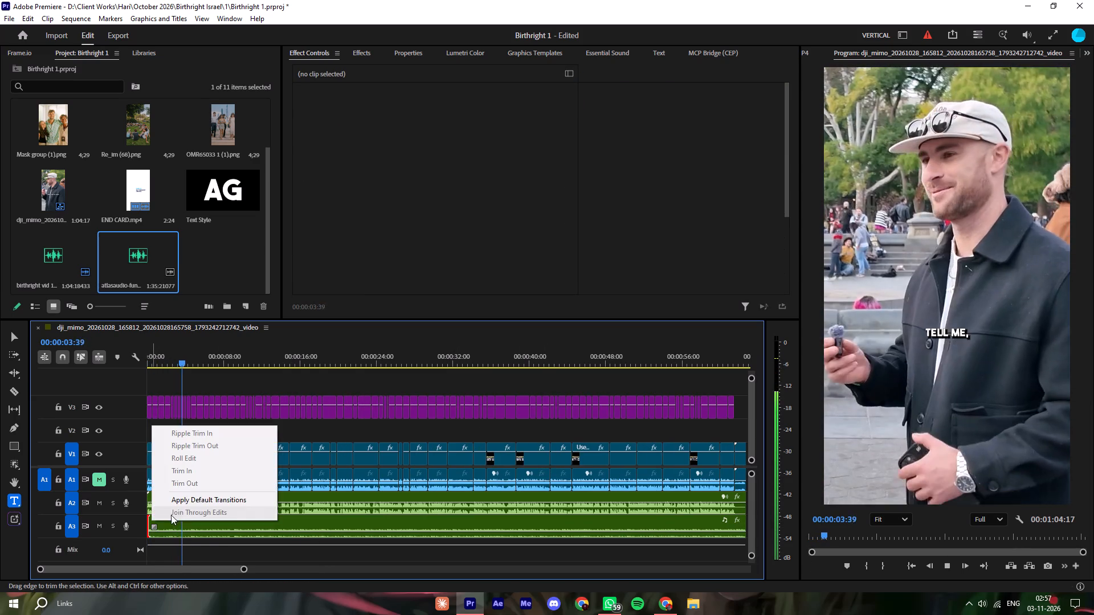
{"action": "left_click", "coordinate": [196, 498]}
Listen to the sequence playback to check the balance between the speech and the background music.
{"action": "left_click", "coordinate": [273, 433]}
{"action": "type", "text": "--"}
{"action": "key", "text": "equal"}
{"action": "key", "text": "minus"}
{"action": "key", "text": "equal"}
{"action": "left_click", "coordinate": [558, 426]}
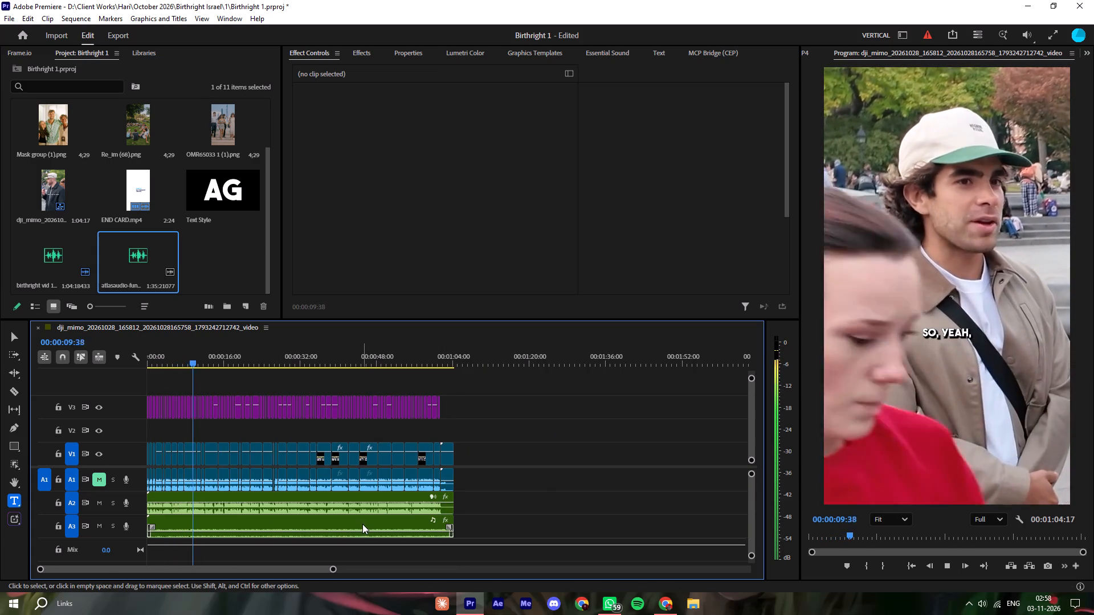
{"action": "left_click", "coordinate": [517, 432]}
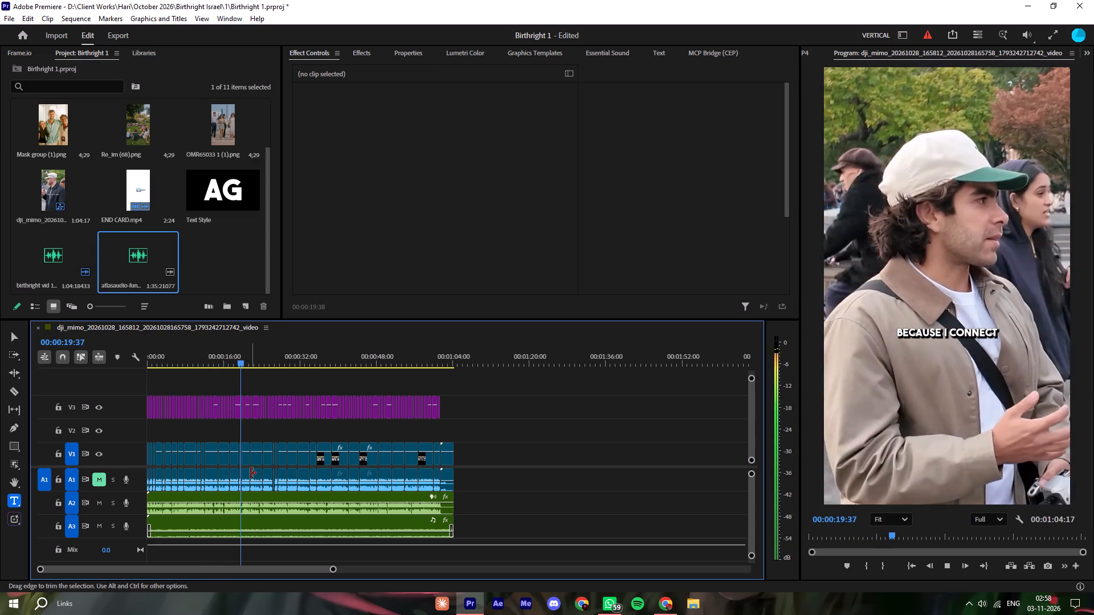
Open the Birthright Israel 1 project from the Reel 1 folder under the September 2026 Birthright Israel client work.
{"action": "left_click", "coordinate": [7, 17]}
{"action": "left_click", "coordinate": [34, 44]}
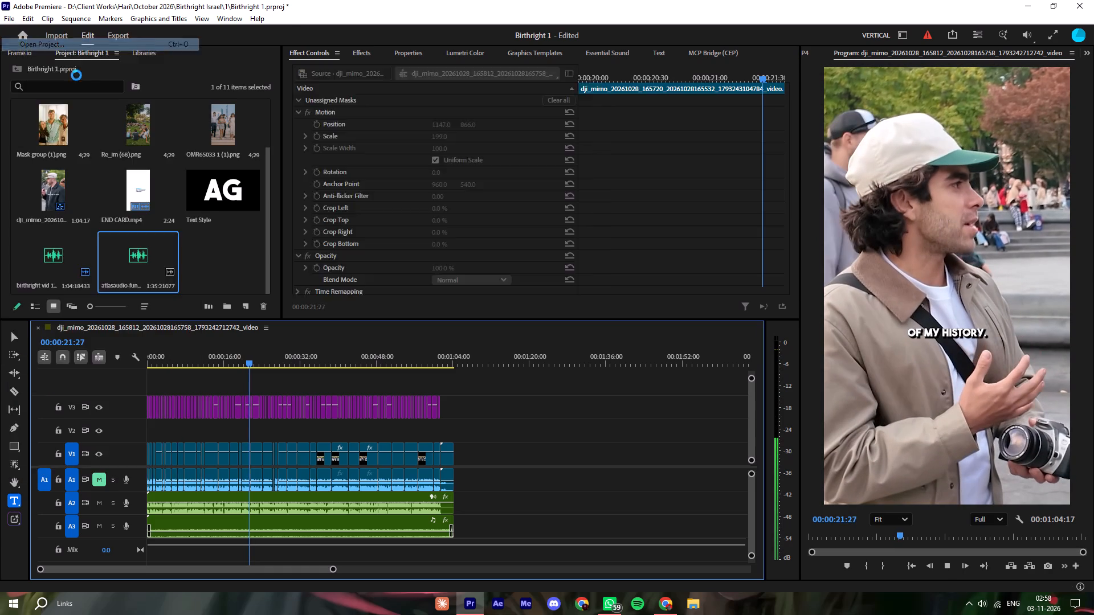
{"action": "scroll", "coordinate": [70, 306], "scroll_direction": "down", "scroll_amount": 2}
{"action": "left_click", "coordinate": [42, 317]}
{"action": "left_click", "coordinate": [49, 311]}
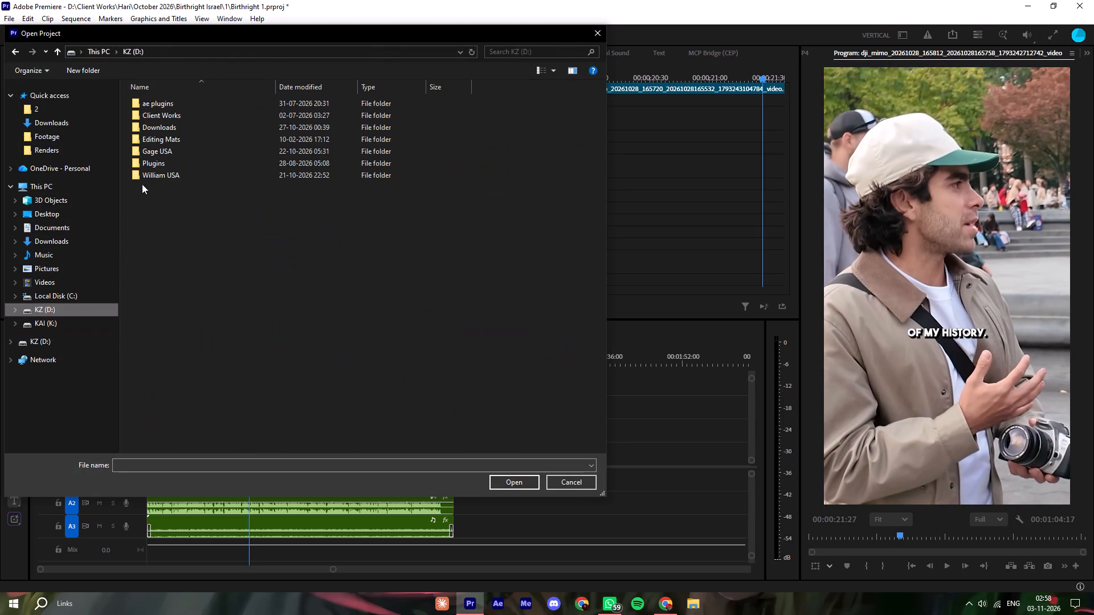
{"action": "double_click", "coordinate": [171, 119]}
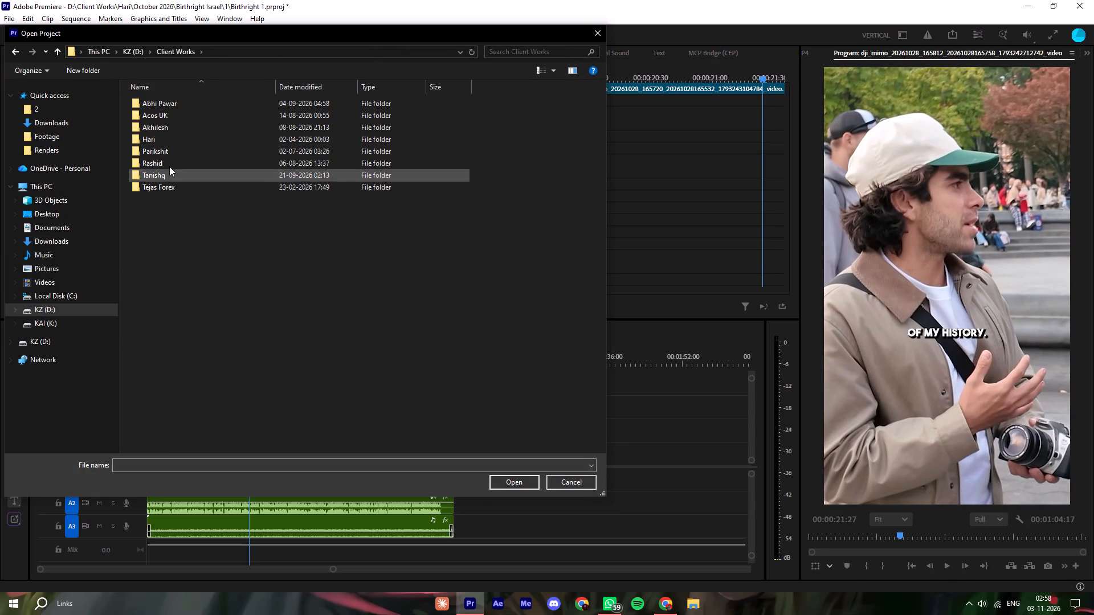
{"action": "double_click", "coordinate": [165, 142]}
{"action": "left_click", "coordinate": [166, 166]}
{"action": "triple_click", "coordinate": [176, 182]}
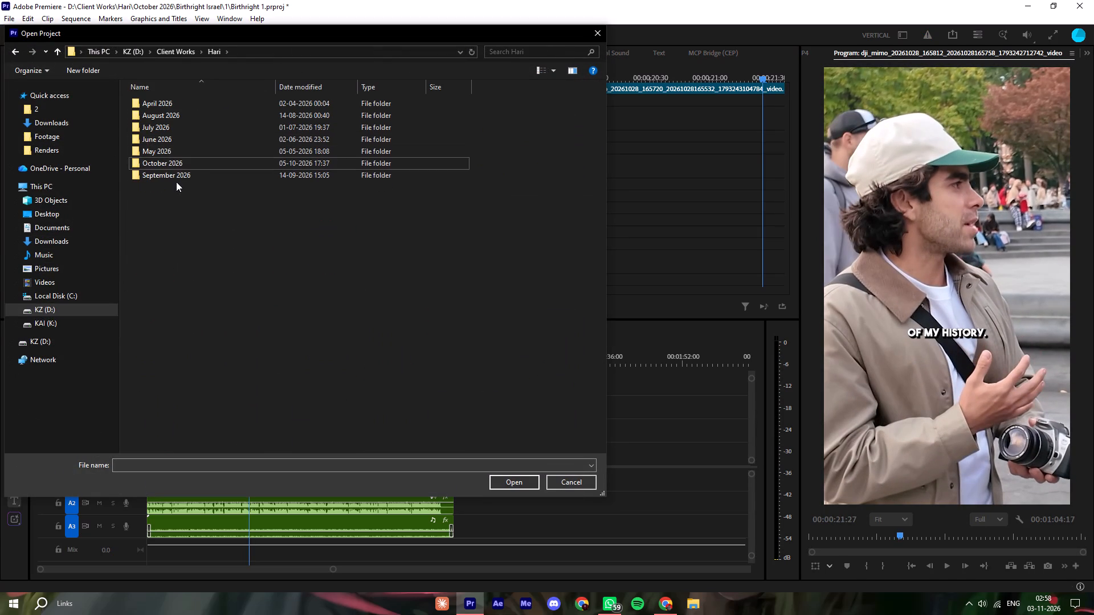
{"action": "left_click", "coordinate": [168, 110]}
{"action": "double_click", "coordinate": [174, 105]}
{"action": "double_click", "coordinate": [172, 117]}
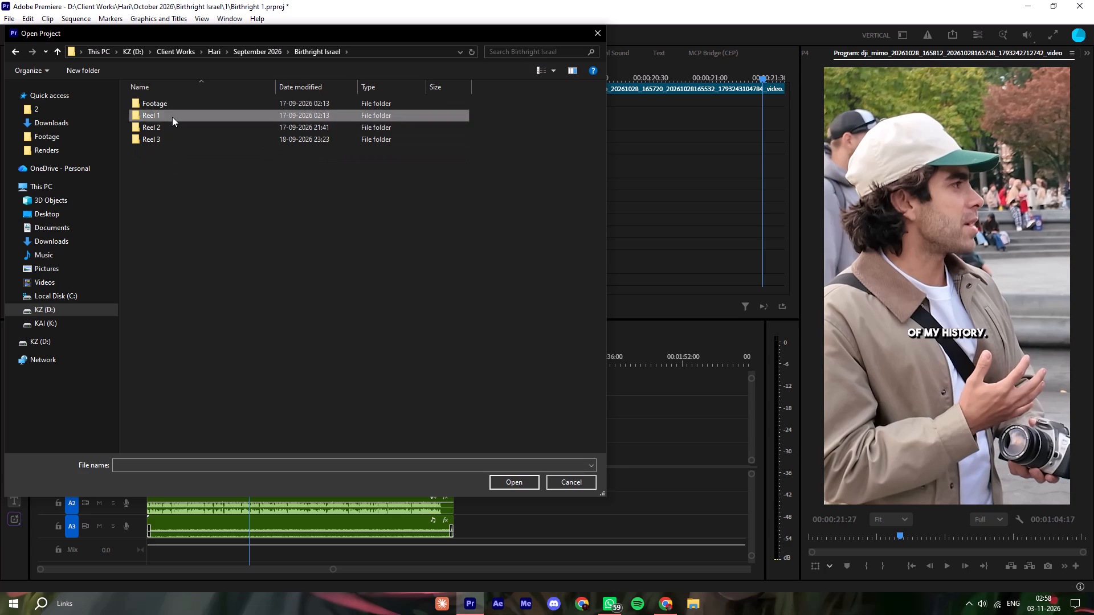
{"action": "left_click", "coordinate": [176, 179]}
{"action": "left_click", "coordinate": [500, 481]}
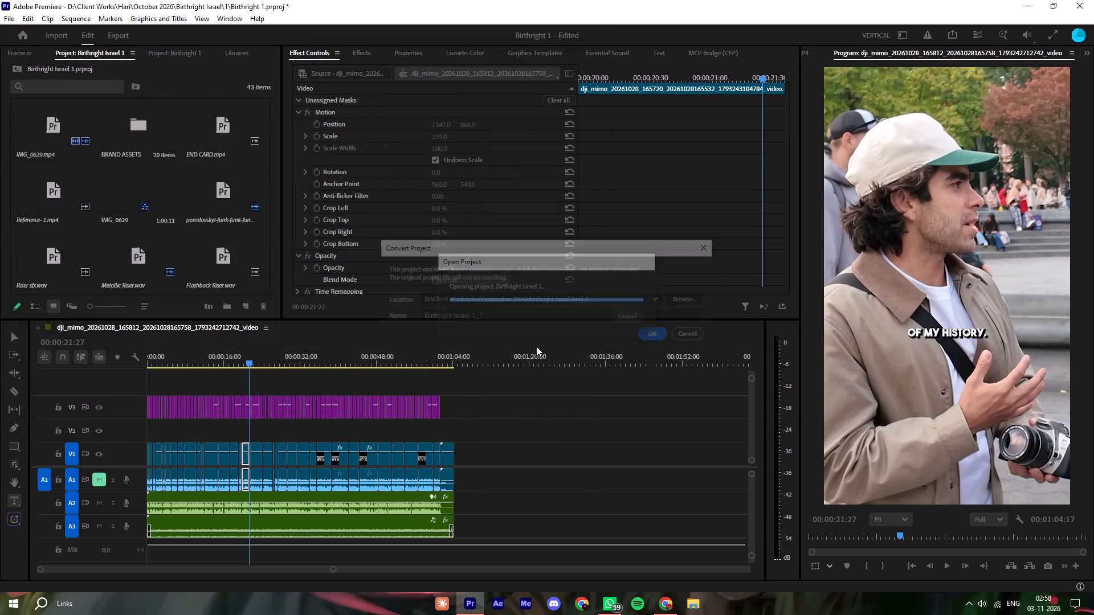
Convert the earlier project and open it as Birthright Israel 1_1.
{"action": "left_click", "coordinate": [663, 337]}
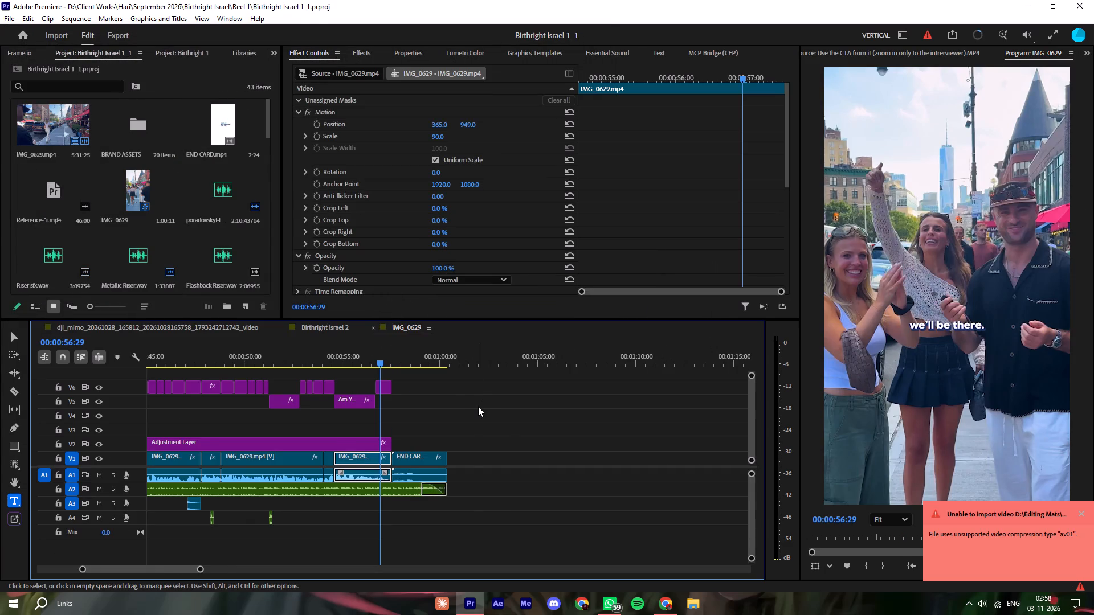
Play the closing section of the IMG_0629 sequence to review how it leads into the end card.
{"action": "left_click", "coordinate": [478, 407]}
{"action": "key", "text": "space"}
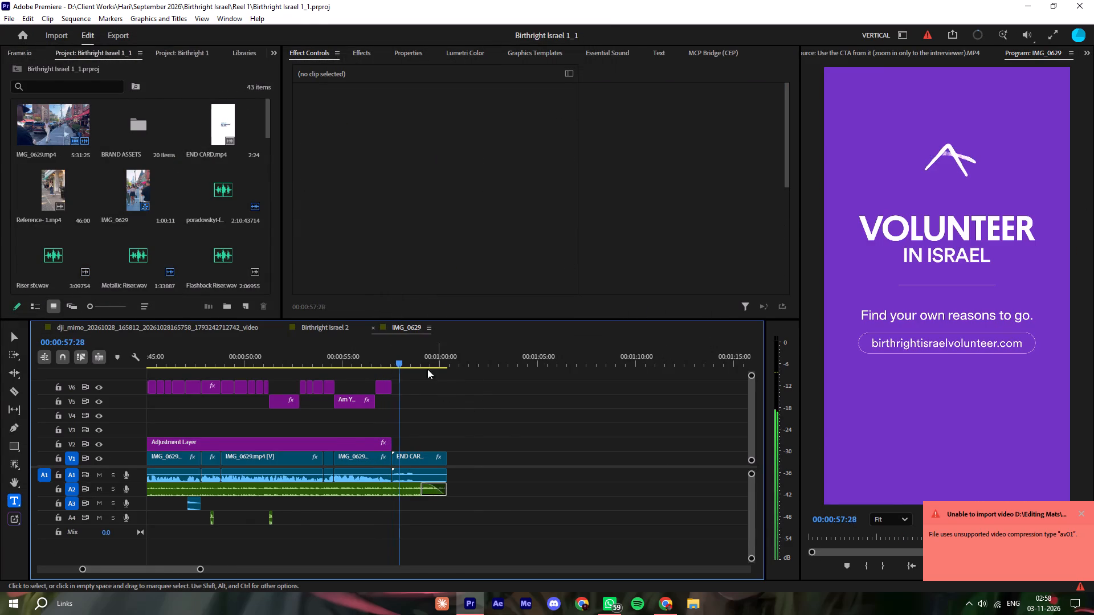
{"action": "left_click", "coordinate": [331, 355]}
{"action": "key", "text": "space"}
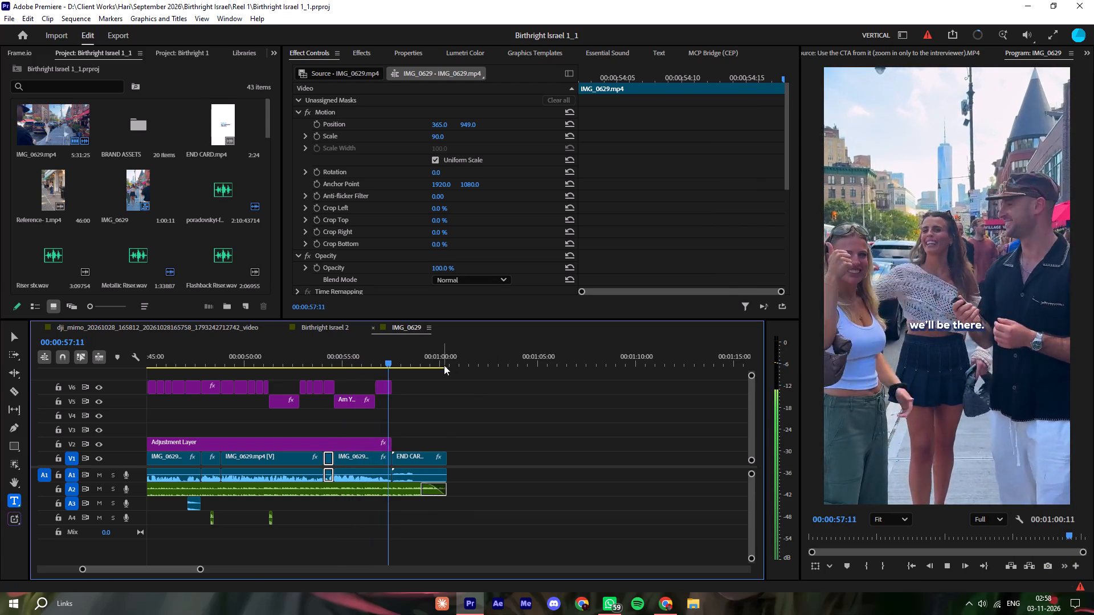
{"action": "left_click", "coordinate": [444, 362]}
{"action": "key", "text": "space"}
Set the scale of the END CARD- VOLUNTEER clip in the IMG_0629 sequence to 50.
{"action": "left_click", "coordinate": [423, 362]}
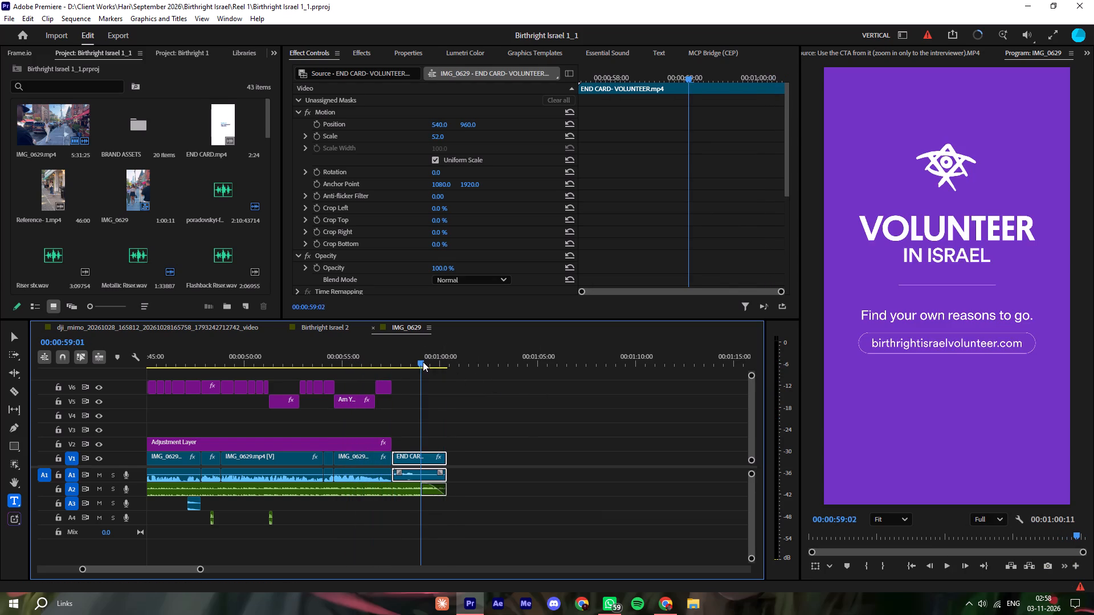
{"action": "left_click", "coordinate": [440, 140]}
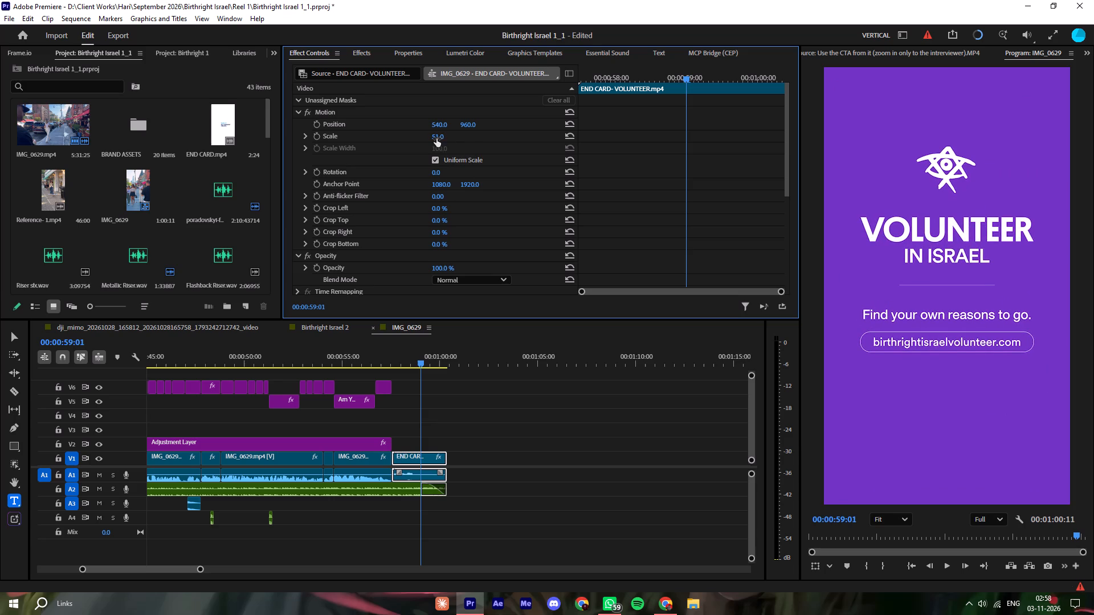
{"action": "left_click", "coordinate": [436, 138]}
{"action": "key", "text": "5"}
{"action": "key", "text": "0"}
{"action": "left_click", "coordinate": [474, 142]}
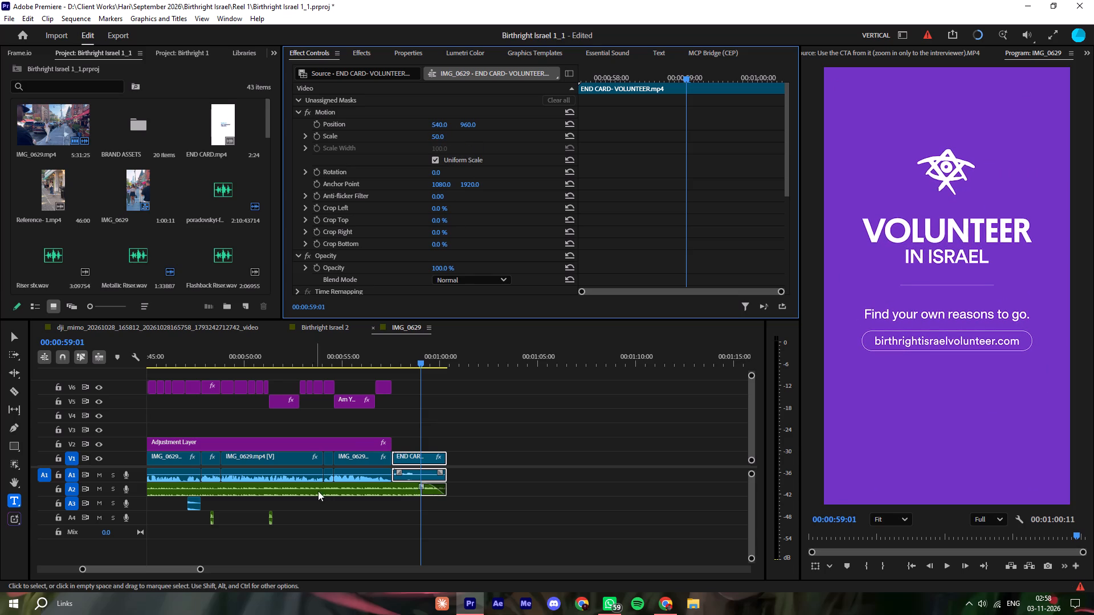
Copy the volunteer end card from IMG_0629 and paste it just past the end of the dji_mimo sequence, closing the empty Birthright Israel 2 sequence.
{"action": "key", "text": "ctrl+c"}
{"action": "left_click", "coordinate": [344, 329]}
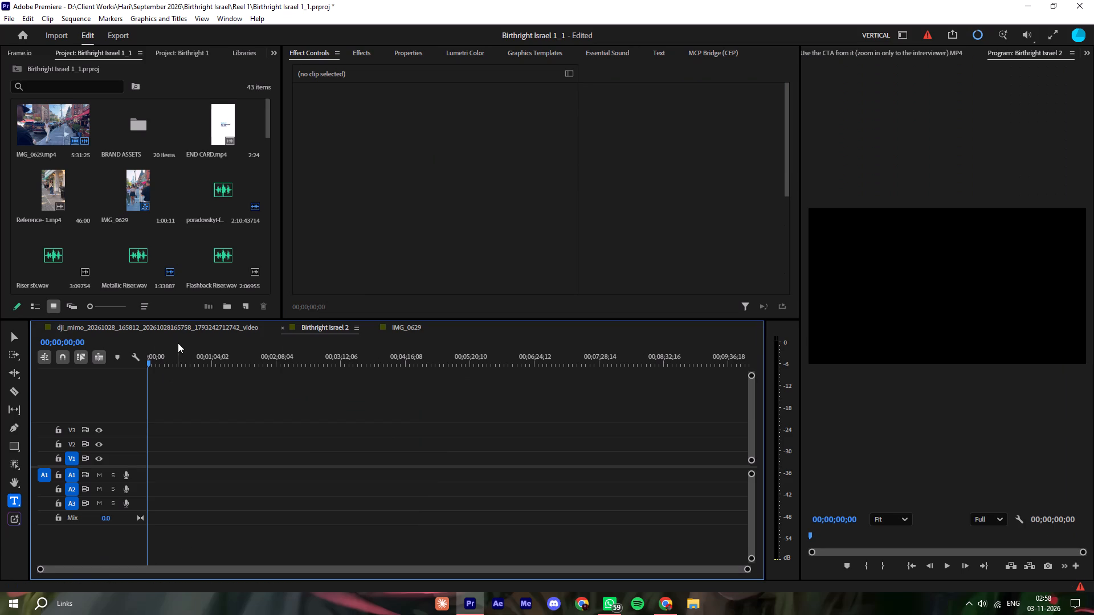
{"action": "left_click", "coordinate": [181, 335]}
{"action": "left_click", "coordinate": [229, 324]}
{"action": "left_click", "coordinate": [280, 327]}
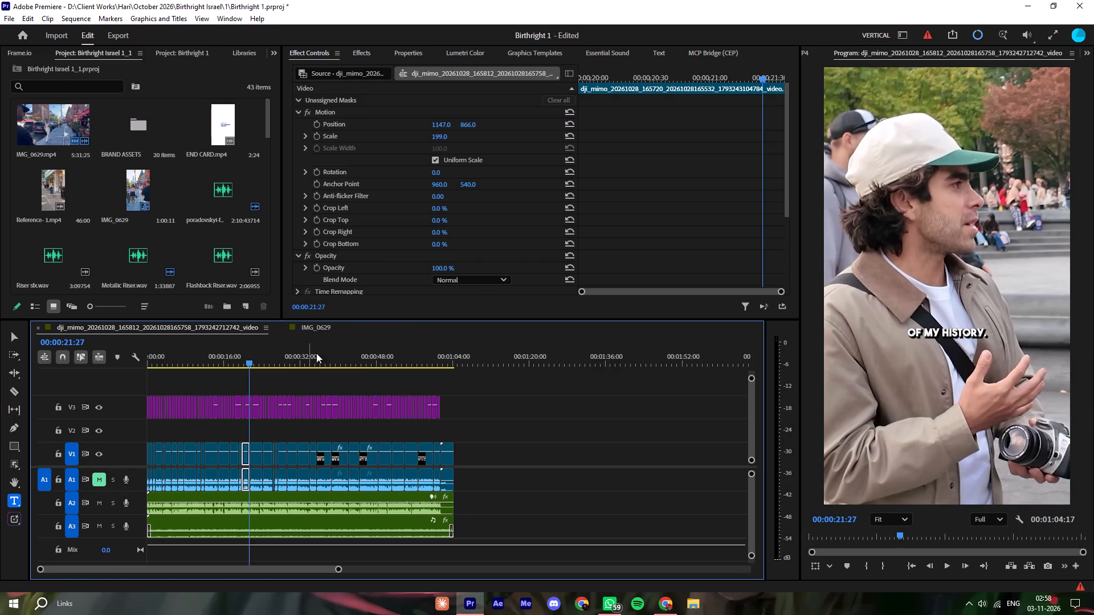
{"action": "left_click_drag", "start_coordinate": [452, 354], "coordinate": [462, 358]}
{"action": "key", "text": "ctrl+v"}
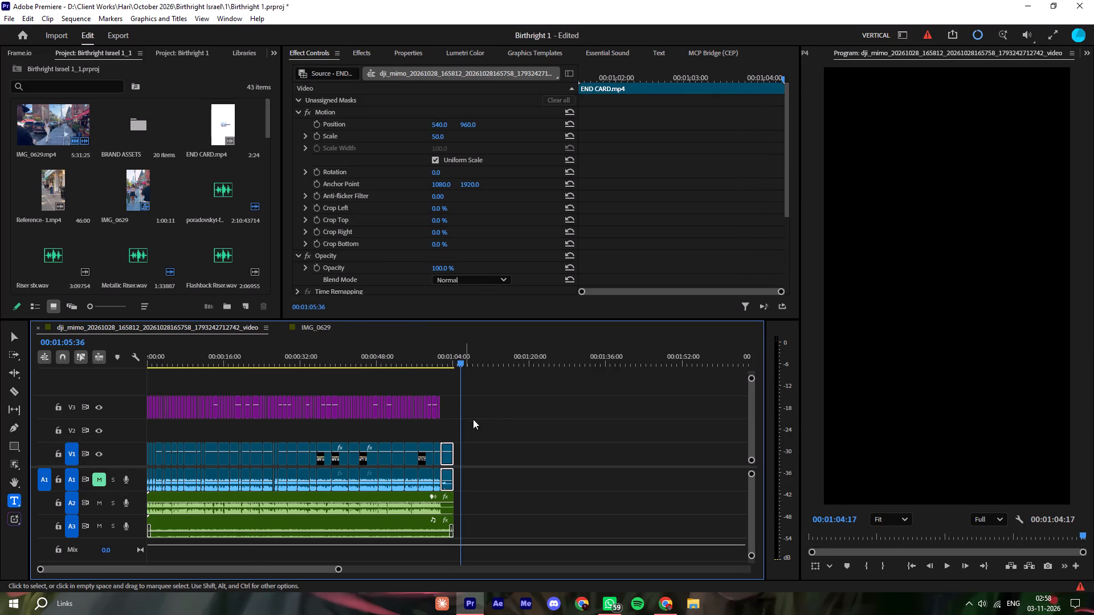
{"action": "key", "text": "ctrl+v"}
{"action": "left_click", "coordinate": [492, 423]}
{"action": "left_click", "coordinate": [320, 321]}
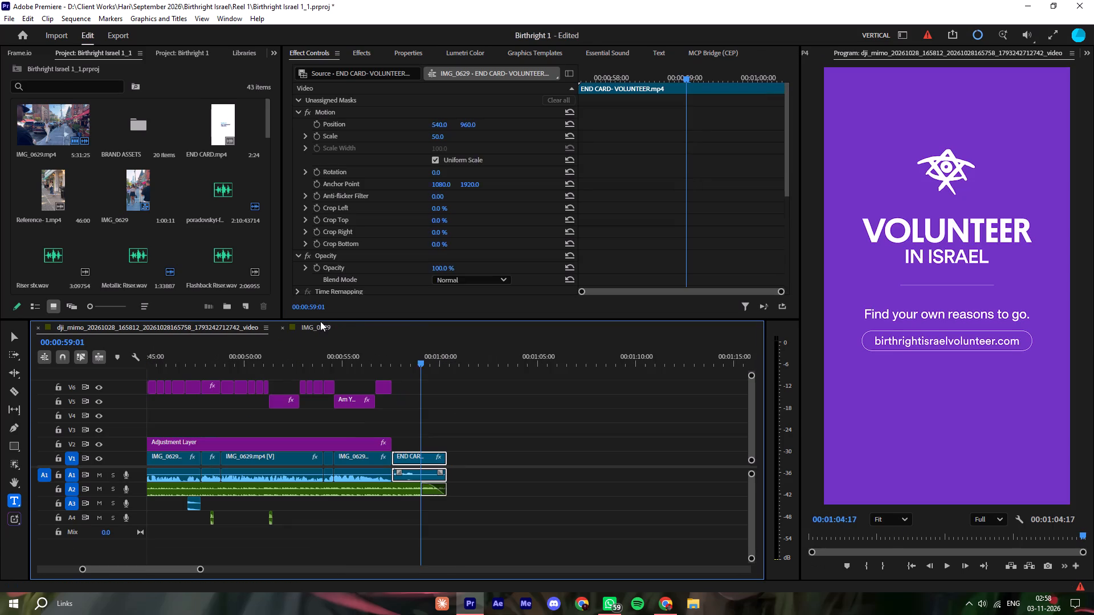
{"action": "key", "text": "ctrl+c"}
{"action": "left_click", "coordinate": [224, 330]}
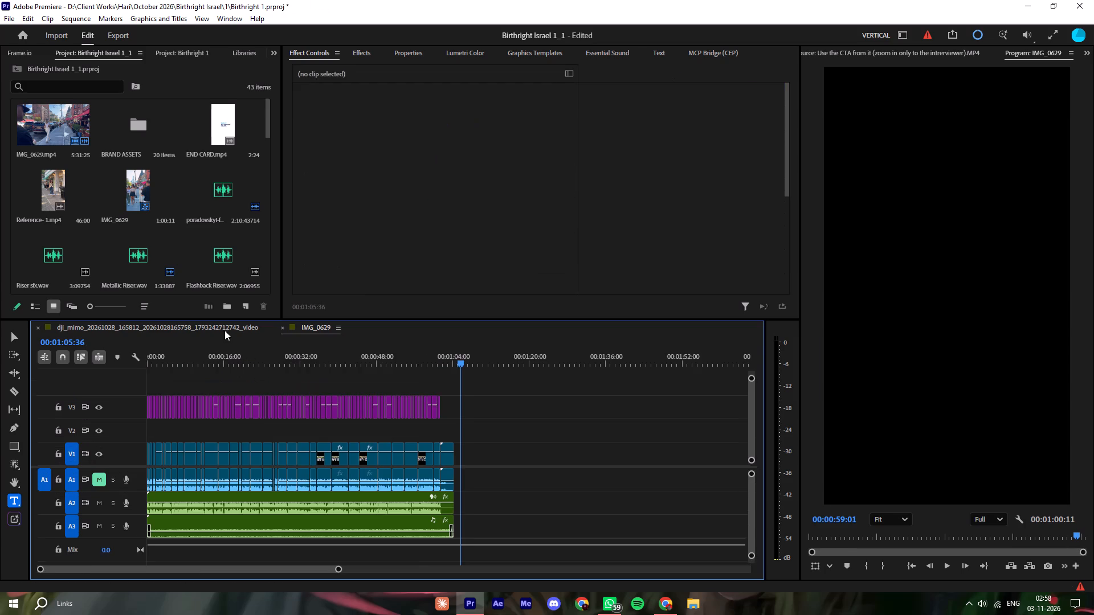
{"action": "key", "text": "ctrl+v"}
Delete the old END CARD clip and move the volunteer end card into its place directly after the last interview clip.
{"action": "left_click", "coordinate": [525, 403]}
{"action": "key", "text": "equal"}
{"action": "key", "text": "equal"}
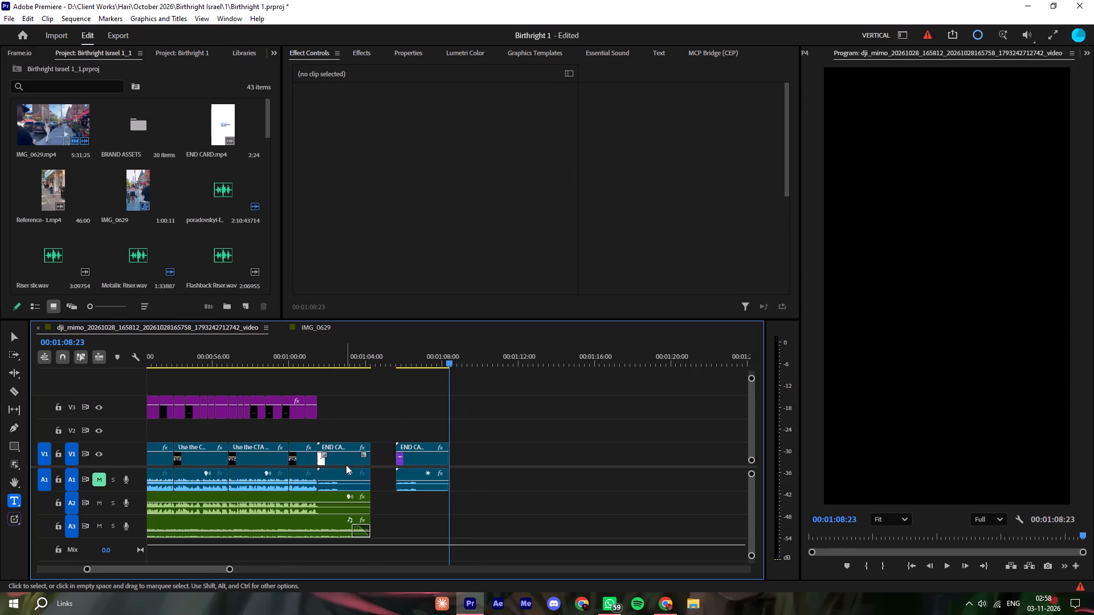
{"action": "left_click", "coordinate": [346, 465]}
{"action": "key", "text": "Delete"}
{"action": "left_click_drag", "start_coordinate": [417, 459], "coordinate": [341, 452]}
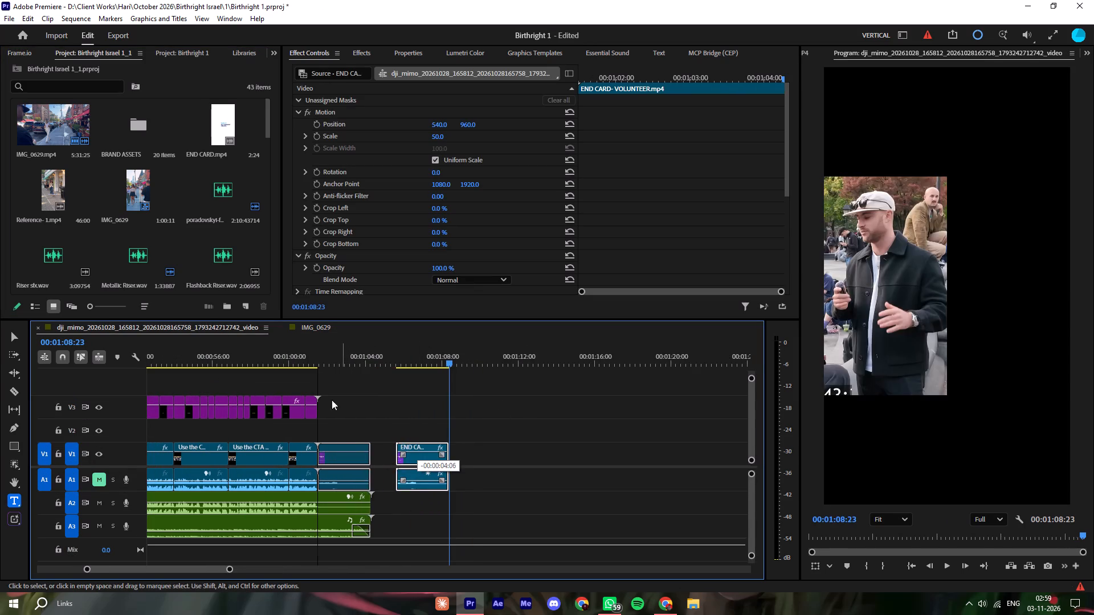
Play the volunteer end card and move its audio from the muted track A1 to A2.
{"action": "left_click", "coordinate": [318, 351]}
{"action": "key", "text": "space"}
{"action": "left_click", "coordinate": [442, 403]}
{"action": "type", "text": "--"}
{"action": "key", "text": "space"}
{"action": "left_click_drag", "start_coordinate": [421, 487], "coordinate": [421, 501]}
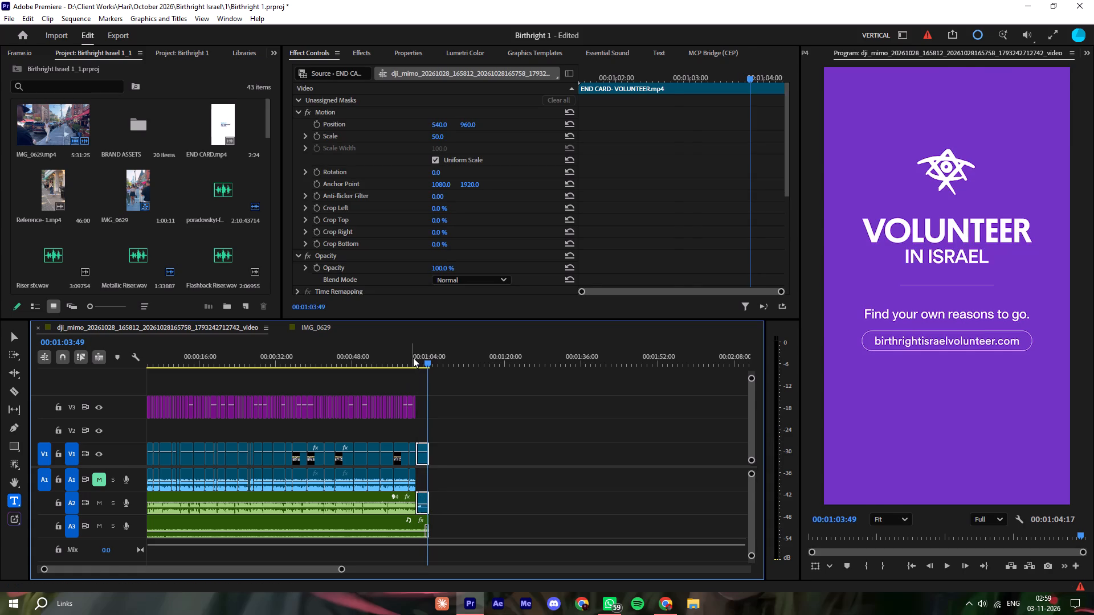
Lower the volume of the end card's audio on A2 and play the ending to check it.
{"action": "left_click", "coordinate": [414, 355]}
{"action": "key", "text": "space"}
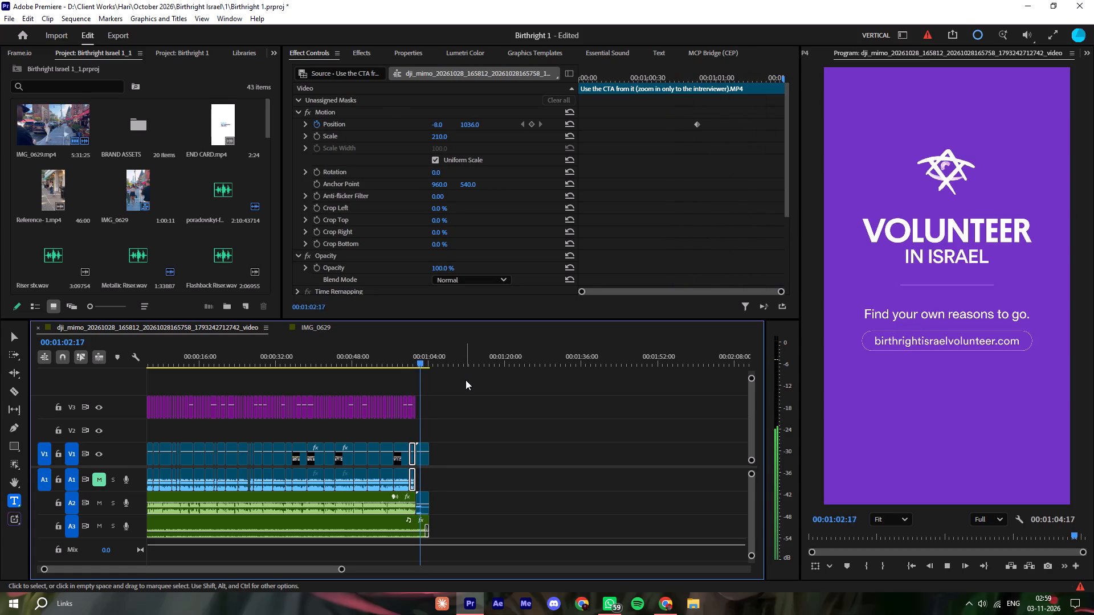
{"action": "key", "text": "space"}
{"action": "left_click_drag", "start_coordinate": [423, 503], "coordinate": [432, 504]}
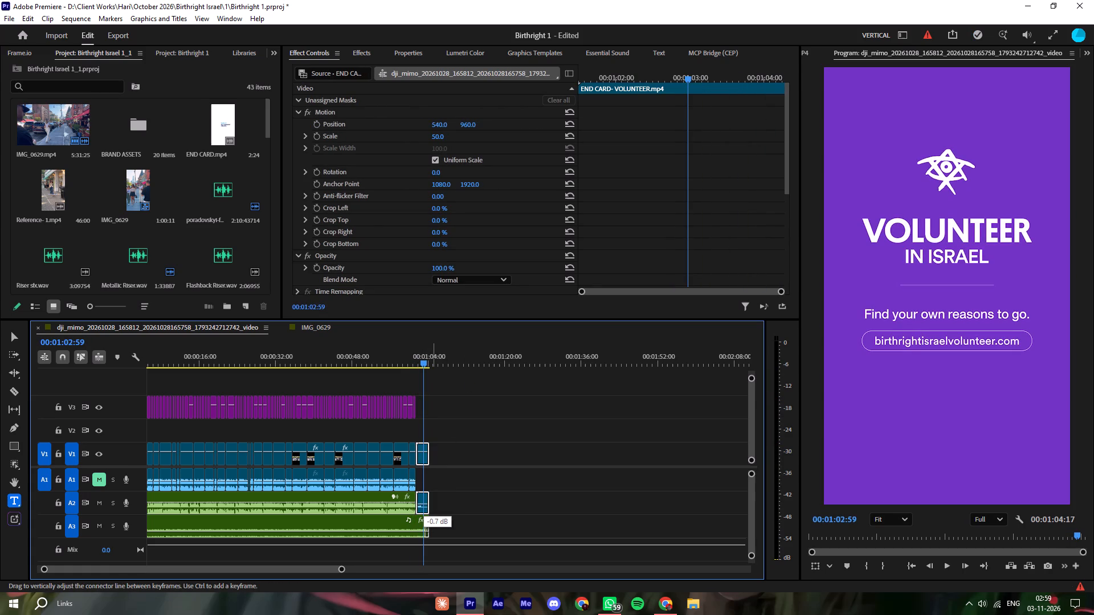
{"action": "left_click_drag", "start_coordinate": [432, 504], "coordinate": [428, 506]}
{"action": "left_click", "coordinate": [415, 351]}
{"action": "key", "text": "space"}
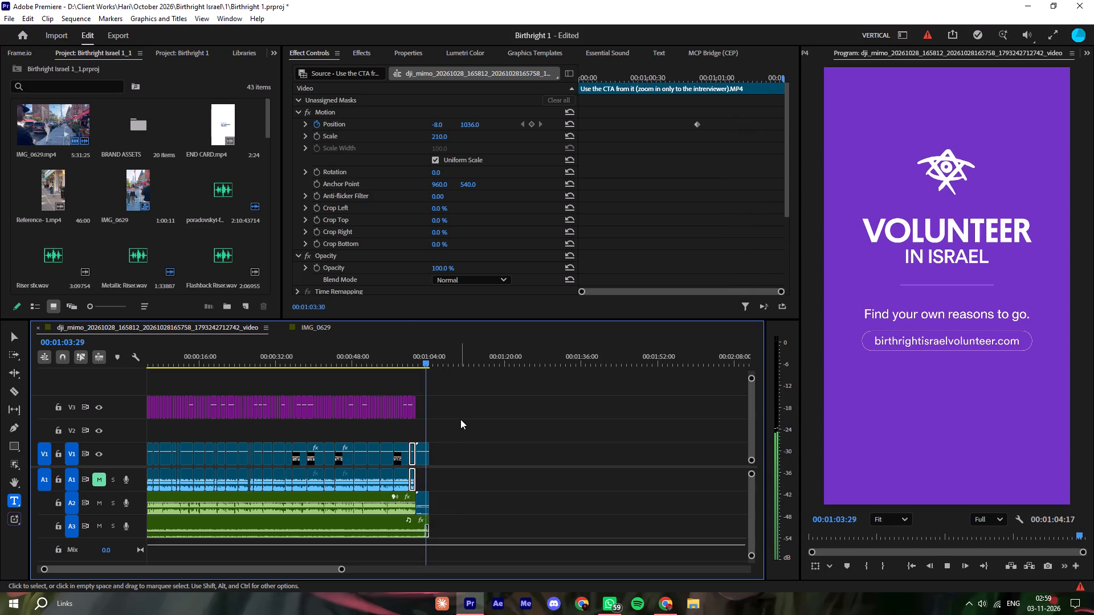
{"action": "key", "text": "space"}
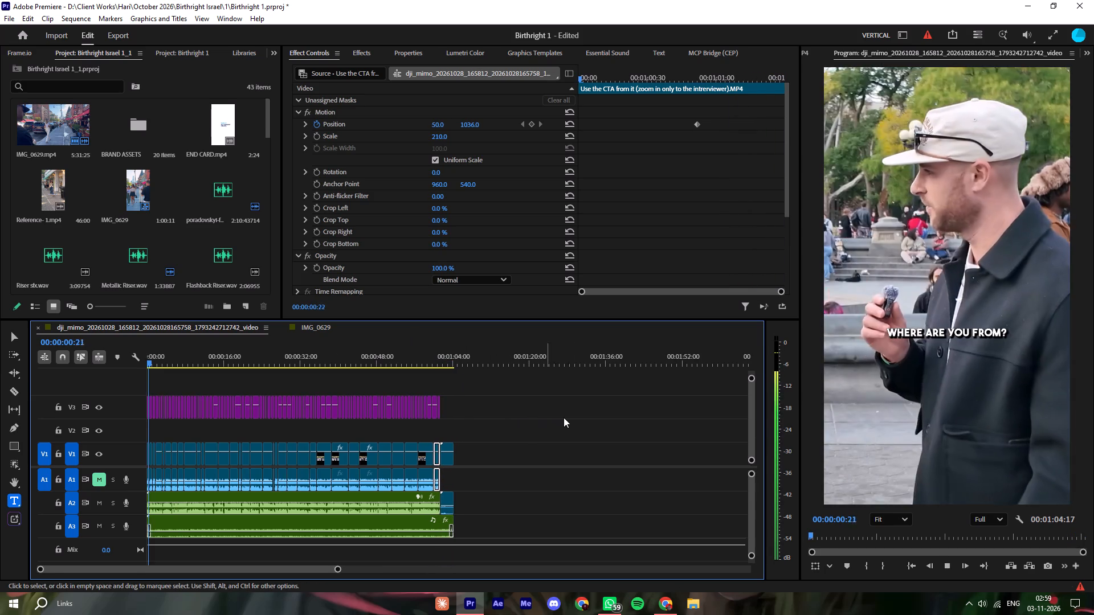
{"action": "left_click", "coordinate": [570, 420]}
{"action": "key", "text": "space"}
Play the opening of the IMG_0629 sequence to examine its sound effects.
{"action": "left_click", "coordinate": [322, 327]}
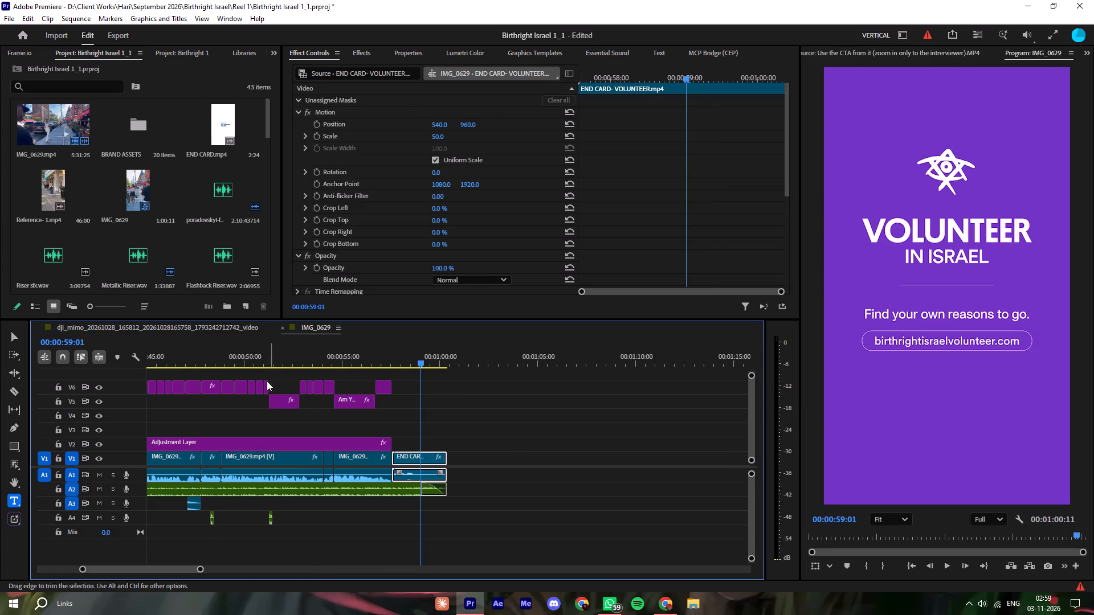
{"action": "left_click_drag", "start_coordinate": [192, 368], "coordinate": [142, 370]}
{"action": "left_click_drag", "start_coordinate": [177, 356], "coordinate": [105, 365]}
{"action": "key", "text": "space"}
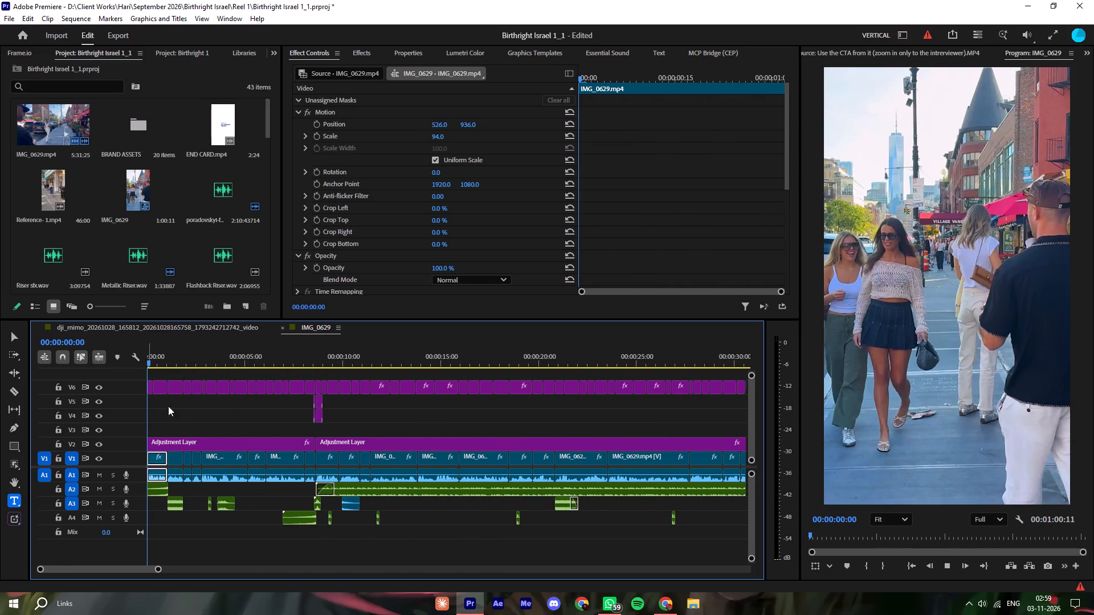
{"action": "left_click", "coordinate": [446, 524]}
{"action": "key", "text": "equal"}
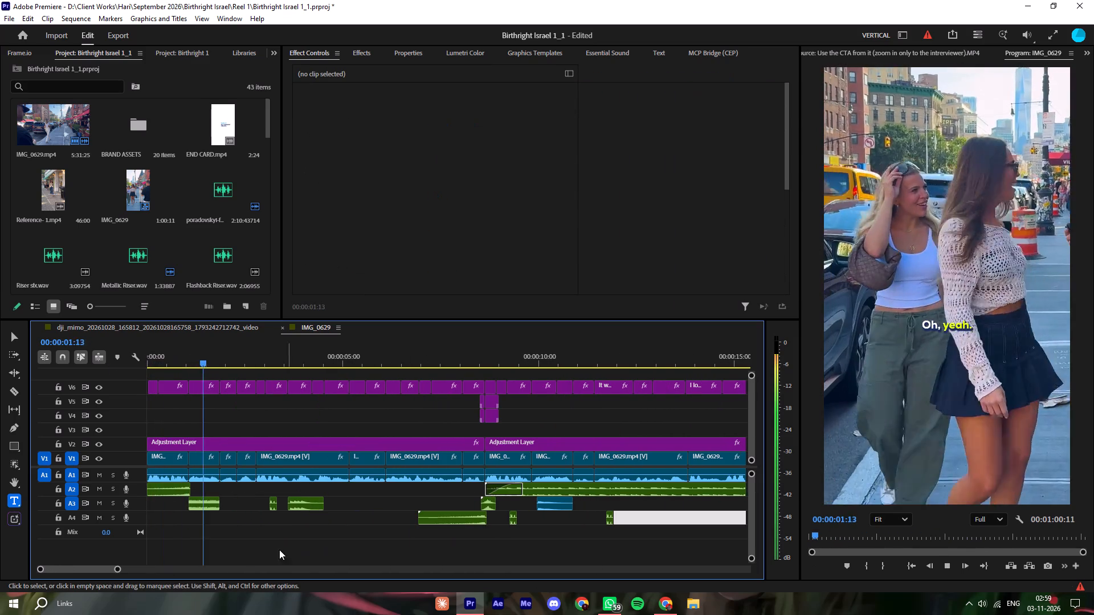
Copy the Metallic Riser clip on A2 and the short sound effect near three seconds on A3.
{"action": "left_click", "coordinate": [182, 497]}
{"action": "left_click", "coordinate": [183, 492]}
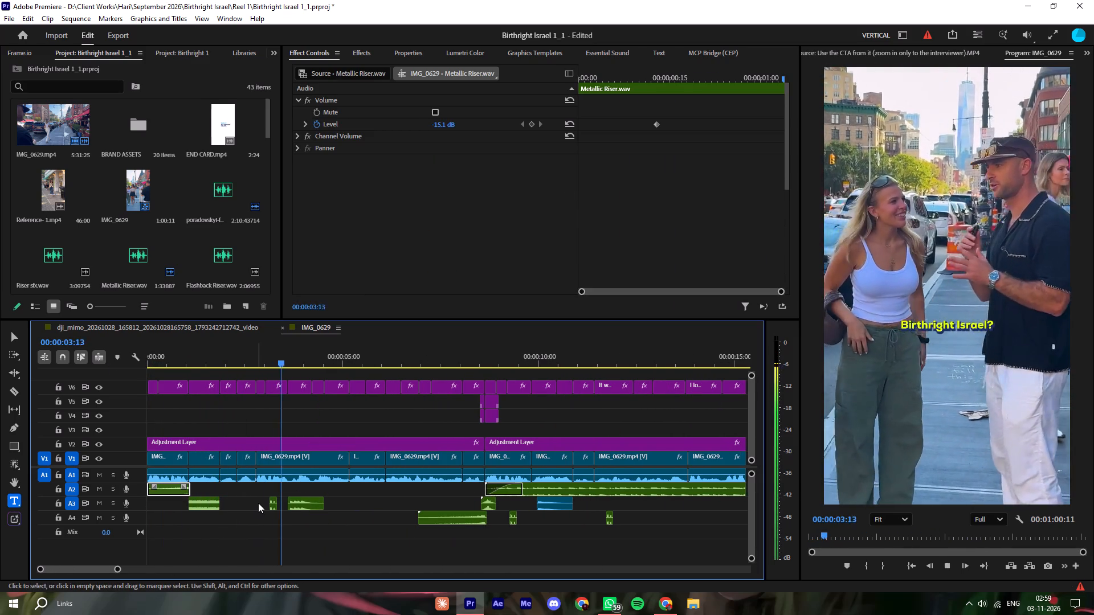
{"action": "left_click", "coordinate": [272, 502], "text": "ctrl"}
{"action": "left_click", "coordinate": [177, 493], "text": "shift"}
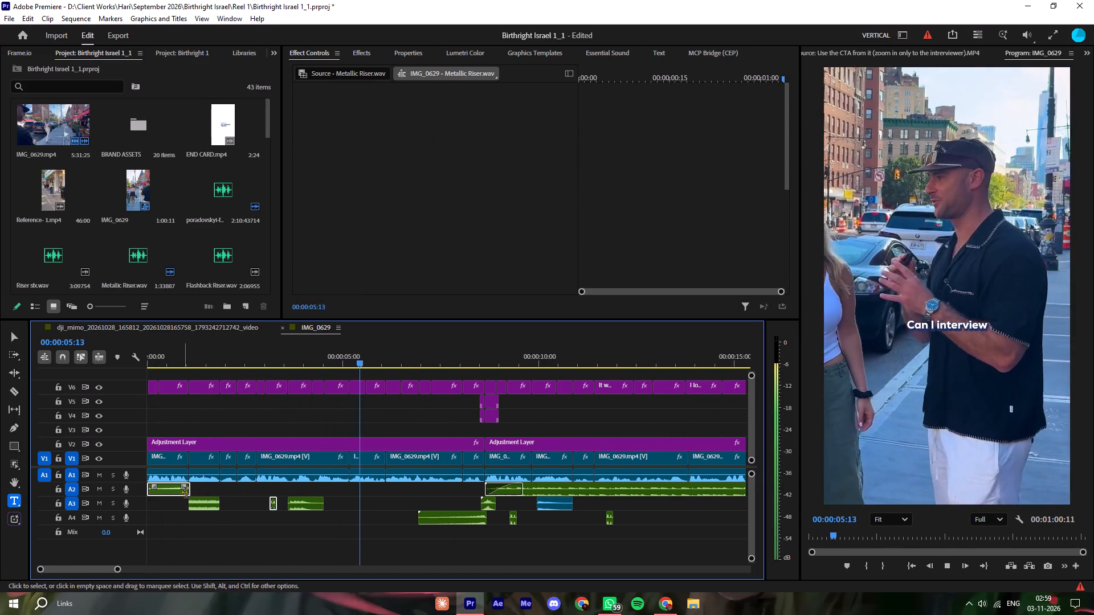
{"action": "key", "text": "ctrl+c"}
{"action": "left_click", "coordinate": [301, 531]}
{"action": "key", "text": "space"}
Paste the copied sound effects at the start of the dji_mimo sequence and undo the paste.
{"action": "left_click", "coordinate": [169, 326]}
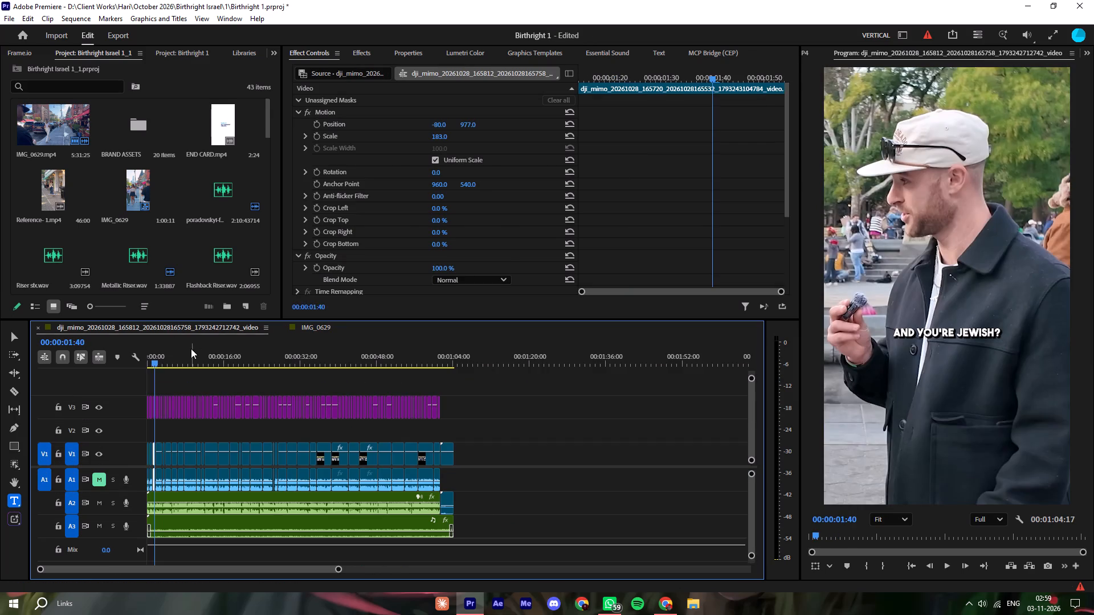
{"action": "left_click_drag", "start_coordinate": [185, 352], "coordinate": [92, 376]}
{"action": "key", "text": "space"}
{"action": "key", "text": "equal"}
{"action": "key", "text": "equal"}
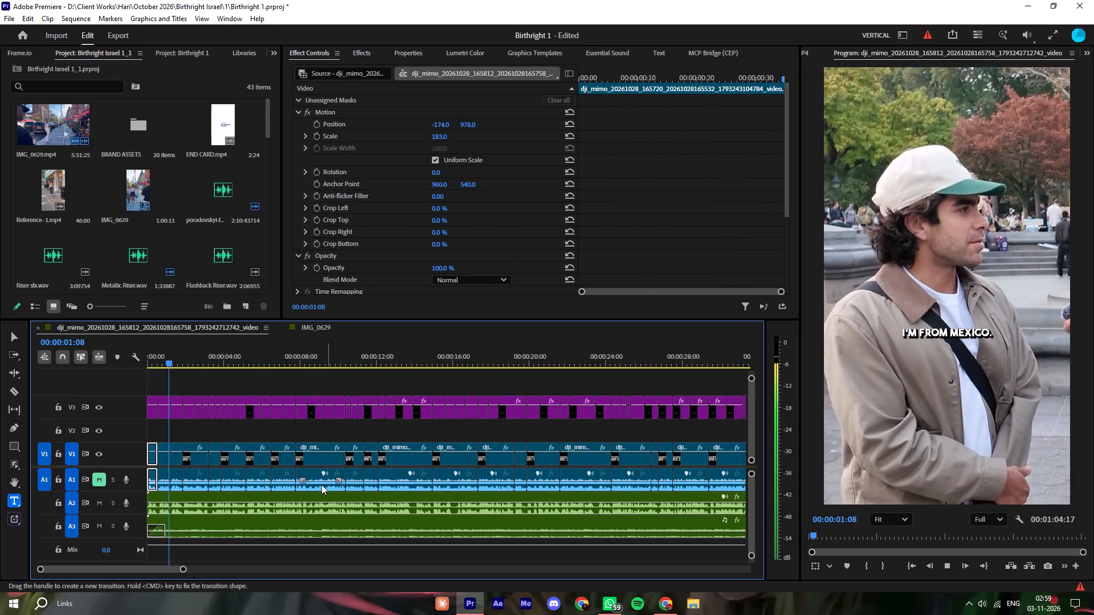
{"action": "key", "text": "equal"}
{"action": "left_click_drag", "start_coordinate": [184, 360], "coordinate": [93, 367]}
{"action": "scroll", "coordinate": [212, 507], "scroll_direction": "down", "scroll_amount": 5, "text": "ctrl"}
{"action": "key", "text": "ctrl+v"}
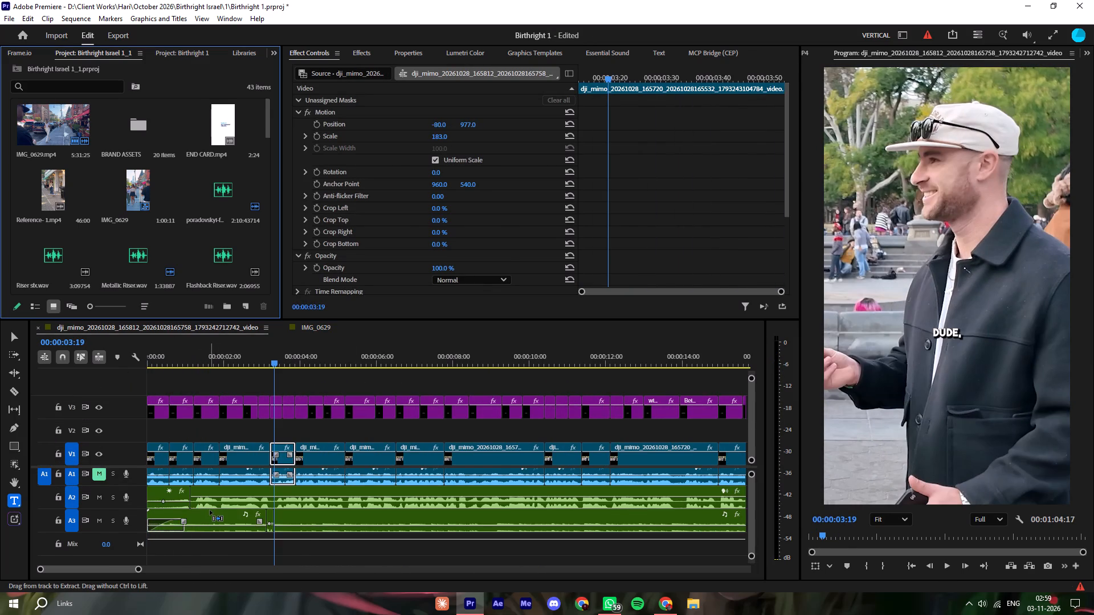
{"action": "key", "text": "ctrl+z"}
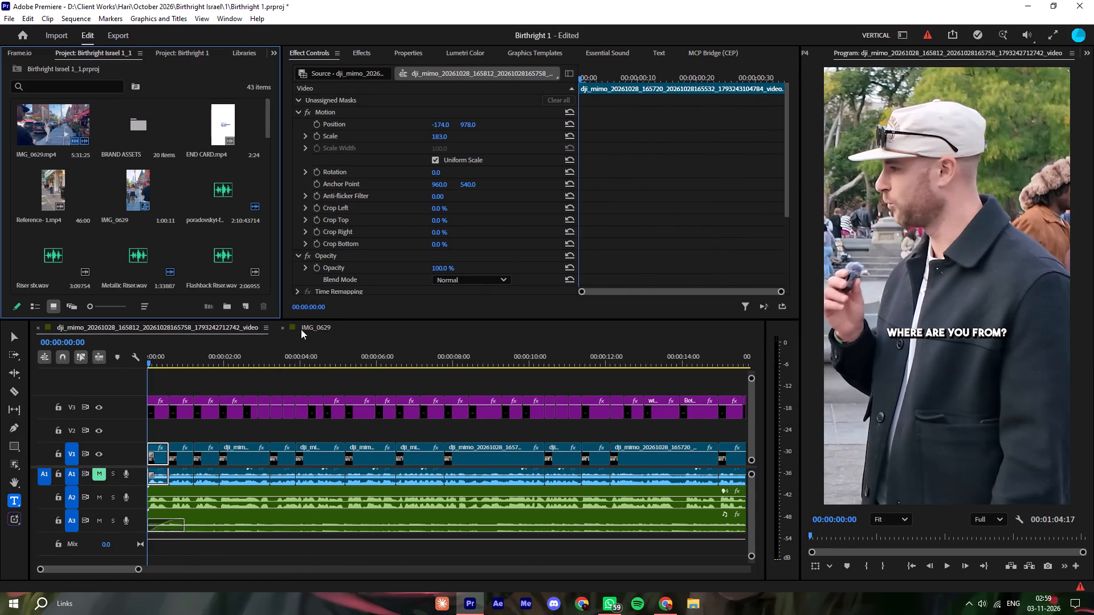
In the IMG_0629 sequence, copy the opening Metallic Riser on A2 together with the short sound effect near three seconds on A3.
{"action": "left_click", "coordinate": [320, 329]}
{"action": "left_click", "coordinate": [174, 487]}
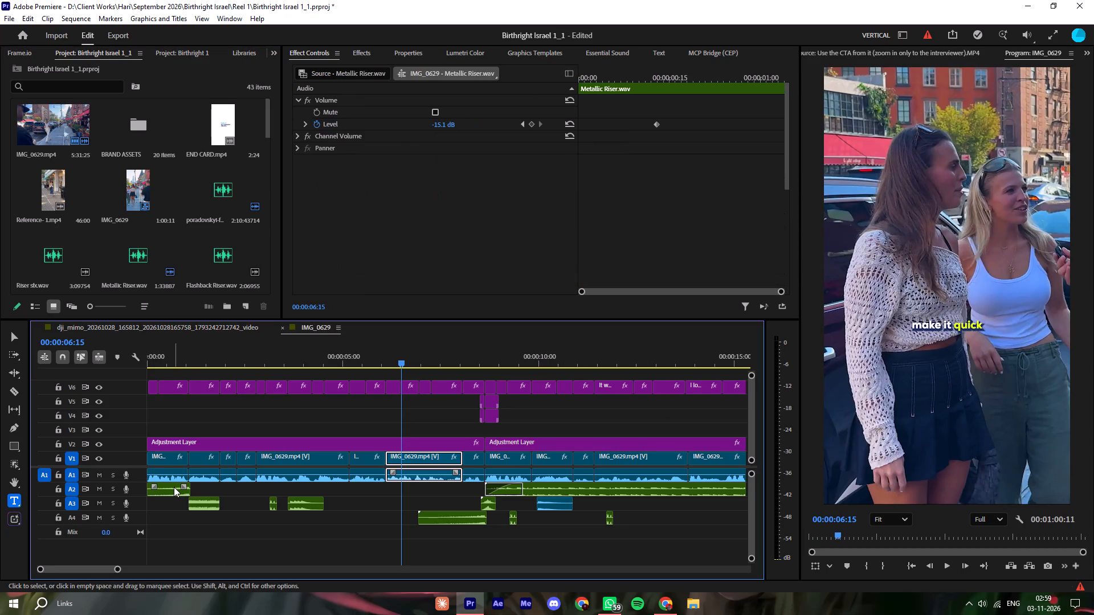
{"action": "left_click_drag", "start_coordinate": [211, 486], "coordinate": [184, 499]}
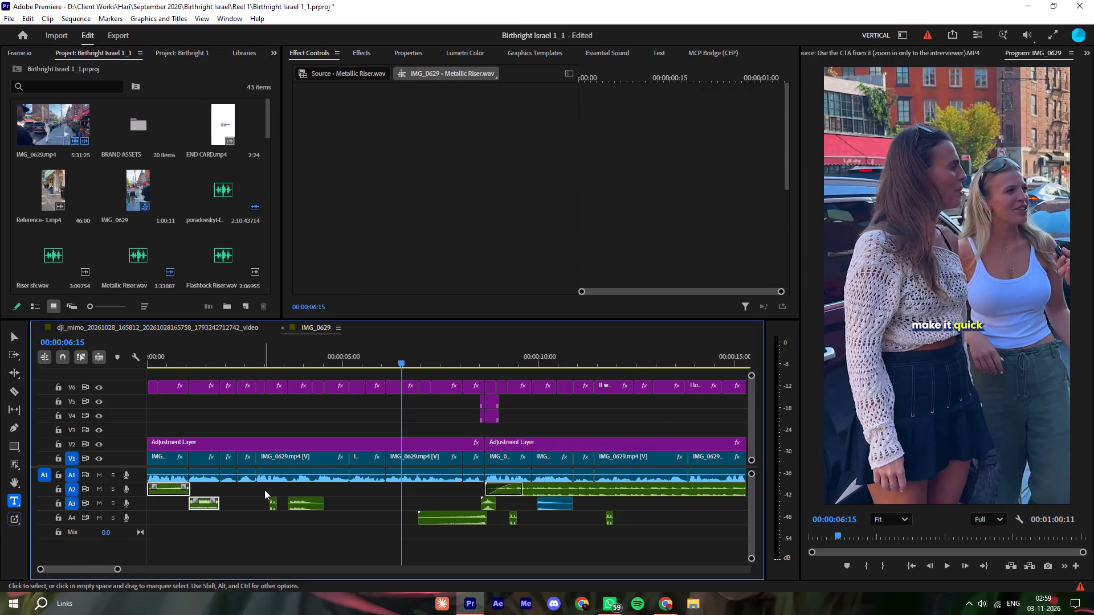
{"action": "left_click", "coordinate": [162, 484]}
{"action": "left_click", "coordinate": [215, 522]}
{"action": "left_click", "coordinate": [179, 490]}
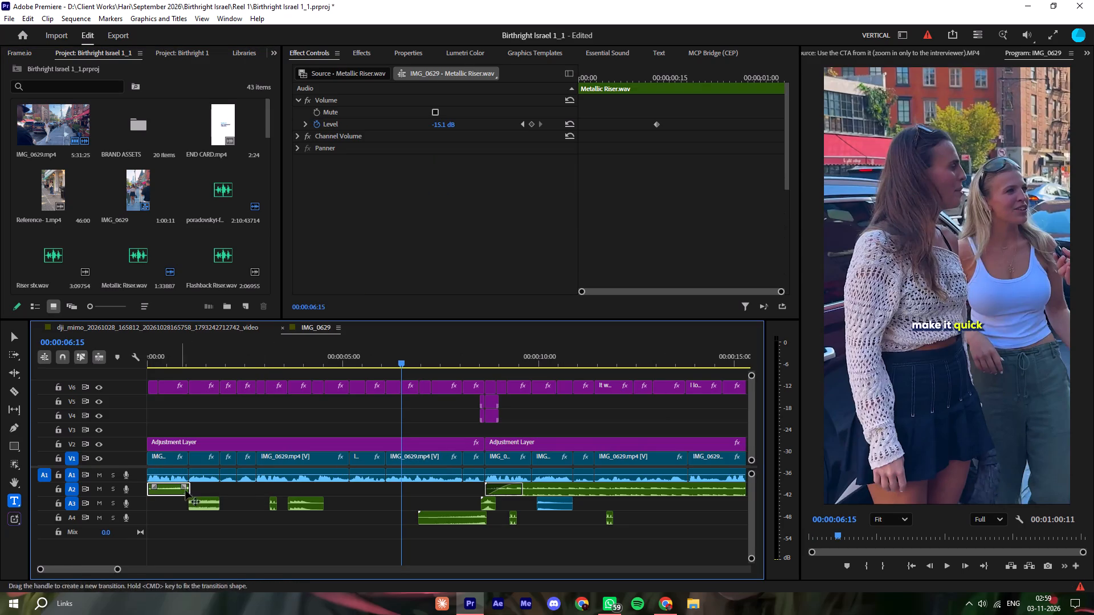
{"action": "left_click", "coordinate": [276, 505], "text": "shift"}
{"action": "key", "text": "ctrl+c"}
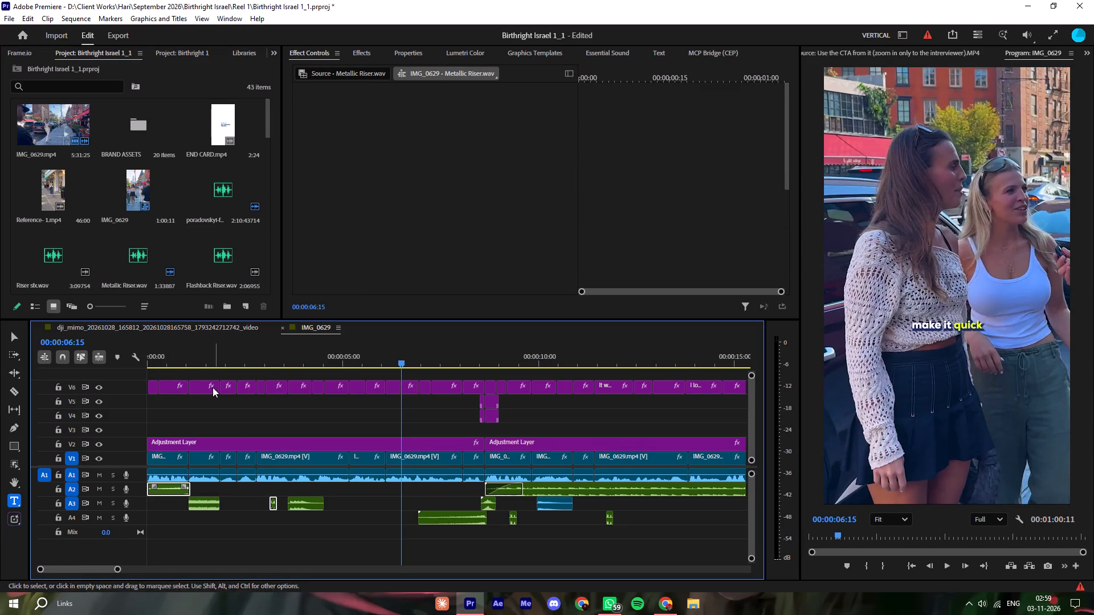
In the dji_mimo sequence, move the speech, end card and music audio on A2 and A3 down three tracks.
{"action": "left_click", "coordinate": [181, 326]}
{"action": "key", "text": "minus"}
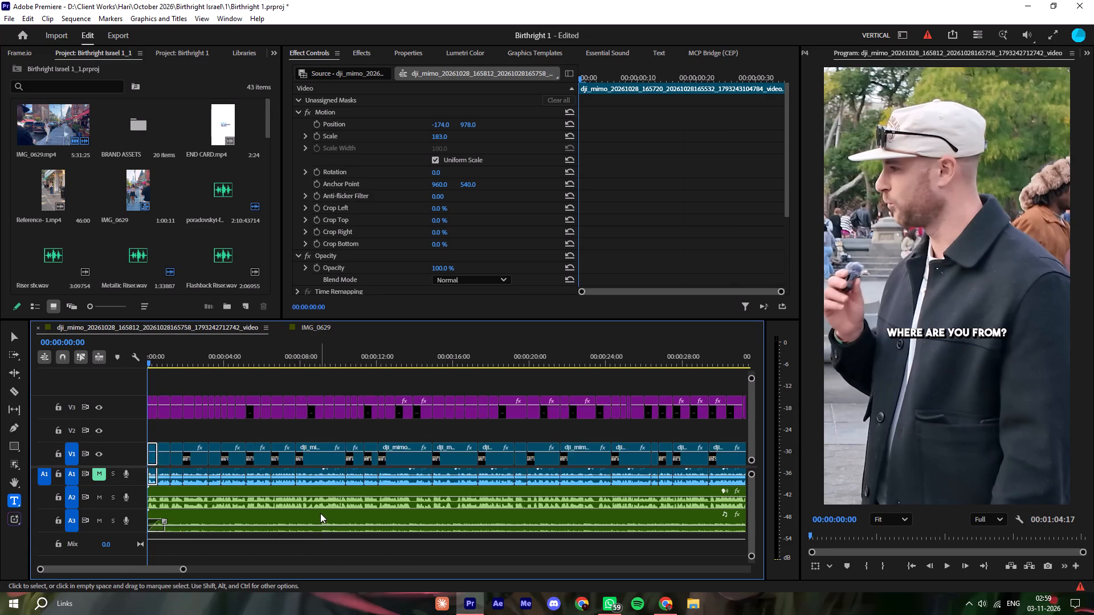
{"action": "key", "text": "minus"}
{"action": "key", "text": "minus"}
{"action": "left_click_drag", "start_coordinate": [477, 494], "coordinate": [311, 513]}
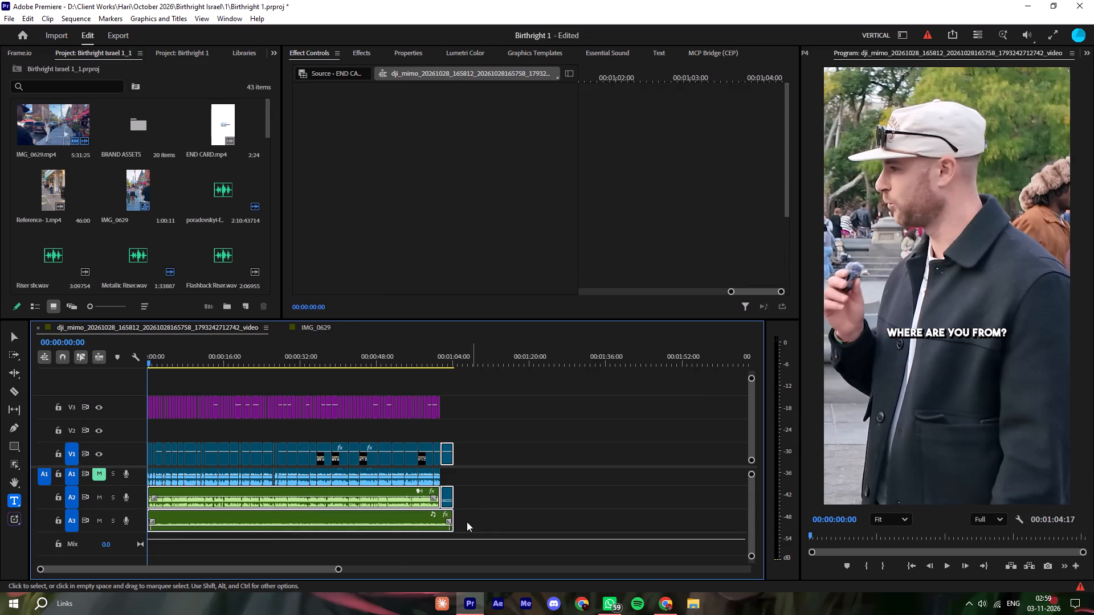
{"action": "key", "text": "alt+Down"}
{"action": "key", "text": "alt+Down"}
{"action": "key", "text": "alt+Down"}
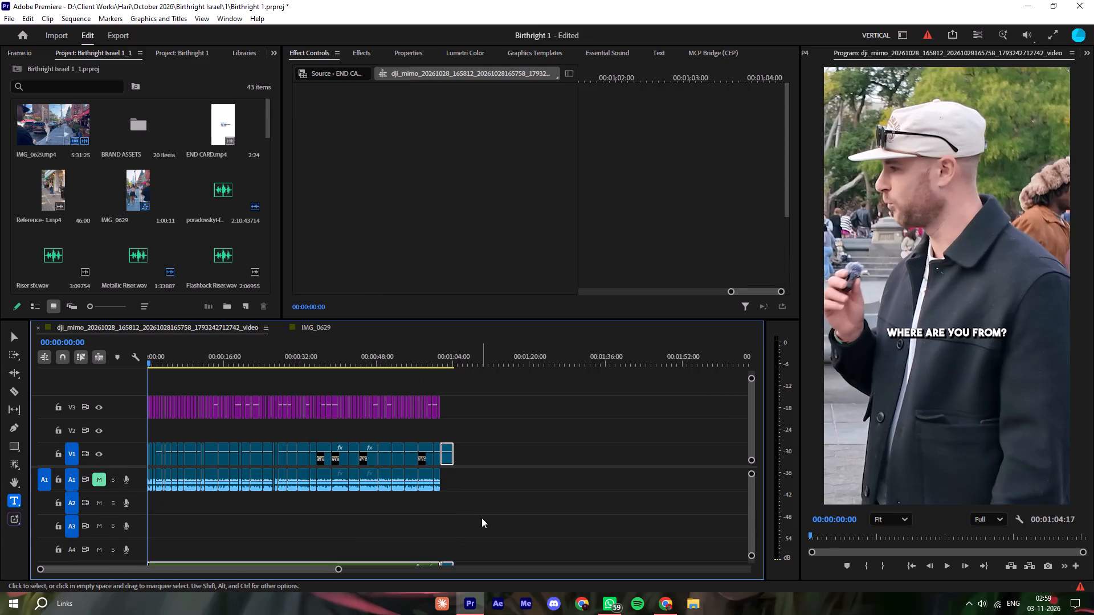
Paste the Metallic Riser and short sound effect onto the freed tracks A2 and A3 at the sequence start.
{"action": "left_click_drag", "start_coordinate": [481, 518], "coordinate": [450, 514]}
{"action": "key", "text": "ctrl+v"}
{"action": "left_click", "coordinate": [435, 510]}
{"action": "key", "text": "equal"}
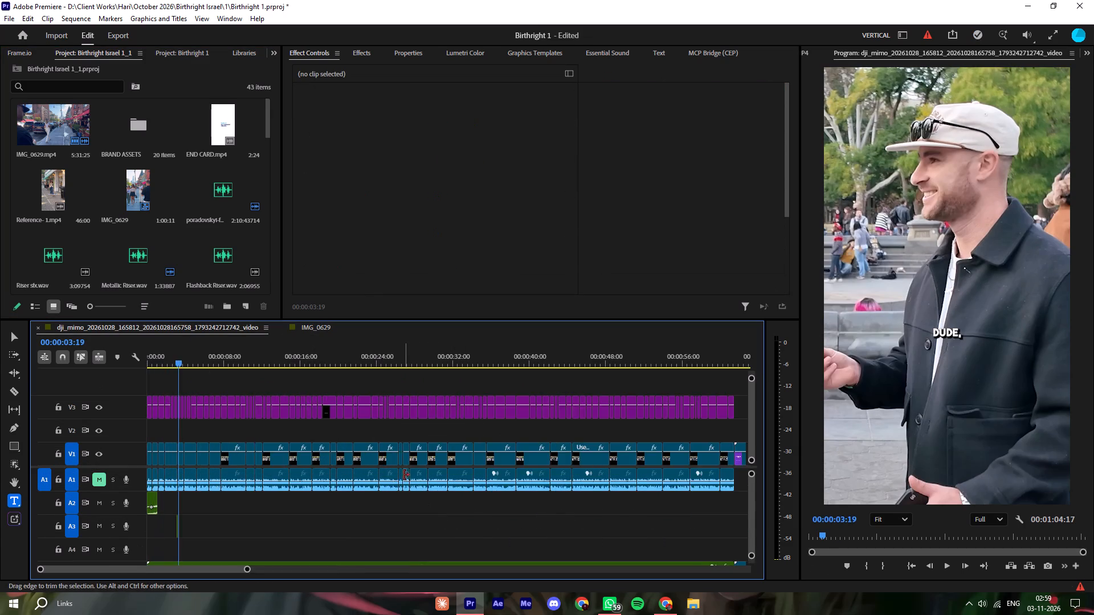
Trim the start off the Metallic Riser on A2 and shift it to the sequence start so it spans the first video clip.
{"action": "key", "text": "equal"}
{"action": "key", "text": "equal"}
{"action": "left_click_drag", "start_coordinate": [194, 351], "coordinate": [81, 366]}
{"action": "key", "text": "space"}
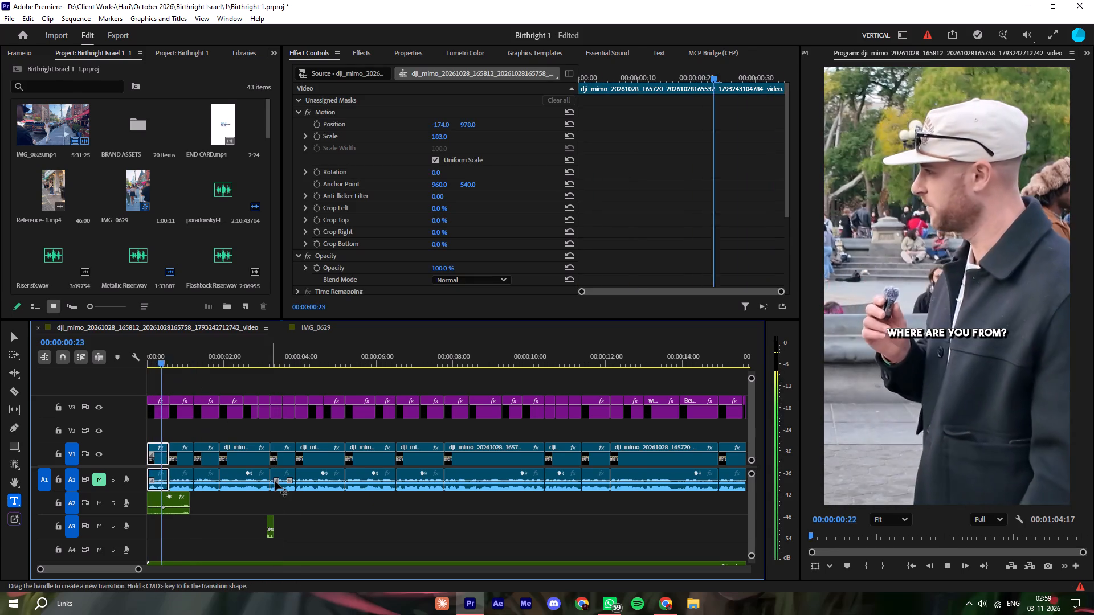
{"action": "key", "text": "equal"}
{"action": "key", "text": "BackSpace"}
{"action": "key", "text": "space"}
{"action": "key", "text": "ctrl+z"}
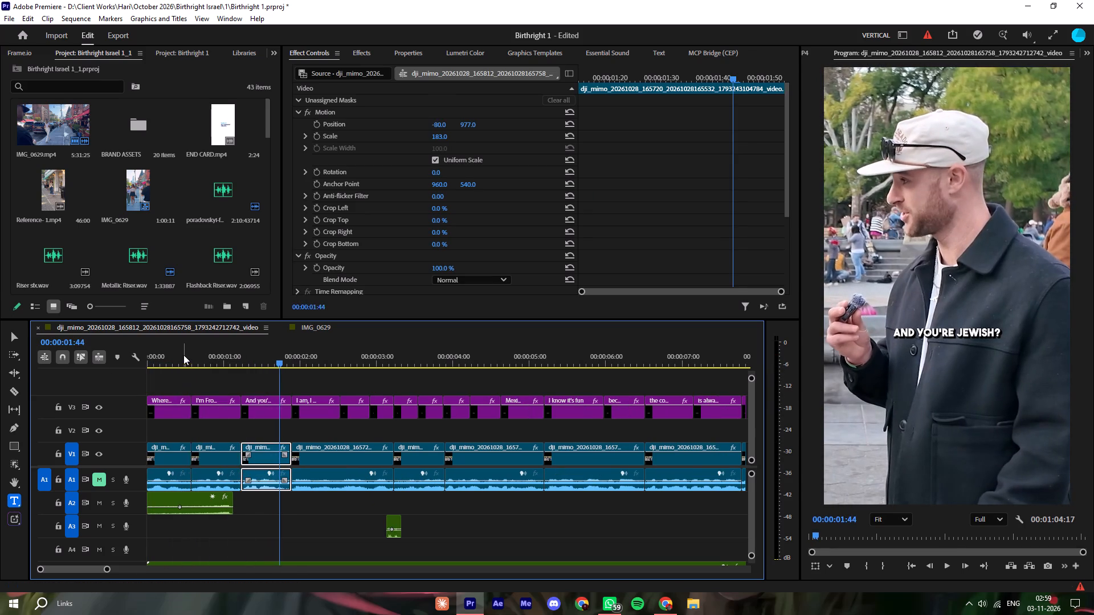
{"action": "left_click_drag", "start_coordinate": [183, 355], "coordinate": [114, 379]}
{"action": "left_click_drag", "start_coordinate": [150, 511], "coordinate": [185, 513]}
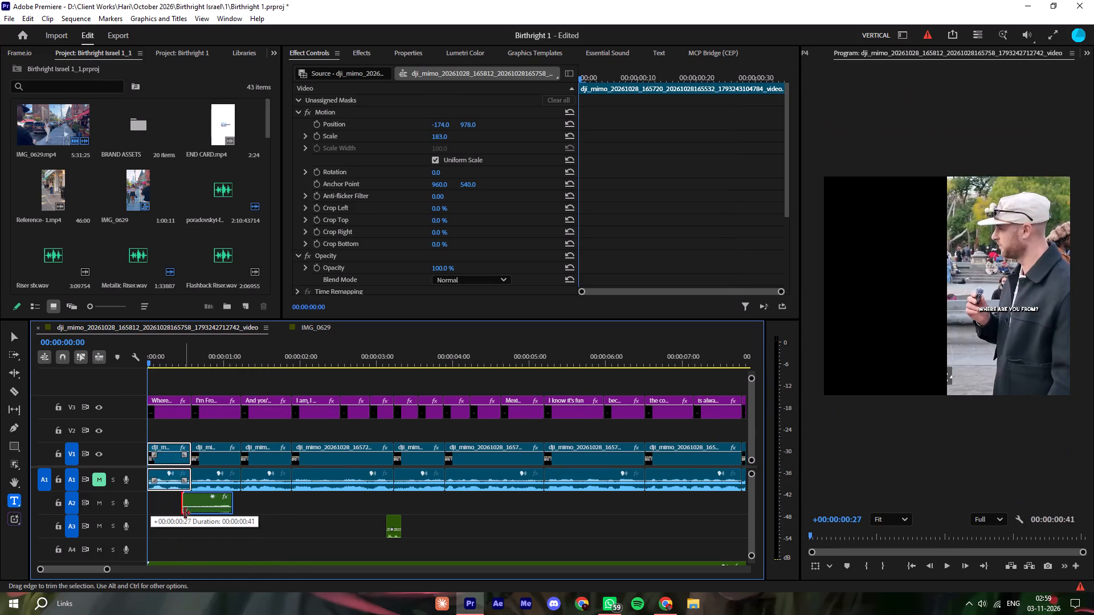
{"action": "left_click_drag", "start_coordinate": [185, 513], "coordinate": [191, 515]}
{"action": "left_click_drag", "start_coordinate": [205, 501], "coordinate": [165, 502]}
{"action": "left_click_drag", "start_coordinate": [152, 499], "coordinate": [151, 499]}
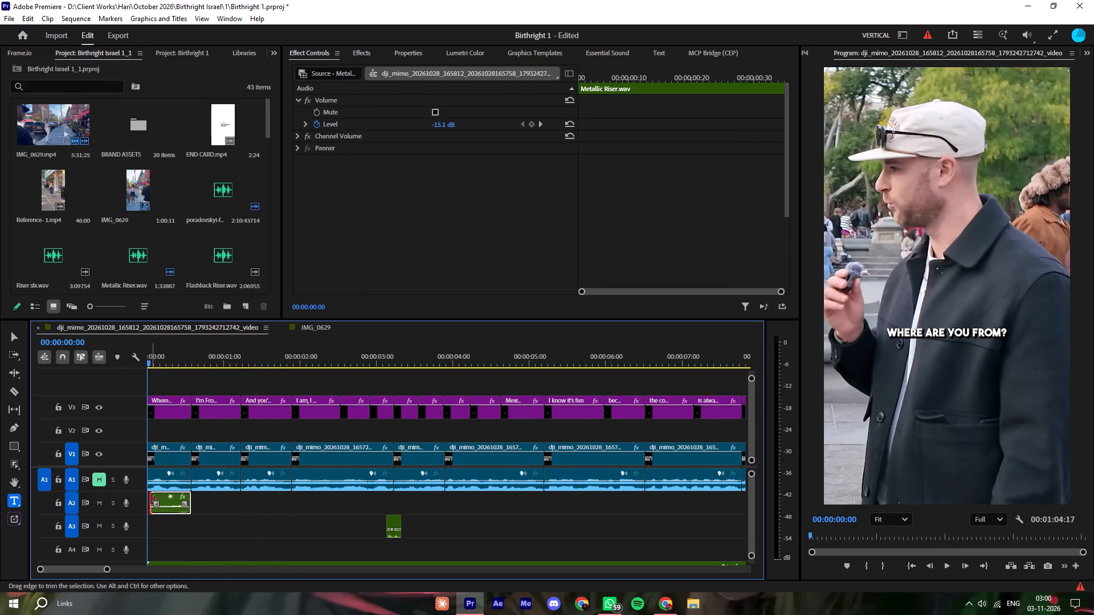
{"action": "left_click_drag", "start_coordinate": [151, 499], "coordinate": [118, 503]}
Move the Mouse Click Sound Effect on A3 earlier to just before one second and play the opening to check it.
{"action": "left_click_drag", "start_coordinate": [395, 523], "coordinate": [213, 516]}
{"action": "key", "text": "space"}
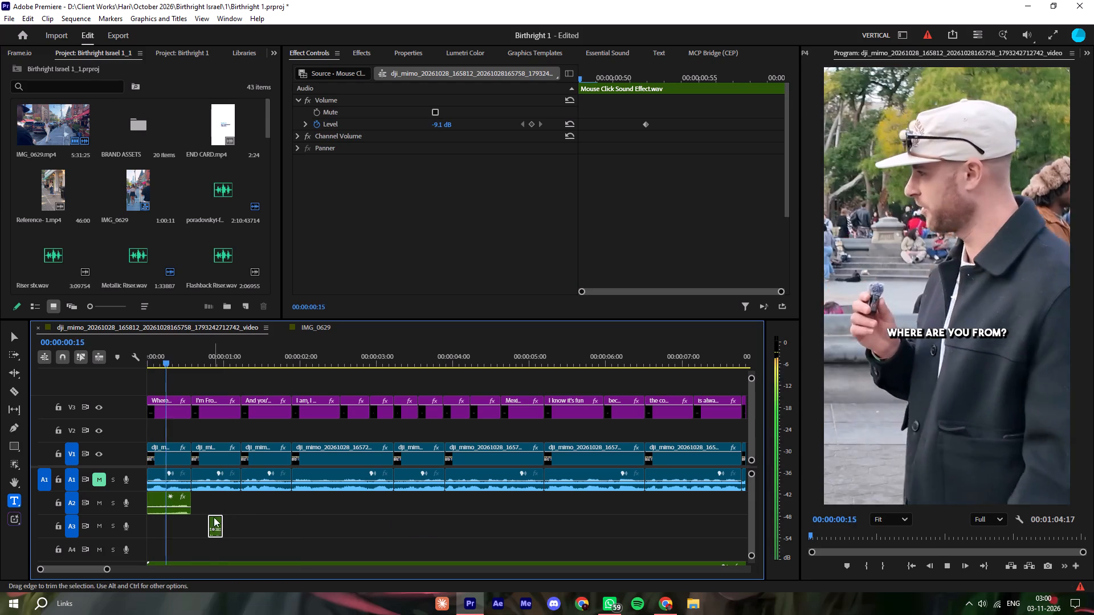
{"action": "key", "text": "space"}
{"action": "left_click", "coordinate": [217, 520]}
{"action": "left_click", "coordinate": [230, 509]}
{"action": "key", "text": "space"}
{"action": "left_click_drag", "start_coordinate": [196, 365], "coordinate": [126, 372]}
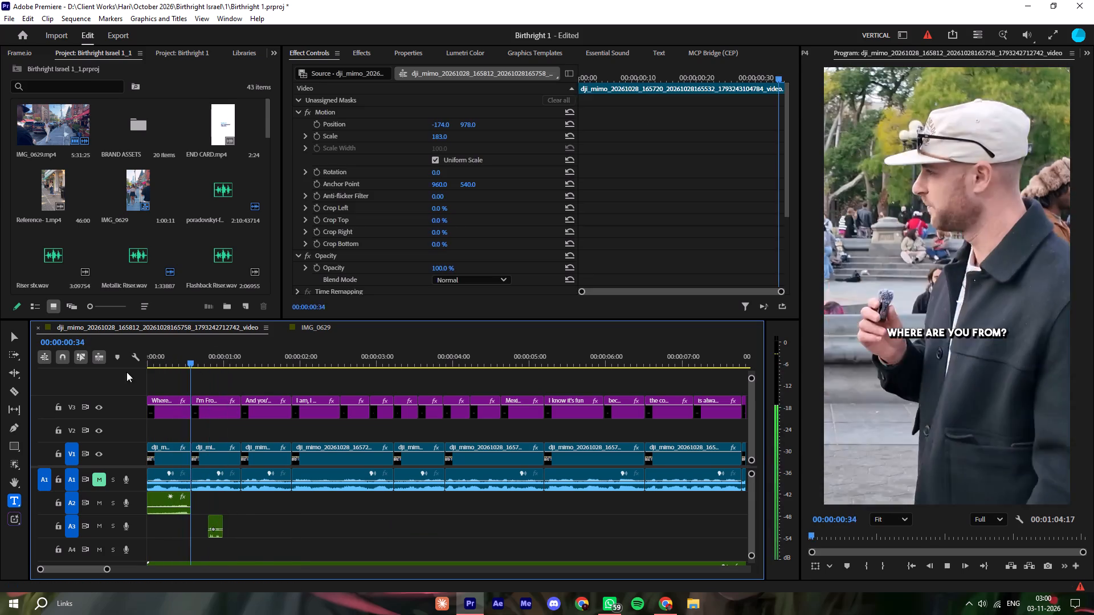
{"action": "left_click_drag", "start_coordinate": [126, 372], "coordinate": [105, 379]}
{"action": "key", "text": "space"}
{"action": "left_click", "coordinate": [401, 472]}
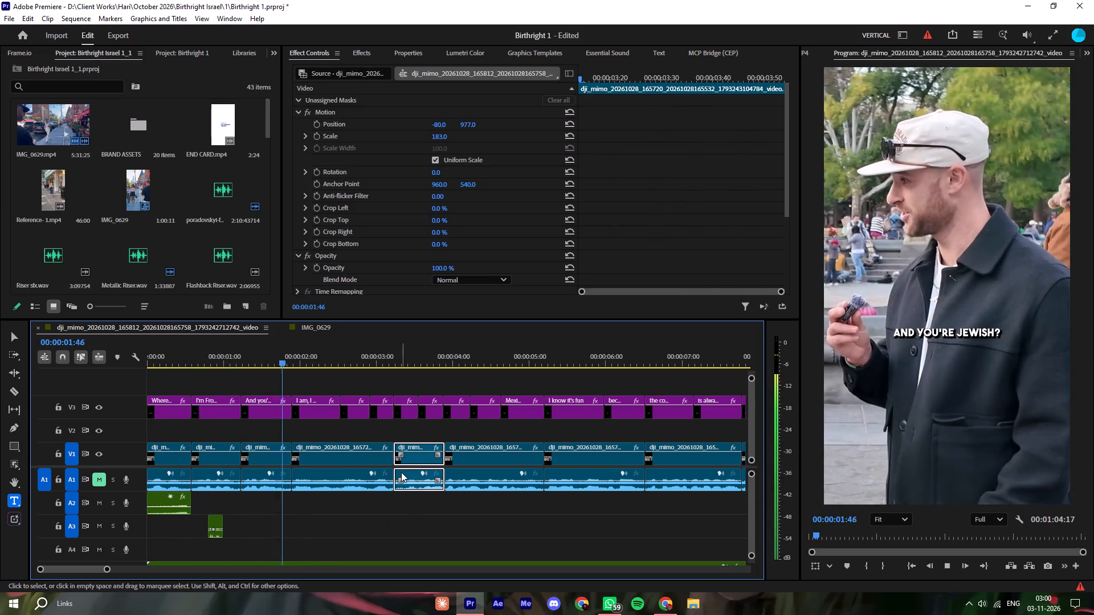
{"action": "left_click", "coordinate": [248, 349]}
Copy the longer sound effect near four seconds on A3 of IMG_0629 and paste it at 00:00:01:55 on A3 of the dji_mimo sequence.
{"action": "left_click", "coordinate": [324, 326]}
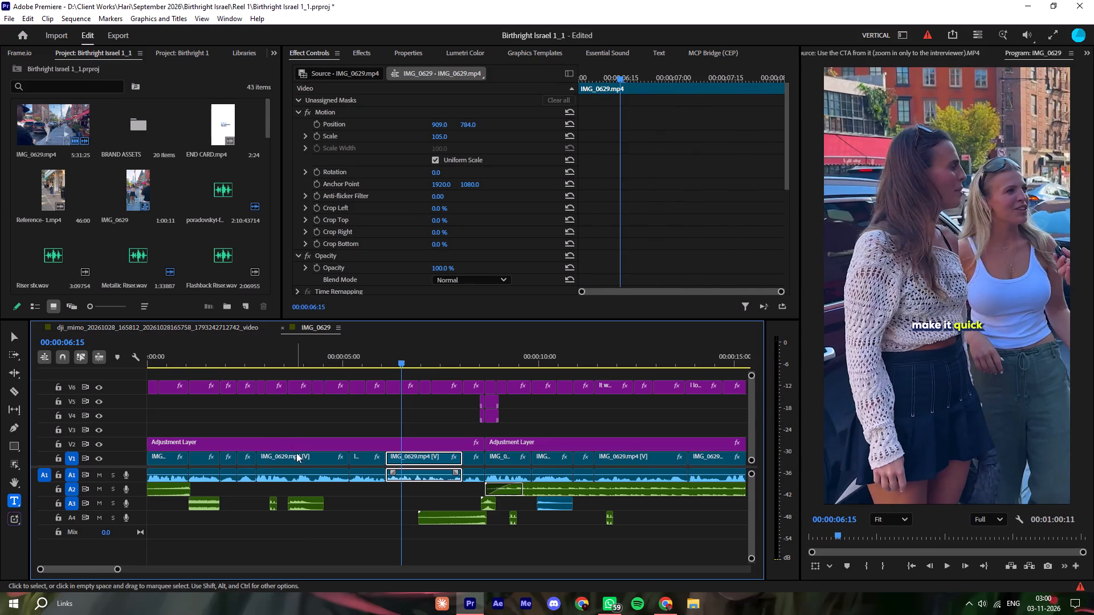
{"action": "left_click", "coordinate": [305, 503]}
{"action": "key", "text": "ctrl+c"}
{"action": "left_click", "coordinate": [198, 325]}
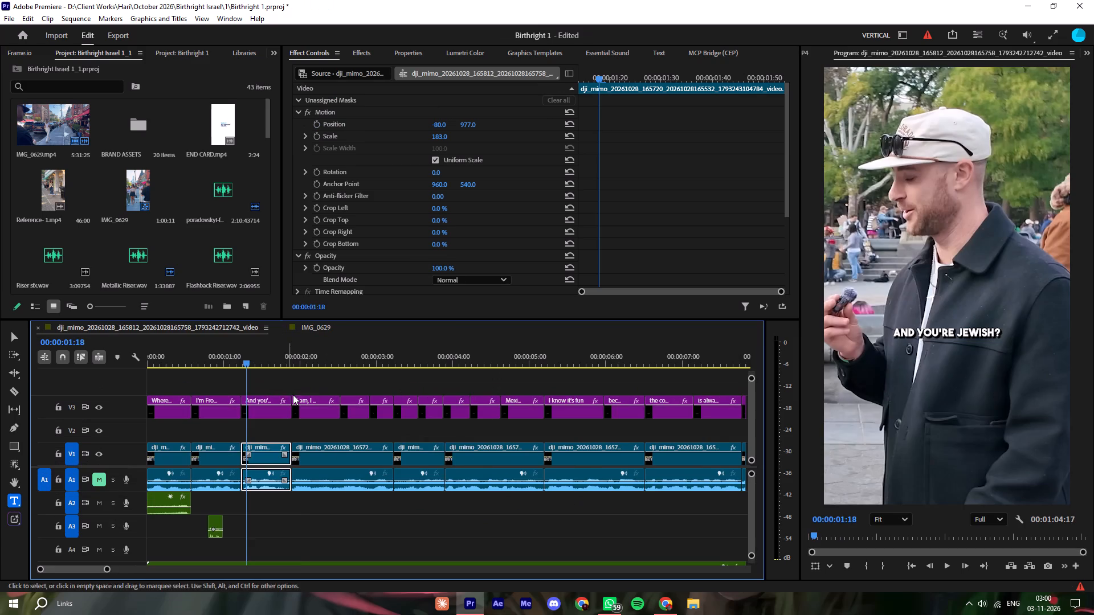
{"action": "left_click", "coordinate": [219, 355]}
{"action": "key", "text": "space"}
{"action": "key", "text": "space"}
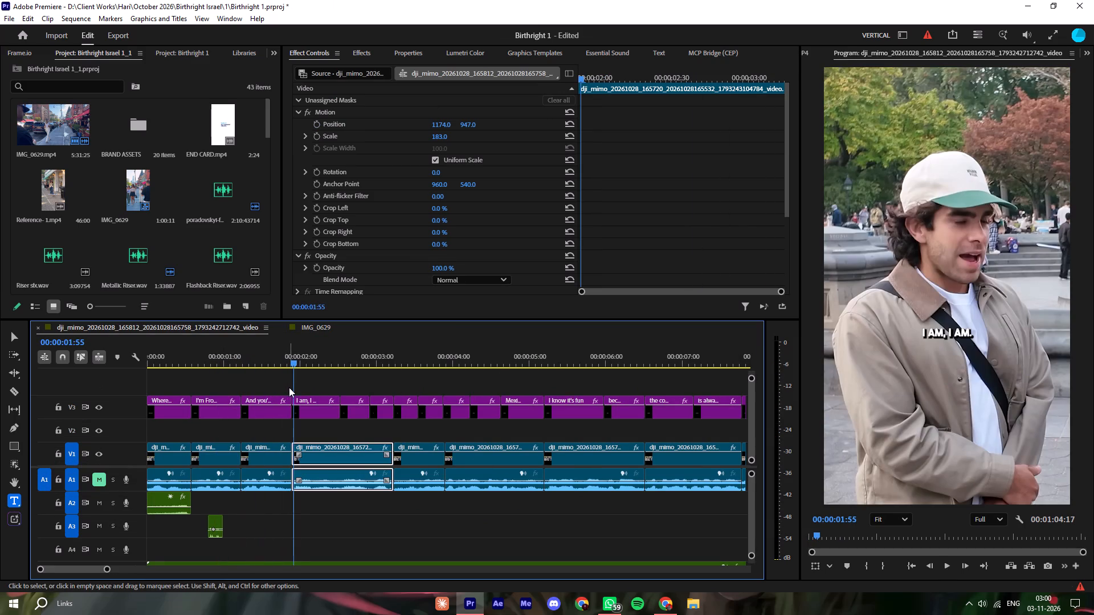
{"action": "key", "text": "ctrl+v"}
{"action": "left_click", "coordinate": [273, 357]}
{"action": "key", "text": "space"}
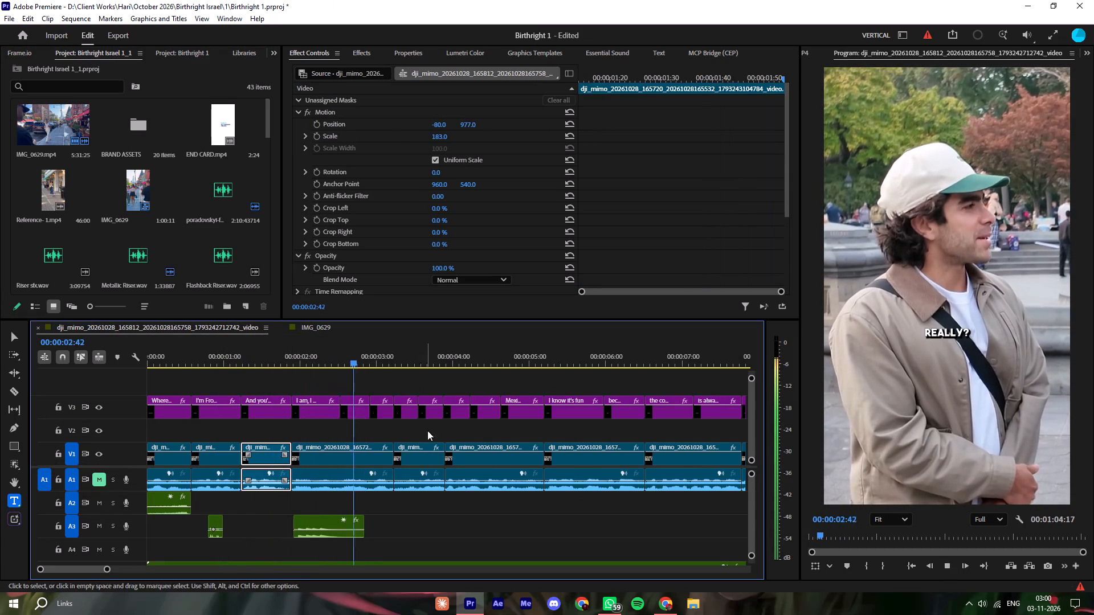
Play and replay the dji_mimo sequence between about two and five seconds to review the dialogue with the added sound effects.
{"action": "left_click", "coordinate": [482, 510]}
{"action": "key", "text": "minus"}
{"action": "key", "text": "equal"}
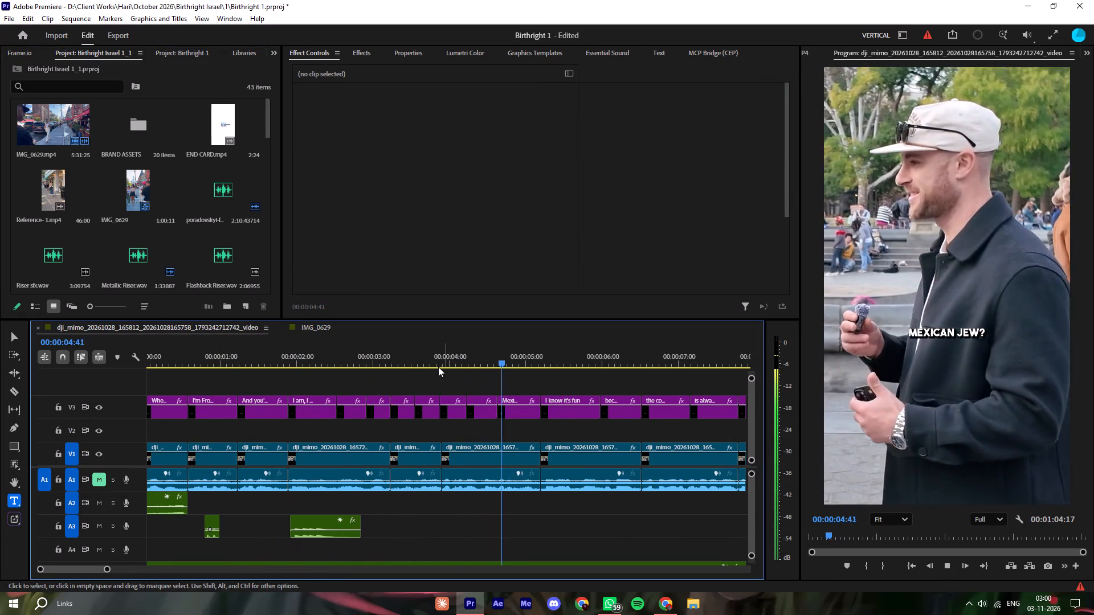
{"action": "left_click", "coordinate": [373, 352]}
{"action": "key", "text": "space"}
{"action": "type", "text": "-="}
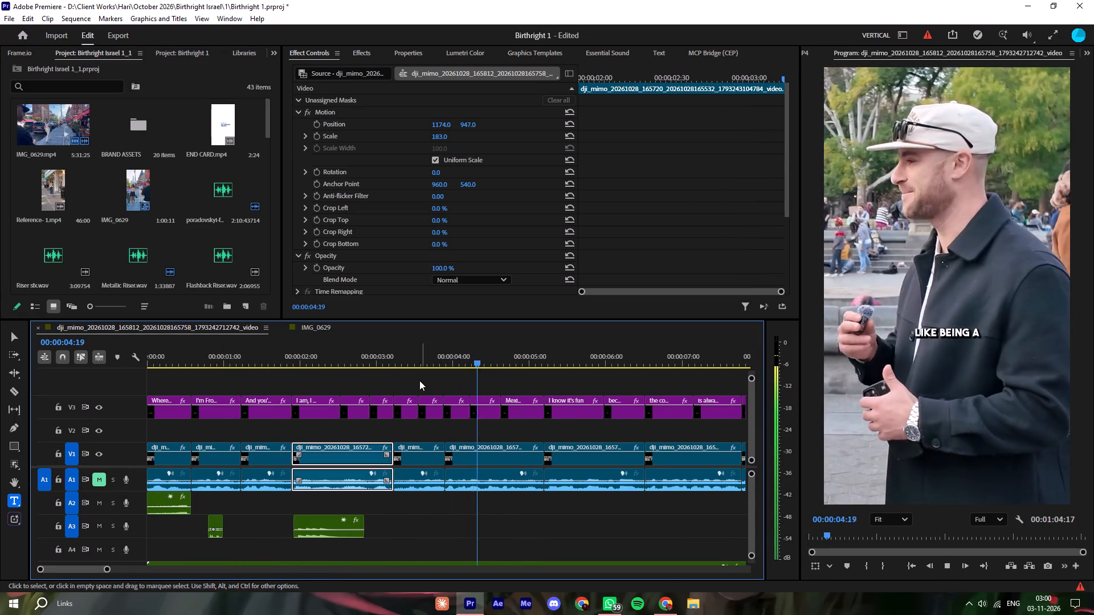
{"action": "left_click", "coordinate": [377, 358]}
{"action": "key", "text": "space"}
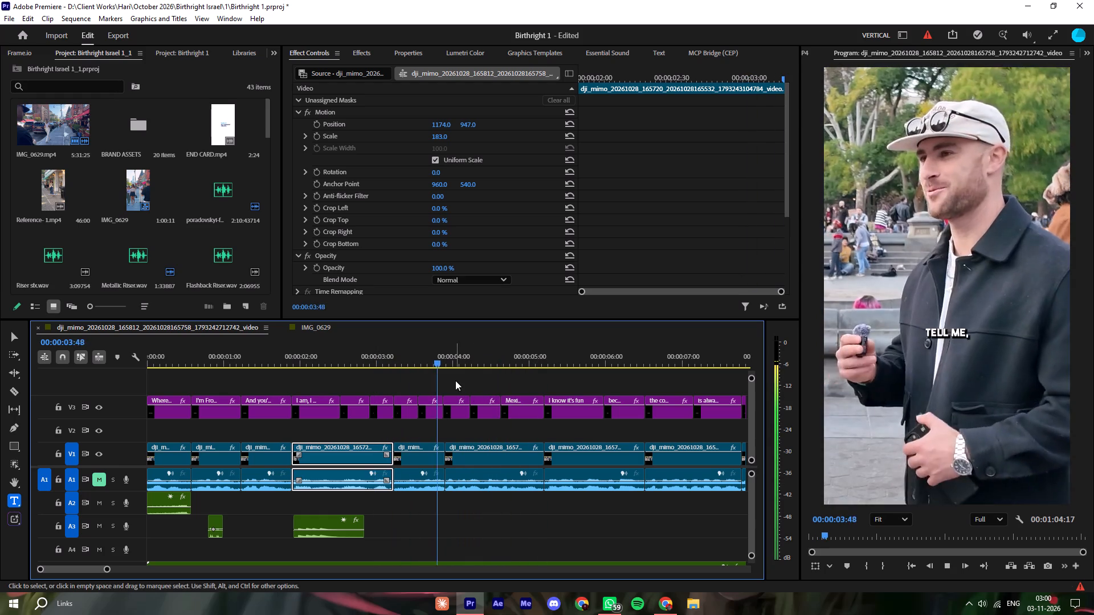
{"action": "left_click", "coordinate": [456, 380]}
{"action": "key", "text": "space"}
In the IMG_0629 sequence, play on past eight seconds and copy the ting sound effect on A3 near ten seconds.
{"action": "left_click", "coordinate": [326, 330]}
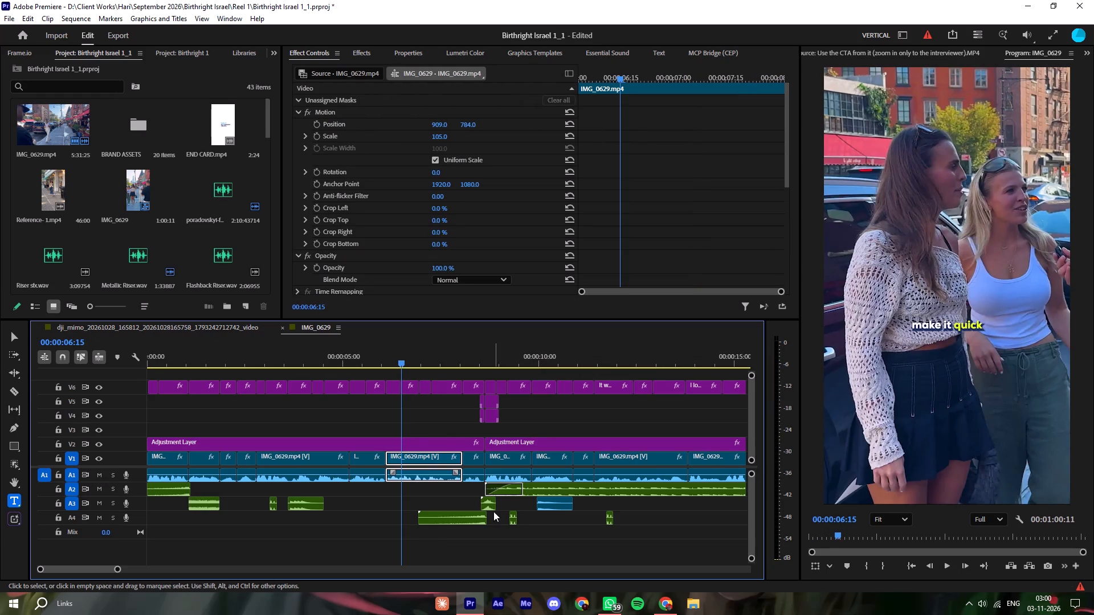
{"action": "key", "text": "space"}
{"action": "left_click", "coordinate": [518, 538]}
{"action": "key", "text": "minus"}
{"action": "key", "text": "equal"}
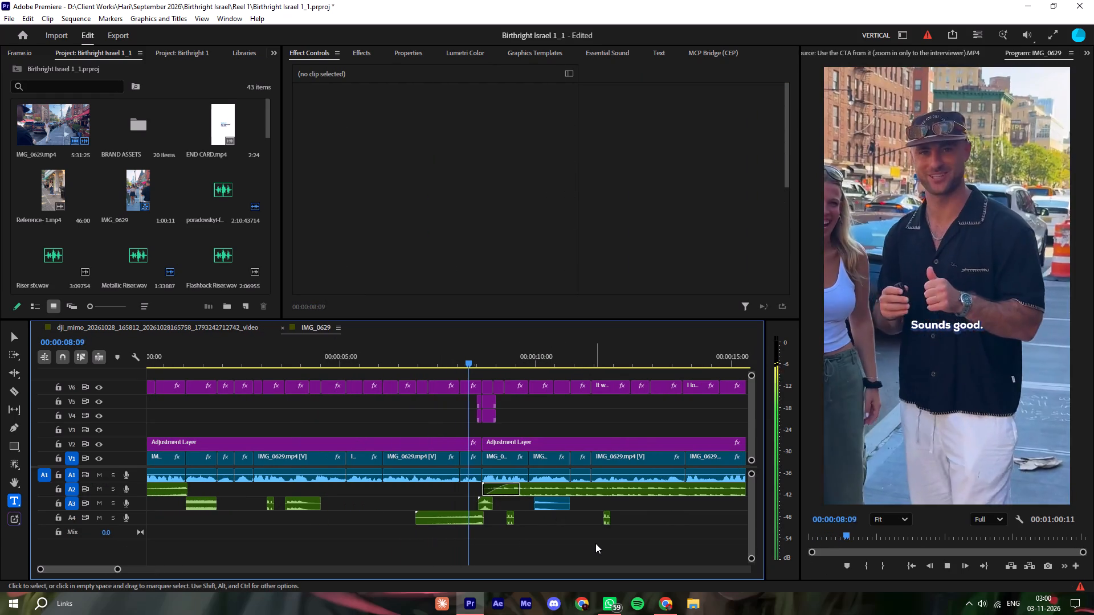
{"action": "type", "text": "-="}
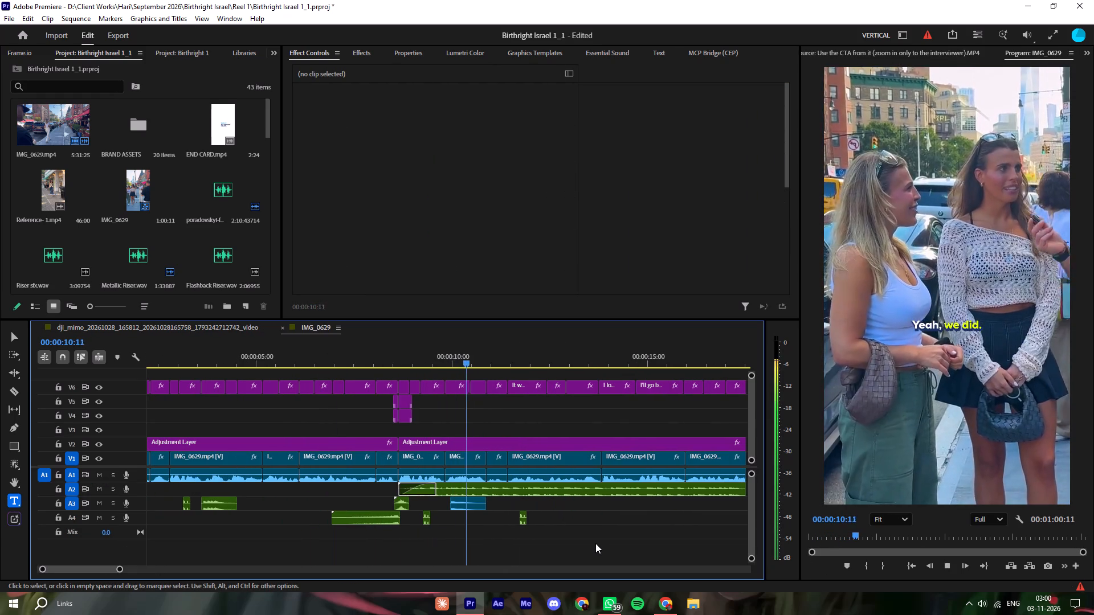
{"action": "left_click", "coordinate": [469, 509]}
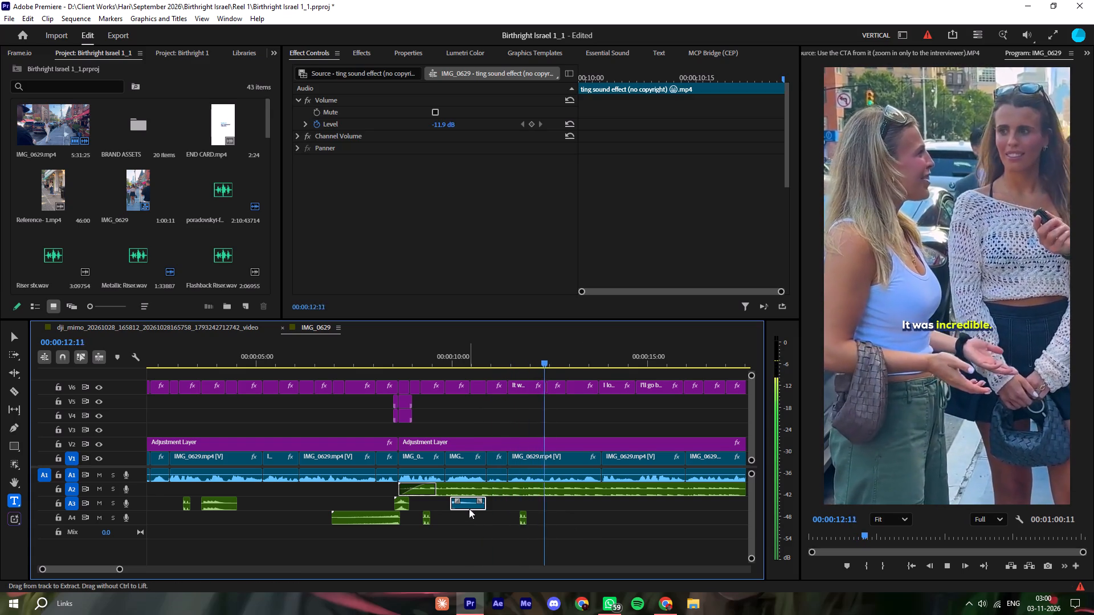
{"action": "key", "text": "ctrl+c"}
{"action": "left_click", "coordinate": [589, 523]}
{"action": "key", "text": "space"}
Paste the ting sound effect on A3 of the dji_mimo sequence just before eight seconds and play it back.
{"action": "left_click", "coordinate": [217, 331]}
{"action": "key", "text": "space"}
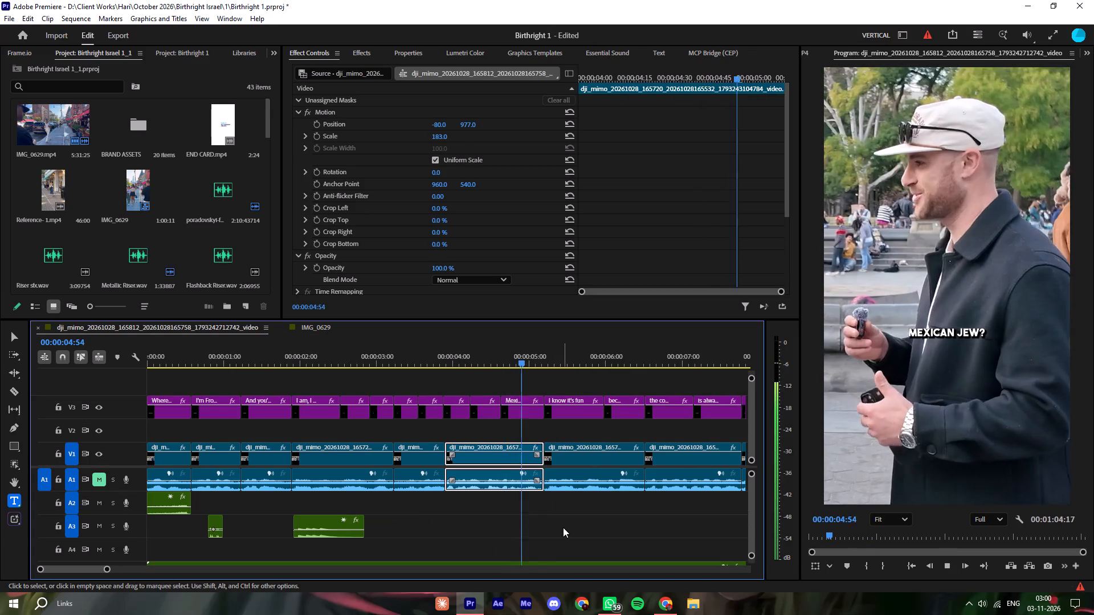
{"action": "left_click", "coordinate": [563, 527]}
{"action": "key", "text": "minus"}
{"action": "key", "text": "equal"}
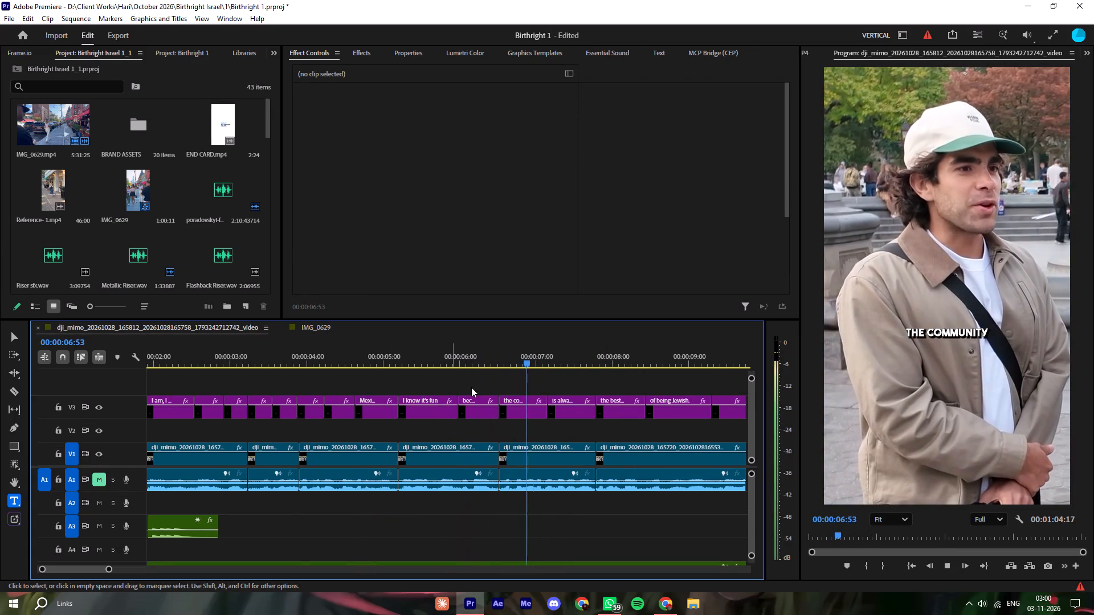
{"action": "key", "text": "space"}
{"action": "left_click", "coordinate": [553, 366]}
{"action": "key", "text": "space"}
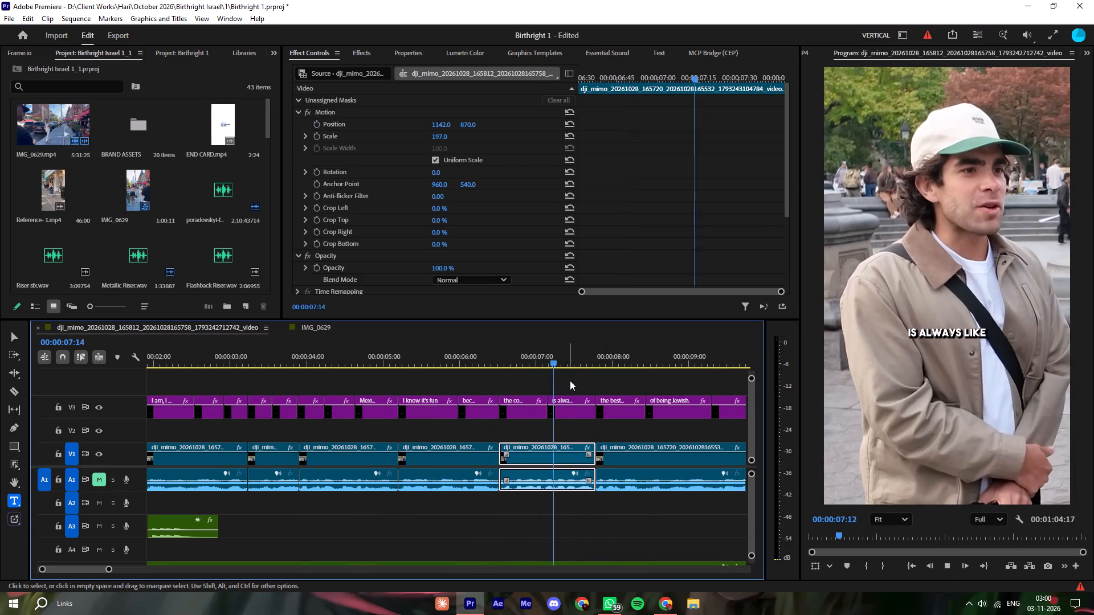
{"action": "key", "text": "space"}
{"action": "left_click_drag", "start_coordinate": [611, 433], "coordinate": [606, 436]}
{"action": "key", "text": "ctrl+v"}
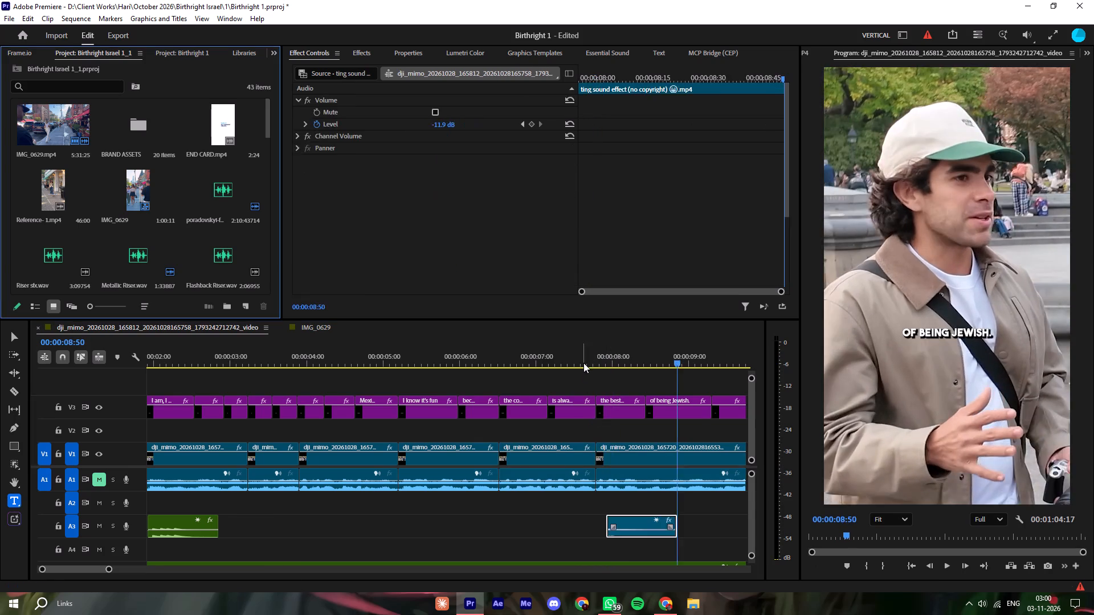
{"action": "left_click", "coordinate": [583, 362]}
{"action": "key", "text": "space"}
{"action": "type", "text": "--"}
{"action": "key", "text": "equal"}
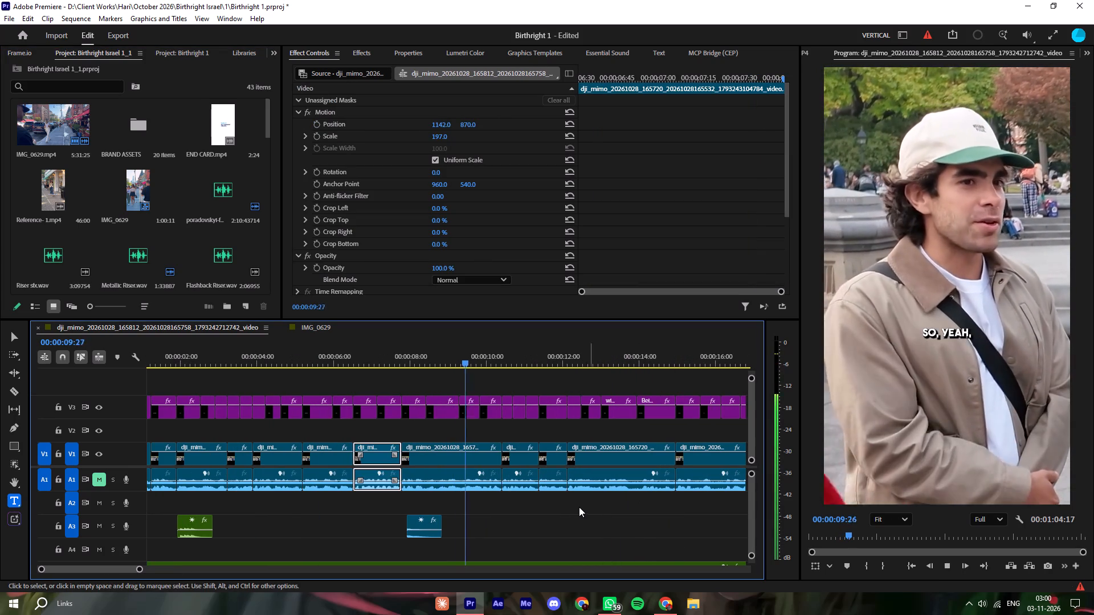
Pause the dji_mimo sequence at 00:00:10:33 and copy the Mouse Click Sound Effect near twelve seconds on A4 of IMG_0629.
{"action": "left_click", "coordinate": [575, 507]}
{"action": "key", "text": "space"}
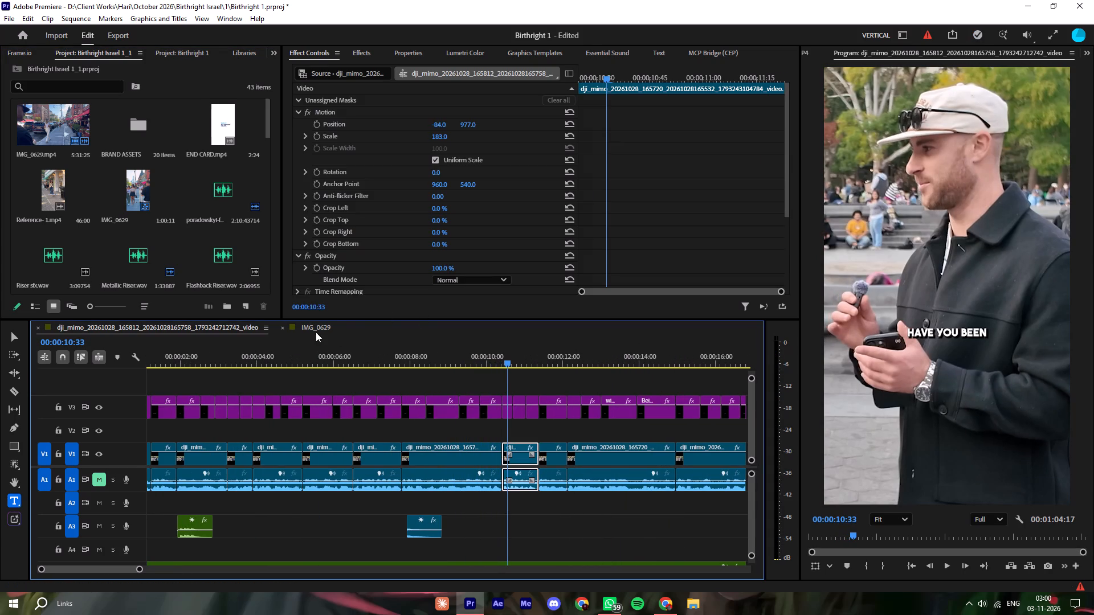
{"action": "left_click", "coordinate": [316, 332]}
{"action": "left_click_drag", "start_coordinate": [547, 512], "coordinate": [516, 524]}
{"action": "key", "text": "ctrl+c"}
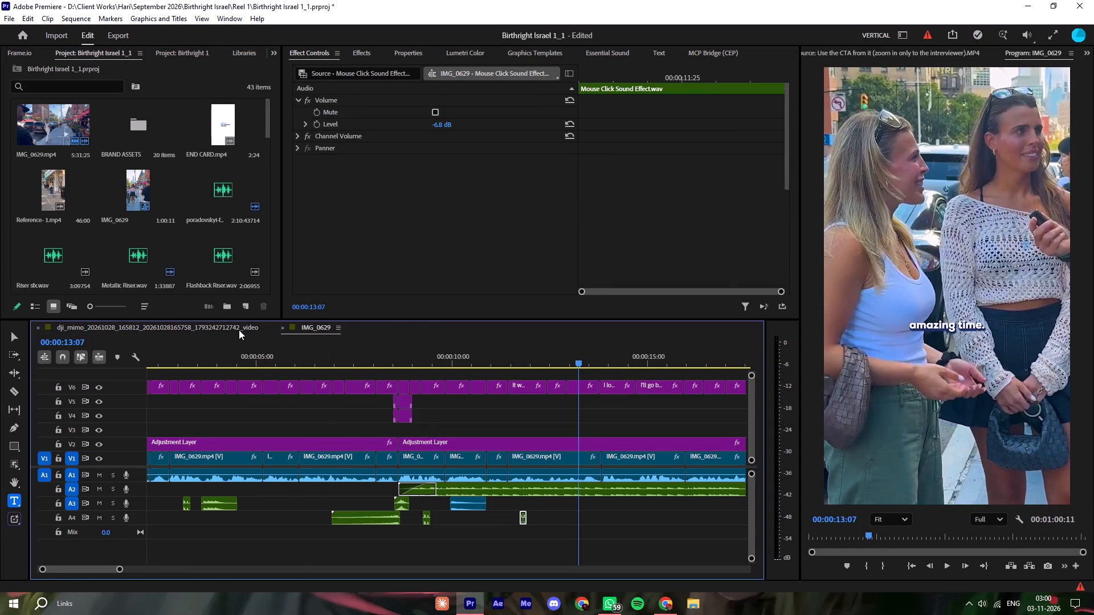
Paste the Mouse Click Sound Effect on A4 of the dji_mimo sequence at about 10.8 seconds, during the Israel question, and play it back.
{"action": "left_click", "coordinate": [239, 330]}
{"action": "key", "text": "space"}
{"action": "key", "text": "space"}
{"action": "key", "text": "space"}
{"action": "key", "text": "space"}
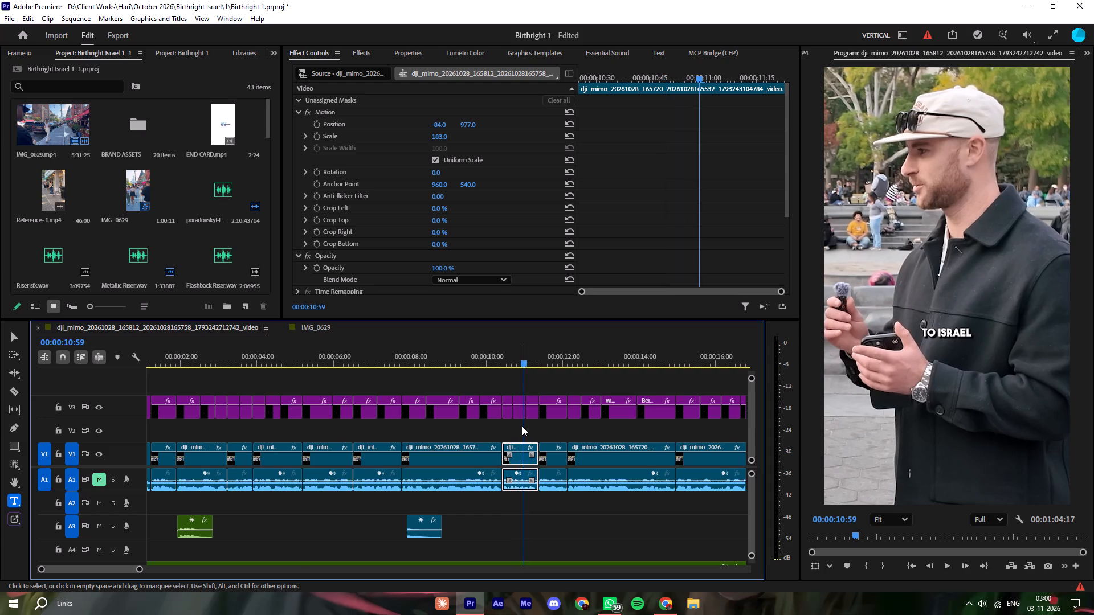
{"action": "left_click", "coordinate": [522, 426]}
{"action": "left_click", "coordinate": [501, 362]}
{"action": "key", "text": "space"}
{"action": "key", "text": "space"}
{"action": "left_click_drag", "start_coordinate": [511, 429], "coordinate": [516, 436]}
{"action": "key", "text": "ctrl+v"}
{"action": "left_click", "coordinate": [505, 360]}
{"action": "key", "text": "space"}
{"action": "left_click", "coordinate": [639, 520]}
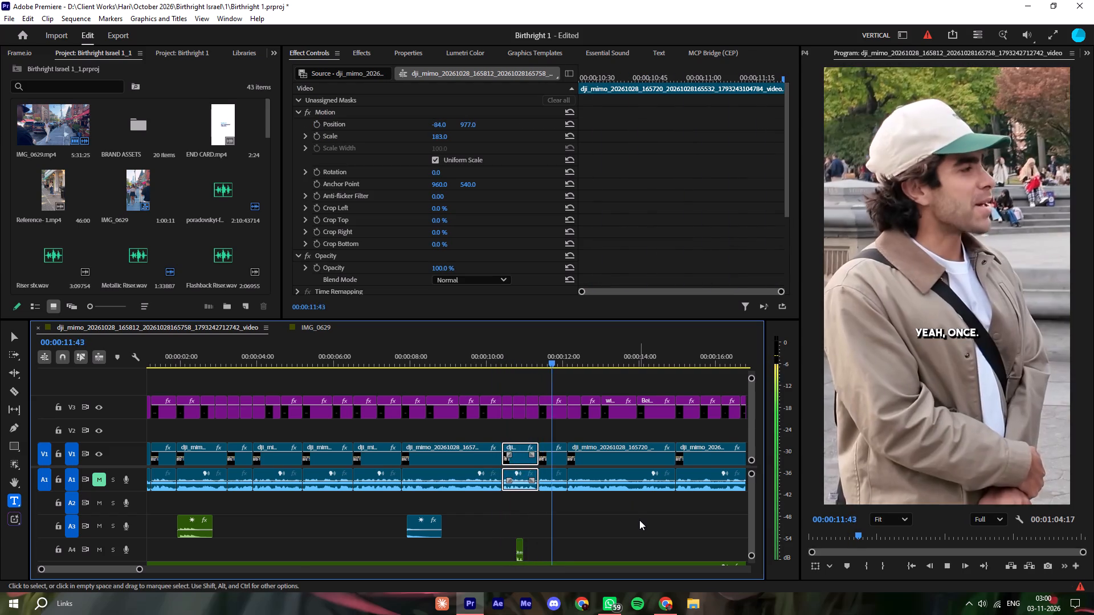
Move the ting sound effect on A3 to 00:00:11:39, under the "Yeah, once." caption, and play from there.
{"action": "left_click", "coordinate": [497, 362]}
{"action": "key", "text": "space"}
{"action": "key", "text": "equal"}
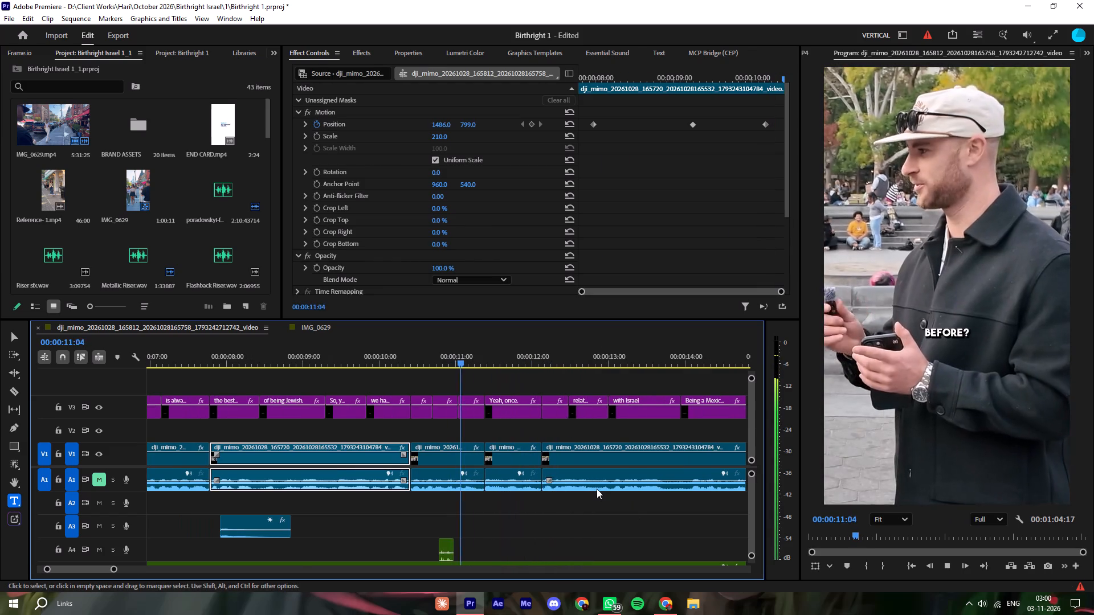
{"action": "left_click", "coordinate": [581, 512]}
{"action": "key", "text": "minus"}
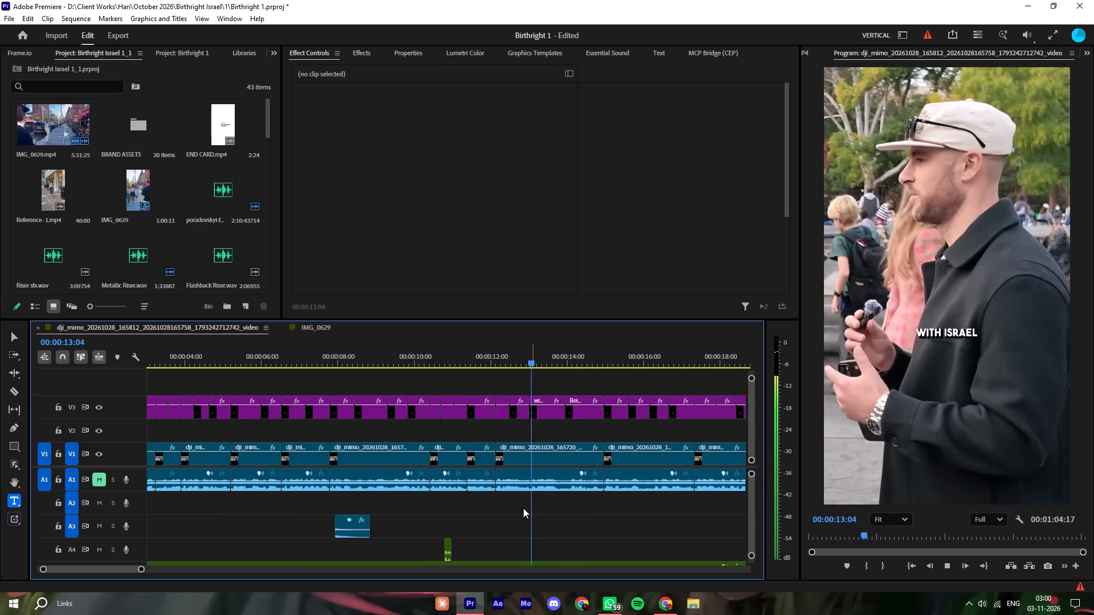
{"action": "left_click", "coordinate": [460, 356]}
{"action": "key", "text": "space"}
{"action": "key", "text": "space"}
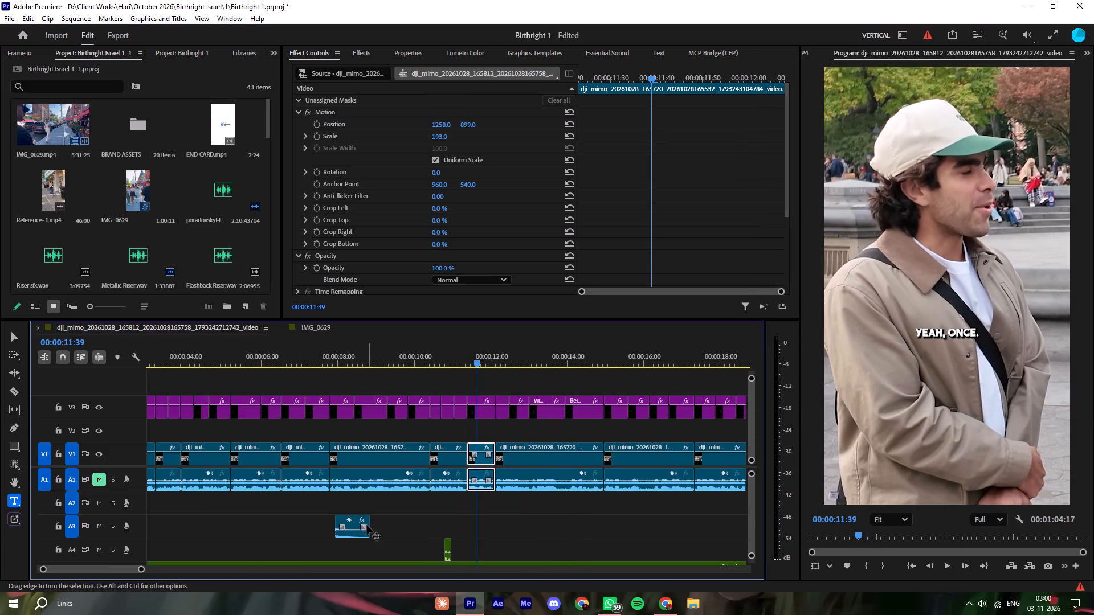
{"action": "left_click_drag", "start_coordinate": [358, 534], "coordinate": [503, 527]}
{"action": "key", "text": "space"}
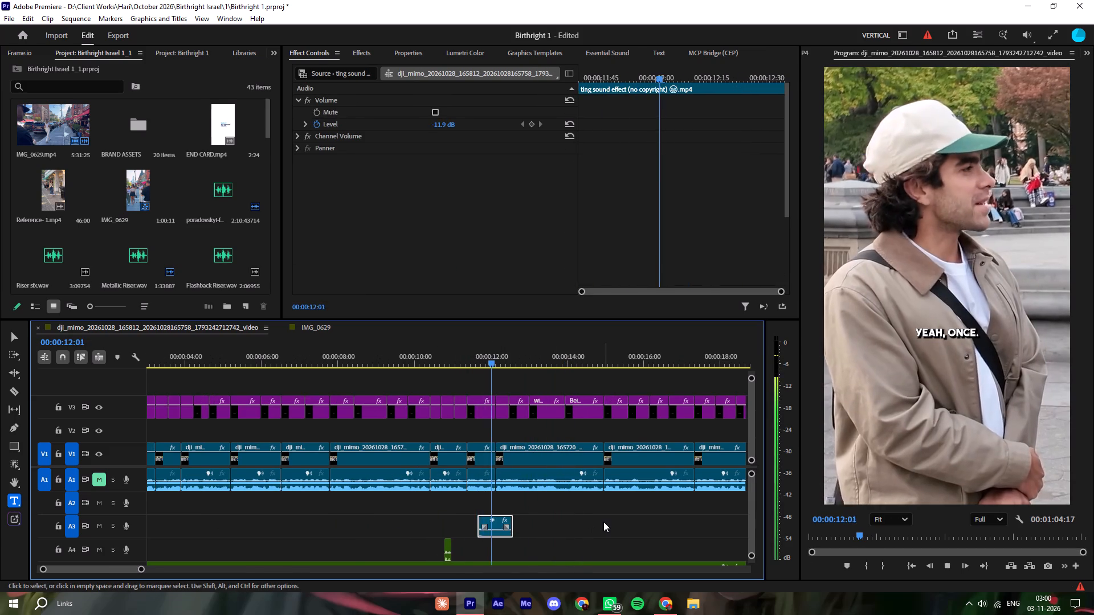
{"action": "left_click", "coordinate": [603, 521]}
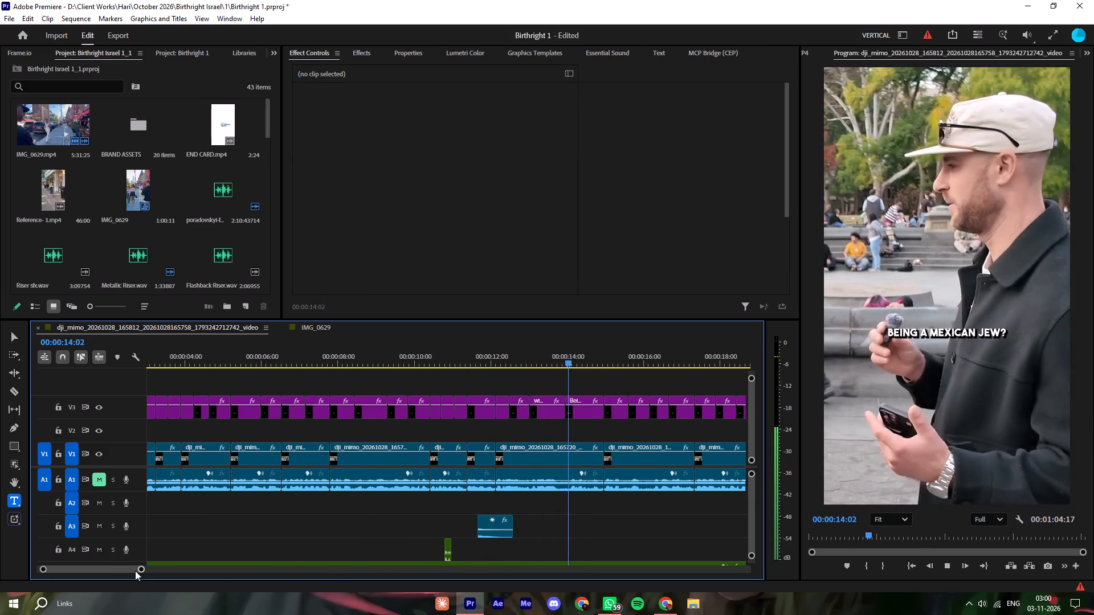
Pause the dji_mimo sequence at 00:00:18:57 and copy the Mouse Click Sound Effect near 10.8 seconds on A4.
{"action": "left_click", "coordinate": [132, 569]}
{"action": "left_click", "coordinate": [590, 510]}
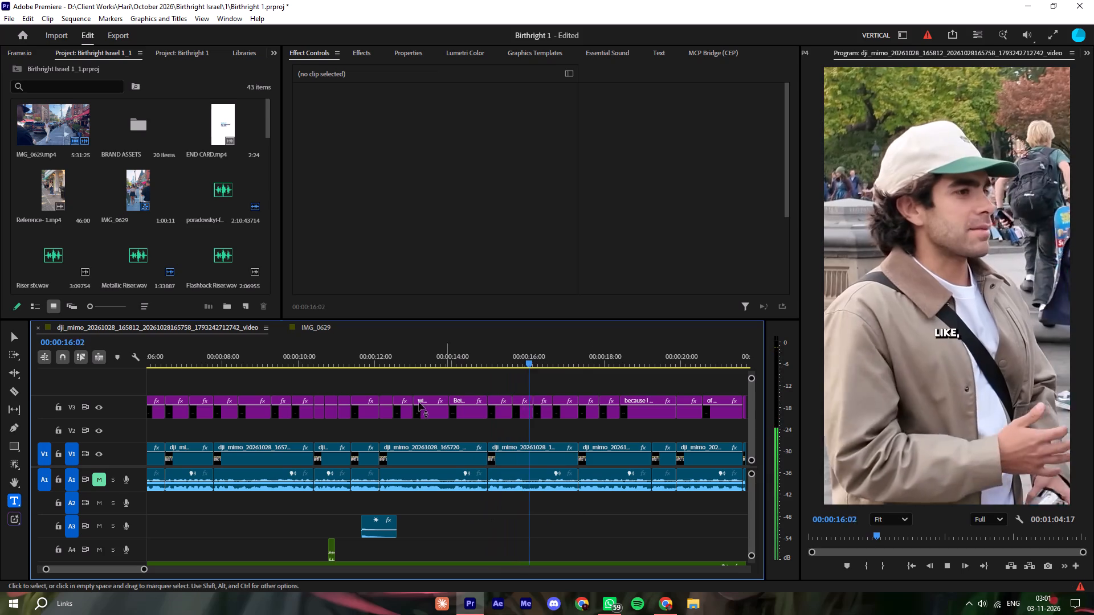
{"action": "left_click", "coordinate": [615, 500]}
{"action": "type", "text": "-="}
{"action": "key", "text": "space"}
{"action": "left_click_drag", "start_coordinate": [213, 549], "coordinate": [177, 554]}
{"action": "key", "text": "ctrl+c"}
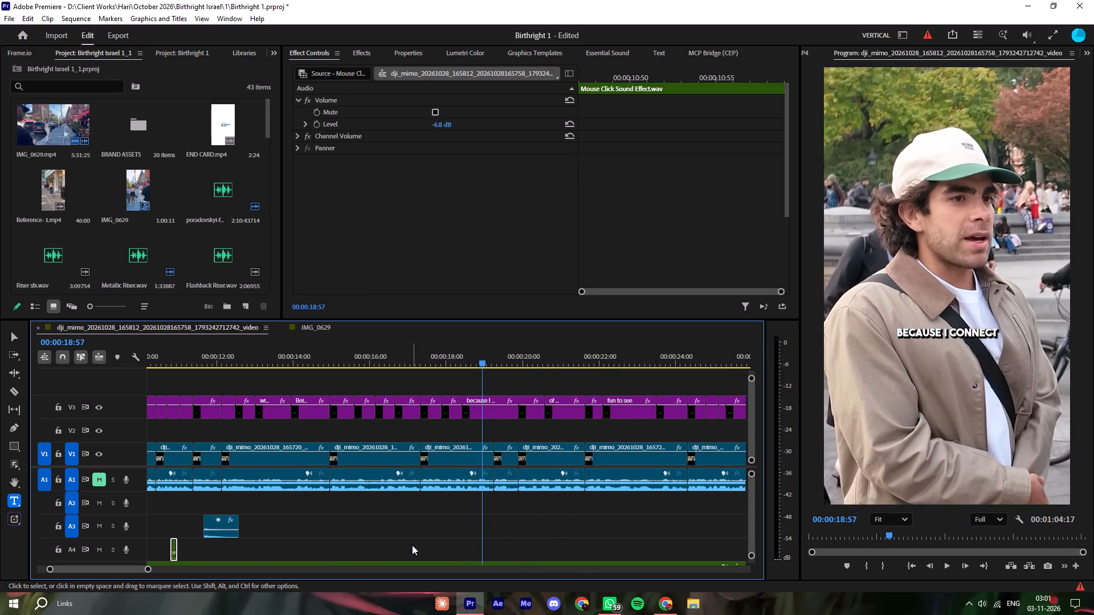
Paste the Mouse Click Sound Effect on A4 at about 21 seconds, under the "of my history." caption, and play on to about 28 seconds.
{"action": "left_click", "coordinate": [412, 545]}
{"action": "key", "text": "space"}
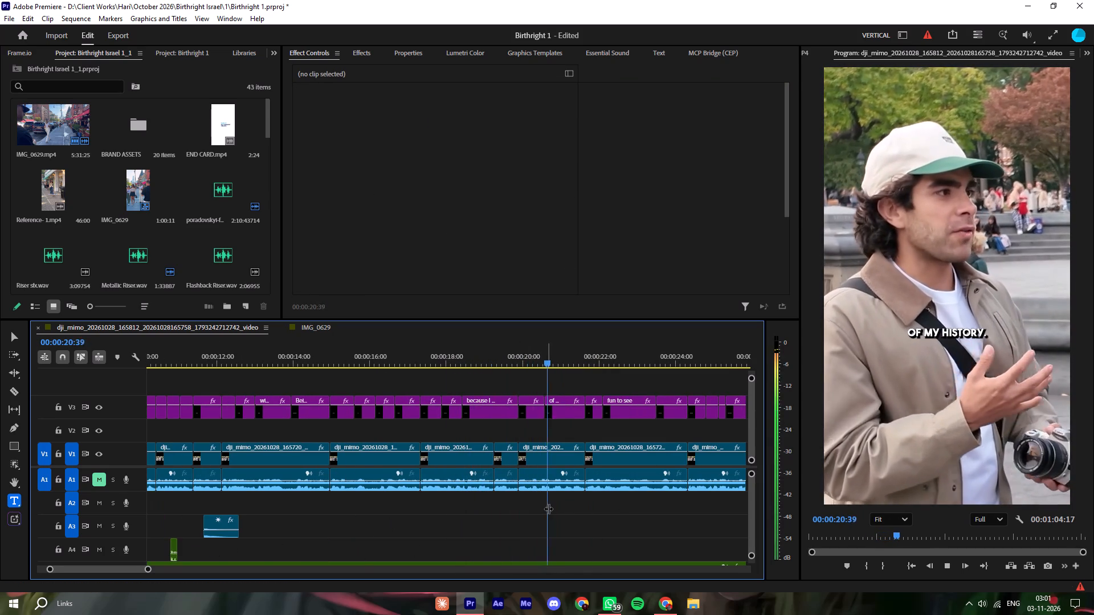
{"action": "key", "text": "space"}
{"action": "key", "text": "space"}
{"action": "key", "text": "space"}
{"action": "key", "text": "ctrl+v"}
{"action": "left_click", "coordinate": [553, 355]}
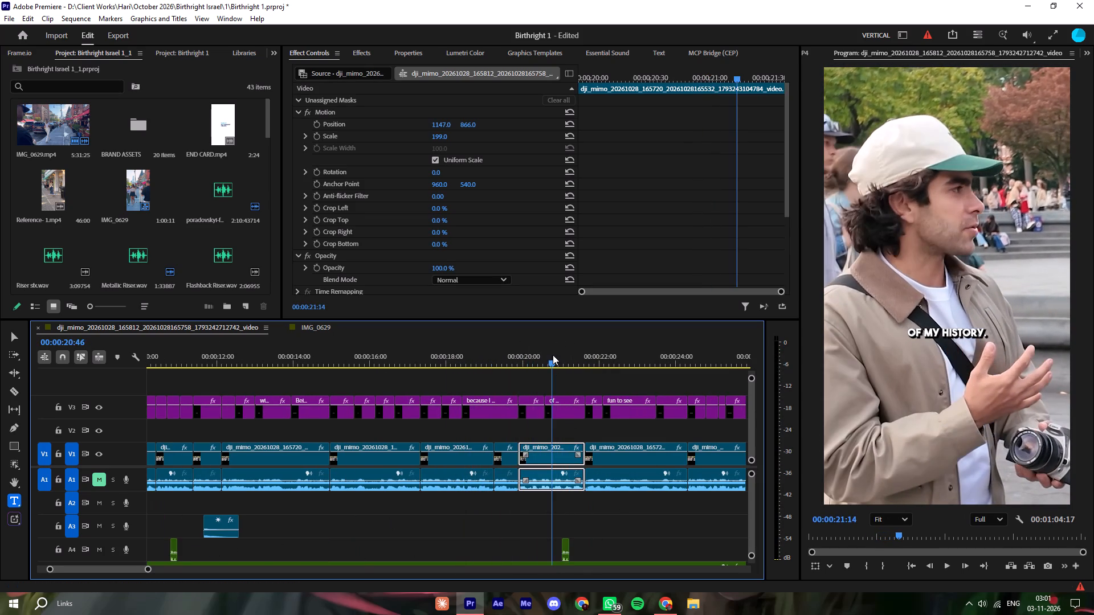
{"action": "key", "text": "space"}
{"action": "left_click", "coordinate": [666, 516]}
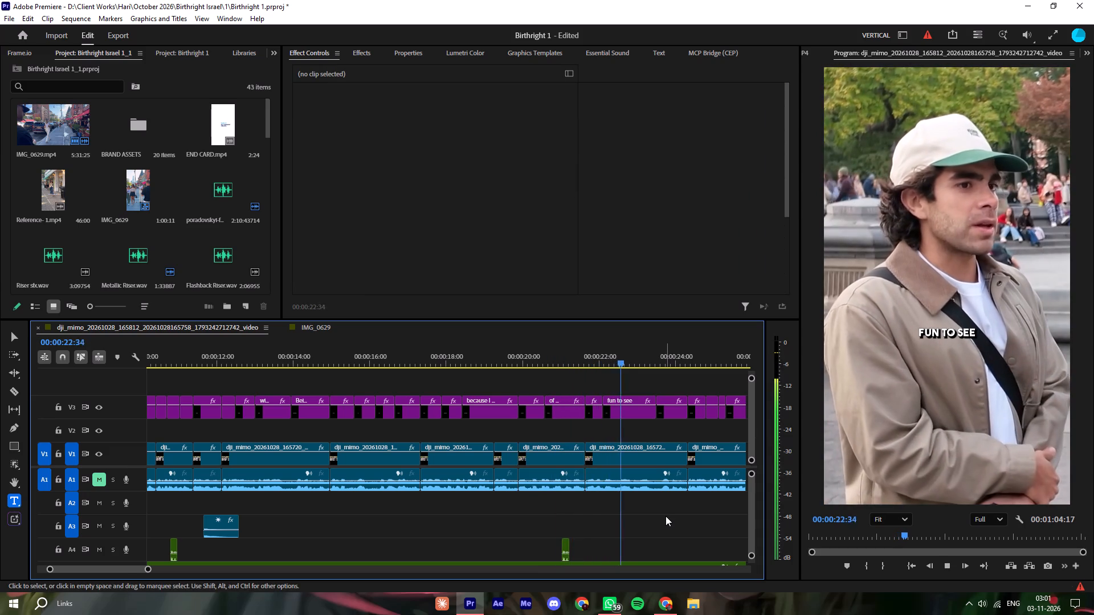
{"action": "left_click", "coordinate": [699, 516]}
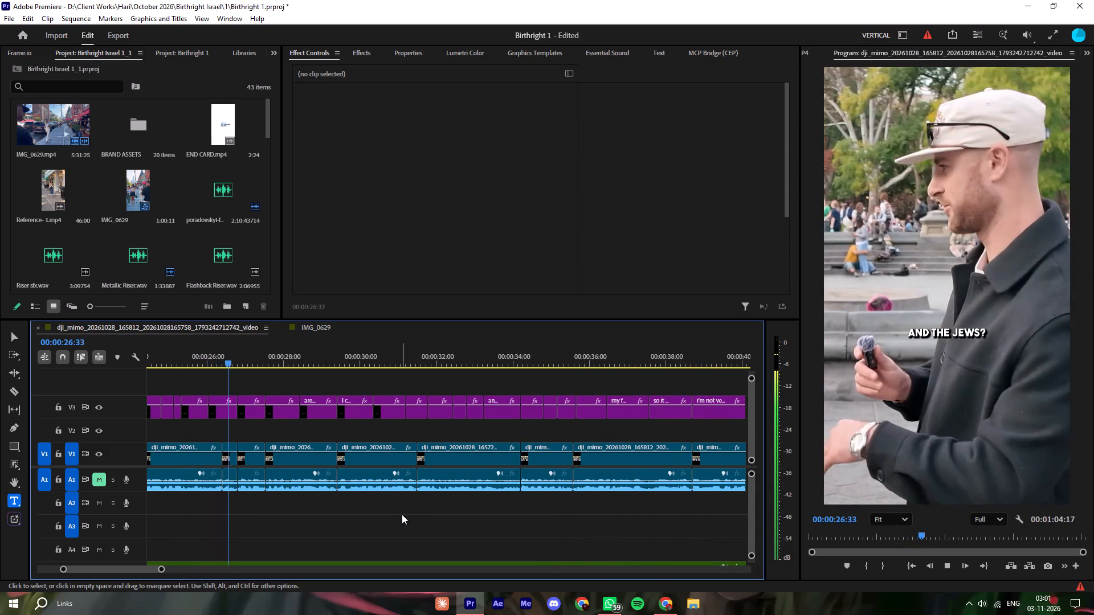
{"action": "left_click", "coordinate": [409, 513]}
{"action": "key", "text": "space"}
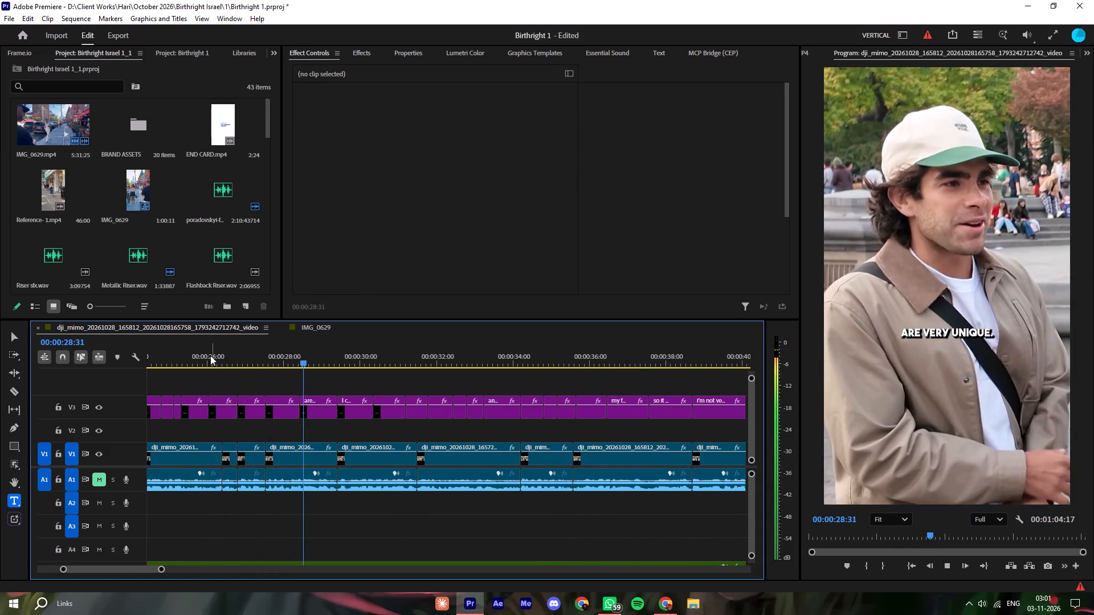
{"action": "left_click", "coordinate": [210, 355]}
{"action": "key", "text": "space"}
{"action": "key", "text": "space"}
Audition the sound effects in the IMG_0629 sequence between about 13 and 34 seconds.
{"action": "left_click", "coordinate": [325, 330]}
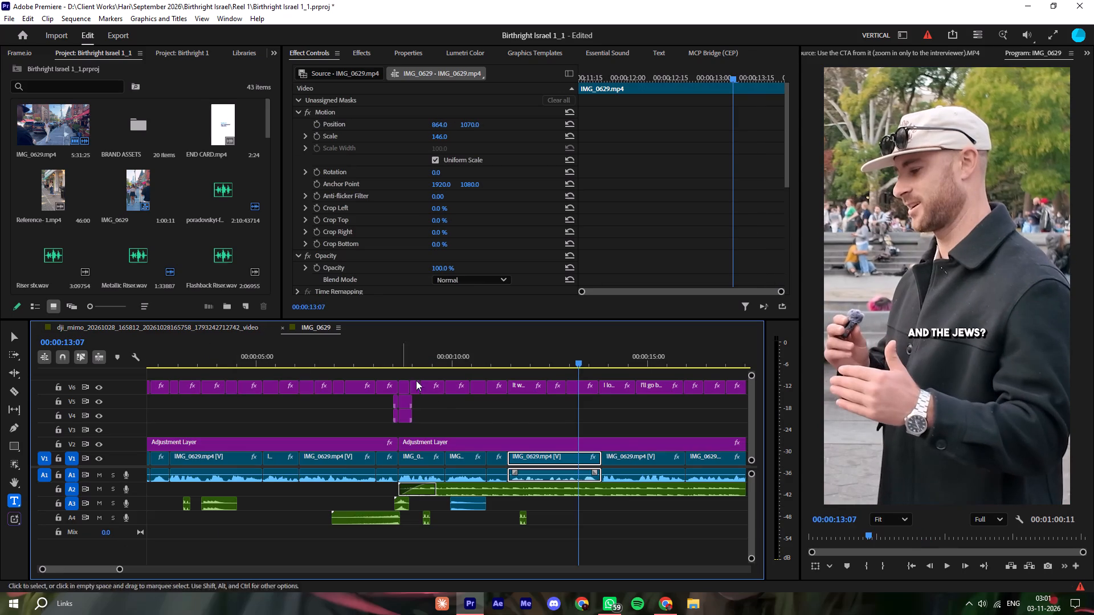
{"action": "key", "text": "space"}
{"action": "left_click", "coordinate": [642, 413]}
{"action": "key", "text": "minus"}
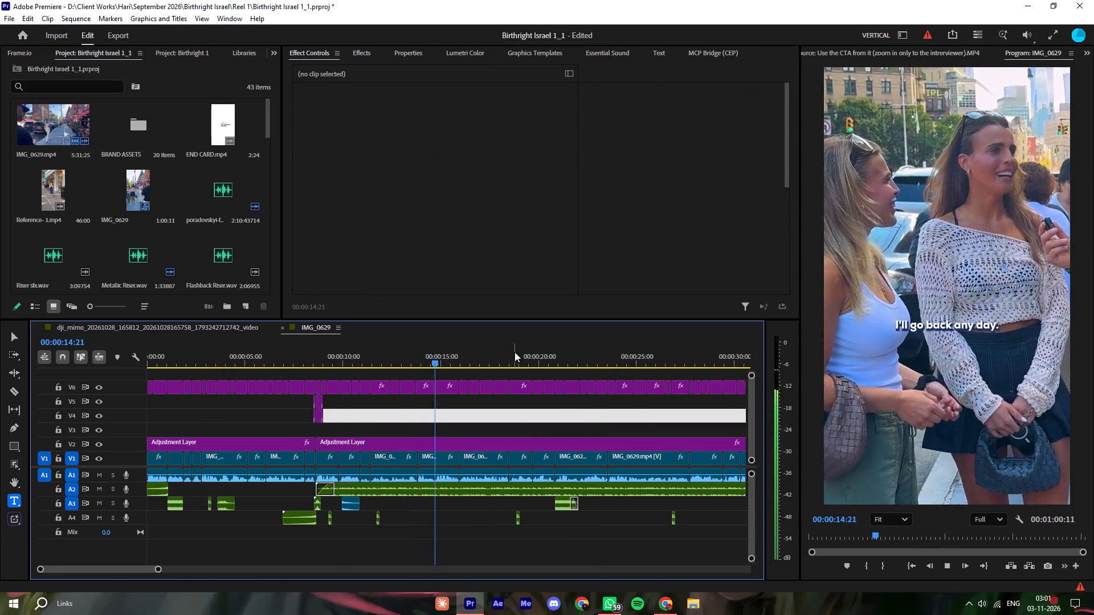
{"action": "left_click", "coordinate": [515, 352]}
{"action": "left_click", "coordinate": [563, 352]}
{"action": "key", "text": "space"}
{"action": "left_click", "coordinate": [544, 355]}
{"action": "key", "text": "space"}
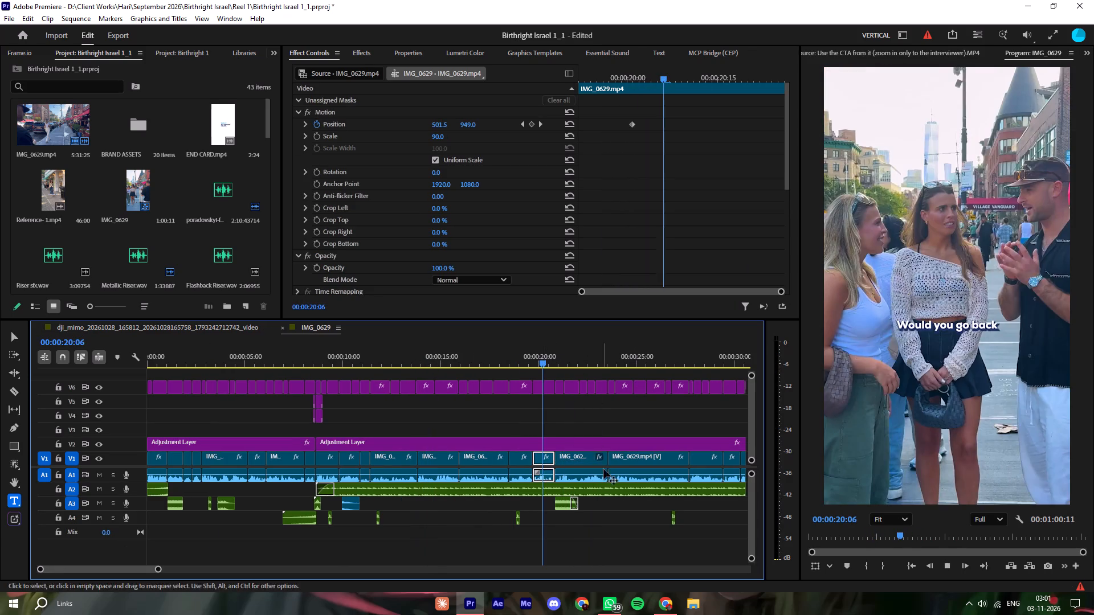
{"action": "left_click", "coordinate": [603, 513]}
{"action": "left_click", "coordinate": [146, 571]}
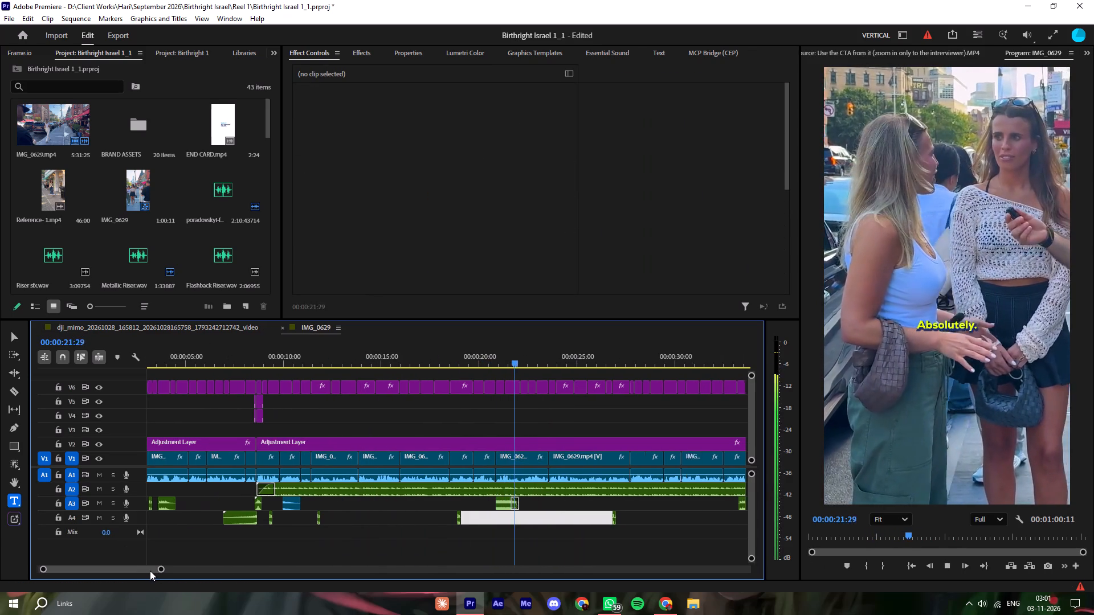
{"action": "left_click", "coordinate": [567, 362]}
{"action": "key", "text": "space"}
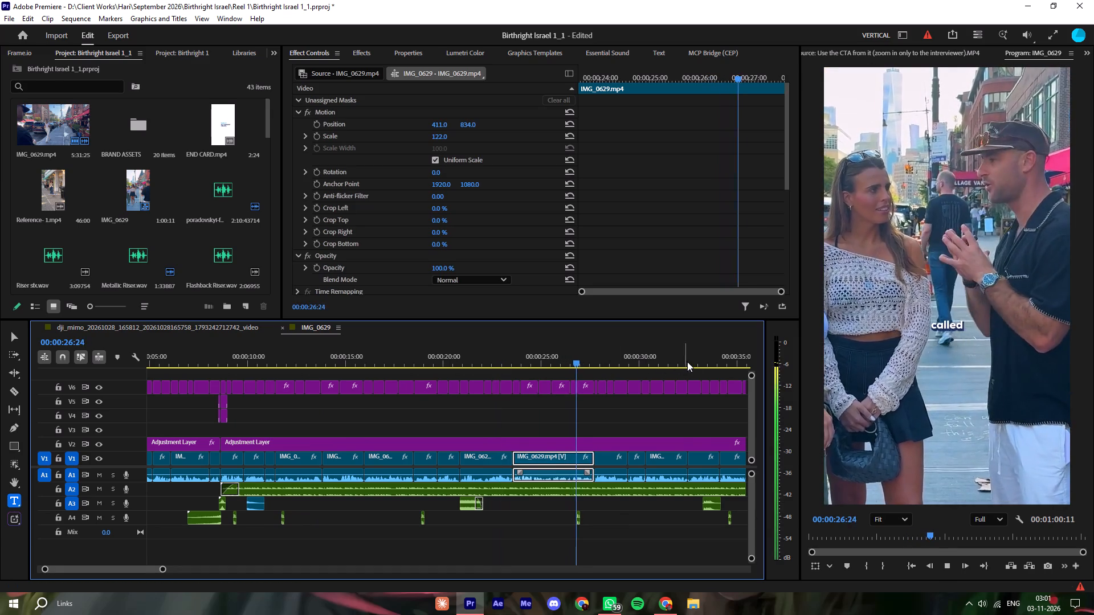
{"action": "left_click", "coordinate": [701, 359]}
{"action": "key", "text": "space"}
{"action": "key", "text": "space"}
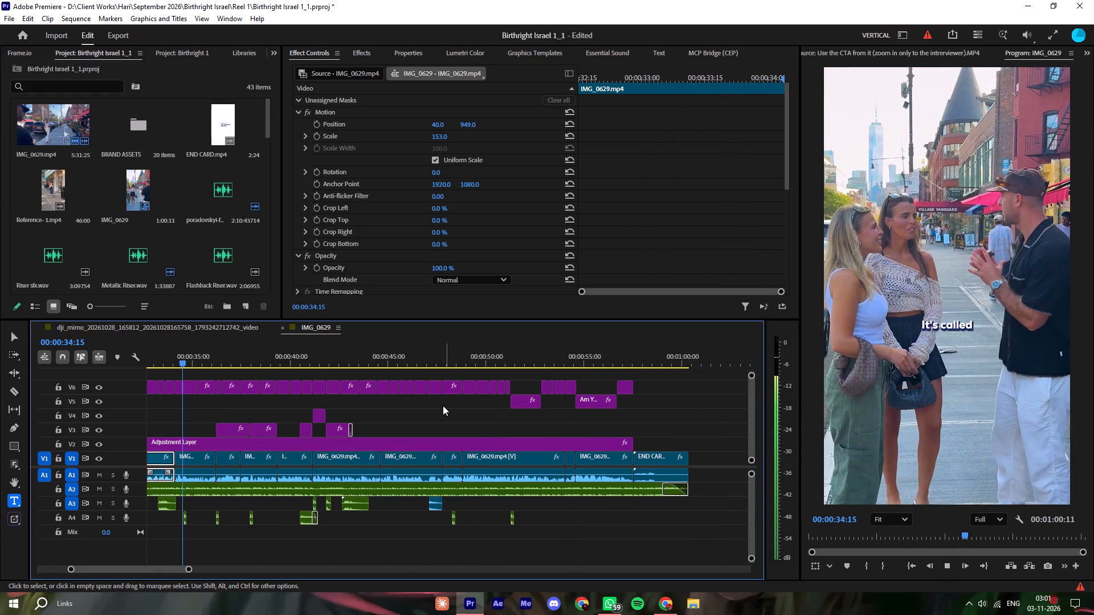
Copy the bithuh-vine-boom sound effect near 21 seconds on A3 of IMG_0629.
{"action": "left_click_drag", "start_coordinate": [172, 567], "coordinate": [159, 564]}
{"action": "left_click", "coordinate": [198, 507]}
{"action": "key", "text": "ctrl+c"}
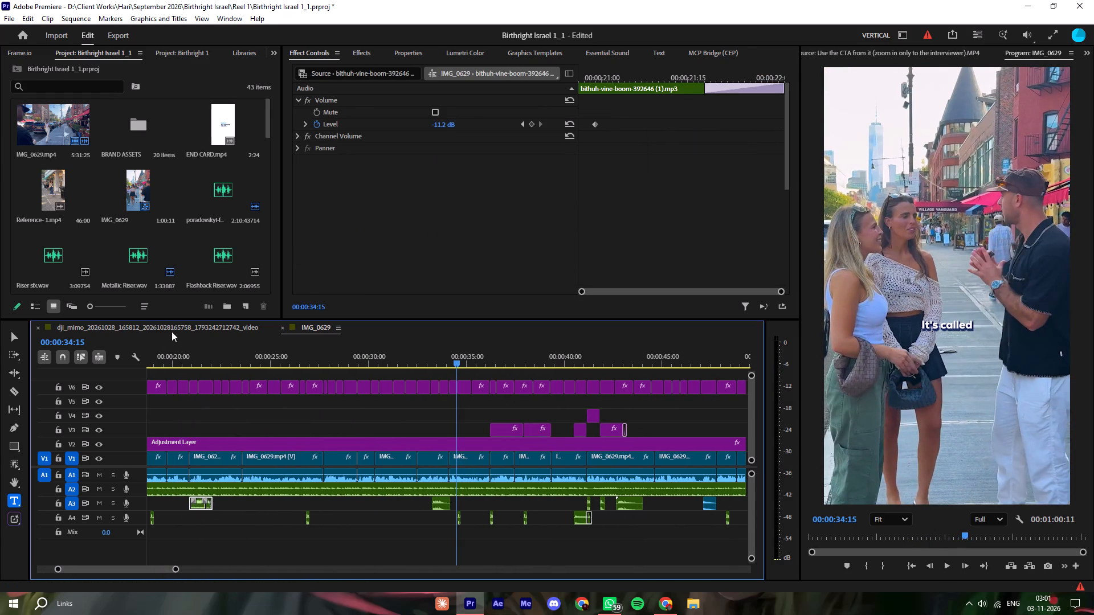
Desaturate the dji_mimo clip under the "very different" caption near 27 seconds to black and white with Lumetri Color.
{"action": "left_click", "coordinate": [182, 322]}
{"action": "left_click", "coordinate": [175, 363]}
{"action": "key", "text": "space"}
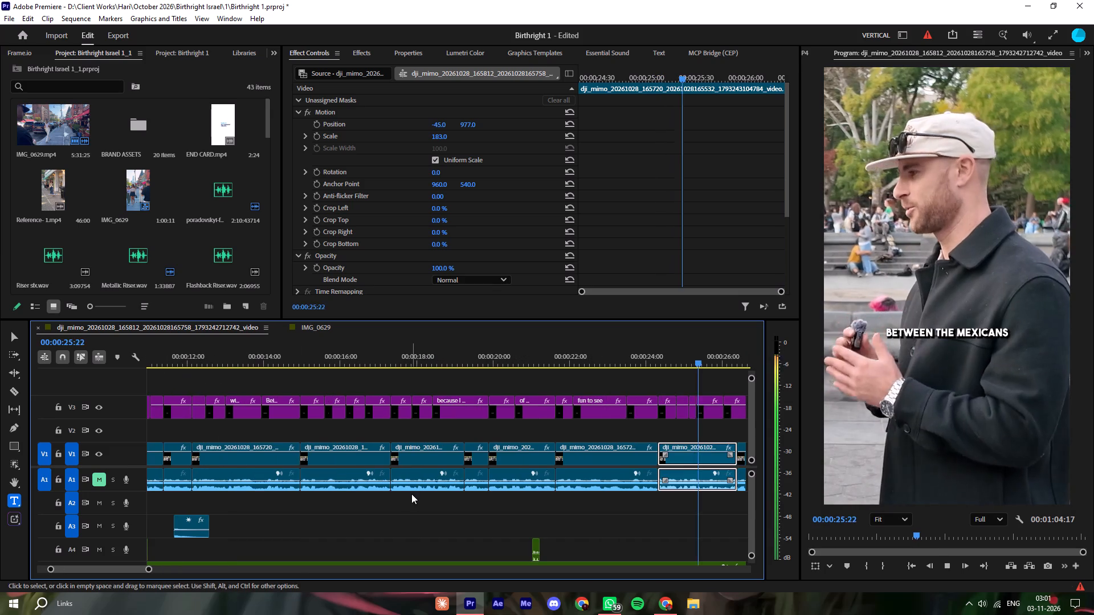
{"action": "key", "text": "equal"}
{"action": "key", "text": "minus"}
{"action": "key", "text": "equal"}
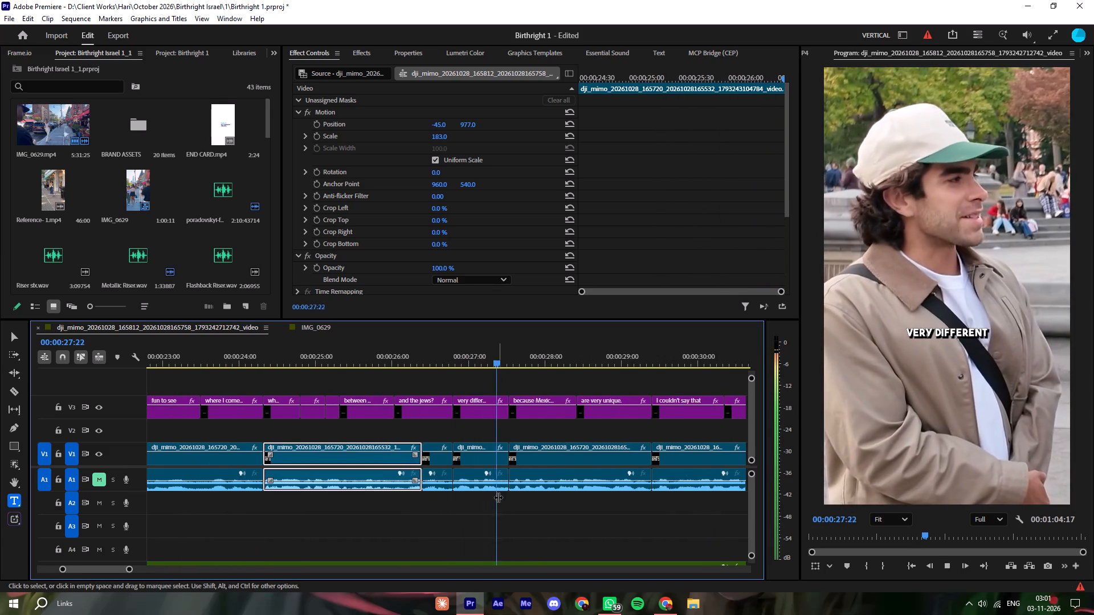
{"action": "left_click", "coordinate": [498, 497]}
{"action": "left_click", "coordinate": [448, 357]}
{"action": "left_click", "coordinate": [419, 356]}
{"action": "key", "text": "space"}
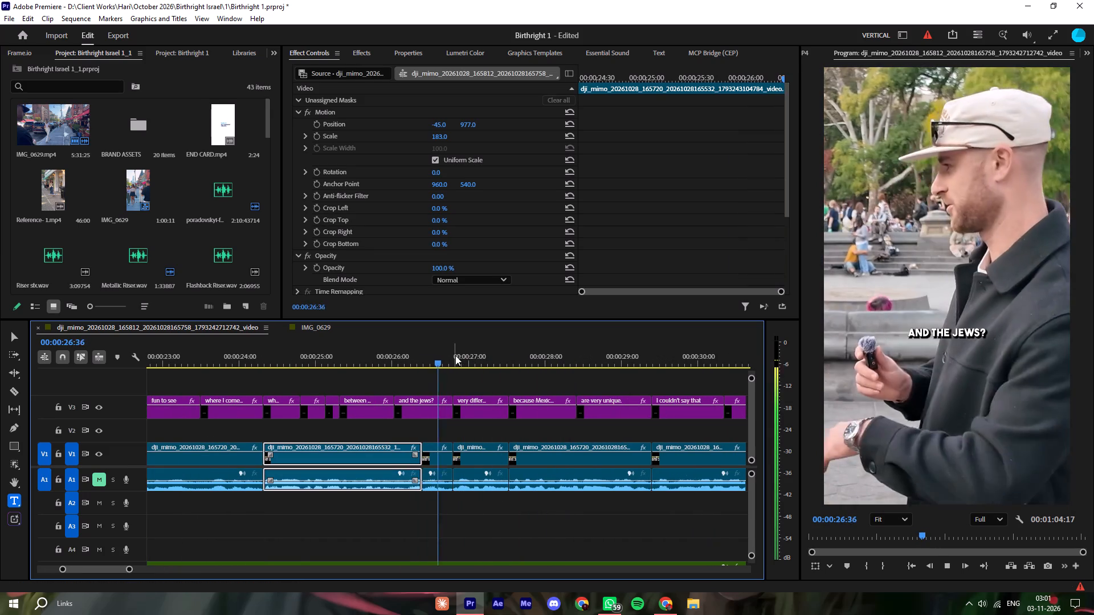
{"action": "key", "text": "space"}
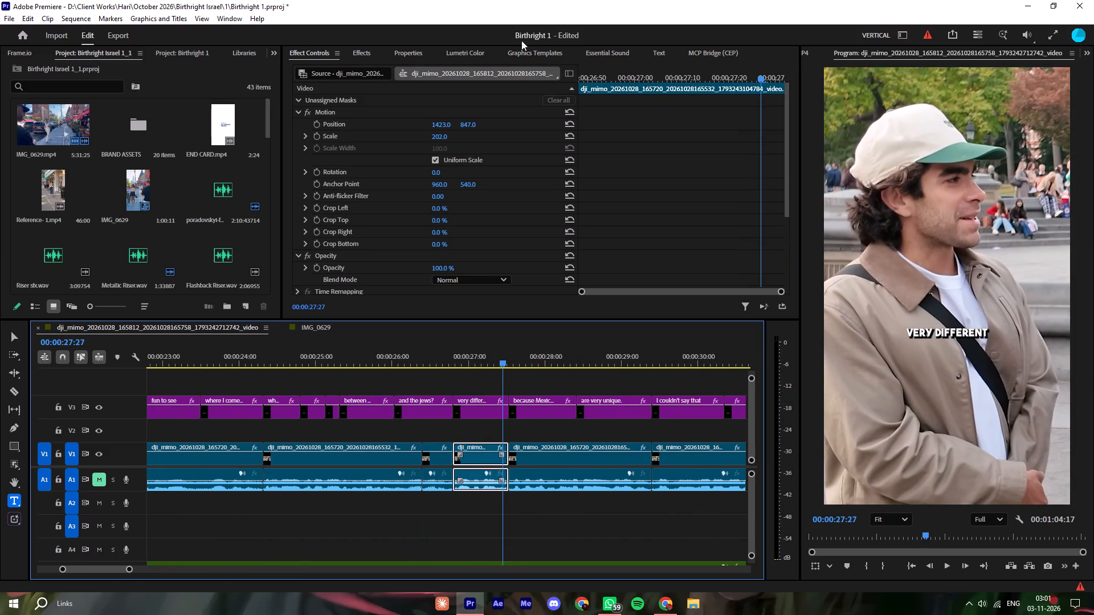
{"action": "left_click", "coordinate": [462, 50]}
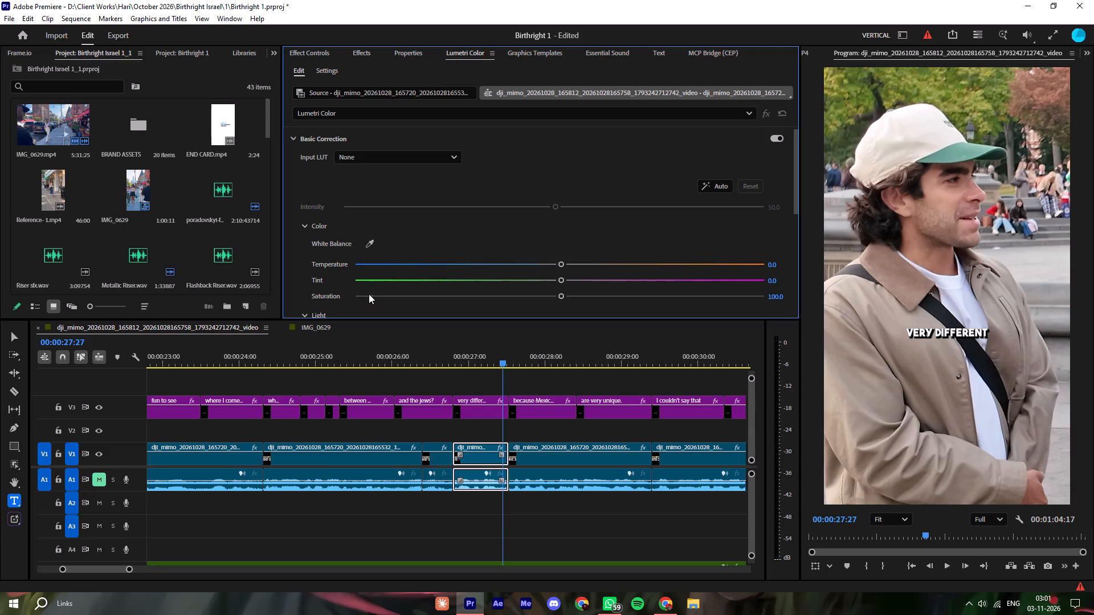
{"action": "left_click_drag", "start_coordinate": [364, 296], "coordinate": [321, 294]}
Paste the vine boom on A3, align it to the black-and-white "very different" clip's start, trim it to that clip's end and play it back.
{"action": "left_click", "coordinate": [488, 529]}
{"action": "key", "text": "ctrl+v"}
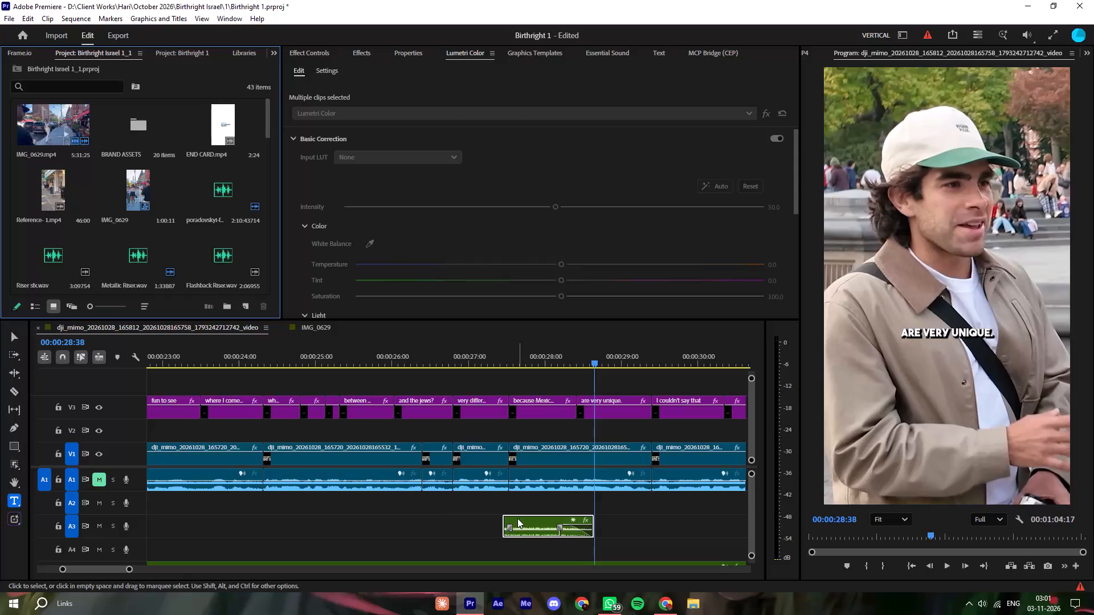
{"action": "left_click_drag", "start_coordinate": [517, 518], "coordinate": [467, 516]}
{"action": "left_click_drag", "start_coordinate": [549, 518], "coordinate": [532, 516]}
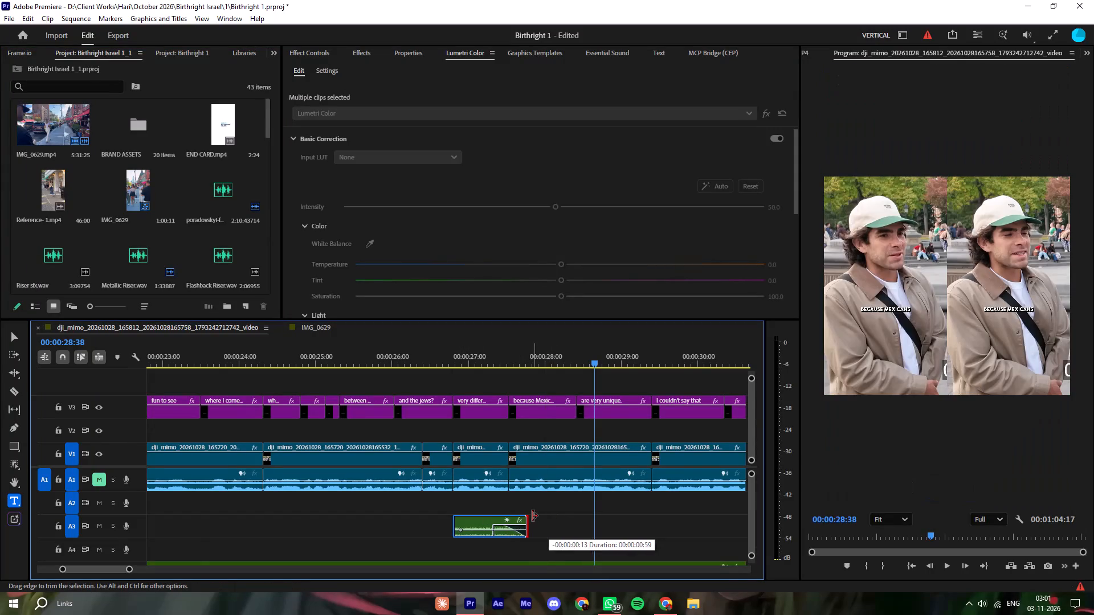
{"action": "left_click_drag", "start_coordinate": [532, 516], "coordinate": [517, 512]}
{"action": "left_click", "coordinate": [418, 373]}
{"action": "key", "text": "space"}
{"action": "left_click", "coordinate": [419, 376]}
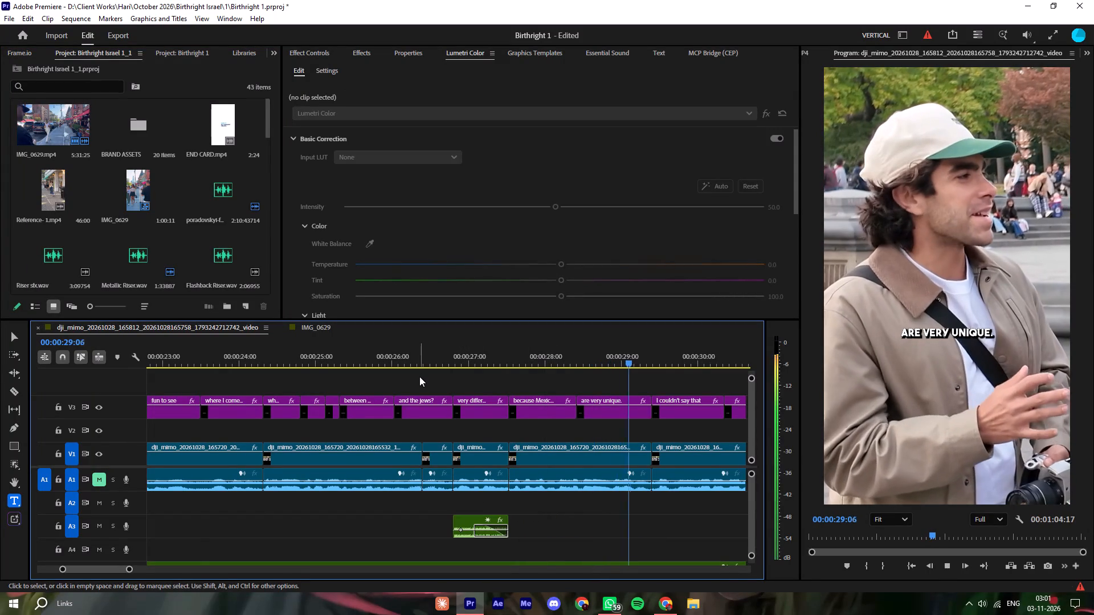
{"action": "key", "text": "space"}
{"action": "left_click", "coordinate": [419, 378]}
{"action": "left_click", "coordinate": [427, 358]}
{"action": "key", "text": "space"}
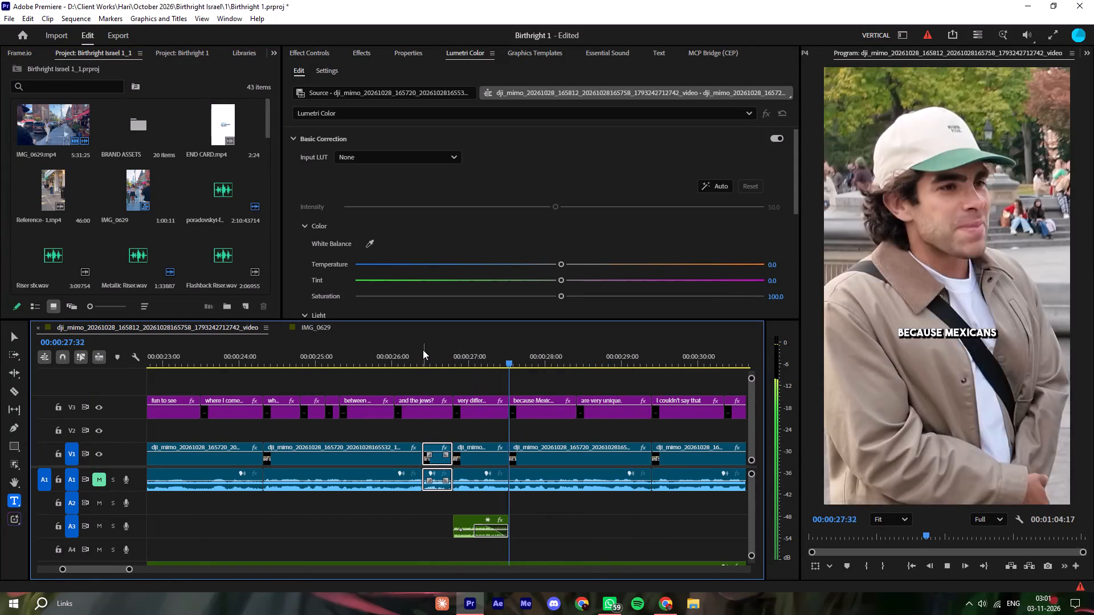
{"action": "left_click", "coordinate": [421, 348]}
{"action": "key", "text": "space"}
{"action": "key", "text": "space"}
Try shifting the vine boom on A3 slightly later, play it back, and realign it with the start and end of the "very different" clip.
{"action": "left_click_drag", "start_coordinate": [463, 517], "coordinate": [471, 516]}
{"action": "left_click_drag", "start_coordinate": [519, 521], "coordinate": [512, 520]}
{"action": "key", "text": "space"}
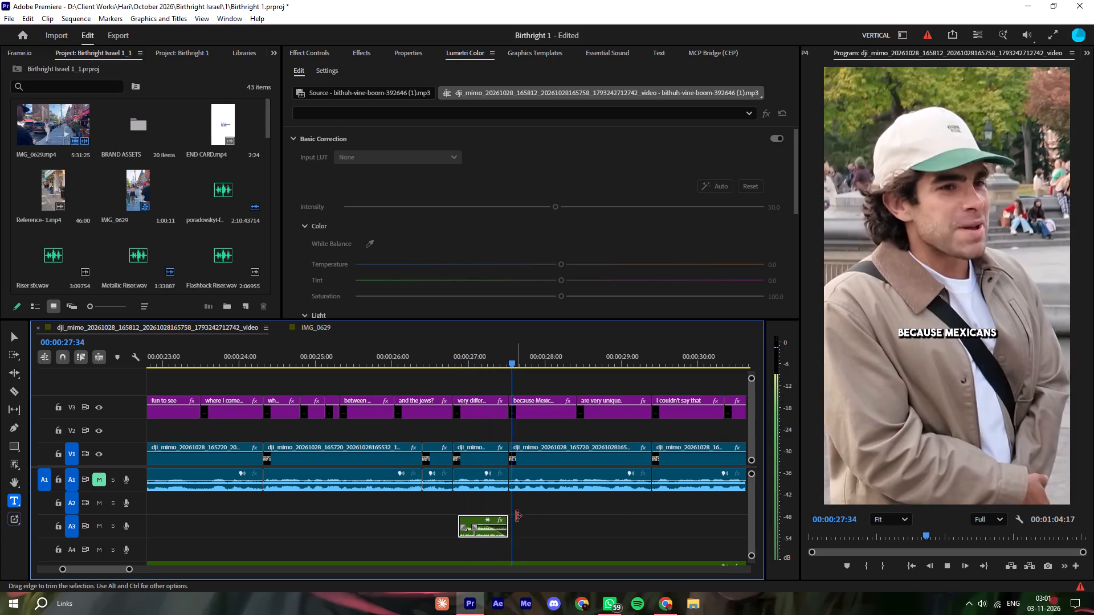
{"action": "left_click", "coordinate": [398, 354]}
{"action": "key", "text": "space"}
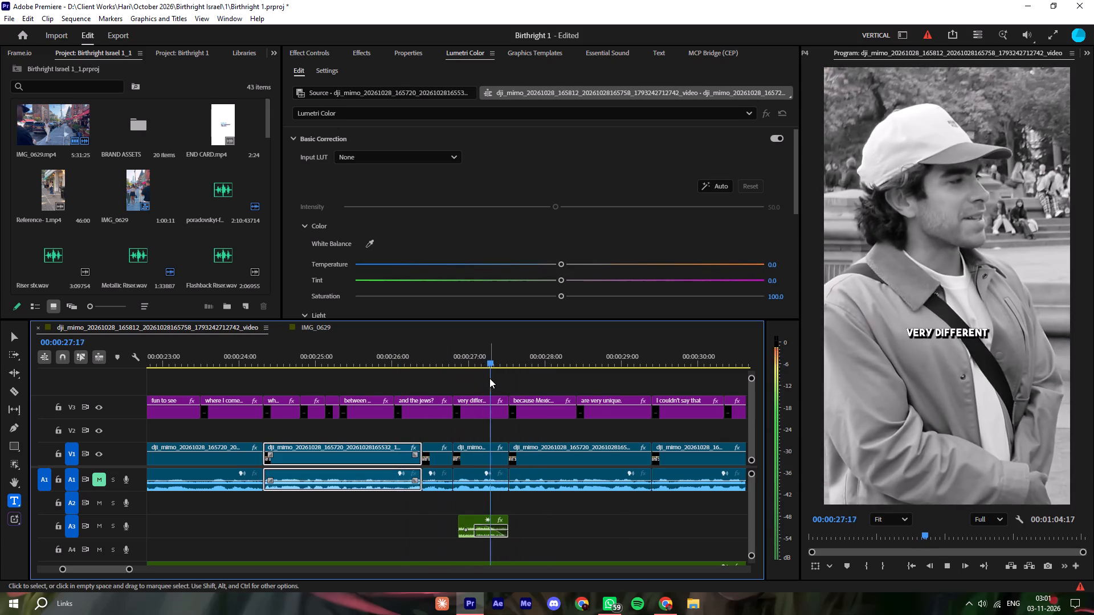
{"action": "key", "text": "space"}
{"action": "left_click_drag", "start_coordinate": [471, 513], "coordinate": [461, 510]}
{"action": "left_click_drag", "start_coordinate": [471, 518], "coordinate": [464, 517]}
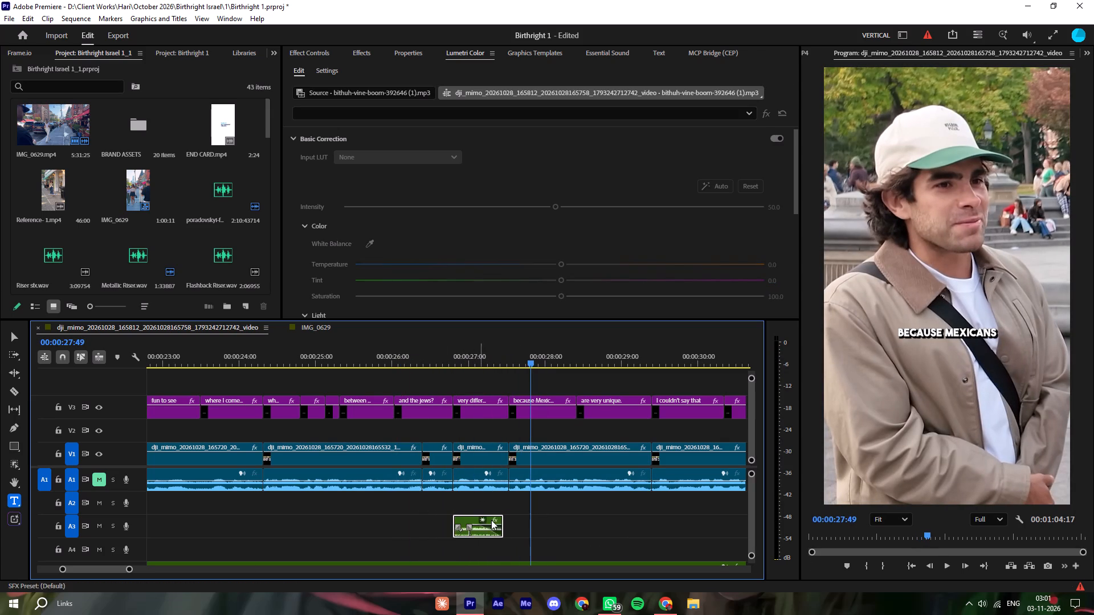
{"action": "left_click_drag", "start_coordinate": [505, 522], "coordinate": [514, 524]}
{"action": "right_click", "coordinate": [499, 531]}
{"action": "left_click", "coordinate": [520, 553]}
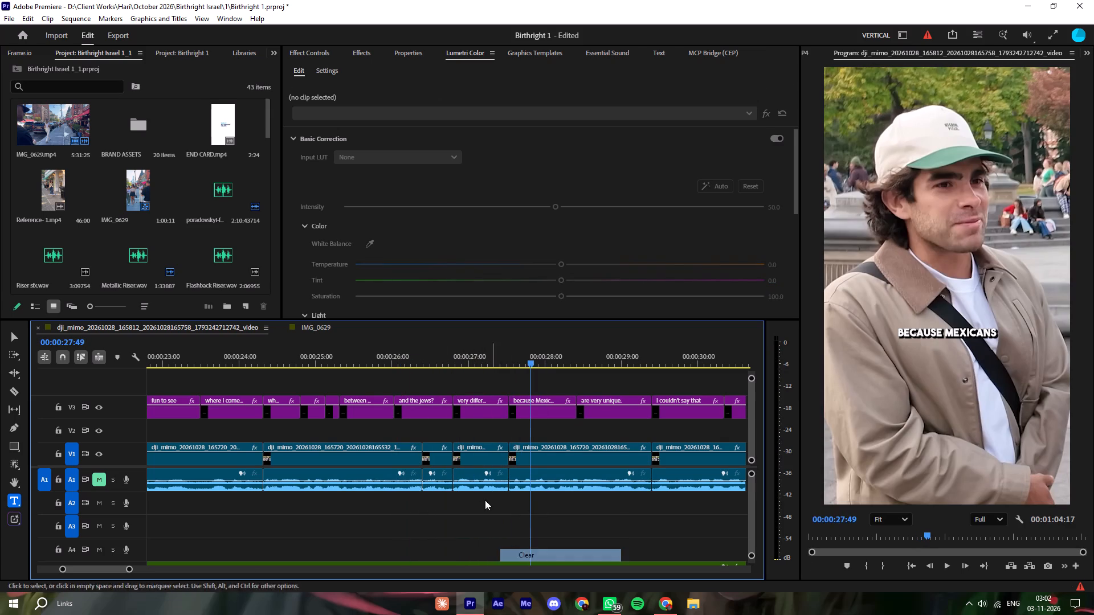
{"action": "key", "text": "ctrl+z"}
Remove the fade-out transition from the vine boom on A3 and play from just before it to about 29 seconds.
{"action": "right_click", "coordinate": [493, 523]}
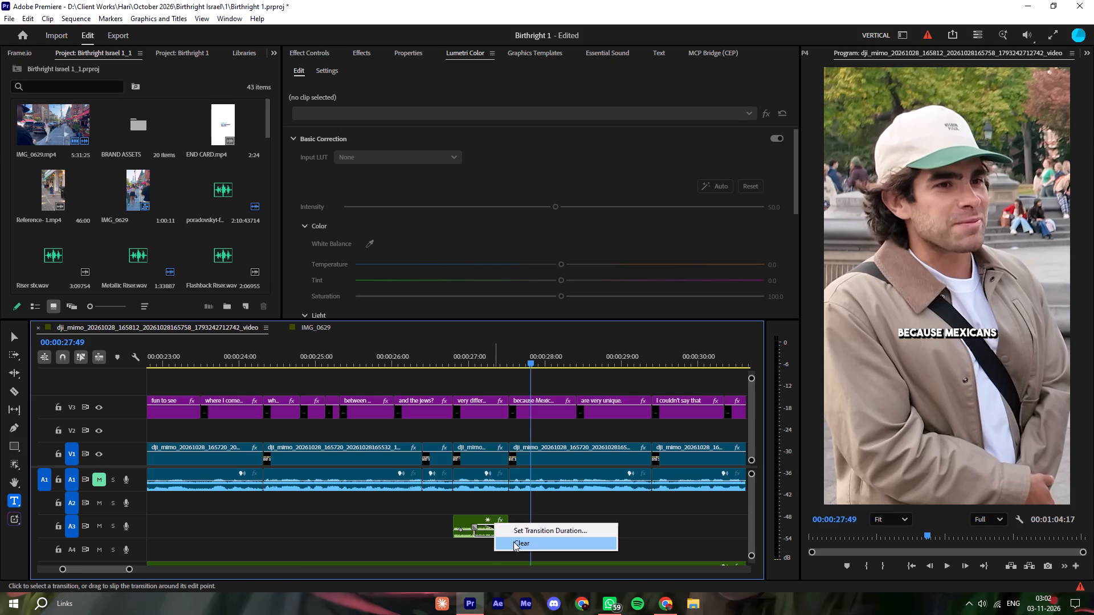
{"action": "left_click", "coordinate": [513, 542]}
{"action": "left_click", "coordinate": [439, 366]}
{"action": "key", "text": "space"}
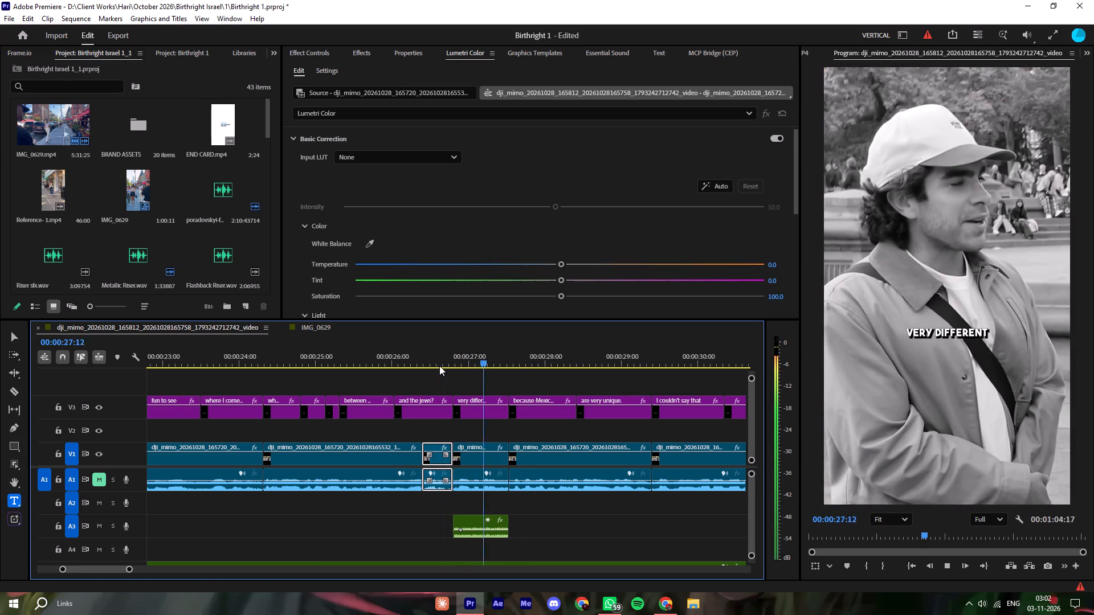
{"action": "left_click", "coordinate": [588, 514]}
{"action": "key", "text": "minus"}
{"action": "key", "text": "space"}
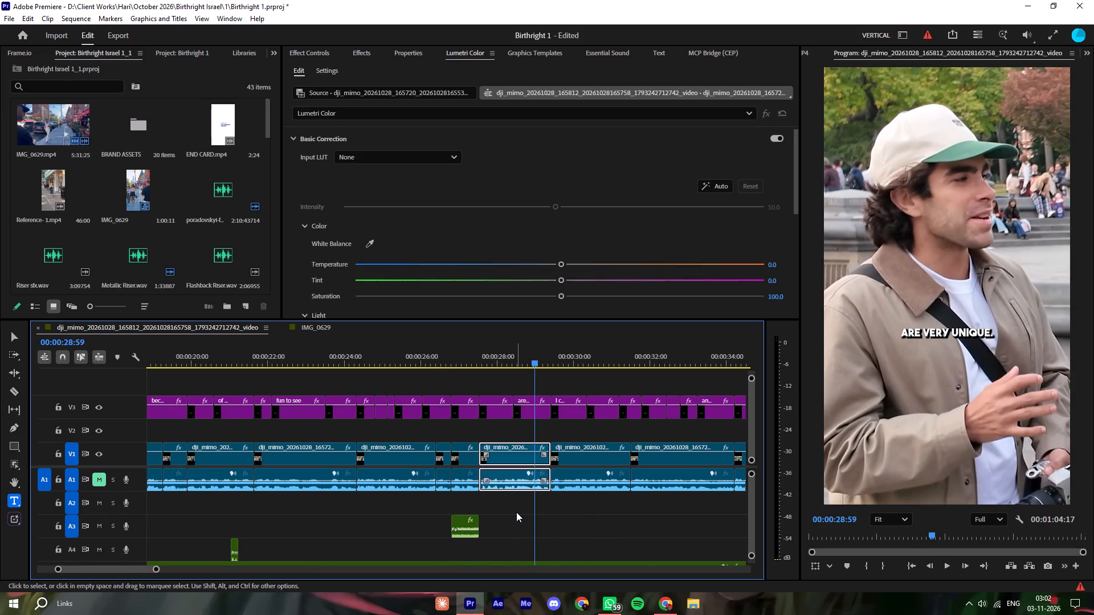
Delete the long audio clip on A6 of the dji_mimo sequence.
{"action": "scroll", "coordinate": [516, 512], "scroll_direction": "down", "scroll_amount": 5, "text": "ctrl"}
{"action": "key", "text": "space"}
{"action": "left_click", "coordinate": [584, 498]}
{"action": "key", "text": "minus"}
{"action": "key", "text": "minus"}
{"action": "left_click", "coordinate": [511, 553]}
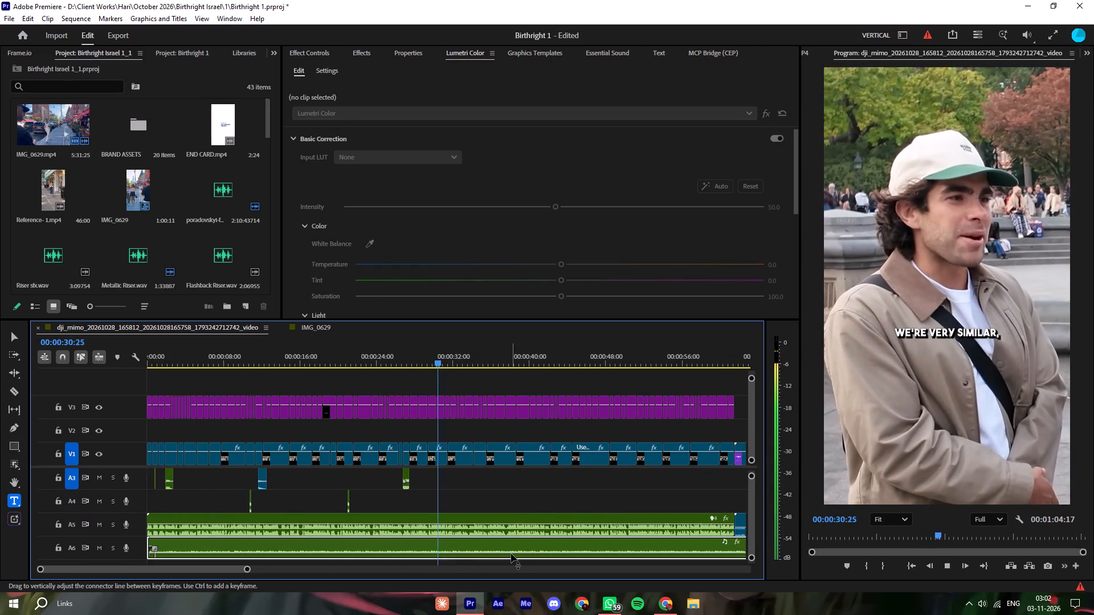
{"action": "key", "text": "Delete"}
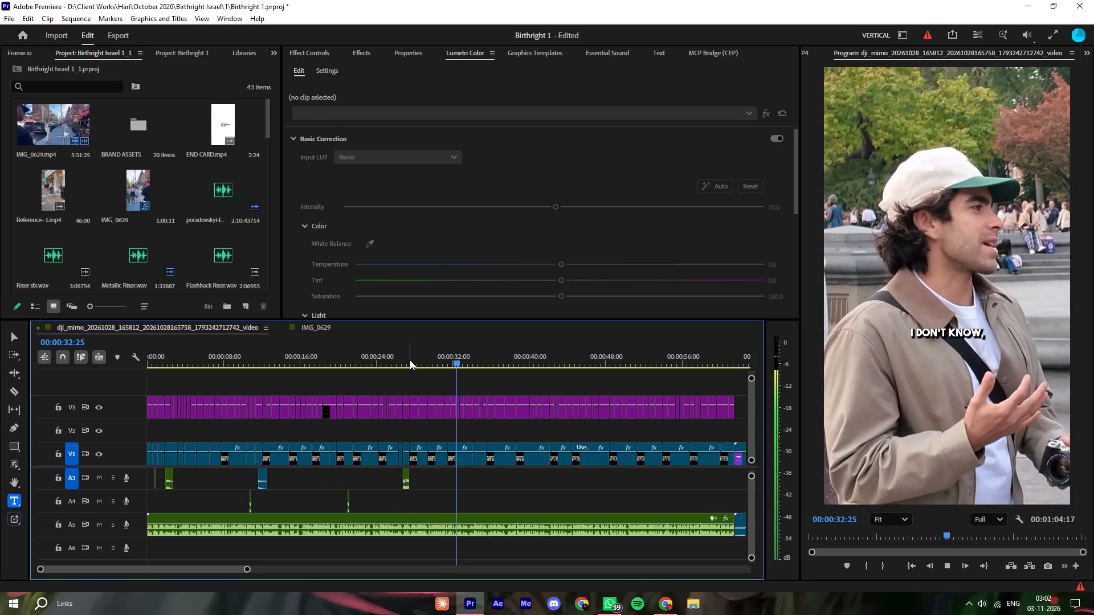
Copy the mouse click sound on A4 and paste it at about 32:13 on the "They're typical." caption, playing it back.
{"action": "left_click", "coordinate": [410, 360]}
{"action": "key", "text": "space"}
{"action": "left_click", "coordinate": [486, 486]}
{"action": "left_click_drag", "start_coordinate": [383, 495], "coordinate": [348, 509]}
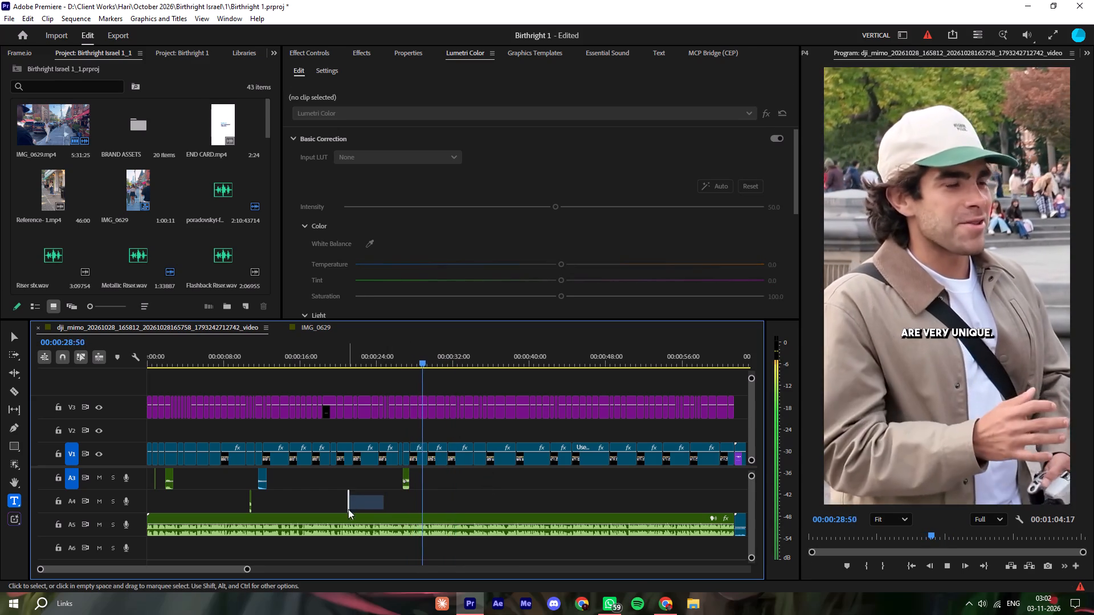
{"action": "key", "text": "ctrl+c"}
{"action": "left_click", "coordinate": [506, 493]}
{"action": "key", "text": "equal"}
{"action": "left_click", "coordinate": [526, 494]}
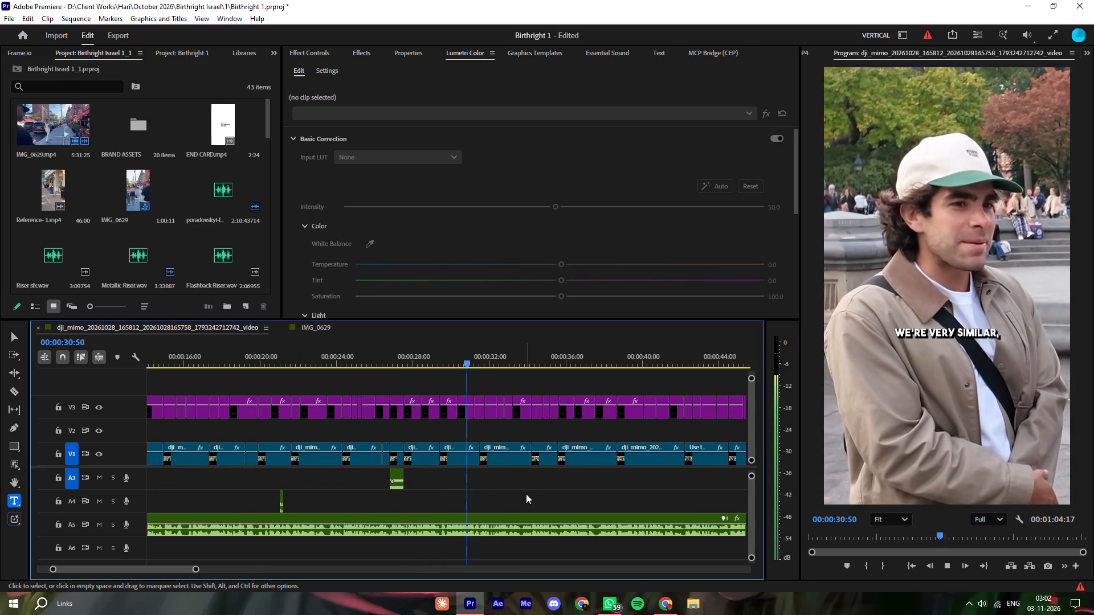
{"action": "left_click", "coordinate": [521, 487]}
{"action": "key", "text": "space"}
{"action": "left_click", "coordinate": [493, 484]}
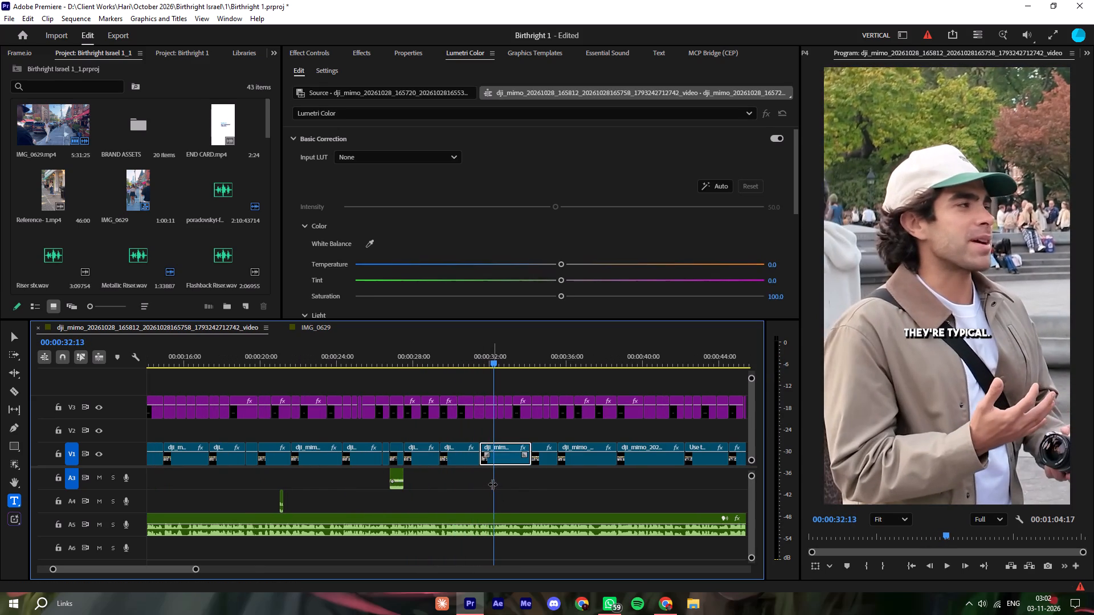
{"action": "key", "text": "ctrl+v"}
{"action": "left_click", "coordinate": [487, 338]}
{"action": "key", "text": "space"}
{"action": "left_click", "coordinate": [487, 352]}
{"action": "key", "text": "space"}
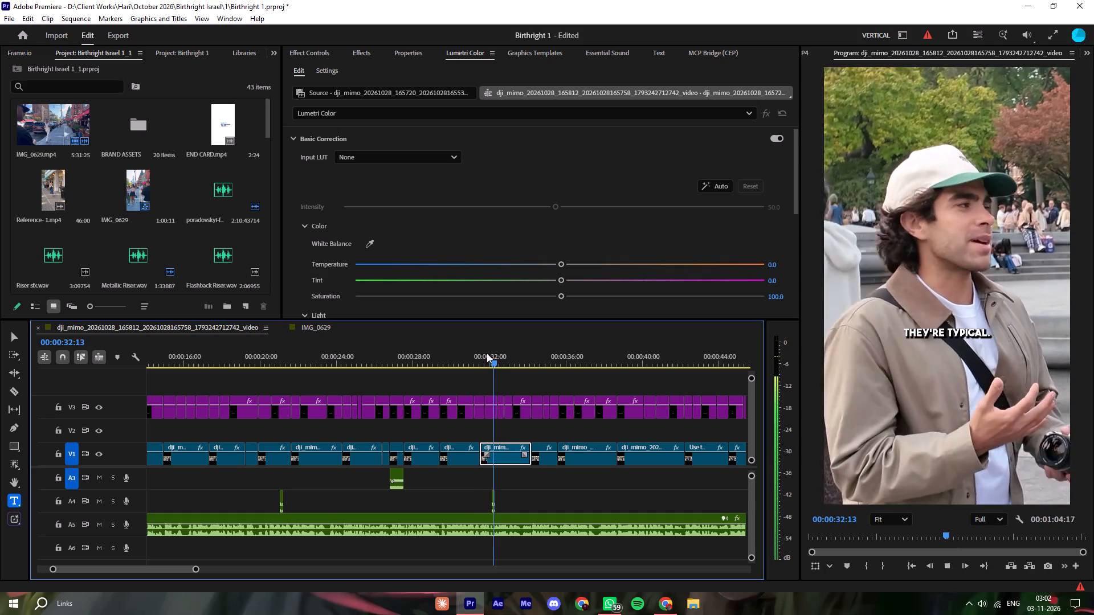
Copy the "Correct and Incorrect sound effect" from IMG_0629's A3, paste it on the dji_mimo sequence's A3 just before 37 seconds, and play it back.
{"action": "key", "text": "equal"}
{"action": "key", "text": "minus"}
{"action": "key", "text": "equal"}
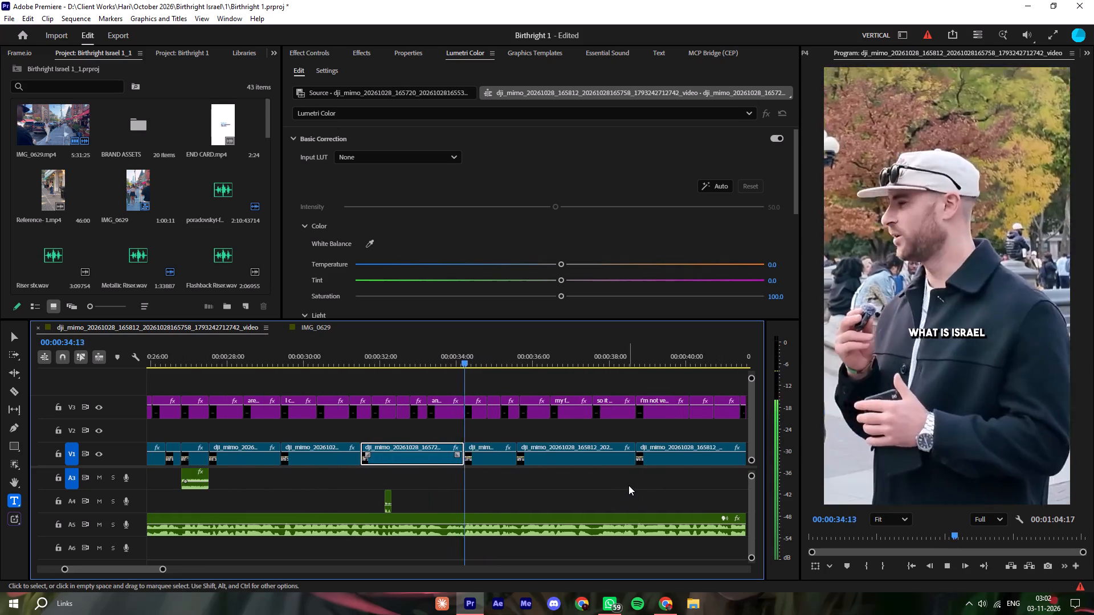
{"action": "key", "text": "minus"}
{"action": "left_click", "coordinate": [628, 485]}
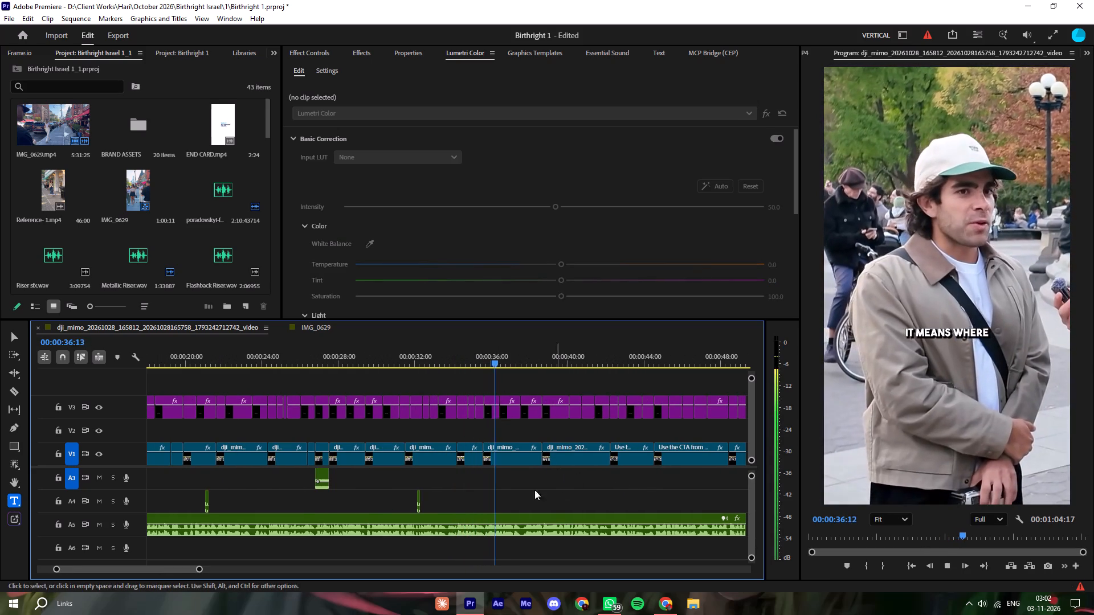
{"action": "key", "text": "space"}
{"action": "left_click", "coordinate": [321, 328]}
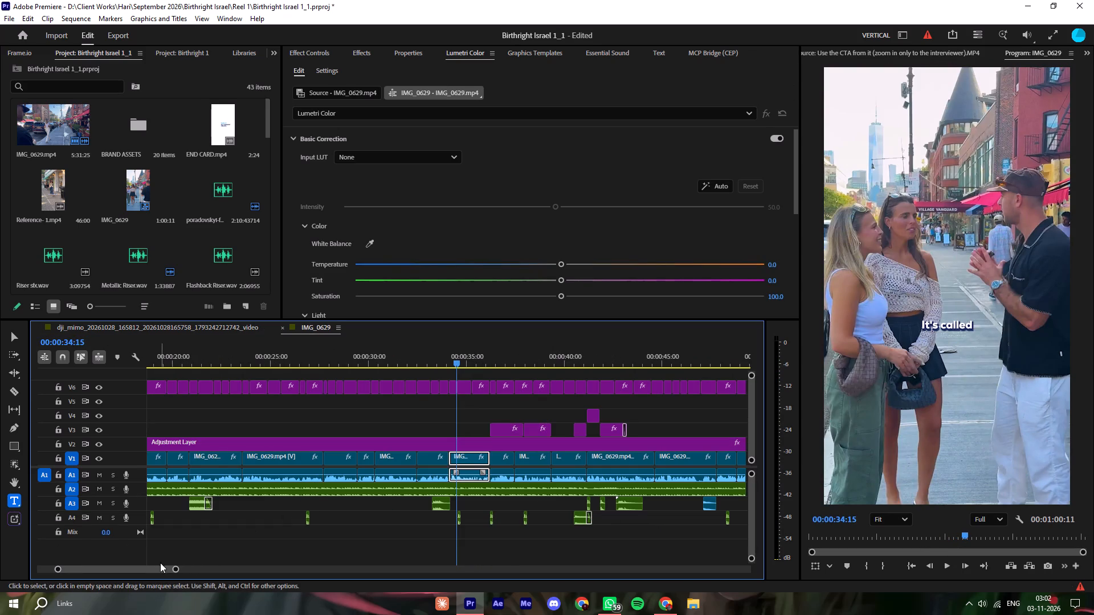
{"action": "left_click_drag", "start_coordinate": [162, 568], "coordinate": [118, 574]}
{"action": "left_click", "coordinate": [226, 504]}
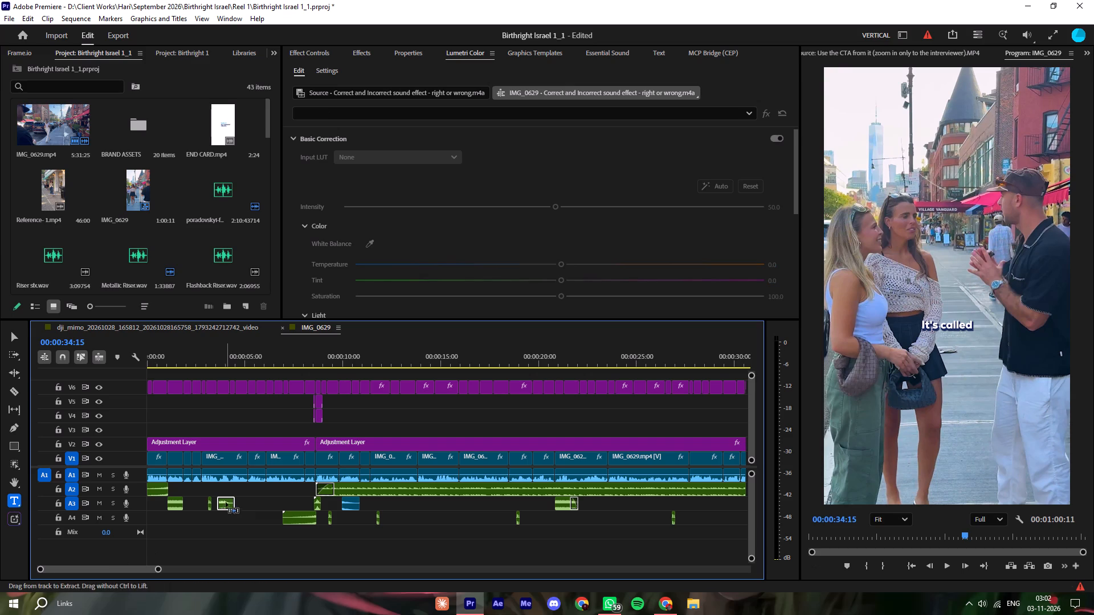
{"action": "key", "text": "ctrl+c"}
{"action": "left_click", "coordinate": [180, 326]}
{"action": "key", "text": "ctrl+v"}
{"action": "left_click", "coordinate": [496, 362]}
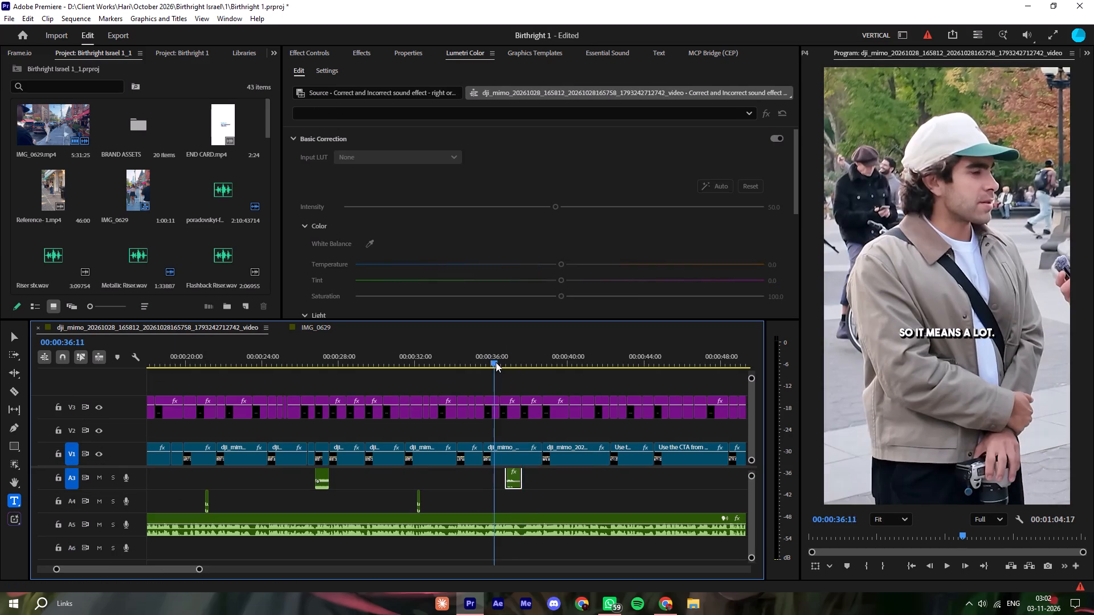
{"action": "key", "text": "space"}
{"action": "key", "text": "equal"}
{"action": "left_click", "coordinate": [406, 368]}
{"action": "key", "text": "space"}
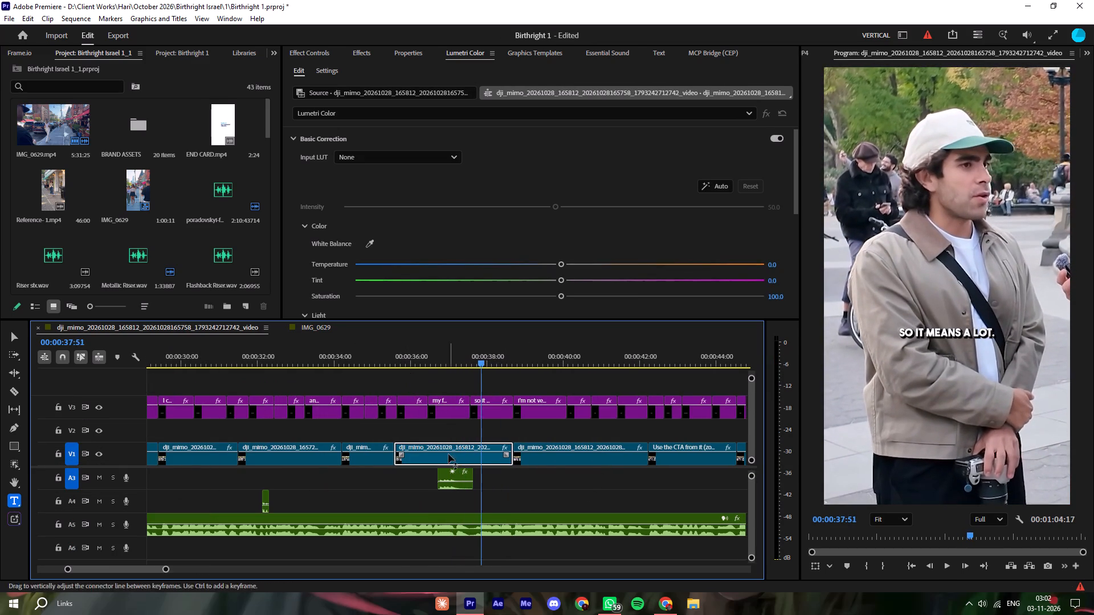
{"action": "left_click", "coordinate": [405, 352]}
{"action": "key", "text": "space"}
{"action": "left_click", "coordinate": [537, 479]}
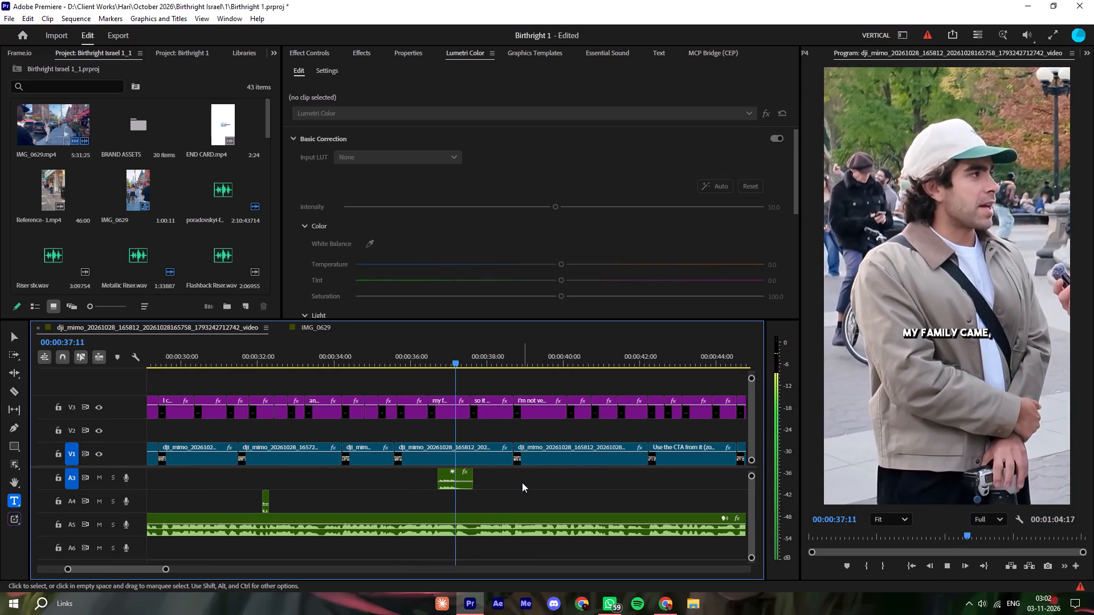
Move the correct/incorrect sound effect on A3 later, under "like to be.", ending at the cut to the first CTA clip.
{"action": "left_click", "coordinate": [553, 498]}
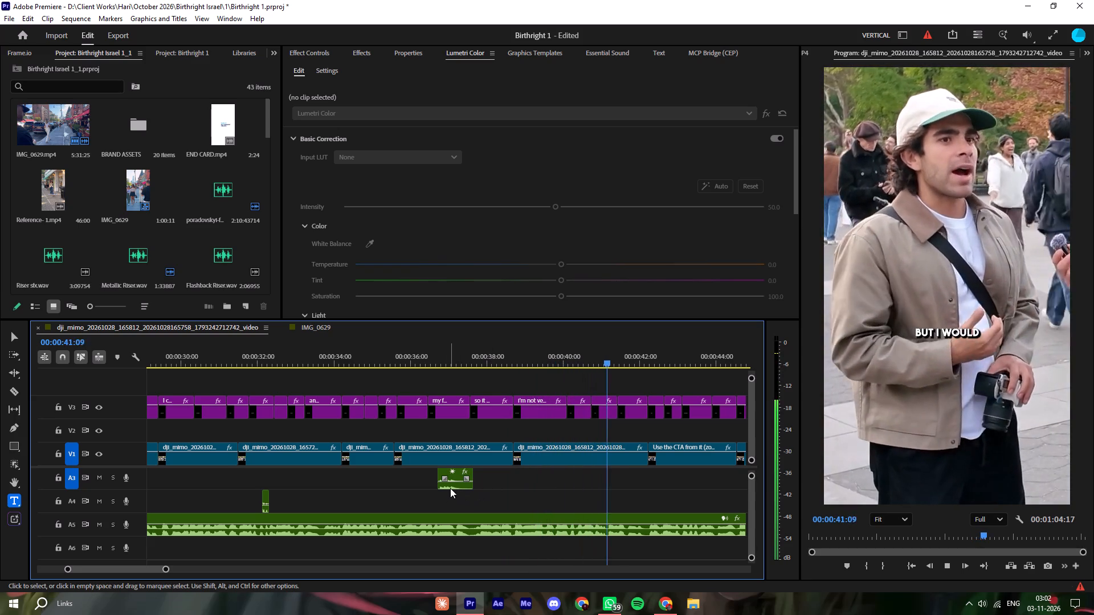
{"action": "key", "text": "space"}
{"action": "left_click_drag", "start_coordinate": [450, 487], "coordinate": [630, 485]}
{"action": "key", "text": "space"}
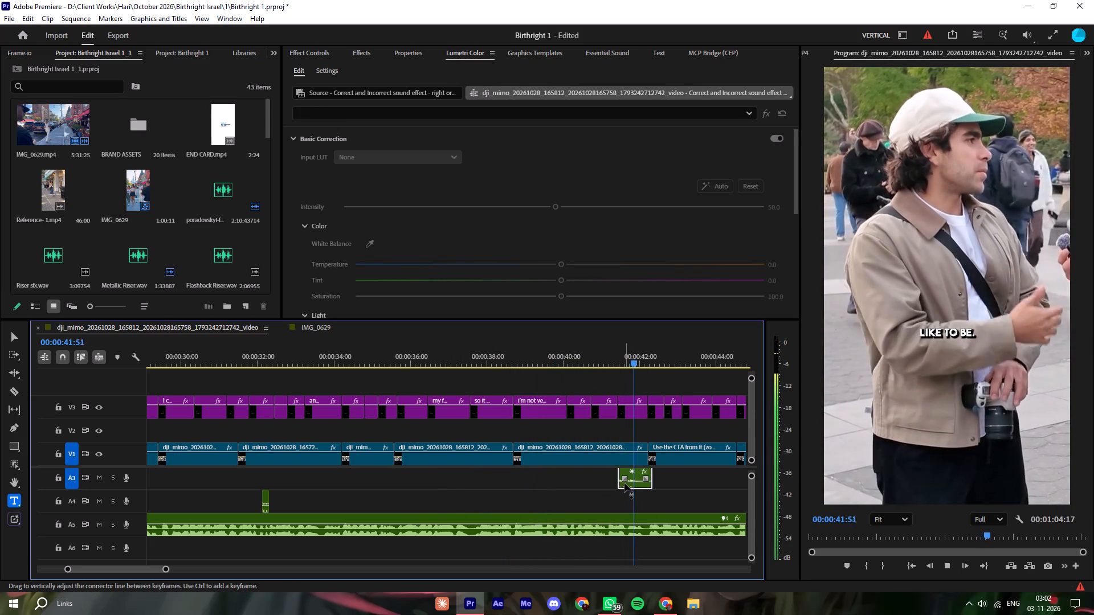
{"action": "left_click", "coordinate": [677, 485]}
Copy the blue sound effect on A3 at about 12 seconds, paste it at 46:44 on the "a ten day" caption, and play it back.
{"action": "type", "text": "--"}
{"action": "key", "text": "space"}
{"action": "left_click_drag", "start_coordinate": [240, 502], "coordinate": [189, 506]}
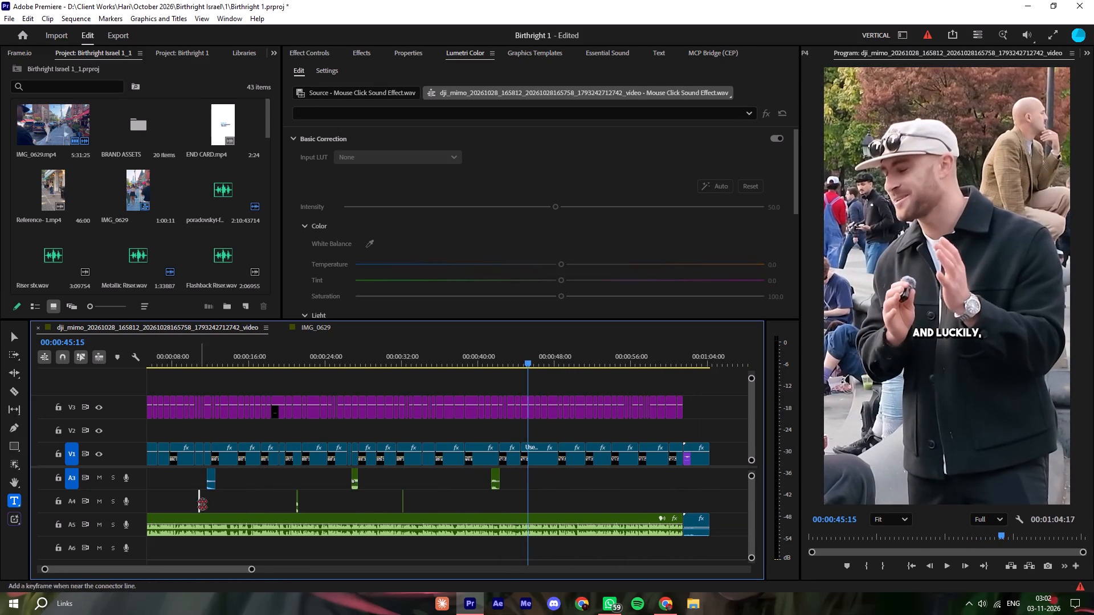
{"action": "key", "text": "ctrl+c"}
{"action": "left_click", "coordinate": [580, 483]}
{"action": "key", "text": "space"}
{"action": "type", "text": "="}
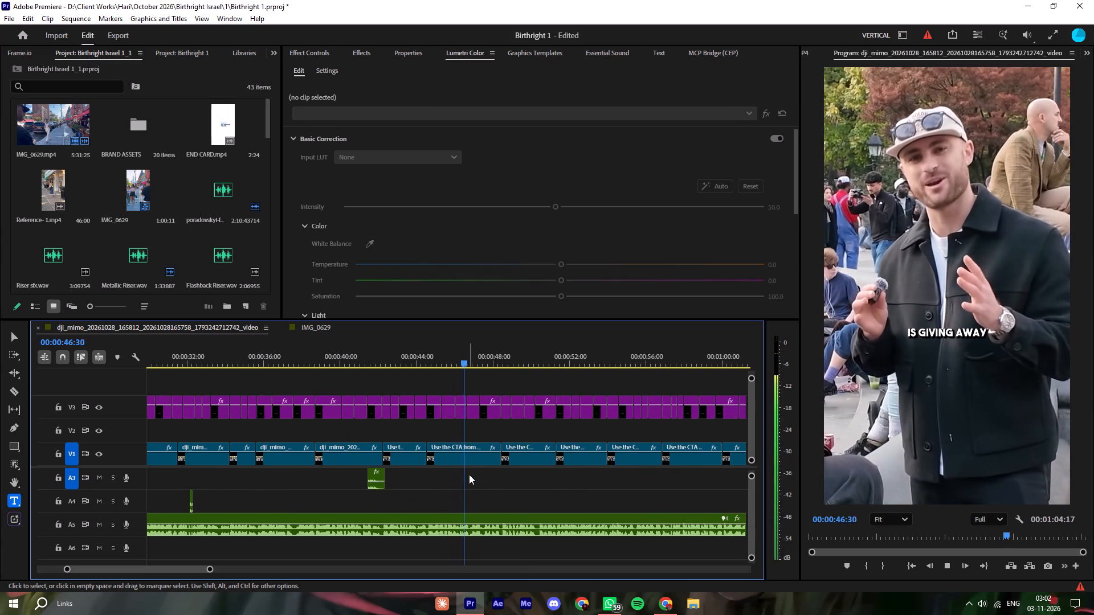
{"action": "key", "text": "space"}
{"action": "key", "text": "space"}
{"action": "key", "text": "space"}
{"action": "left_click_drag", "start_coordinate": [199, 569], "coordinate": [124, 573]}
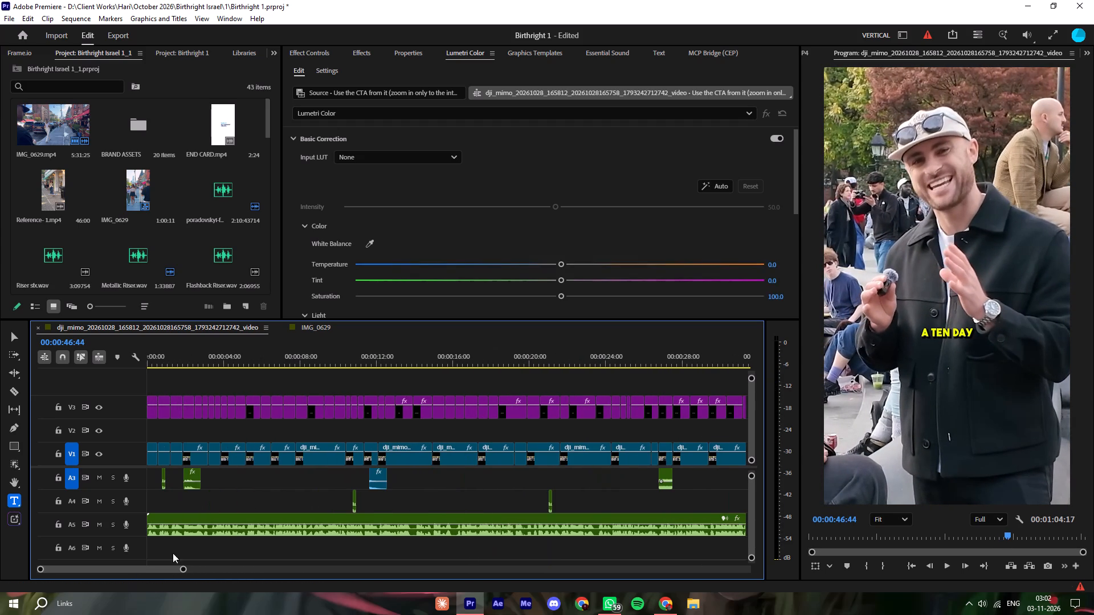
{"action": "left_click", "coordinate": [380, 485]}
{"action": "key", "text": "ctrl+c"}
{"action": "key", "text": "ctrl+v"}
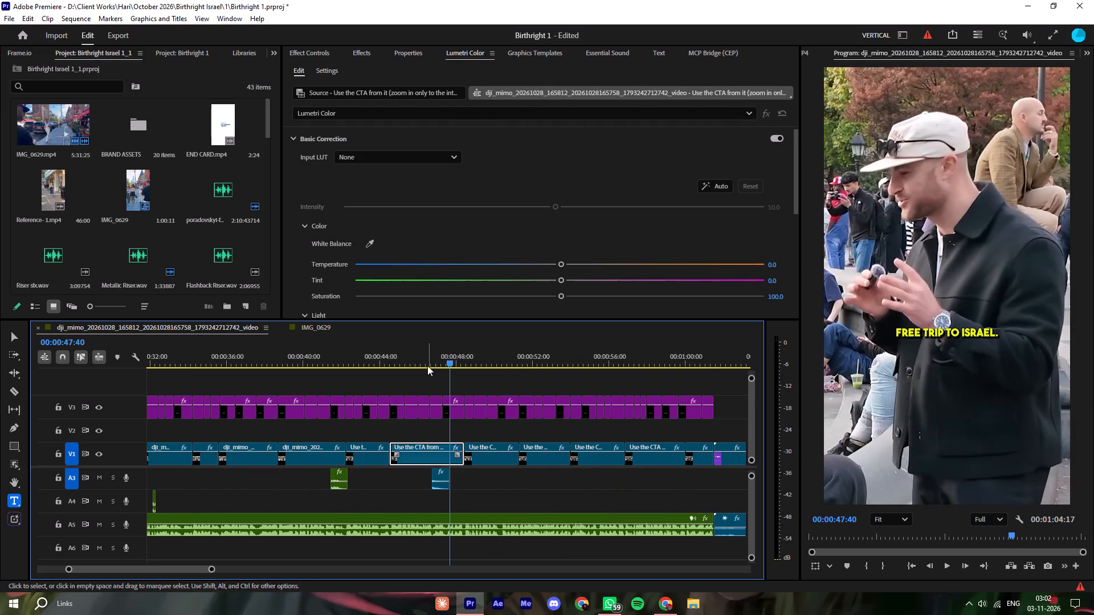
{"action": "left_click", "coordinate": [428, 359]}
{"action": "key", "text": "space"}
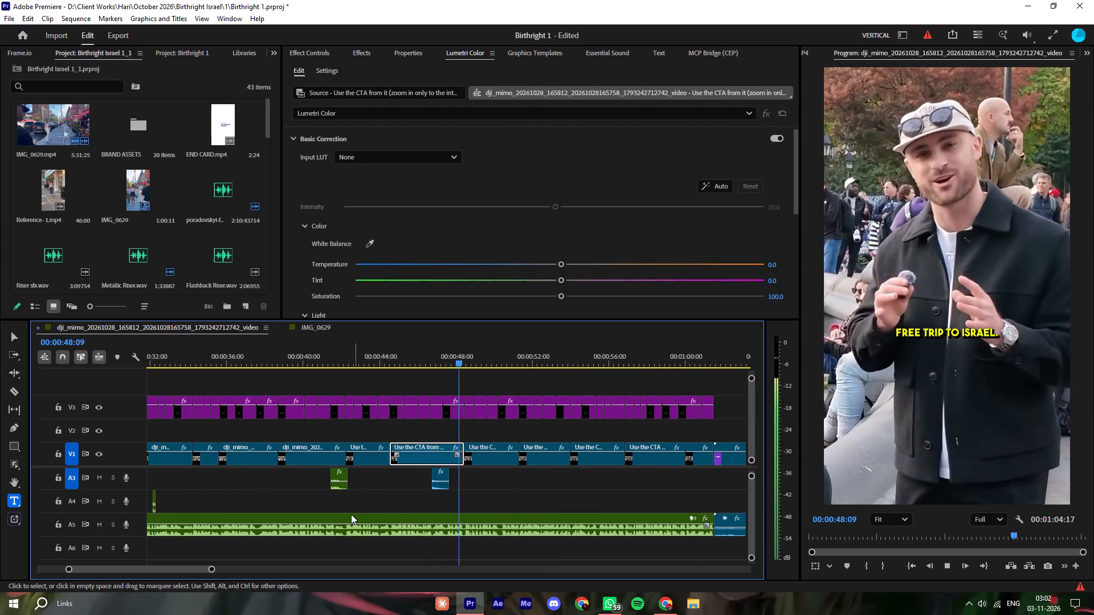
{"action": "key", "text": "space"}
Copy the mouse click sound from A4 and paste it just before 49 seconds, near the "paid completely" caption, playing it back.
{"action": "left_click_drag", "start_coordinate": [228, 499], "coordinate": [154, 504]}
{"action": "key", "text": "ctrl+c"}
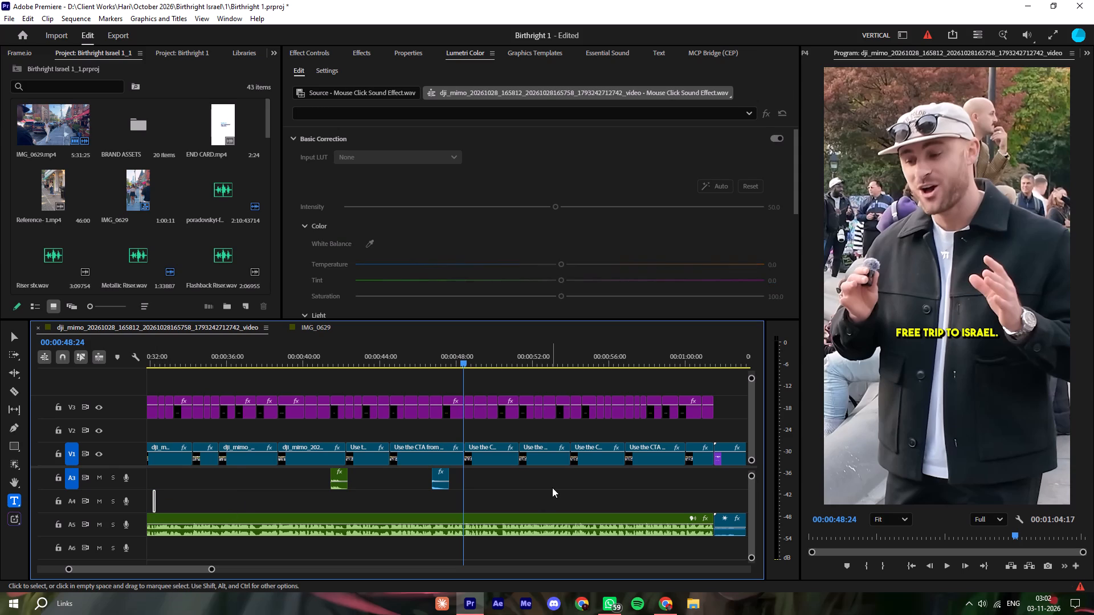
{"action": "left_click", "coordinate": [552, 487]}
{"action": "key", "text": "space"}
{"action": "key", "text": "space"}
{"action": "key", "text": "ctrl+v"}
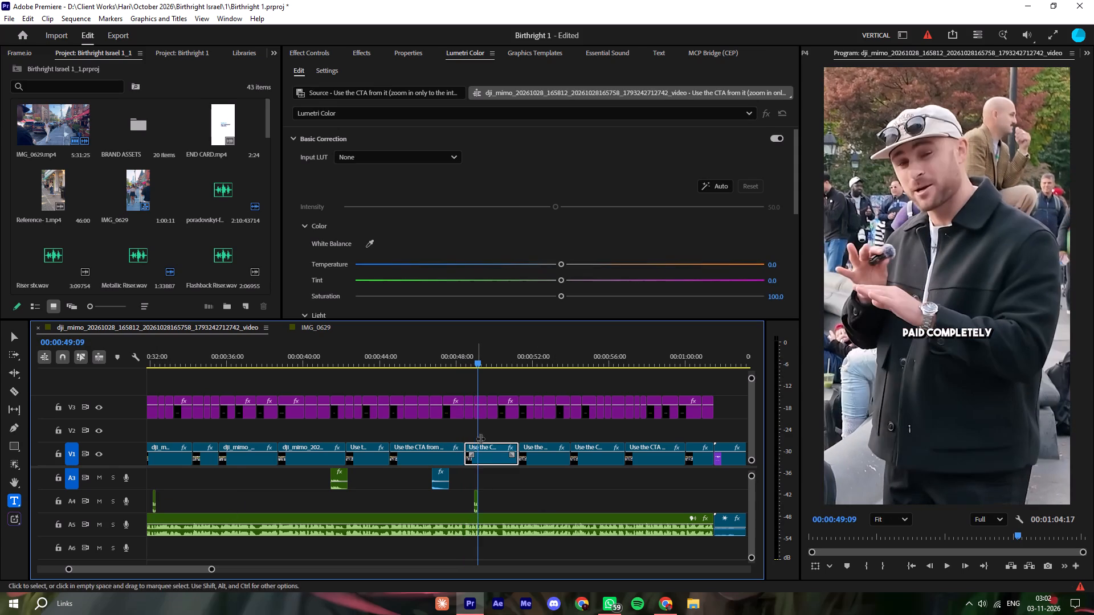
{"action": "left_click", "coordinate": [471, 352]}
{"action": "key", "text": "space"}
{"action": "key", "text": "space"}
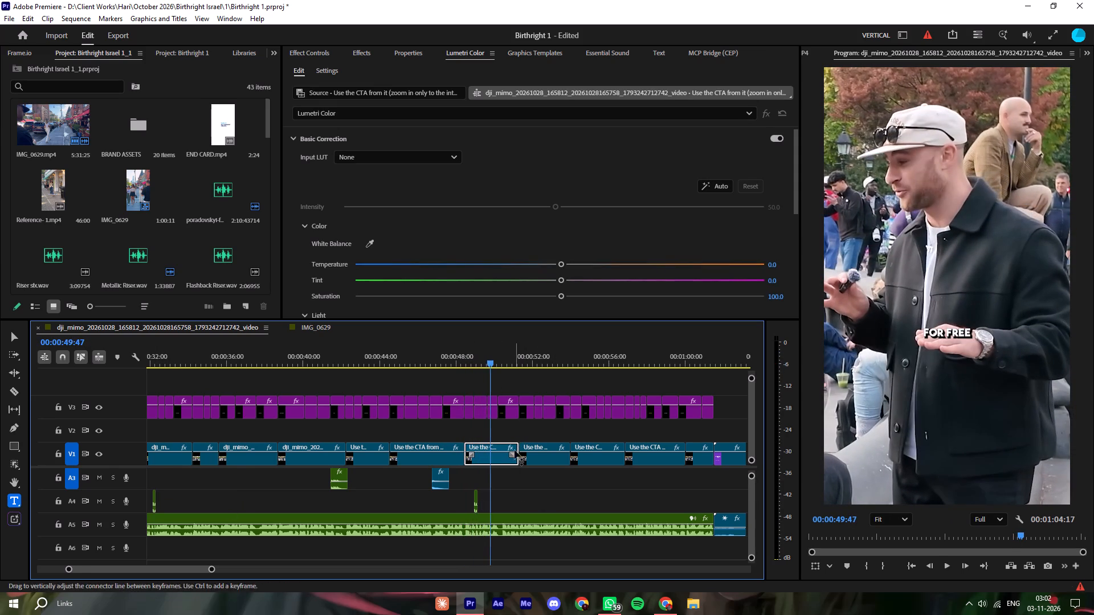
Move the pasted mouse click on A4 earlier to the start of the CTA clip at about 48.4 seconds and play it back.
{"action": "key", "text": "equal"}
{"action": "left_click_drag", "start_coordinate": [420, 497], "coordinate": [402, 501]}
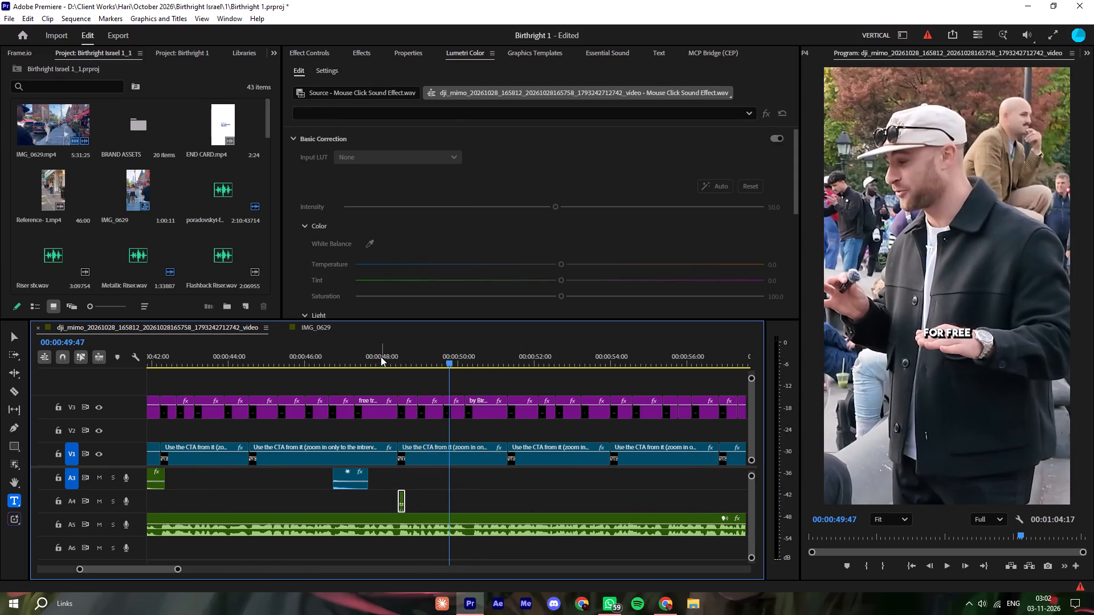
{"action": "left_click", "coordinate": [381, 356]}
{"action": "key", "text": "space"}
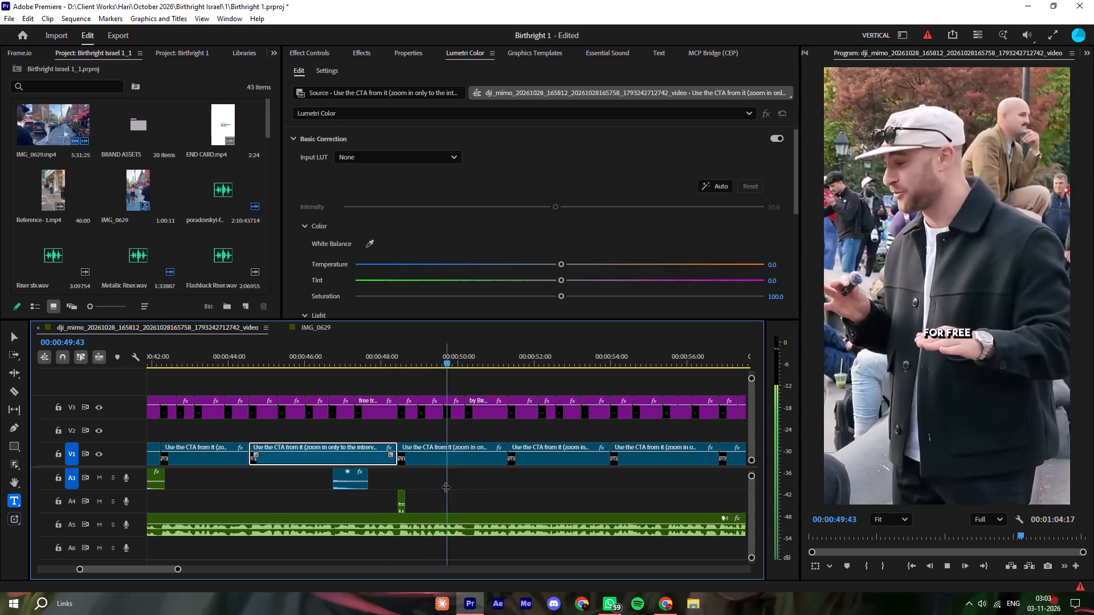
{"action": "key", "text": "space"}
Paste another mouse click on A4 at about 50.5 seconds, on the "by Birthright Israel." caption, and play it back.
{"action": "key", "text": "space"}
{"action": "key", "text": "space"}
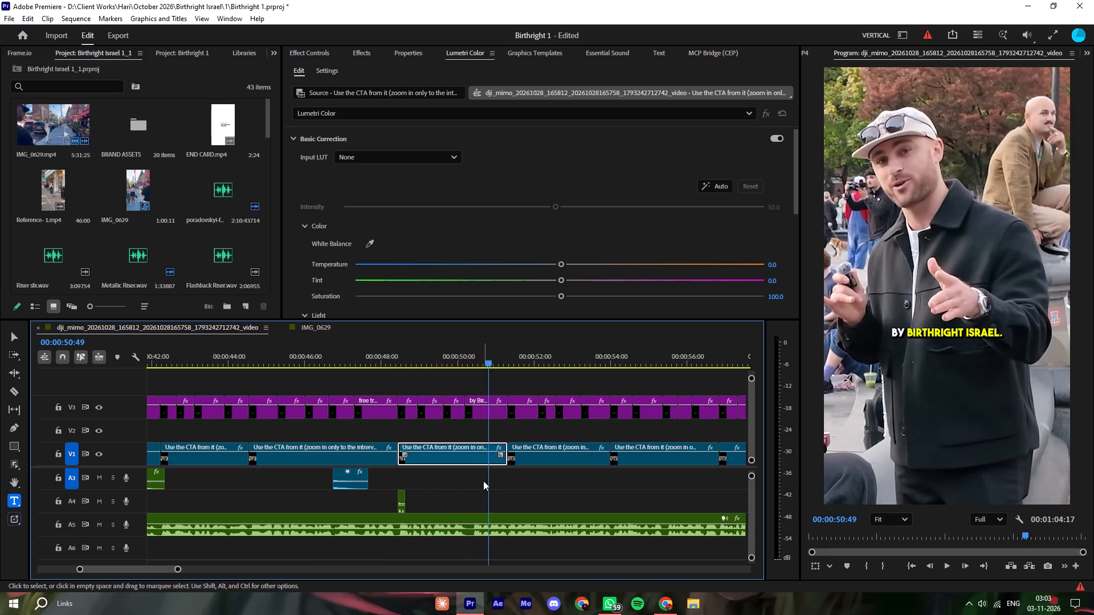
{"action": "left_click_drag", "start_coordinate": [492, 477], "coordinate": [470, 481]}
{"action": "key", "text": "space"}
{"action": "left_click", "coordinate": [478, 362]}
{"action": "key", "text": "space"}
{"action": "key", "text": "space"}
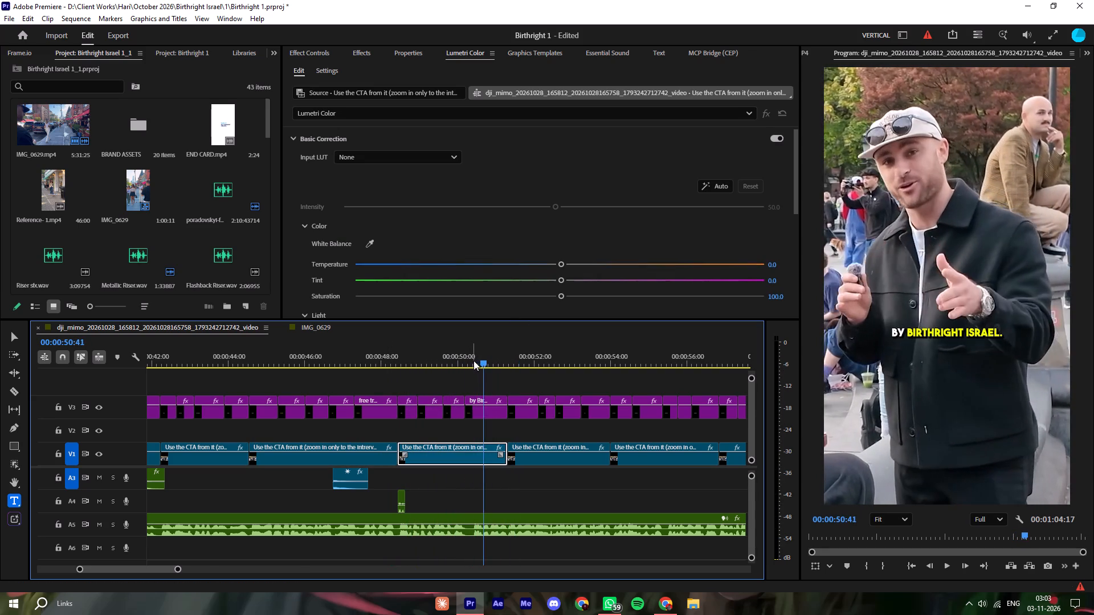
{"action": "left_click_drag", "start_coordinate": [473, 360], "coordinate": [479, 366]}
{"action": "key", "text": "ctrl+v"}
{"action": "left_click", "coordinate": [463, 362]}
{"action": "key", "text": "space"}
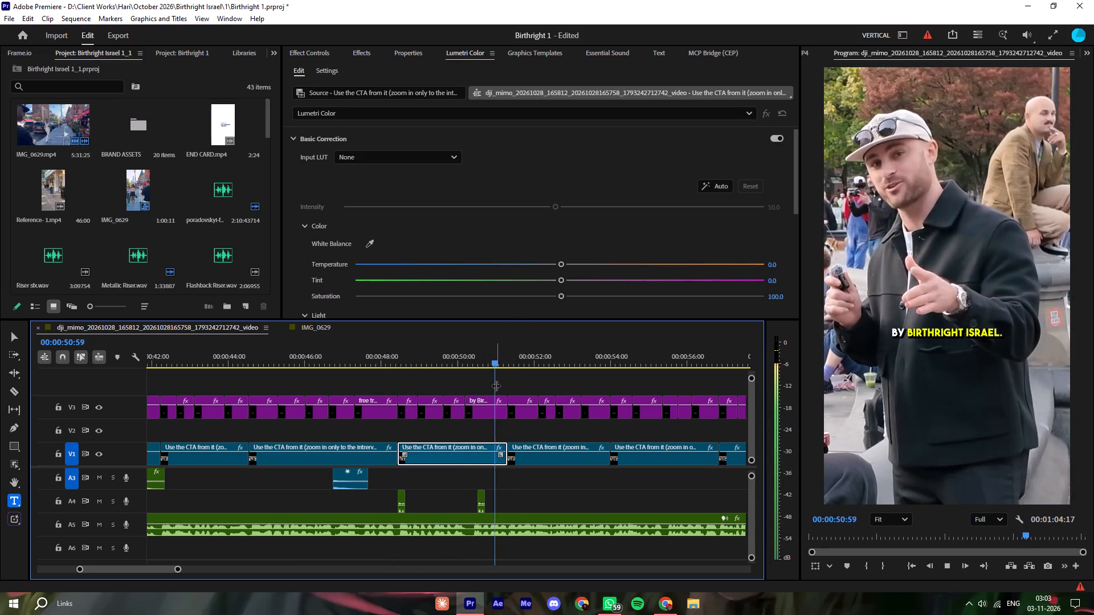
Cut the mouse click from the "by Birthright Israel." caption, paste it on A4 at 52:59 under "the ages of 18", and play it back.
{"action": "left_click", "coordinate": [573, 475]}
{"action": "type", "text": "-="}
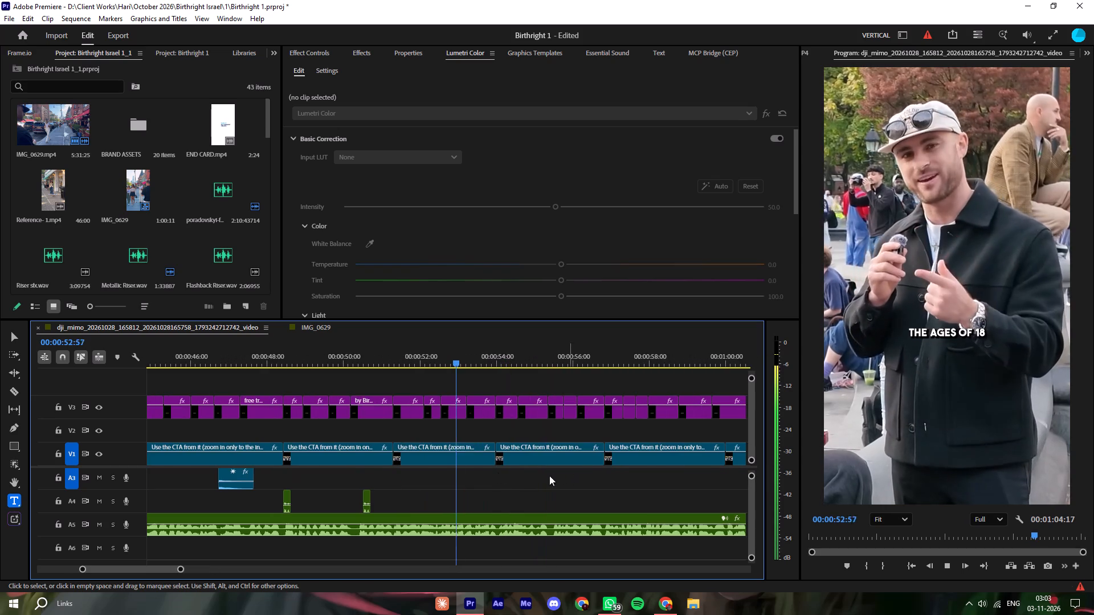
{"action": "left_click", "coordinate": [401, 363]}
{"action": "key", "text": "space"}
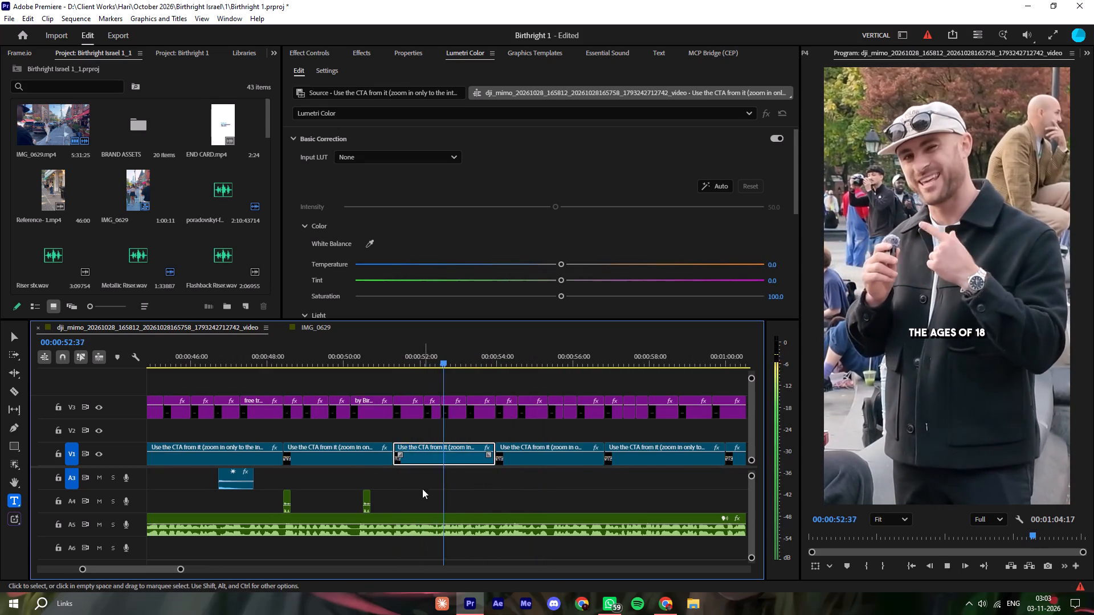
{"action": "key", "text": "space"}
{"action": "left_click_drag", "start_coordinate": [401, 490], "coordinate": [370, 503]}
{"action": "key", "text": "ctrl+x"}
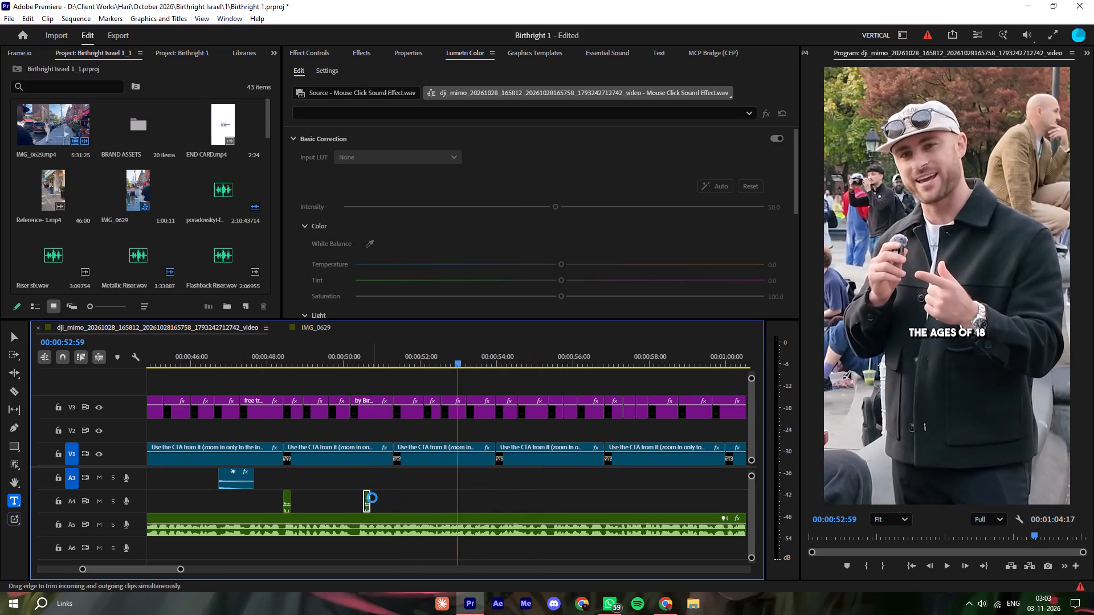
{"action": "key", "text": "ctrl+v"}
{"action": "key", "text": "space"}
{"action": "left_click", "coordinate": [426, 354]}
{"action": "key", "text": "space"}
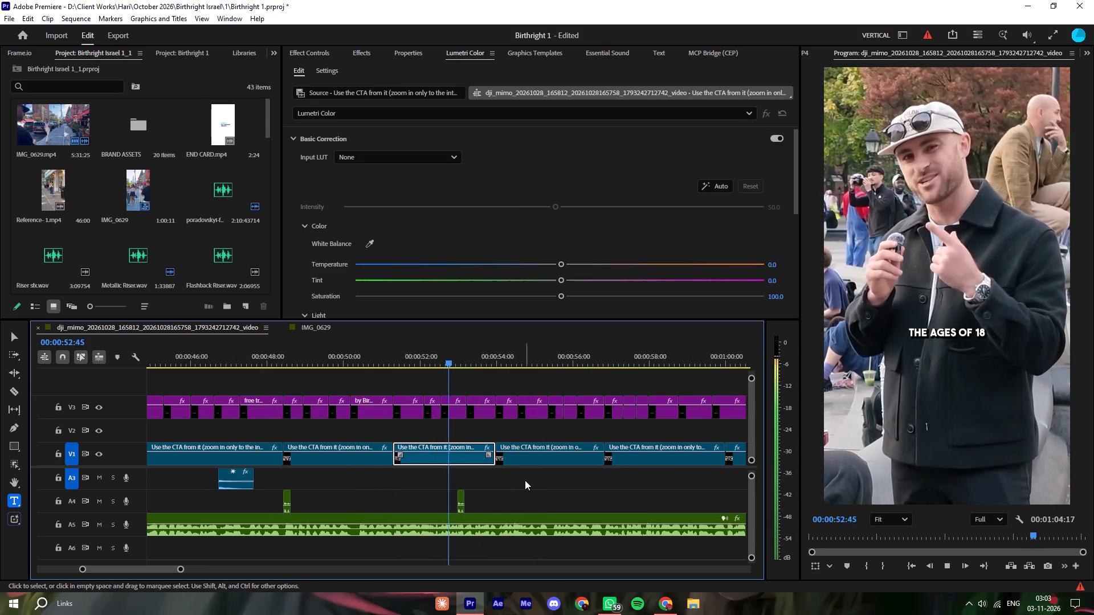
Paste a mouse click on A4 at 54:47, on the "on a group trip" caption, and play it back.
{"action": "left_click", "coordinate": [534, 485]}
{"action": "key", "text": "space"}
{"action": "key", "text": "space"}
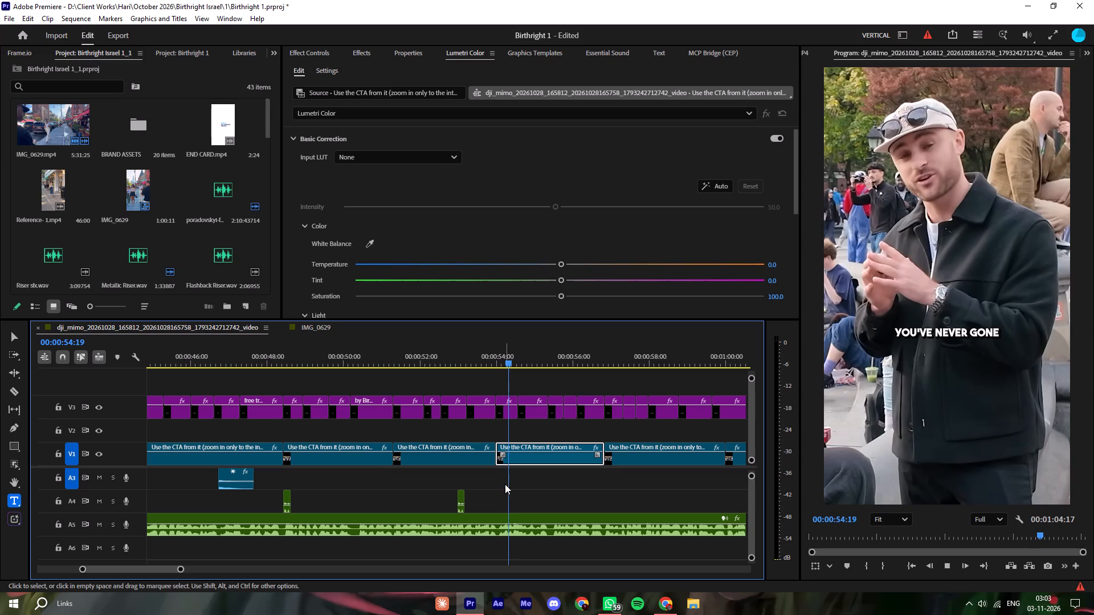
{"action": "left_click", "coordinate": [508, 359]}
{"action": "key", "text": "space"}
{"action": "key", "text": "space"}
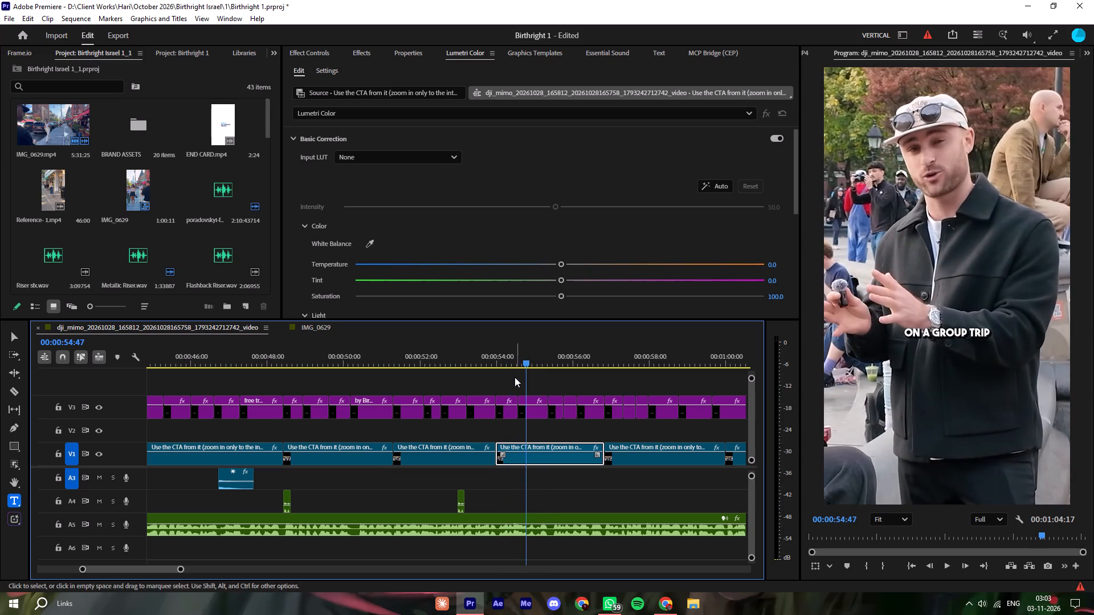
{"action": "key", "text": "ctrl+v"}
{"action": "left_click", "coordinate": [515, 349]}
{"action": "key", "text": "space"}
{"action": "key", "text": "space"}
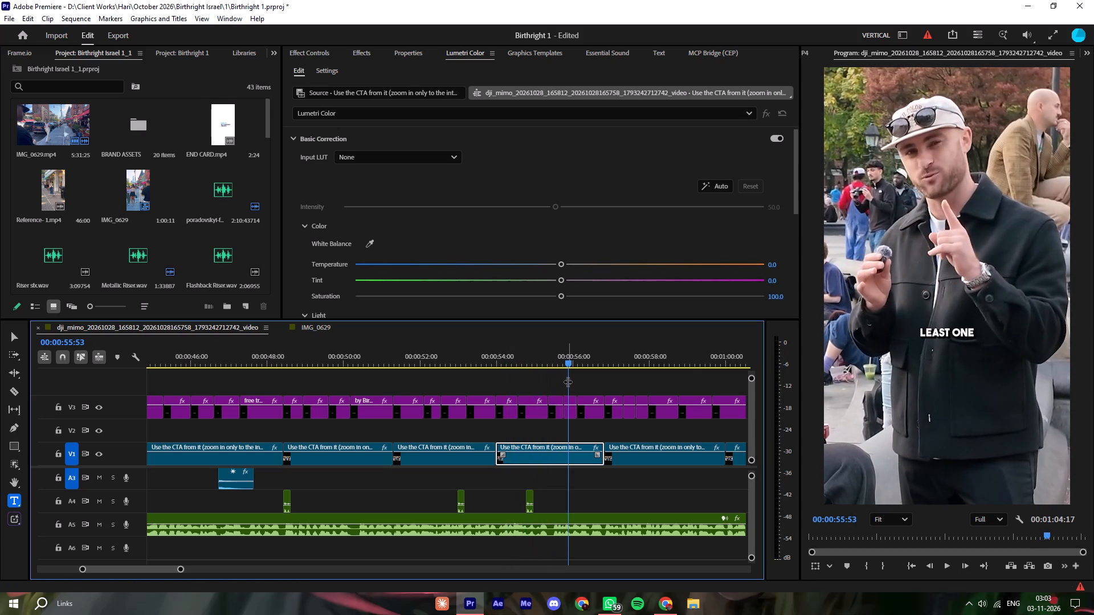
Paste a mouse click on A4 at about 56 seconds, by the "Jewish parent," caption, and play it back.
{"action": "key", "text": "space"}
{"action": "key", "text": "space"}
{"action": "key", "text": "ctrl+v"}
{"action": "left_click", "coordinate": [562, 361]}
{"action": "key", "text": "space"}
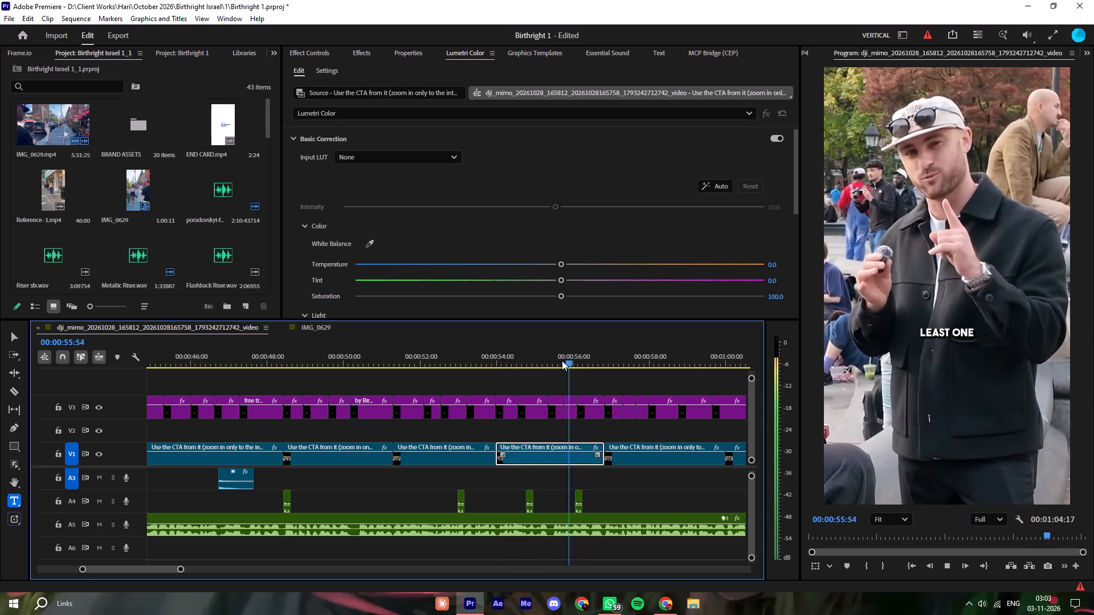
{"action": "left_click", "coordinate": [663, 485]}
{"action": "left_click", "coordinate": [579, 366]}
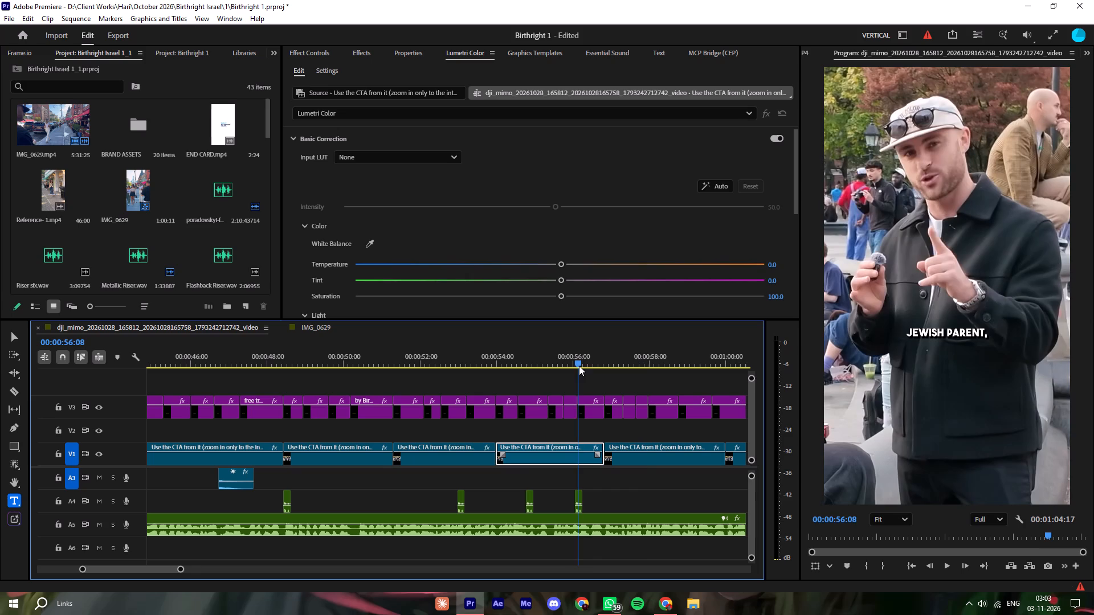
Copy the correct/incorrect sound effect from about 2 seconds on A3, paste it at 56:50 under "Then you can click", and play it back.
{"action": "key", "text": "space"}
{"action": "key", "text": "space"}
{"action": "left_click_drag", "start_coordinate": [169, 564], "coordinate": [158, 564]}
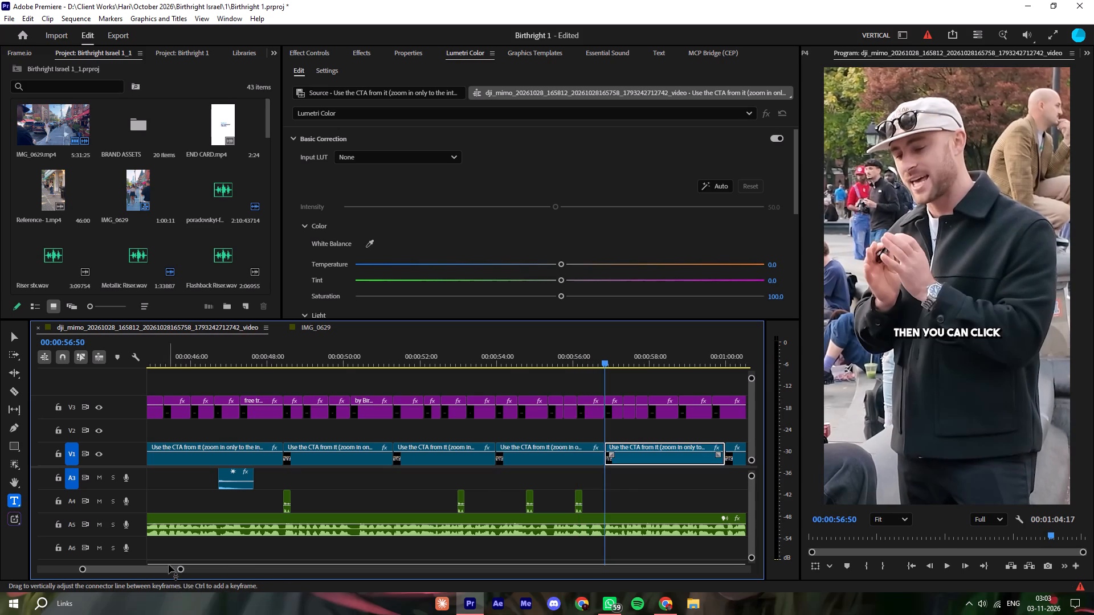
{"action": "left_click_drag", "start_coordinate": [146, 569], "coordinate": [5, 571]}
{"action": "left_click", "coordinate": [240, 477]}
{"action": "key", "text": "ctrl+c"}
{"action": "key", "text": "ctrl+v"}
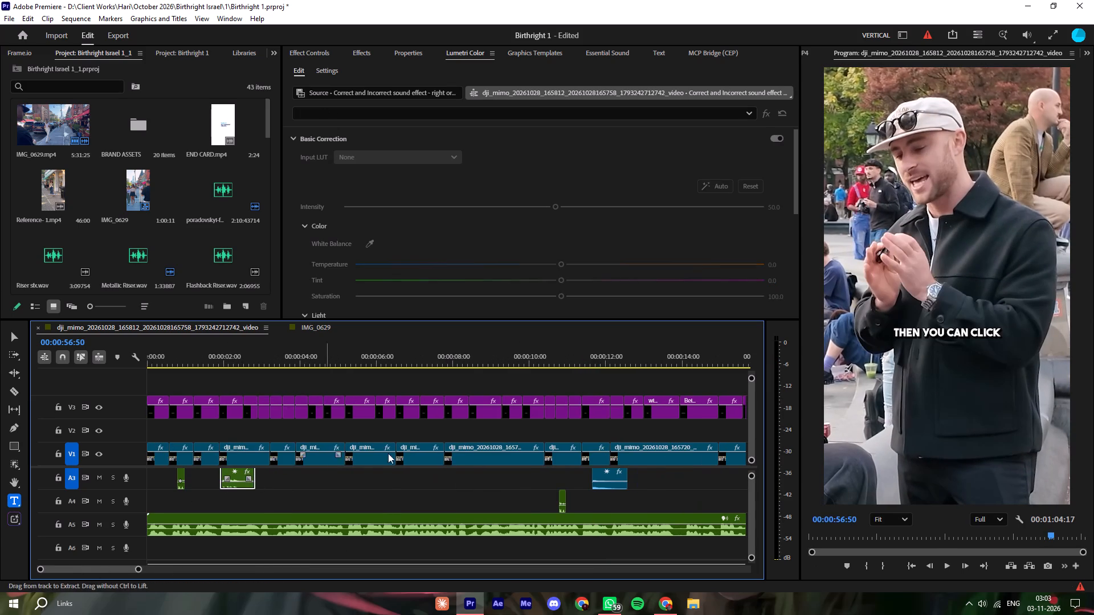
{"action": "left_click", "coordinate": [403, 354]}
{"action": "key", "text": "space"}
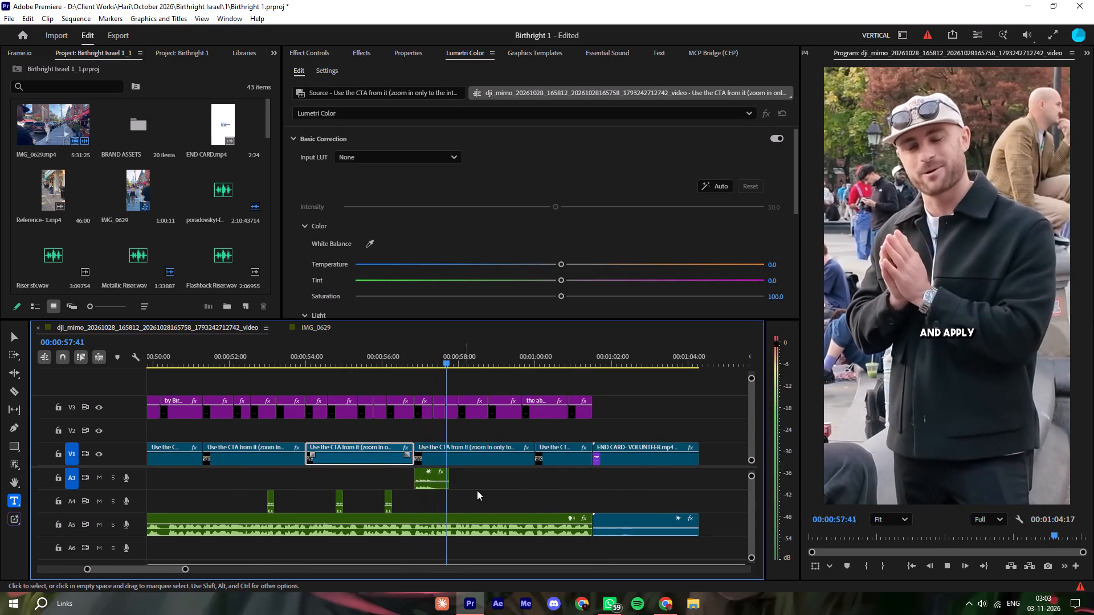
Play the rest of the call-to-action through the Volunteer in Israel end card to check the sound.
{"action": "left_click", "coordinate": [560, 490]}
{"action": "left_click", "coordinate": [560, 490]}
{"action": "key", "text": "minus"}
{"action": "key", "text": "minus"}
{"action": "key", "text": "minus"}
{"action": "key", "text": "equal"}
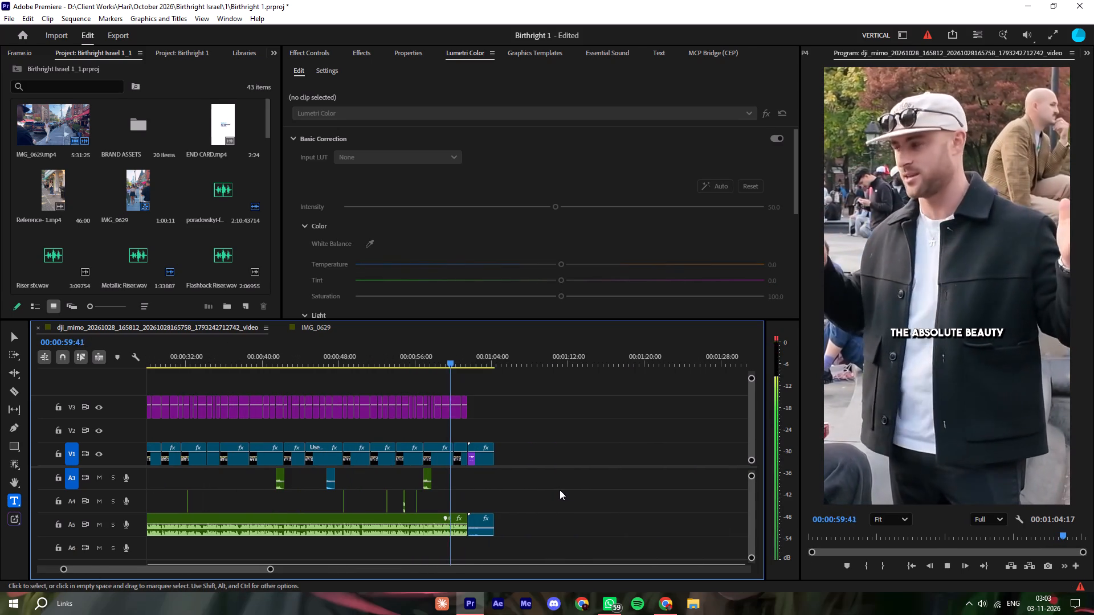
{"action": "left_click", "coordinate": [578, 489]}
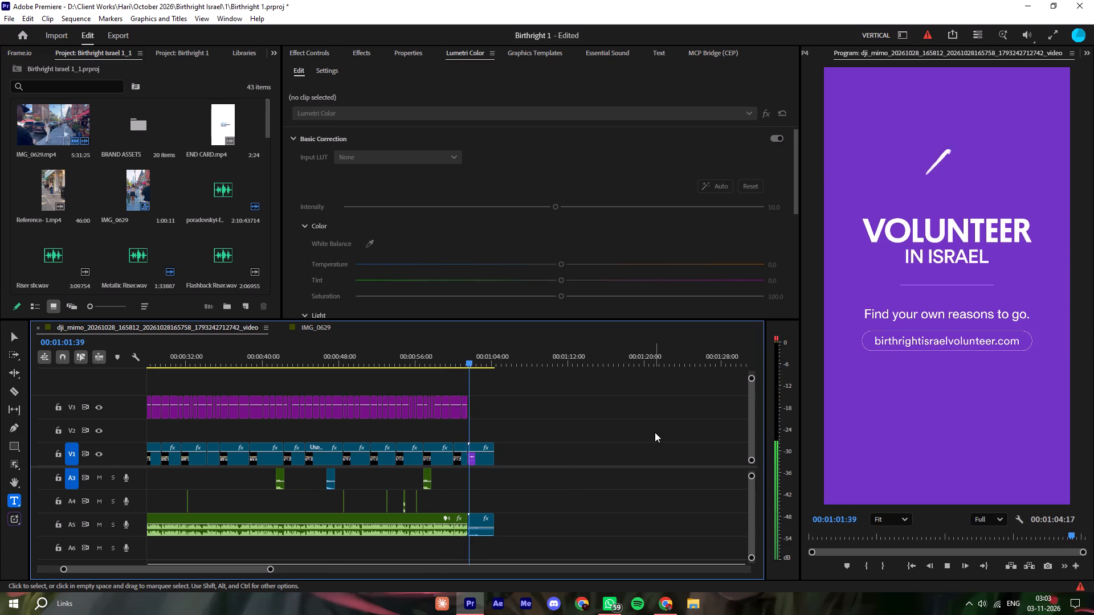
{"action": "left_click", "coordinate": [655, 432]}
{"action": "left_click", "coordinate": [533, 417]}
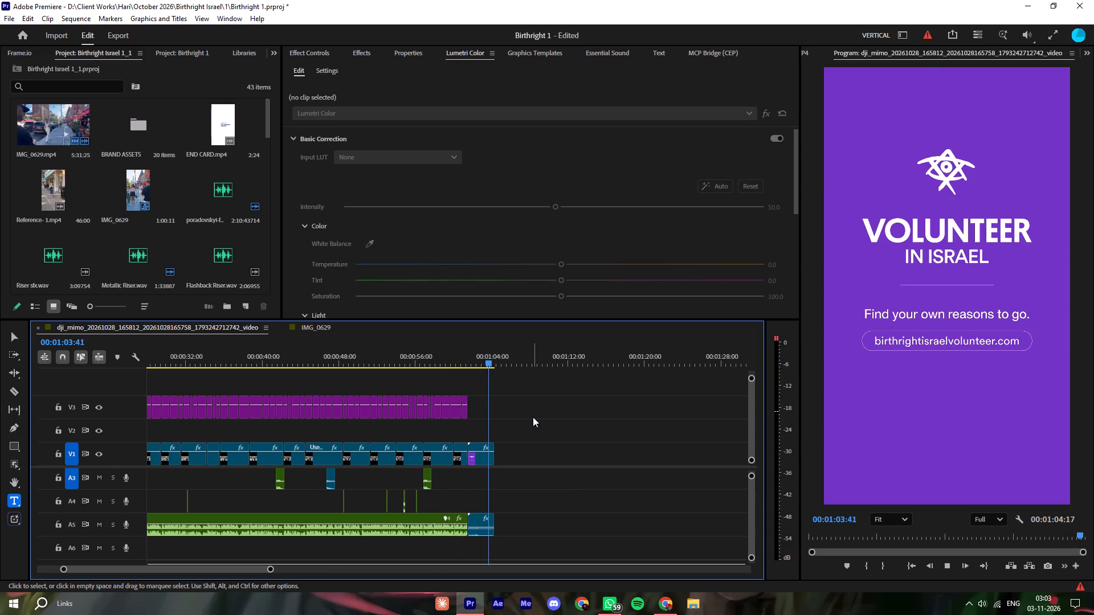
Switch to Pixabay in Chrome, preview several of the funky music tracks, and download Funky Groovy by AtlasAudio.
{"action": "left_click", "coordinate": [673, 614]}
{"action": "left_click", "coordinate": [215, 93]}
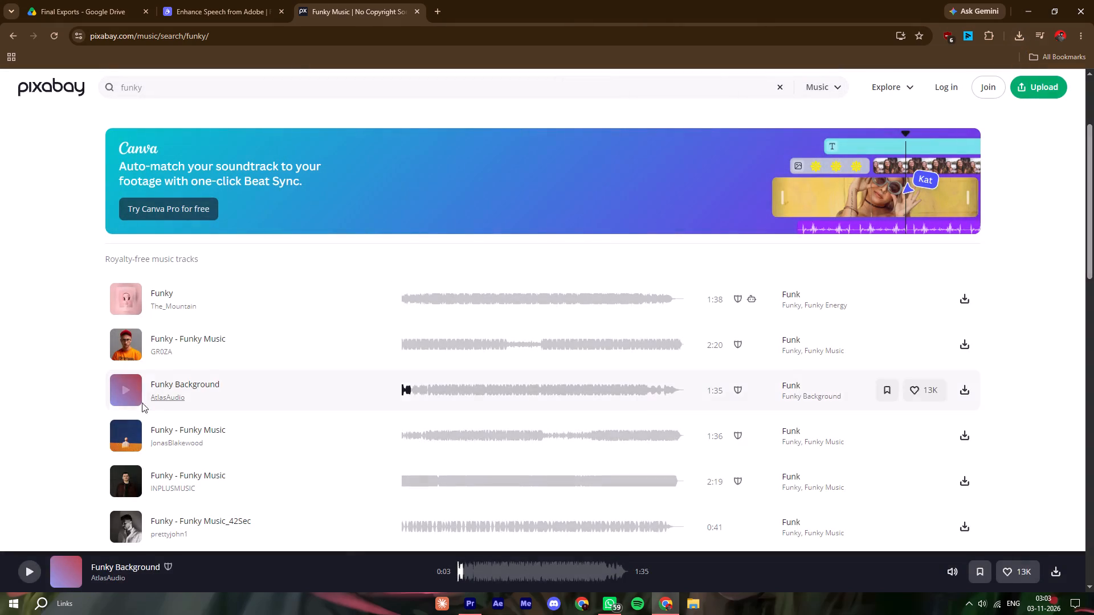
{"action": "left_click", "coordinate": [136, 434]}
{"action": "scroll", "coordinate": [134, 435], "scroll_direction": "down", "scroll_amount": 1}
{"action": "left_click", "coordinate": [127, 378]}
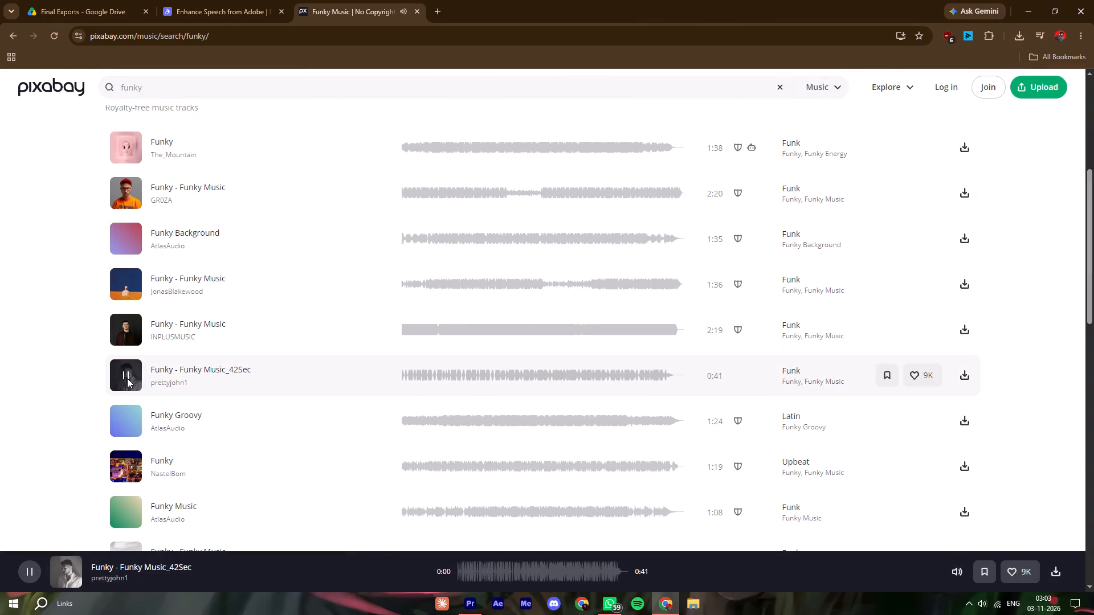
{"action": "left_click", "coordinate": [114, 328]}
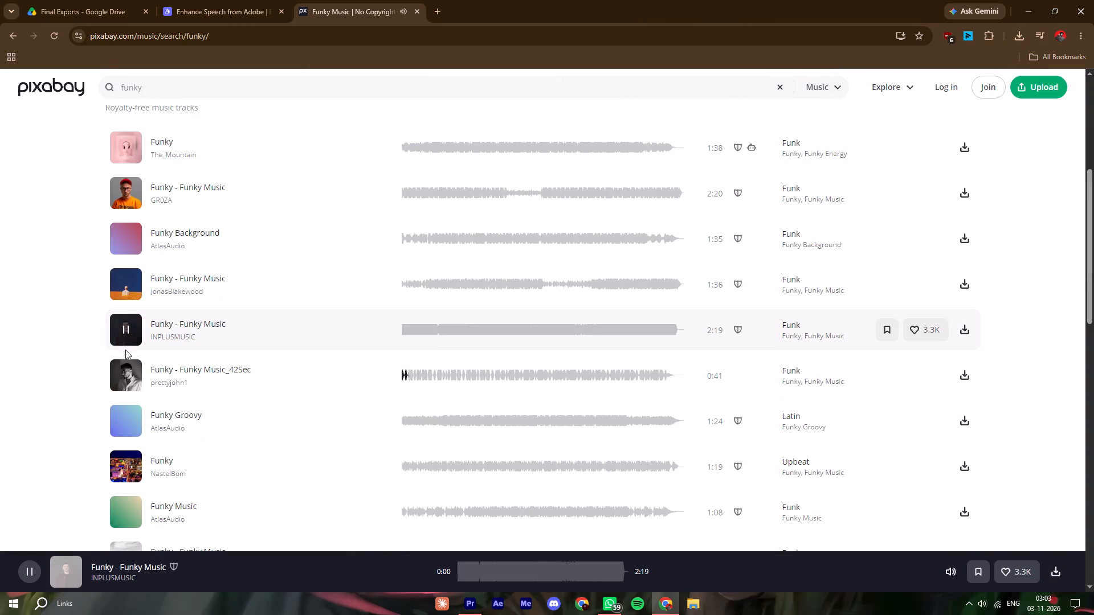
{"action": "left_click", "coordinate": [136, 420]}
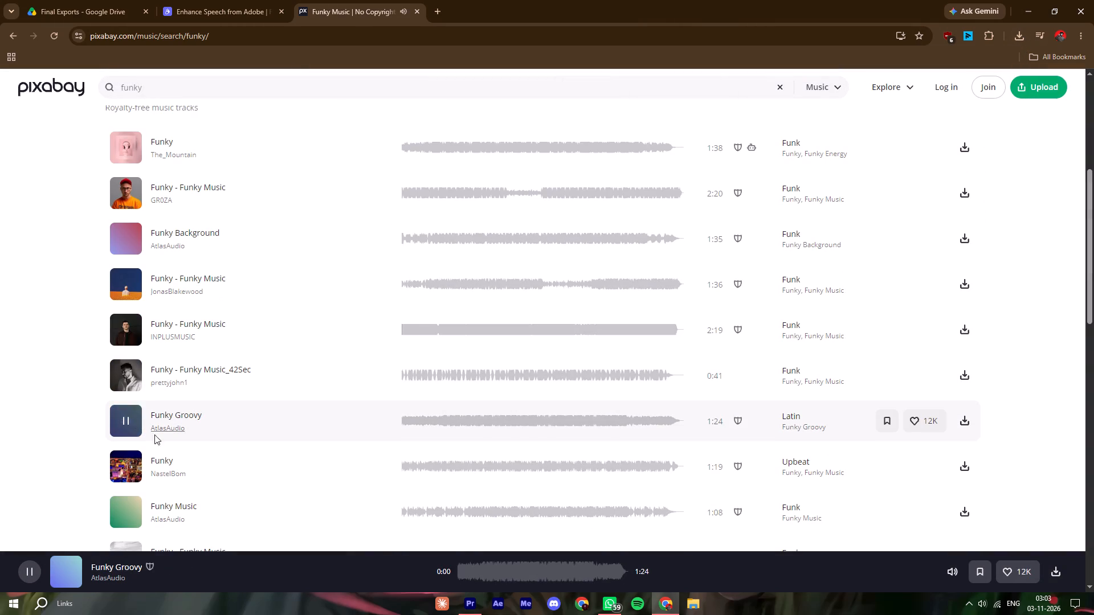
{"action": "scroll", "coordinate": [160, 434], "scroll_direction": "down", "scroll_amount": 1}
{"action": "left_click", "coordinate": [966, 263]}
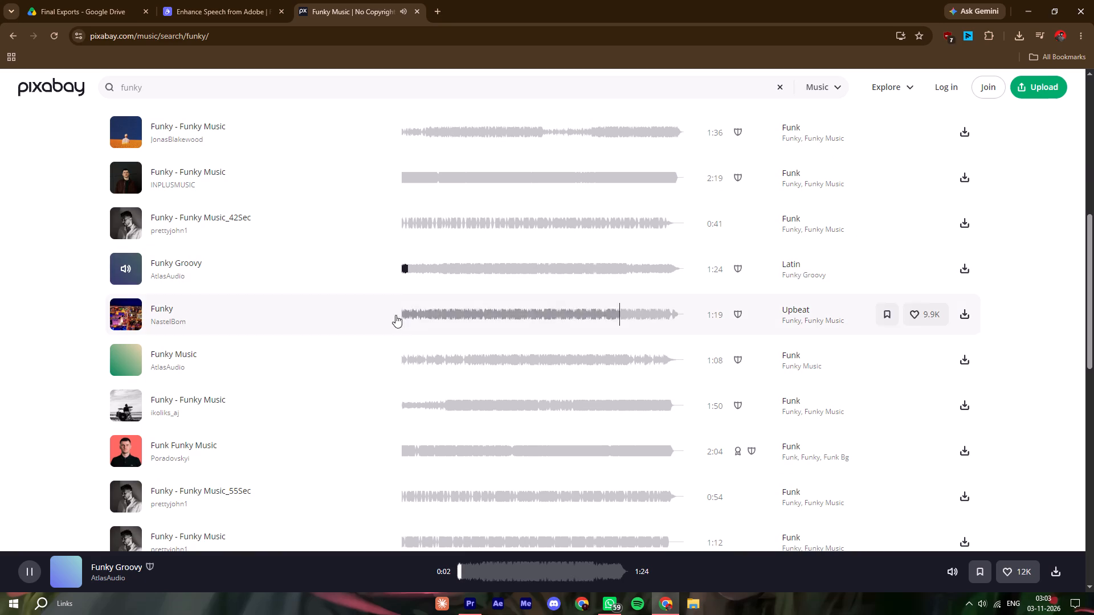
{"action": "left_click", "coordinate": [124, 266]}
{"action": "left_click", "coordinate": [138, 310]}
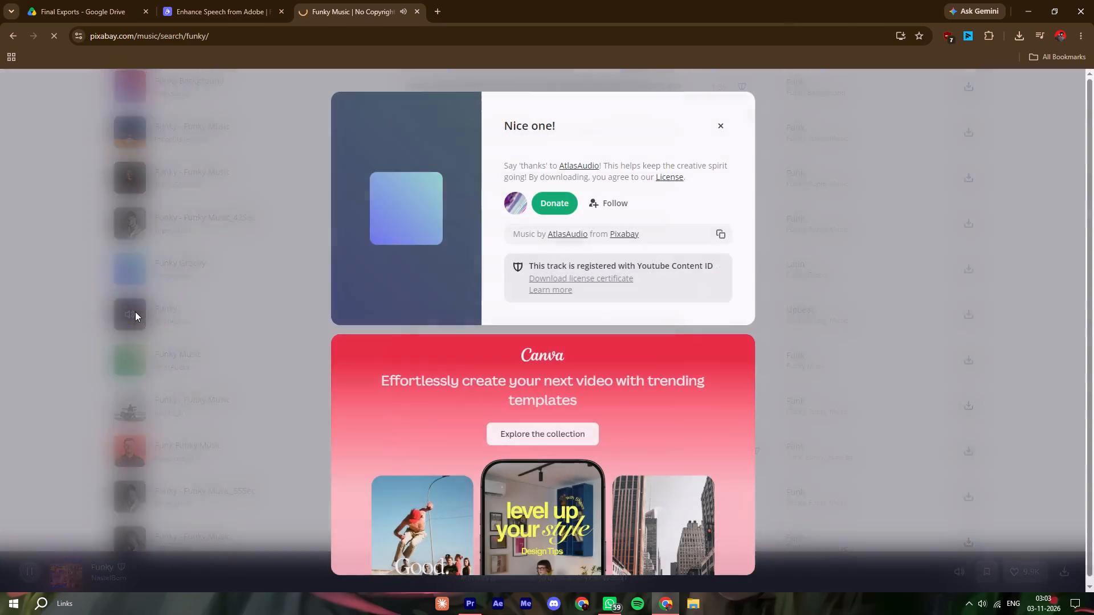
{"action": "left_click", "coordinate": [135, 311]}
{"action": "left_click", "coordinate": [128, 317]}
{"action": "left_click", "coordinate": [128, 317]}
Back in Premiere, import atlasaudio-funky-groovy-617566.mp3 from Downloads into the Birthright 1 project.
{"action": "left_click", "coordinate": [460, 608]}
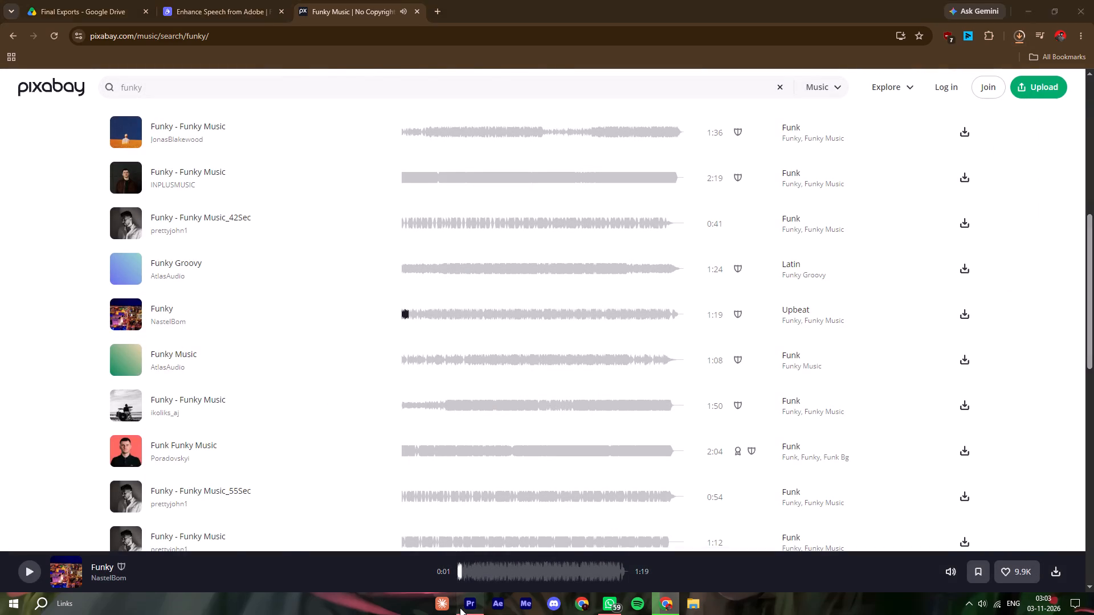
{"action": "scroll", "coordinate": [133, 260], "scroll_direction": "down", "scroll_amount": 4}
{"action": "scroll", "coordinate": [183, 255], "scroll_direction": "down", "scroll_amount": 8}
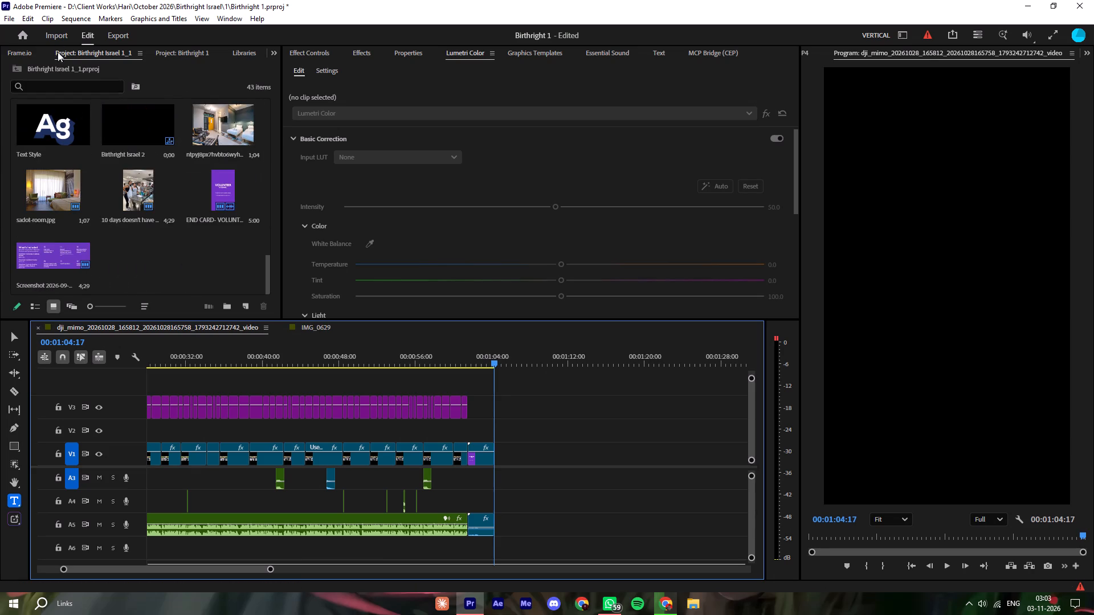
{"action": "left_click", "coordinate": [191, 46]}
{"action": "double_click", "coordinate": [222, 259]}
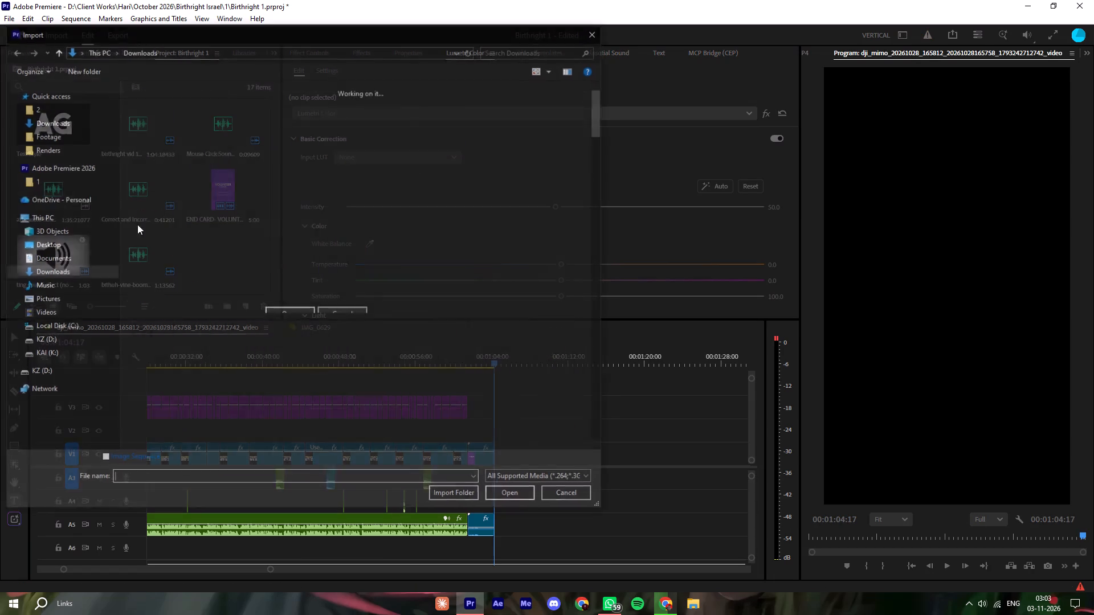
{"action": "left_click", "coordinate": [141, 141]}
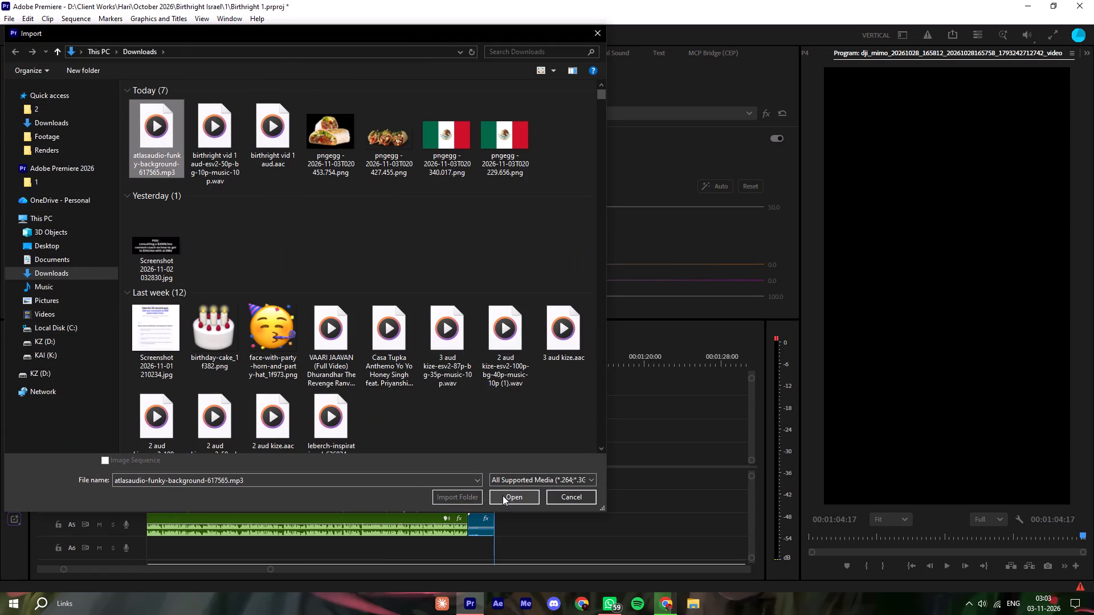
{"action": "left_click", "coordinate": [385, 215]}
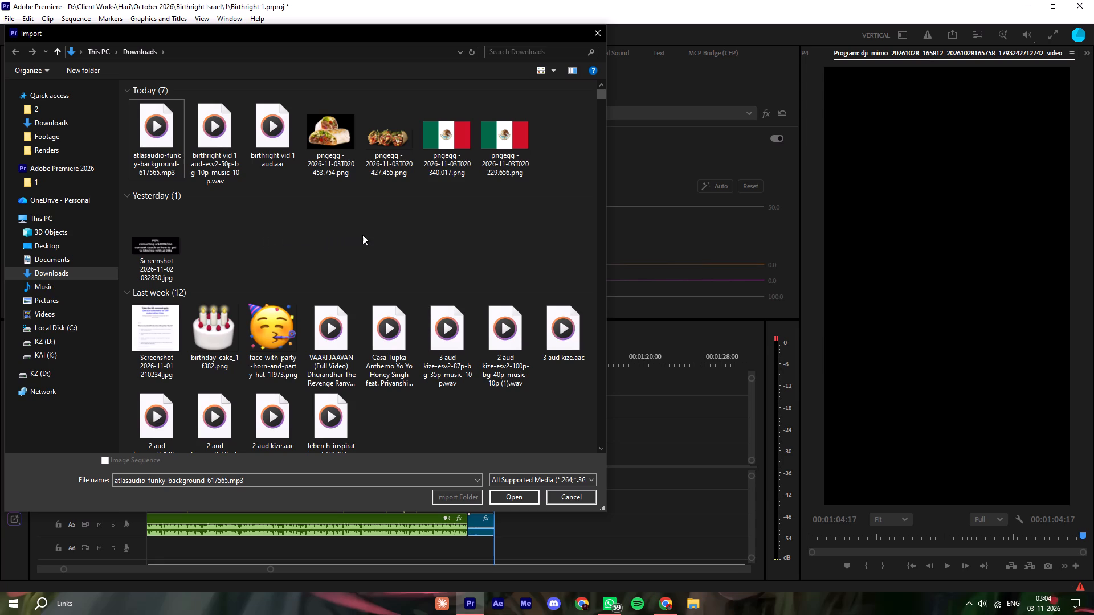
{"action": "left_click", "coordinate": [550, 159]}
{"action": "left_click", "coordinate": [513, 493]}
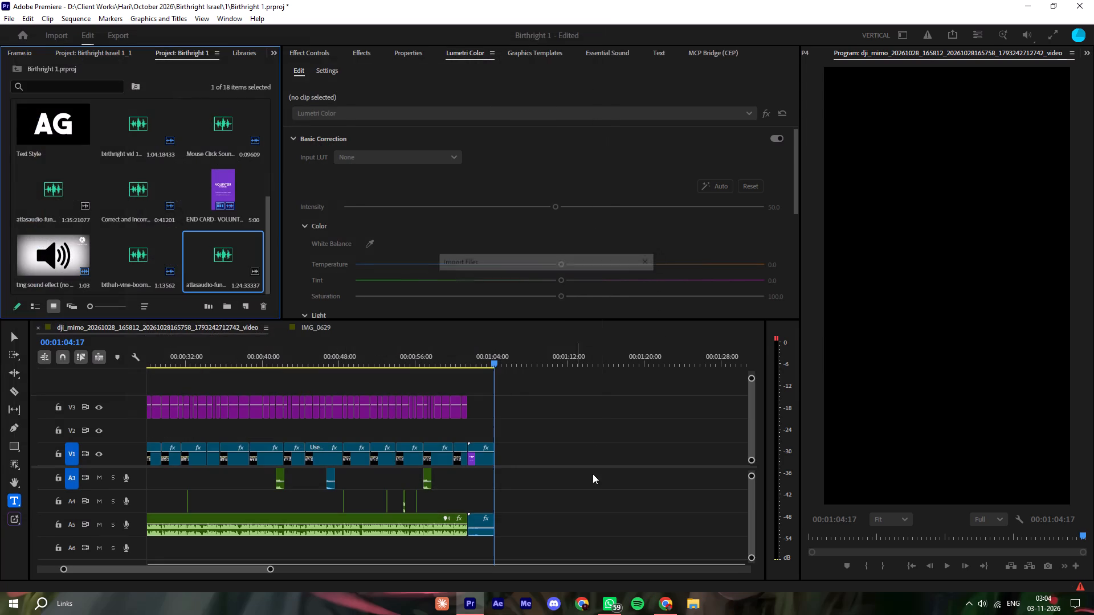
Place the funky groovy track on A6 from the start of the sequence and trim its end to the video's end at 1:04:17.
{"action": "left_click", "coordinate": [610, 468]}
{"action": "key", "text": "minus"}
{"action": "key", "text": "minus"}
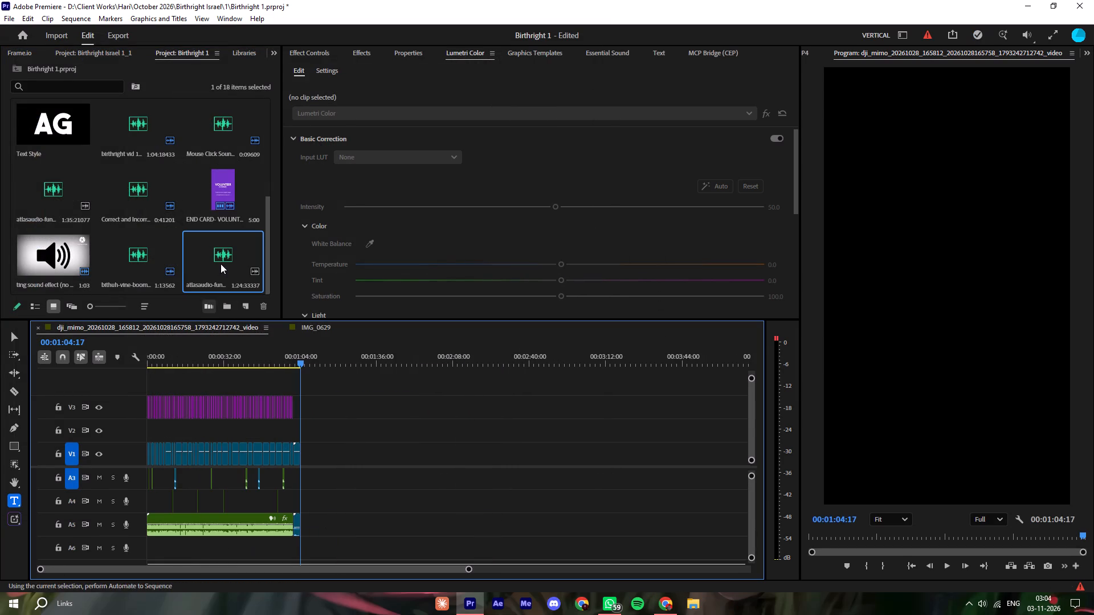
{"action": "left_click_drag", "start_coordinate": [221, 263], "coordinate": [144, 546]}
{"action": "left_click_drag", "start_coordinate": [128, 568], "coordinate": [98, 564]}
{"action": "left_click_drag", "start_coordinate": [210, 540], "coordinate": [199, 542]}
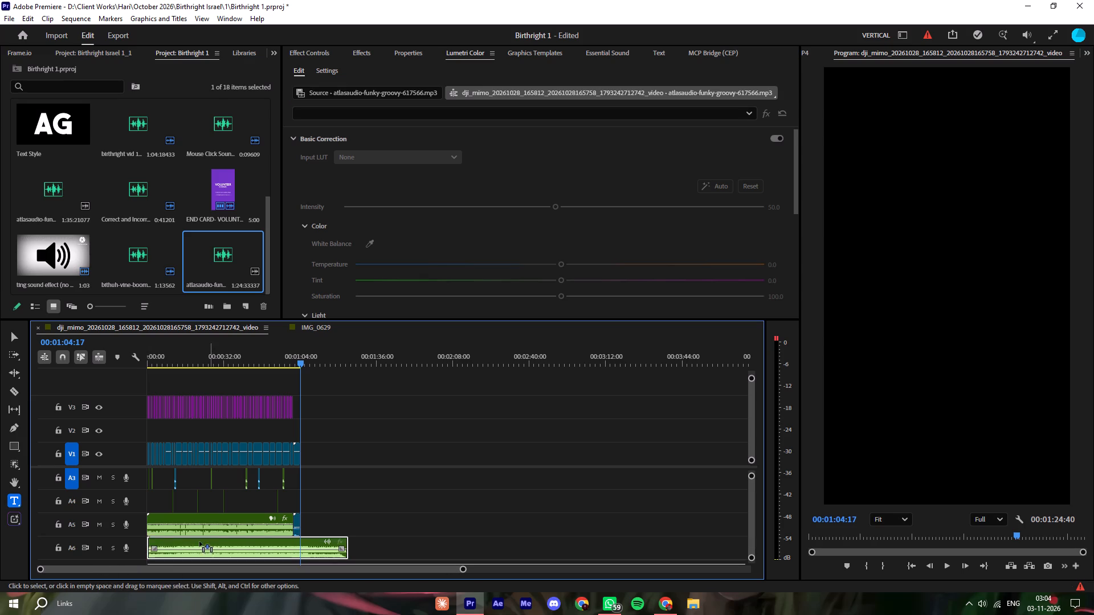
{"action": "left_click_drag", "start_coordinate": [199, 542], "coordinate": [174, 543]}
{"action": "left_click_drag", "start_coordinate": [352, 540], "coordinate": [300, 540]}
Start playback from the beginning and apply the default transition to the end of the music clip on A6.
{"action": "key", "text": "space"}
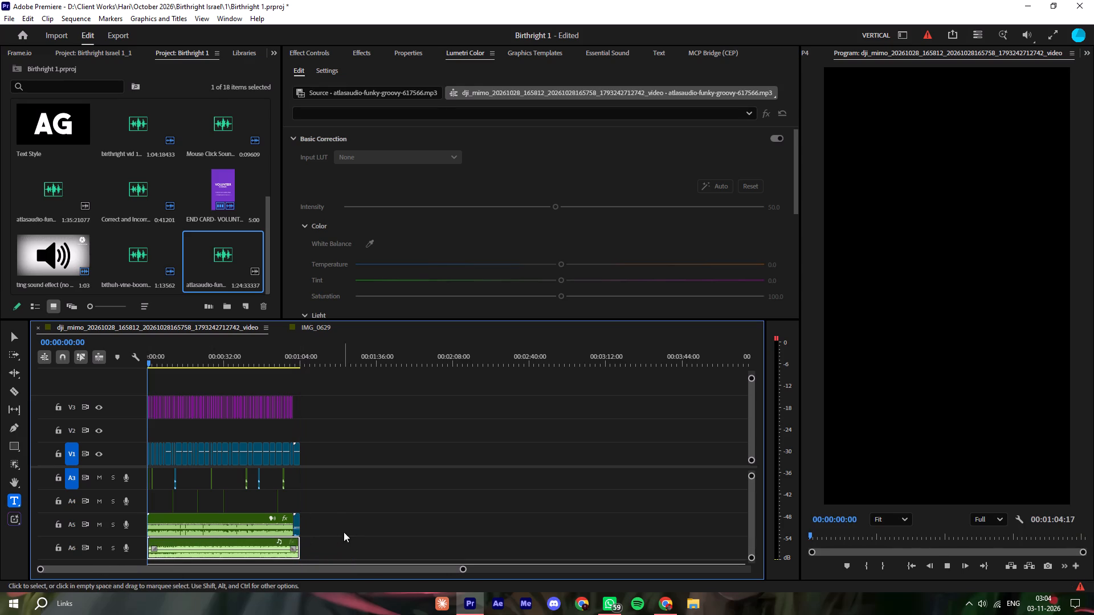
{"action": "left_click", "coordinate": [300, 541]}
{"action": "right_click", "coordinate": [300, 541]}
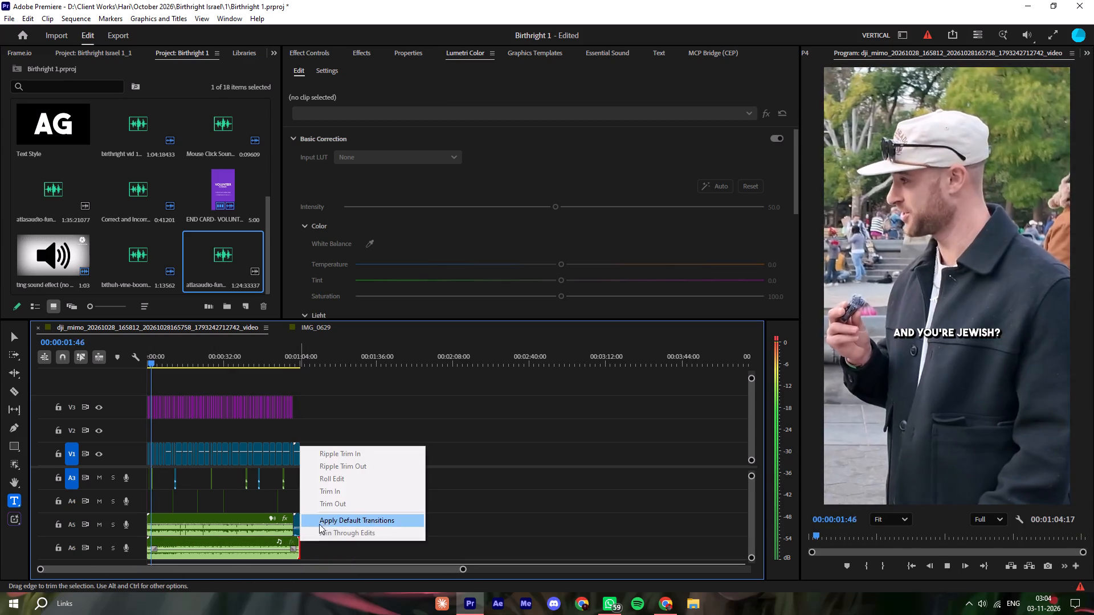
{"action": "left_click", "coordinate": [323, 519]}
Lower the volume level of the funky groovy music clip on A6 to about -21.5 dB.
{"action": "left_click", "coordinate": [232, 535]}
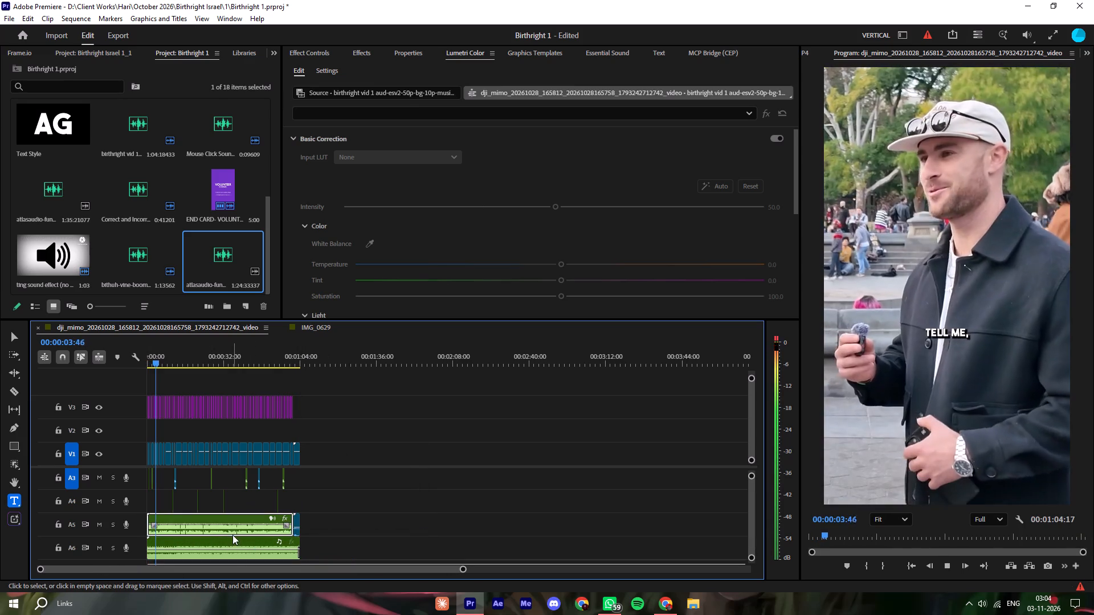
{"action": "left_click", "coordinate": [231, 544]}
{"action": "left_click", "coordinate": [313, 50]}
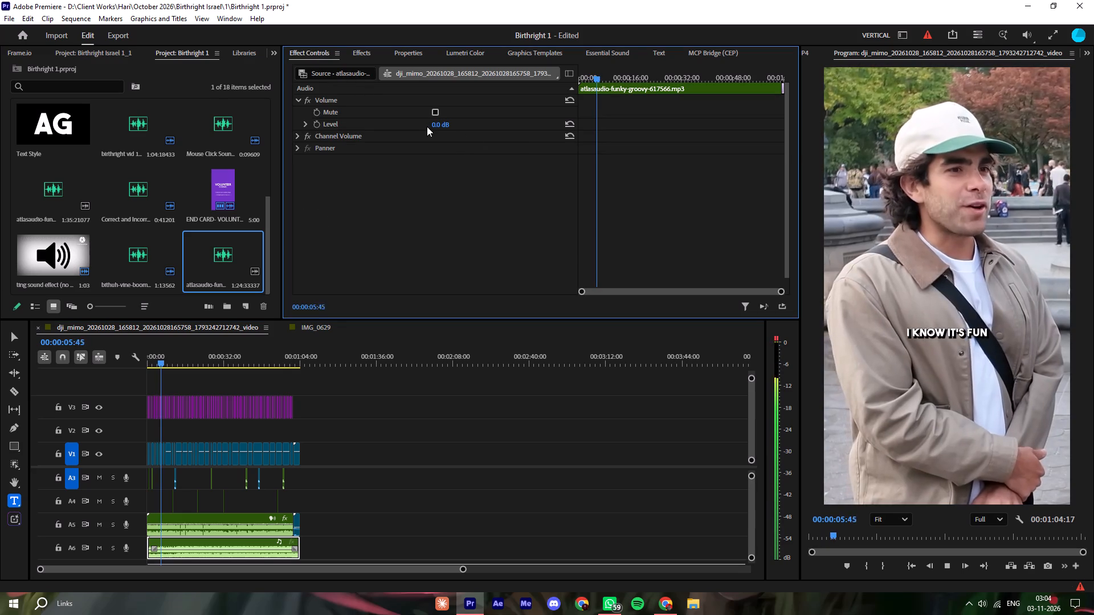
{"action": "left_click_drag", "start_coordinate": [443, 125], "coordinate": [413, 122]}
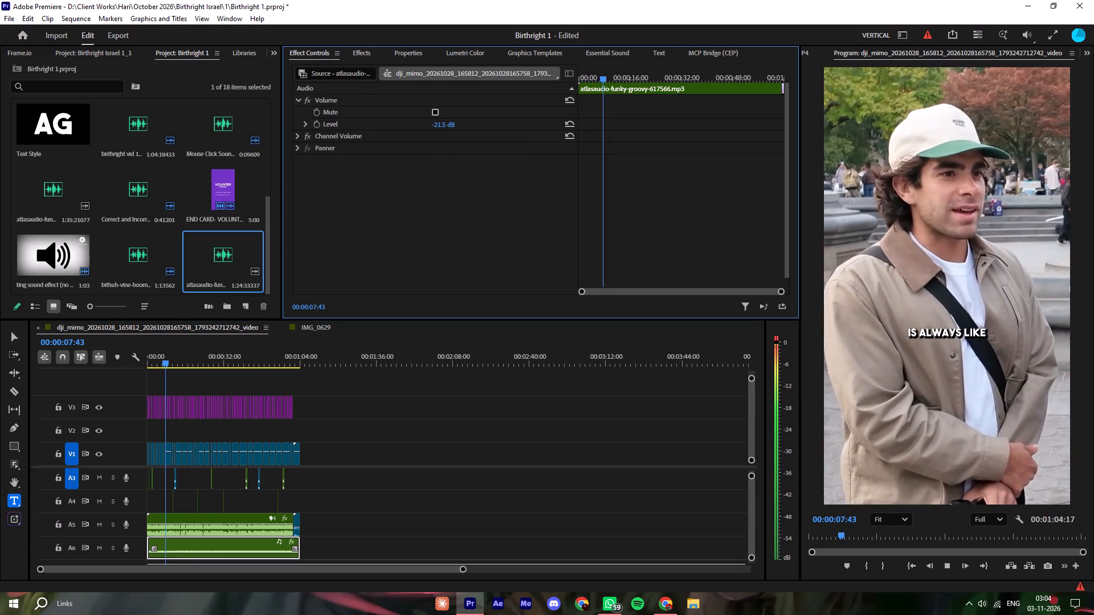
{"action": "left_click_drag", "start_coordinate": [413, 122], "coordinate": [412, 122]}
Play the opening of the interview from the start of the sequence to check the music against the voices.
{"action": "left_click", "coordinate": [409, 442]}
{"action": "key", "text": "equal"}
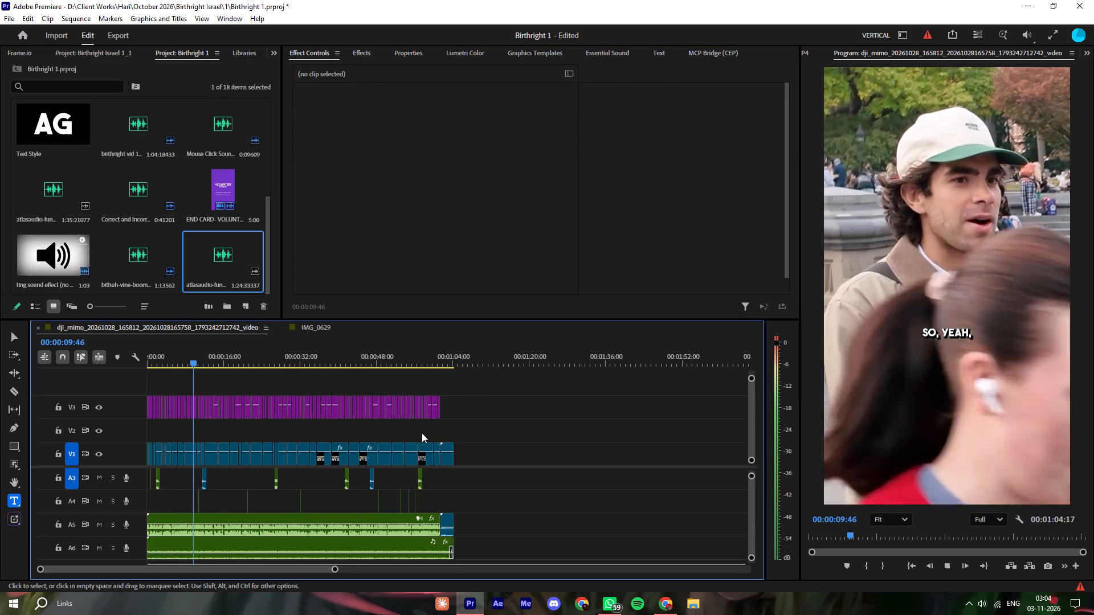
{"action": "key", "text": "equal"}
{"action": "key", "text": "minus"}
{"action": "type", "text": "-="}
{"action": "left_click", "coordinate": [463, 449]}
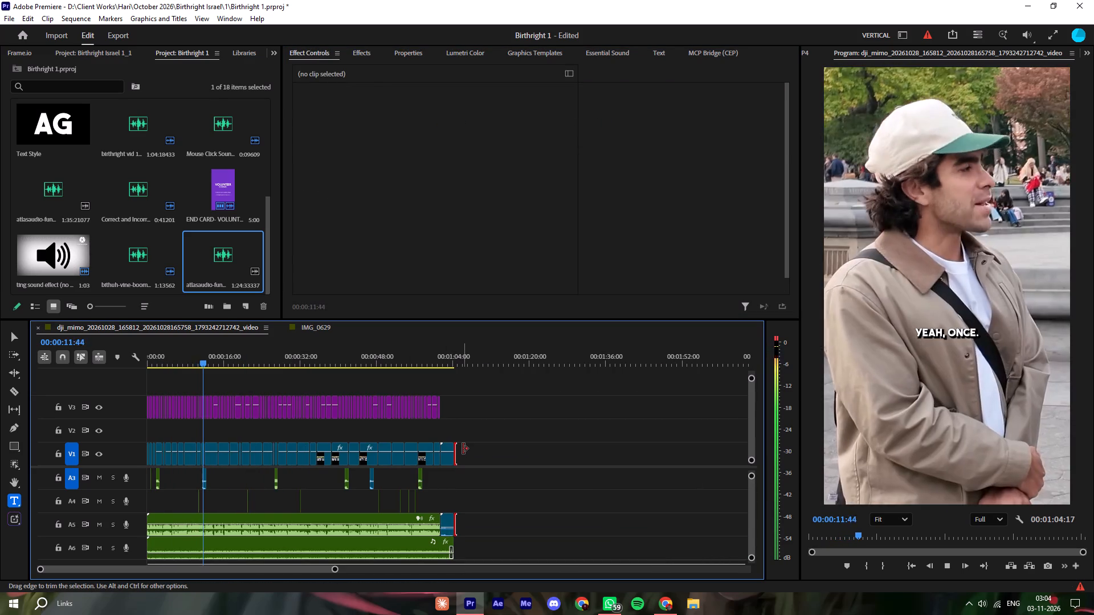
{"action": "left_click_drag", "start_coordinate": [191, 364], "coordinate": [86, 378]}
{"action": "key", "text": "space"}
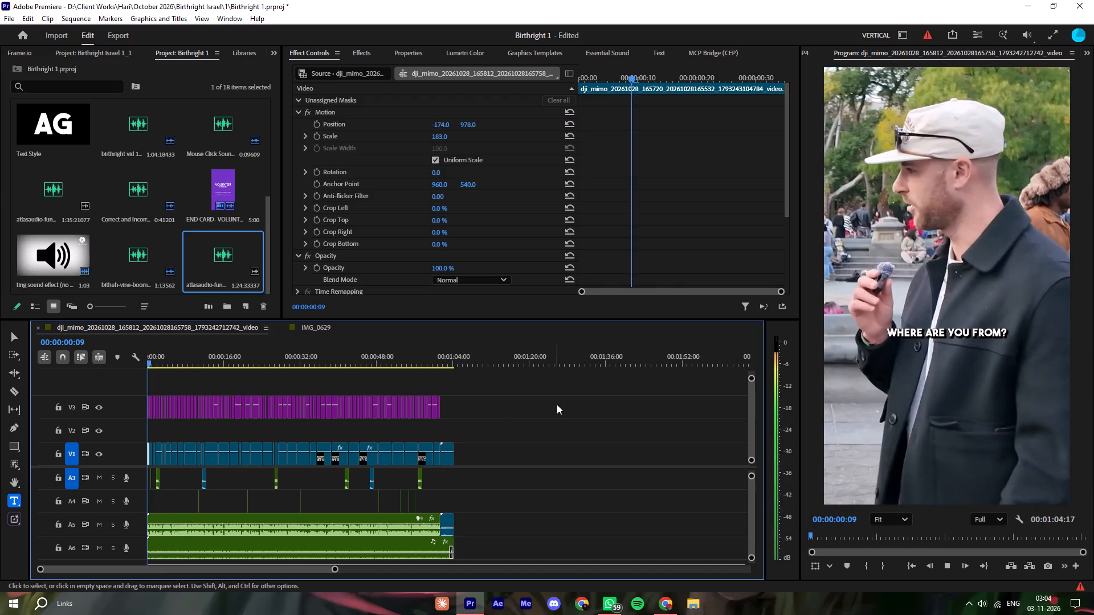
{"action": "left_click", "coordinate": [557, 404]}
{"action": "type", "text": "==="}
{"action": "key", "text": "equal"}
{"action": "left_click_drag", "start_coordinate": [225, 355], "coordinate": [163, 365]}
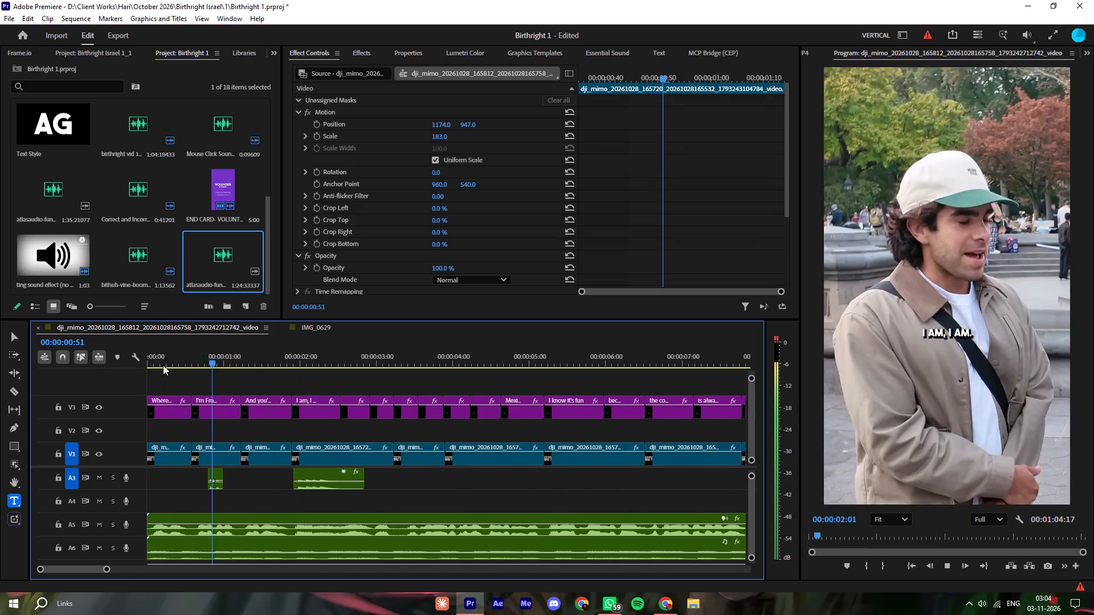
{"action": "left_click_drag", "start_coordinate": [163, 365], "coordinate": [111, 382]}
{"action": "key", "text": "space"}
{"action": "key", "text": "space"}
Import the burrito PNG and the Mexican flag PNG (020340.017) from Downloads into the Birthright 1 project.
{"action": "scroll", "coordinate": [158, 192], "scroll_direction": "down", "scroll_amount": 5}
{"action": "scroll", "coordinate": [166, 253], "scroll_direction": "up", "scroll_amount": 3}
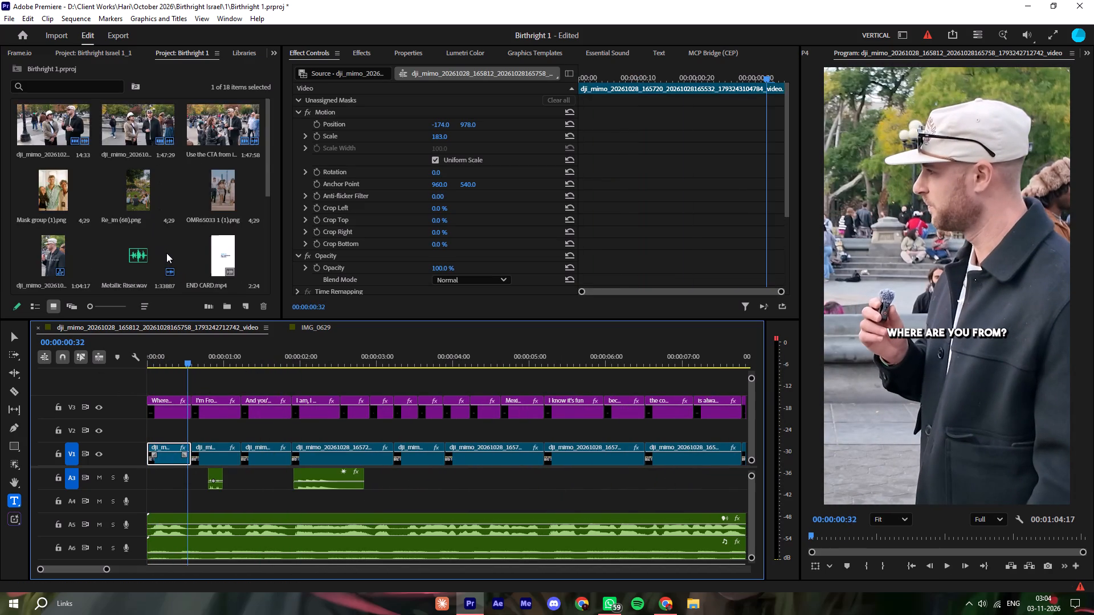
{"action": "scroll", "coordinate": [166, 253], "scroll_direction": "up", "scroll_amount": 1}
{"action": "scroll", "coordinate": [166, 253], "scroll_direction": "down", "scroll_amount": 5}
{"action": "double_click", "coordinate": [181, 243]}
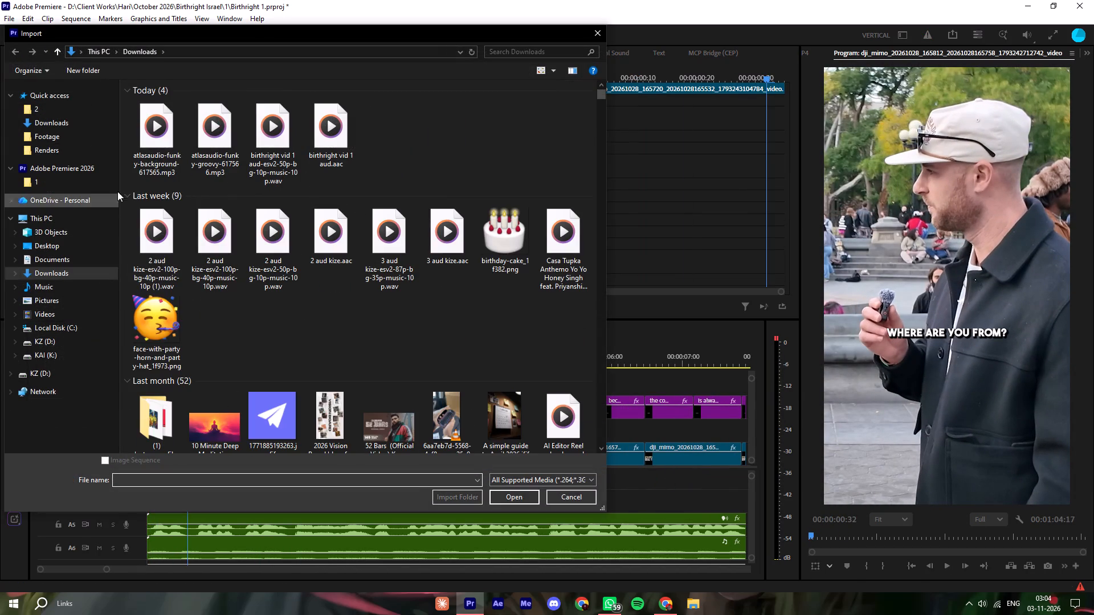
{"action": "left_click", "coordinate": [520, 158]}
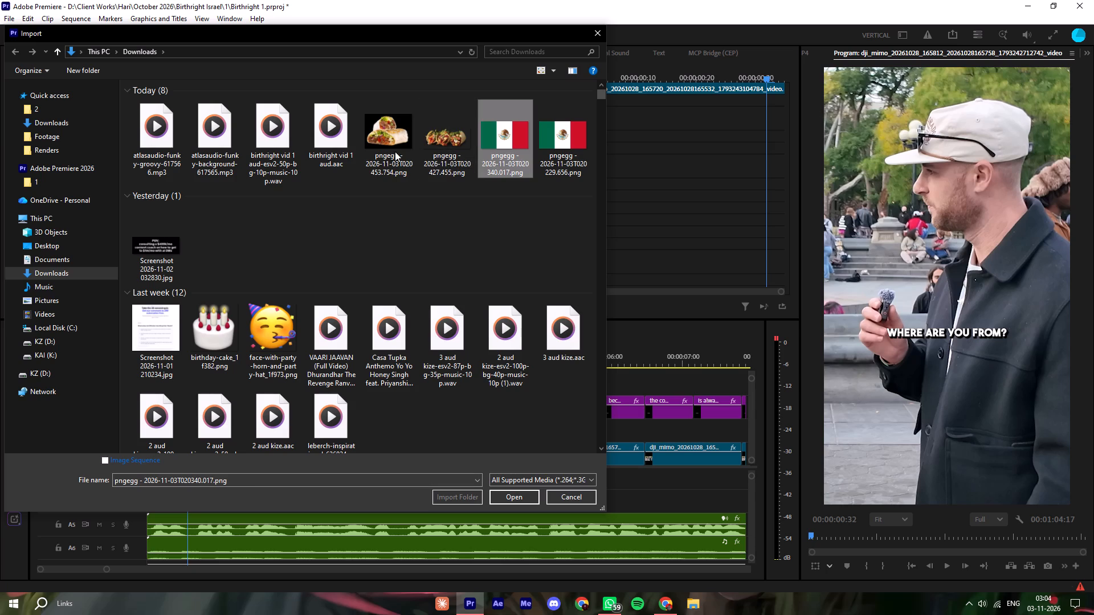
{"action": "left_click", "coordinate": [387, 150], "text": "ctrl"}
{"action": "left_click", "coordinate": [517, 500]}
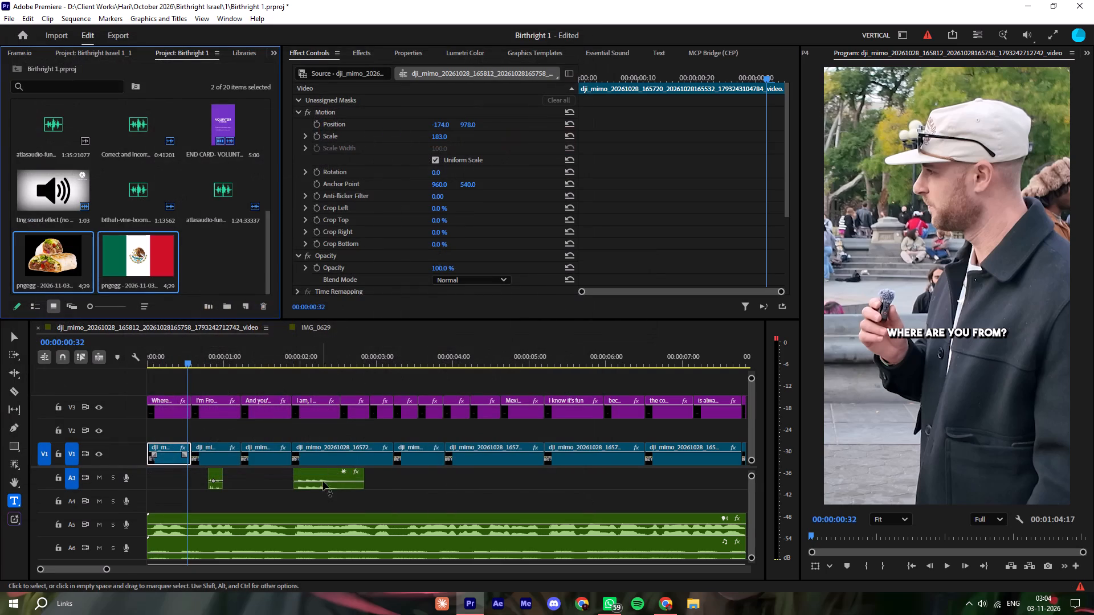
Place the Mexican flag PNG on V4 above the "I'm from Mexico" caption and trim its end to that V1 clip's end.
{"action": "left_click", "coordinate": [438, 491]}
{"action": "key", "text": "space"}
{"action": "key", "text": "space"}
{"action": "left_click", "coordinate": [207, 346]}
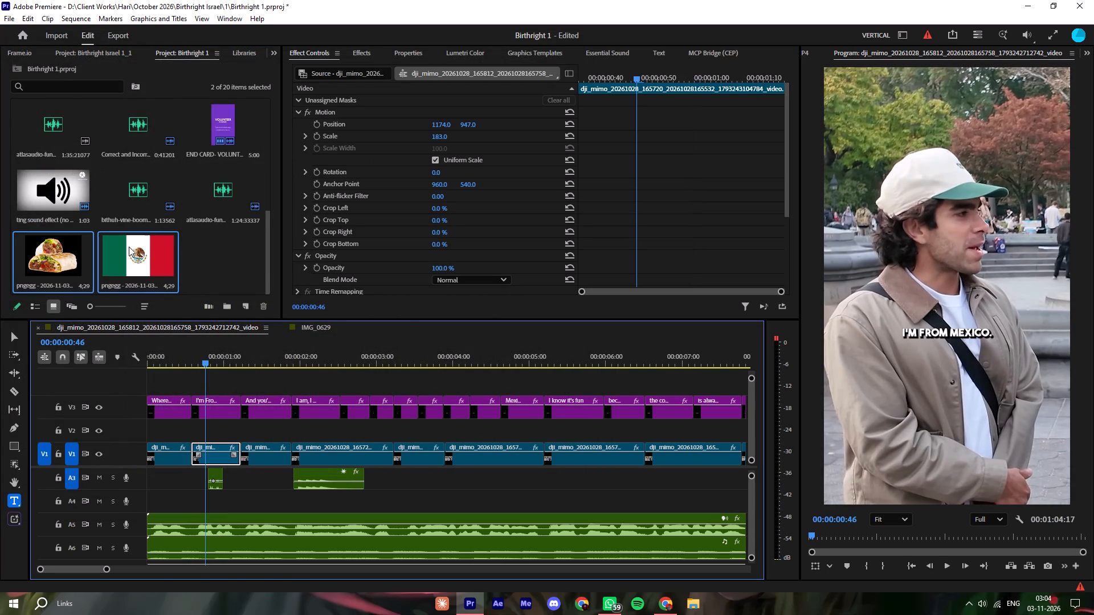
{"action": "left_click_drag", "start_coordinate": [129, 247], "coordinate": [124, 247]}
{"action": "left_click", "coordinate": [200, 269]}
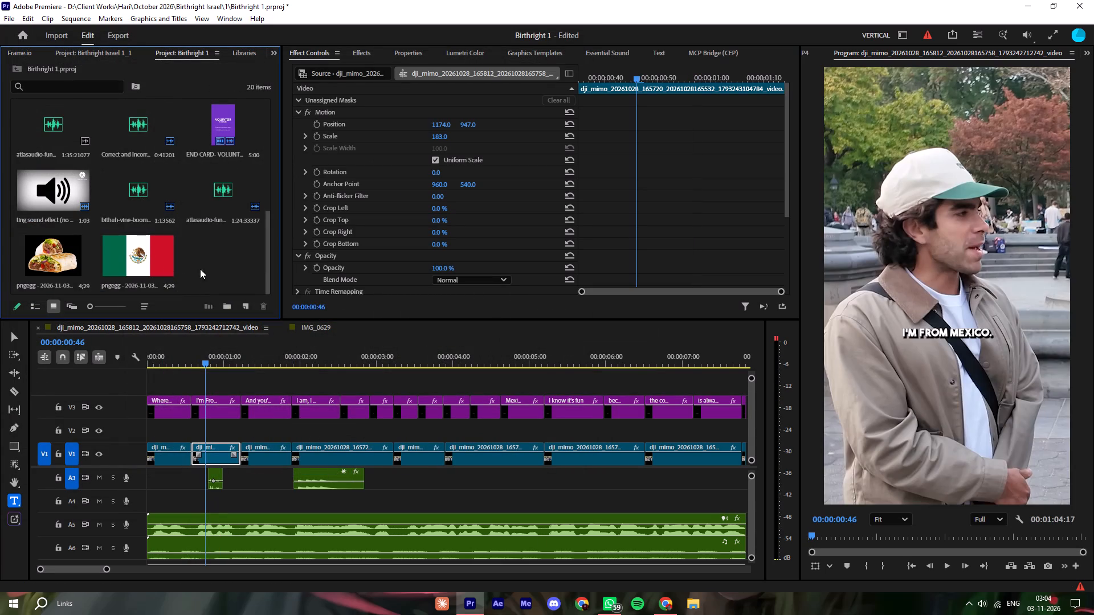
{"action": "left_click_drag", "start_coordinate": [149, 261], "coordinate": [210, 386]}
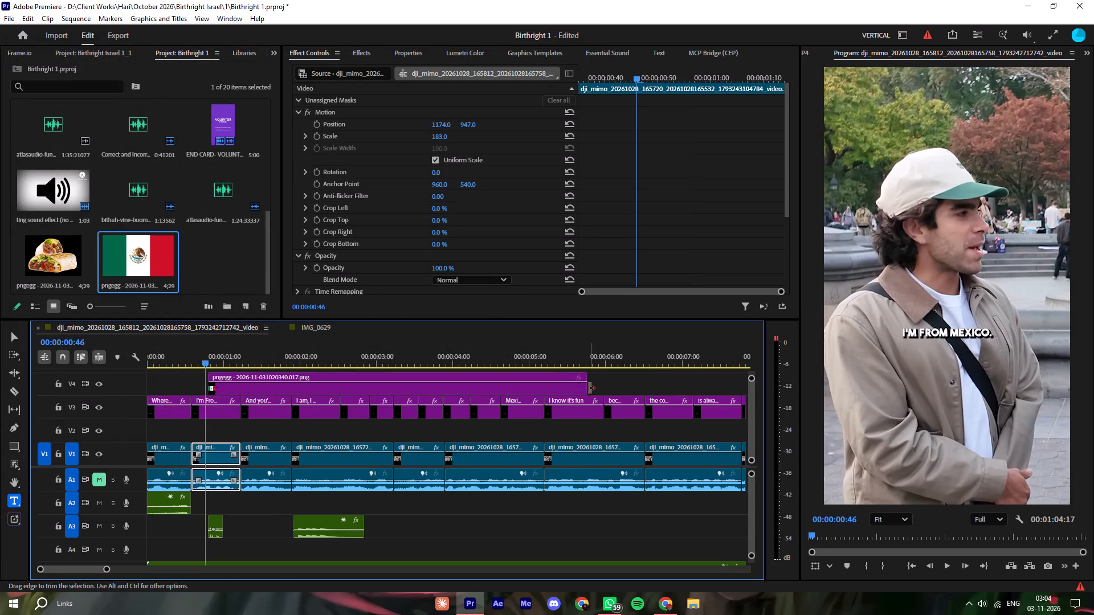
{"action": "left_click_drag", "start_coordinate": [589, 388], "coordinate": [241, 395]}
Scale the flag image to 58 and move it below the caption, with vertical position about 1385.
{"action": "key", "text": "space"}
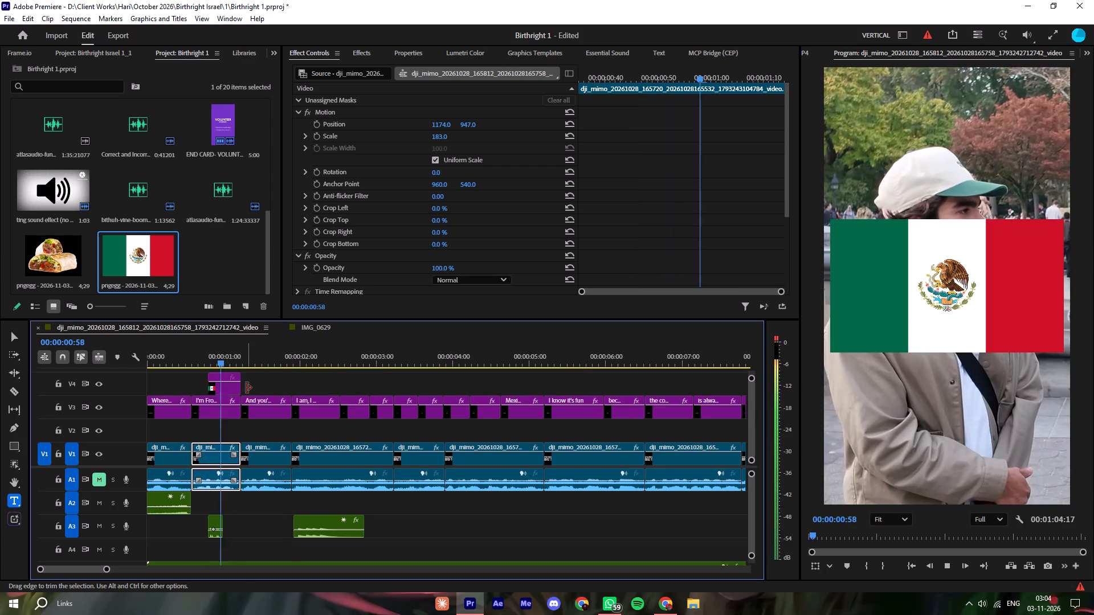
{"action": "key", "text": "space"}
{"action": "left_click", "coordinate": [226, 380]}
{"action": "left_click_drag", "start_coordinate": [440, 138], "coordinate": [413, 141]}
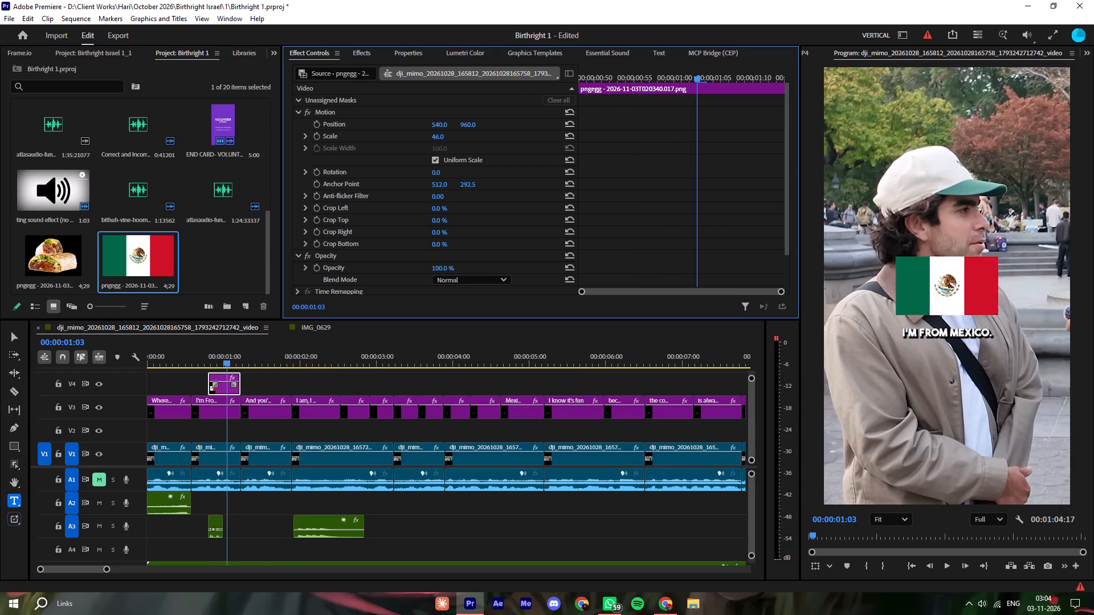
{"action": "left_click_drag", "start_coordinate": [413, 141], "coordinate": [418, 143]}
{"action": "left_click_drag", "start_coordinate": [477, 124], "coordinate": [731, 187]}
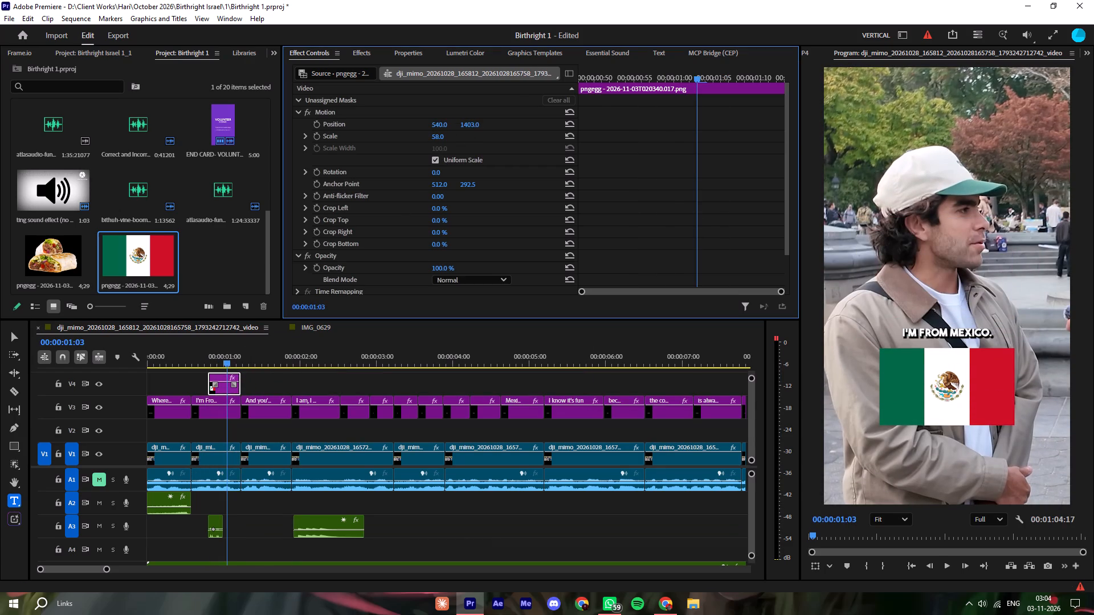
{"action": "left_click_drag", "start_coordinate": [731, 187], "coordinate": [719, 186]}
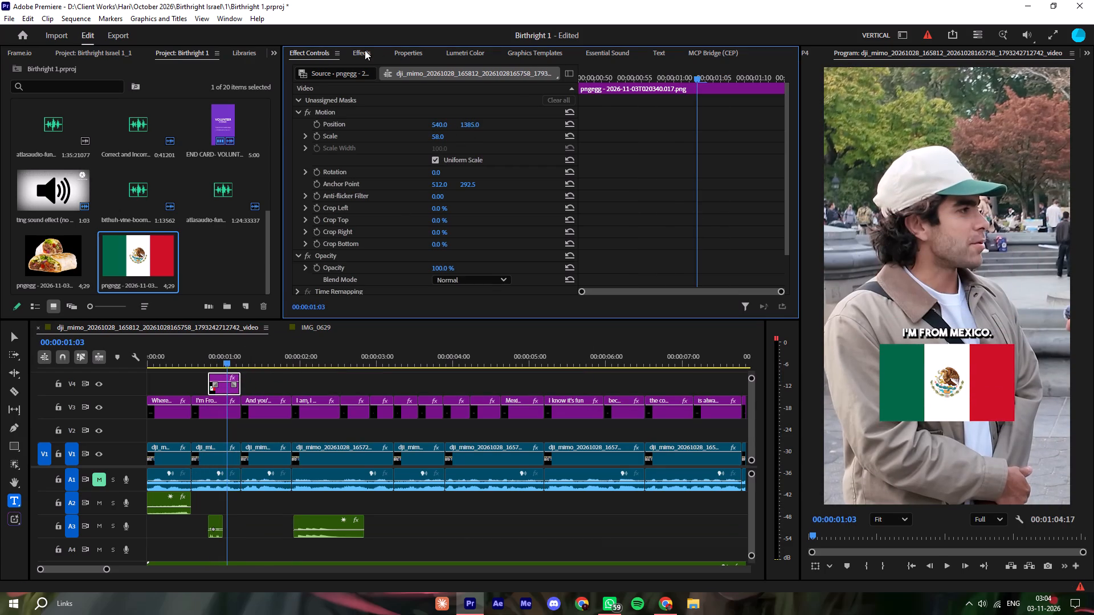
Search the effects for "pop" and apply the best pop preset to the Mexican flag clip.
{"action": "left_click", "coordinate": [364, 51]}
{"action": "left_click_drag", "start_coordinate": [367, 65], "coordinate": [288, 68]}
{"action": "left_click_drag", "start_coordinate": [330, 73], "coordinate": [266, 72]}
{"action": "type", "text": "po"}
{"action": "key", "text": "p"}
{"action": "left_click_drag", "start_coordinate": [333, 104], "coordinate": [229, 382]}
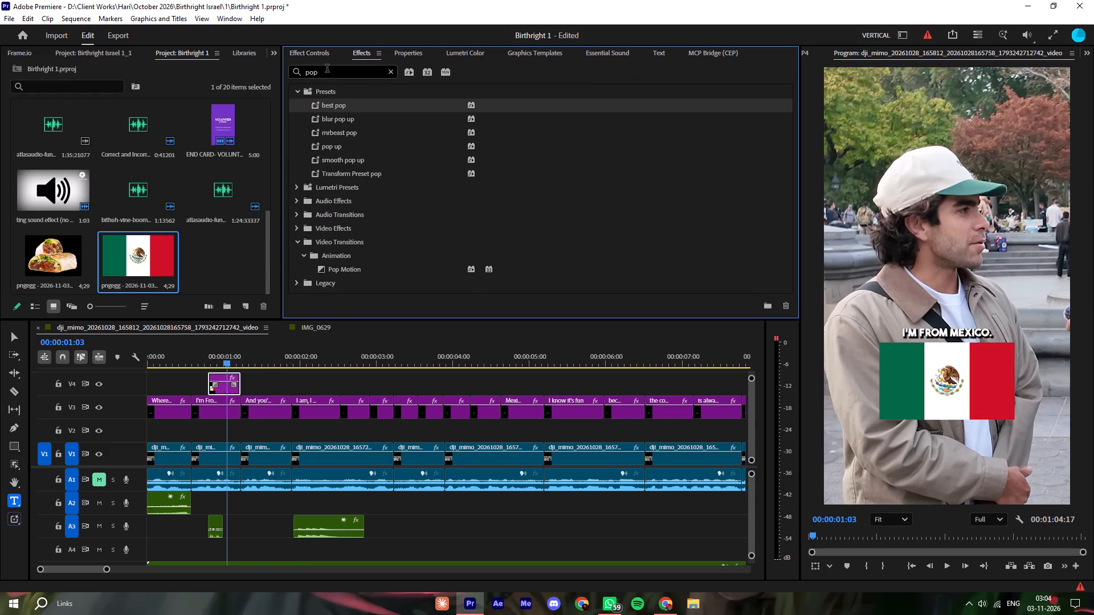
Set the shutter angle of the flag's best pop Transform effect to 0 and toggle its Use Composition's Shutter Angle option.
{"action": "left_click", "coordinate": [319, 54]}
{"action": "scroll", "coordinate": [330, 242], "scroll_direction": "down", "scroll_amount": 20}
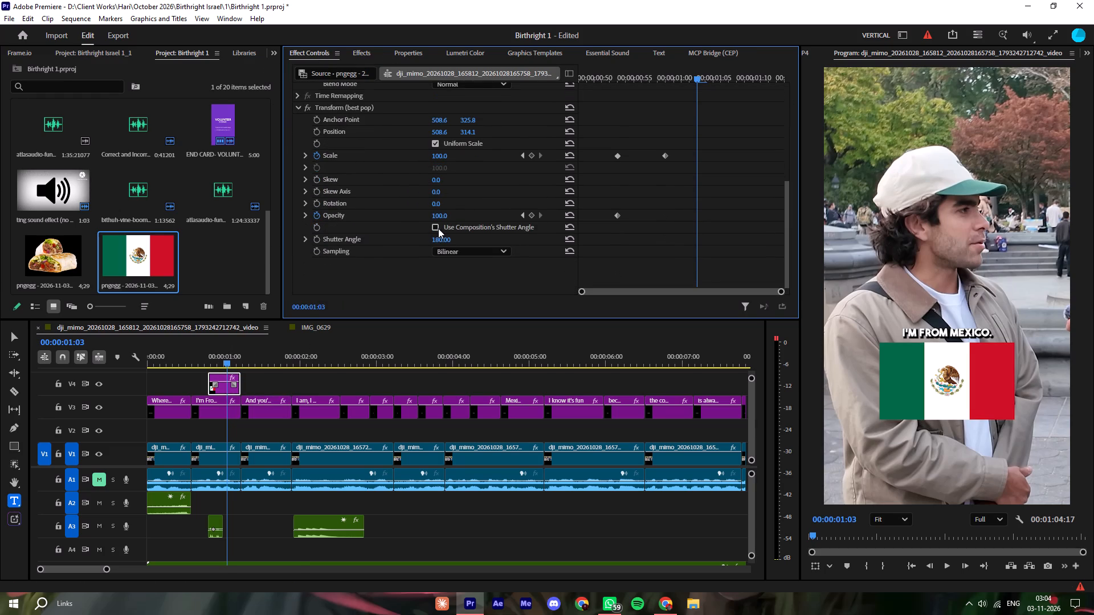
{"action": "left_click", "coordinate": [441, 241]}
{"action": "key", "text": "0"}
{"action": "left_click", "coordinate": [436, 225]}
{"action": "left_click", "coordinate": [258, 379]}
Play the flag's pop-in and continue to the "I know it's fun" line to find the next spot to enhance.
{"action": "left_click", "coordinate": [190, 352]}
{"action": "key", "text": "space"}
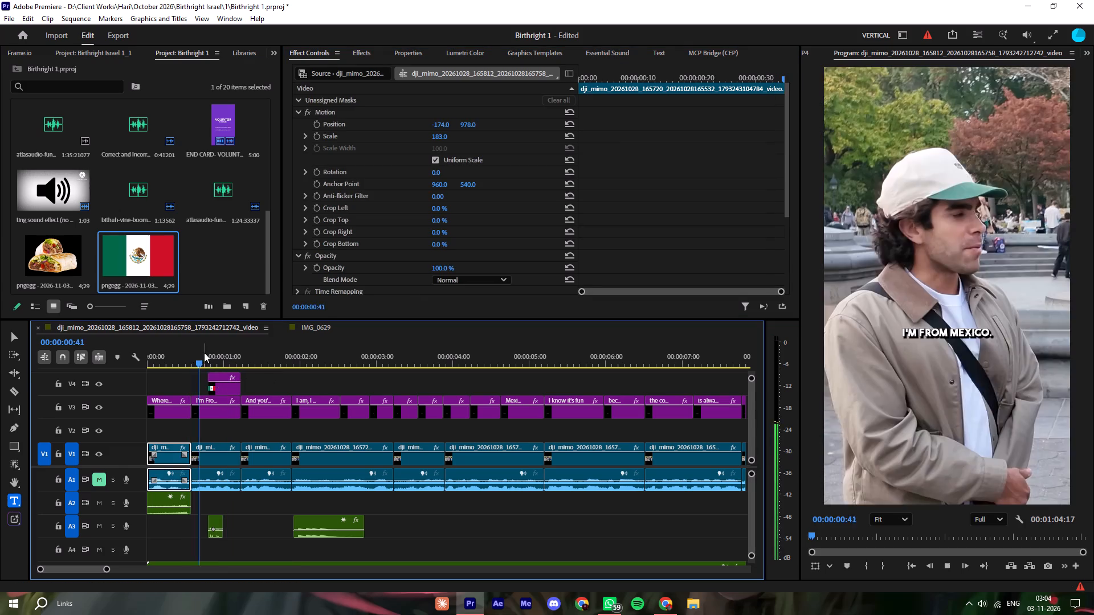
{"action": "left_click", "coordinate": [204, 352]}
{"action": "key", "text": "space"}
{"action": "left_click", "coordinate": [204, 352]}
{"action": "key", "text": "space"}
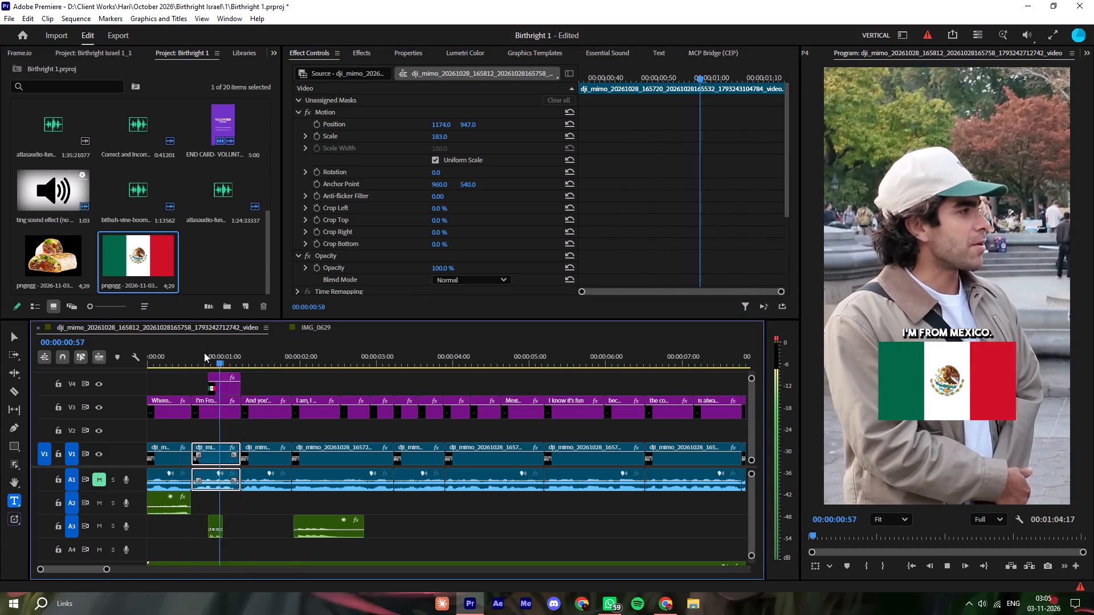
{"action": "left_click", "coordinate": [383, 382]}
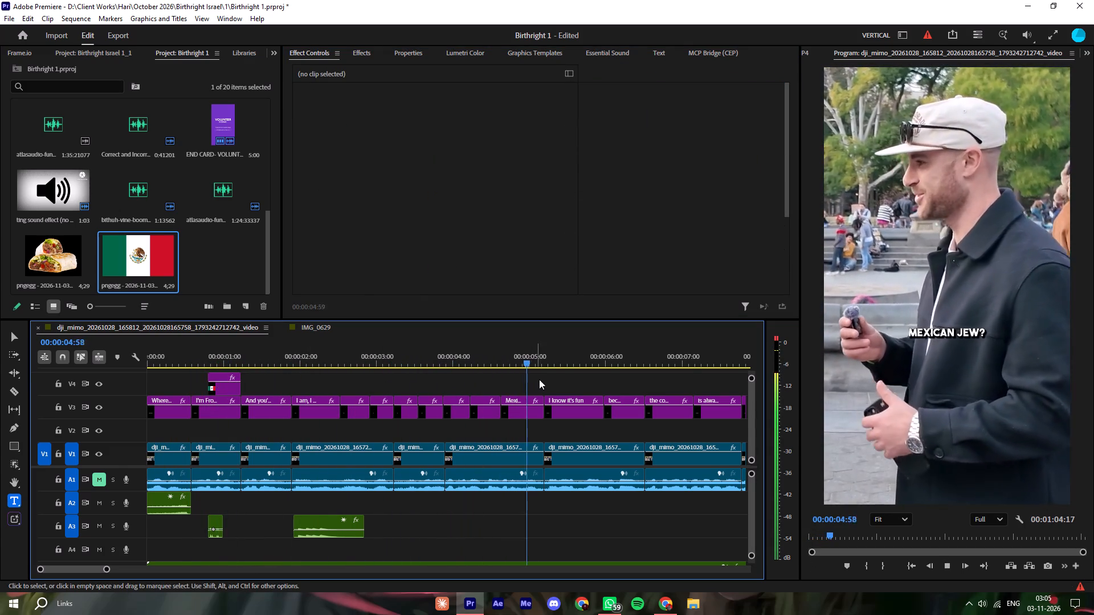
{"action": "key", "text": "space"}
{"action": "key", "text": "space"}
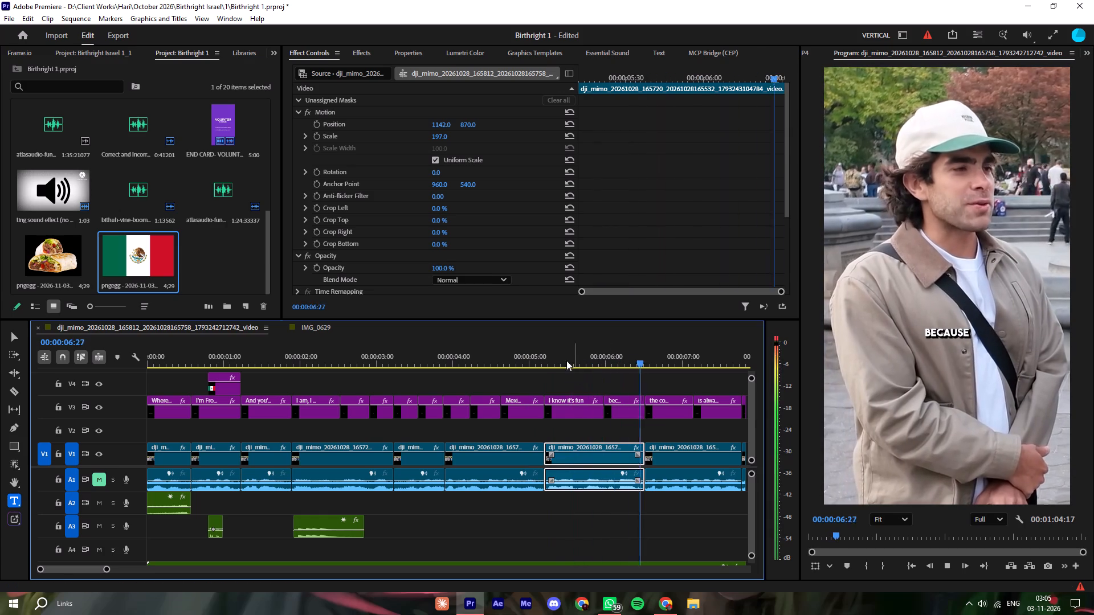
{"action": "left_click", "coordinate": [541, 350]}
{"action": "key", "text": "space"}
{"action": "key", "text": "space"}
Switch to the IMG_0629 sequence and play several passages to examine how sound effects and images are used there.
{"action": "key", "text": "minus"}
{"action": "key", "text": "minus"}
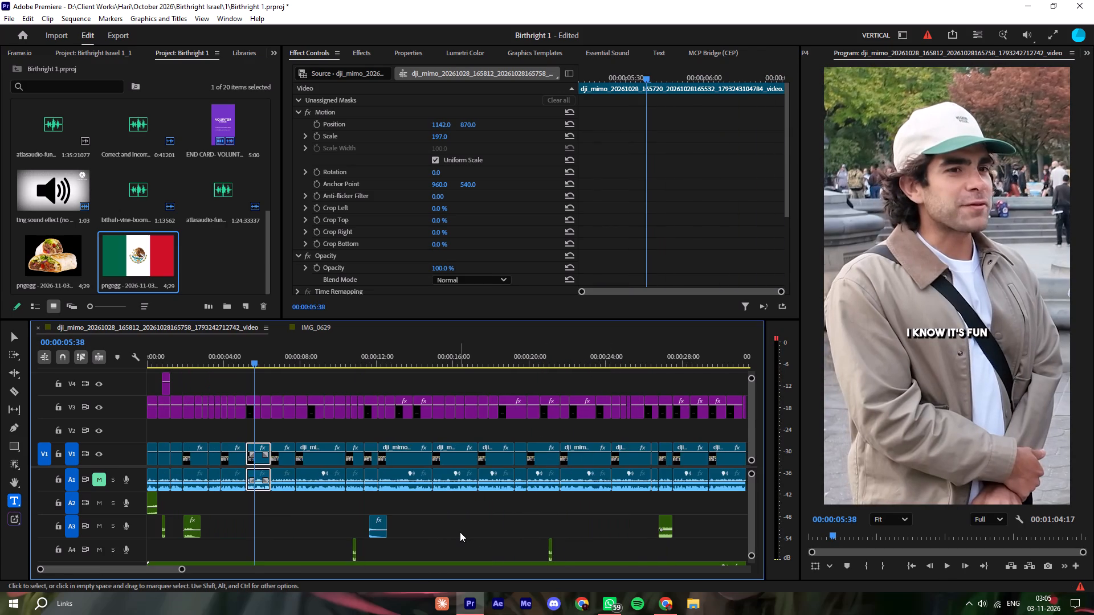
{"action": "left_click", "coordinate": [489, 508]}
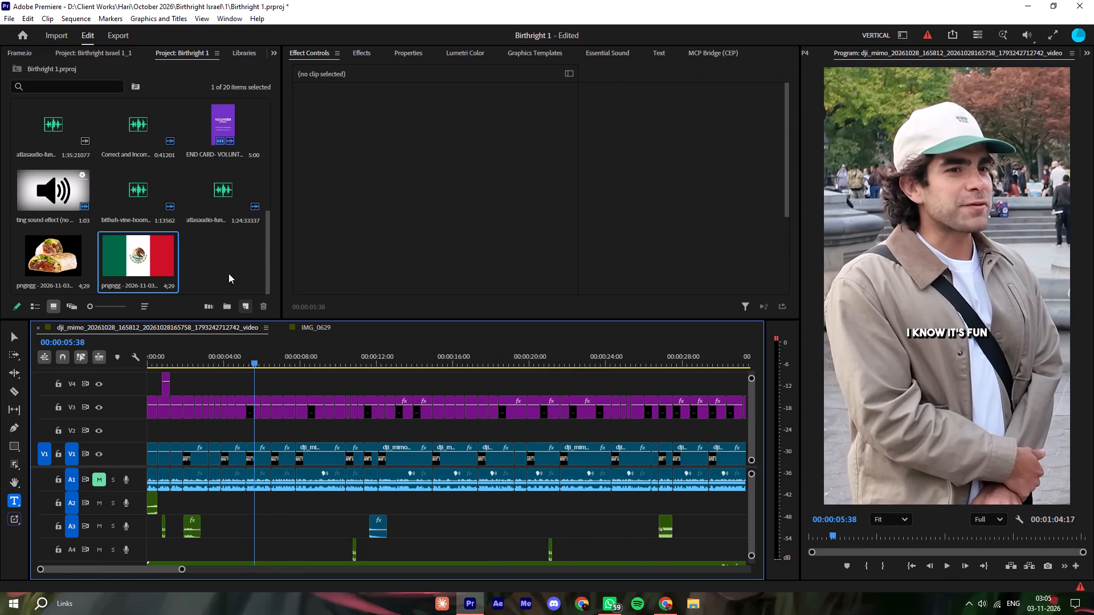
{"action": "left_click", "coordinate": [326, 325]}
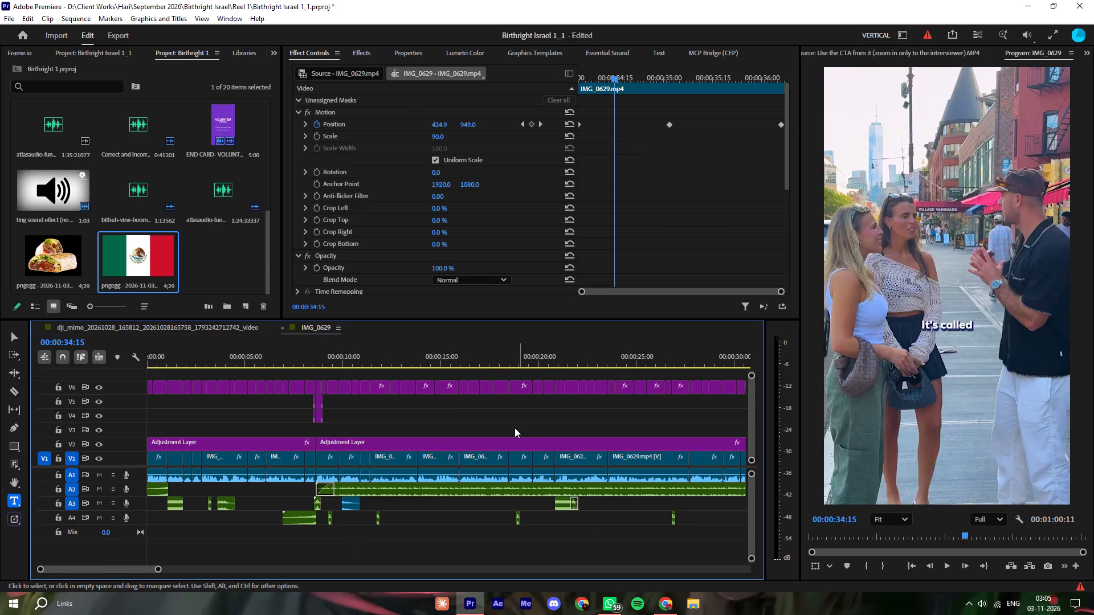
{"action": "left_click", "coordinate": [172, 362]}
{"action": "key", "text": "space"}
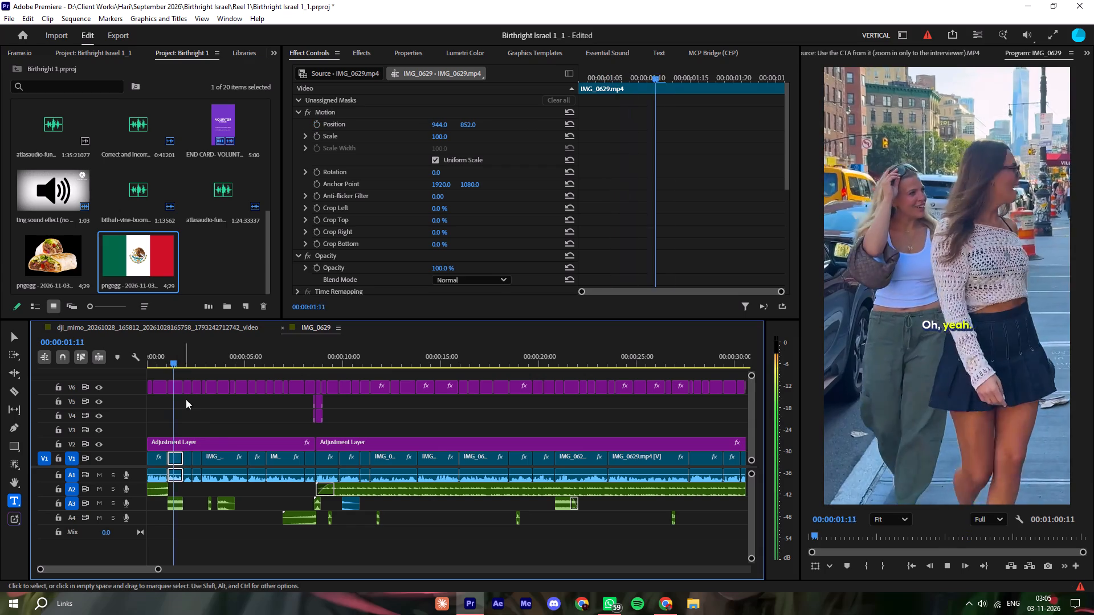
{"action": "left_click", "coordinate": [205, 356]}
{"action": "key", "text": "space"}
{"action": "key", "text": "minus"}
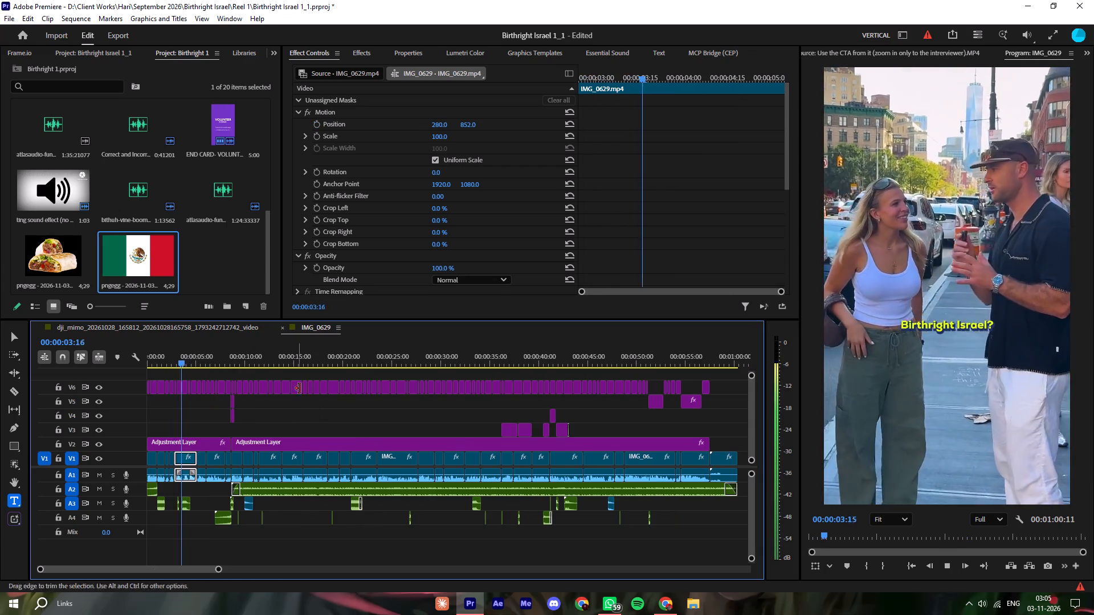
{"action": "left_click", "coordinate": [546, 356]}
{"action": "key", "text": "space"}
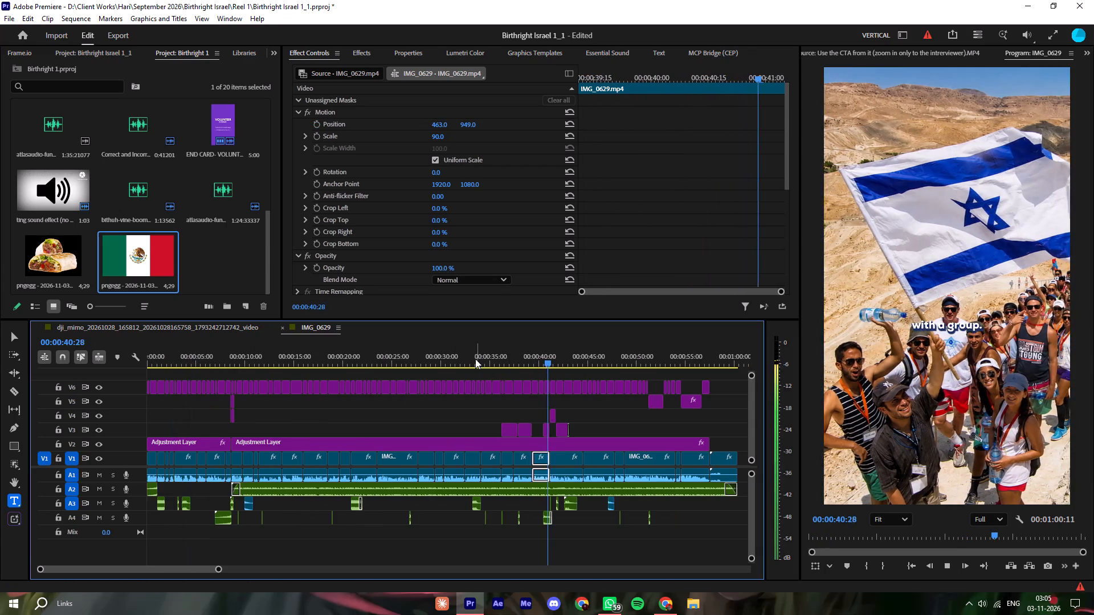
{"action": "left_click", "coordinate": [471, 356]}
{"action": "key", "text": "space"}
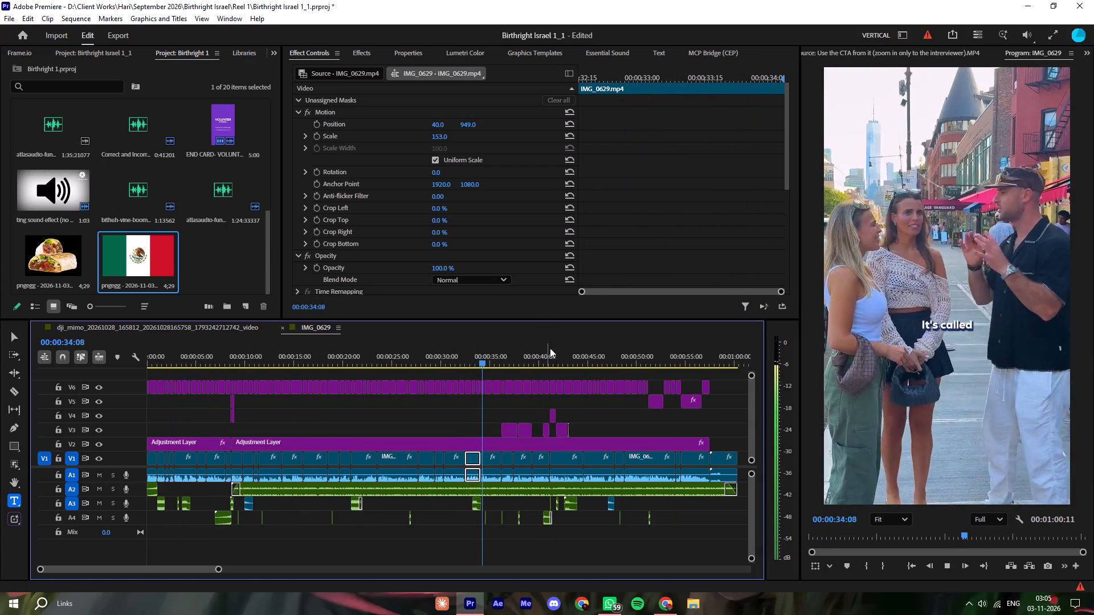
{"action": "left_click", "coordinate": [569, 351]}
{"action": "key", "text": "space"}
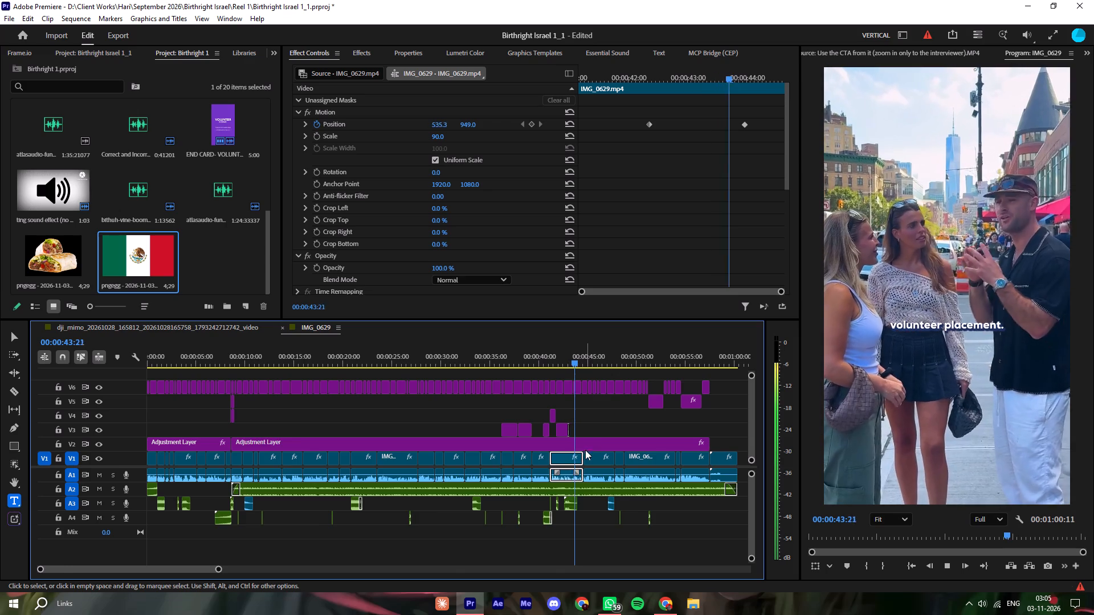
{"action": "key", "text": "equal"}
{"action": "left_click", "coordinate": [405, 352]}
{"action": "key", "text": "space"}
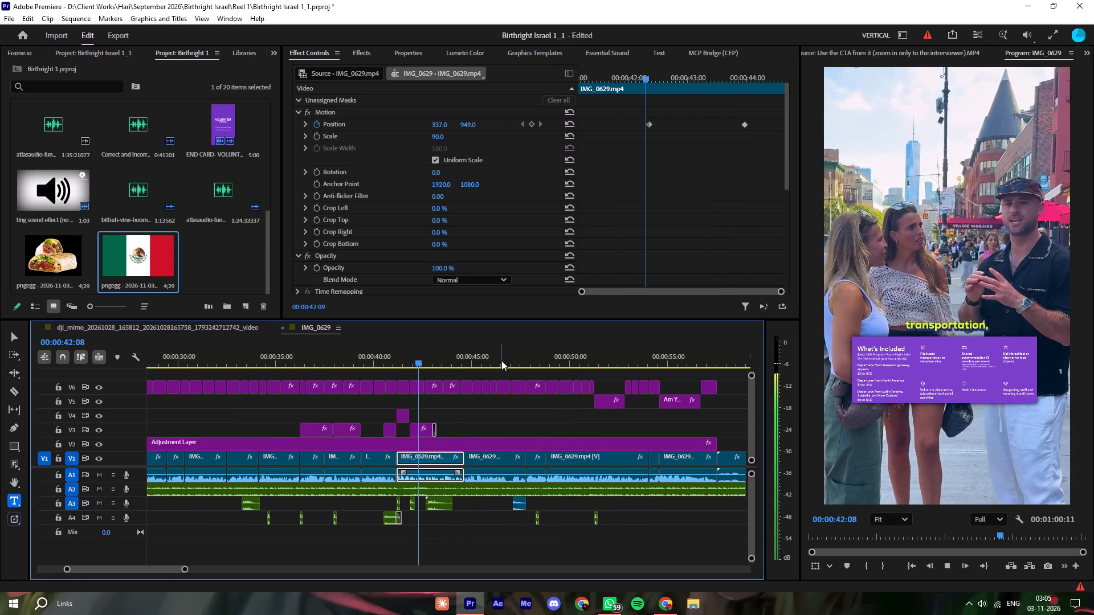
{"action": "left_click", "coordinate": [503, 356]}
{"action": "key", "text": "space"}
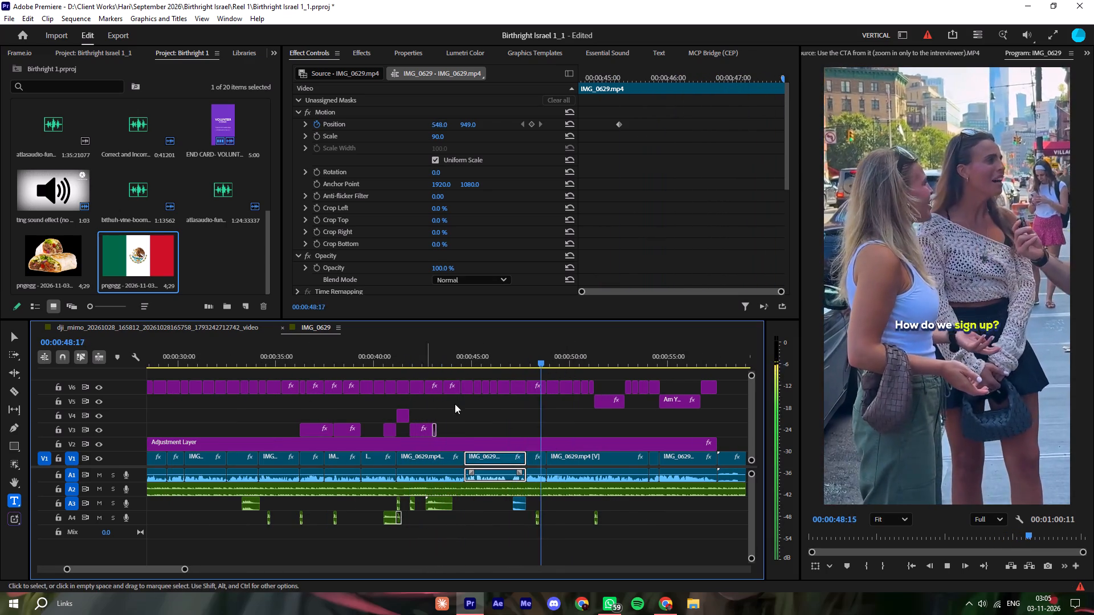
Copy the short A4 sound effect at about 51 seconds in IMG_0629 and paste it on A4 at 00:00:05:39 in the dji_mimo sequence.
{"action": "left_click", "coordinate": [587, 350]}
{"action": "key", "text": "space"}
{"action": "left_click_drag", "start_coordinate": [624, 512], "coordinate": [593, 534]}
{"action": "key", "text": "ctrl+c"}
{"action": "left_click", "coordinate": [128, 327]}
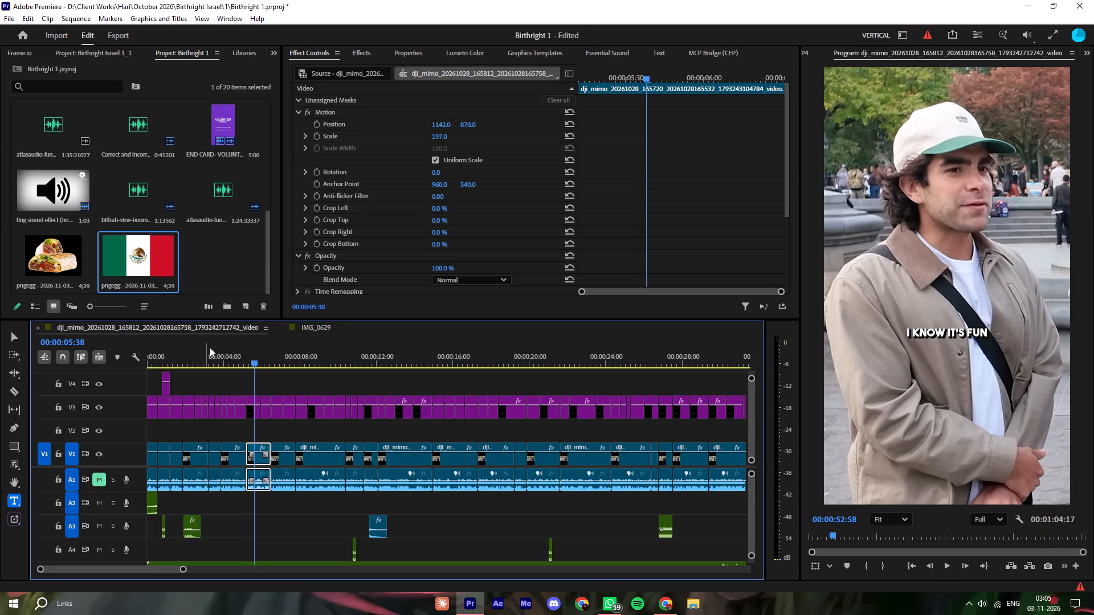
{"action": "key", "text": "space"}
{"action": "key", "text": "space"}
{"action": "left_click", "coordinate": [251, 355]}
{"action": "key", "text": "space"}
{"action": "key", "text": "space"}
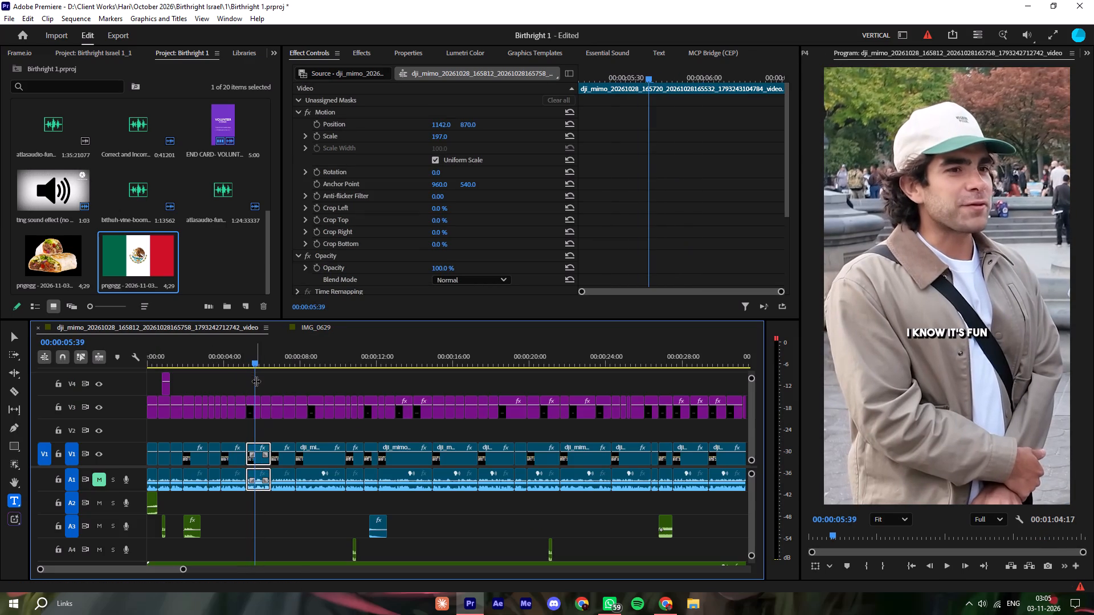
{"action": "key", "text": "ctrl+v"}
Play from just before the "I know it's fun" line to check the pasted sound effect.
{"action": "left_click", "coordinate": [247, 360]}
{"action": "key", "text": "space"}
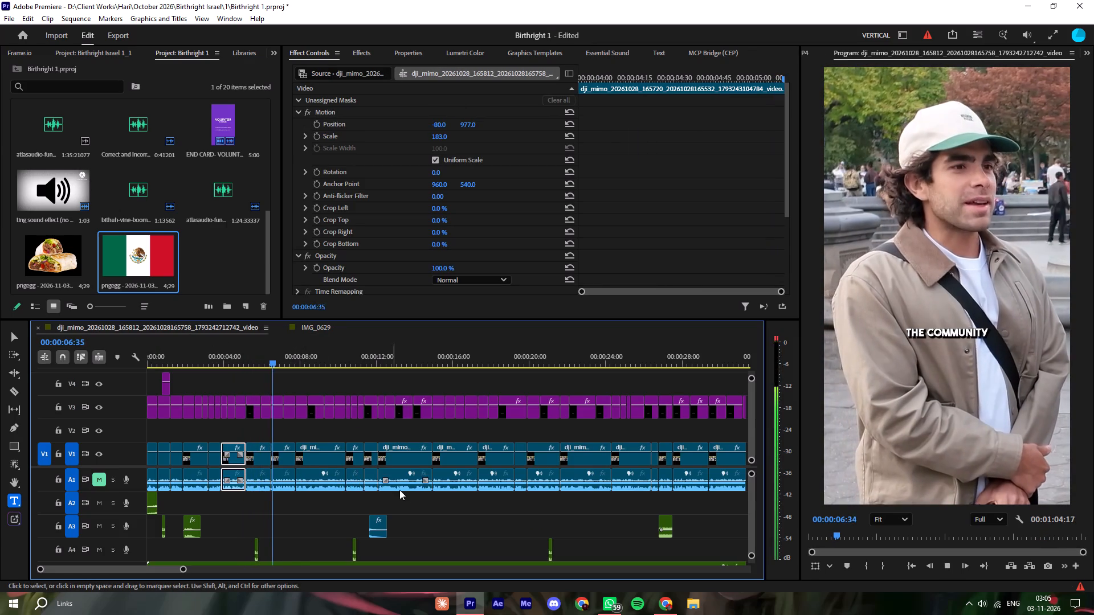
{"action": "left_click", "coordinate": [421, 497]}
{"action": "left_click", "coordinate": [421, 496]}
{"action": "left_click", "coordinate": [421, 496]}
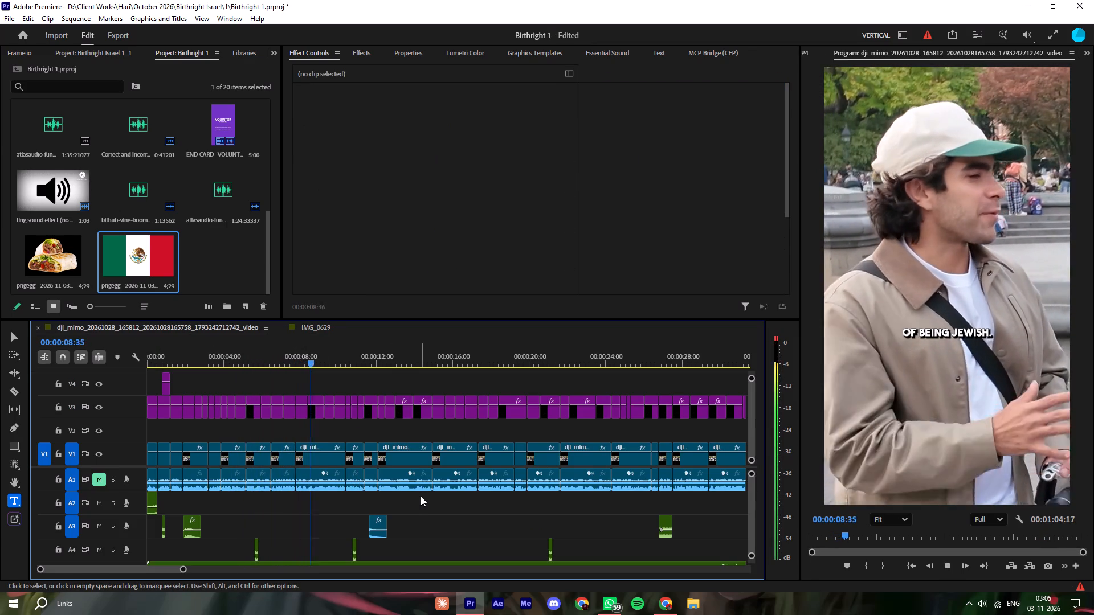
{"action": "left_click", "coordinate": [421, 496]}
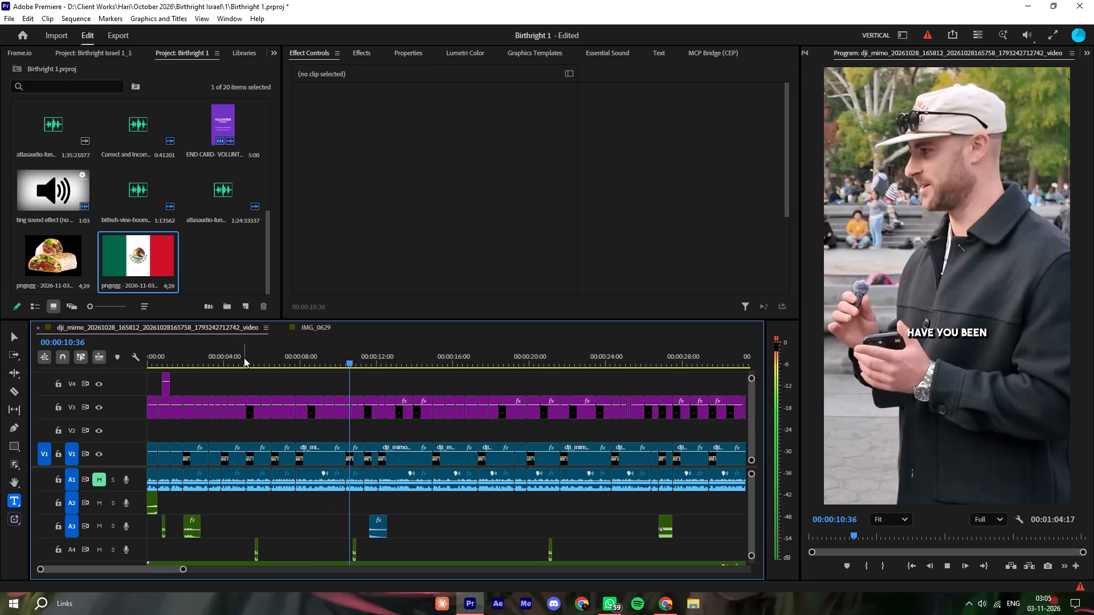
Place the group photo Re_im (68).png at 00:00:06:17, after the "because" caption, and move it to V2 beneath the captions.
{"action": "left_click", "coordinate": [244, 358]}
{"action": "key", "text": "space"}
{"action": "key", "text": "space"}
{"action": "scroll", "coordinate": [197, 243], "scroll_direction": "up", "scroll_amount": 5}
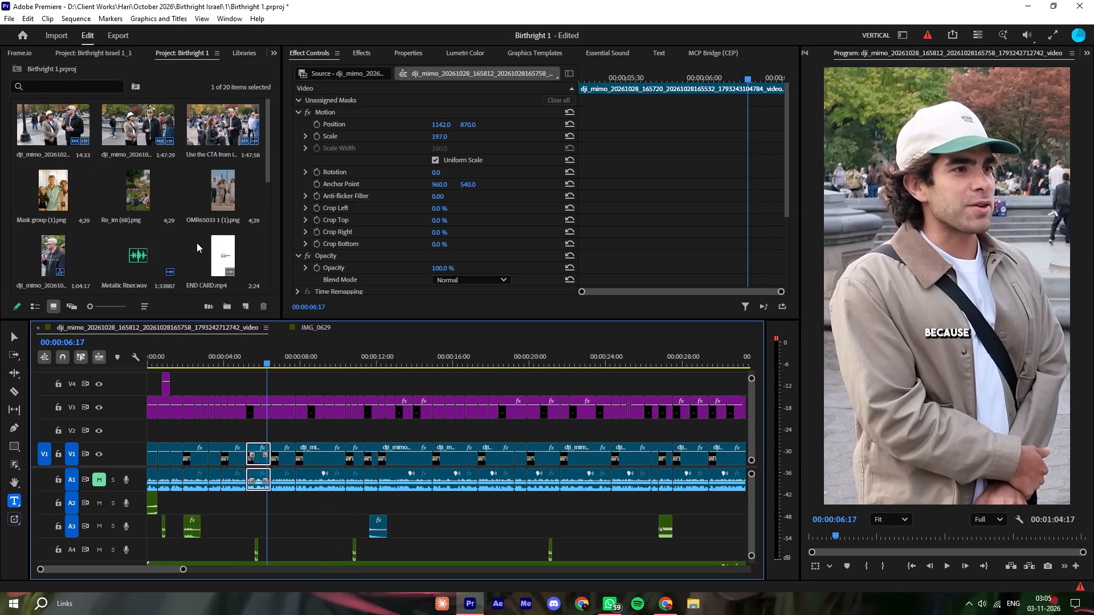
{"action": "left_click", "coordinate": [136, 184]}
{"action": "left_click", "coordinate": [137, 184]}
{"action": "left_click", "coordinate": [137, 184]}
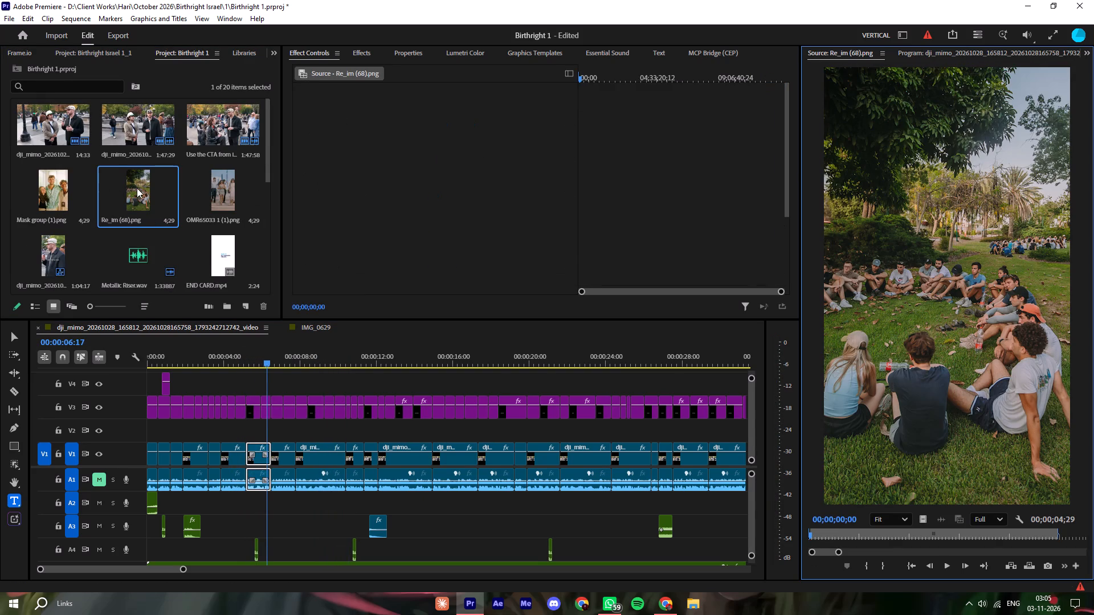
{"action": "left_click_drag", "start_coordinate": [137, 188], "coordinate": [266, 385]}
{"action": "key", "text": "space"}
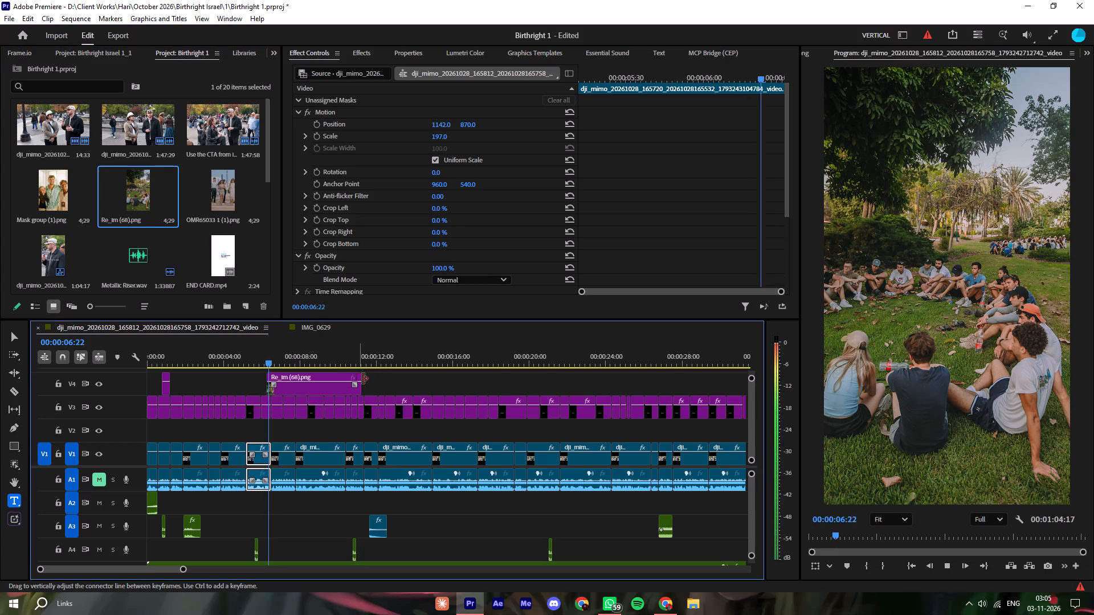
{"action": "left_click", "coordinate": [394, 379]}
{"action": "key", "text": "space"}
{"action": "left_click_drag", "start_coordinate": [300, 387], "coordinate": [300, 425]}
Trim Re_im (68).png on V2 to start at the V1 cut near 6.5 seconds and end at the cut near 10.4 seconds.
{"action": "key", "text": "space"}
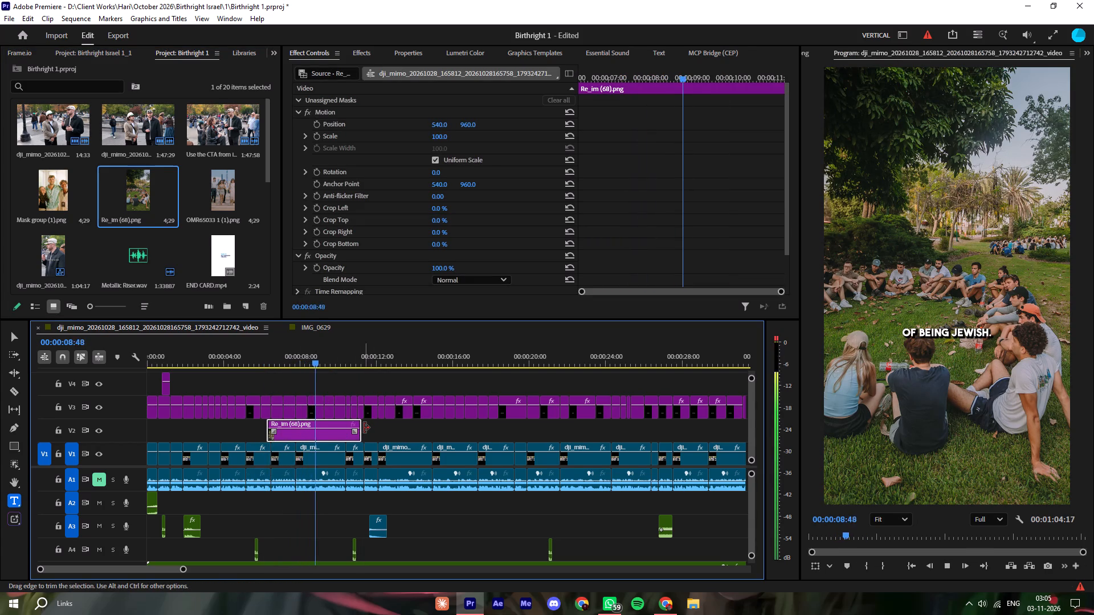
{"action": "key", "text": "space"}
{"action": "left_click_drag", "start_coordinate": [364, 428], "coordinate": [348, 428]}
{"action": "left_click", "coordinate": [258, 354]}
{"action": "key", "text": "space"}
{"action": "key", "text": "equal"}
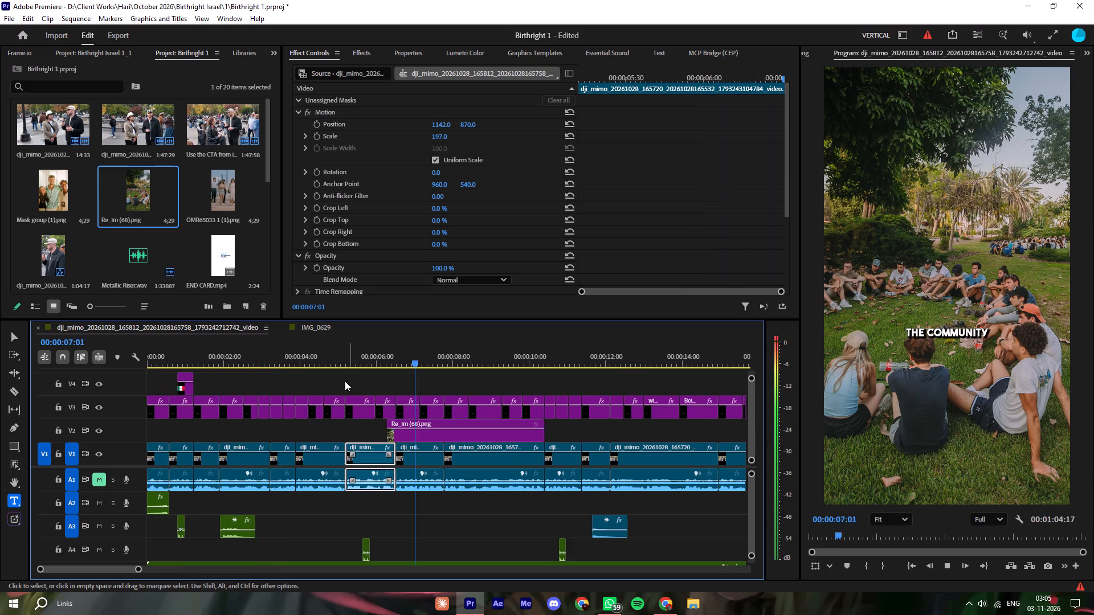
{"action": "left_click", "coordinate": [323, 347]}
{"action": "left_click_drag", "start_coordinate": [387, 440], "coordinate": [395, 441]}
{"action": "key", "text": "space"}
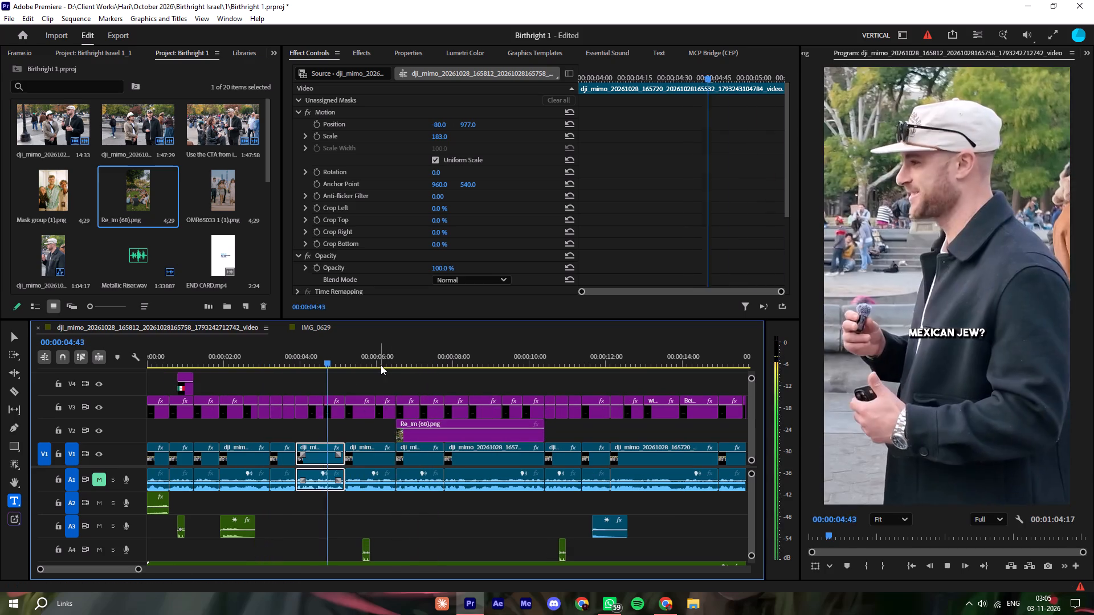
Set Re_im (68).png's scale to 124 and its vertical position to 771.
{"action": "left_click", "coordinate": [381, 364]}
{"action": "key", "text": "space"}
{"action": "left_click", "coordinate": [414, 431]}
{"action": "key", "text": "space"}
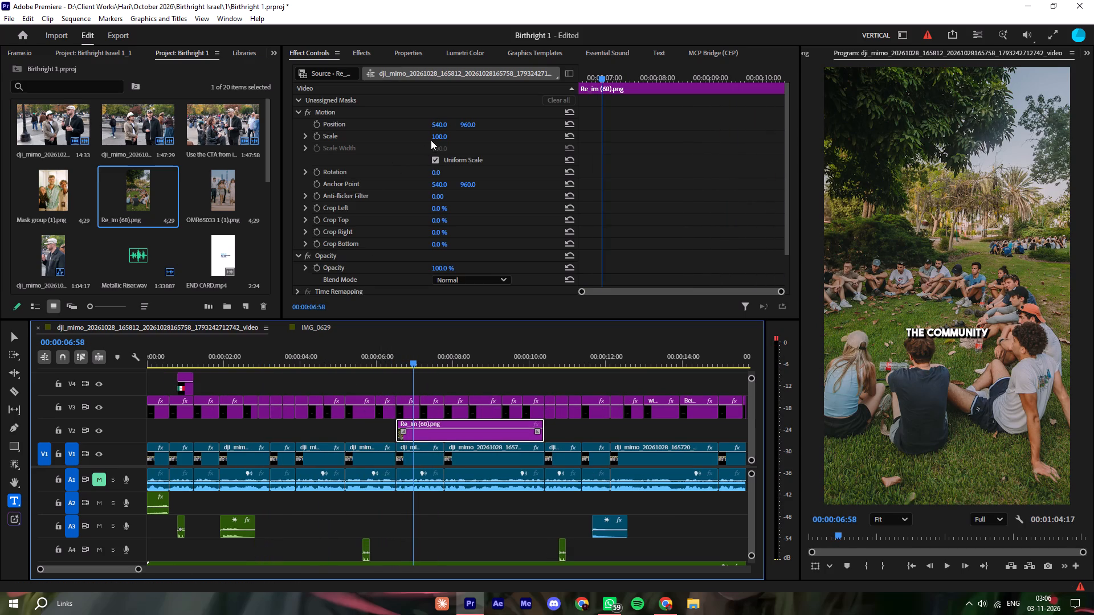
{"action": "left_click_drag", "start_coordinate": [438, 136], "coordinate": [455, 140]}
{"action": "left_click_drag", "start_coordinate": [469, 124], "coordinate": [460, 125]}
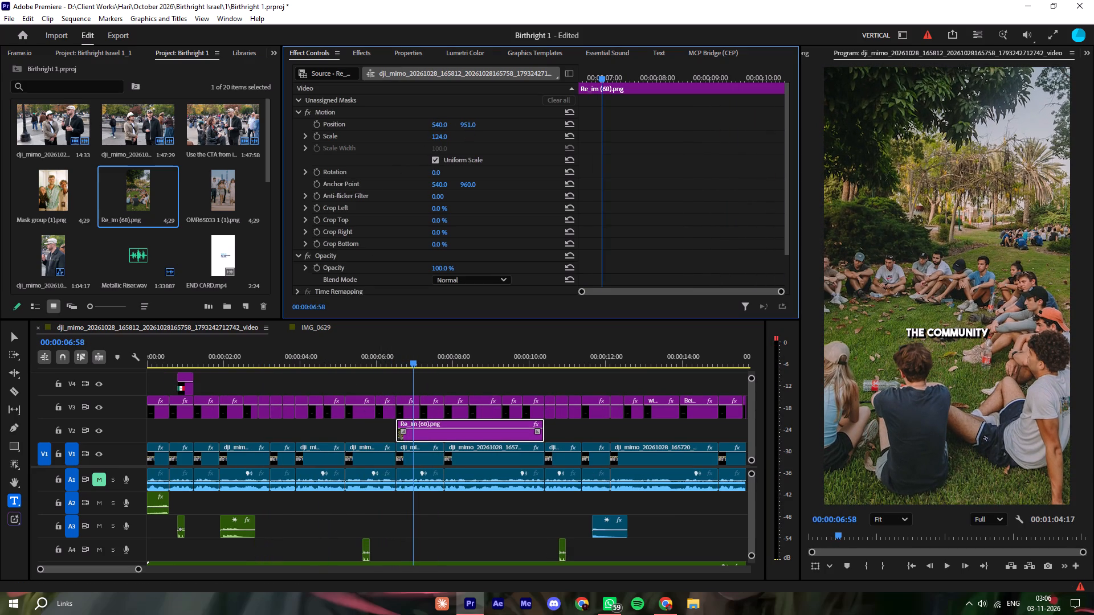
{"action": "left_click_drag", "start_coordinate": [460, 125], "coordinate": [363, 172]}
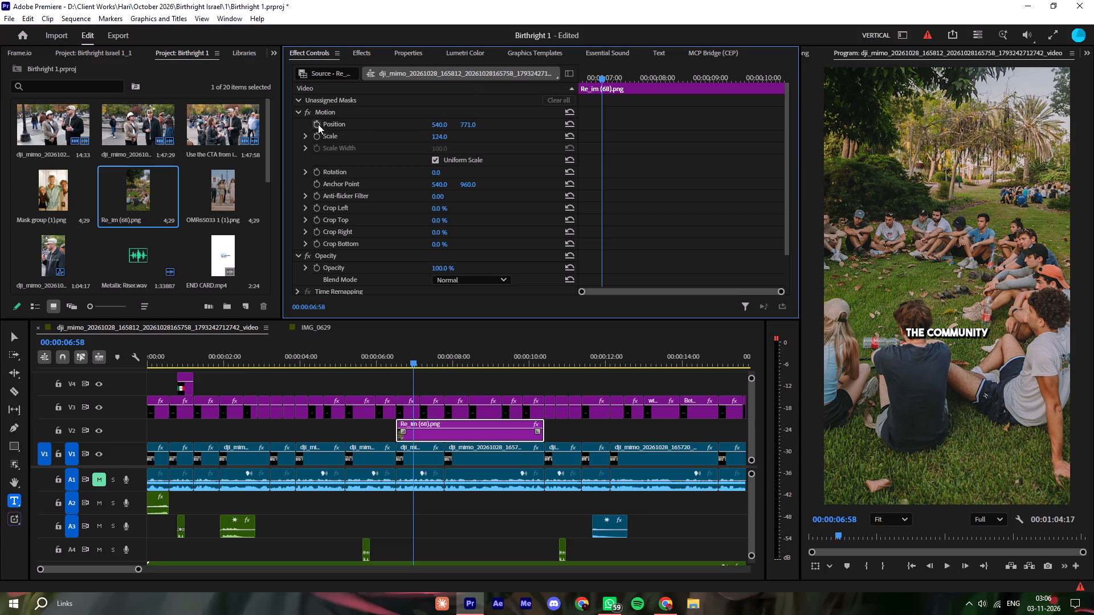
Keyframe the position of Re_im (68).png so it drifts slowly downward from Y 771 at the clip's start to a lower position at its end.
{"action": "left_click", "coordinate": [315, 122]}
{"action": "left_click_drag", "start_coordinate": [604, 126], "coordinate": [558, 129]}
{"action": "left_click_drag", "start_coordinate": [478, 124], "coordinate": [489, 126]}
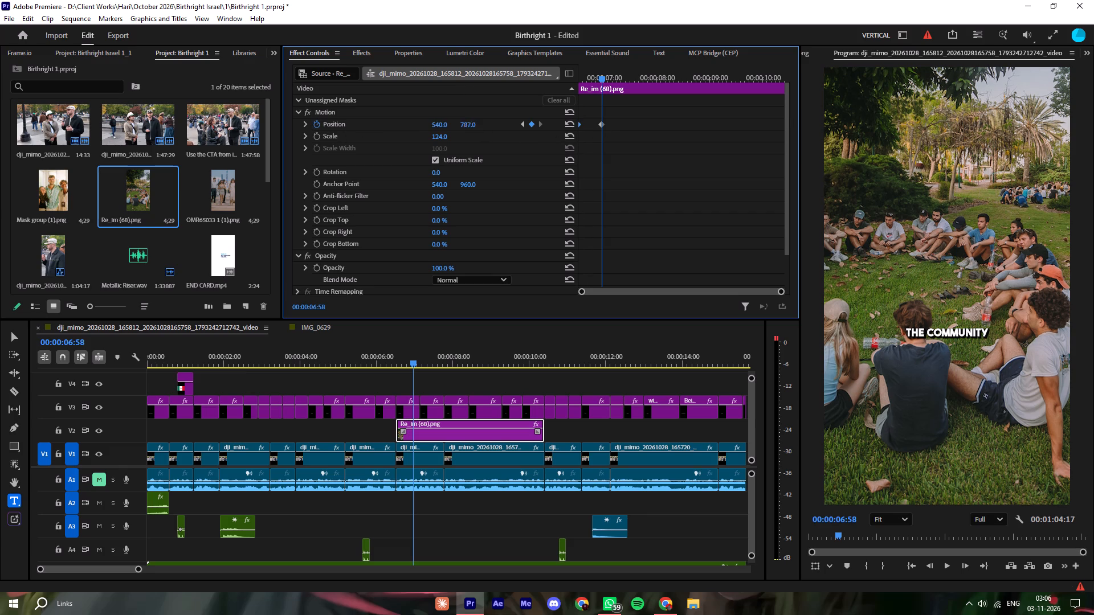
{"action": "left_click_drag", "start_coordinate": [489, 126], "coordinate": [519, 137]}
{"action": "left_click_drag", "start_coordinate": [599, 124], "coordinate": [827, 161]}
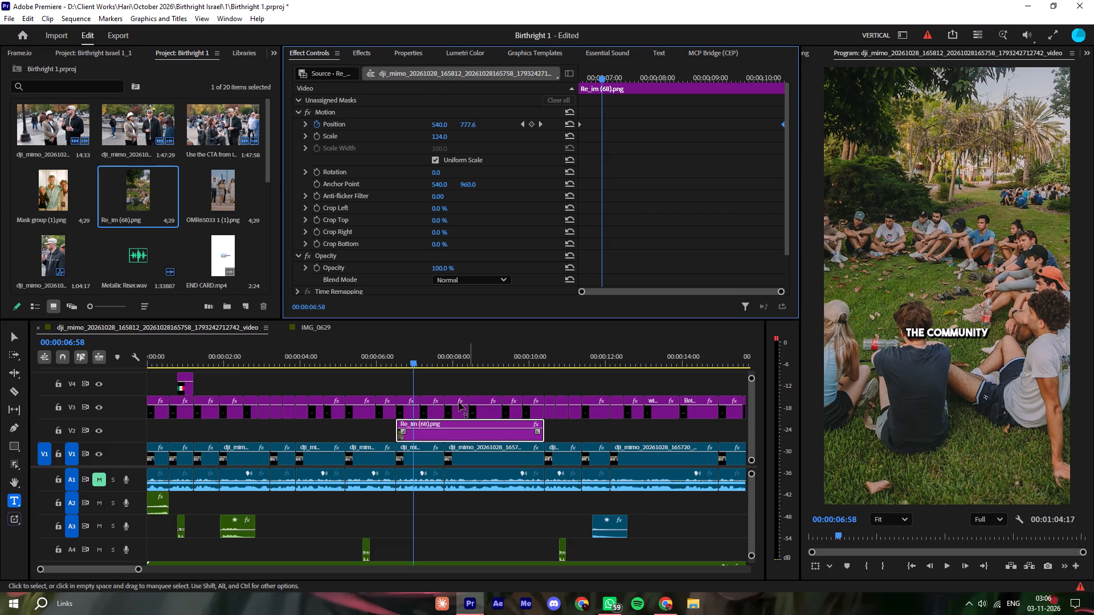
{"action": "left_click_drag", "start_coordinate": [580, 125], "coordinate": [546, 138]}
Play the group photo section repeatedly, from the lead-in before 00:00:06:17 past its end, to check its motion under the captions.
{"action": "left_click", "coordinate": [386, 355]}
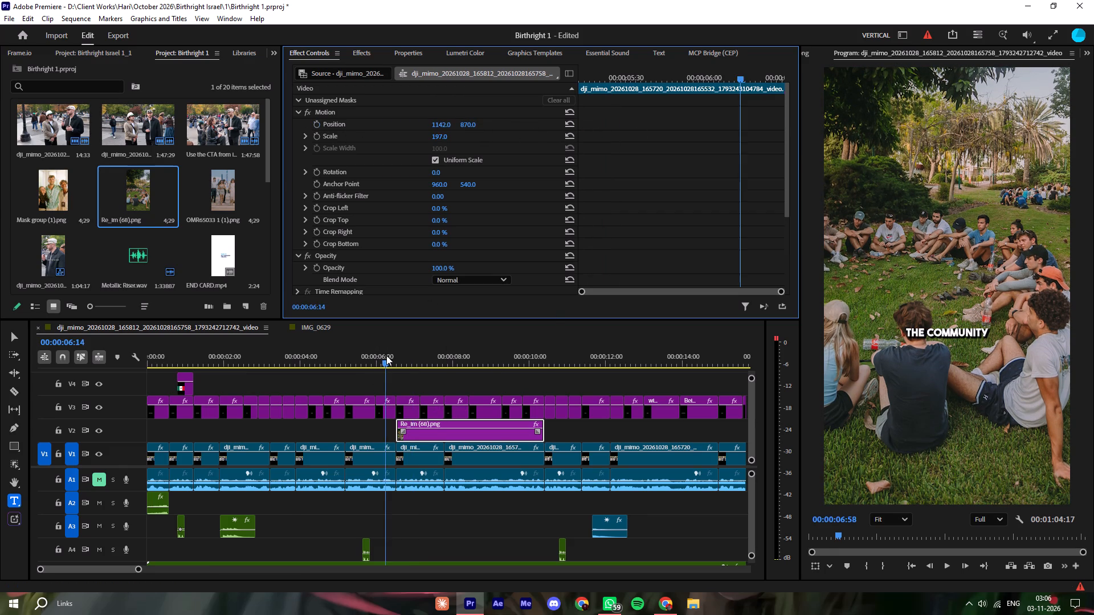
{"action": "key", "text": "space"}
{"action": "left_click", "coordinate": [494, 389]}
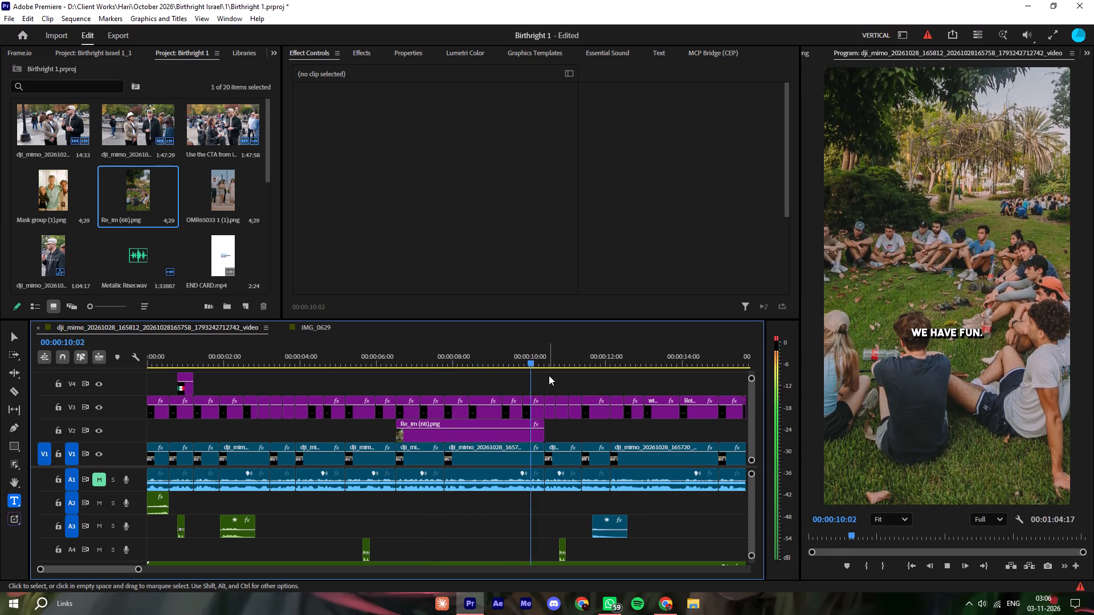
{"action": "left_click", "coordinate": [379, 359]}
{"action": "key", "text": "space"}
{"action": "left_click", "coordinate": [470, 378]}
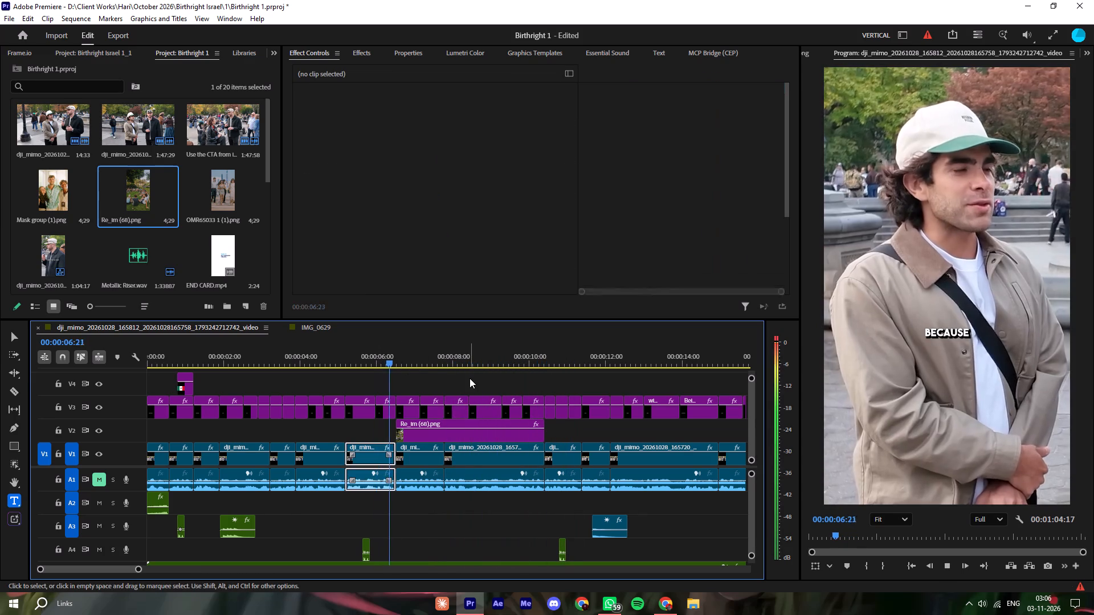
{"action": "left_click", "coordinate": [470, 378]}
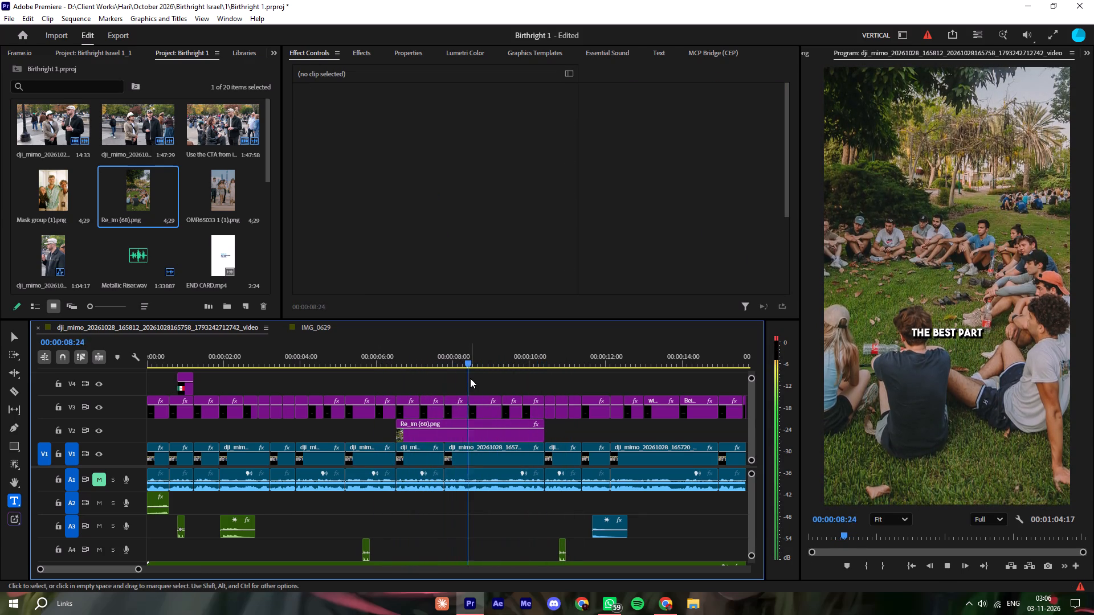
{"action": "left_click", "coordinate": [470, 378]}
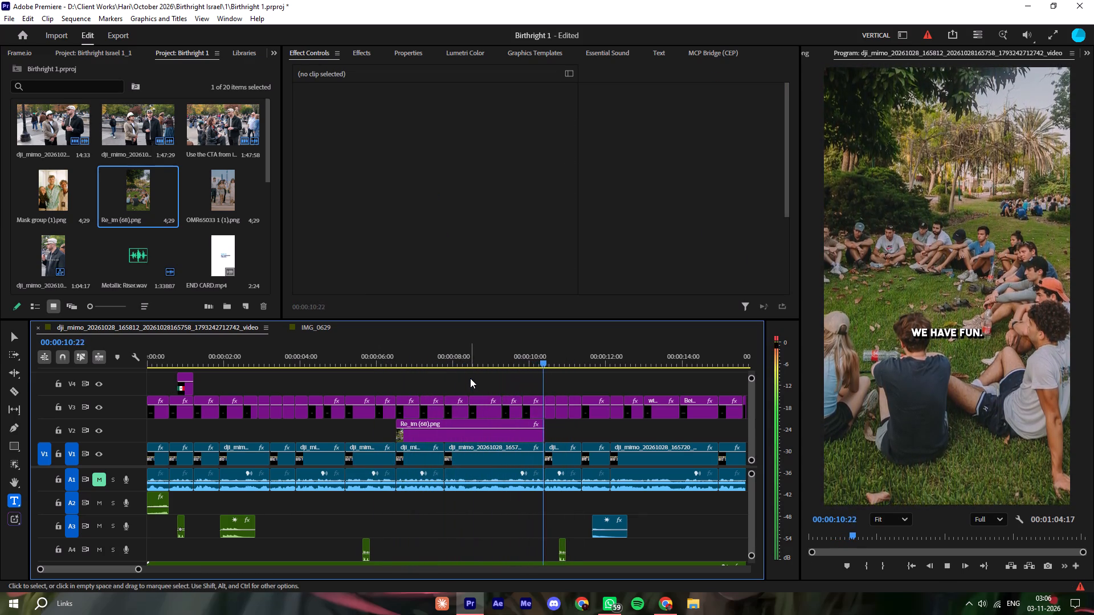
{"action": "left_click", "coordinate": [344, 360]}
{"action": "key", "text": "space"}
{"action": "left_click", "coordinate": [440, 388]}
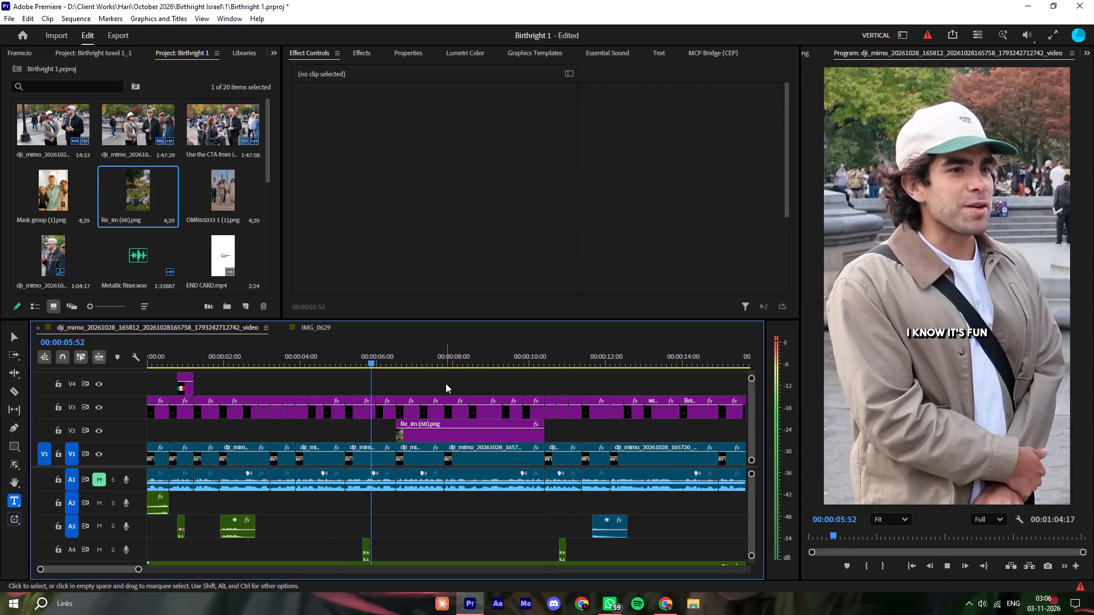
{"action": "type", "text": "---="}
{"action": "left_click", "coordinate": [374, 375]}
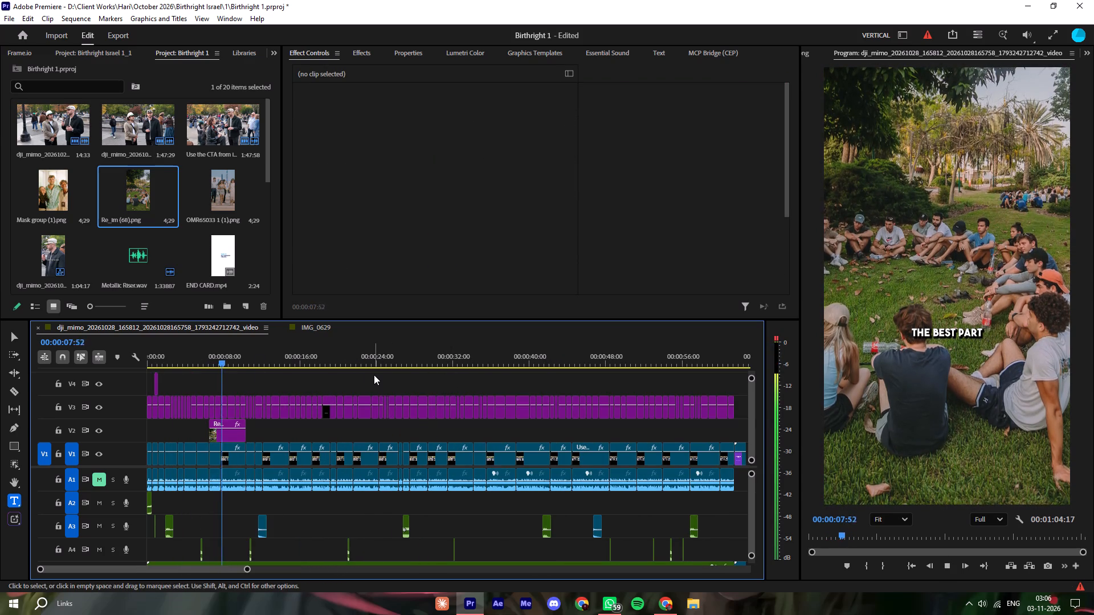
{"action": "left_click", "coordinate": [374, 375]}
{"action": "key", "text": "equal"}
{"action": "type", "text": "-="}
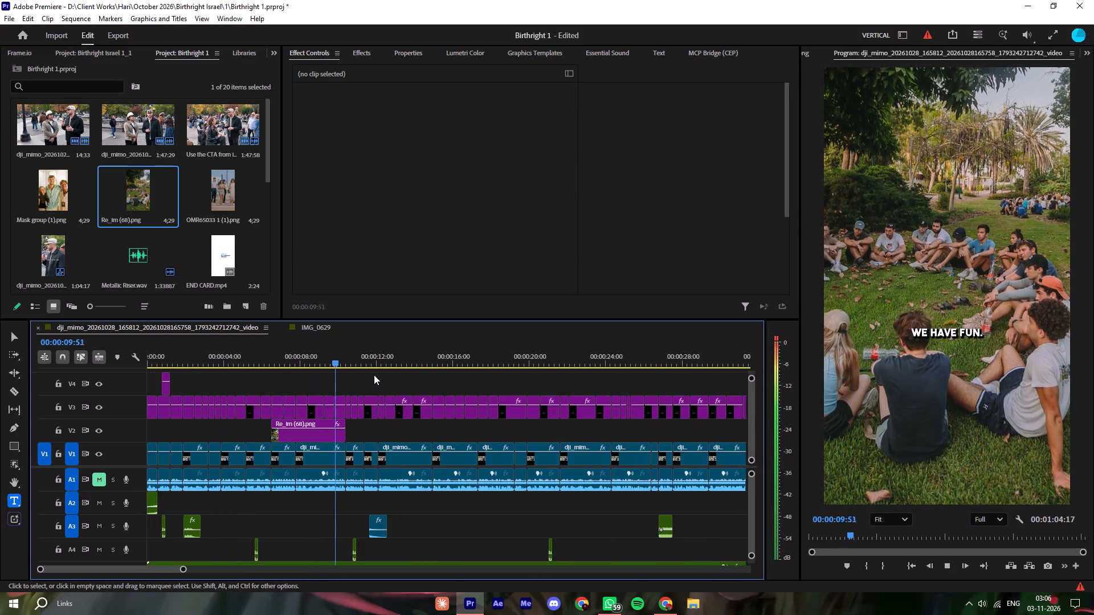
{"action": "left_click", "coordinate": [374, 375]}
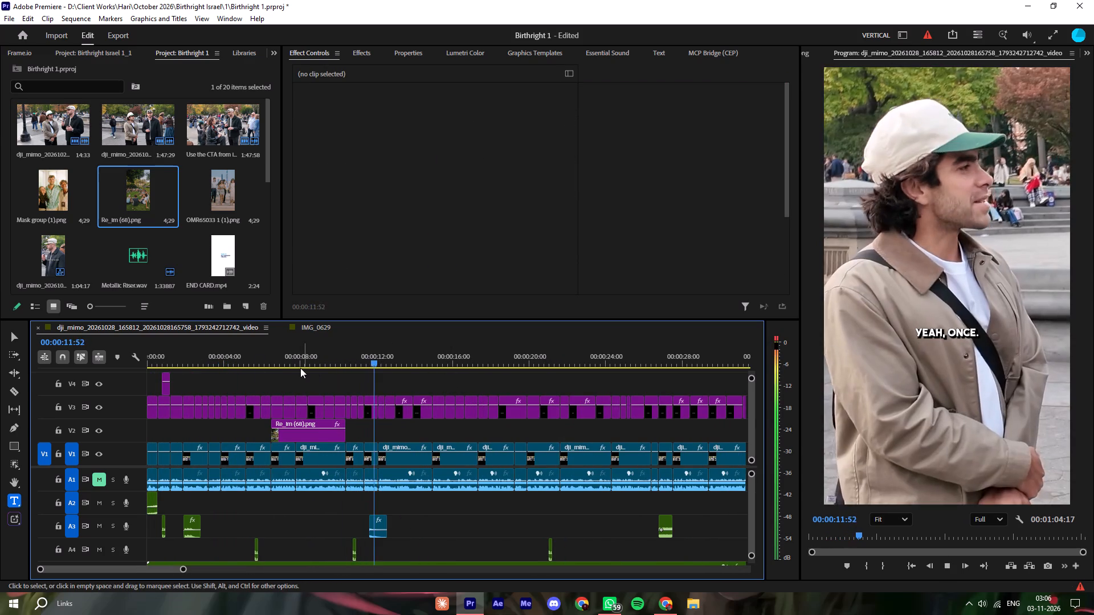
Play from about 10 seconds through the "being a Mexican Jew?" question and preview Mask group (1).png and OMR65033 1 (1).png.
{"action": "left_click", "coordinate": [339, 355]}
{"action": "key", "text": "space"}
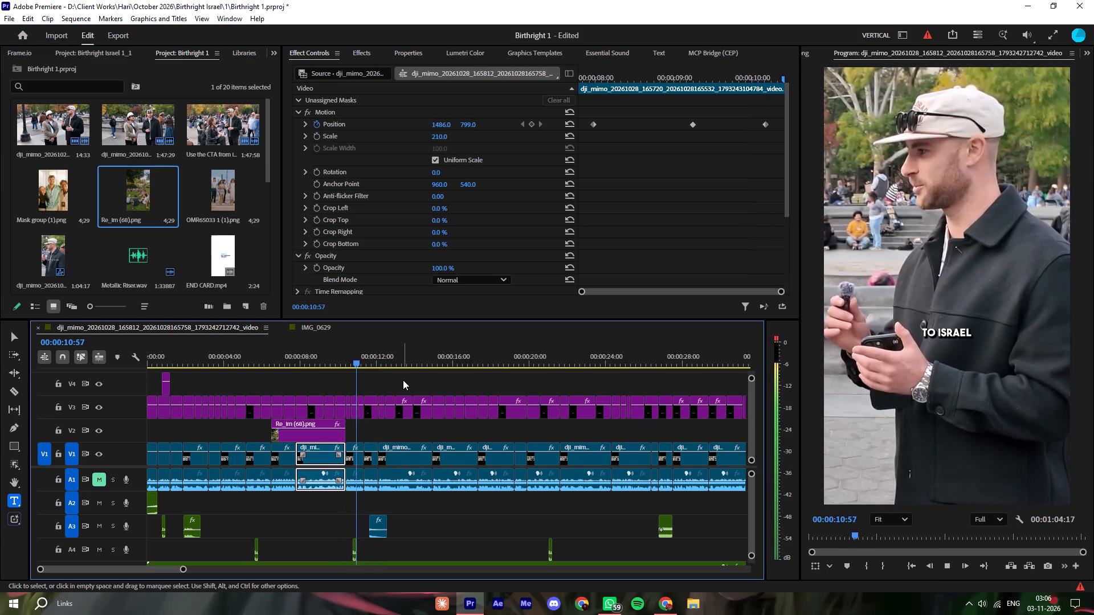
{"action": "left_click", "coordinate": [423, 376]}
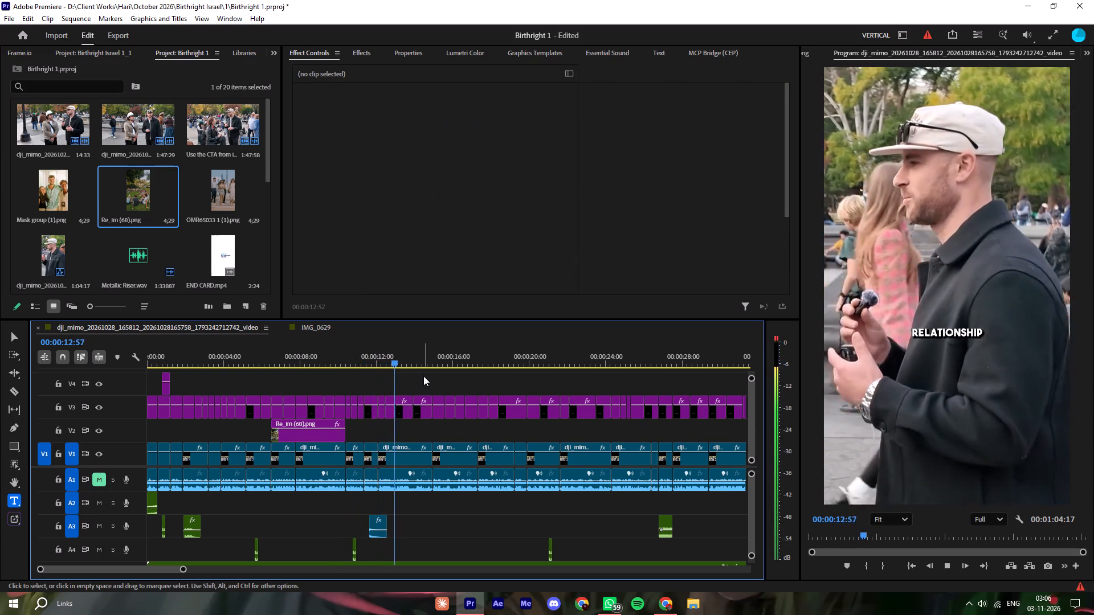
{"action": "left_click", "coordinate": [423, 376]}
{"action": "key", "text": "space"}
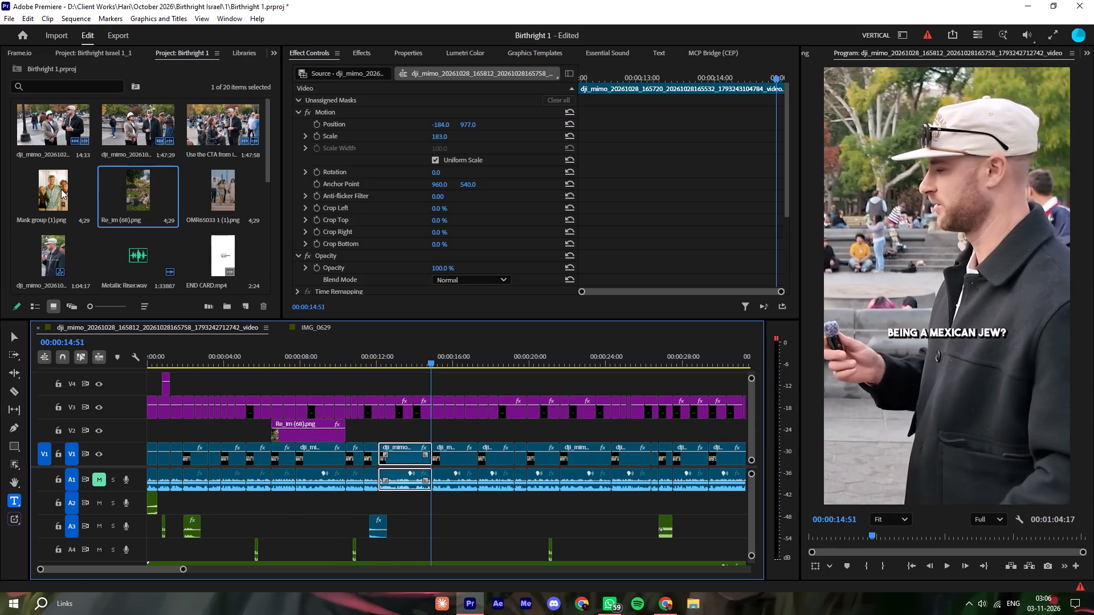
{"action": "double_click", "coordinate": [61, 189]}
{"action": "double_click", "coordinate": [219, 190]}
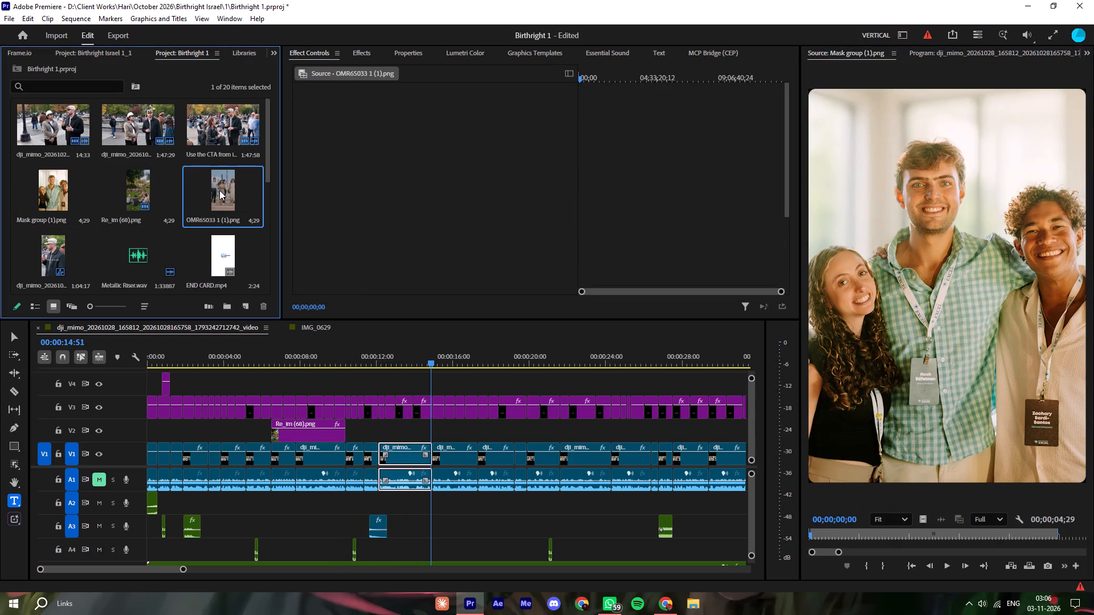
Play the interview from about 00:00:15 to 00:00:29 and look through the remaining project media for usable inserts.
{"action": "left_click", "coordinate": [480, 386]}
{"action": "key", "text": "space"}
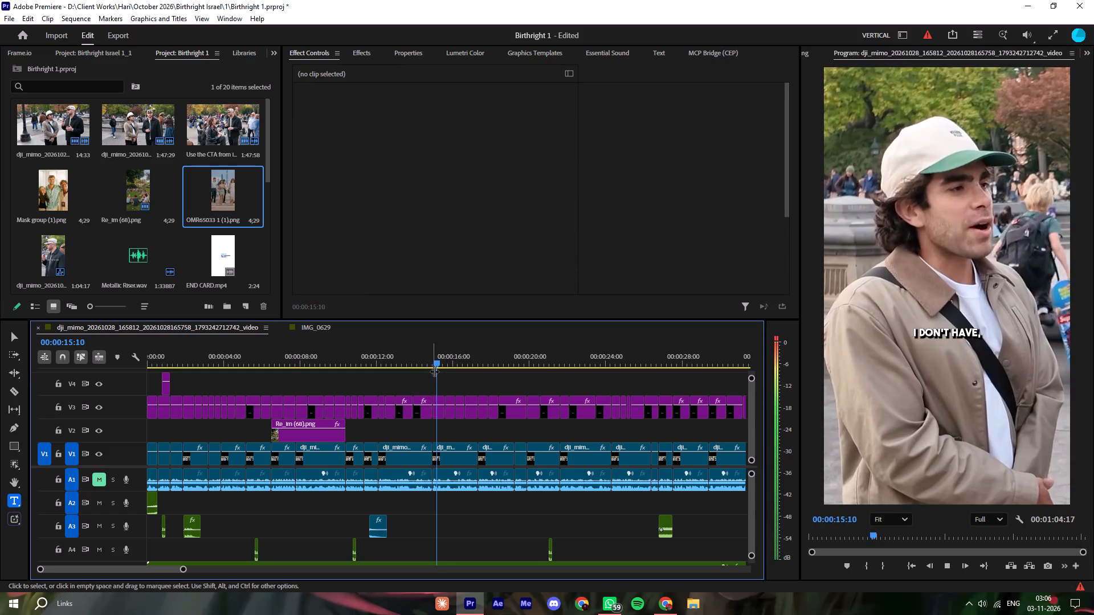
{"action": "left_click", "coordinate": [454, 375]}
{"action": "left_click", "coordinate": [483, 371]}
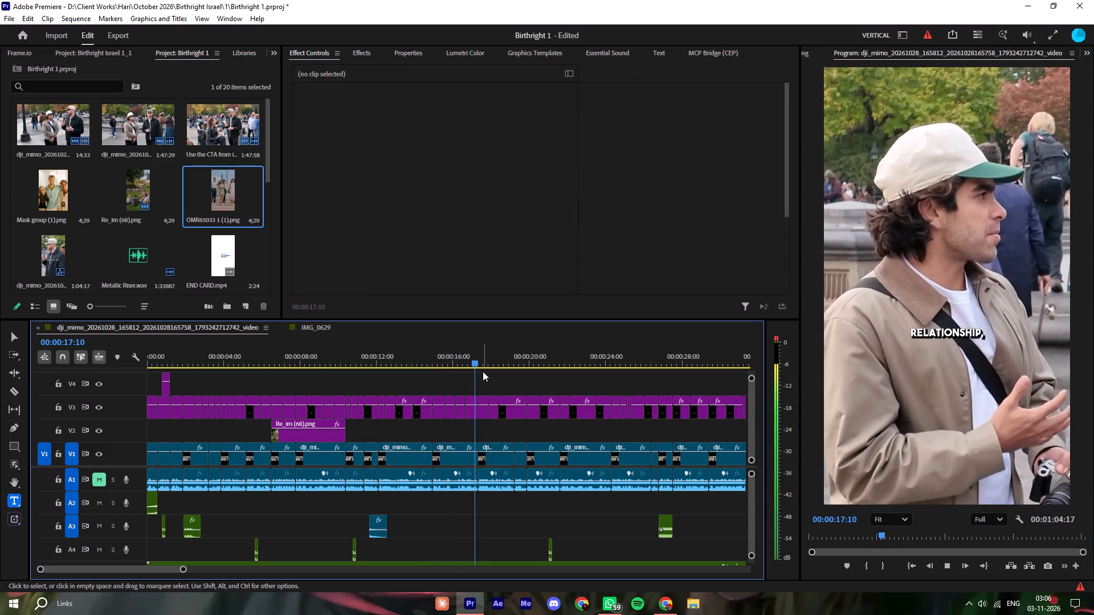
{"action": "left_click", "coordinate": [533, 375]}
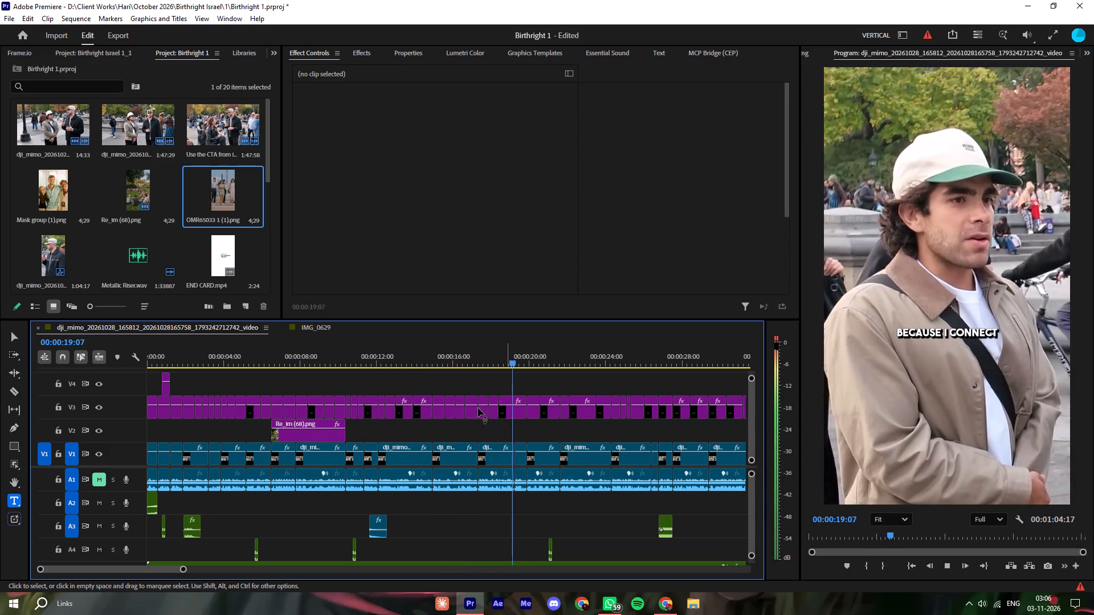
{"action": "left_click_drag", "start_coordinate": [148, 568], "coordinate": [160, 568]}
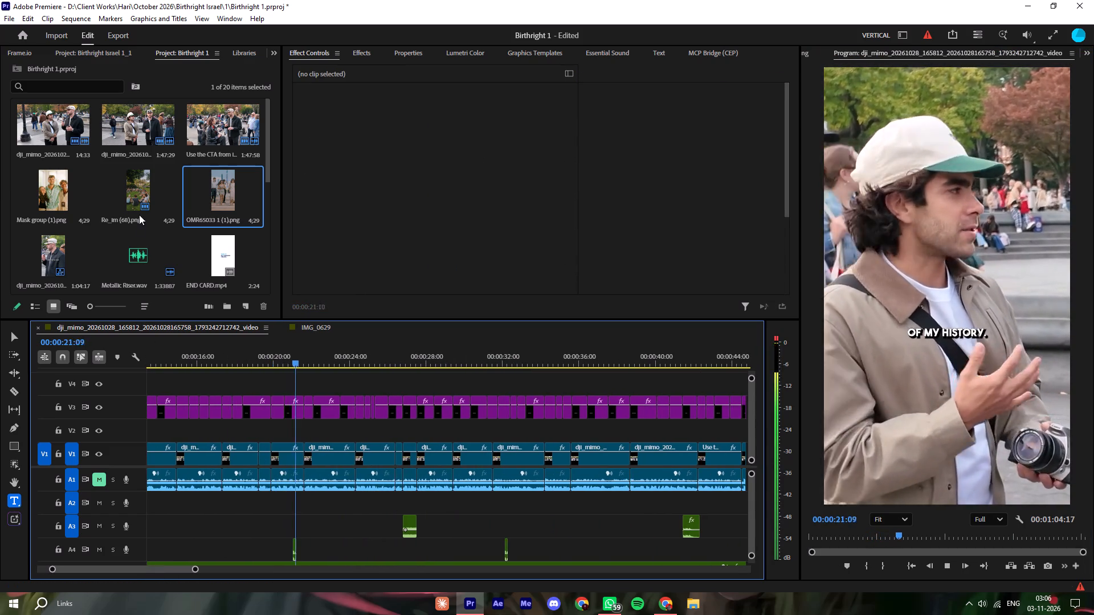
{"action": "scroll", "coordinate": [139, 215], "scroll_direction": "down", "scroll_amount": 9}
{"action": "left_click", "coordinate": [429, 376]}
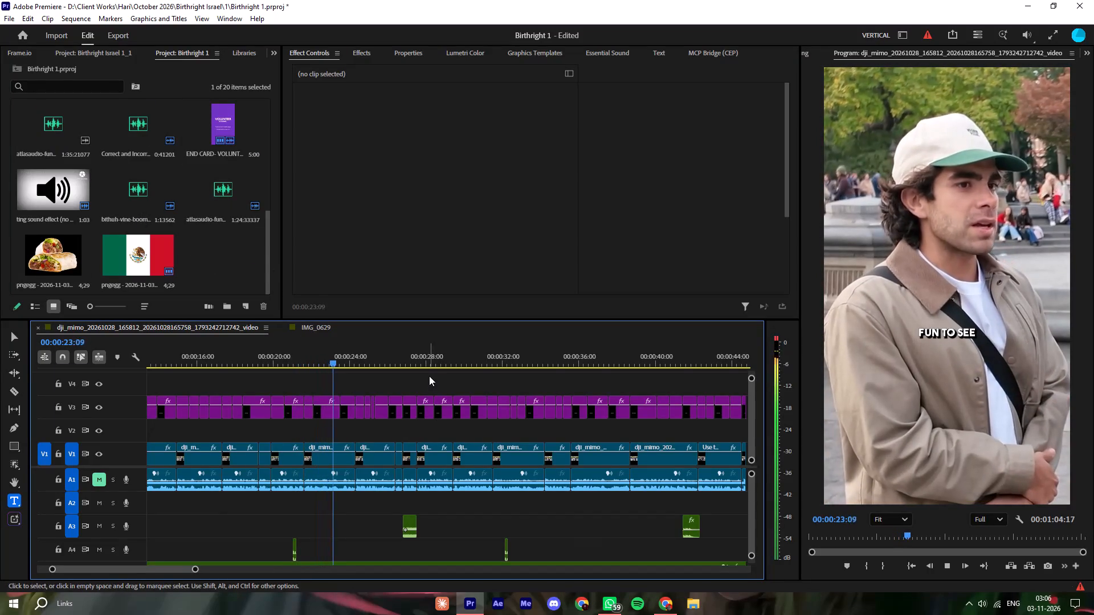
{"action": "left_click", "coordinate": [429, 376]}
{"action": "left_click", "coordinate": [429, 376]}
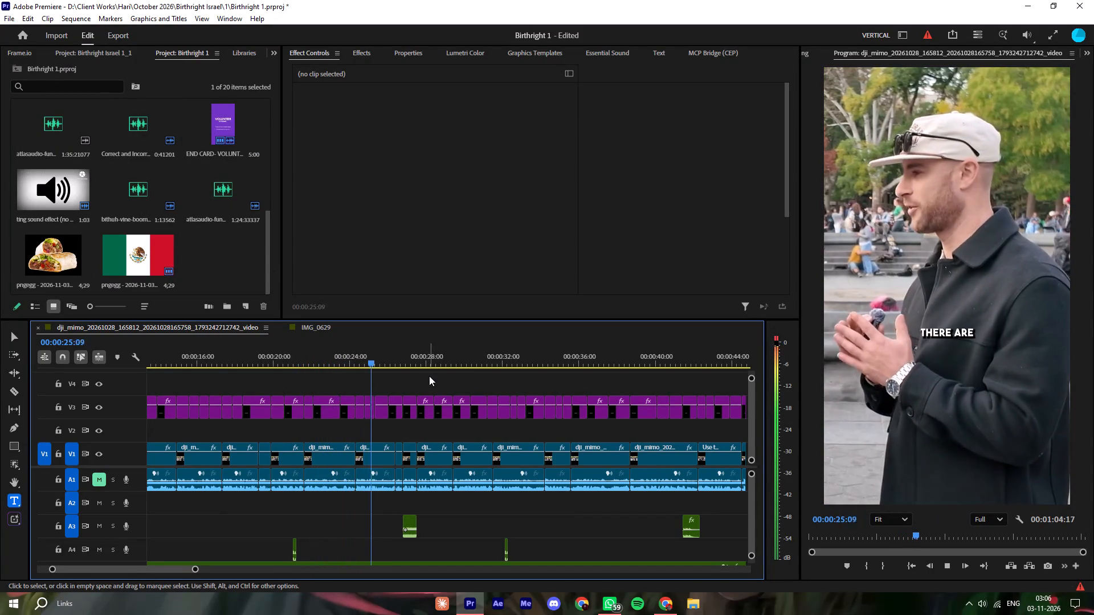
{"action": "left_click", "coordinate": [429, 376]}
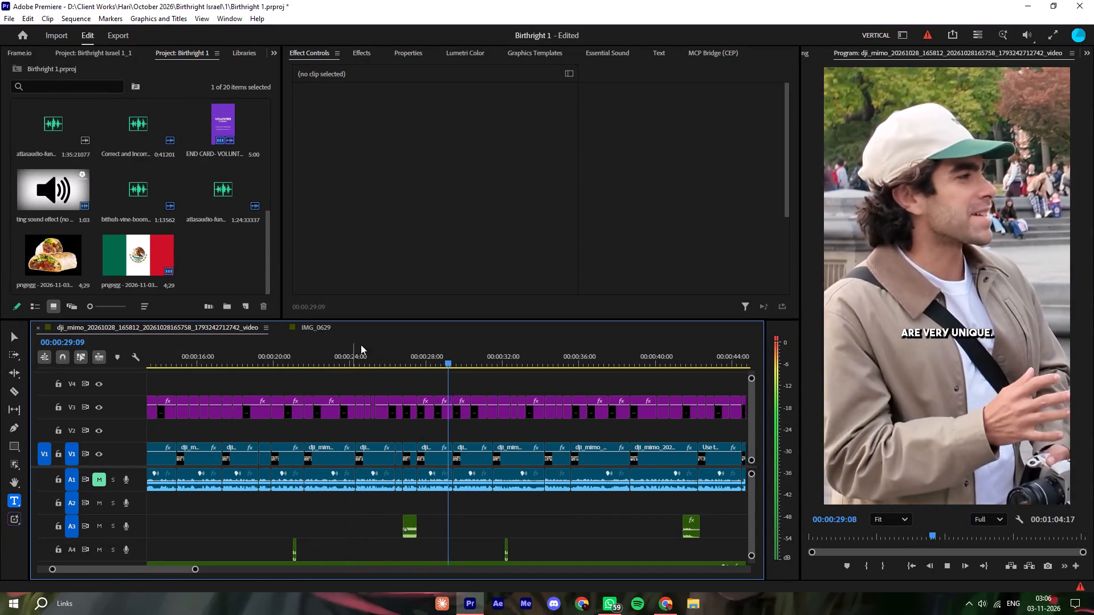
Split the A6 background music at 00:00:26:16, at the "and the Jews?" caption.
{"action": "key", "text": "space"}
{"action": "left_click", "coordinate": [377, 347]}
{"action": "key", "text": "space"}
{"action": "key", "text": "space"}
{"action": "scroll", "coordinate": [433, 513], "scroll_direction": "down", "scroll_amount": 2, "text": "ctrl"}
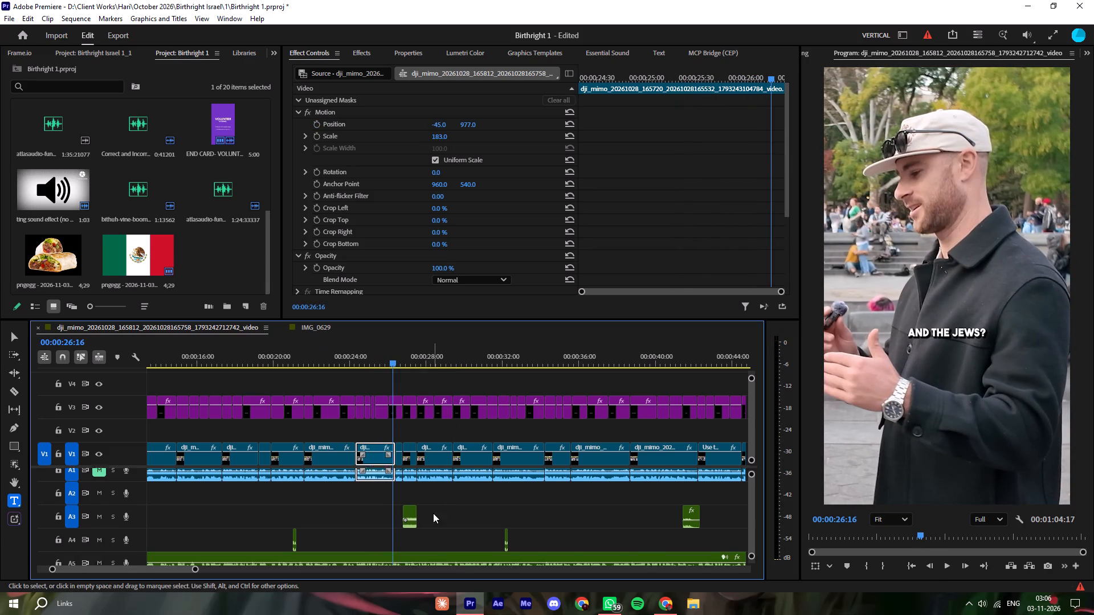
{"action": "scroll", "coordinate": [433, 513], "scroll_direction": "down", "scroll_amount": 3, "text": "ctrl"}
{"action": "left_click", "coordinate": [409, 521]}
{"action": "left_click", "coordinate": [421, 549]}
{"action": "key", "text": "ctrl+k"}
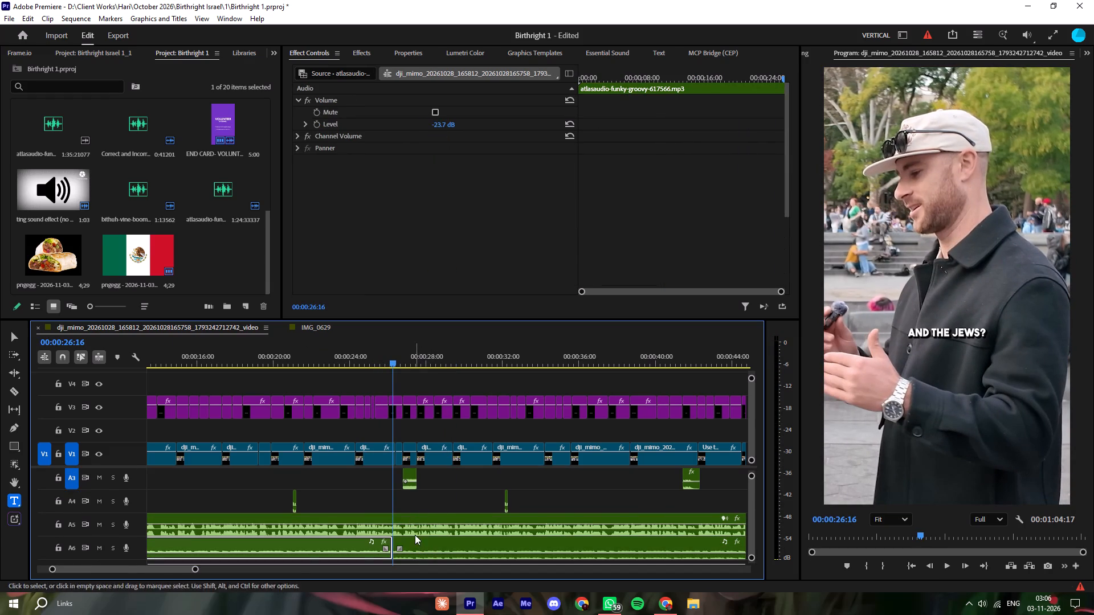
Trim both A6 music parts so the gap starts at 00:00:26:48 and spans the black-and-white "very different" clip and its A3 sound effect.
{"action": "left_click", "coordinate": [440, 494]}
{"action": "key", "text": "equal"}
{"action": "left_click_drag", "start_coordinate": [455, 545], "coordinate": [476, 544]}
{"action": "left_click_drag", "start_coordinate": [448, 546], "coordinate": [454, 546]}
{"action": "key", "text": "space"}
{"action": "key", "text": "space"}
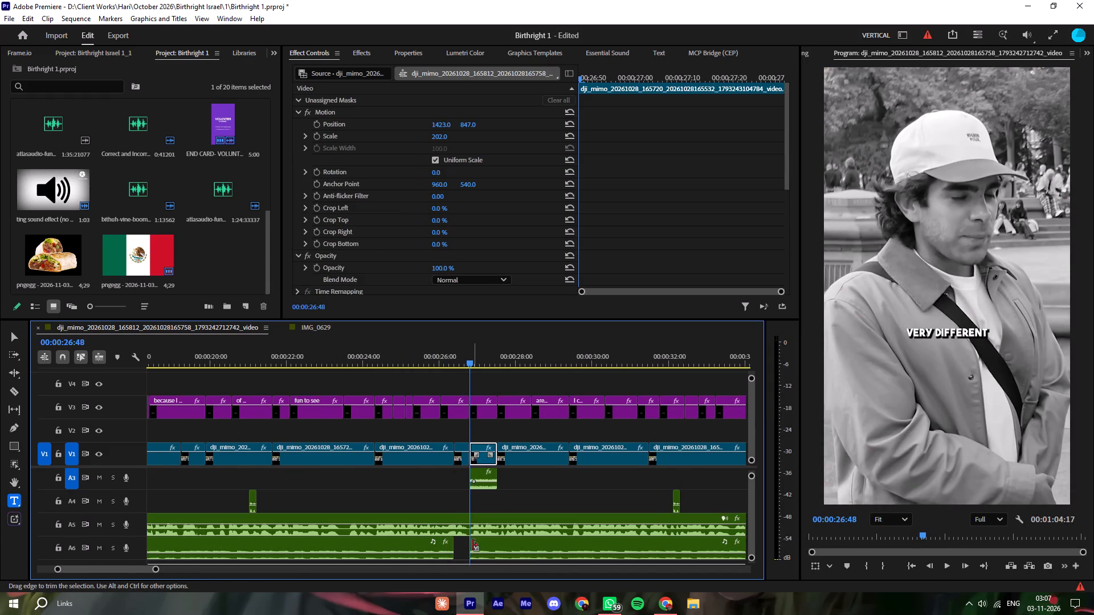
{"action": "left_click_drag", "start_coordinate": [472, 544], "coordinate": [497, 546]}
{"action": "left_click_drag", "start_coordinate": [455, 549], "coordinate": [475, 549]}
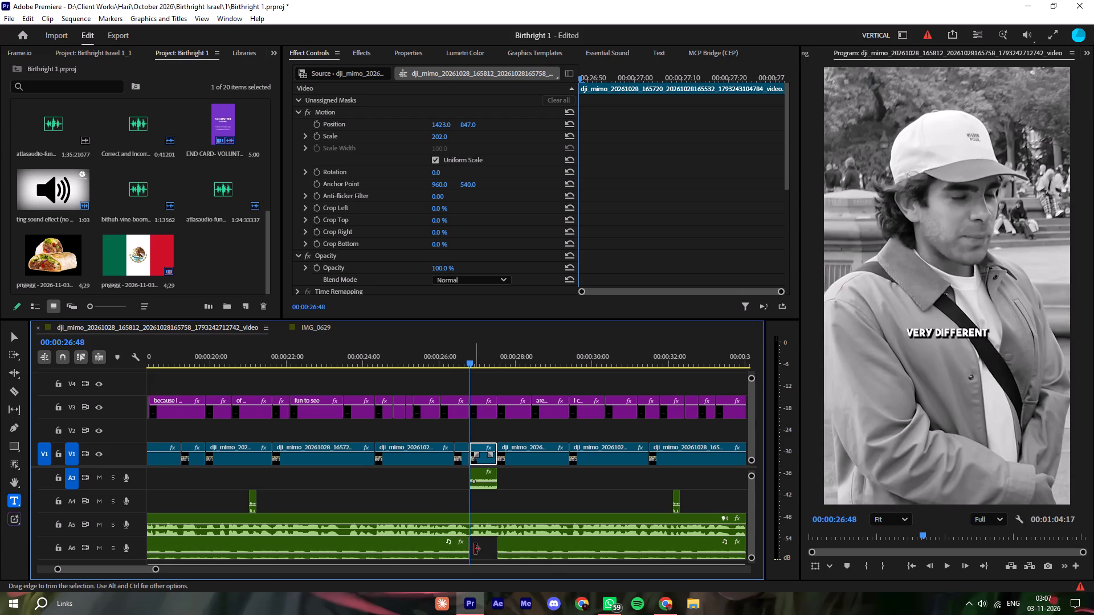
Play from 00:00:26:48 to the "like the food" caption near 33 seconds to check the music gap and the following lines.
{"action": "key", "text": "space"}
{"action": "left_click", "coordinate": [573, 497]}
{"action": "type", "text": "--"}
{"action": "key", "text": "equal"}
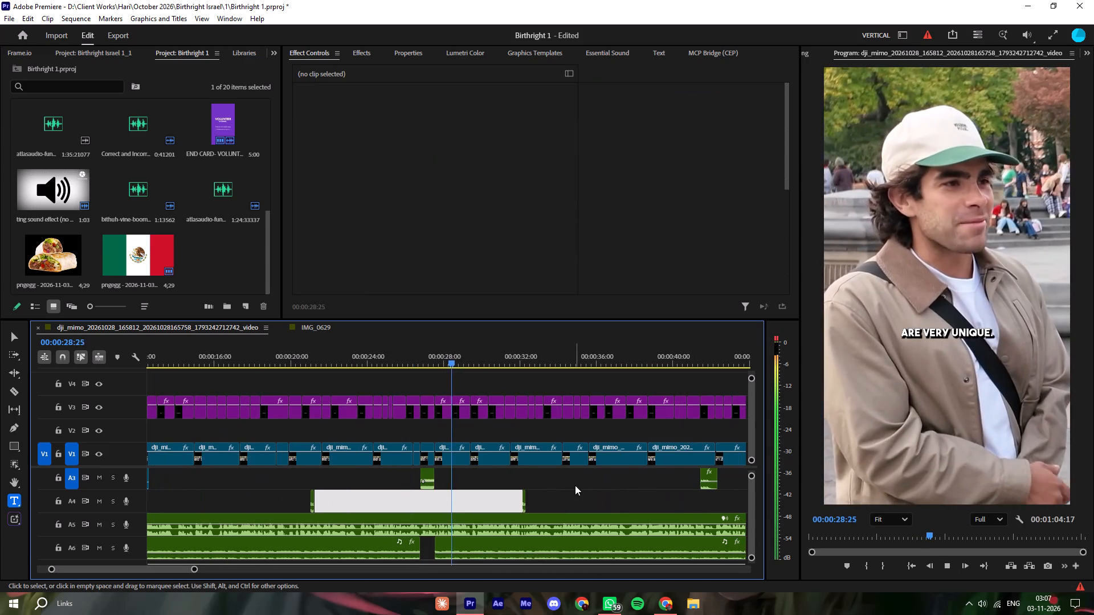
{"action": "left_click", "coordinate": [525, 482]}
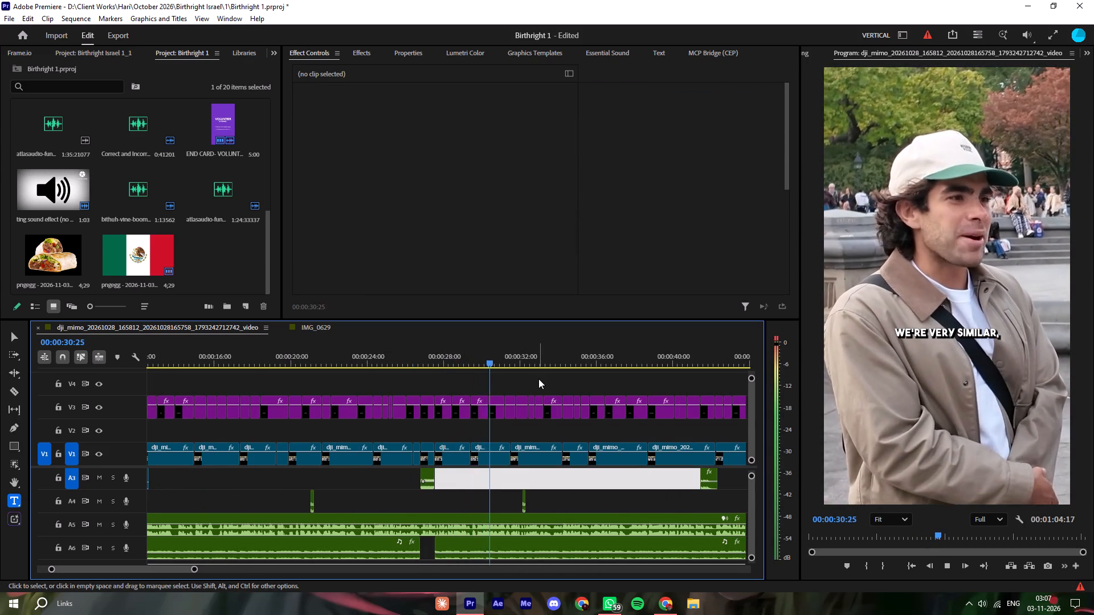
{"action": "left_click", "coordinate": [538, 379]}
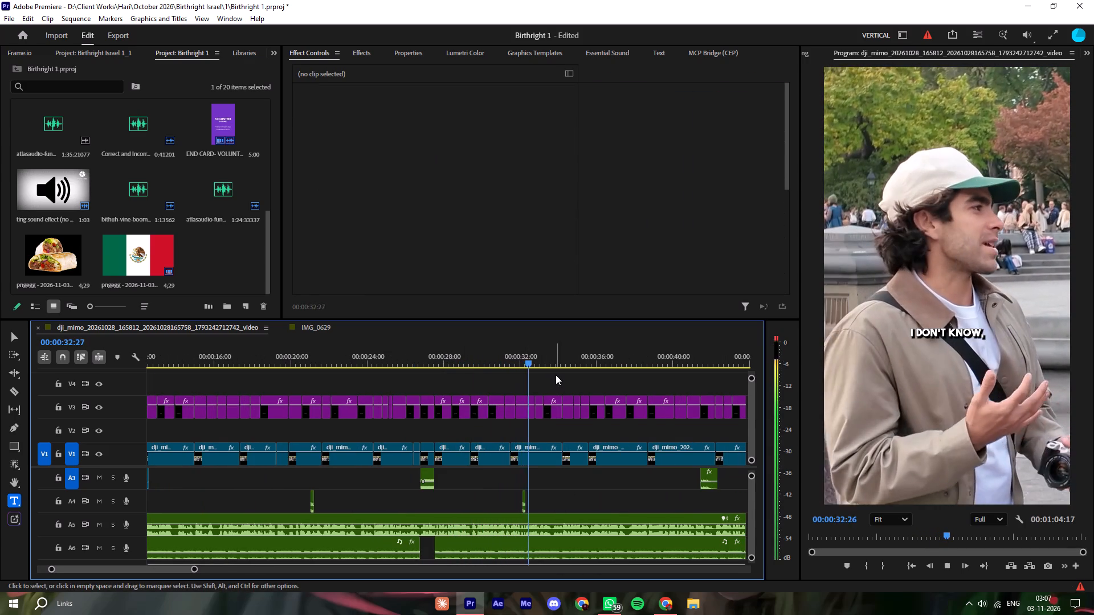
{"action": "key", "text": "space"}
{"action": "key", "text": "space"}
{"action": "key", "text": "space"}
{"action": "left_click", "coordinate": [538, 373]}
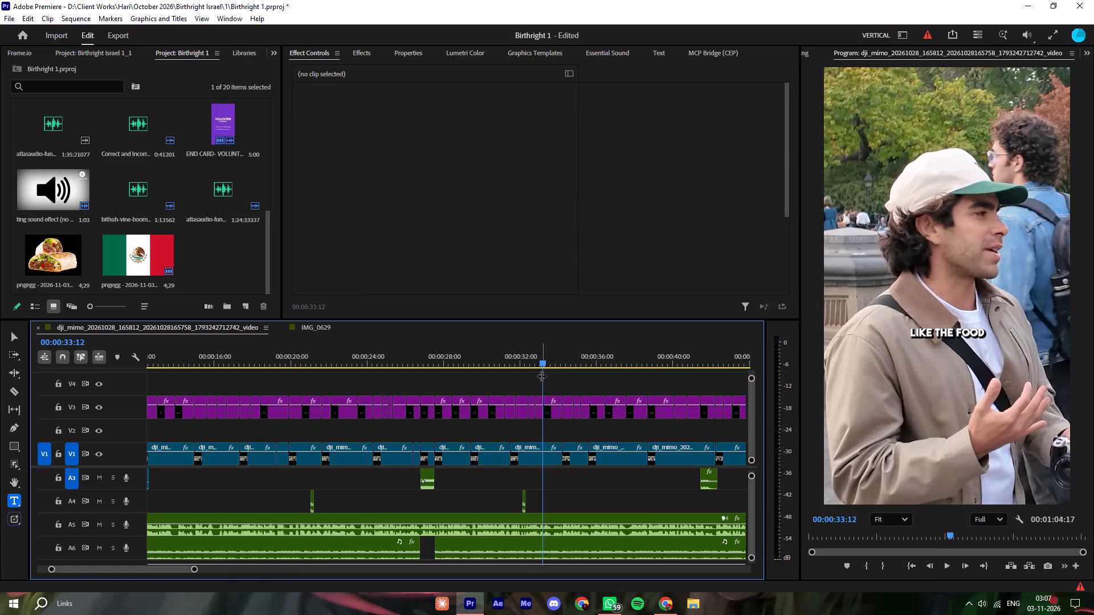
{"action": "left_click", "coordinate": [541, 376]}
Copy the Mexican flag image from V4 near the sequence start and paste it on V4 at 00:00:32:54, the "like the food" caption.
{"action": "left_click_drag", "start_coordinate": [168, 569], "coordinate": [123, 564]}
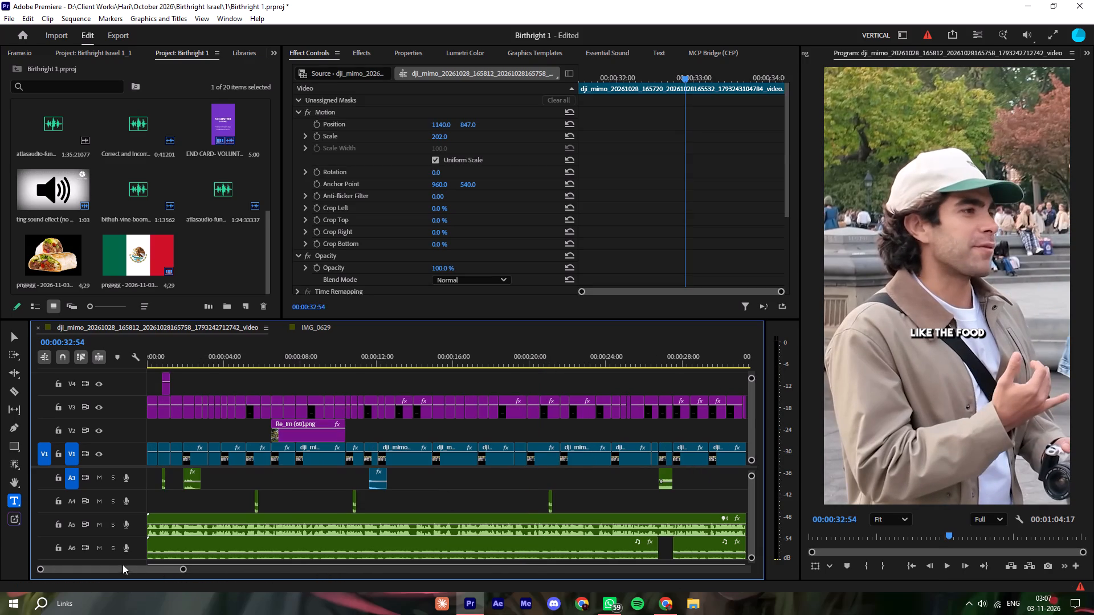
{"action": "left_click_drag", "start_coordinate": [123, 564], "coordinate": [121, 564]}
{"action": "left_click", "coordinate": [165, 387]}
{"action": "key", "text": "ctrl+c"}
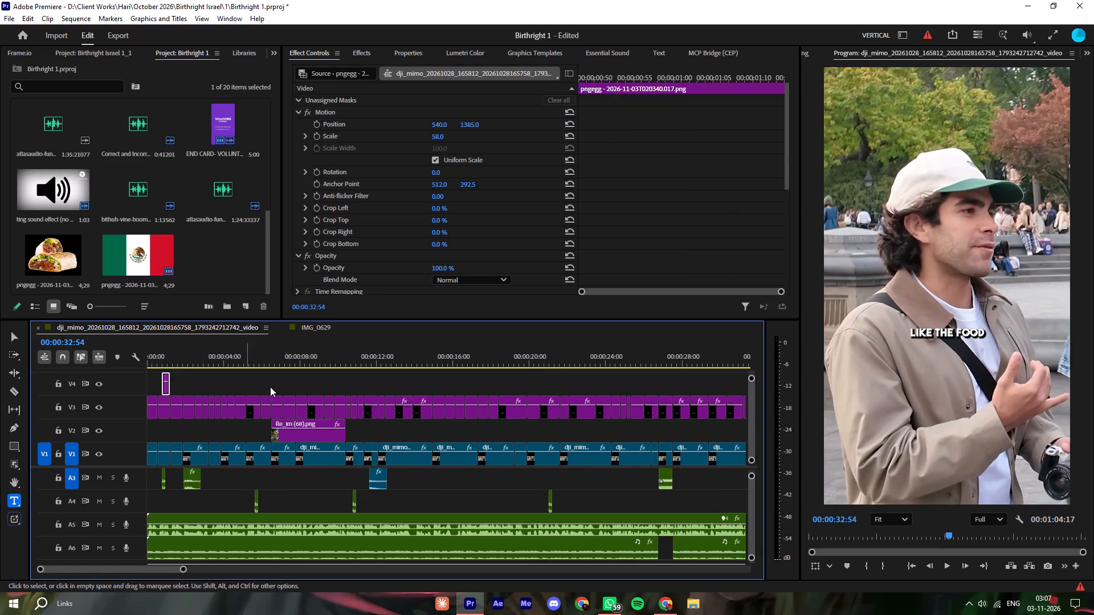
{"action": "key", "text": "ctrl+v"}
{"action": "left_click", "coordinate": [438, 348]}
{"action": "key", "text": "space"}
{"action": "key", "text": "minus"}
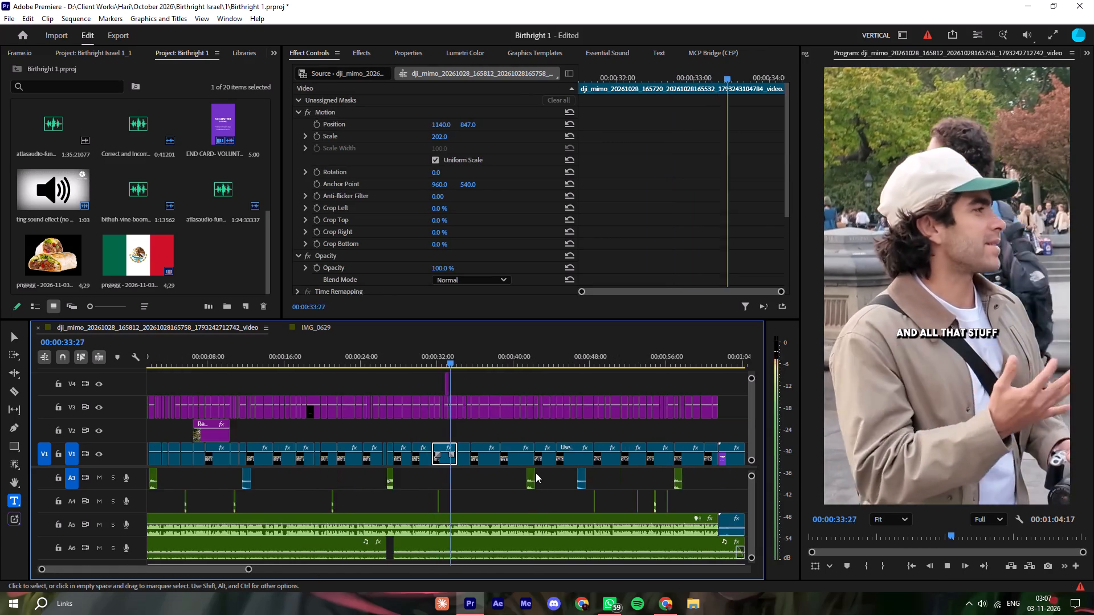
{"action": "key", "text": "equal"}
{"action": "key", "text": "equal"}
{"action": "left_click", "coordinate": [406, 351]}
{"action": "key", "text": "space"}
{"action": "key", "text": "space"}
In the IMG_0629 sequence, play around 00:00:40 to 00:00:42 and copy the Pop.mp3 sound effect on A3.
{"action": "left_click", "coordinate": [315, 322]}
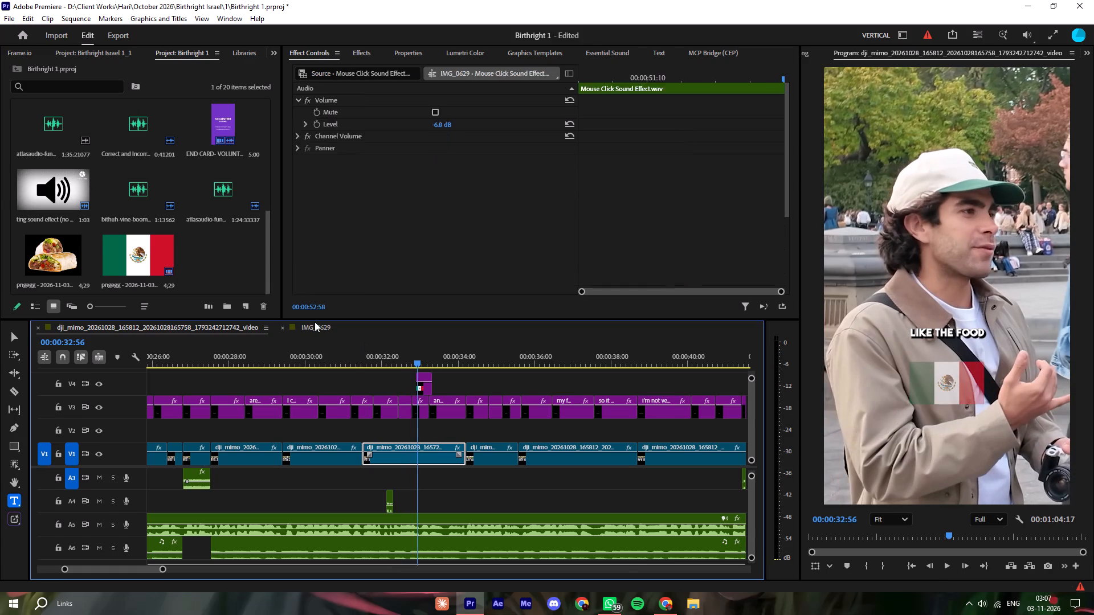
{"action": "left_click", "coordinate": [516, 356]}
{"action": "key", "text": "space"}
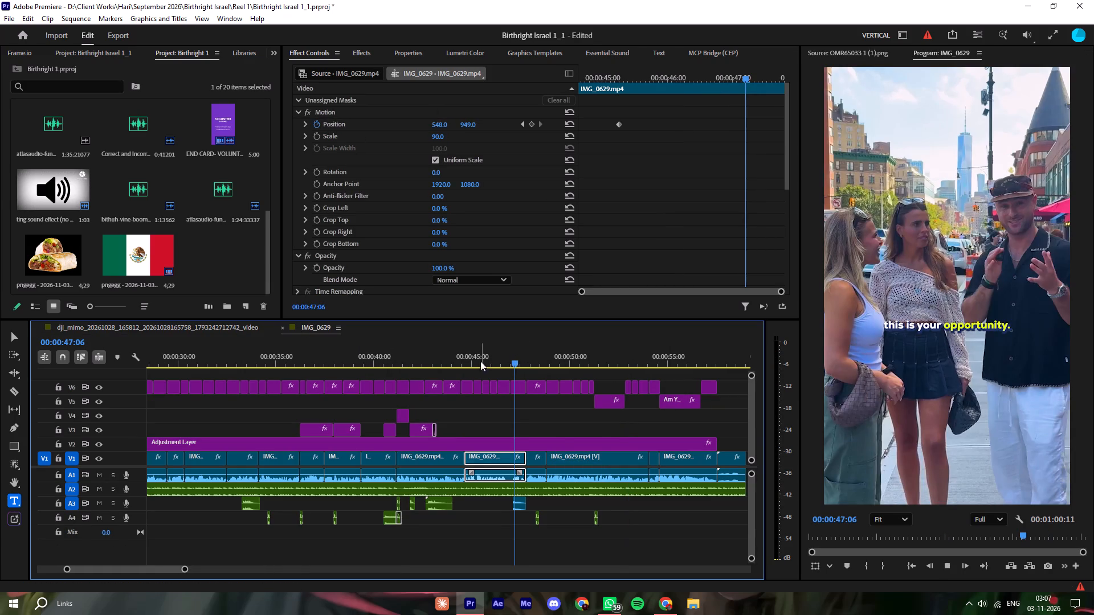
{"action": "left_click", "coordinate": [381, 371]}
{"action": "key", "text": "space"}
{"action": "left_click", "coordinate": [383, 351]}
{"action": "key", "text": "space"}
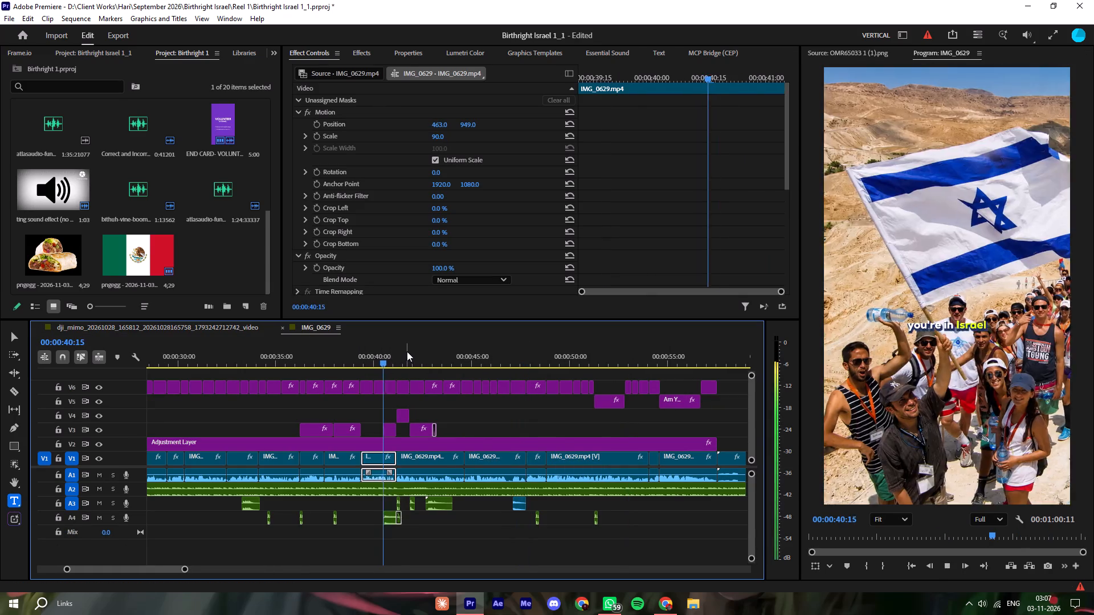
{"action": "left_click", "coordinate": [407, 351]}
{"action": "key", "text": "space"}
{"action": "key", "text": "space"}
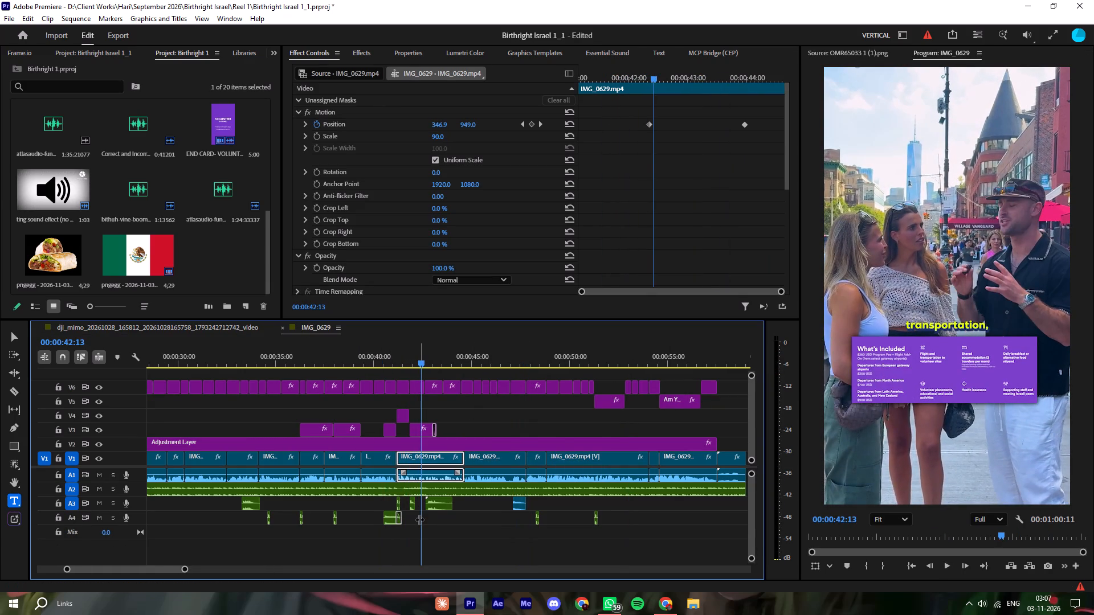
{"action": "left_click_drag", "start_coordinate": [414, 520], "coordinate": [406, 503]}
{"action": "key", "text": "ctrl+c"}
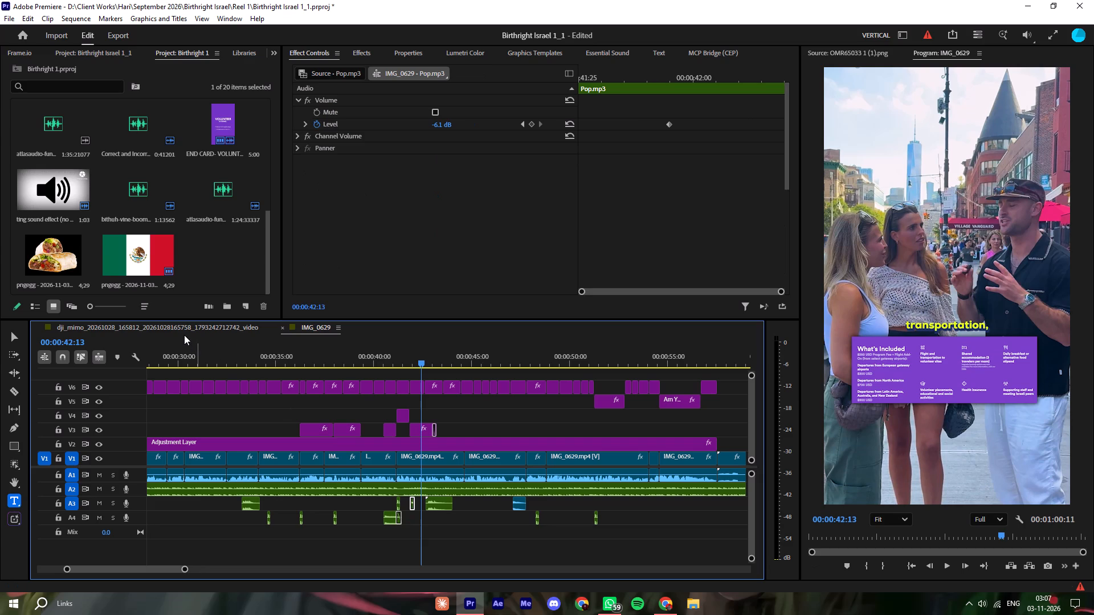
Paste the Pop sound effect on A3 of the interview sequence and align its start with the flag image on V4.
{"action": "left_click", "coordinate": [184, 335]}
{"action": "left_click", "coordinate": [189, 326]}
{"action": "key", "text": "ctrl+v"}
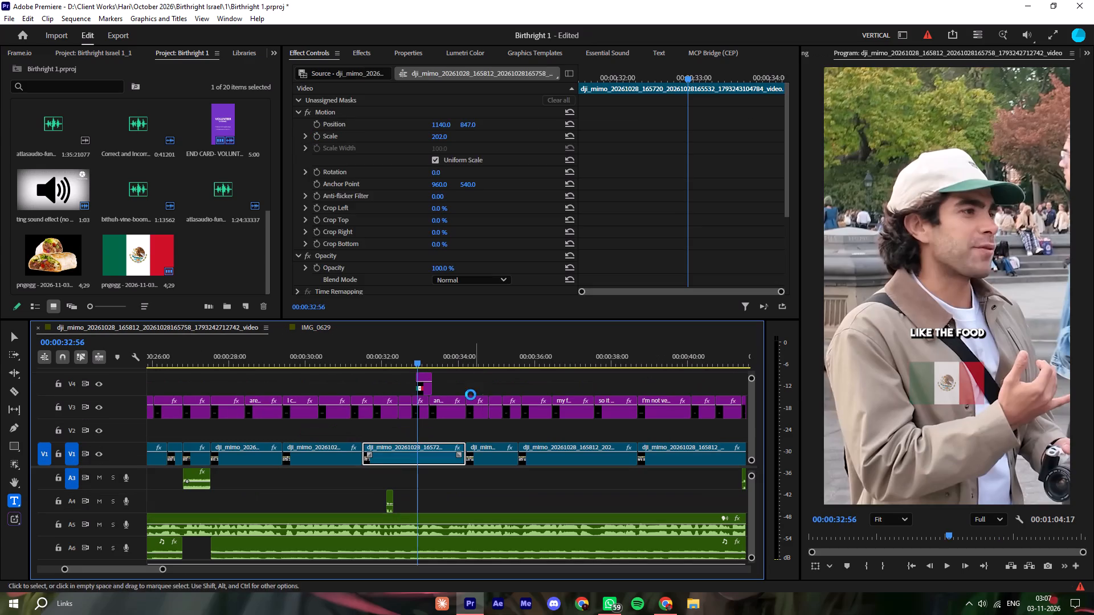
{"action": "left_click", "coordinate": [410, 354]}
{"action": "key", "text": "equal"}
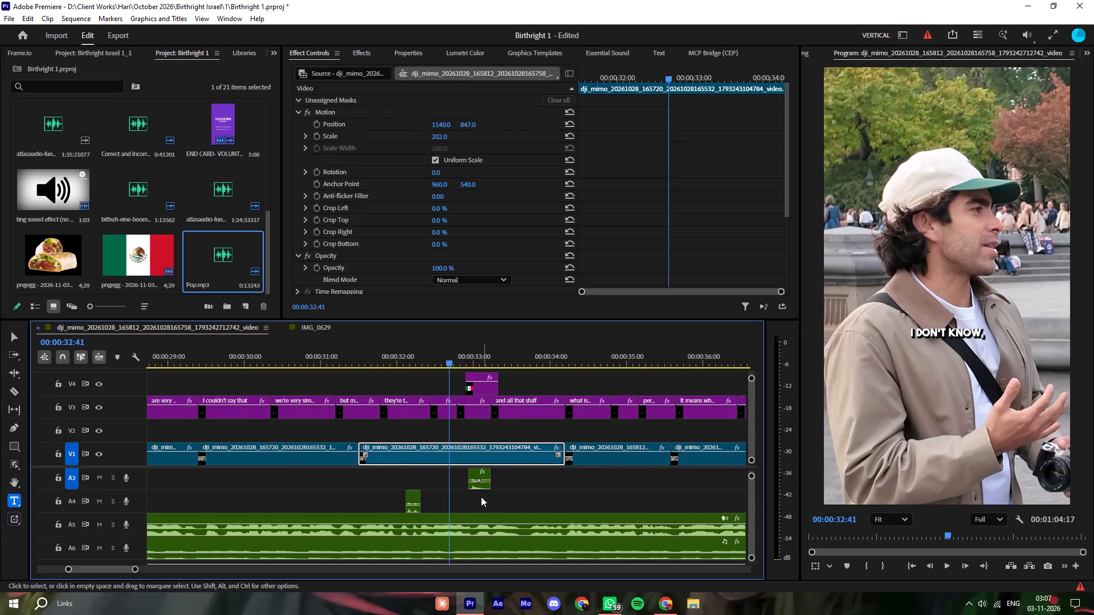
{"action": "left_click", "coordinate": [481, 486]}
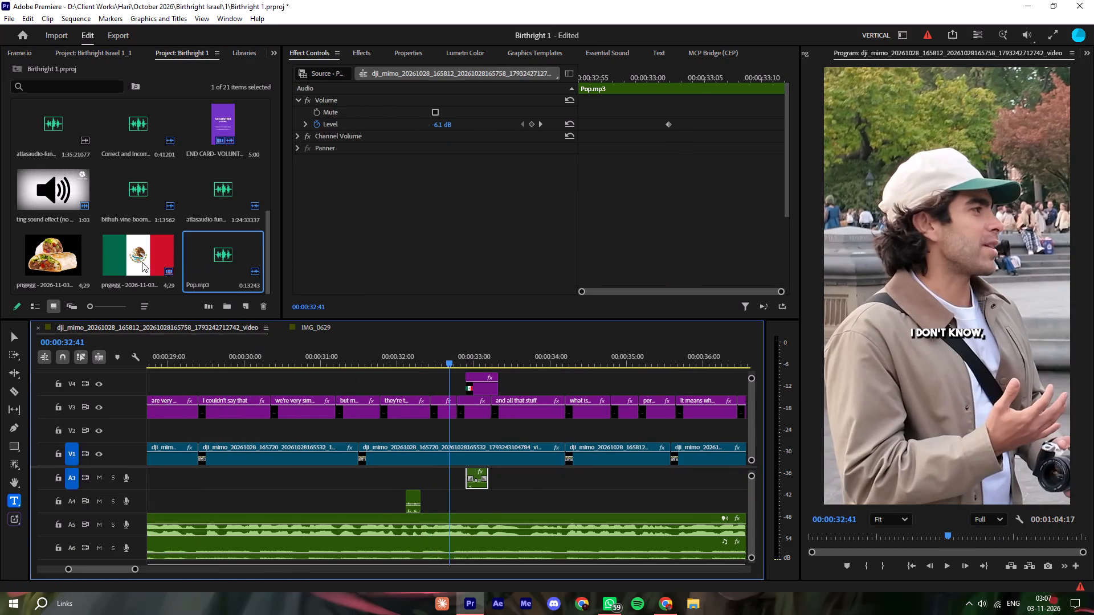
Replace the pasted flag image on V4 with the burrito PNG from the project media.
{"action": "left_click_drag", "start_coordinate": [66, 257], "coordinate": [483, 388], "text": "alt"}
{"action": "left_click", "coordinate": [516, 376]}
{"action": "key", "text": "space"}
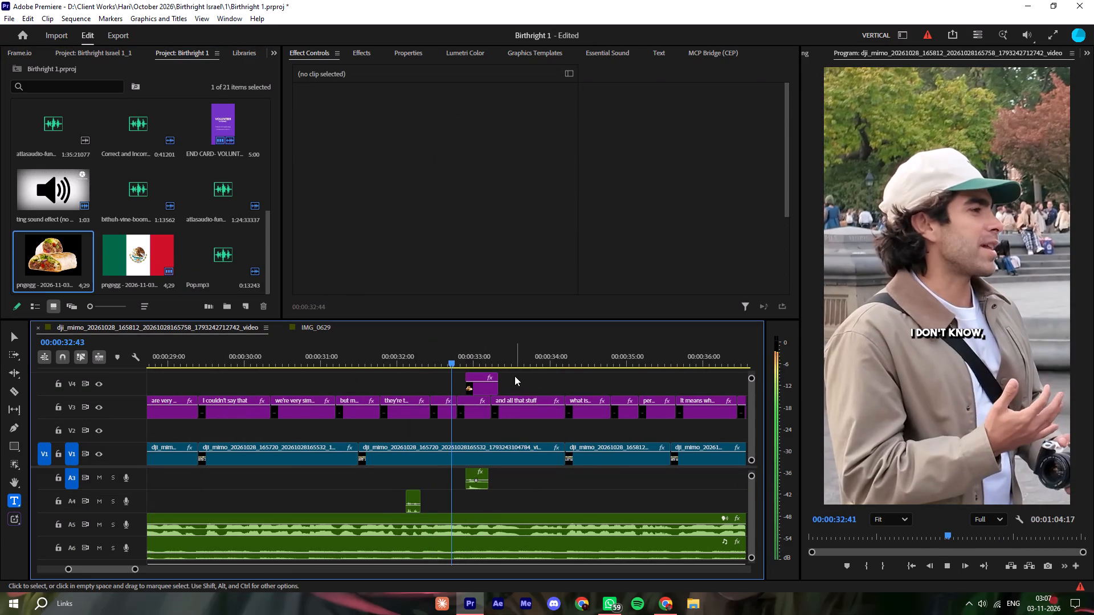
{"action": "key", "text": "space"}
Set the burrito image's scale to 44 and its vertical position to 1398, and play the insert to check it.
{"action": "left_click", "coordinate": [482, 356]}
{"action": "left_click", "coordinate": [483, 386]}
{"action": "left_click_drag", "start_coordinate": [443, 136], "coordinate": [435, 136]}
{"action": "left_click_drag", "start_coordinate": [469, 124], "coordinate": [480, 128]}
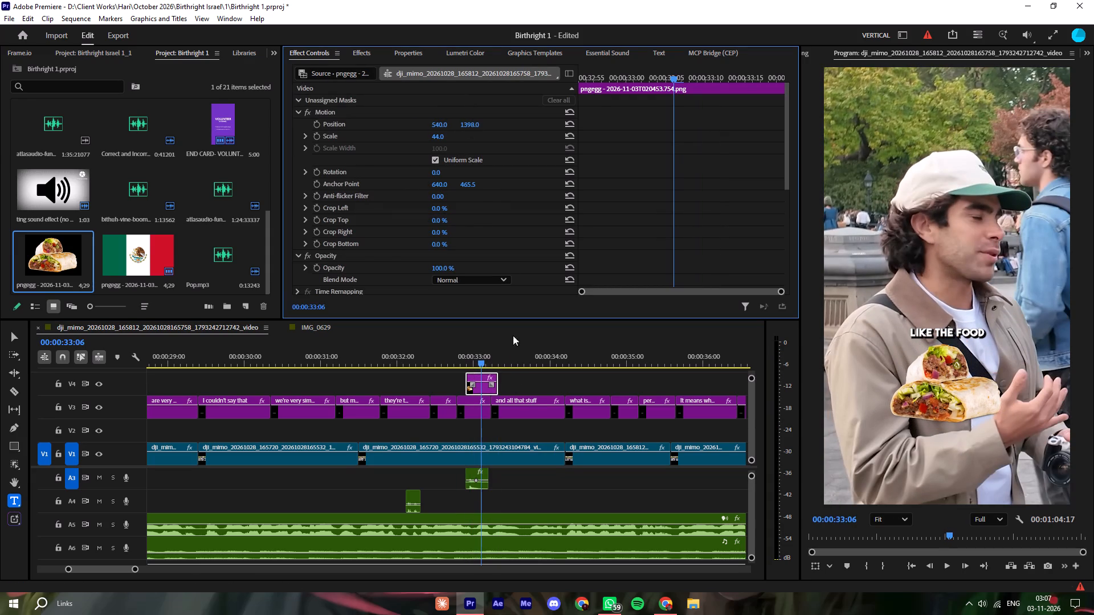
{"action": "left_click", "coordinate": [445, 341]}
{"action": "left_click", "coordinate": [458, 350]}
{"action": "key", "text": "space"}
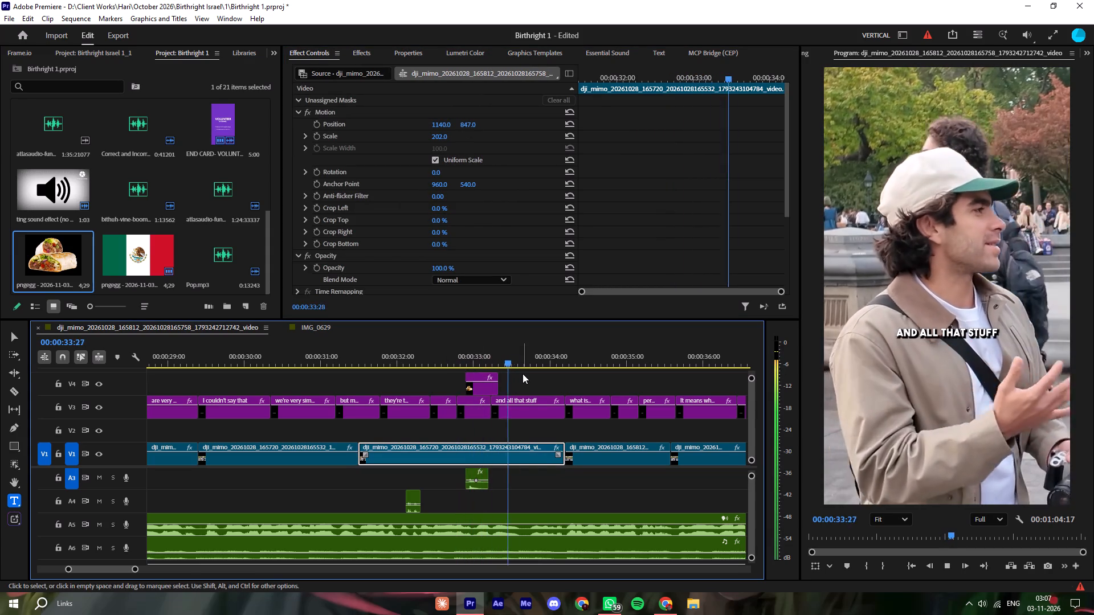
{"action": "key", "text": "space"}
Extend the burrito image's end to about 00:00:33:52 and add a shortened Cross Dissolve at its end.
{"action": "left_click_drag", "start_coordinate": [499, 384], "coordinate": [544, 390]}
{"action": "left_click", "coordinate": [544, 389]}
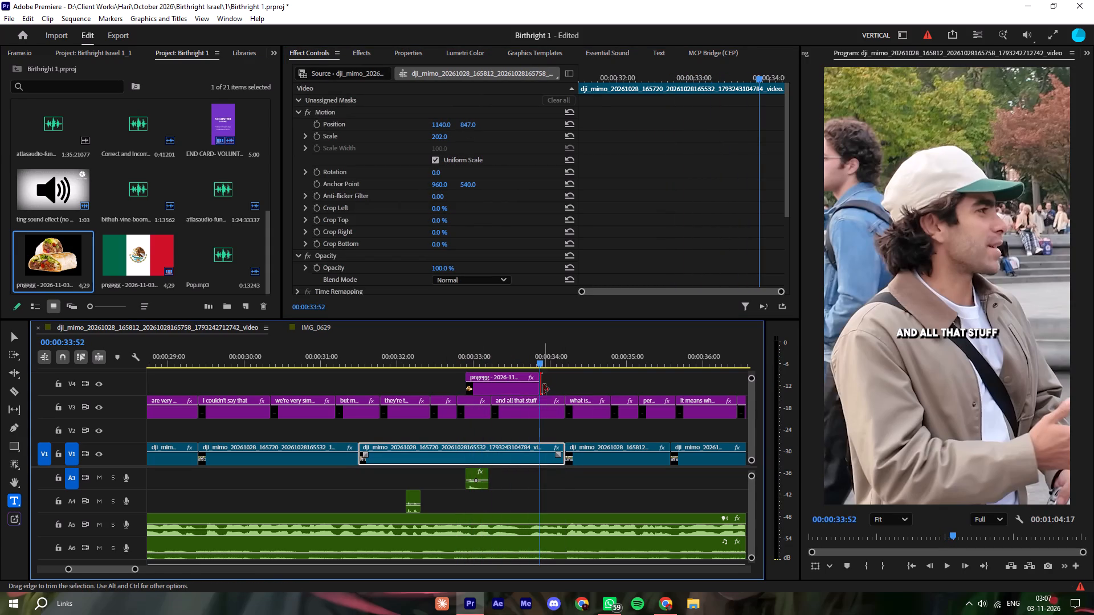
{"action": "right_click", "coordinate": [544, 389]}
{"action": "left_click", "coordinate": [569, 462]}
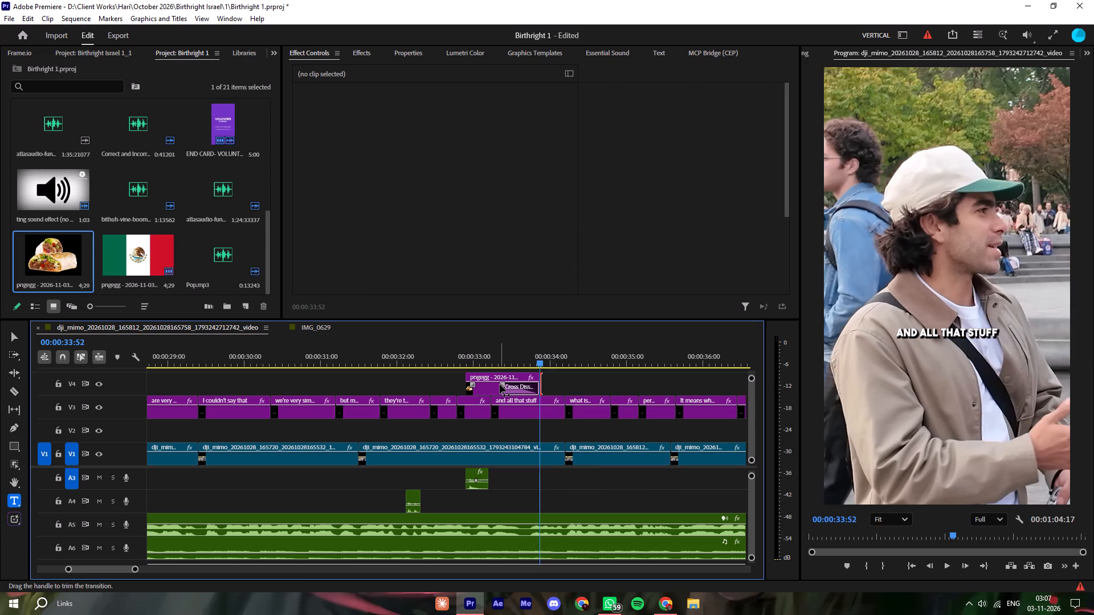
{"action": "left_click_drag", "start_coordinate": [500, 384], "coordinate": [516, 386]}
{"action": "left_click", "coordinate": [474, 342]}
{"action": "left_click", "coordinate": [466, 352]}
{"action": "key", "text": "space"}
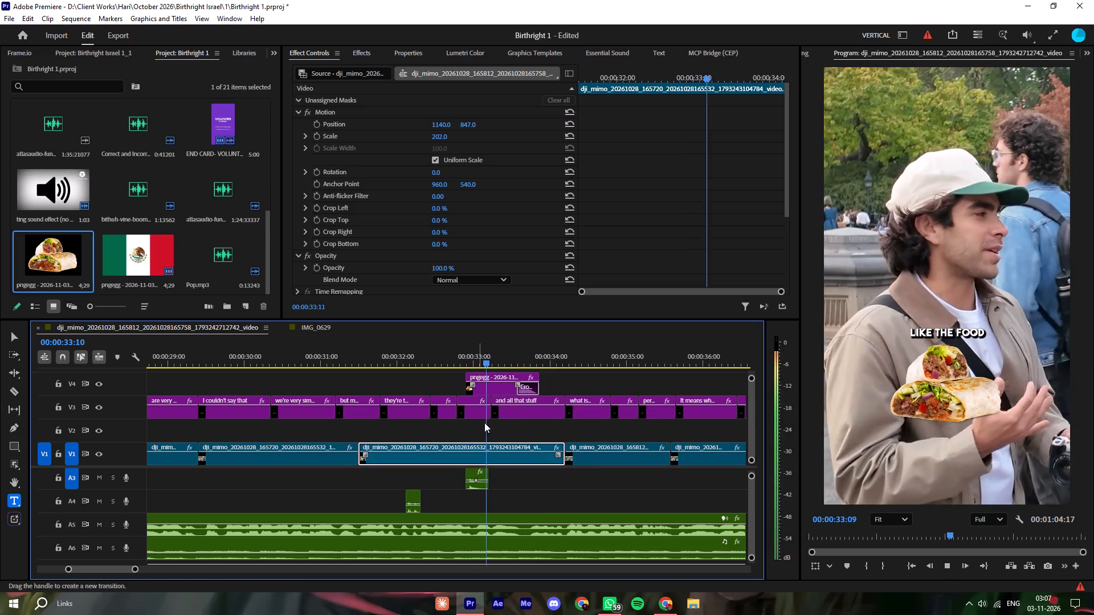
{"action": "key", "text": "space"}
Remove the level keyframes from the Pop sound effect under the burrito image and adjust its volume level.
{"action": "left_click", "coordinate": [477, 480]}
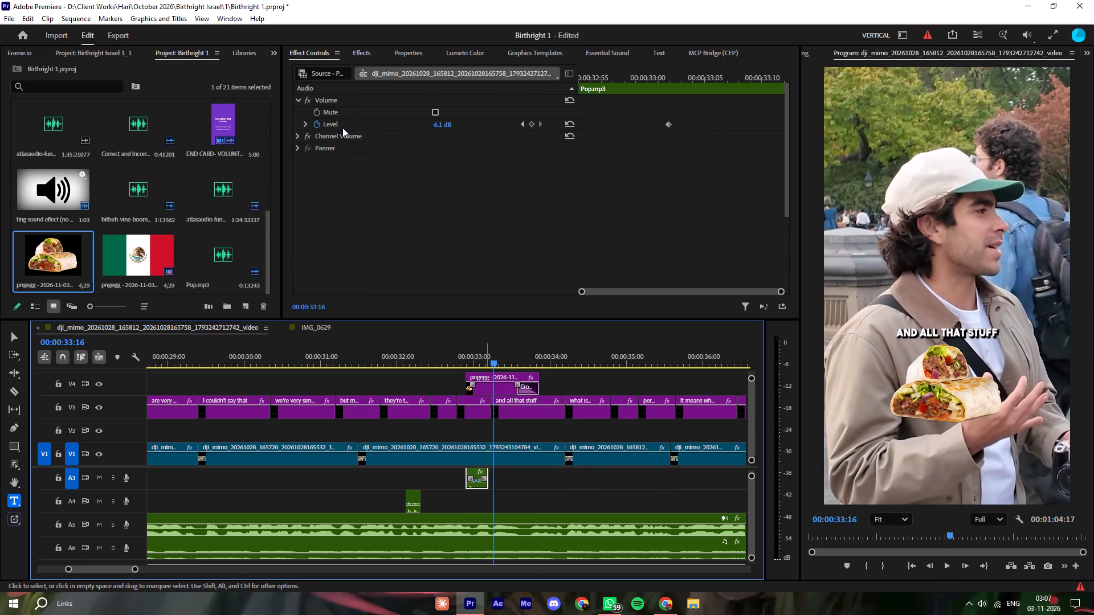
{"action": "left_click", "coordinate": [321, 125]}
{"action": "left_click", "coordinate": [610, 351]}
{"action": "left_click", "coordinate": [595, 338]}
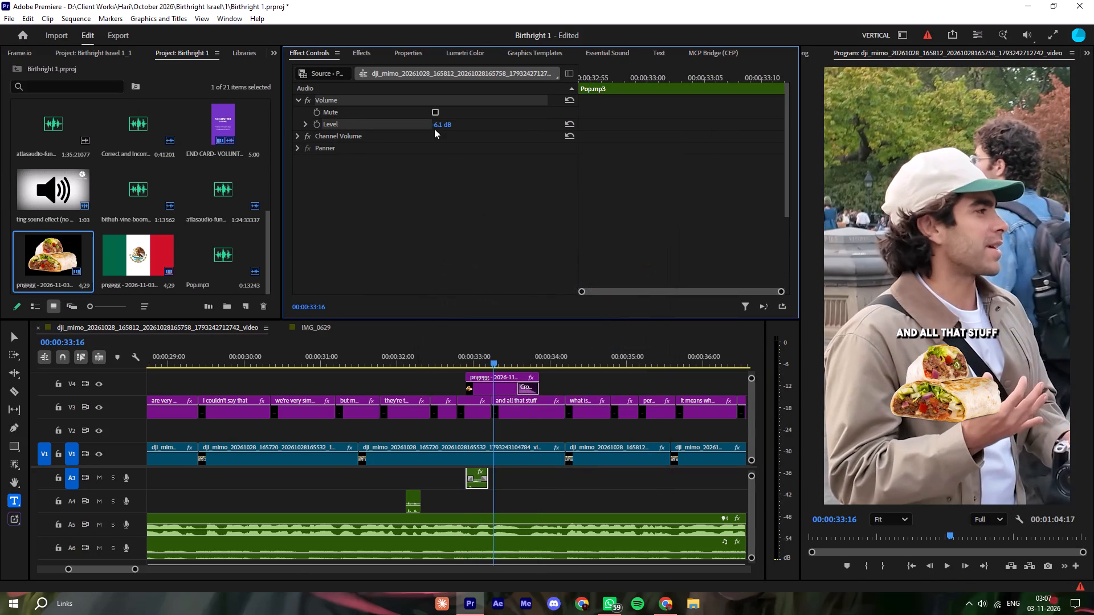
{"action": "left_click", "coordinate": [433, 124]}
{"action": "left_click", "coordinate": [462, 354]}
{"action": "key", "text": "space"}
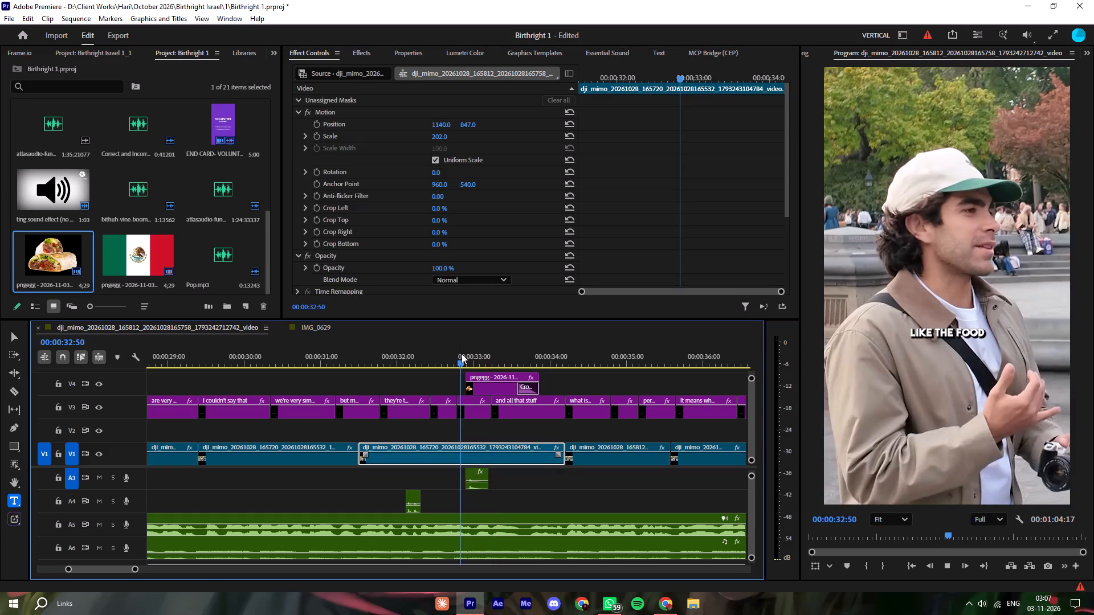
Play from just before the burrito insert to the "is giving away" caption at 00:00:46:31 to review the following lines.
{"action": "left_click", "coordinate": [601, 488]}
{"action": "left_click", "coordinate": [455, 355]}
{"action": "key", "text": "space"}
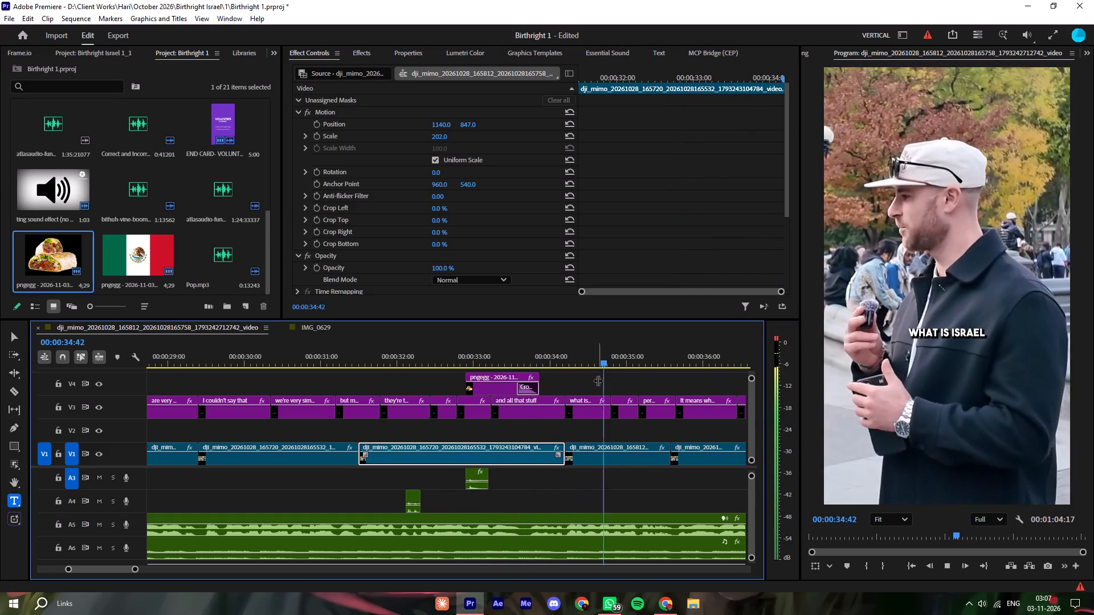
{"action": "left_click", "coordinate": [608, 384]}
{"action": "type", "text": "---="}
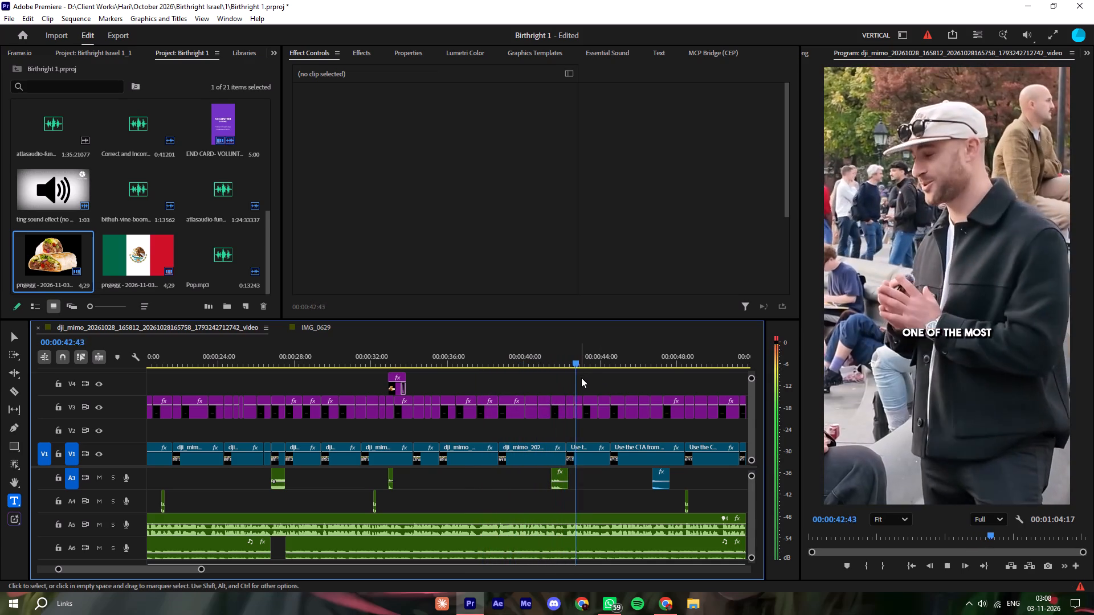
{"action": "type", "text": "-="}
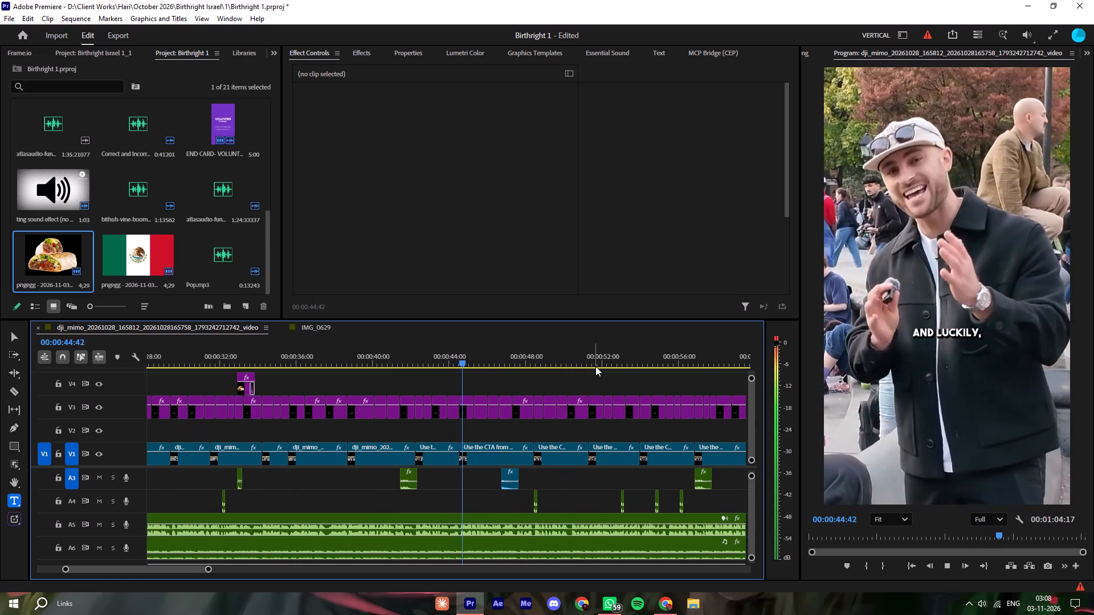
{"action": "scroll", "coordinate": [146, 187], "scroll_direction": "up", "scroll_amount": 4}
{"action": "key", "text": "space"}
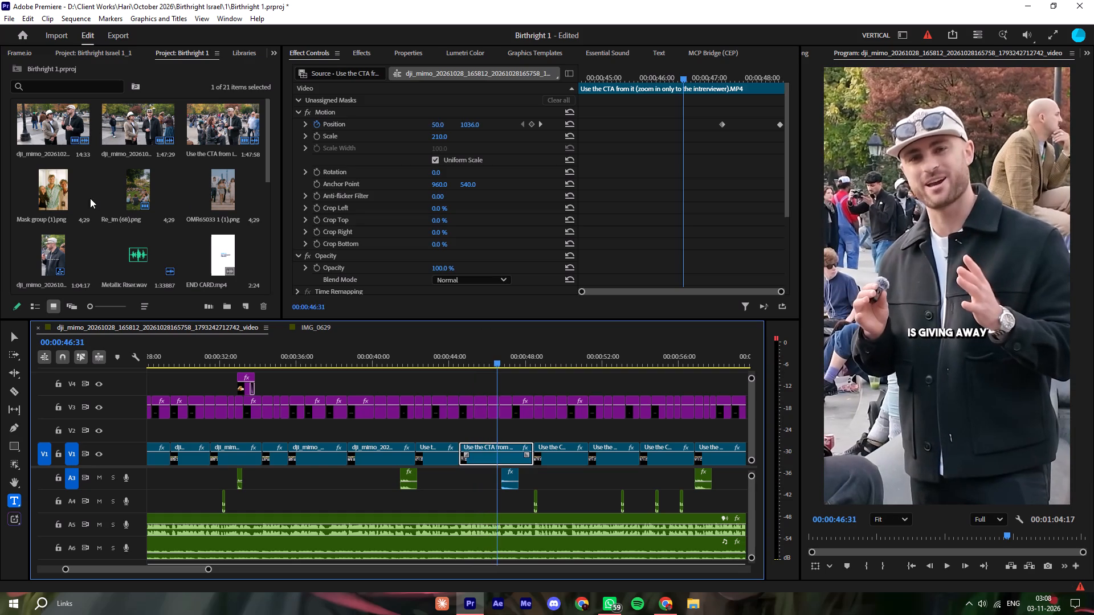
Preview the Mask group (1) and OMR65033 1 (1) photos, and place Mask group (1).png on V2 at the "free trip to Israel" caption.
{"action": "double_click", "coordinate": [59, 184]}
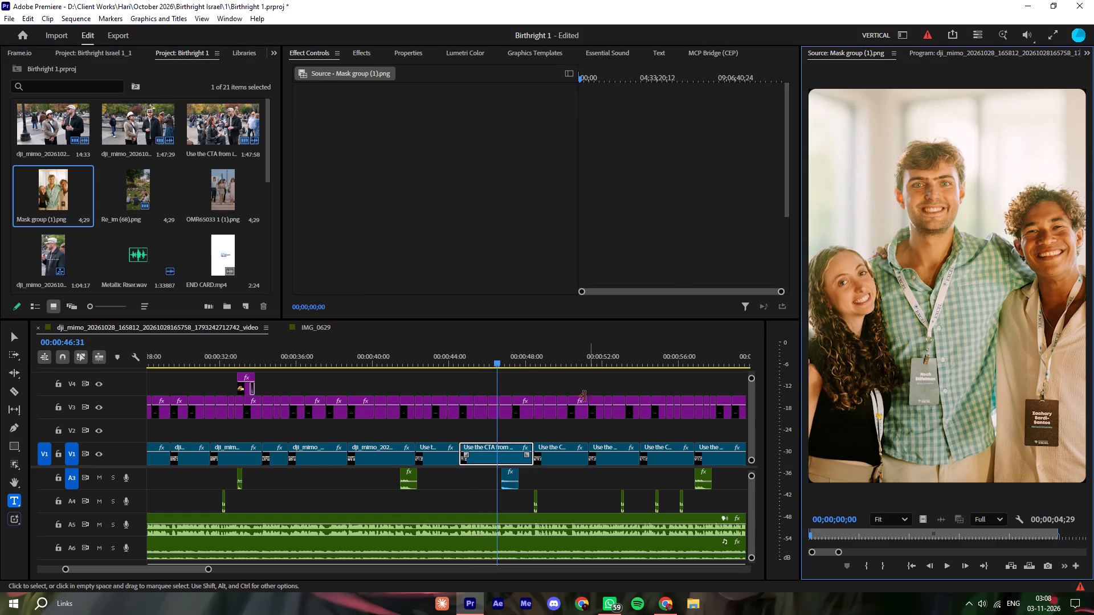
{"action": "left_click", "coordinate": [558, 392]}
{"action": "key", "text": "space"}
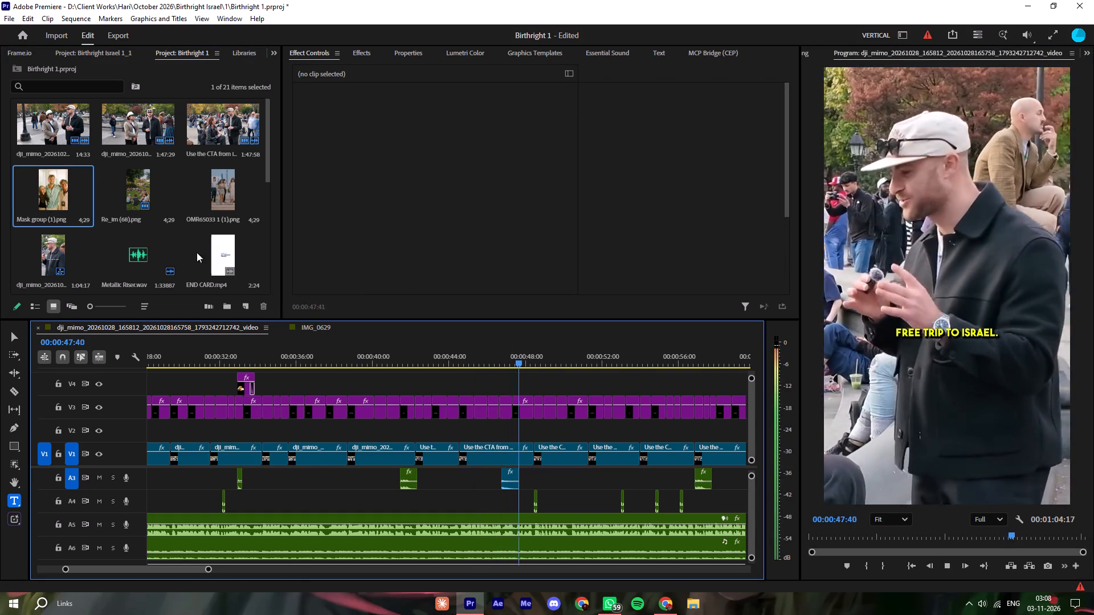
{"action": "key", "text": "space"}
{"action": "double_click", "coordinate": [218, 186]}
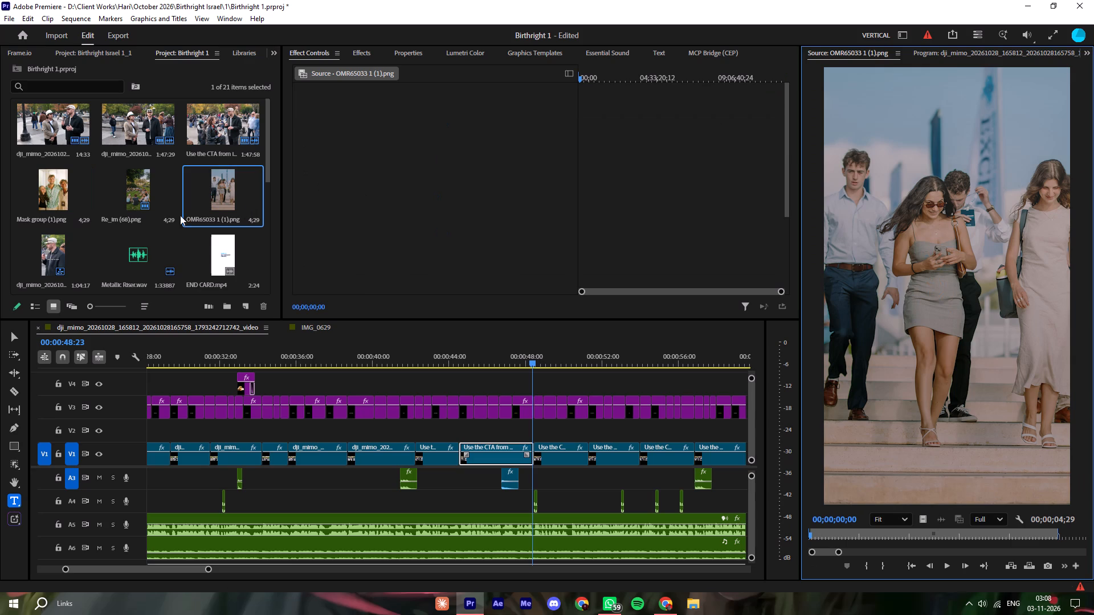
{"action": "double_click", "coordinate": [52, 190]}
{"action": "left_click_drag", "start_coordinate": [43, 194], "coordinate": [171, 222]}
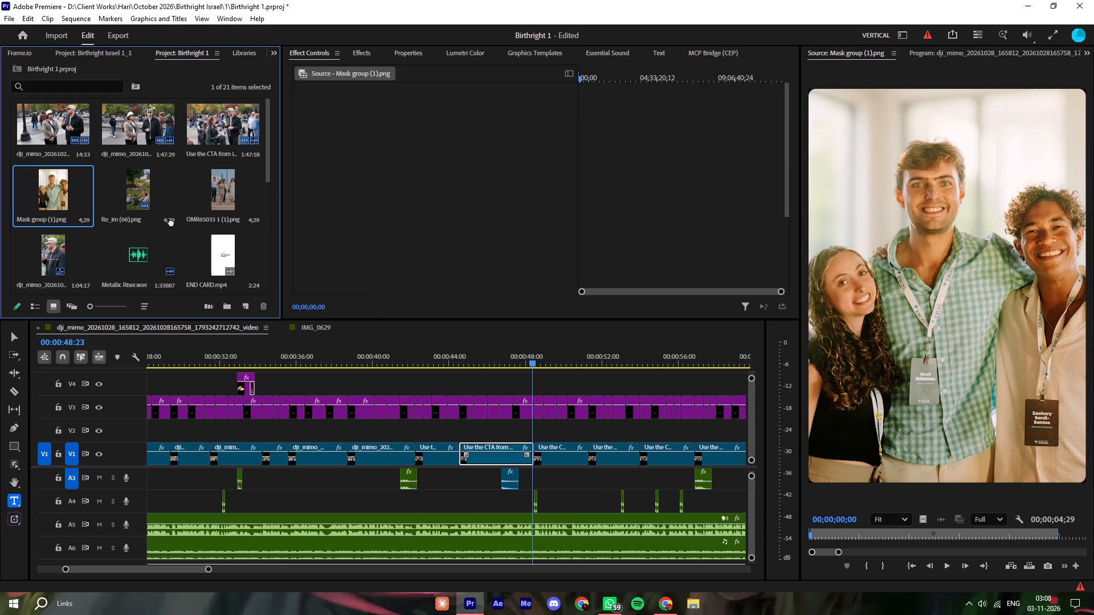
{"action": "left_click_drag", "start_coordinate": [171, 222], "coordinate": [513, 432]}
Play the section from about 00:00:46 to 00:00:52 to check the Mask group photo's timing against the captions.
{"action": "left_click", "coordinate": [505, 348]}
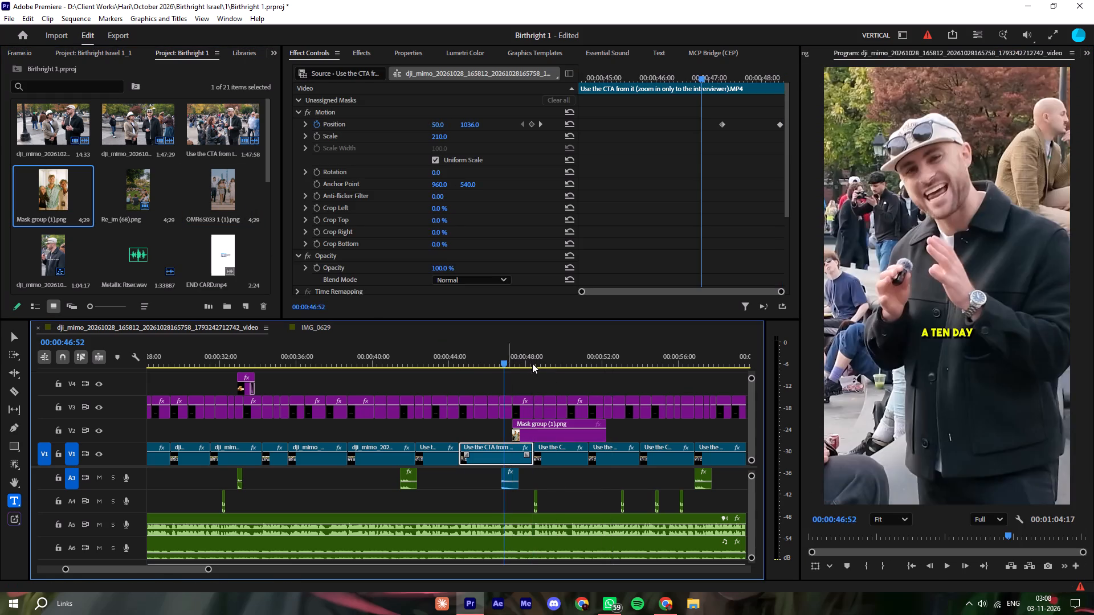
{"action": "key", "text": "space"}
{"action": "left_click", "coordinate": [576, 376]}
{"action": "type", "text": "-=="}
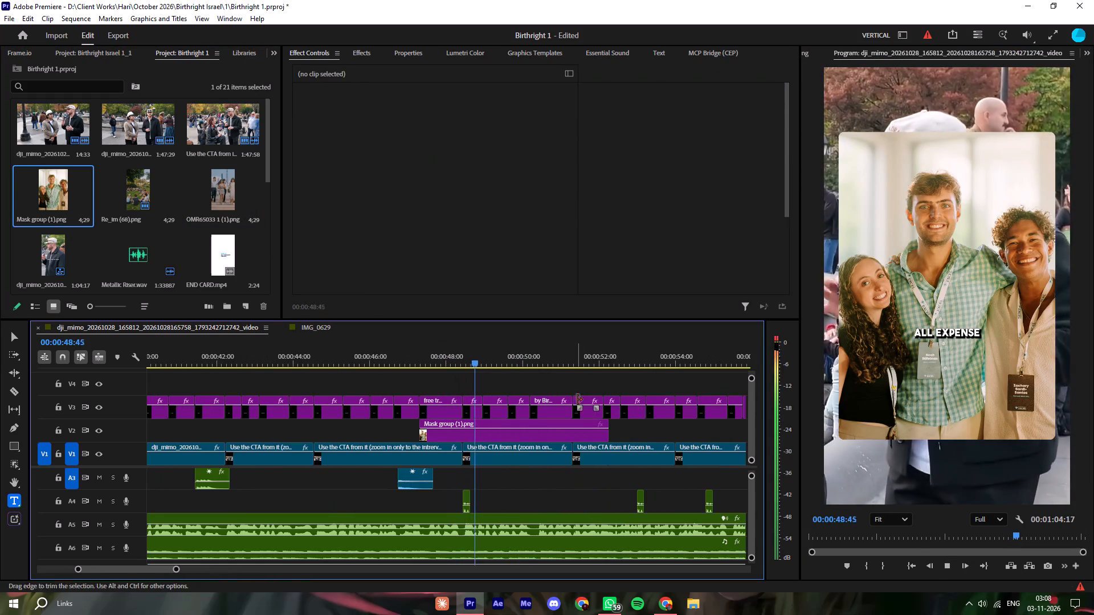
{"action": "key", "text": "space"}
{"action": "key", "text": "space"}
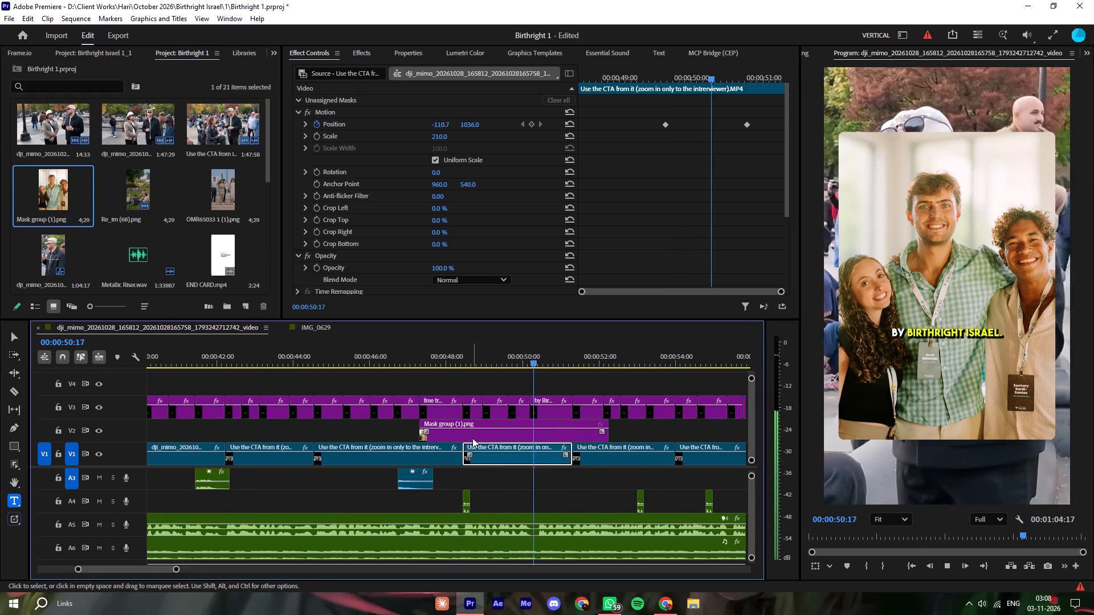
{"action": "left_click", "coordinate": [374, 351]}
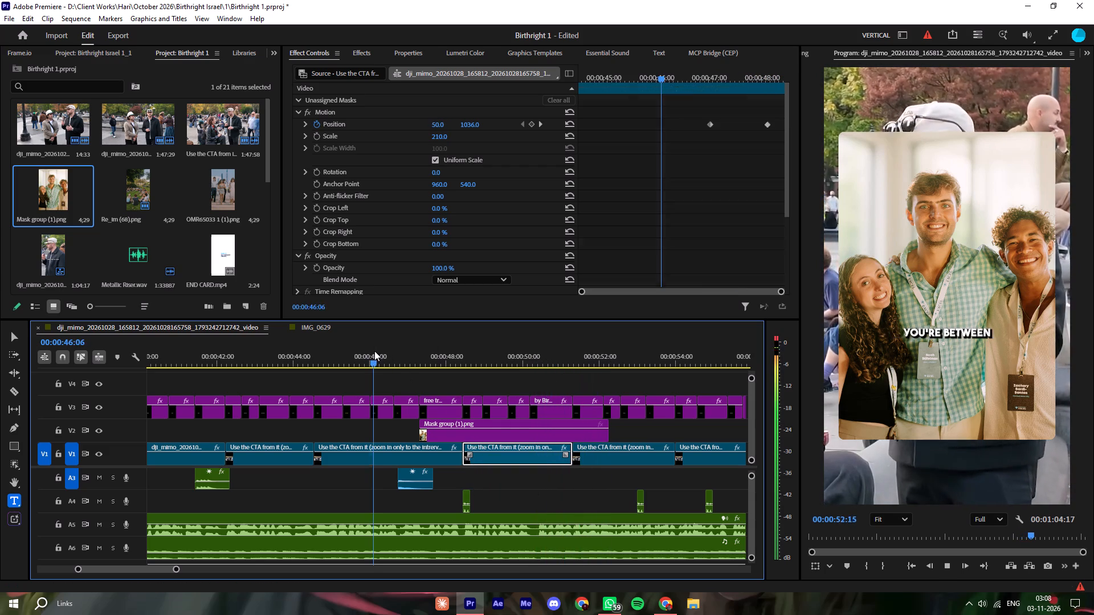
{"action": "key", "text": "space"}
{"action": "key", "text": "space"}
{"action": "left_click", "coordinate": [390, 343]}
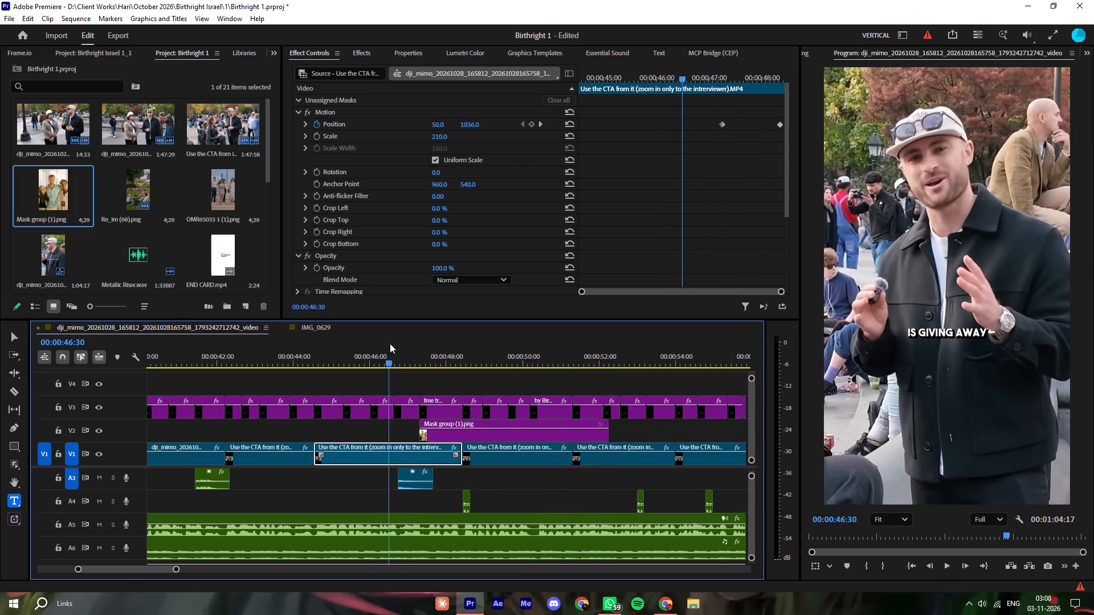
Move the Mask group photo on V2 to start at the "a ten day" caption and trim its end to that caption's end.
{"action": "left_click_drag", "start_coordinate": [460, 438], "coordinate": [432, 437]}
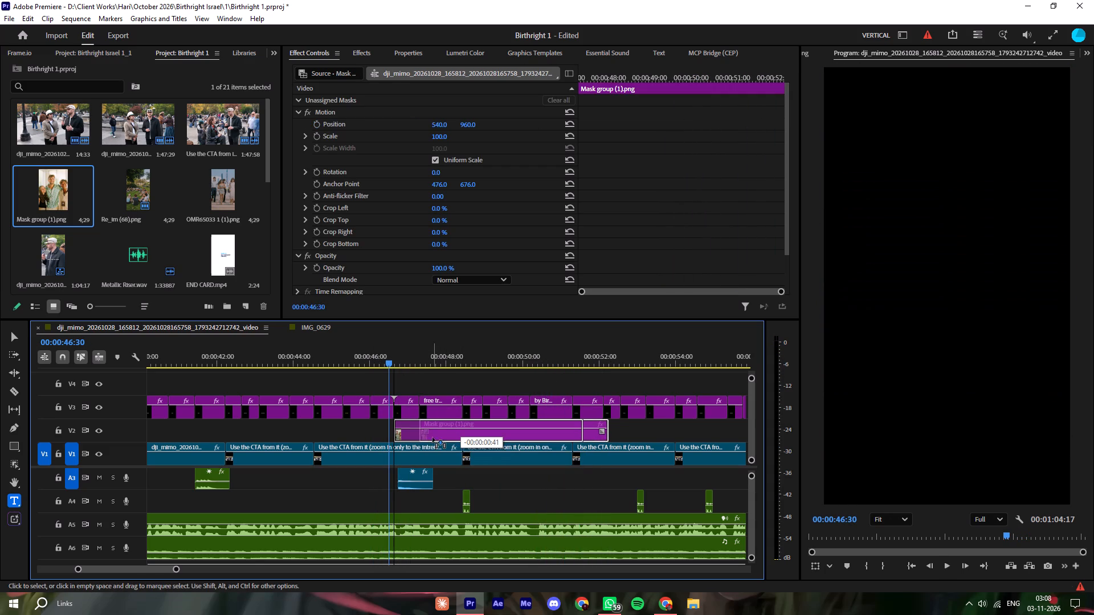
{"action": "left_click_drag", "start_coordinate": [432, 437], "coordinate": [432, 437]}
{"action": "left_click_drag", "start_coordinate": [591, 436], "coordinate": [427, 430]}
{"action": "key", "text": "space"}
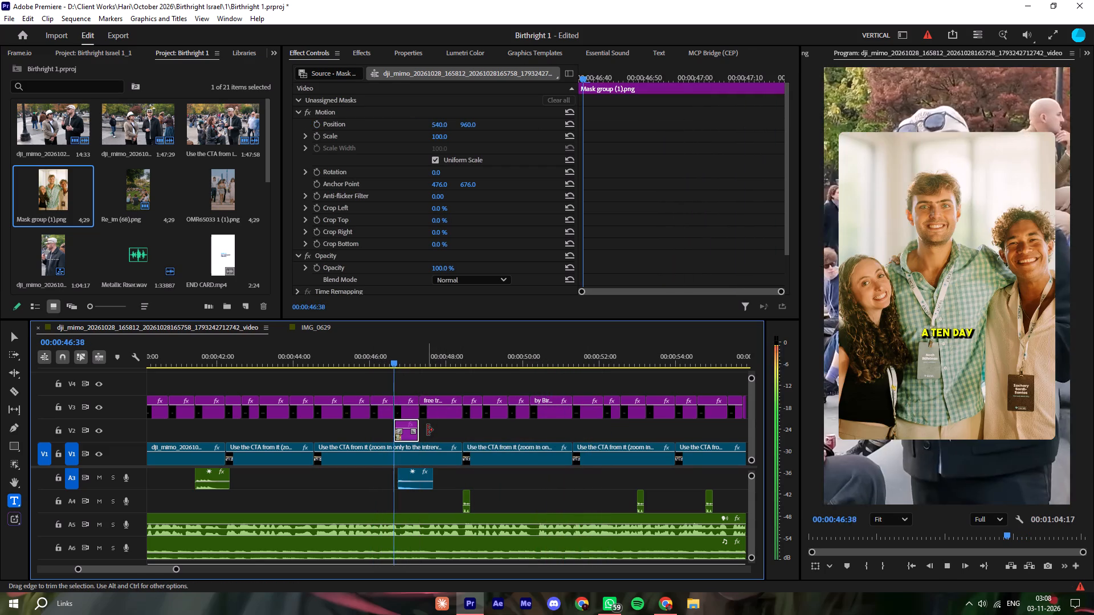
Extend the Mask group photo on V2 so it ends with the "free trip to Israel" caption.
{"action": "key", "text": "space"}
{"action": "left_click_drag", "start_coordinate": [427, 430], "coordinate": [464, 430]}
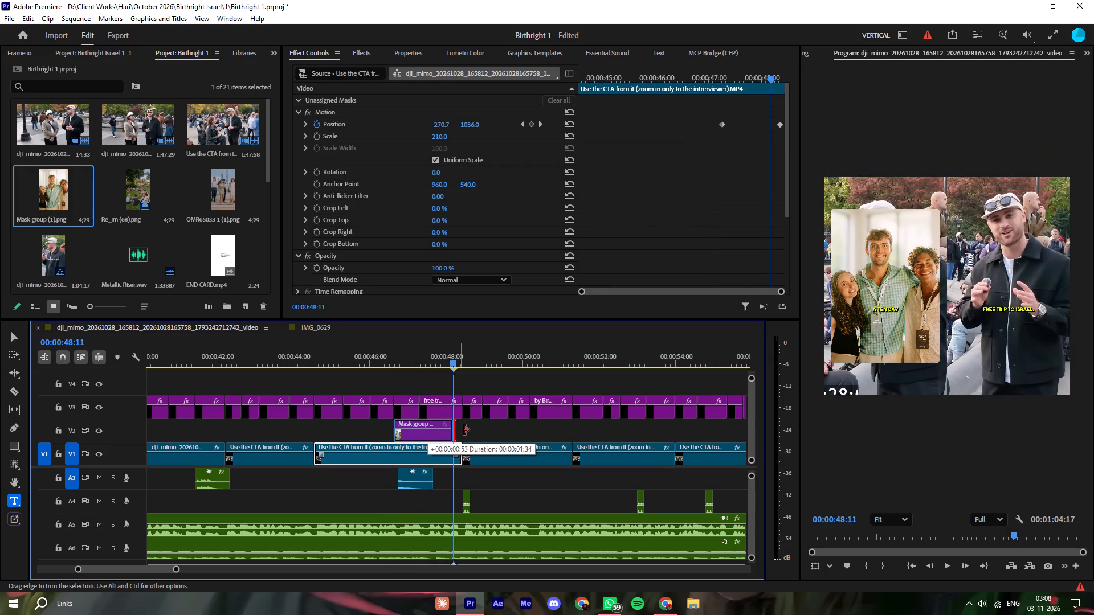
{"action": "left_click_drag", "start_coordinate": [464, 430], "coordinate": [466, 430]}
Scale the Mask group photo to 153 so it fills the frame and shift its horizontal position to about 709.
{"action": "left_click_drag", "start_coordinate": [447, 138], "coordinate": [457, 138]}
{"action": "key", "text": "ctrl+z"}
{"action": "left_click", "coordinate": [424, 431]}
{"action": "left_click_drag", "start_coordinate": [436, 139], "coordinate": [453, 139]}
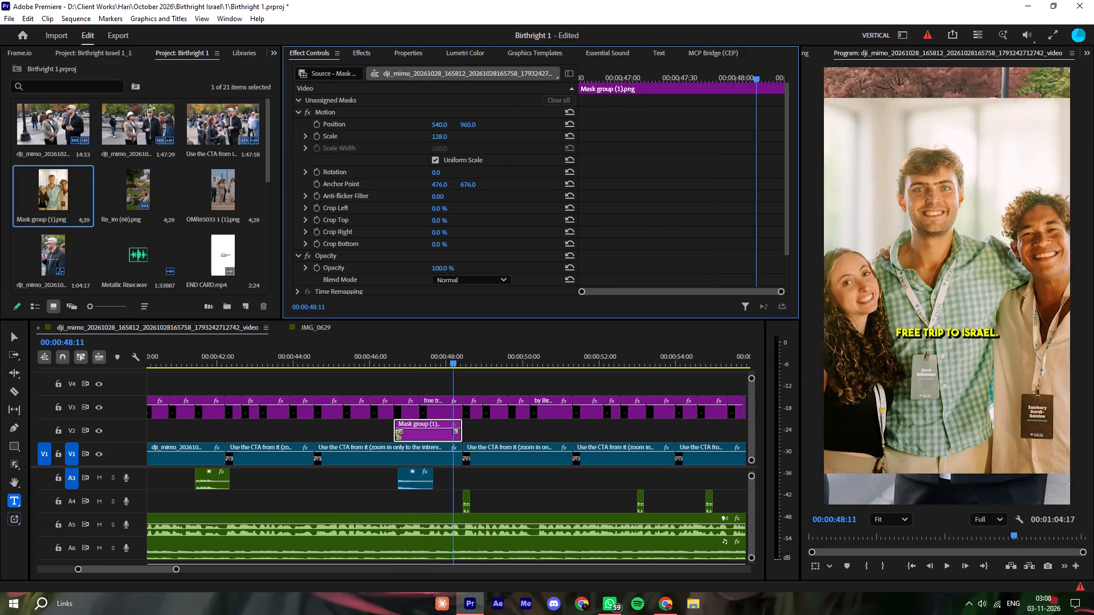
{"action": "left_click_drag", "start_coordinate": [453, 139], "coordinate": [467, 139]}
{"action": "left_click_drag", "start_coordinate": [444, 126], "coordinate": [561, 133]}
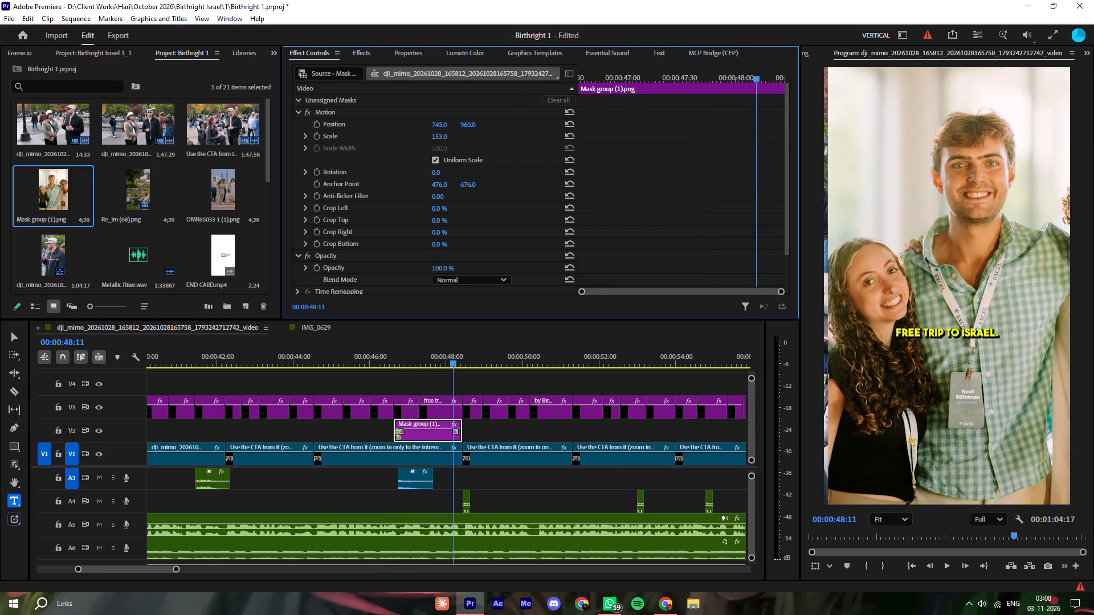
{"action": "left_click_drag", "start_coordinate": [561, 133], "coordinate": [541, 133]}
Keyframe the Mask group photo's position so it slides sideways from 709 at the clip's start to a lower horizontal value at its end.
{"action": "left_click", "coordinate": [317, 126]}
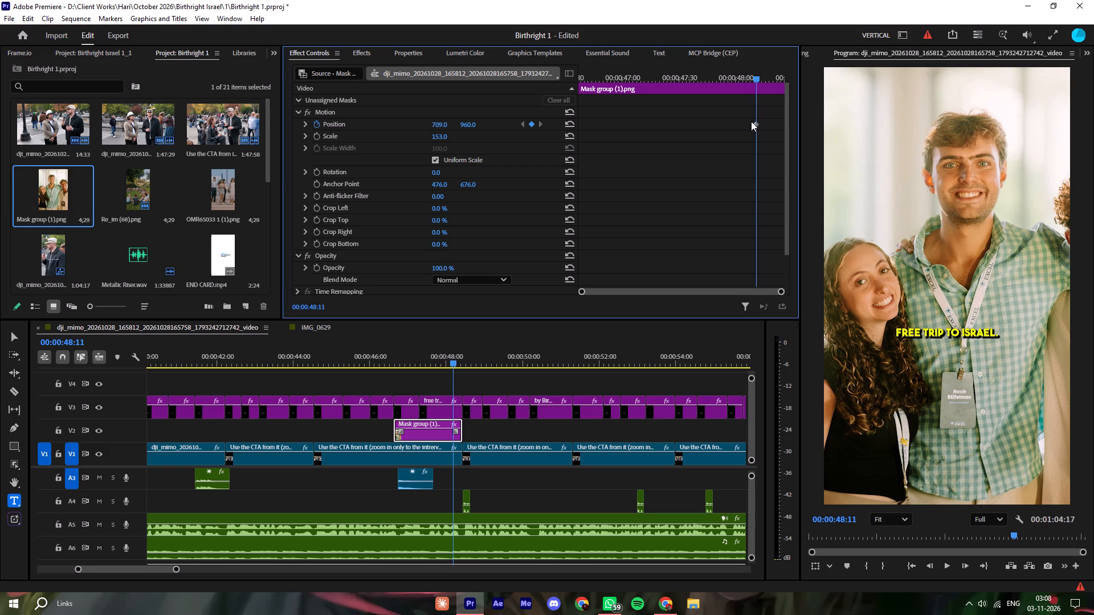
{"action": "left_click_drag", "start_coordinate": [757, 121], "coordinate": [463, 137]}
{"action": "left_click_drag", "start_coordinate": [431, 122], "coordinate": [408, 123]}
{"action": "left_click_drag", "start_coordinate": [452, 122], "coordinate": [451, 122]}
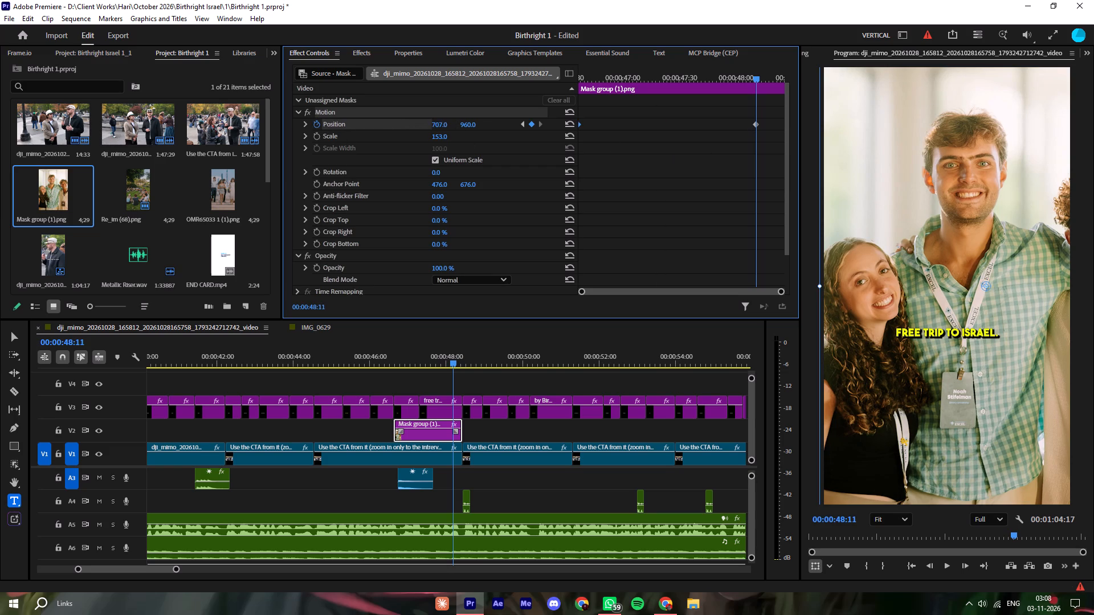
{"action": "left_click_drag", "start_coordinate": [451, 122], "coordinate": [320, 128]}
{"action": "left_click_drag", "start_coordinate": [753, 125], "coordinate": [1043, 181]}
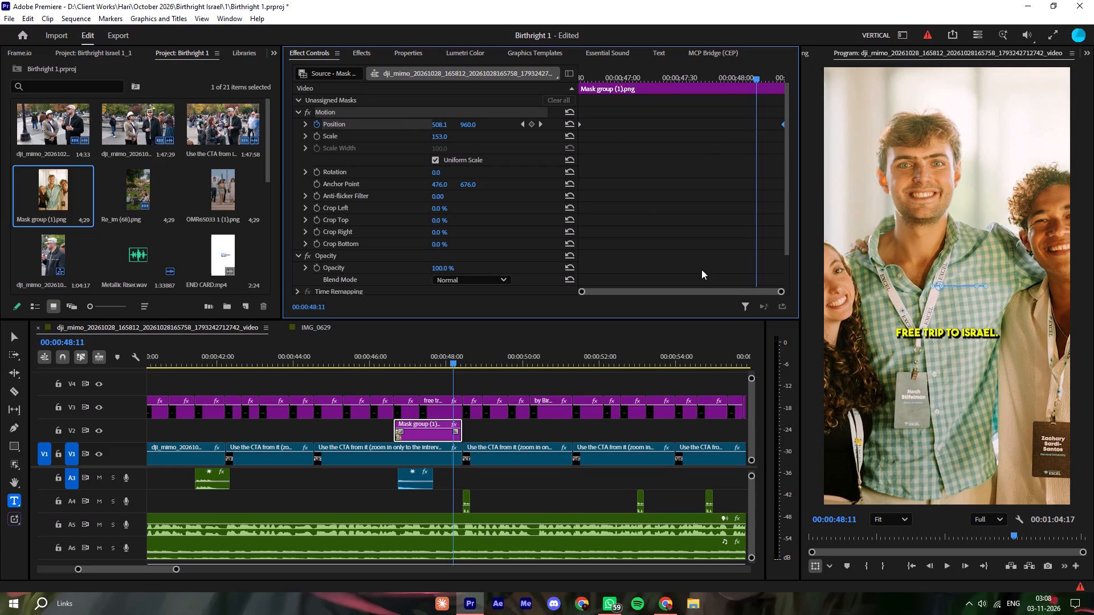
Play the section around the Mask group photo to check its sliding motion and timing against the captions.
{"action": "left_click", "coordinate": [383, 339]}
{"action": "key", "text": "space"}
{"action": "left_click", "coordinate": [382, 347]}
{"action": "key", "text": "space"}
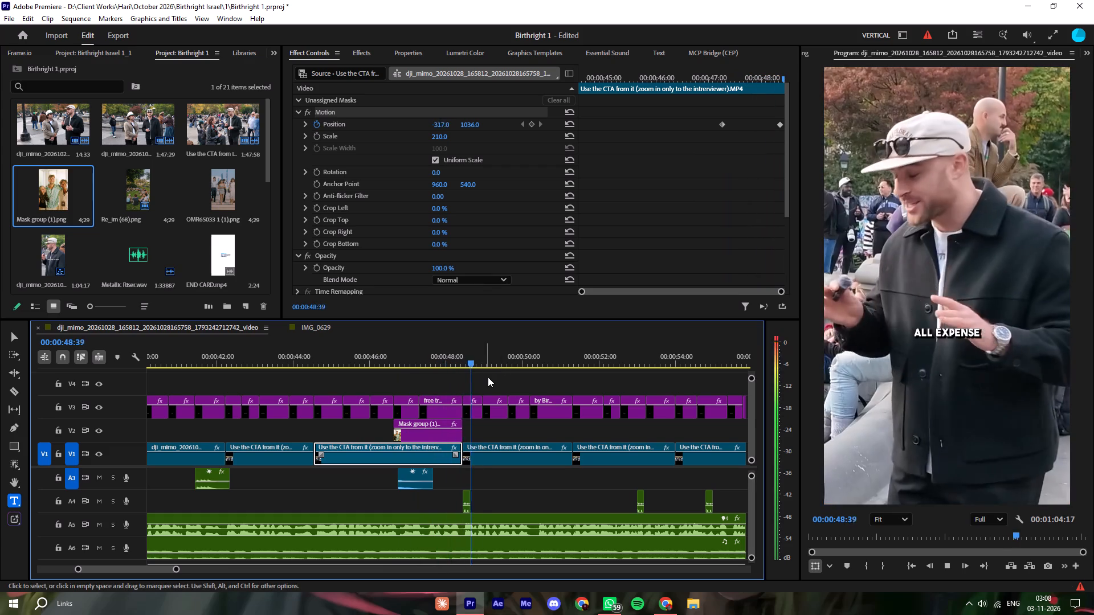
{"action": "left_click", "coordinate": [500, 379]}
{"action": "left_click", "coordinate": [366, 355]}
{"action": "key", "text": "space"}
{"action": "left_click", "coordinate": [466, 379]}
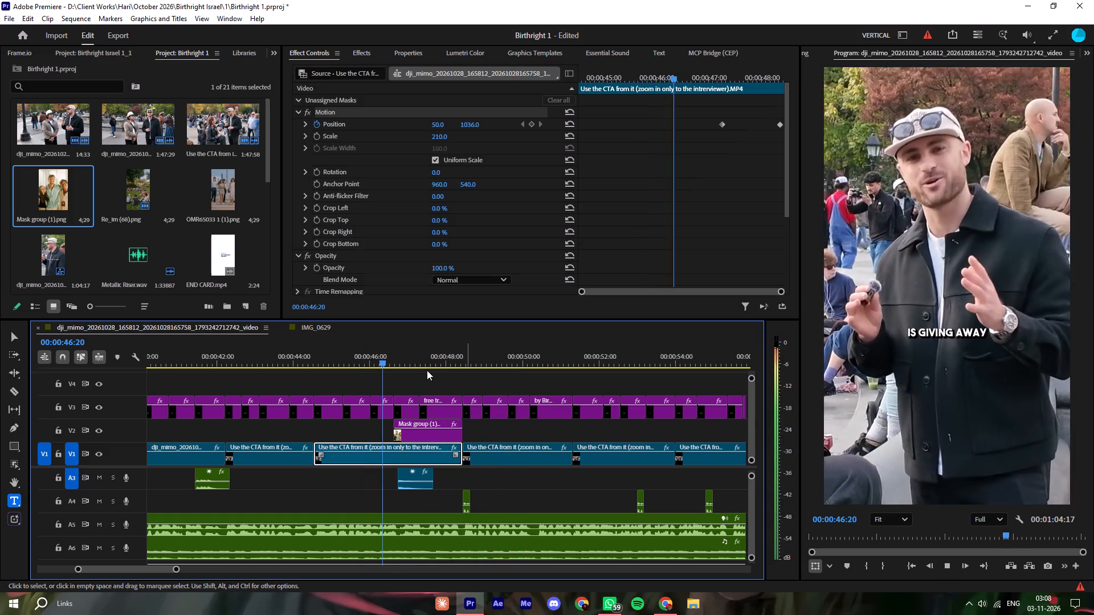
Place OMR65033 1 (1).png on V2 directly after the Mask group photo and trim its end to the start of the "by Birthright Israel" caption.
{"action": "key", "text": "space"}
{"action": "left_click_drag", "start_coordinate": [219, 190], "coordinate": [463, 435]}
{"action": "key", "text": "space"}
{"action": "left_click", "coordinate": [494, 376]}
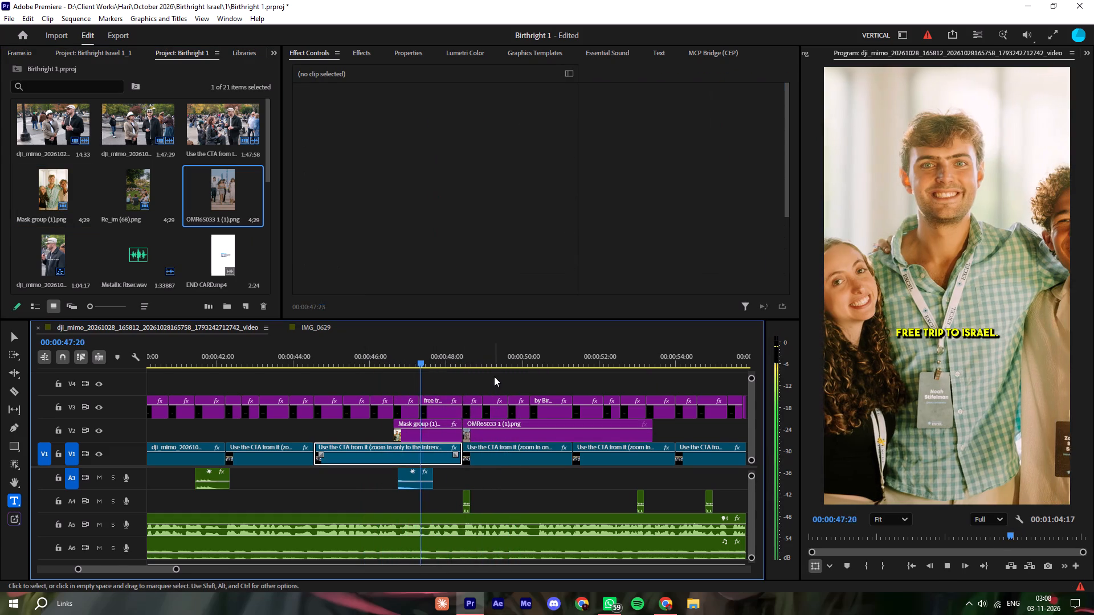
{"action": "left_click", "coordinate": [494, 376]}
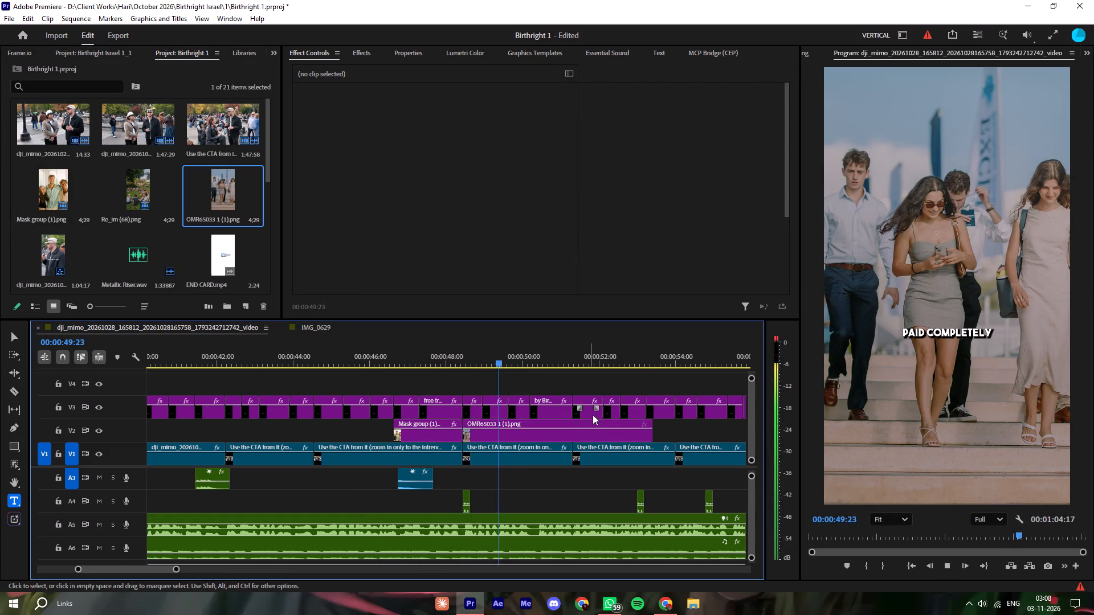
{"action": "key", "text": "space"}
{"action": "left_click_drag", "start_coordinate": [657, 429], "coordinate": [534, 429]}
Scale the OMR65033 photo to 114 and set its vertical position to 1067.
{"action": "key", "text": "space"}
{"action": "left_click", "coordinate": [479, 350]}
{"action": "left_click", "coordinate": [524, 375]}
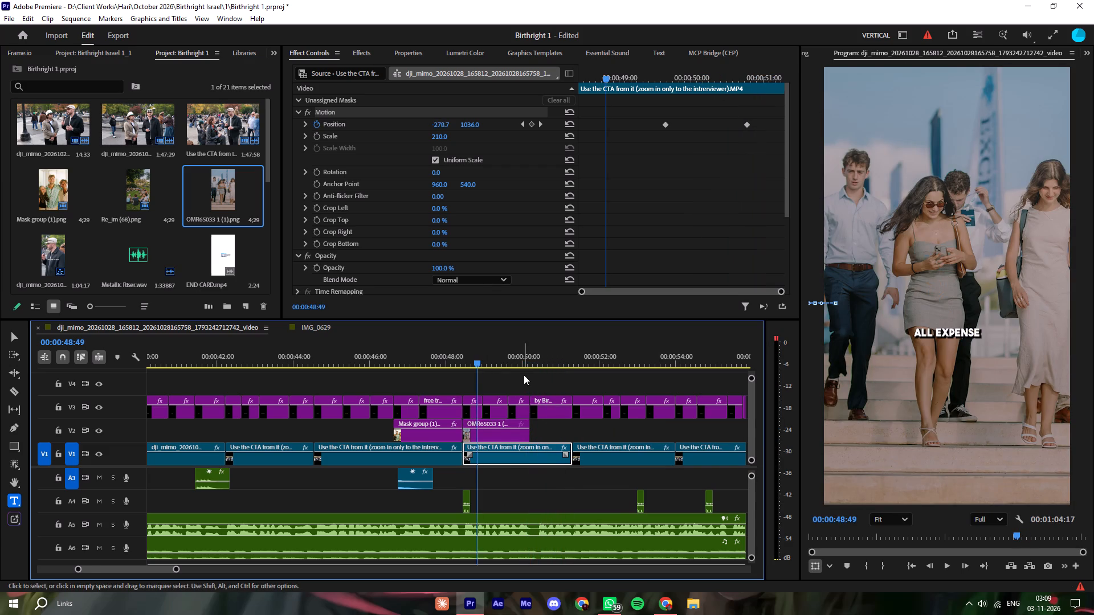
{"action": "left_click", "coordinate": [487, 426]}
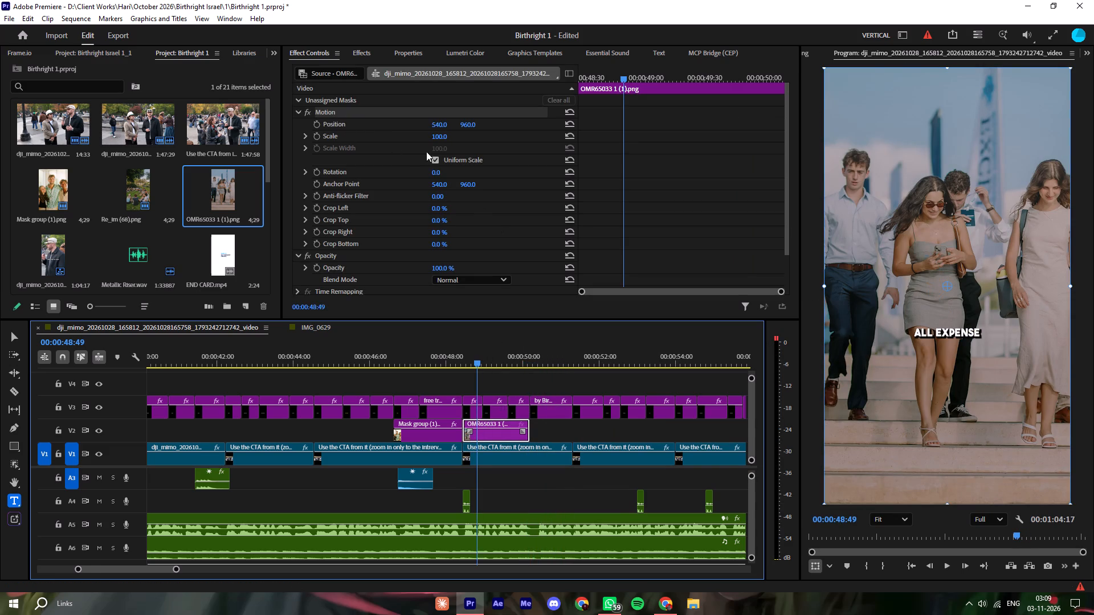
{"action": "left_click_drag", "start_coordinate": [439, 133], "coordinate": [448, 136]}
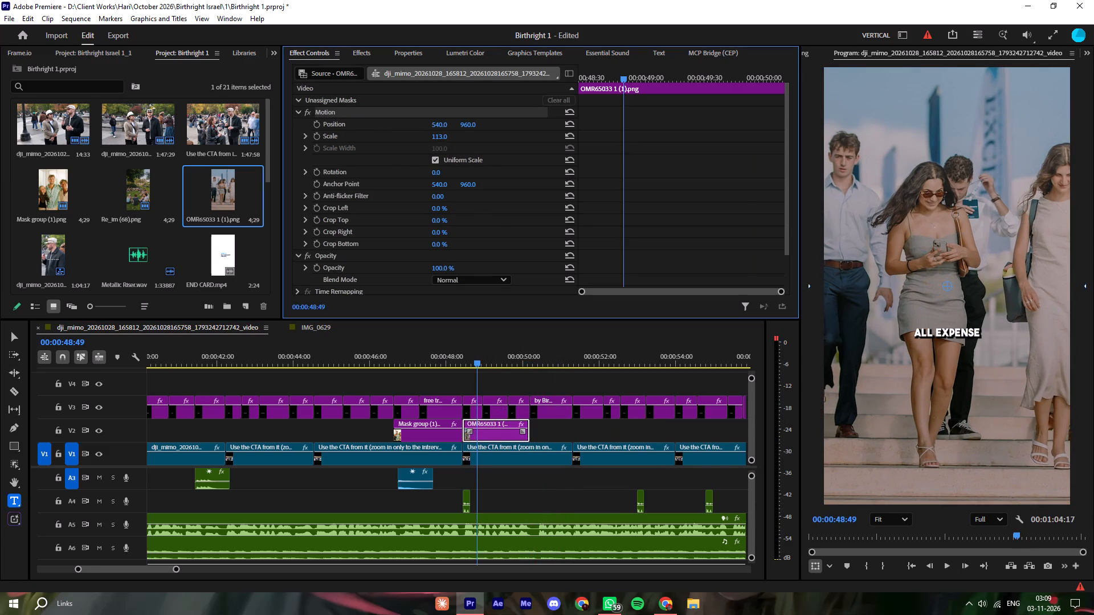
{"action": "left_click_drag", "start_coordinate": [448, 136], "coordinate": [450, 136]}
{"action": "left_click_drag", "start_coordinate": [465, 124], "coordinate": [529, 153]}
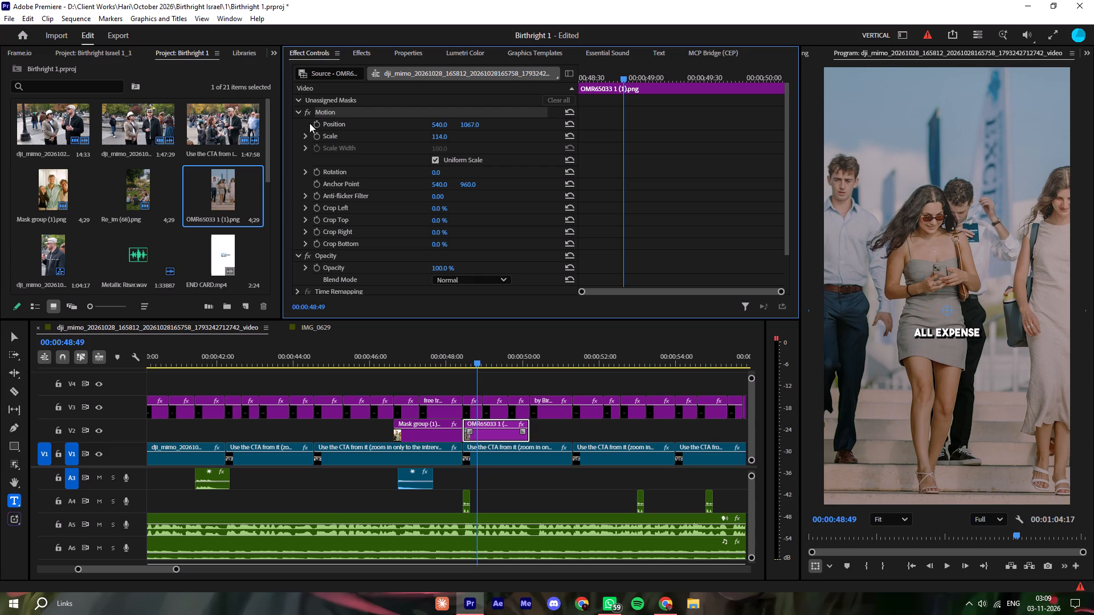
Keyframe the OMR65033 photo's vertical position from 1067 at the clip's start to 972 at its end.
{"action": "left_click", "coordinate": [309, 123]}
{"action": "left_click", "coordinate": [313, 123]}
{"action": "left_click_drag", "start_coordinate": [622, 125], "coordinate": [513, 138]}
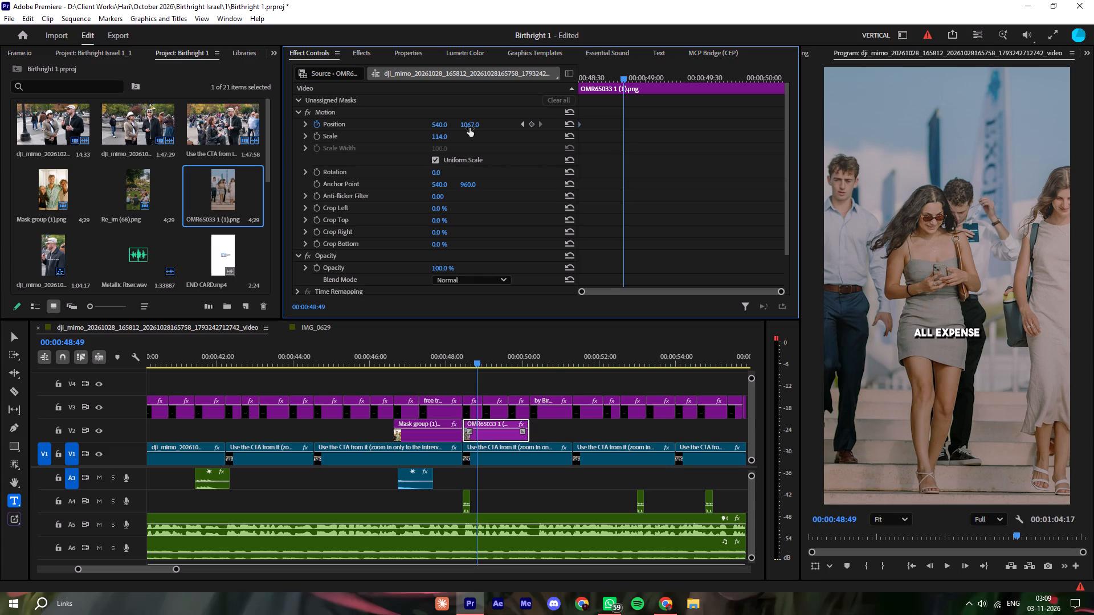
{"action": "left_click_drag", "start_coordinate": [470, 128], "coordinate": [418, 133]}
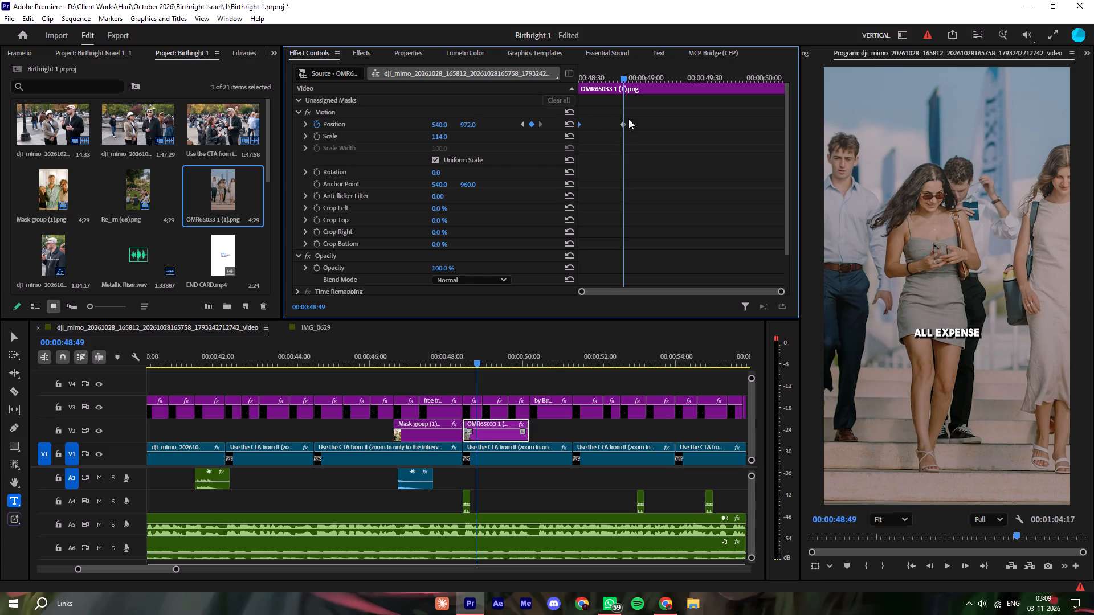
{"action": "left_click_drag", "start_coordinate": [621, 124], "coordinate": [852, 166]}
Play from the "a ten day" caption to "by Birthright Israel" to review both animated photos.
{"action": "left_click", "coordinate": [391, 356]}
{"action": "key", "text": "space"}
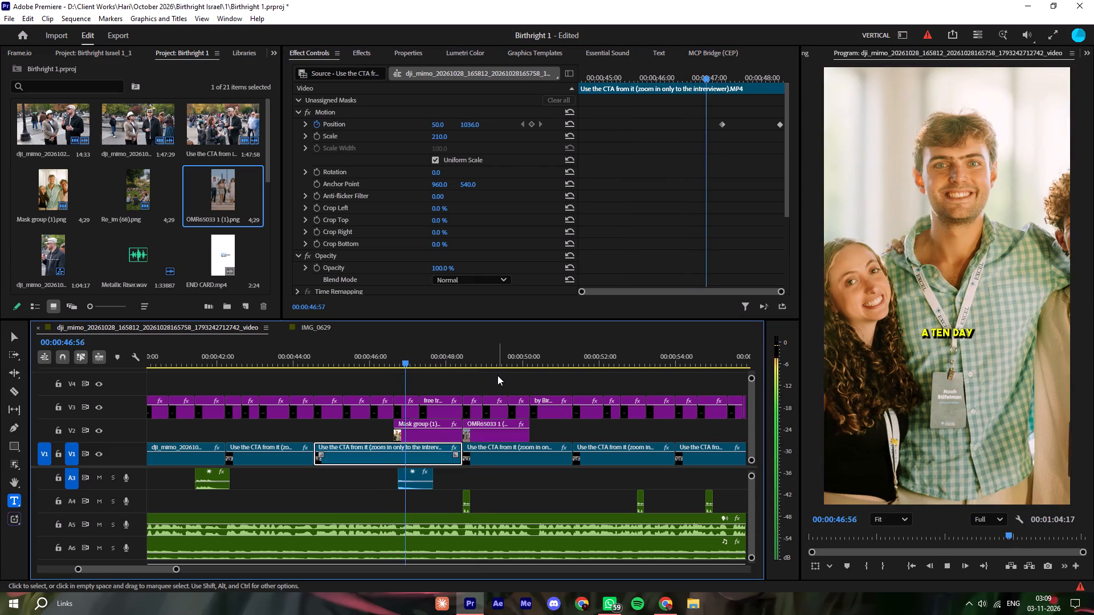
{"action": "left_click", "coordinate": [497, 374]}
{"action": "left_click", "coordinate": [532, 379]}
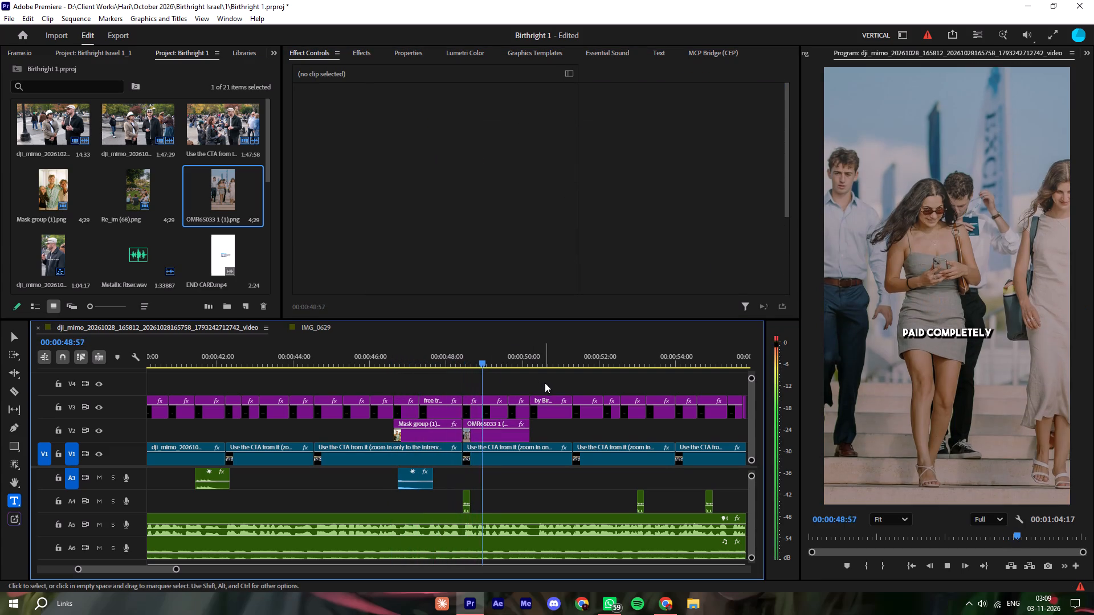
{"action": "left_click", "coordinate": [545, 383]}
{"action": "key", "text": "space"}
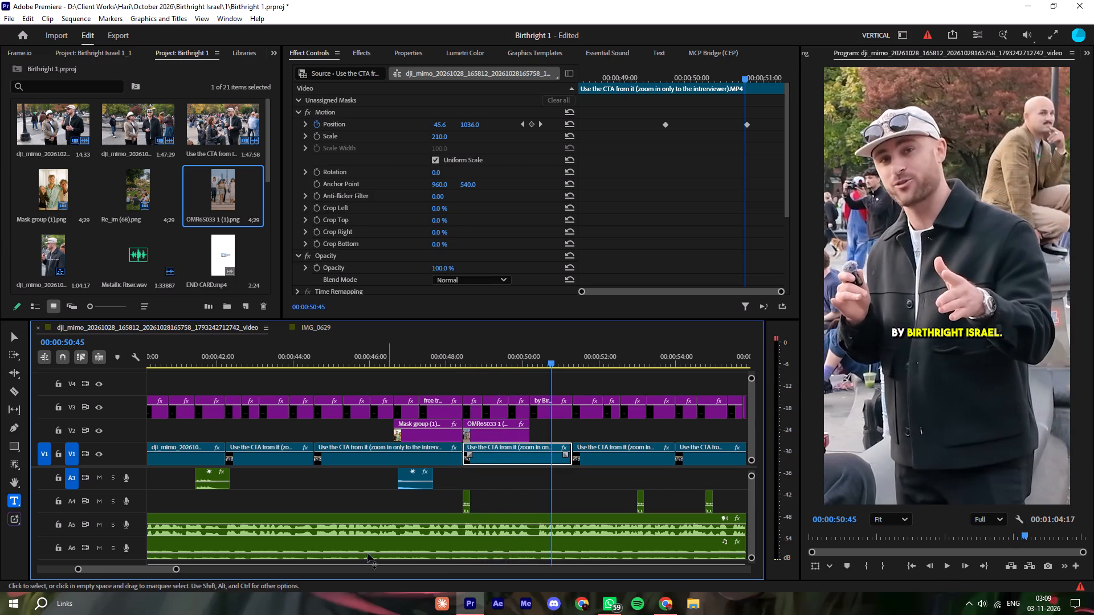
Copy the Re_im (68).png photo from the opening section and paste it on V2 at the "by Birthright Israel" caption.
{"action": "left_click_drag", "start_coordinate": [172, 570], "coordinate": [115, 571]}
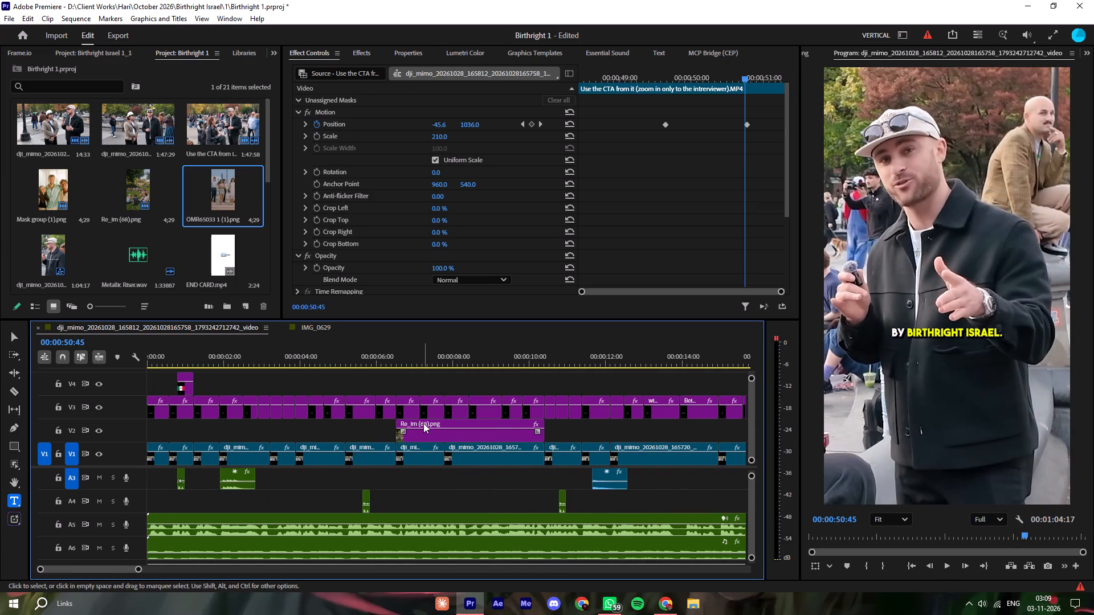
{"action": "left_click", "coordinate": [419, 433]}
{"action": "key", "text": "ctrl+c"}
{"action": "key", "text": "ctrl+v"}
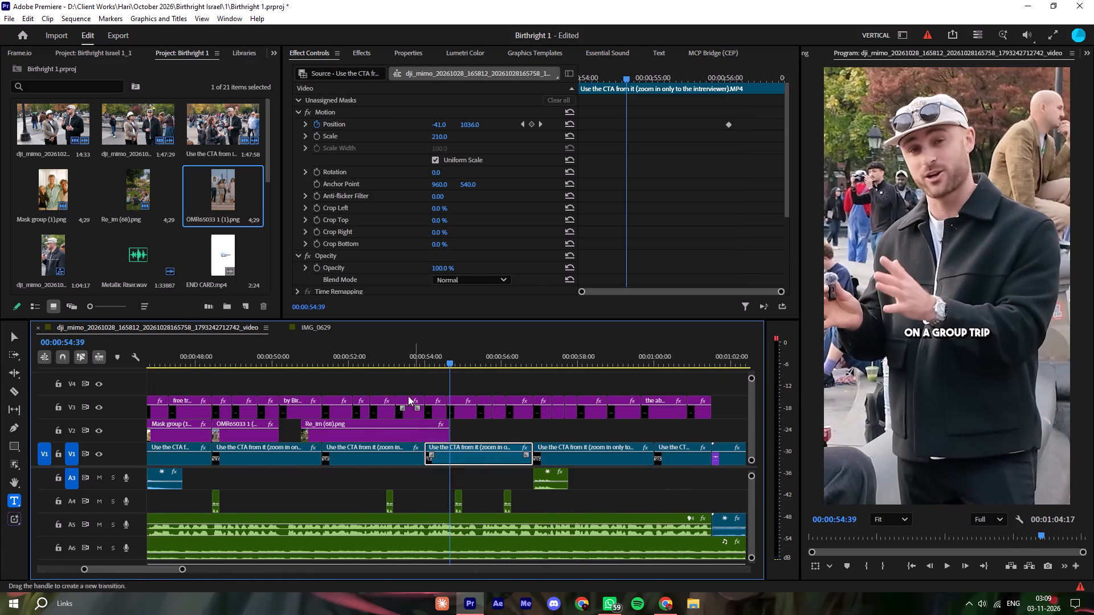
Move the pasted Re_im (68) photo to directly follow the OMR65033 photo and trim its end to the "by Birthright Israel" caption's end.
{"action": "left_click", "coordinate": [276, 347]}
{"action": "left_click_drag", "start_coordinate": [345, 434], "coordinate": [320, 436]}
{"action": "key", "text": "space"}
{"action": "key", "text": "space"}
{"action": "key", "text": "ctrl+z"}
{"action": "left_click_drag", "start_coordinate": [342, 437], "coordinate": [328, 438]}
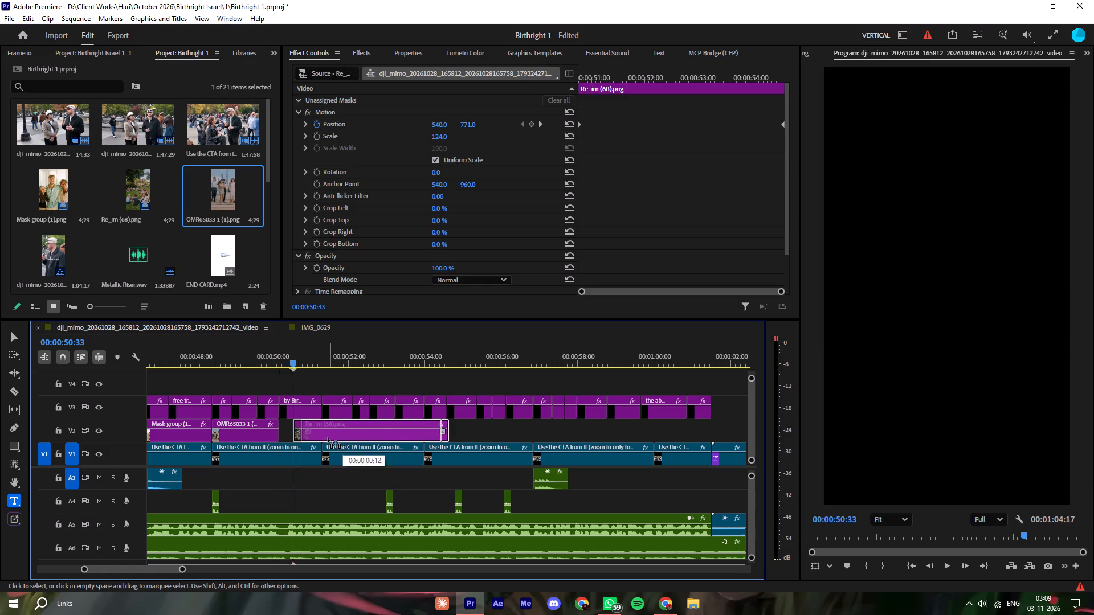
{"action": "left_click_drag", "start_coordinate": [328, 438], "coordinate": [320, 439]}
{"action": "key", "text": "space"}
{"action": "key", "text": "space"}
{"action": "left_click_drag", "start_coordinate": [434, 431], "coordinate": [419, 433]}
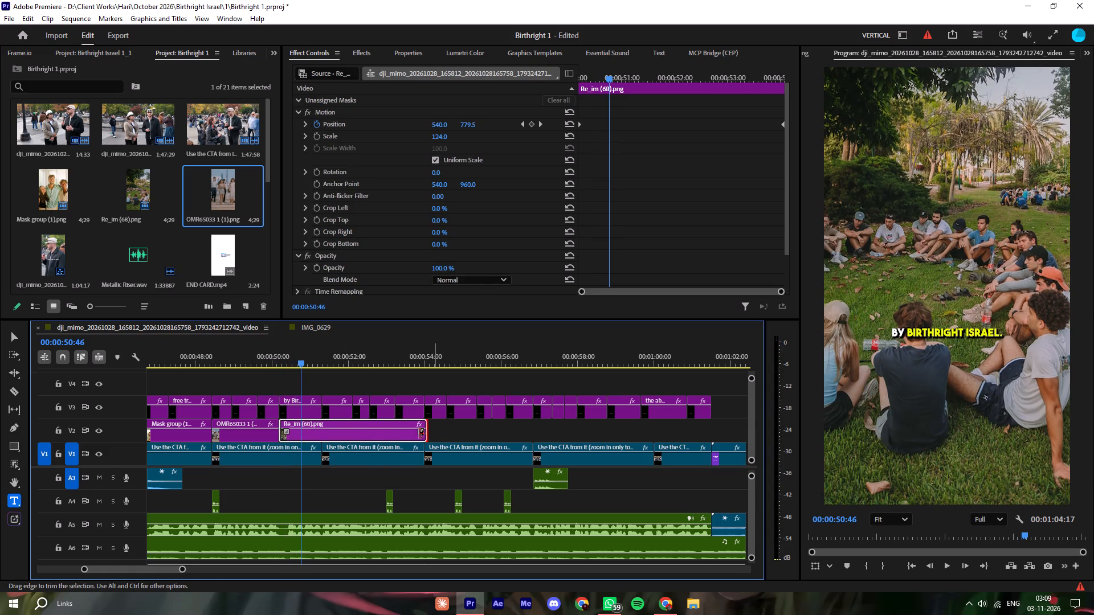
{"action": "left_click_drag", "start_coordinate": [419, 433], "coordinate": [330, 441]}
Play from the Birthright photos through the closing lines to the end card to review the finished ending.
{"action": "left_click", "coordinate": [261, 356]}
{"action": "key", "text": "space"}
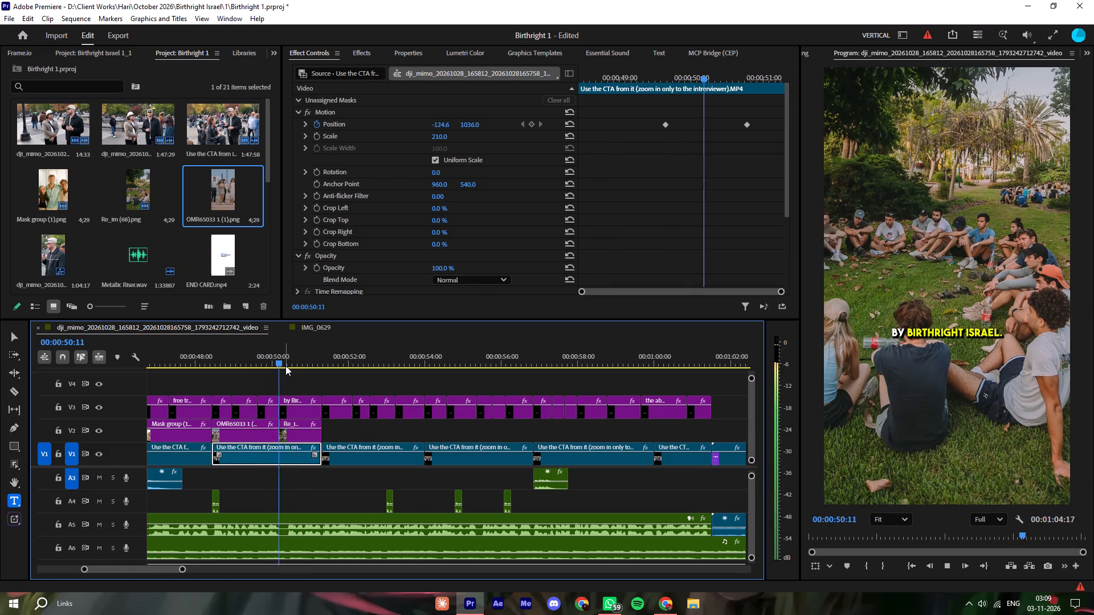
{"action": "key", "text": "space"}
{"action": "left_click", "coordinate": [172, 357]}
{"action": "key", "text": "space"}
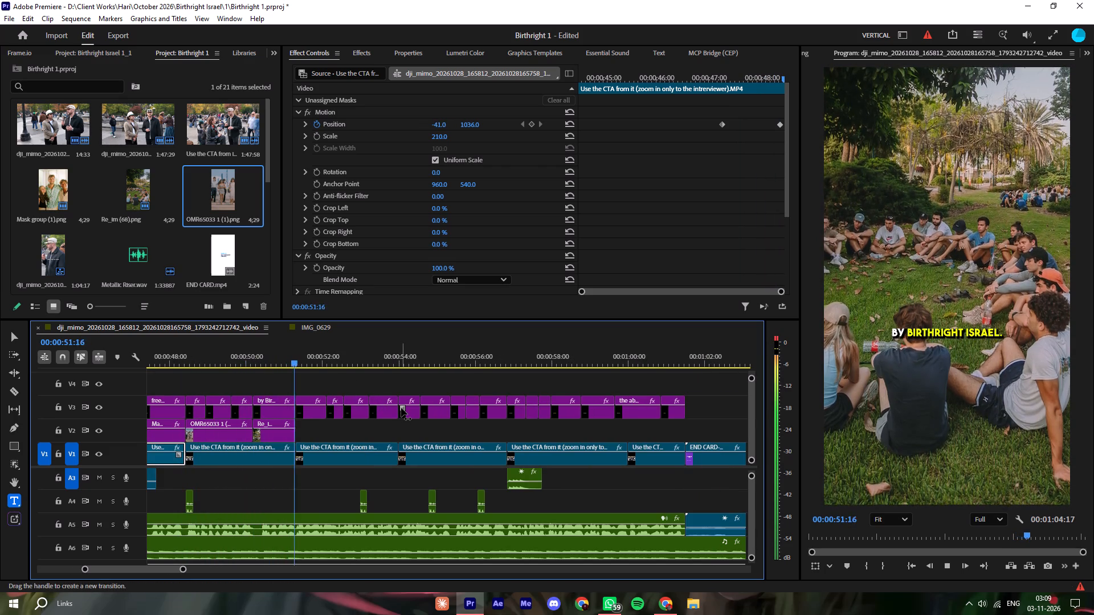
{"action": "left_click", "coordinate": [383, 429]}
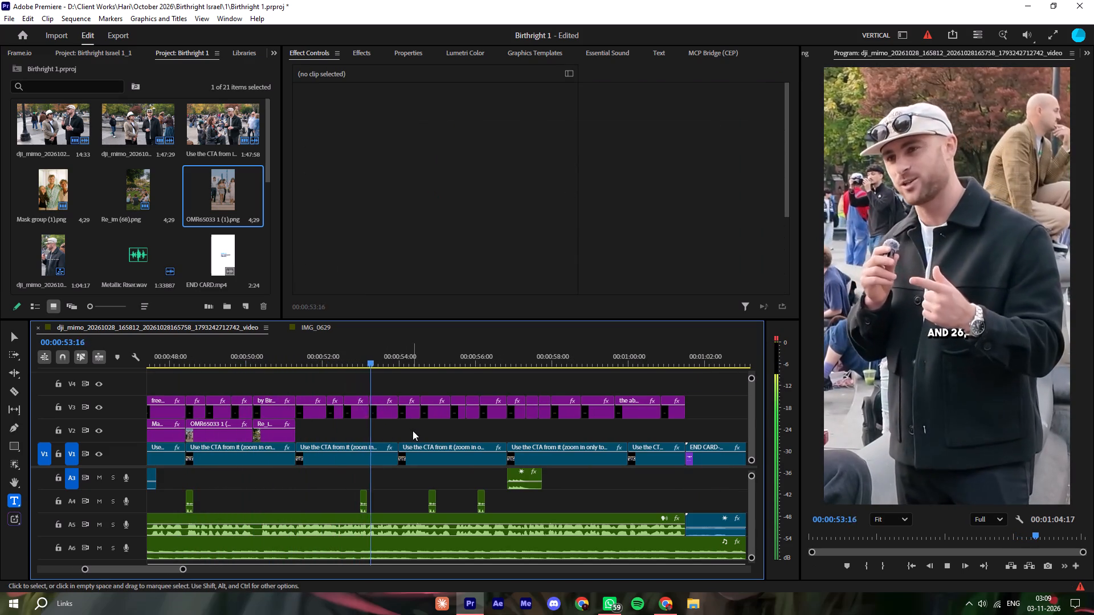
{"action": "left_click", "coordinate": [413, 430]}
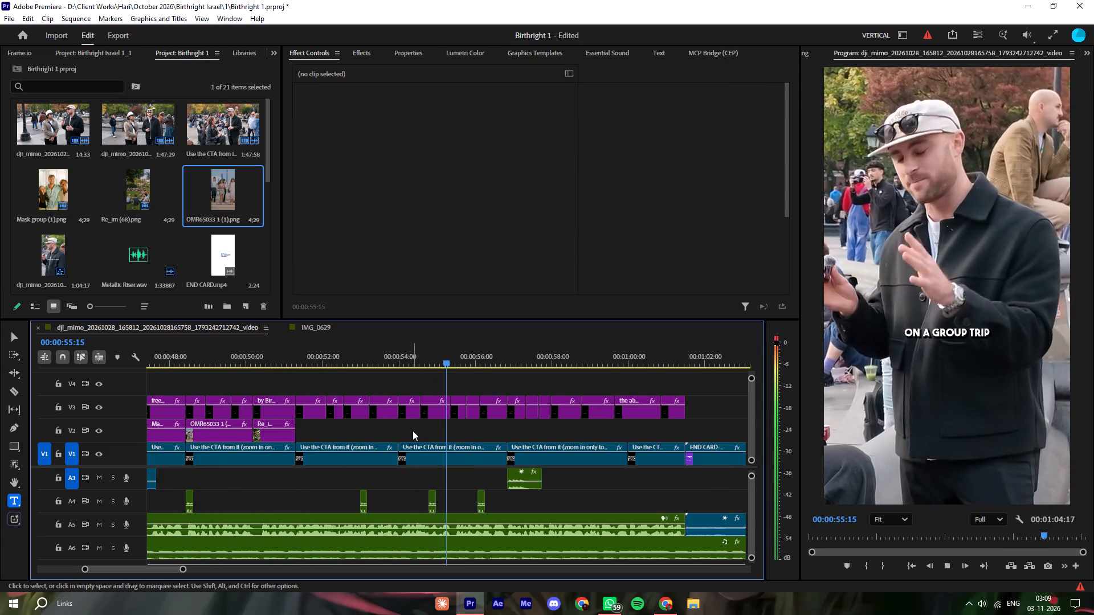
{"action": "left_click", "coordinate": [413, 430]}
{"action": "type", "text": "--="}
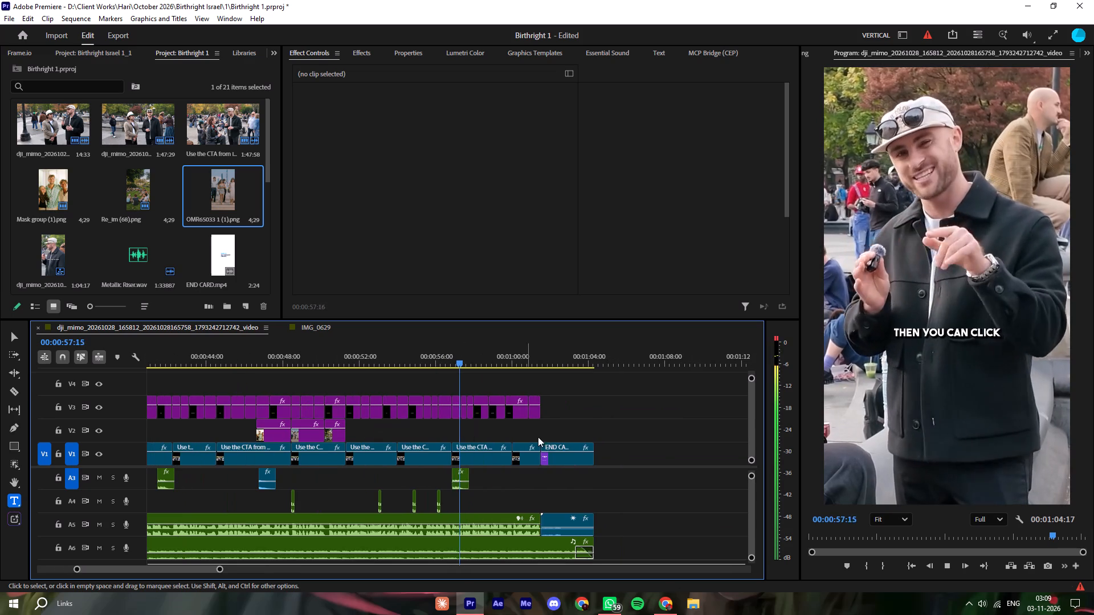
{"action": "left_click", "coordinate": [679, 415]}
{"action": "type", "text": "--="}
{"action": "left_click", "coordinate": [648, 411]}
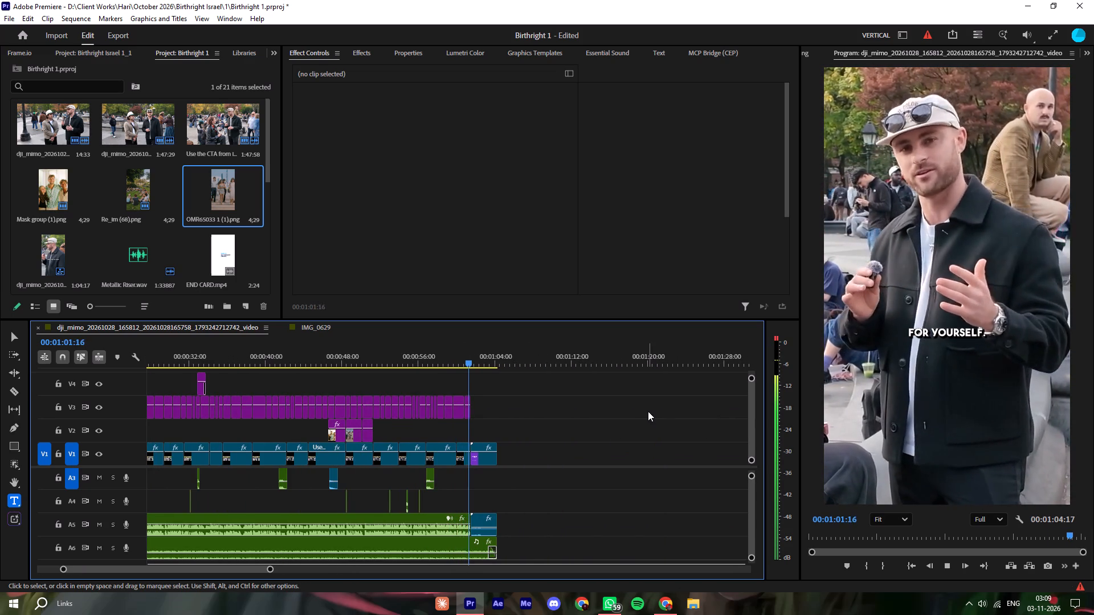
Save the project.
{"action": "key", "text": "ctrl+s"}
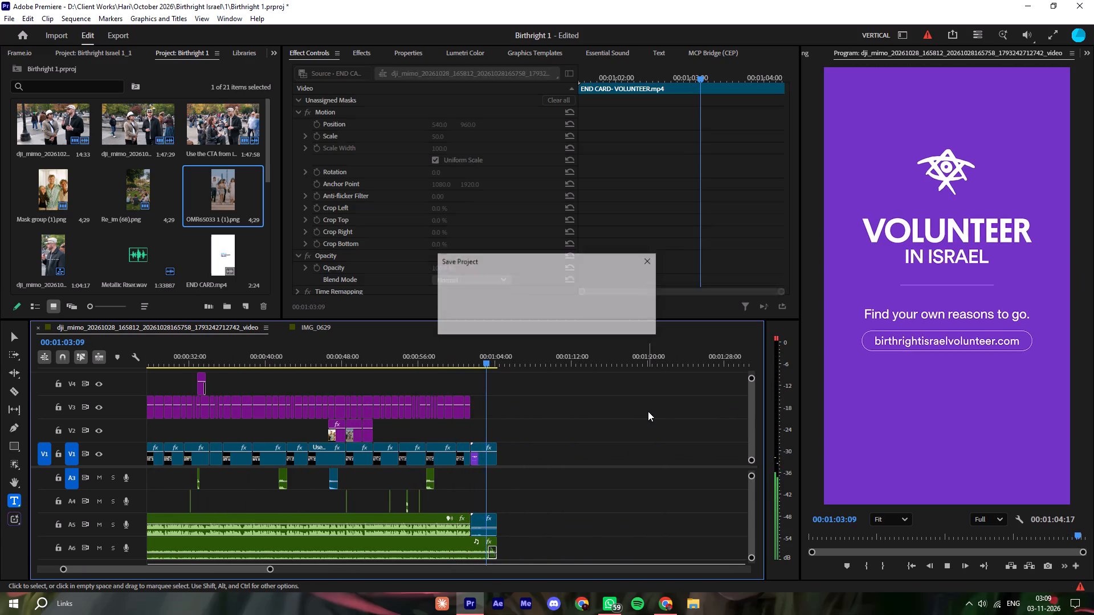
Set up the sequence's media export with the file name Birthright Israel 1 and the H.264 format.
{"action": "key", "text": "ctrl+m"}
{"action": "left_click", "coordinate": [308, 99]}
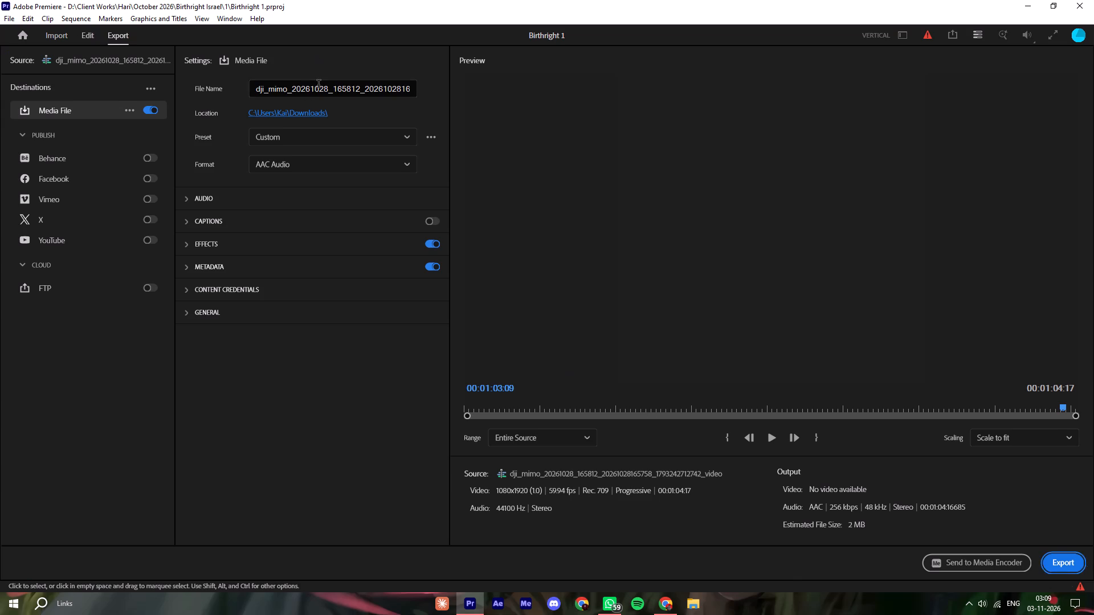
{"action": "double_click", "coordinate": [319, 85]}
{"action": "type", "text": "Birthright Israel 1"}
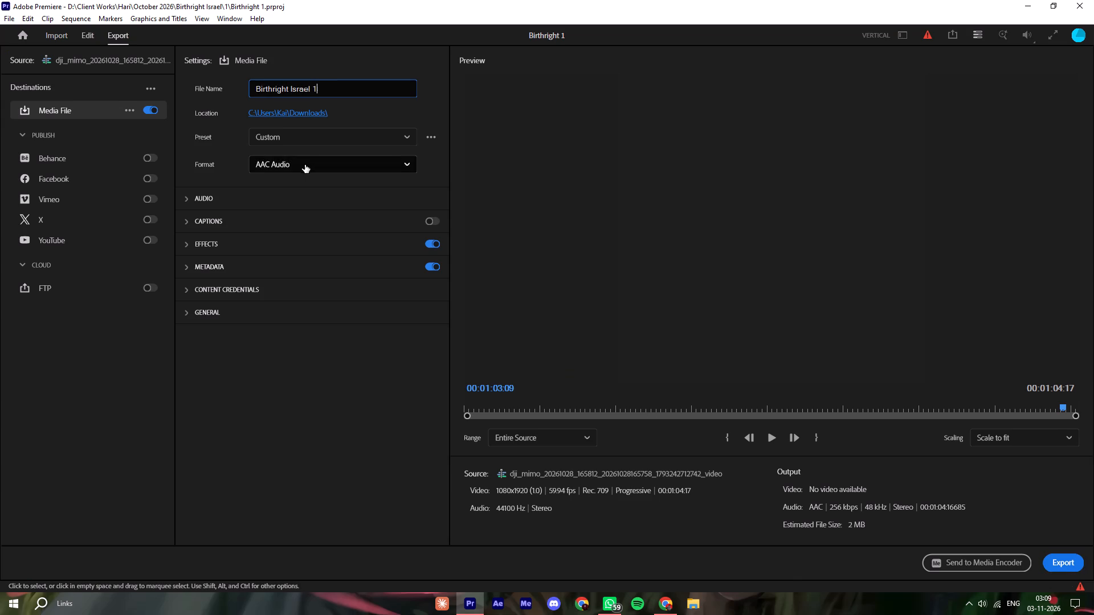
{"action": "left_click", "coordinate": [301, 167]}
{"action": "left_click", "coordinate": [285, 349]}
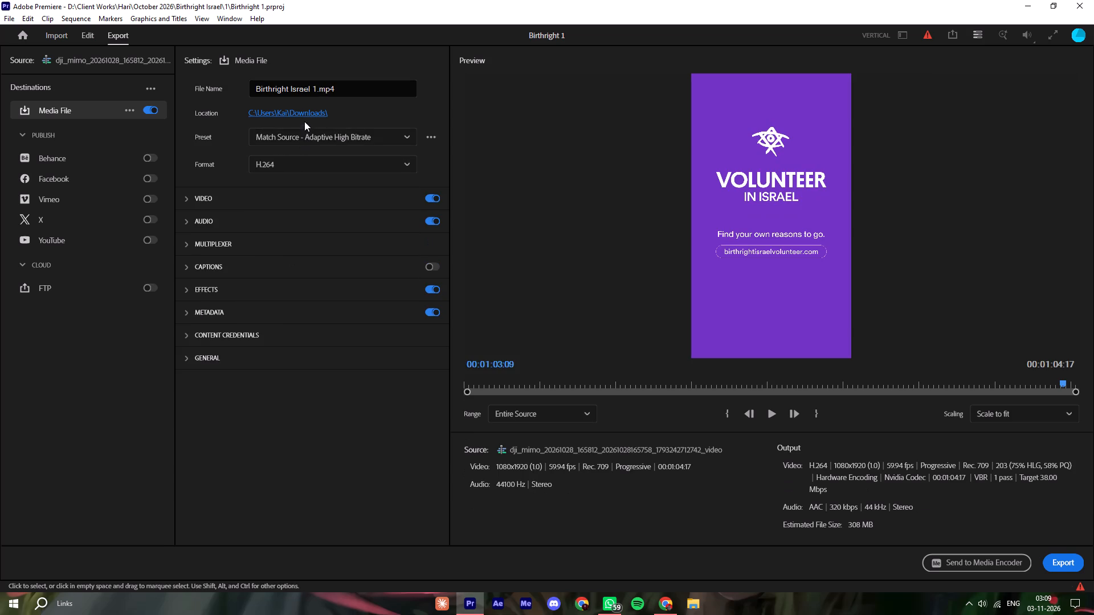
Set the export location to a new folder named Renders inside Client Works\Hari\October 2026\Birthright Israel\1.
{"action": "left_click", "coordinate": [305, 117]}
{"action": "left_click", "coordinate": [46, 103]}
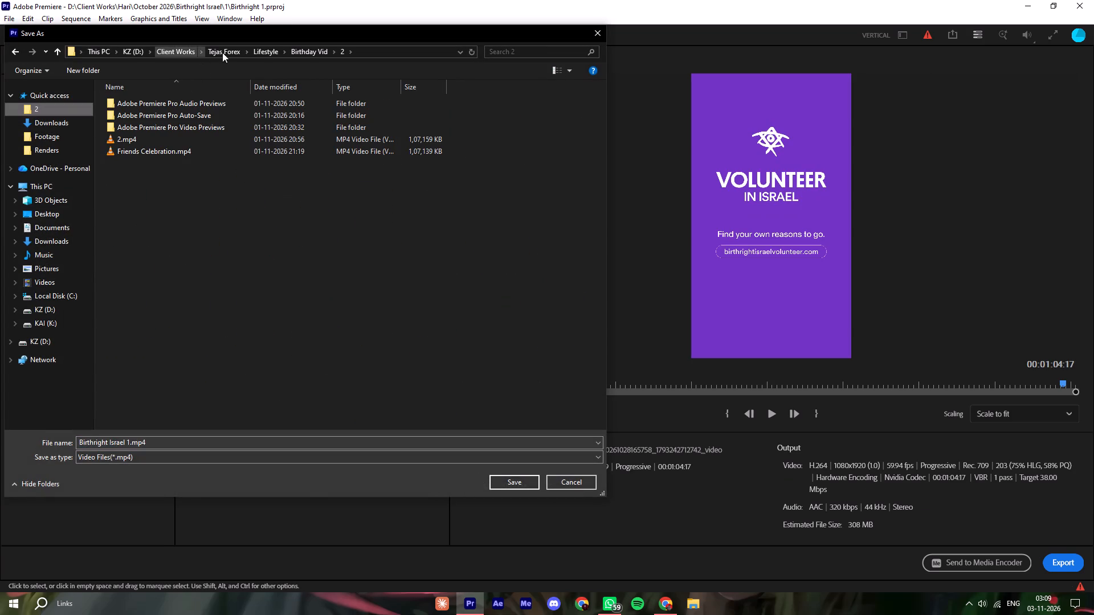
{"action": "left_click", "coordinate": [166, 50]}
{"action": "double_click", "coordinate": [146, 136]}
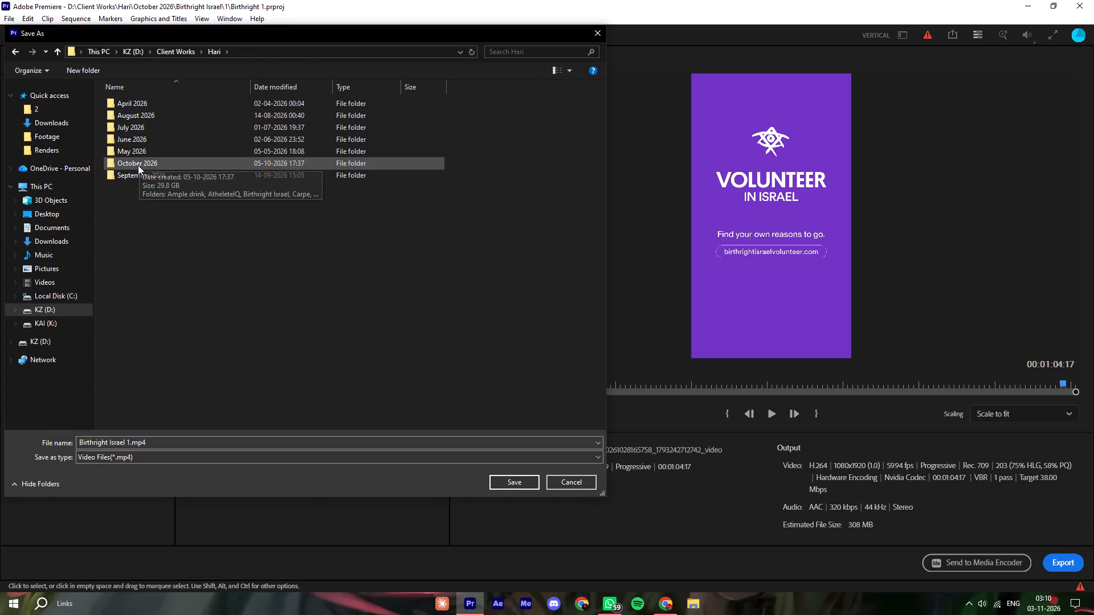
{"action": "double_click", "coordinate": [138, 165]}
{"action": "double_click", "coordinate": [154, 128]}
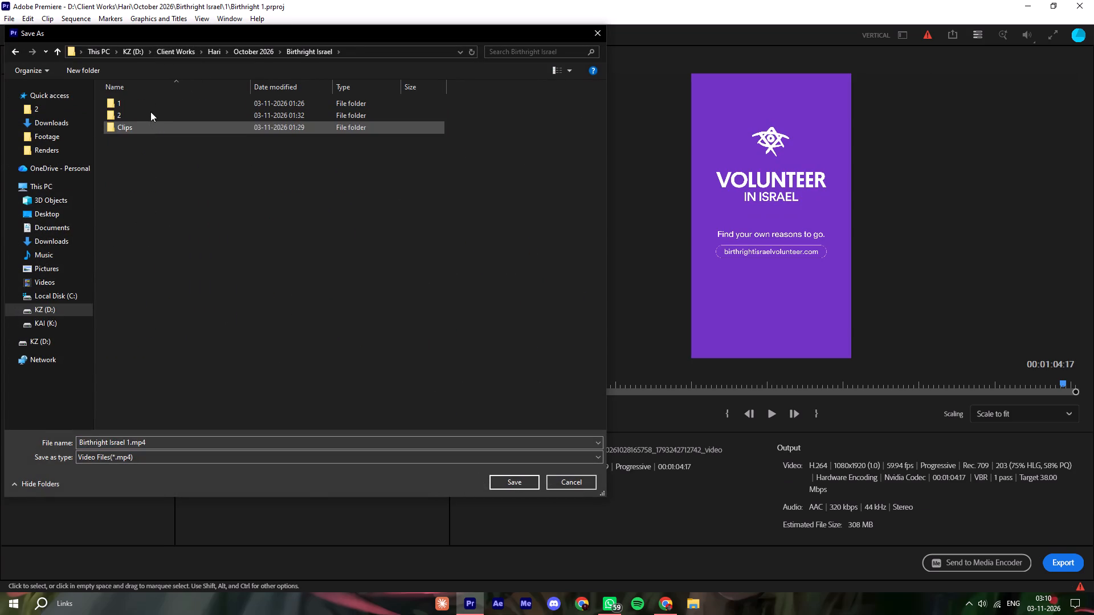
{"action": "double_click", "coordinate": [152, 99]}
{"action": "right_click", "coordinate": [141, 221]}
{"action": "left_click", "coordinate": [178, 399]}
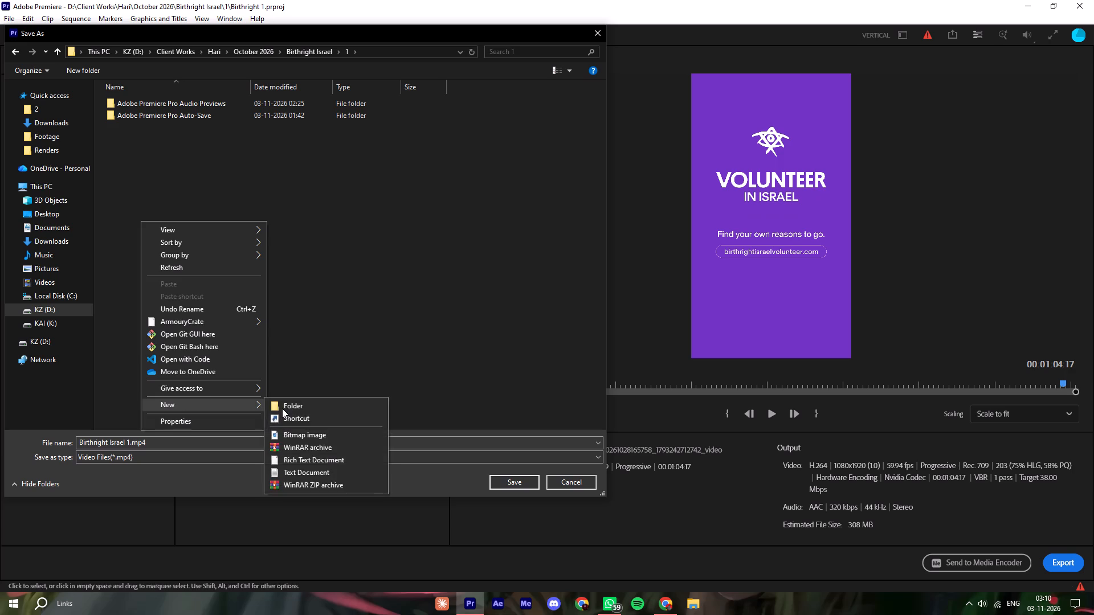
{"action": "left_click", "coordinate": [282, 408]}
{"action": "type", "text": "Rend"}
{"action": "type", "text": "ers"}
{"action": "key", "text": "Return"}
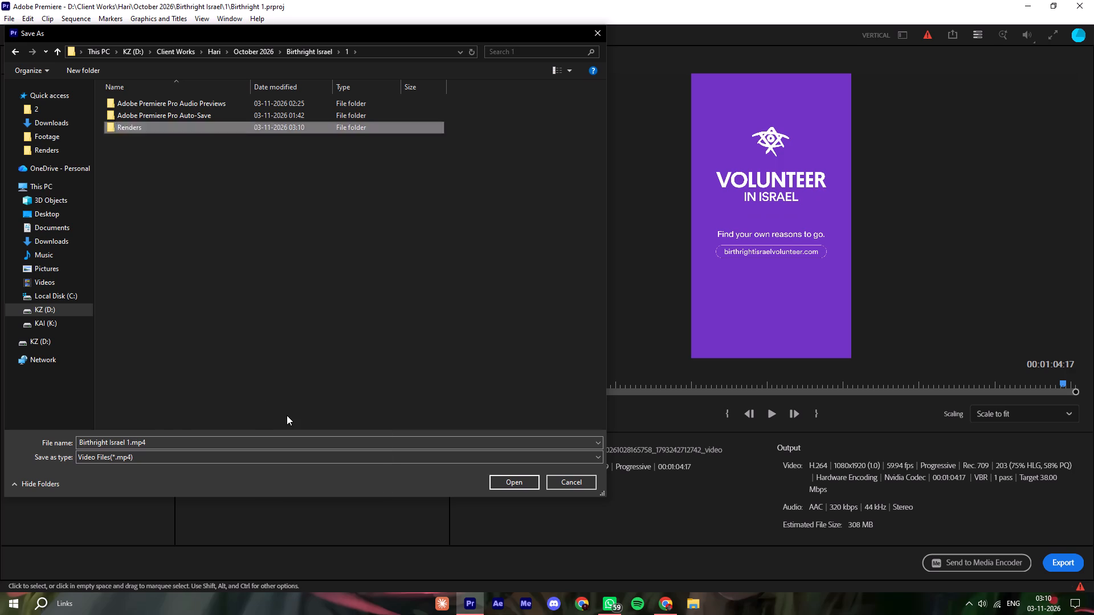
{"action": "key", "text": "Return"}
{"action": "left_click", "coordinate": [502, 479]}
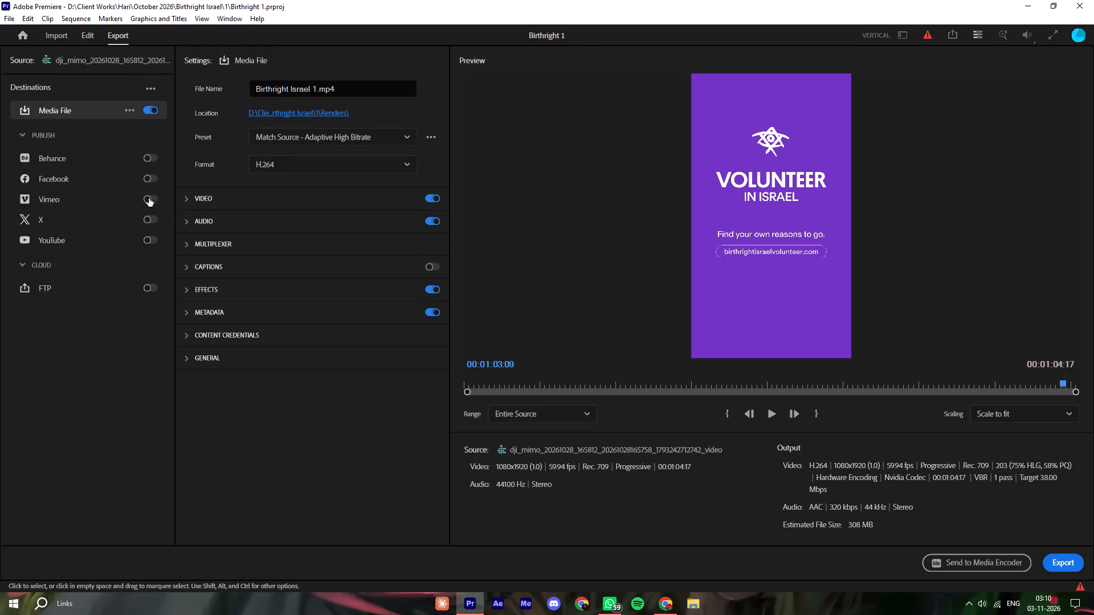
Set the bitrate encoding to CBR with a target of 29.48 Mbps and export the video.
{"action": "left_click", "coordinate": [190, 203]}
{"action": "left_click", "coordinate": [198, 374]}
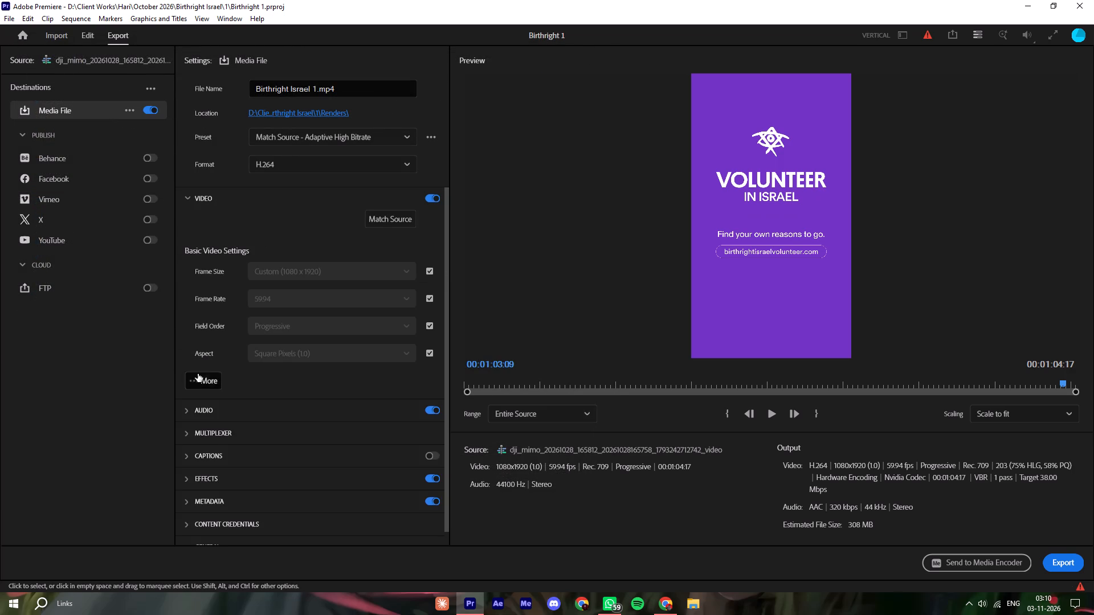
{"action": "left_click_drag", "start_coordinate": [447, 280], "coordinate": [450, 422]}
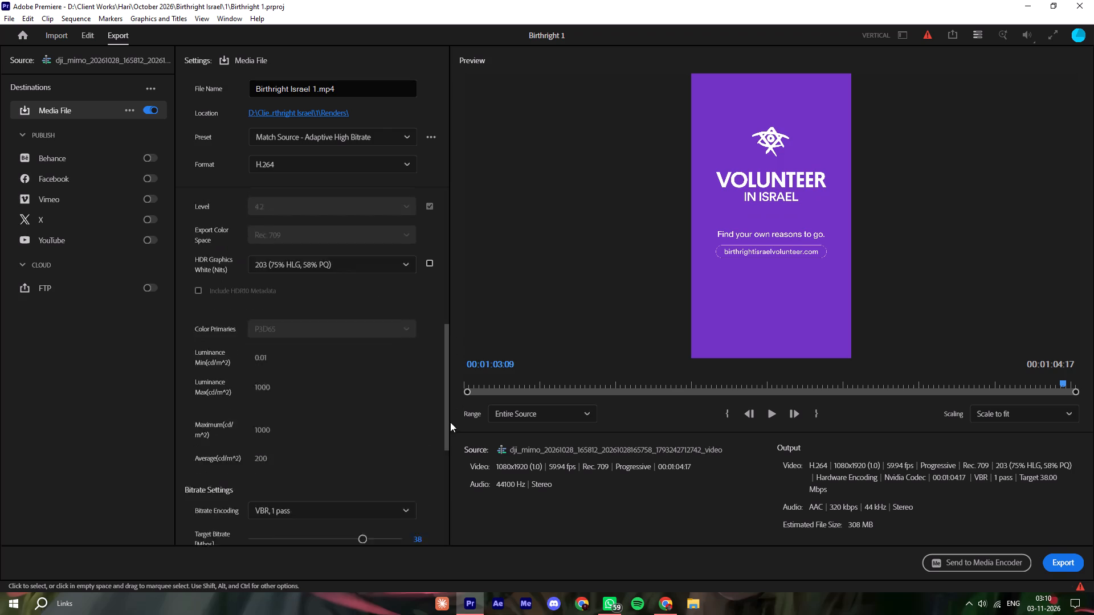
{"action": "left_click_drag", "start_coordinate": [450, 422], "coordinate": [447, 461]}
{"action": "left_click", "coordinate": [330, 405]}
{"action": "left_click", "coordinate": [338, 403]}
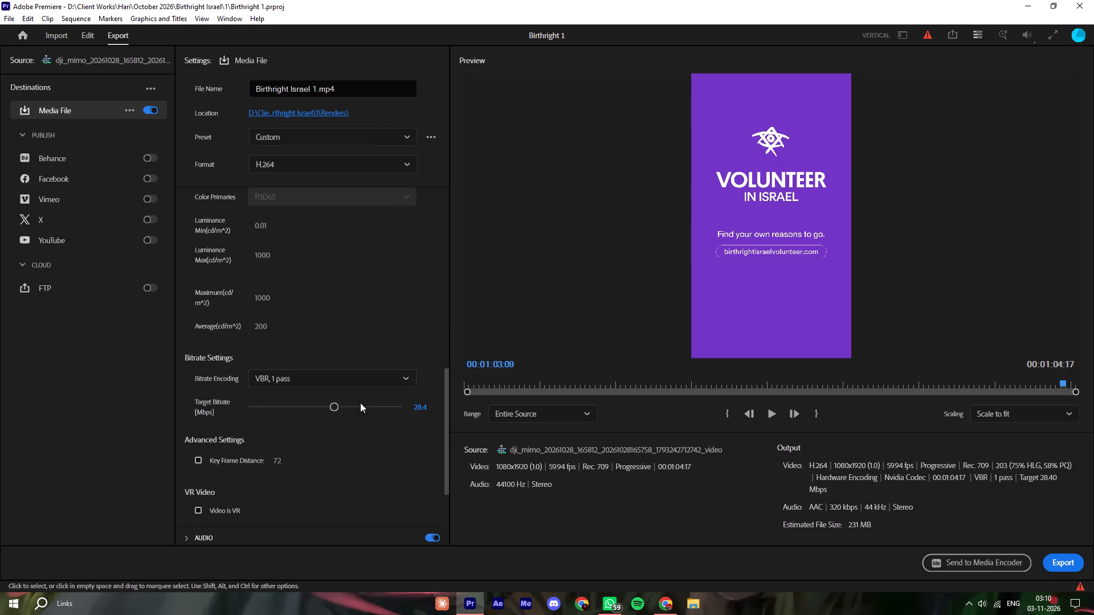
{"action": "left_click", "coordinate": [340, 409]}
{"action": "left_click", "coordinate": [340, 381]}
{"action": "left_click", "coordinate": [329, 397]}
{"action": "left_click", "coordinate": [1077, 567]}
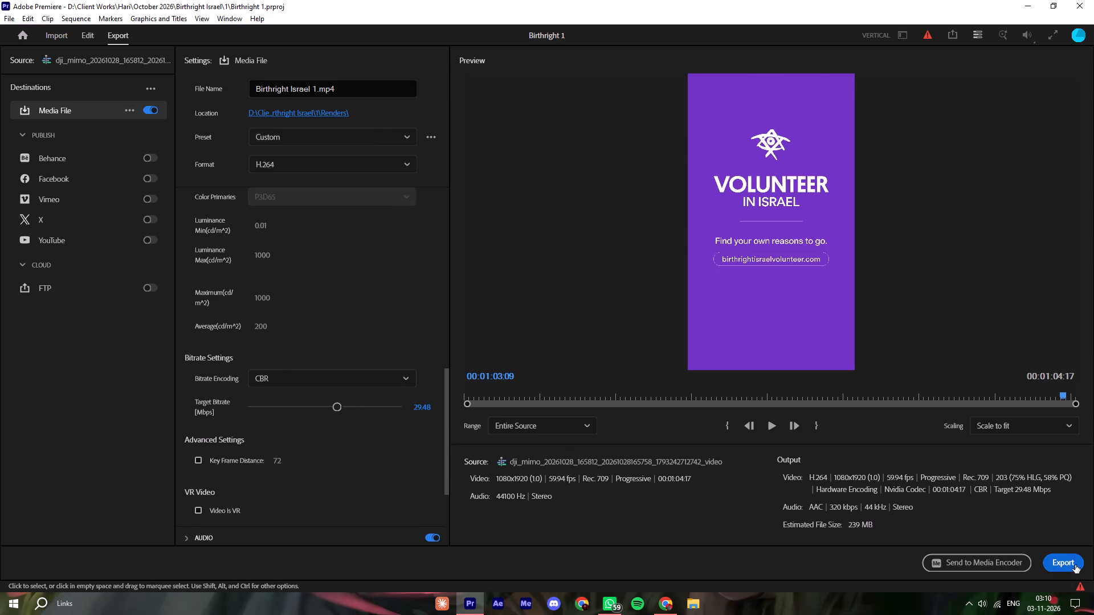
Switch to Chrome and create a folder named Final Exports in Google Drive's Birthright Israel OCTOBER folder.
{"action": "left_click", "coordinate": [672, 612]}
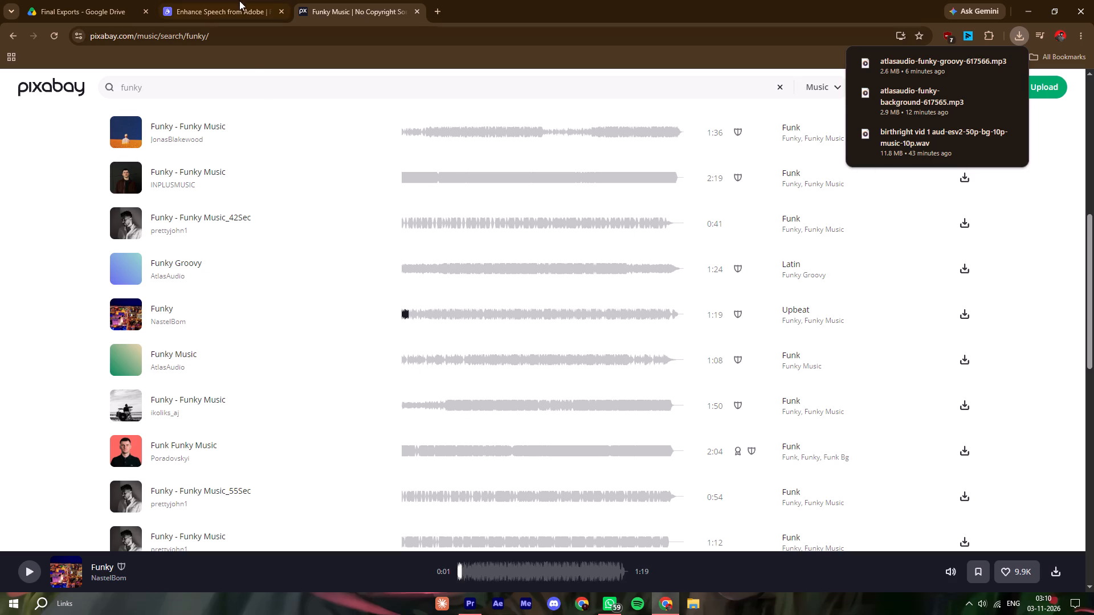
{"action": "left_click", "coordinate": [88, 0]}
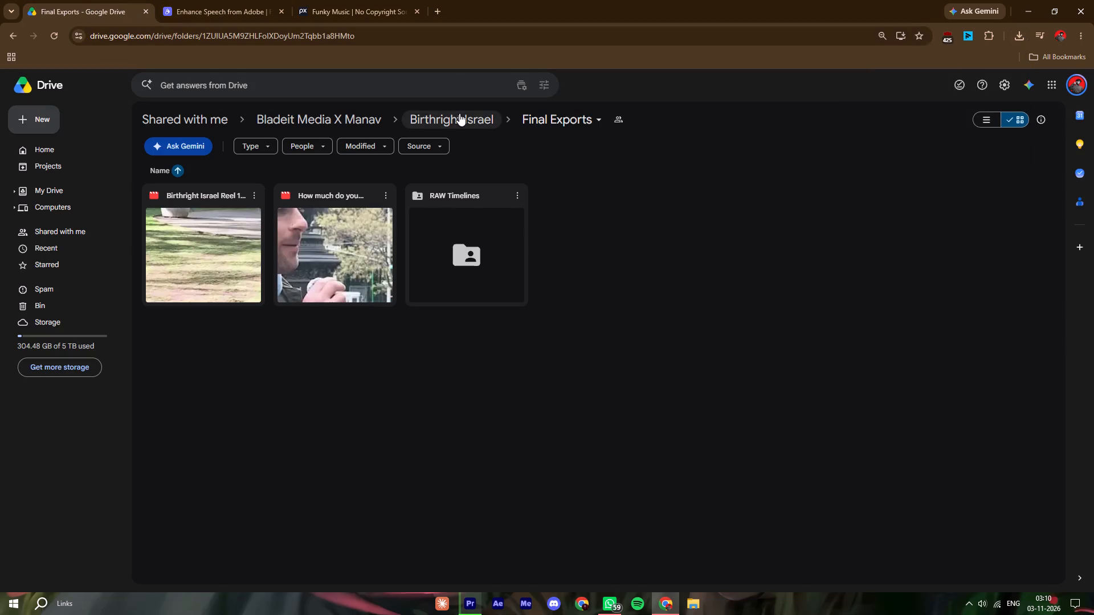
{"action": "left_click", "coordinate": [407, 113]}
{"action": "left_click", "coordinate": [822, 355]}
{"action": "double_click", "coordinate": [892, 241]}
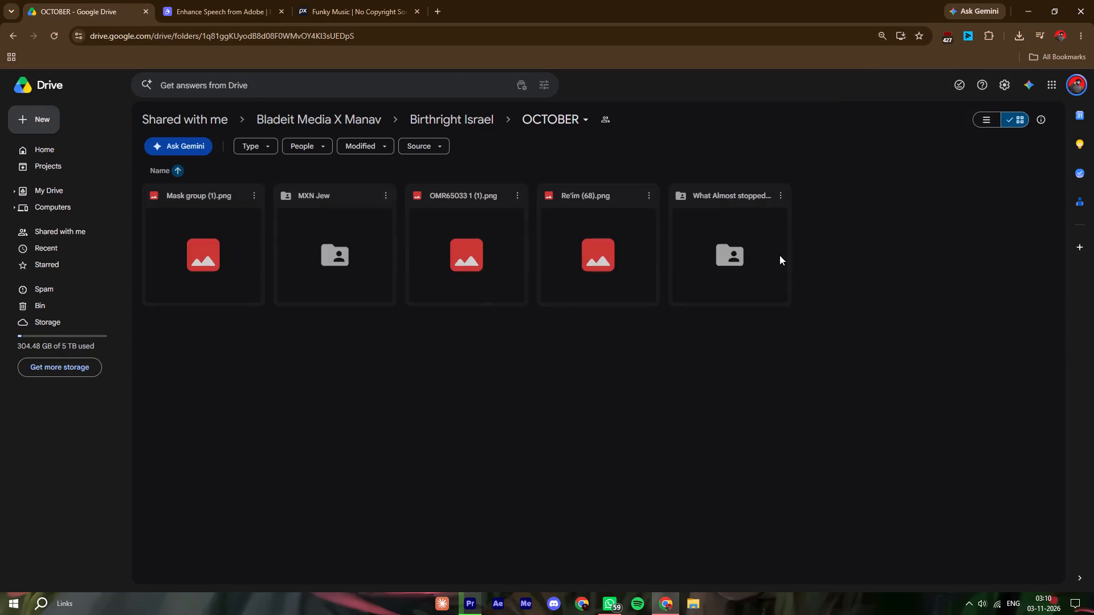
{"action": "right_click", "coordinate": [485, 402]}
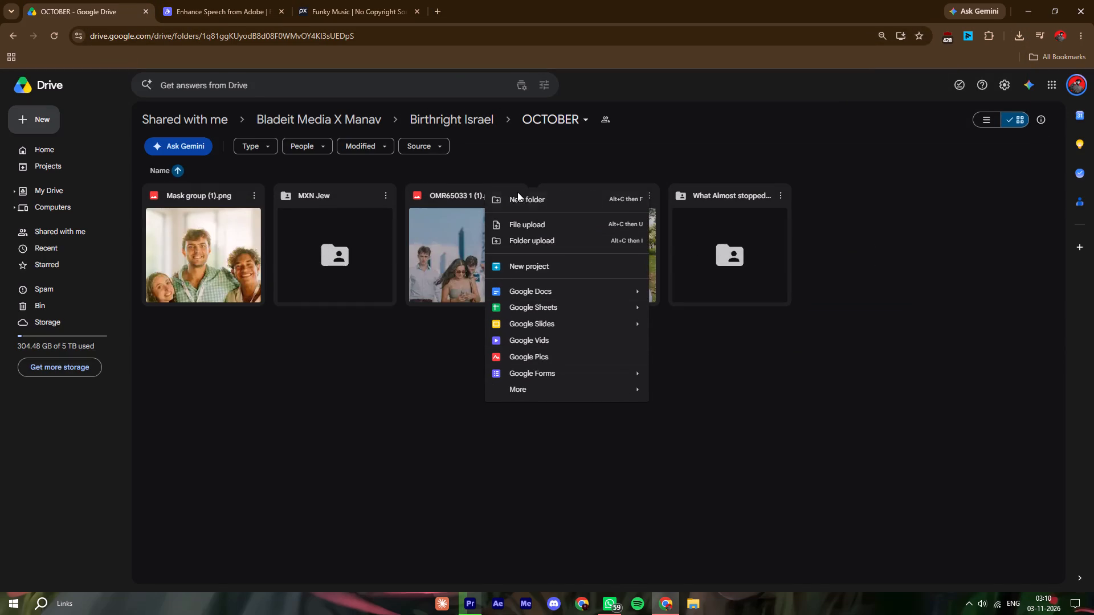
{"action": "left_click", "coordinate": [513, 195]}
{"action": "key", "text": "shift+f"}
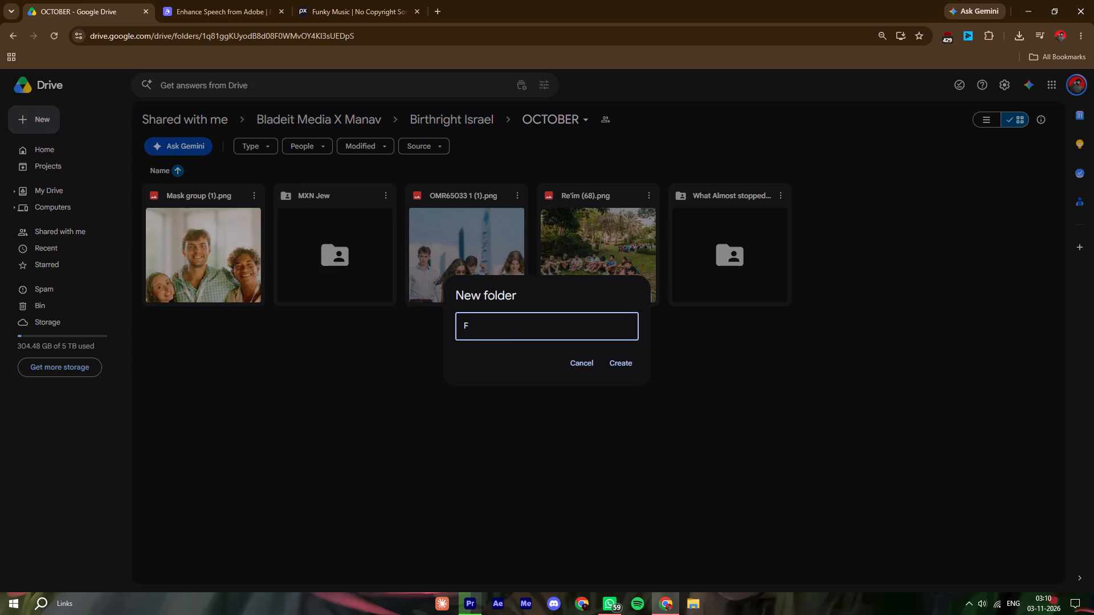
{"action": "type", "text": "inal Exports"}
{"action": "key", "text": "Return"}
{"action": "left_click", "coordinate": [688, 478]}
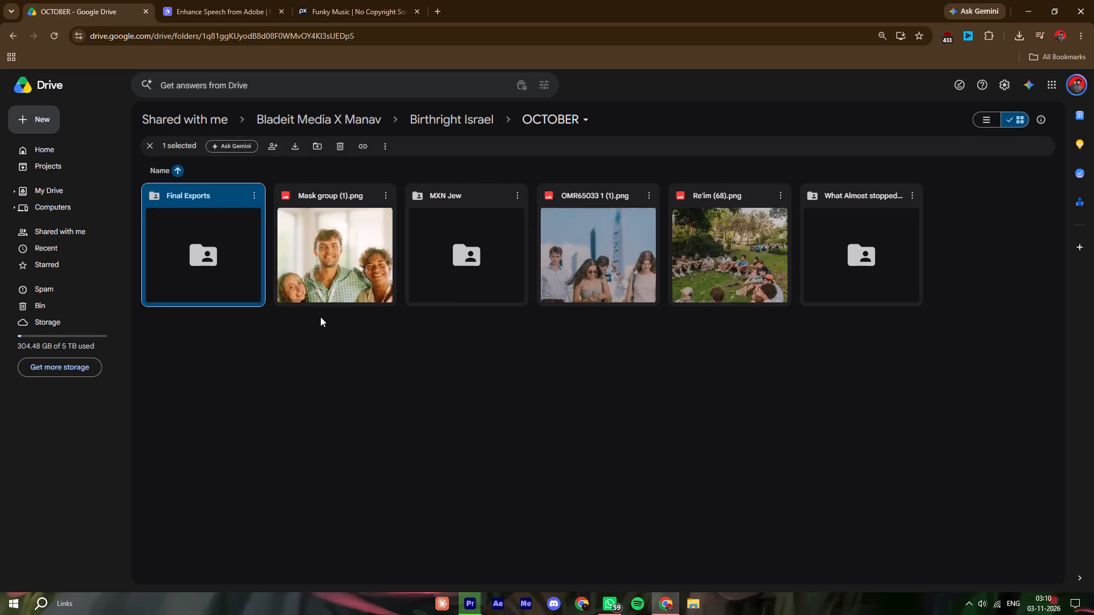
Upload Birthright Israel 1.mp4 from the October 2026 Birthright Israel\1\Renders folder into the new Final Exports folder.
{"action": "left_click", "coordinate": [297, 340]}
{"action": "double_click", "coordinate": [226, 247]}
{"action": "right_click", "coordinate": [378, 239]}
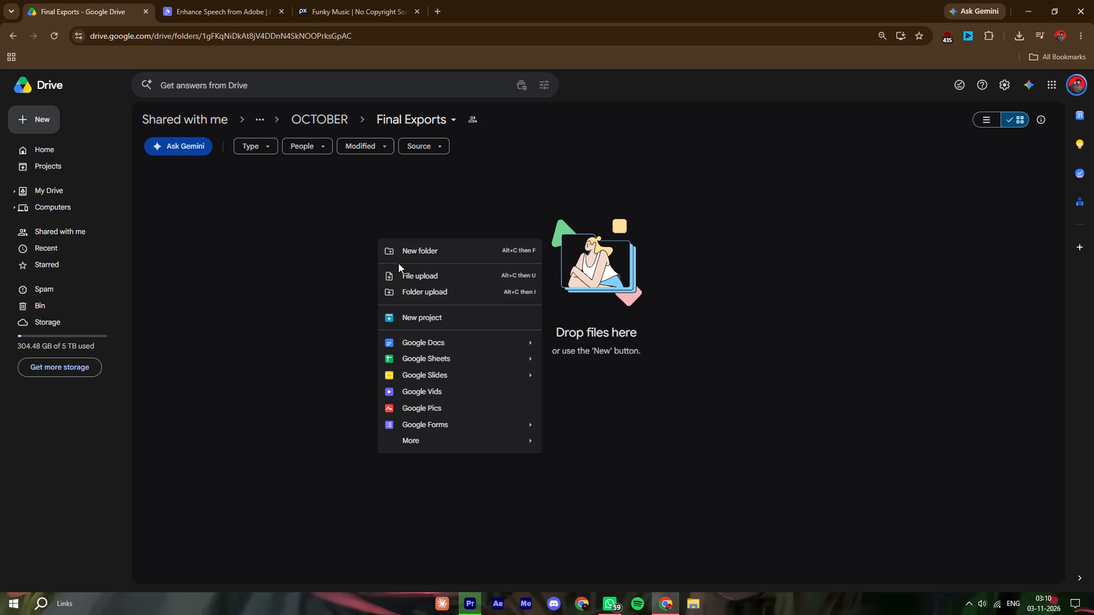
{"action": "left_click", "coordinate": [400, 269]}
{"action": "scroll", "coordinate": [77, 169], "scroll_direction": "up", "scroll_amount": 2}
{"action": "left_click", "coordinate": [55, 118]}
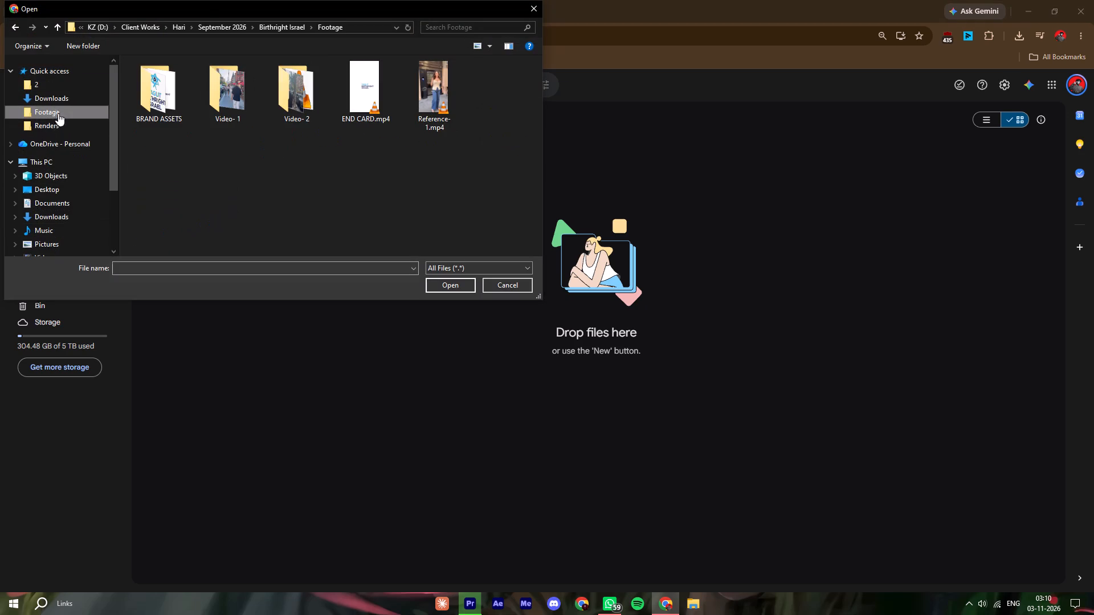
{"action": "left_click", "coordinate": [54, 126]}
{"action": "left_click", "coordinate": [68, 106]}
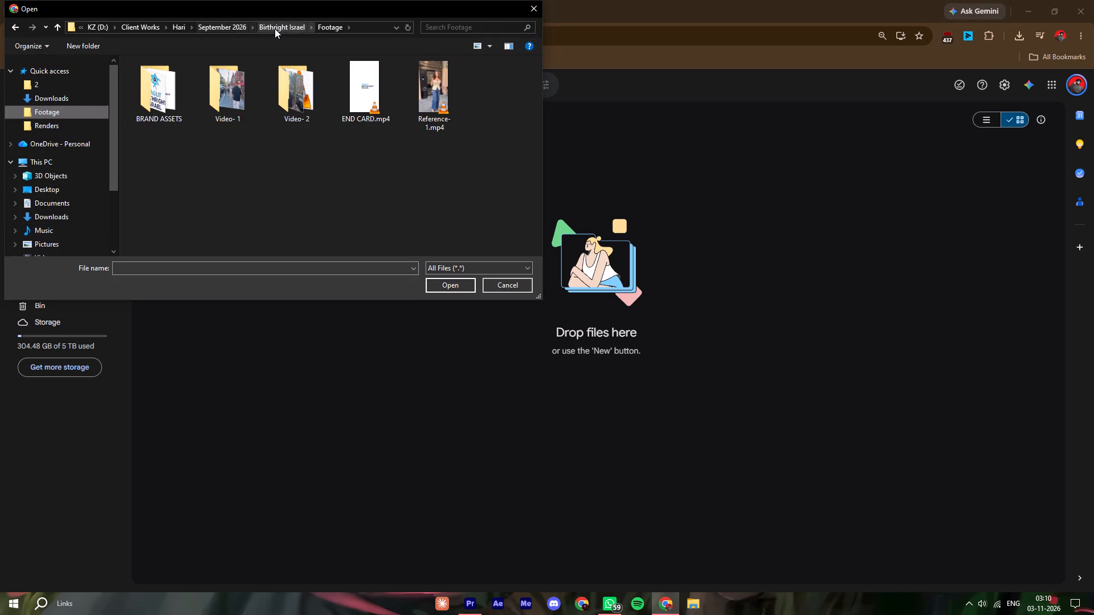
{"action": "left_click", "coordinate": [275, 28]}
{"action": "left_click", "coordinate": [164, 101]}
{"action": "left_click", "coordinate": [167, 112]}
{"action": "left_click", "coordinate": [249, 24]}
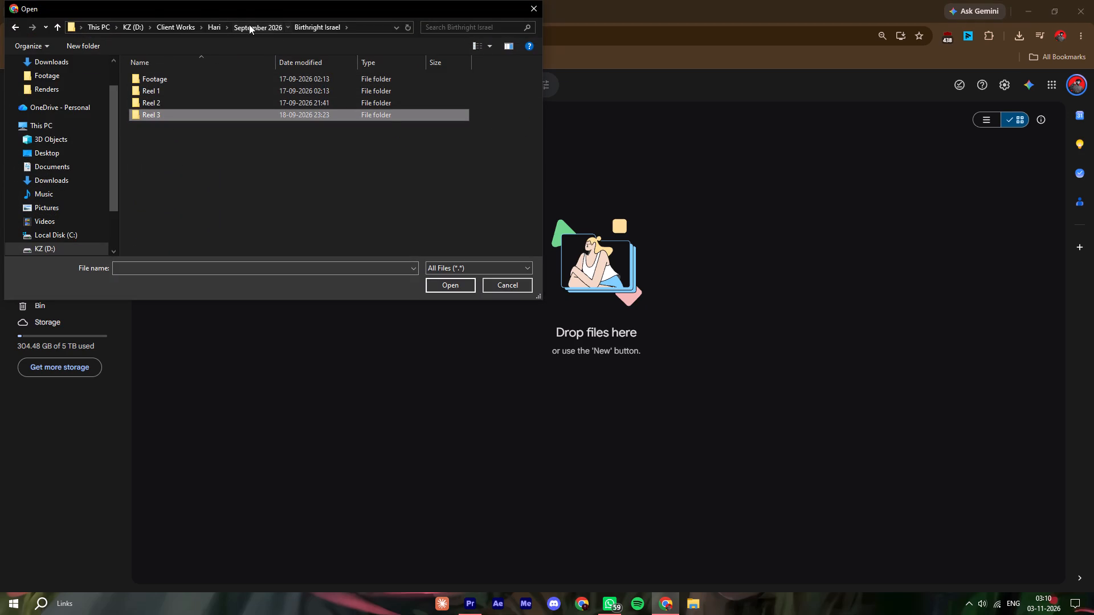
{"action": "left_click", "coordinate": [218, 28]}
{"action": "double_click", "coordinate": [165, 136]}
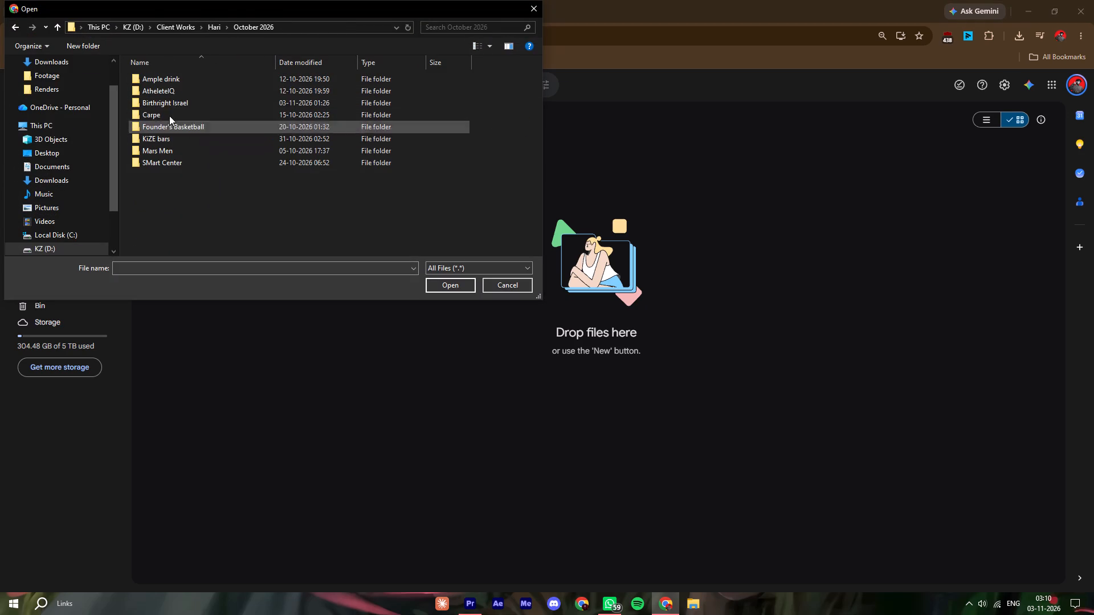
{"action": "double_click", "coordinate": [171, 106]}
{"action": "double_click", "coordinate": [175, 79]}
{"action": "double_click", "coordinate": [176, 101]}
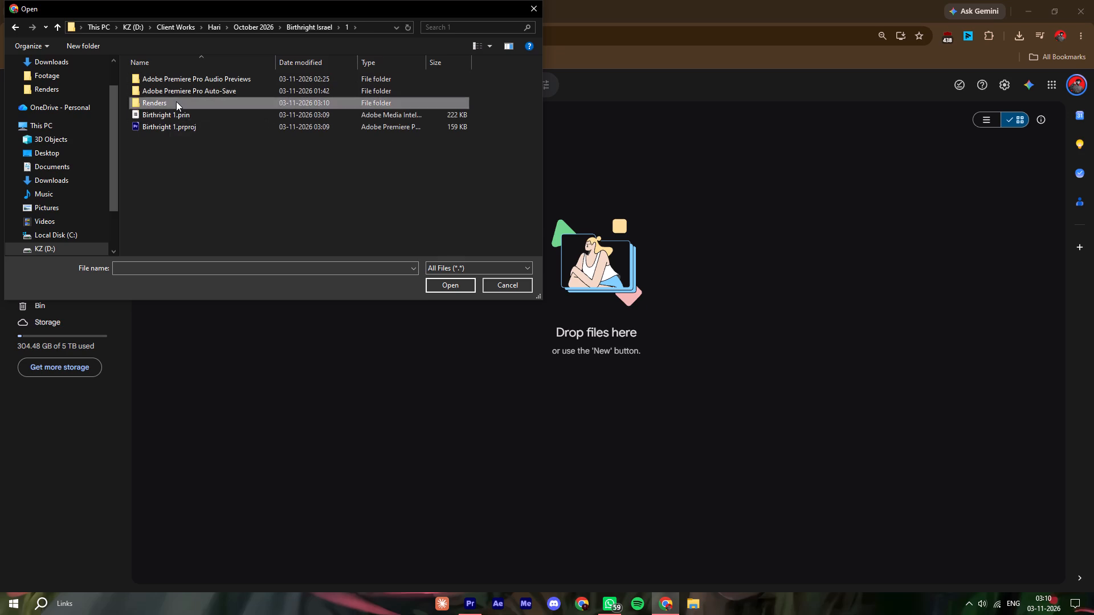
{"action": "left_click", "coordinate": [165, 97]}
{"action": "left_click", "coordinate": [447, 283]}
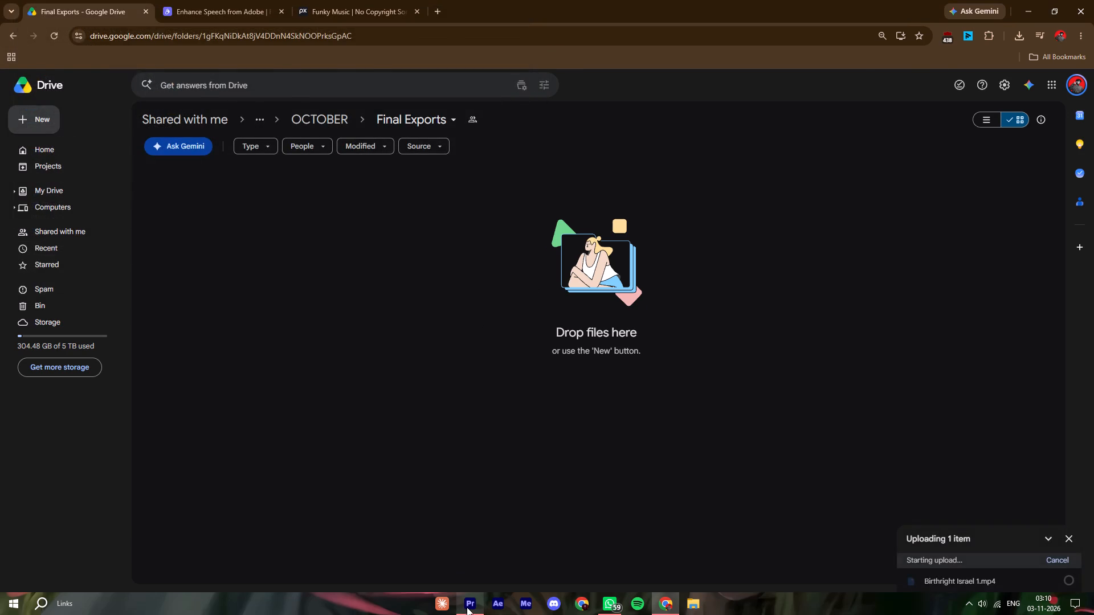
Switch to Premiere and create a new sequence named Birthright 2 with the HD 1080p 23.976 fps preset.
{"action": "left_click", "coordinate": [467, 607]}
{"action": "left_click", "coordinate": [14, 21]}
{"action": "left_click_drag", "start_coordinate": [28, 28], "coordinate": [4, 18]}
{"action": "left_click", "coordinate": [12, 29]}
{"action": "left_click", "coordinate": [222, 68]}
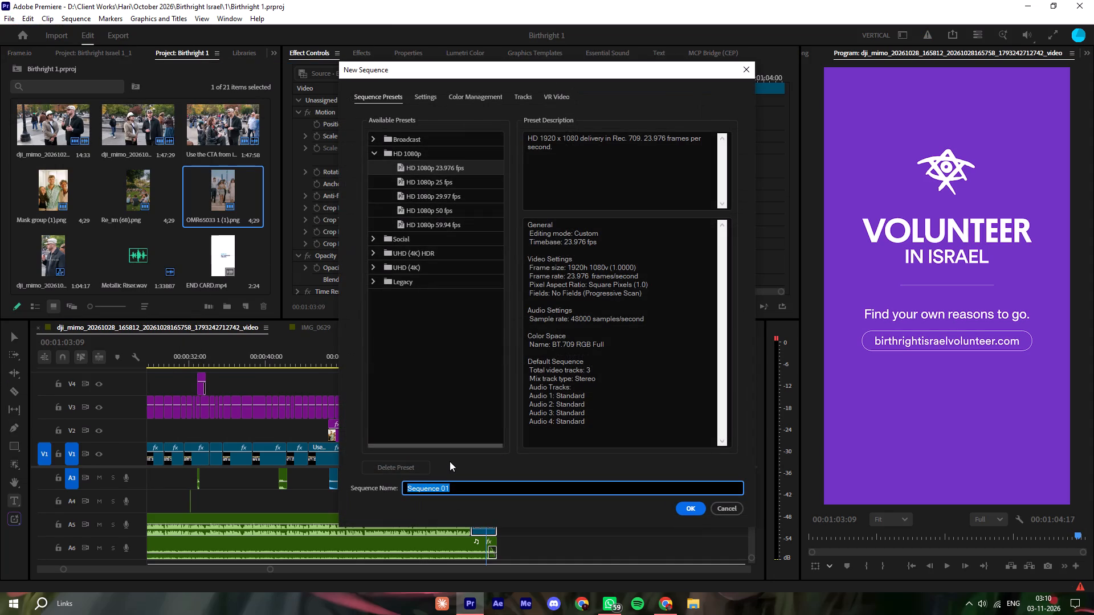
{"action": "type", "text": "Birthright 2"}
{"action": "key", "text": "Return"}
Save the project under the name Birthright 2 in the Birthright Israel\2 folder.
{"action": "key", "text": "ctrl+shift+s"}
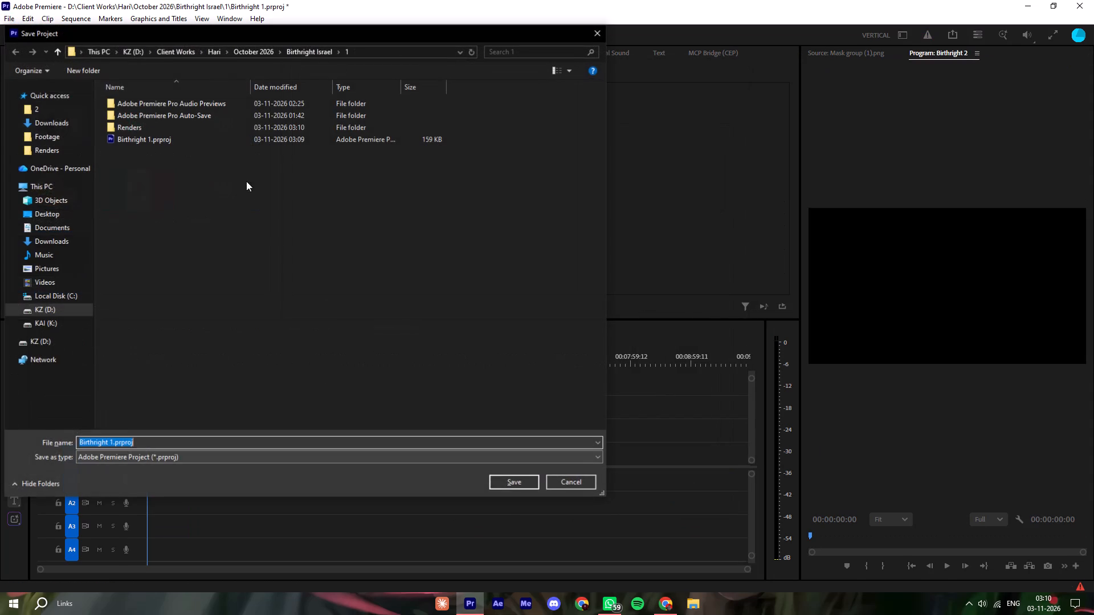
{"action": "left_click", "coordinate": [319, 50]}
{"action": "double_click", "coordinate": [194, 118]}
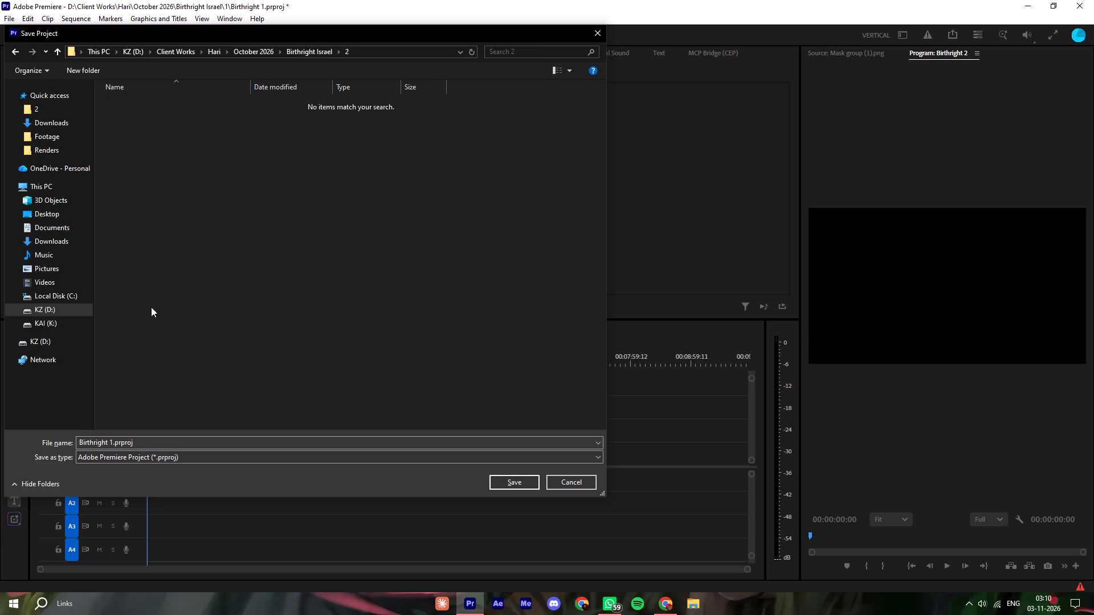
{"action": "left_click", "coordinate": [111, 446]}
{"action": "left_click", "coordinate": [109, 442]}
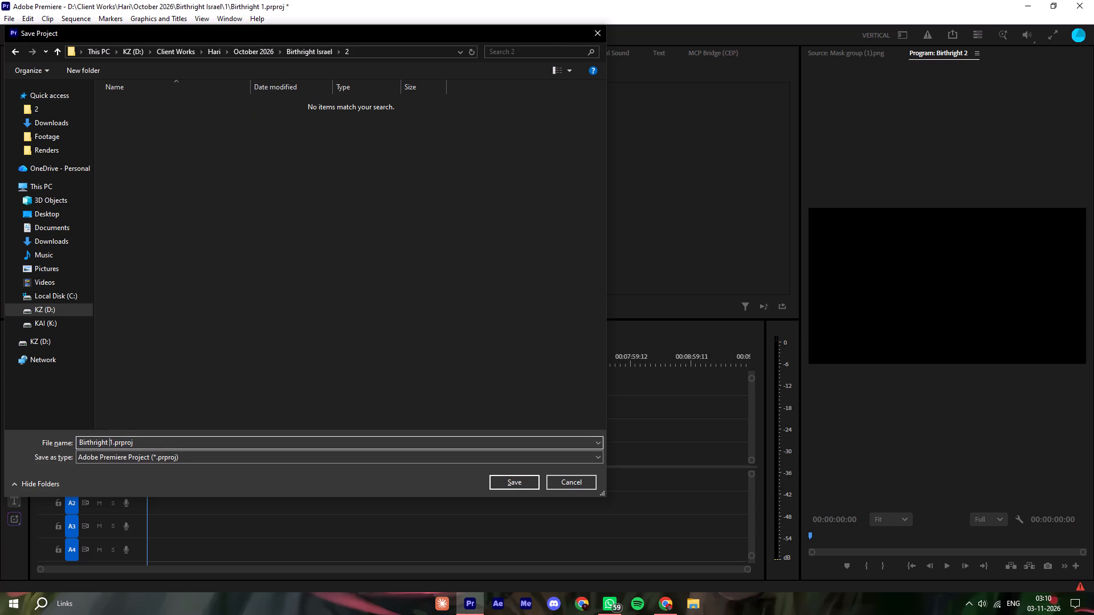
{"action": "key", "text": "Right"}
{"action": "key", "text": "BackSpace"}
{"action": "key", "text": "2"}
{"action": "key", "text": "Return"}
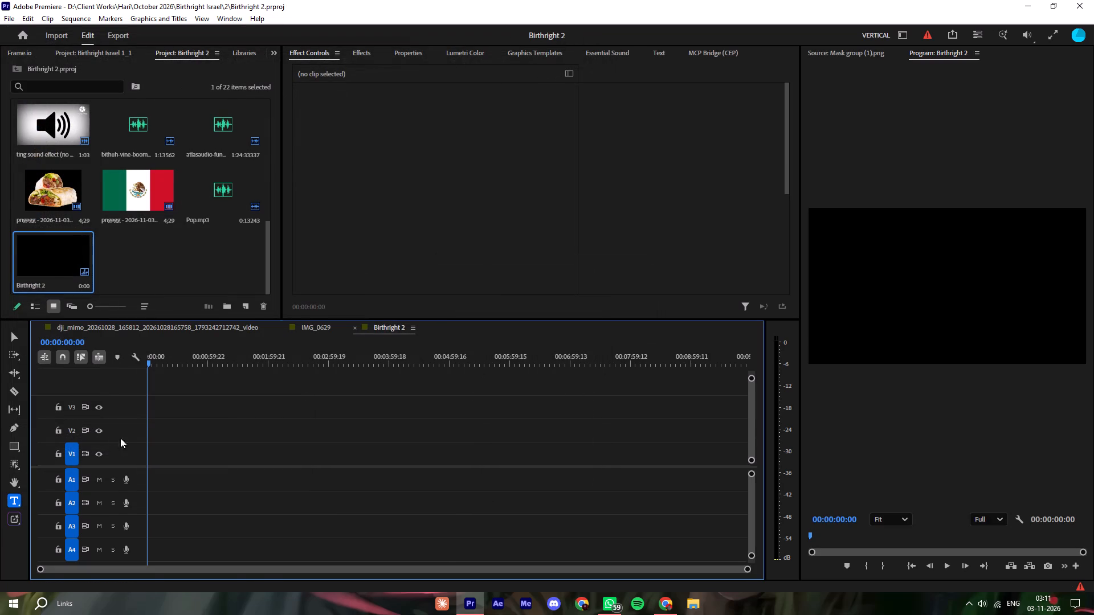
Create a bin named 2, move the Birthright 2 sequence into it and open the bin.
{"action": "left_click", "coordinate": [232, 452]}
{"action": "left_click", "coordinate": [224, 301]}
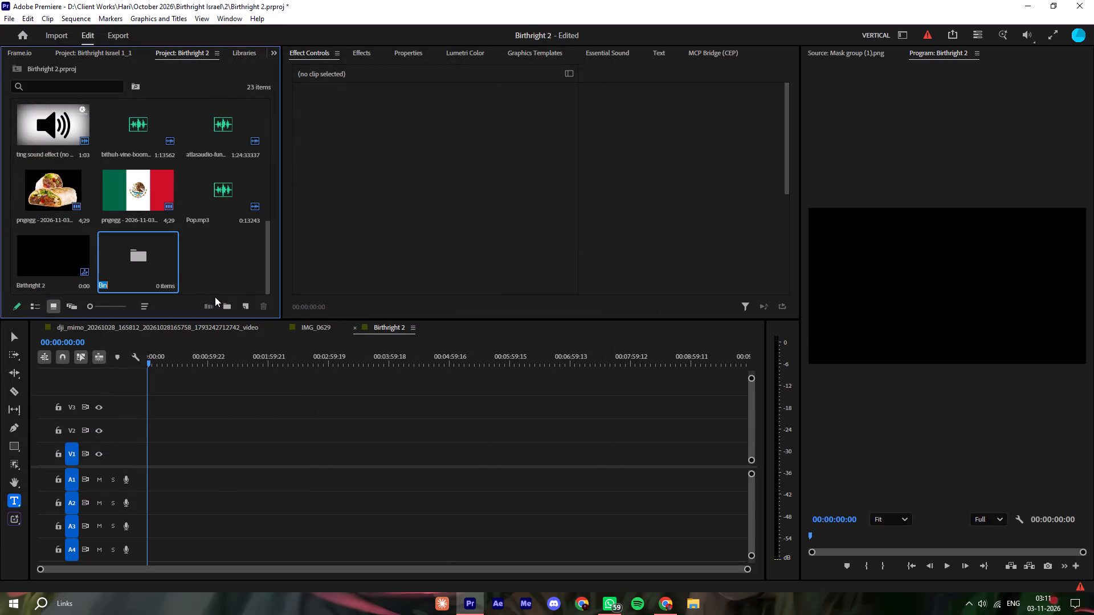
{"action": "key", "text": "2"}
{"action": "left_click", "coordinate": [218, 278]}
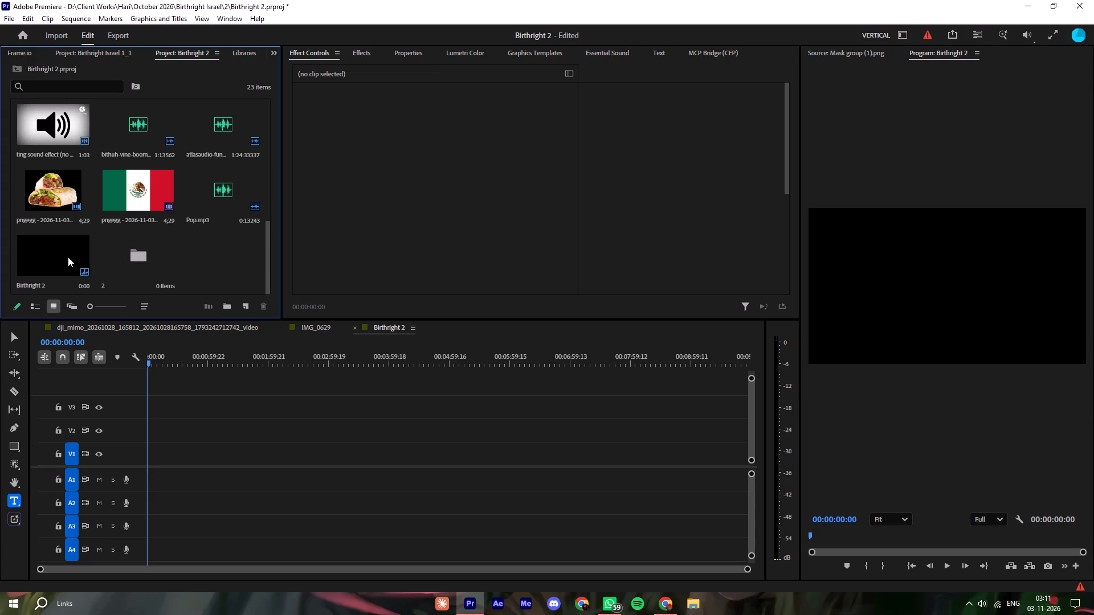
{"action": "left_click_drag", "start_coordinate": [65, 257], "coordinate": [125, 264]}
{"action": "double_click", "coordinate": [54, 256]}
Import both dji_mimo videos from the Clips folder's What Almost stopped you from going subfolder into bin 2.
{"action": "double_click", "coordinate": [154, 248]}
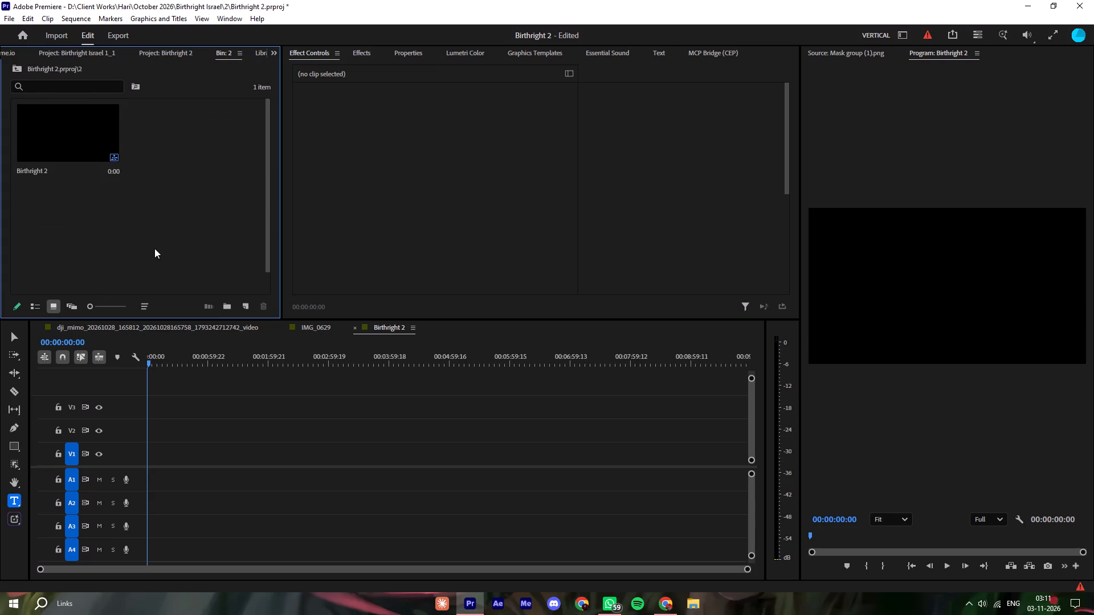
{"action": "left_click", "coordinate": [65, 181]}
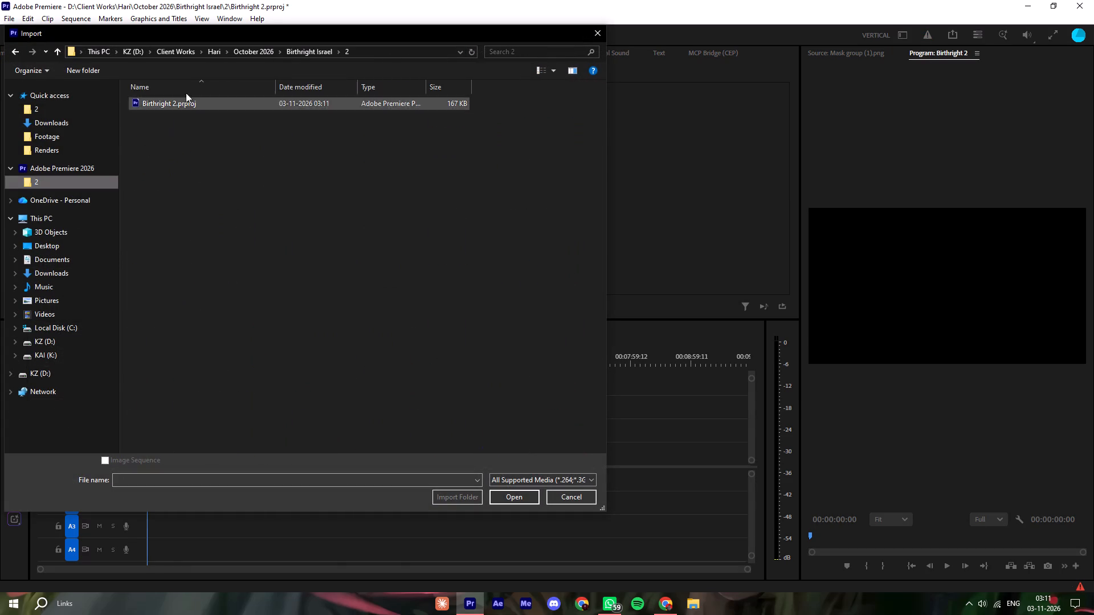
{"action": "left_click", "coordinate": [296, 52]}
{"action": "double_click", "coordinate": [193, 129]}
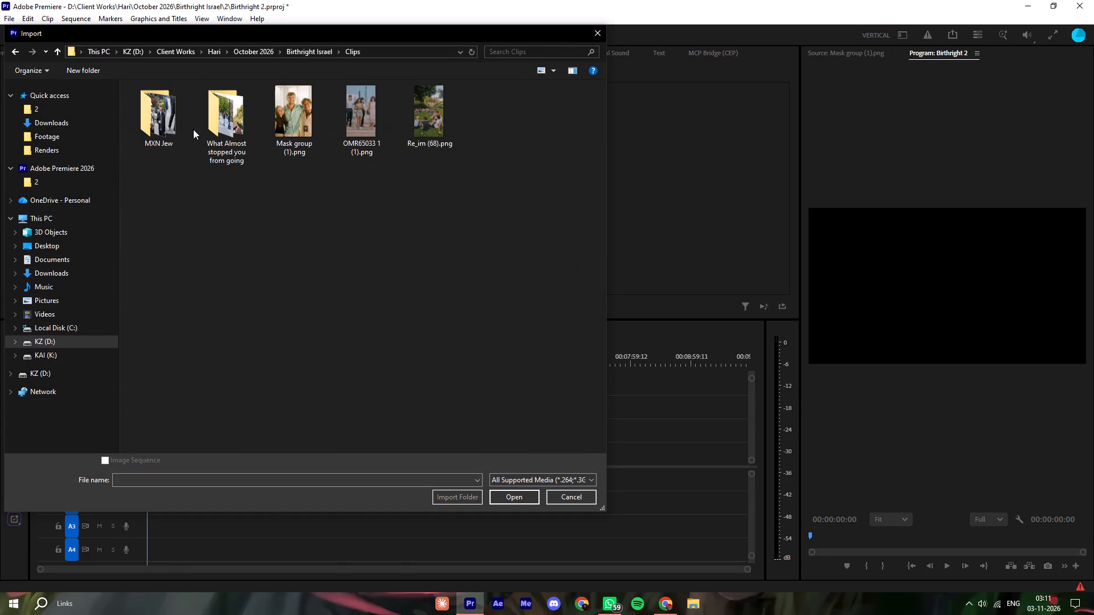
{"action": "left_click", "coordinate": [219, 133]}
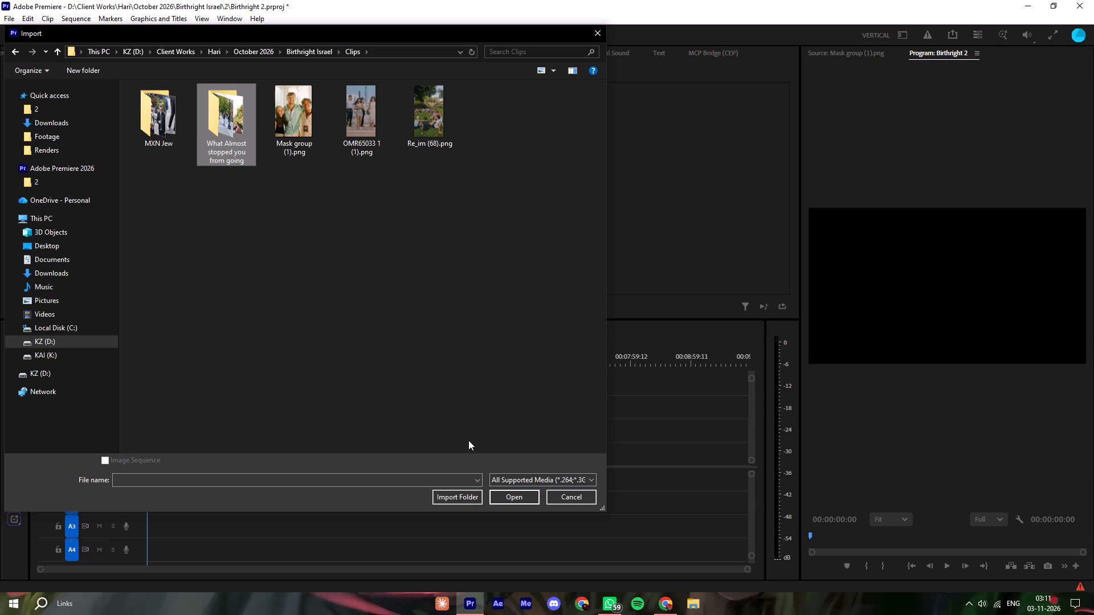
{"action": "left_click", "coordinate": [508, 497]}
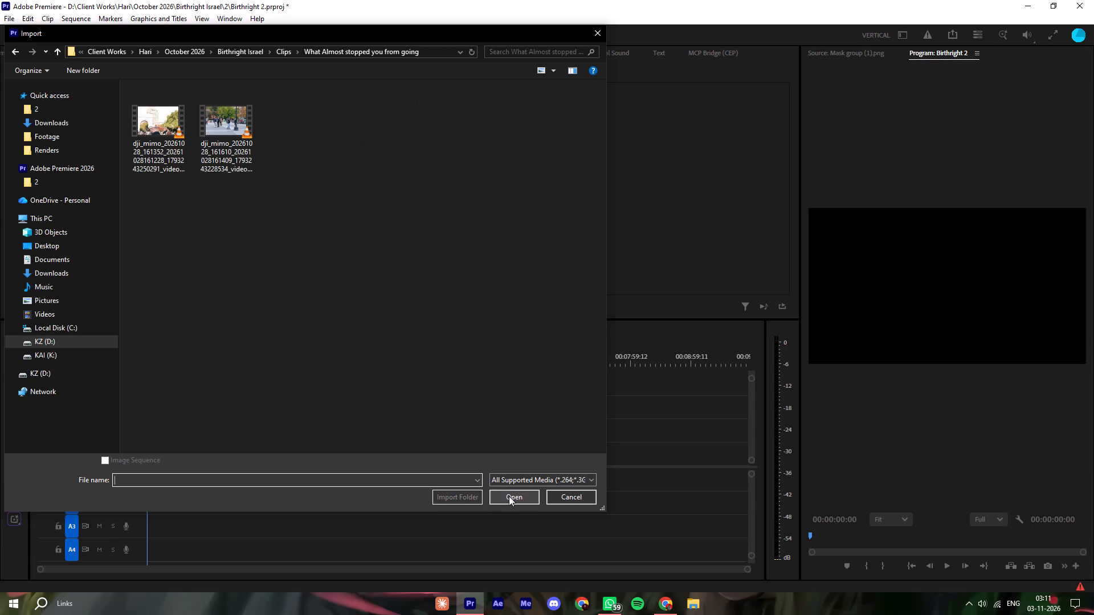
{"action": "left_click_drag", "start_coordinate": [309, 195], "coordinate": [130, 128]}
{"action": "left_click", "coordinate": [525, 496]}
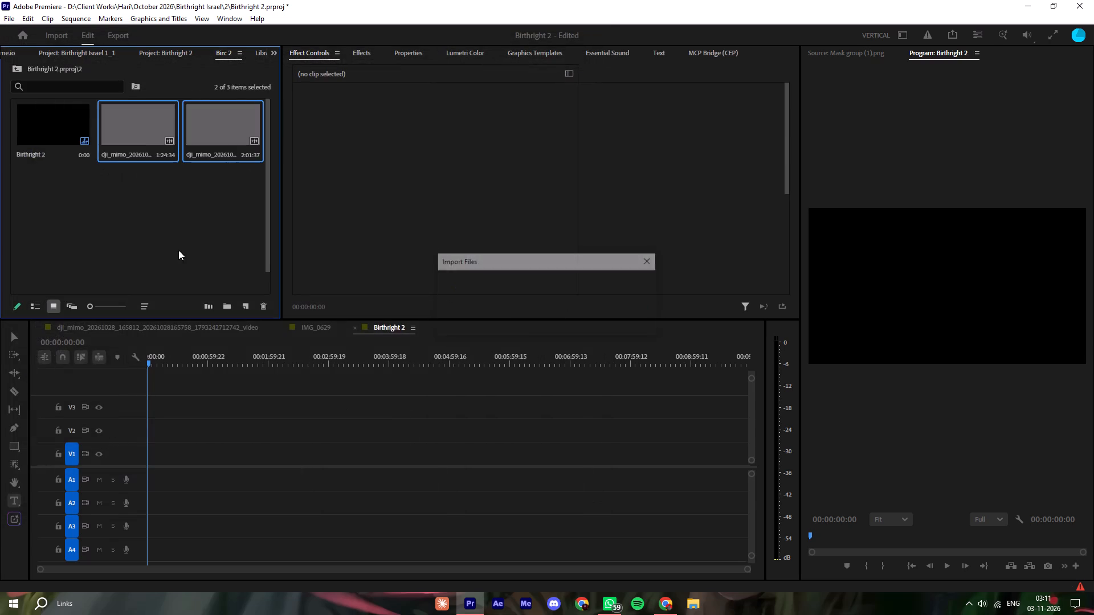
{"action": "left_click", "coordinate": [163, 235]}
Switch to Chrome to check the Birthright Israel 1.mp4 upload in the Drive's Final Exports folder.
{"action": "left_click", "coordinate": [665, 609]}
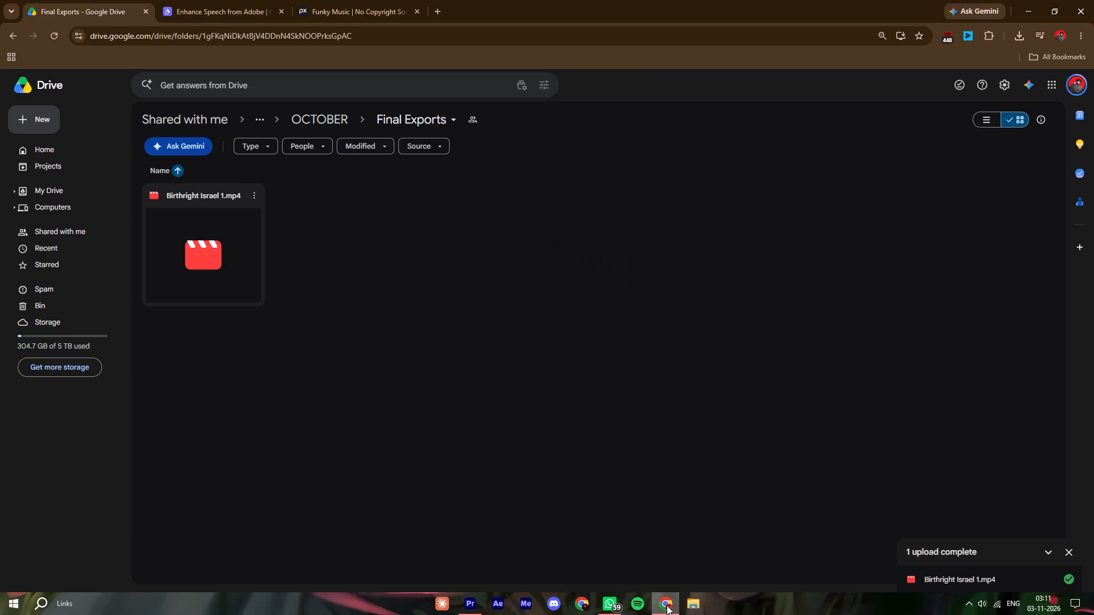
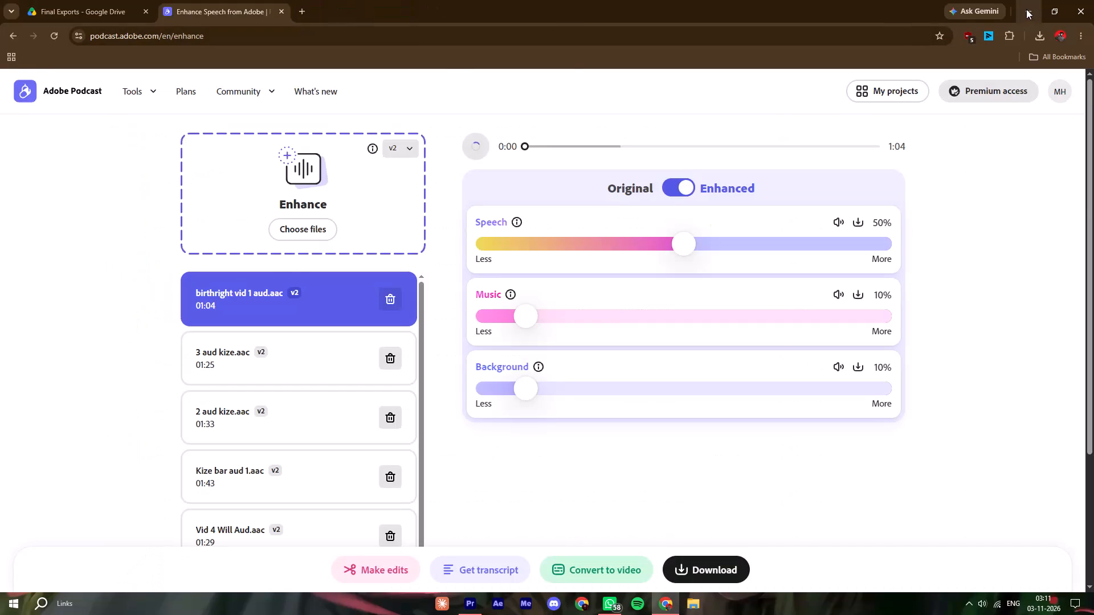
Switch back to Premiere, open the dji_mimo_20261028_161352 clip from bin 2 in the Source Monitor and play it from the start.
{"action": "left_click", "coordinate": [1034, 5]}
{"action": "left_click", "coordinate": [115, 241]}
{"action": "double_click", "coordinate": [136, 133]}
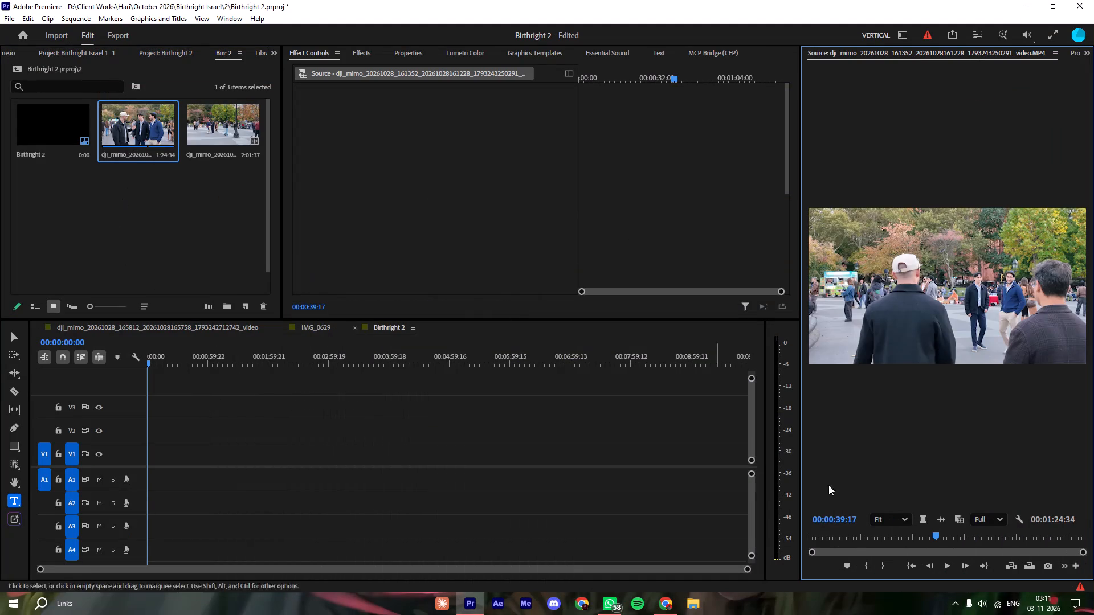
{"action": "left_click_drag", "start_coordinate": [837, 543], "coordinate": [757, 530]}
{"action": "key", "text": "space"}
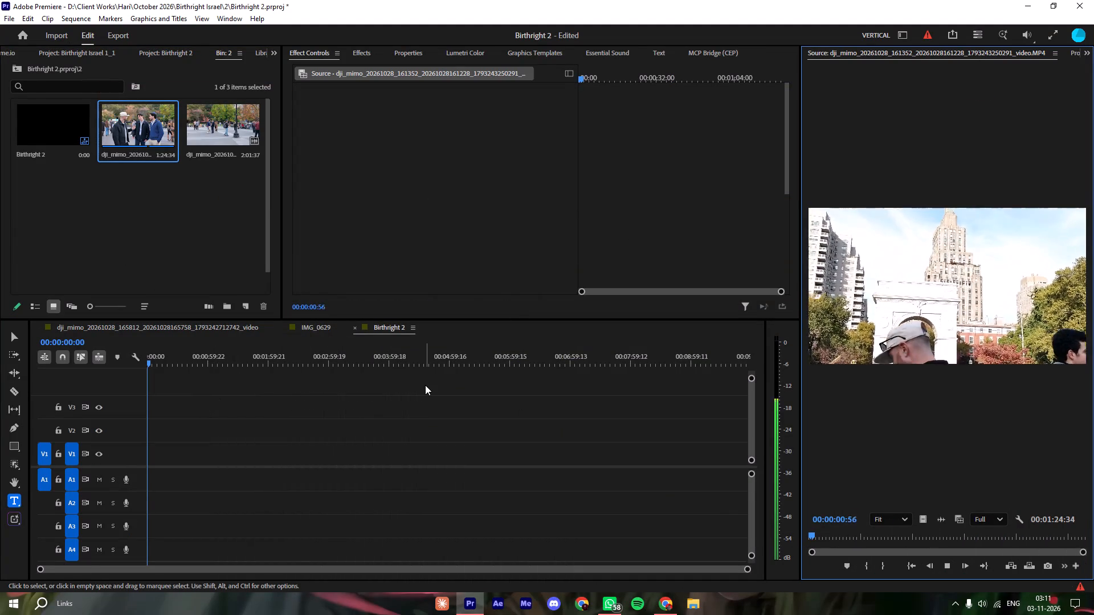
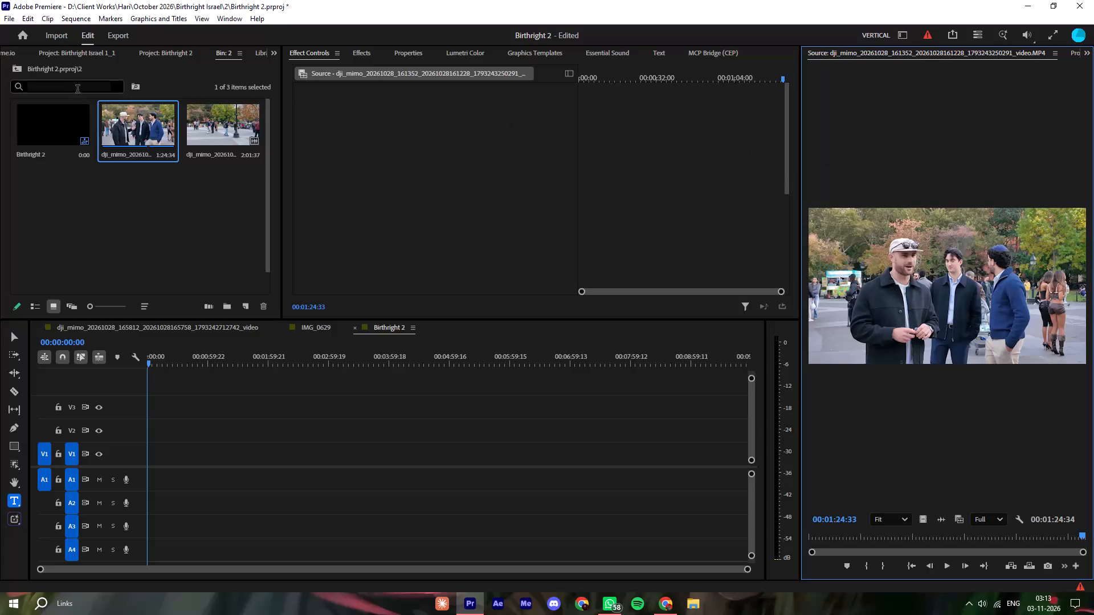
Delete the dji_mimo_20261028_161352 clip from bin 2.
{"action": "left_click", "coordinate": [140, 122]}
{"action": "key", "text": "Delete"}
Open the remaining dji_mimo_20261028_161610 clip in the Source Monitor and sample its first minute for where the interview footage should begin.
{"action": "double_click", "coordinate": [140, 122]}
{"action": "left_click_drag", "start_coordinate": [830, 538], "coordinate": [774, 538]}
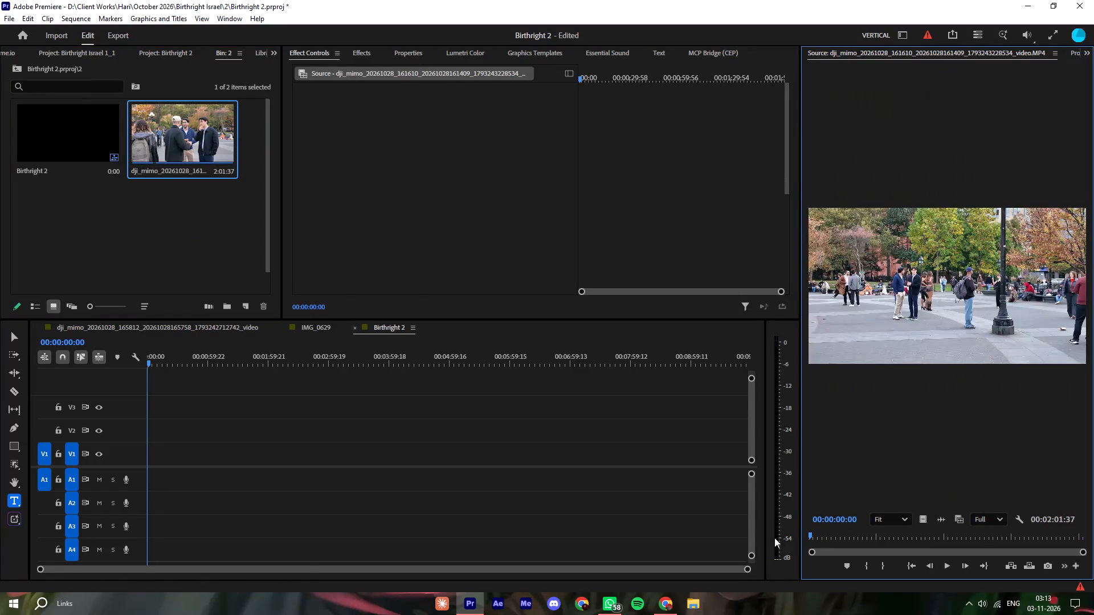
{"action": "left_click_drag", "start_coordinate": [774, 538], "coordinate": [762, 535]}
{"action": "key", "text": "space"}
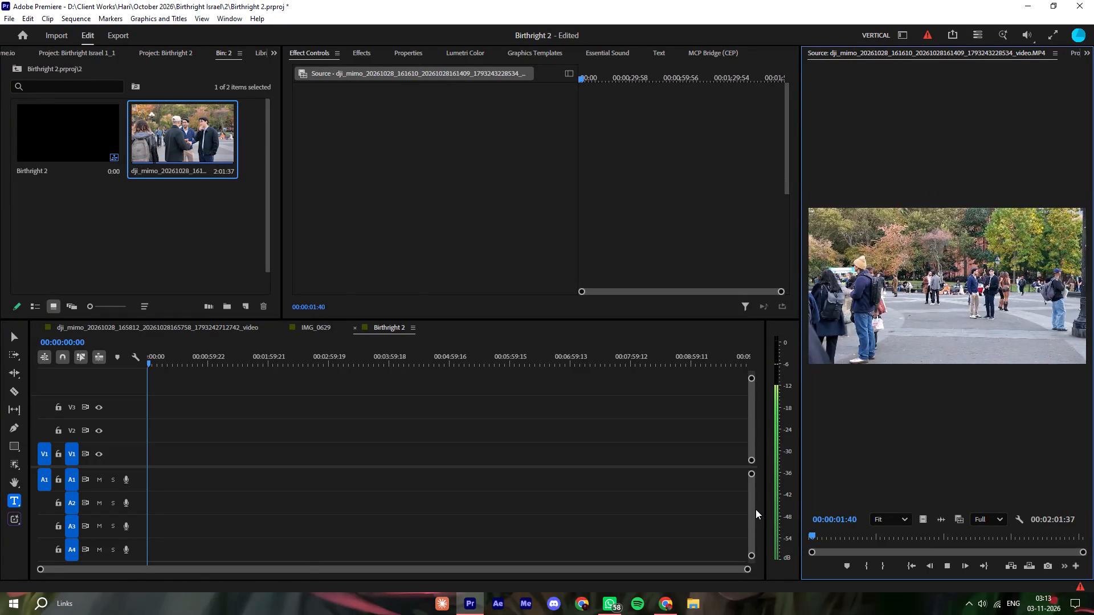
{"action": "left_click", "coordinate": [843, 536]}
{"action": "key", "text": "space"}
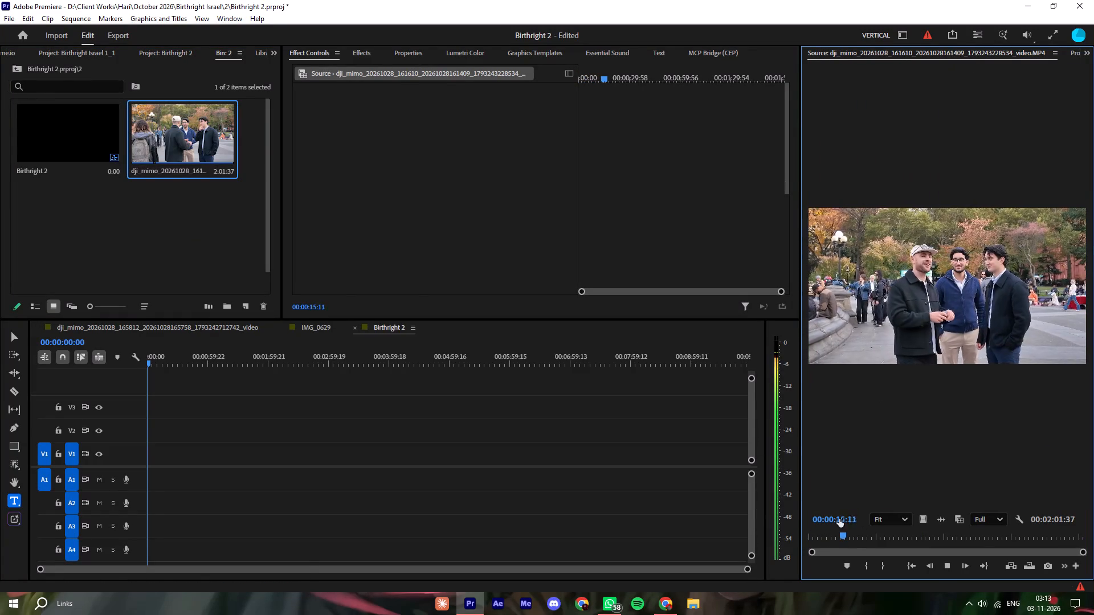
{"action": "left_click", "coordinate": [867, 531]}
{"action": "key", "text": "space"}
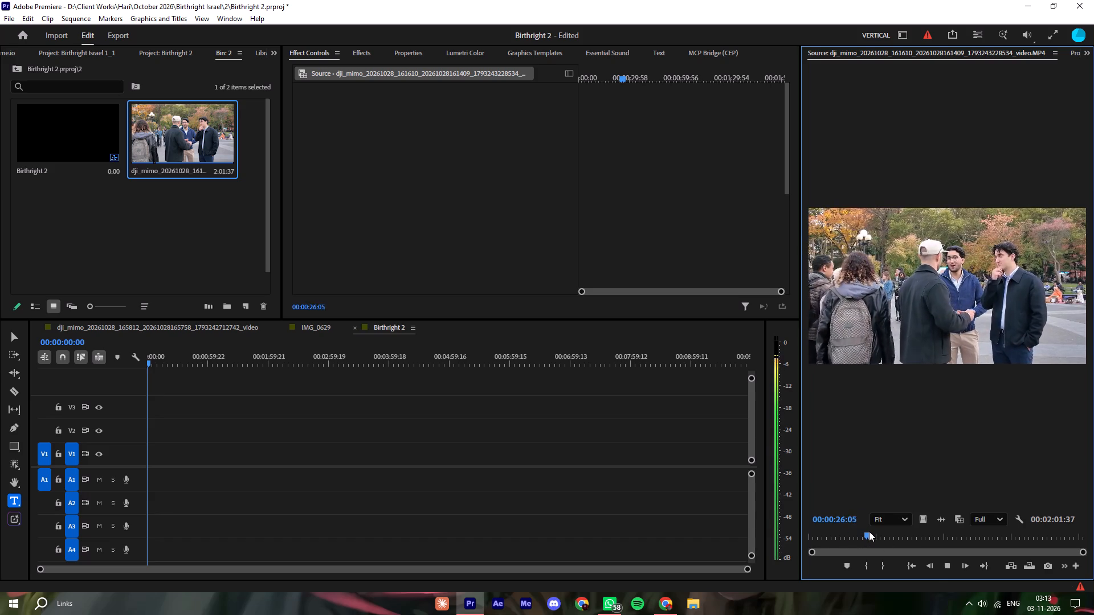
{"action": "left_click", "coordinate": [836, 534]}
{"action": "key", "text": "space"}
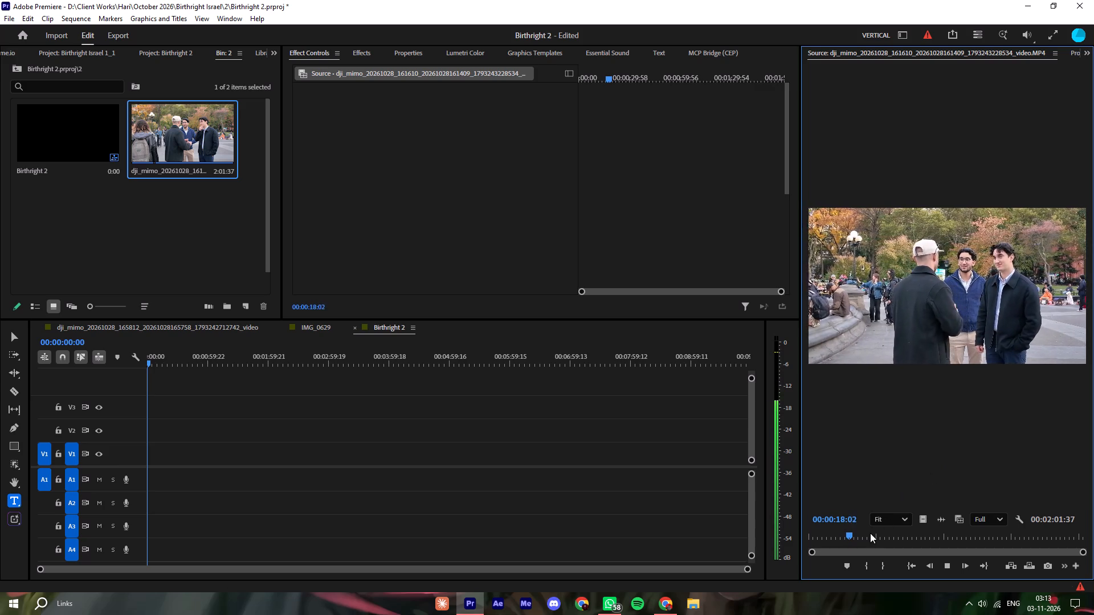
{"action": "left_click", "coordinate": [870, 534]}
{"action": "key", "text": "space"}
{"action": "left_click", "coordinate": [899, 534]}
{"action": "key", "text": "space"}
{"action": "left_click", "coordinate": [929, 536]}
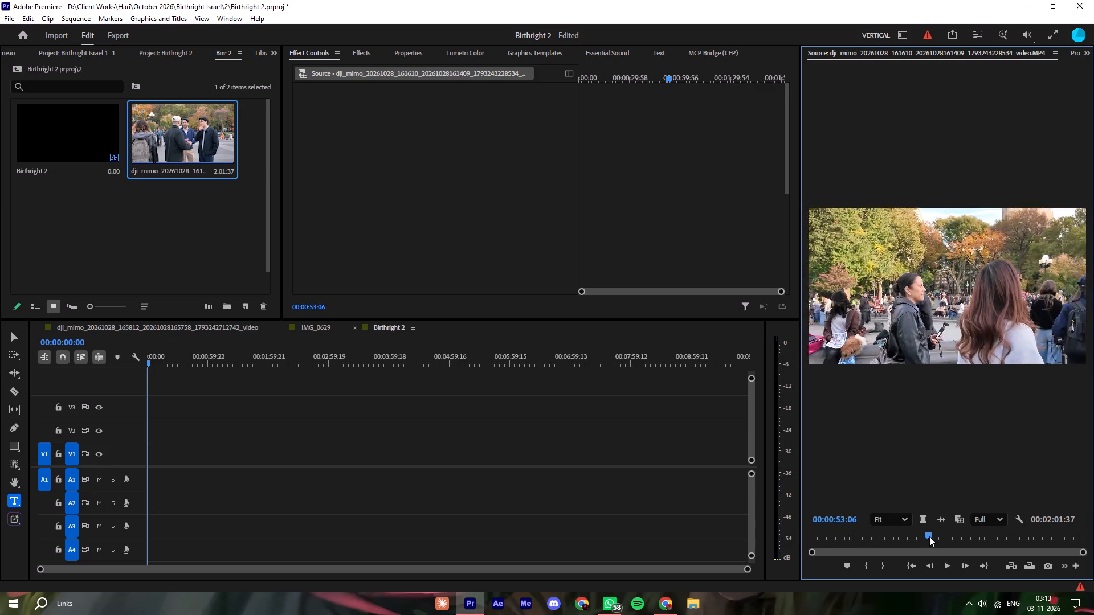
{"action": "key", "text": "space"}
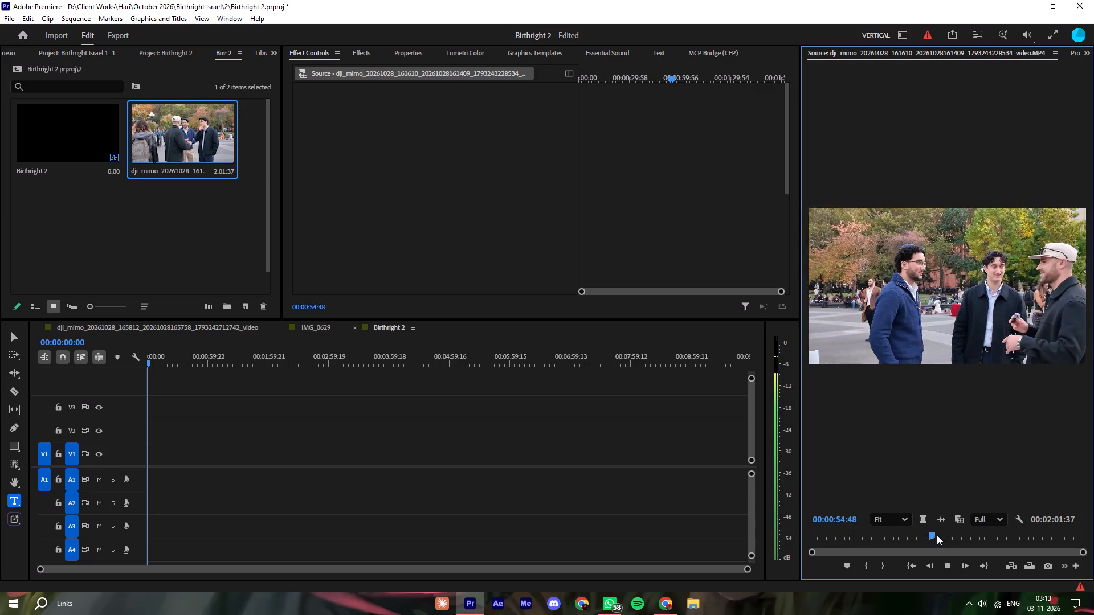
Mark an In point at 00:01:03:24 and place the clip at the start of the Birthright 2 sequence, adopting the clip's settings.
{"action": "left_click", "coordinate": [936, 530]}
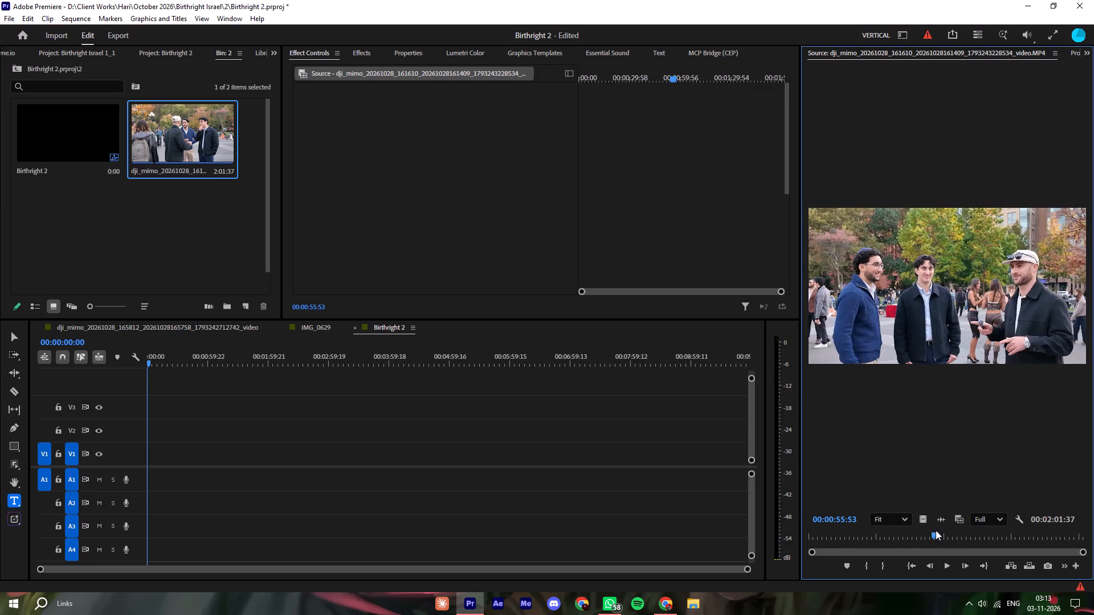
{"action": "left_click", "coordinate": [949, 533]}
{"action": "key", "text": "space"}
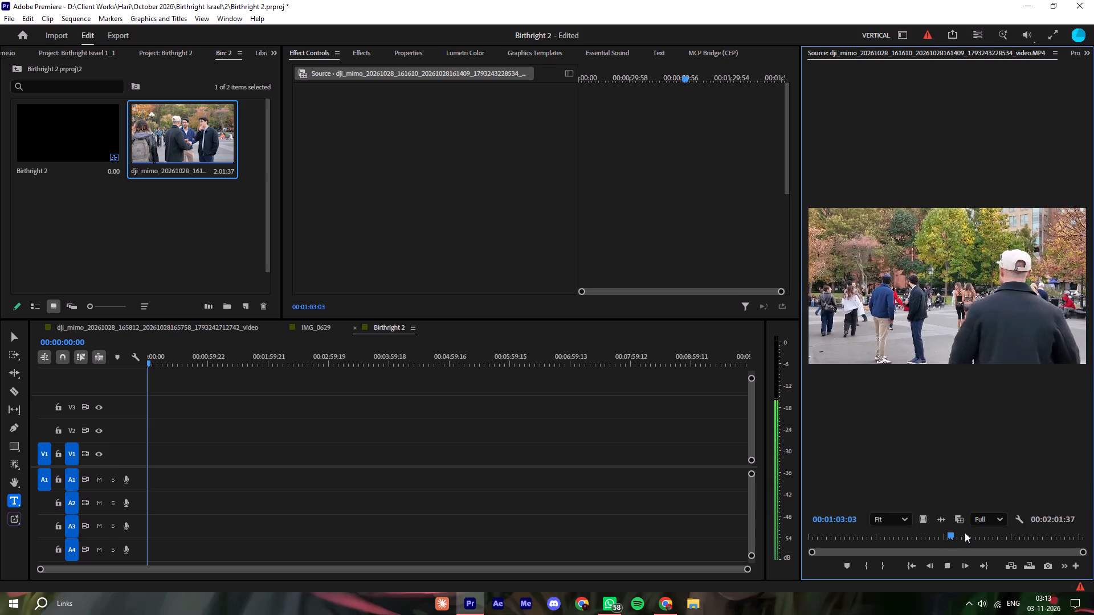
{"action": "key", "text": "space"}
{"action": "key", "text": "i"}
{"action": "left_click_drag", "start_coordinate": [989, 303], "coordinate": [160, 452]}
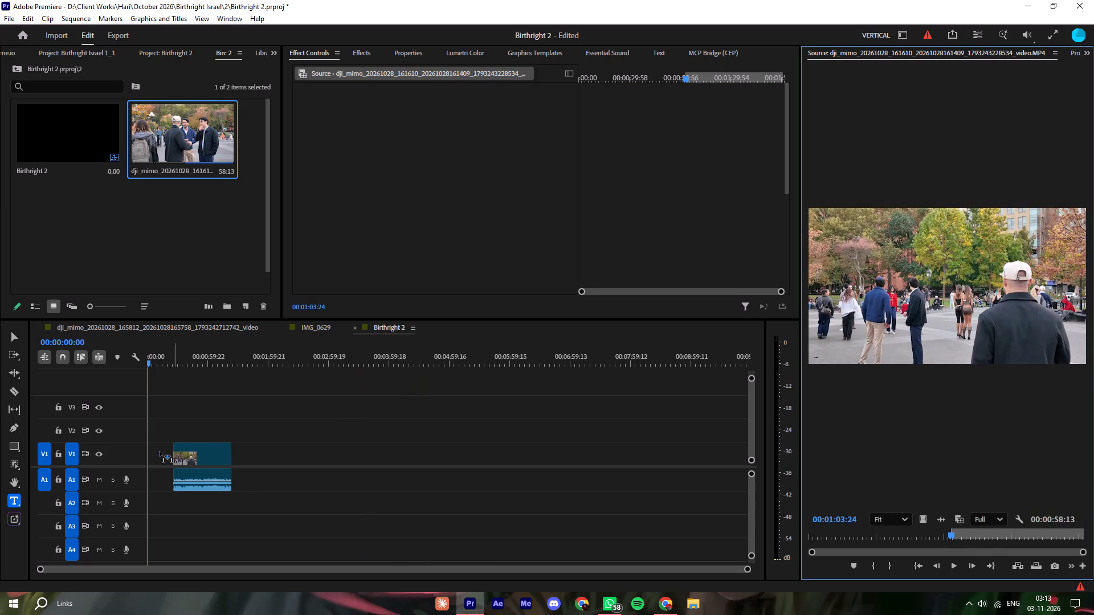
{"action": "left_click_drag", "start_coordinate": [160, 452], "coordinate": [153, 453]}
{"action": "left_click", "coordinate": [560, 352]}
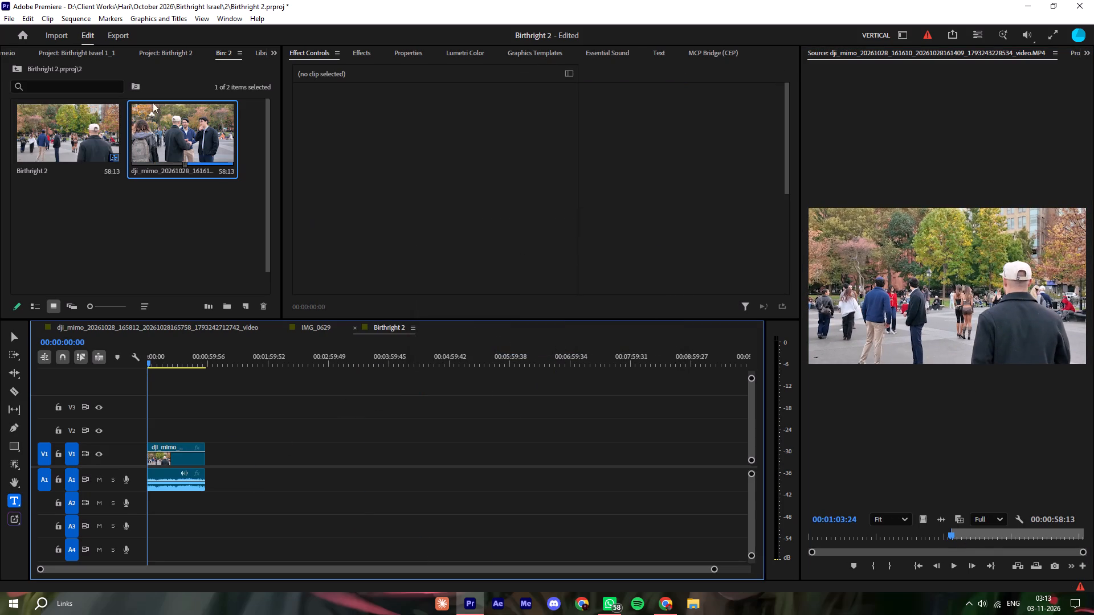
Set the Birthright 2 sequence frame size to 1080 horizontal by 1920 vertical.
{"action": "left_click", "coordinate": [77, 22]}
{"action": "left_click", "coordinate": [107, 34]}
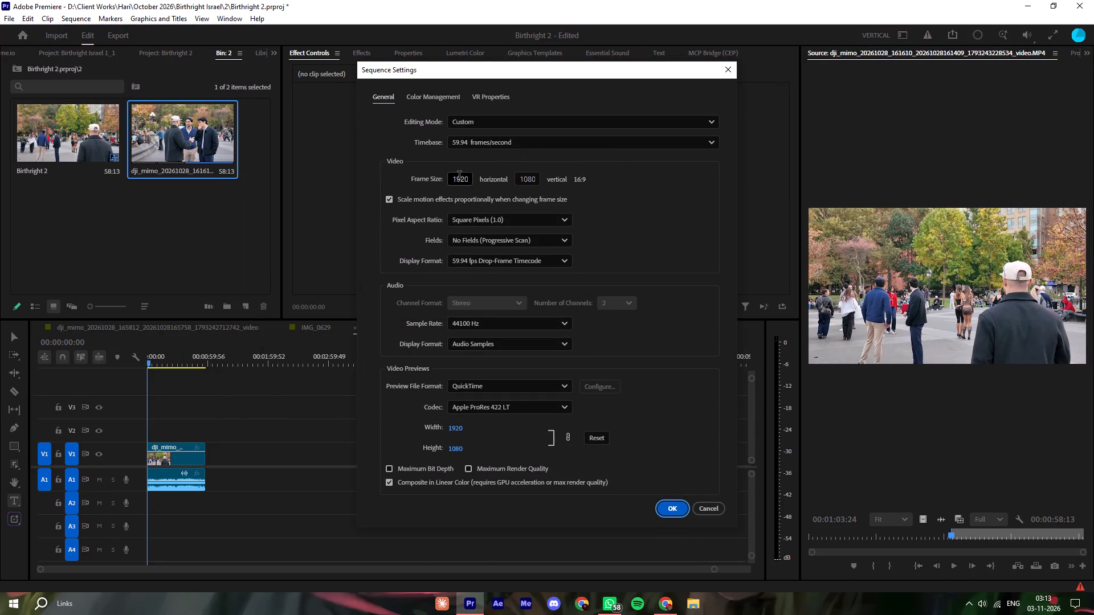
{"action": "double_click", "coordinate": [455, 176]}
{"action": "key", "text": "1"}
{"action": "type", "text": "080"}
{"action": "key", "text": "Tab"}
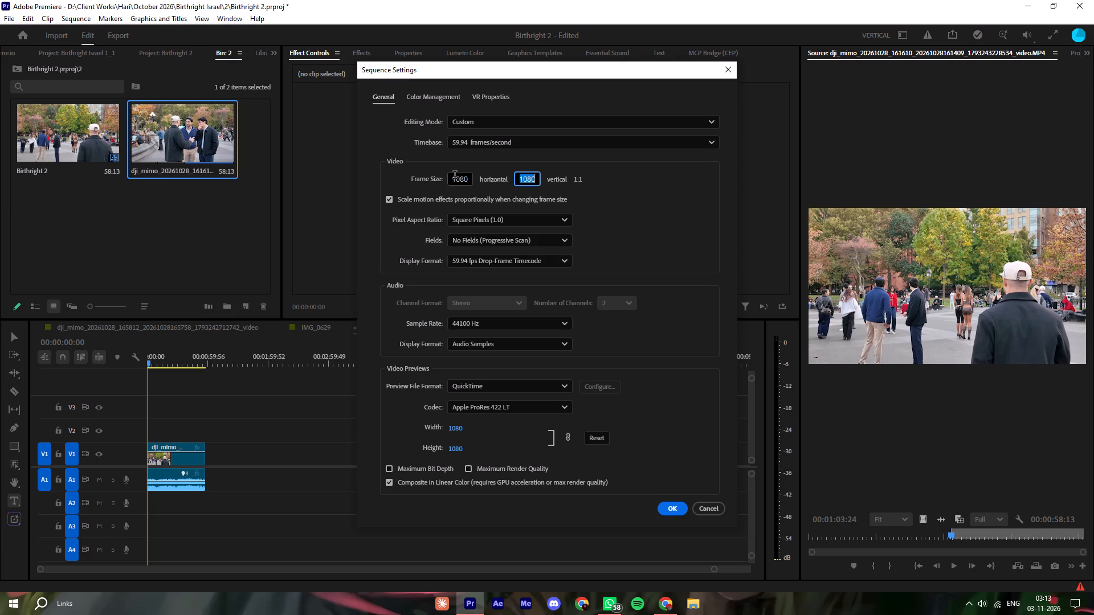
{"action": "type", "text": "1920"}
{"action": "key", "text": "Return"}
{"action": "key", "text": "Return"}
Reframe the clip on the man in the white cap with Scale 218 and Position about -260, 753.
{"action": "key", "text": "space"}
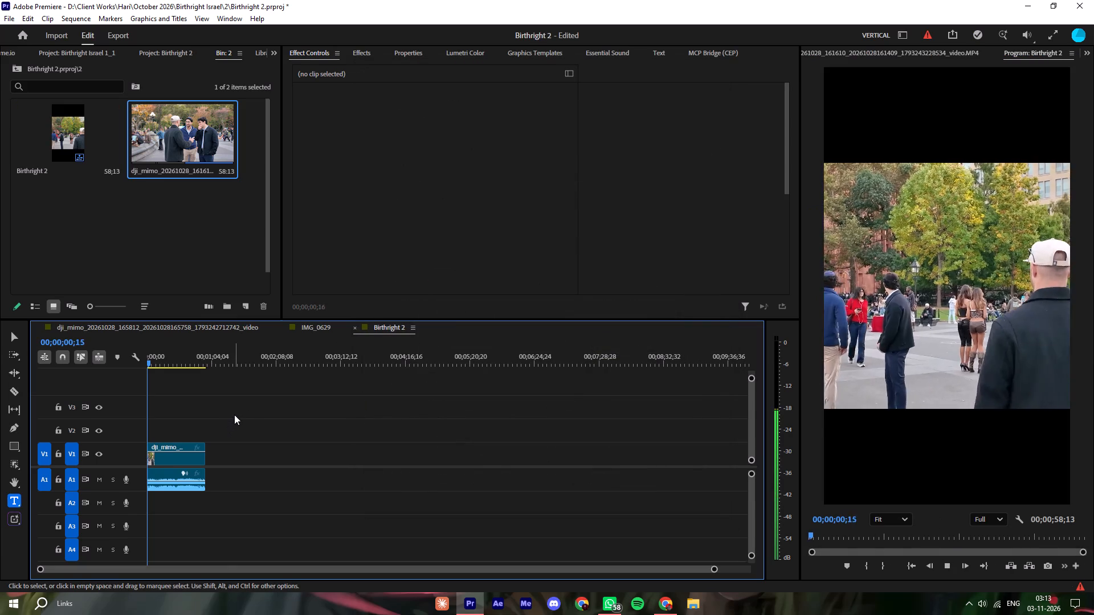
{"action": "left_click", "coordinate": [234, 415]}
{"action": "key", "text": "space"}
{"action": "left_click", "coordinate": [189, 462]}
{"action": "left_click_drag", "start_coordinate": [443, 137], "coordinate": [444, 137]}
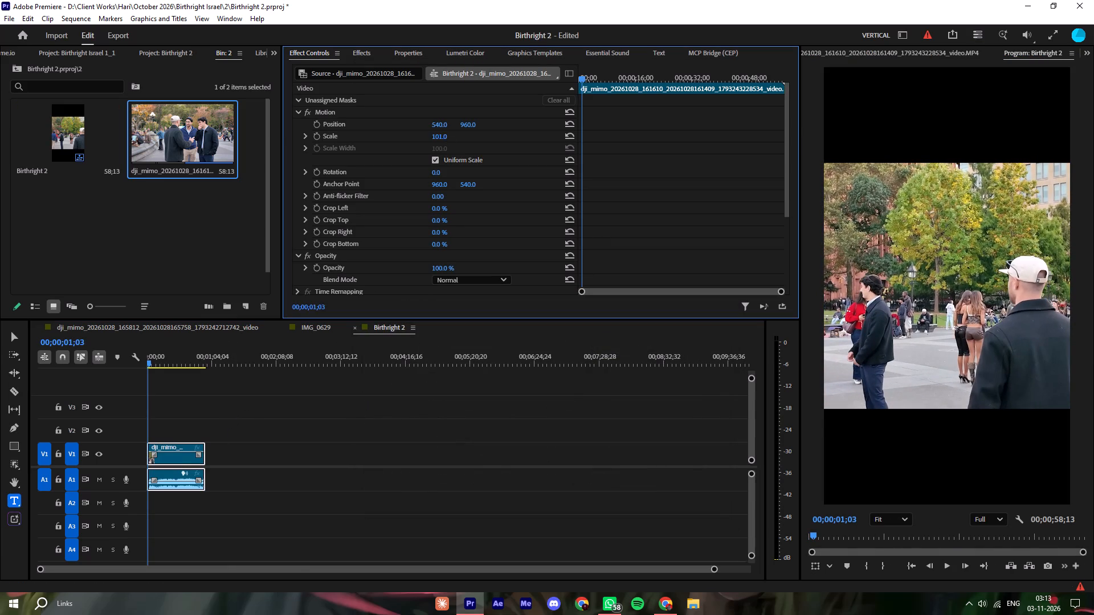
{"action": "left_click_drag", "start_coordinate": [444, 137], "coordinate": [486, 143]}
{"action": "left_click_drag", "start_coordinate": [442, 121], "coordinate": [83, 146]}
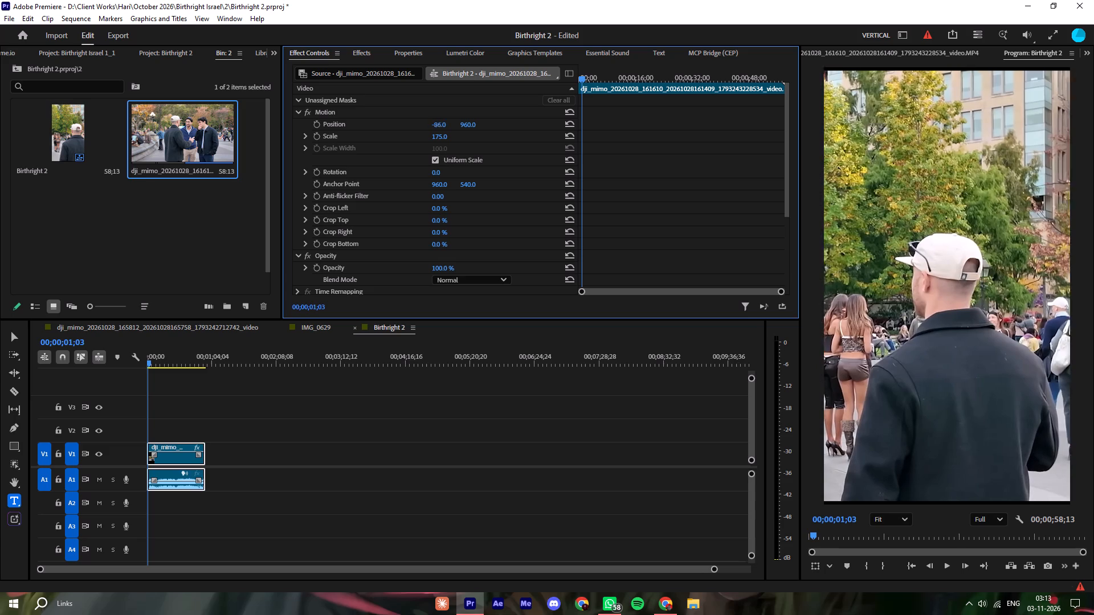
{"action": "left_click_drag", "start_coordinate": [83, 146], "coordinate": [96, 146]}
{"action": "left_click_drag", "start_coordinate": [440, 138], "coordinate": [466, 144]}
{"action": "left_click_drag", "start_coordinate": [454, 121], "coordinate": [345, 133]}
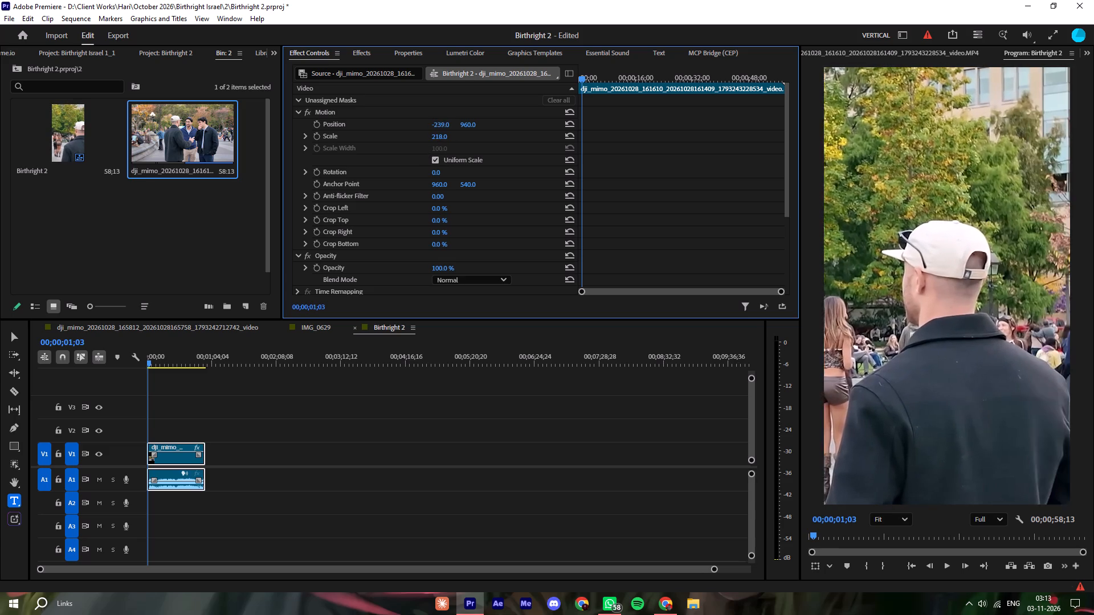
{"action": "left_click_drag", "start_coordinate": [345, 133], "coordinate": [344, 130]}
{"action": "left_click_drag", "start_coordinate": [465, 122], "coordinate": [343, 146]}
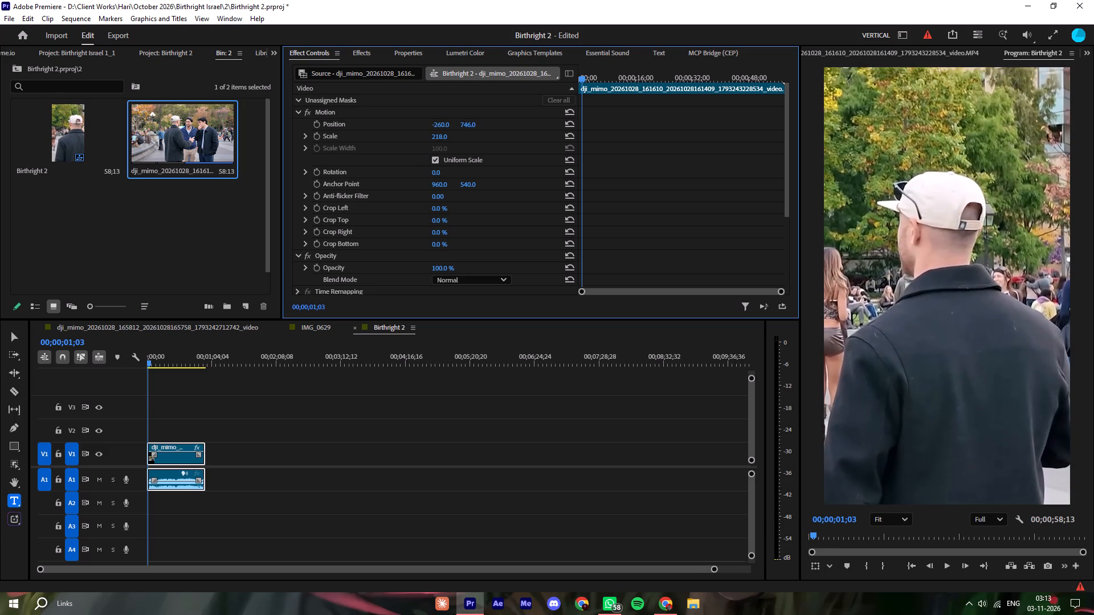
{"action": "left_click_drag", "start_coordinate": [343, 146], "coordinate": [347, 146]}
Ripple-trim about one second off the start of the clip.
{"action": "key", "text": "space"}
{"action": "key", "text": "space"}
{"action": "key", "text": "equal"}
{"action": "key", "text": "equal"}
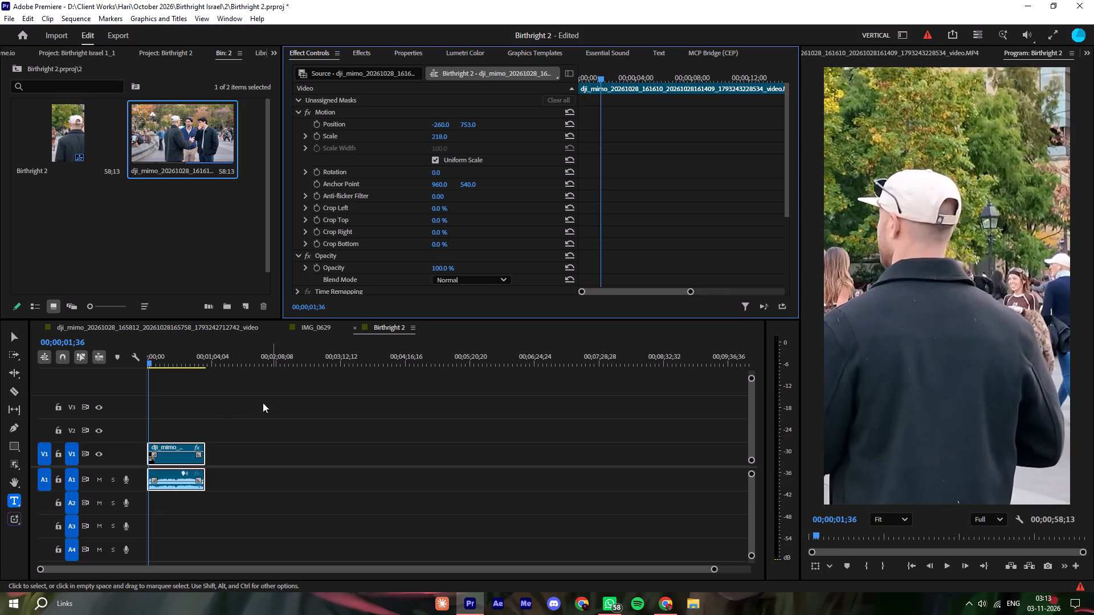
{"action": "key", "text": "equal"}
{"action": "left_click", "coordinate": [225, 412]}
{"action": "key", "text": "equal"}
{"action": "key", "text": "equal"}
{"action": "key", "text": "equal"}
{"action": "key", "text": "equal"}
{"action": "key", "text": "equal"}
{"action": "left_click_drag", "start_coordinate": [185, 360], "coordinate": [156, 365]}
{"action": "key", "text": "space"}
{"action": "key", "text": "space"}
{"action": "key", "text": "q"}
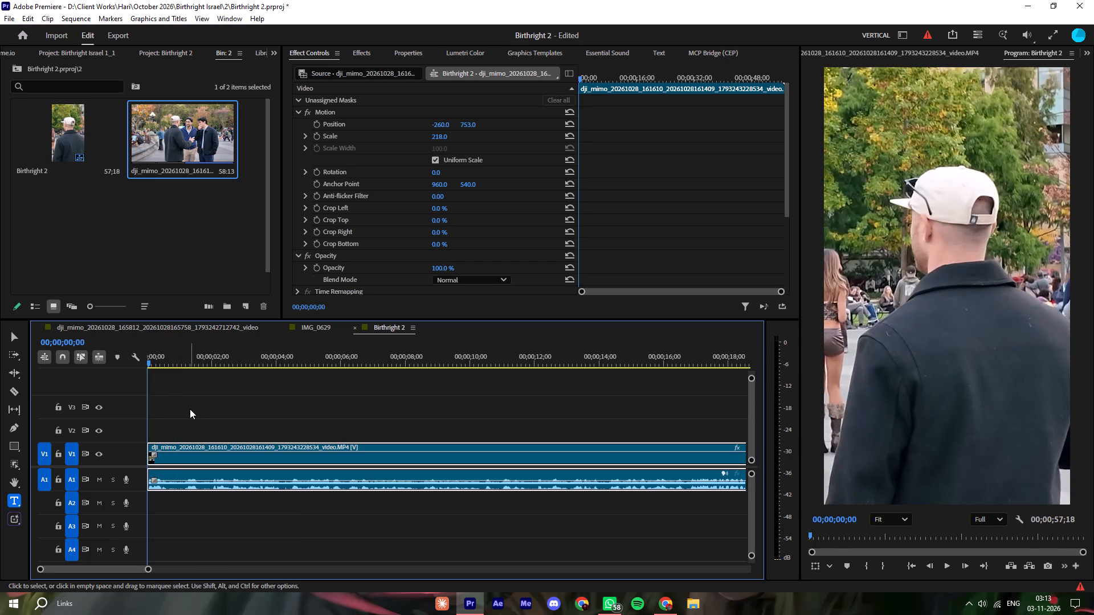
Cut the clip about 0.6 seconds in and set the first segment's horizontal position to -202.
{"action": "key", "text": "space"}
{"action": "key", "text": "space"}
{"action": "key", "text": "ctrl+k"}
{"action": "left_click_drag", "start_coordinate": [164, 360], "coordinate": [153, 363]}
{"action": "left_click_drag", "start_coordinate": [447, 126], "coordinate": [485, 128]}
Play on from the first segment and cut the clip again at 00;00;01;14.
{"action": "key", "text": "space"}
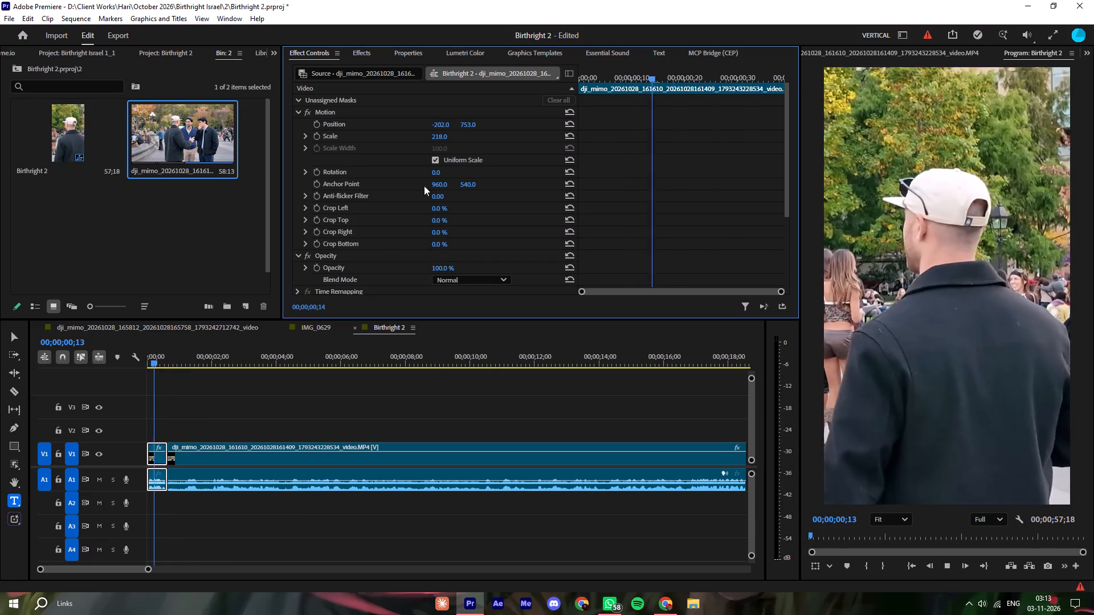
{"action": "key", "text": "space"}
{"action": "key", "text": "space"}
{"action": "key", "text": "space"}
{"action": "left_click", "coordinate": [183, 418]}
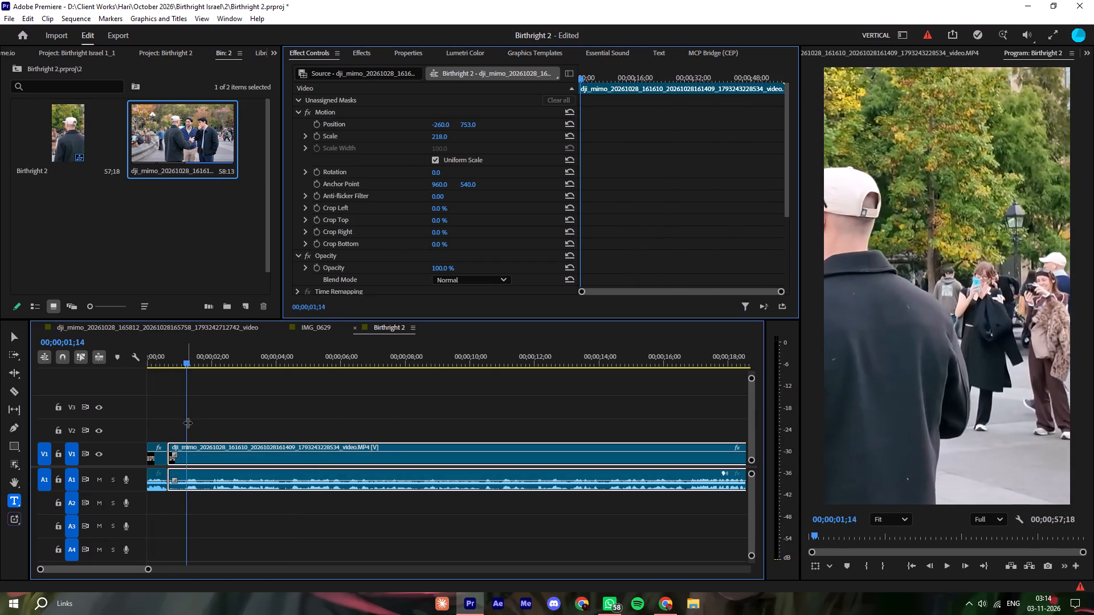
{"action": "key", "text": "ctrl+k"}
Reframe the second segment on the two interviewees with Scale 205, horizontal position near 1700 and vertical position about 824.
{"action": "left_click", "coordinate": [177, 352]}
{"action": "left_click_drag", "start_coordinate": [446, 123], "coordinate": [636, 152]}
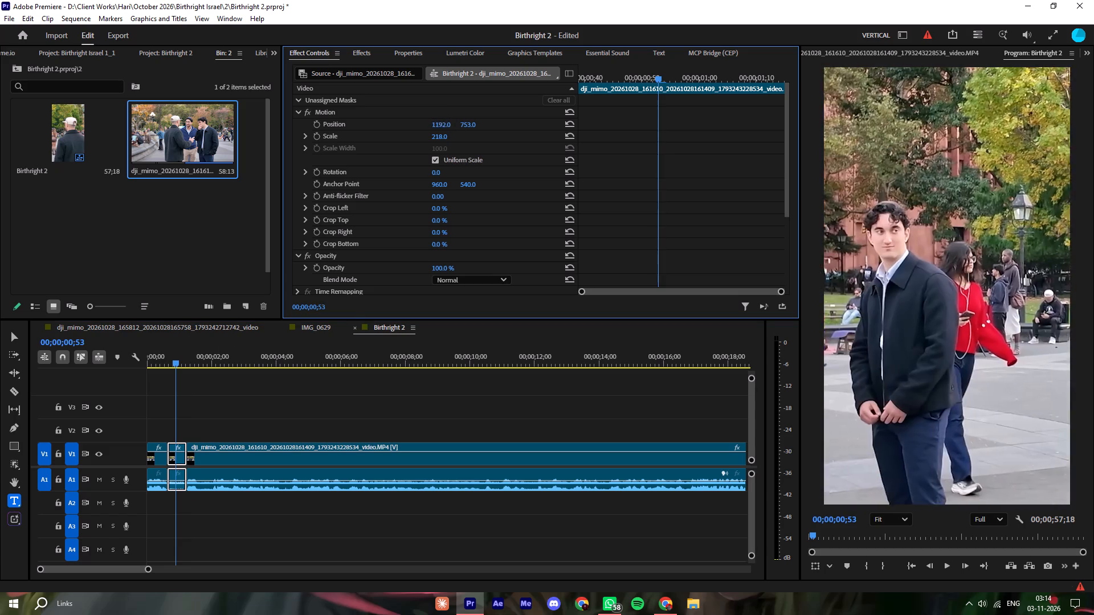
{"action": "left_click_drag", "start_coordinate": [636, 152], "coordinate": [920, 171]}
{"action": "left_click_drag", "start_coordinate": [439, 140], "coordinate": [424, 137]}
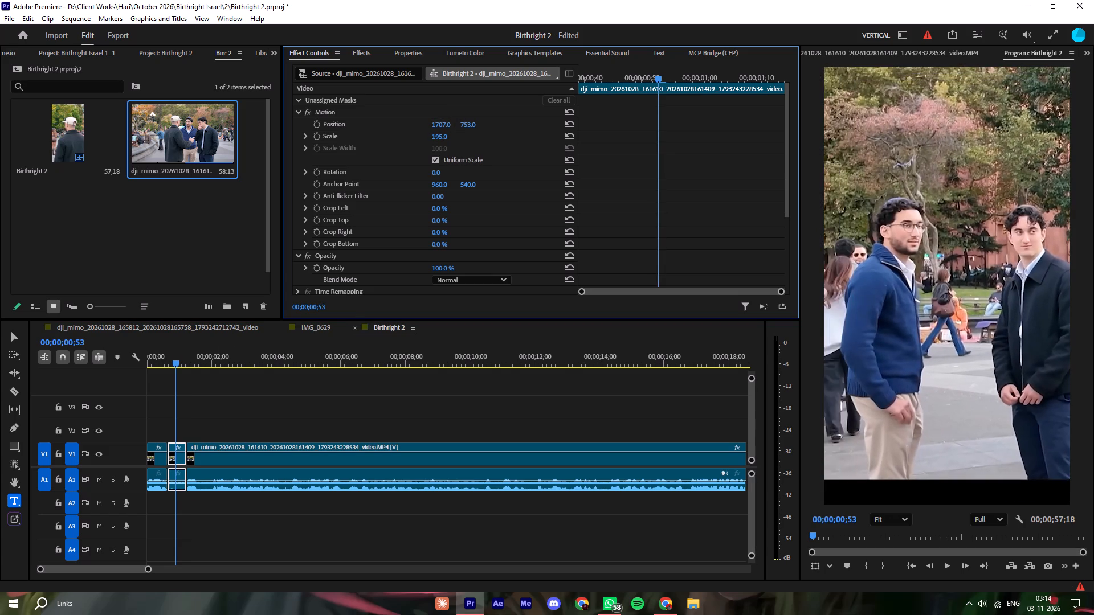
{"action": "left_click_drag", "start_coordinate": [424, 137], "coordinate": [431, 137]}
{"action": "left_click_drag", "start_coordinate": [470, 125], "coordinate": [524, 142]}
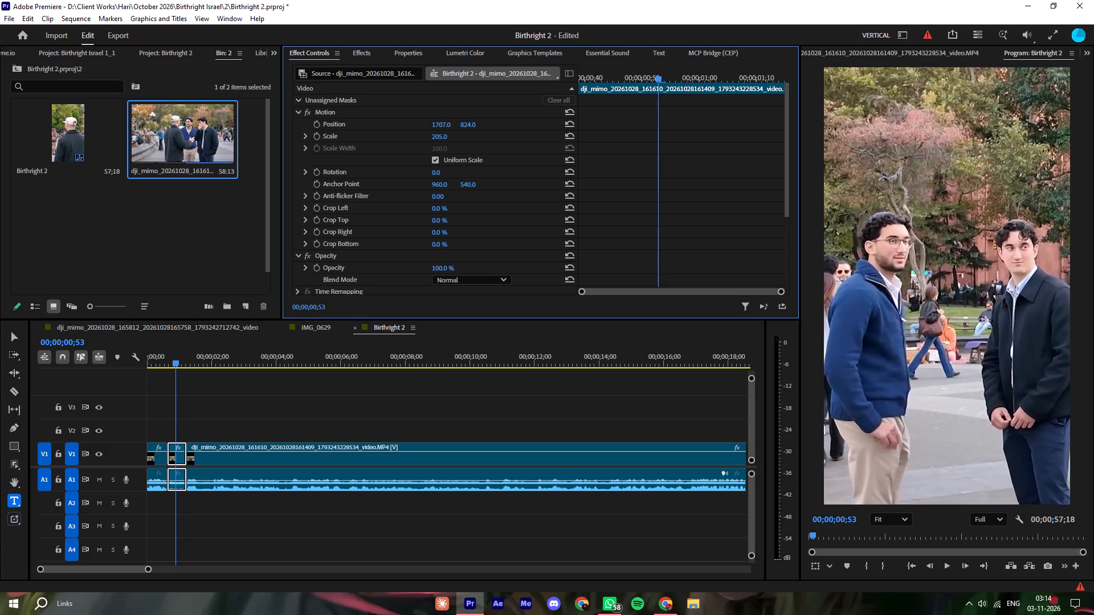
{"action": "left_click_drag", "start_coordinate": [524, 142], "coordinate": [522, 143]}
{"action": "left_click_drag", "start_coordinate": [446, 120], "coordinate": [430, 120]}
{"action": "left_click", "coordinate": [199, 397]}
Play back the opening and cut the remaining clip at 00;00;01;38.
{"action": "left_click_drag", "start_coordinate": [165, 358], "coordinate": [138, 362]}
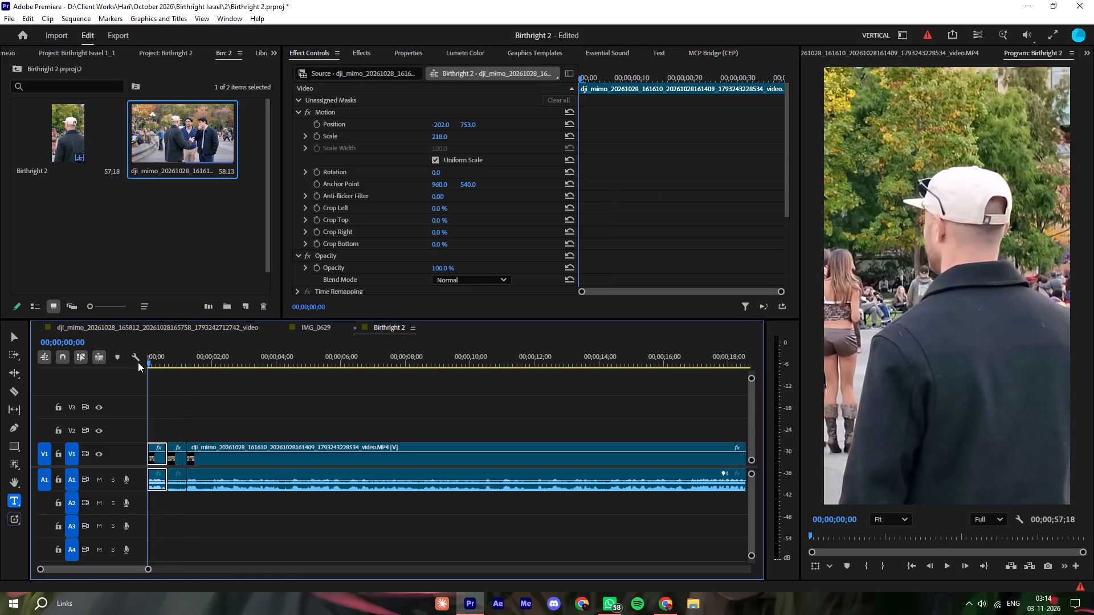
{"action": "key", "text": "space"}
{"action": "key", "text": "space"}
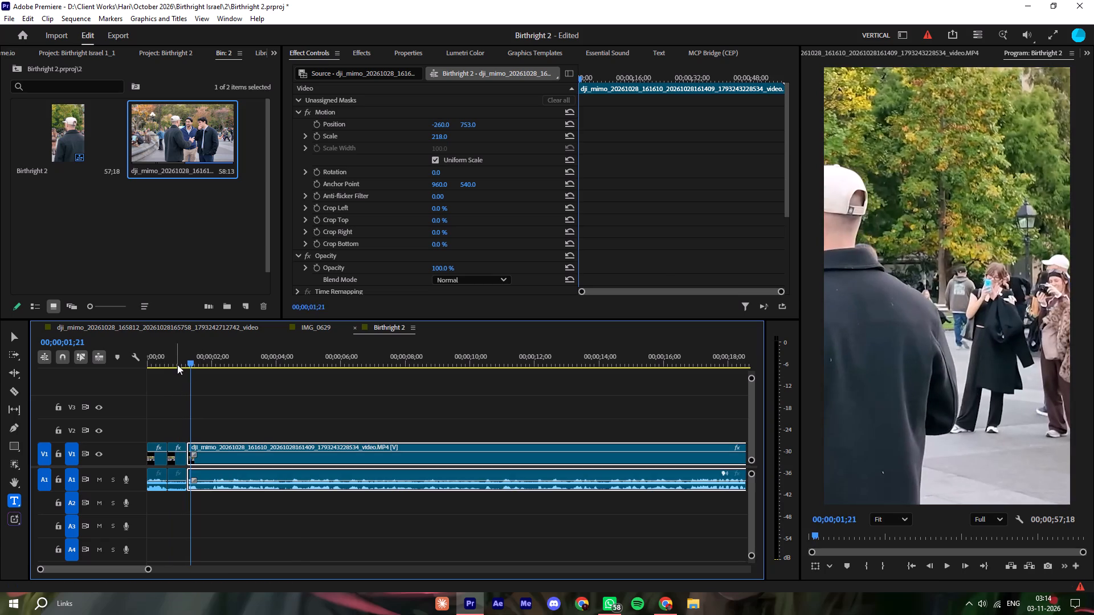
{"action": "left_click", "coordinate": [177, 361]}
{"action": "key", "text": "space"}
{"action": "key", "text": "space"}
{"action": "key", "text": "space"}
{"action": "key", "text": "space"}
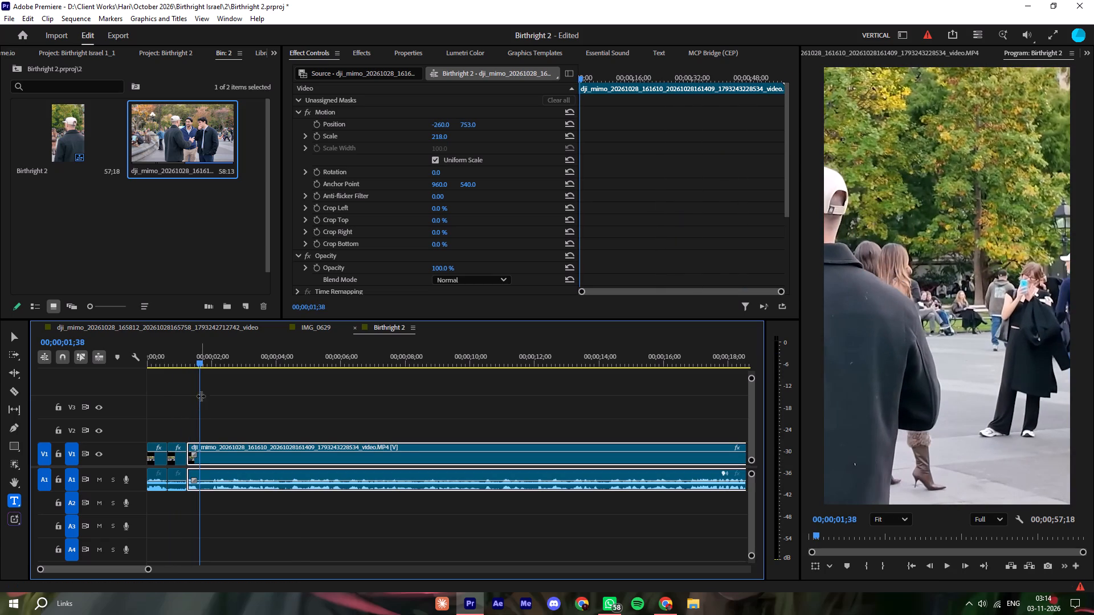
{"action": "key", "text": "ctrl+k"}
Increase the short third segment's horizontal position to move its framing away from the man in the white cap's back.
{"action": "left_click", "coordinate": [196, 366]}
{"action": "left_click", "coordinate": [188, 357]}
{"action": "left_click_drag", "start_coordinate": [193, 352], "coordinate": [194, 360]}
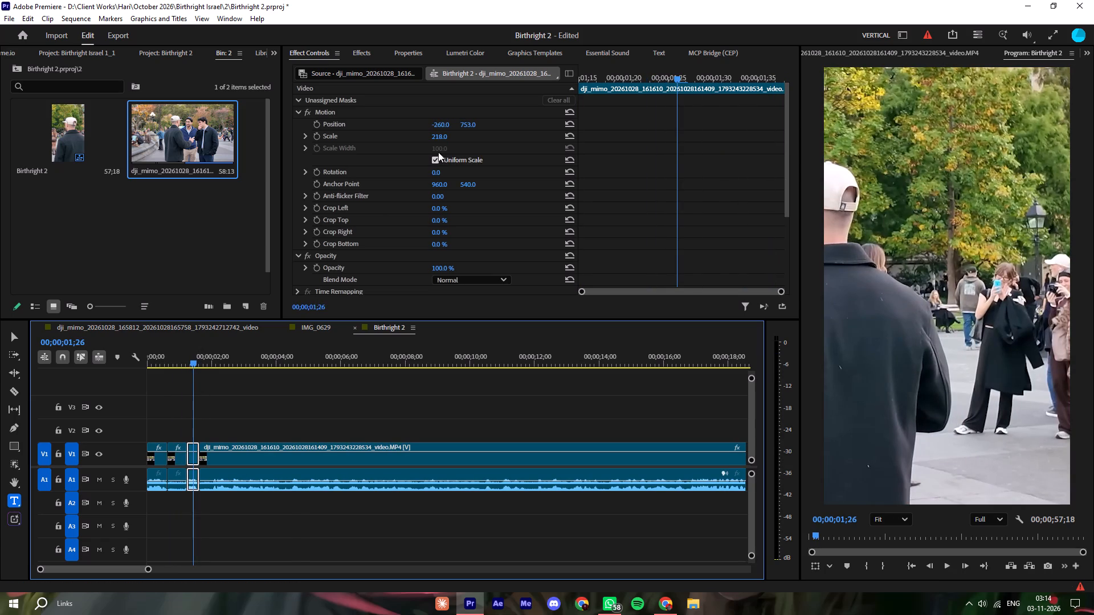
{"action": "left_click_drag", "start_coordinate": [441, 121], "coordinate": [764, 153]}
Review the opening cuts and ripple-trim about 22 frames off the start of the fourth segment.
{"action": "left_click_drag", "start_coordinate": [153, 347], "coordinate": [100, 357]}
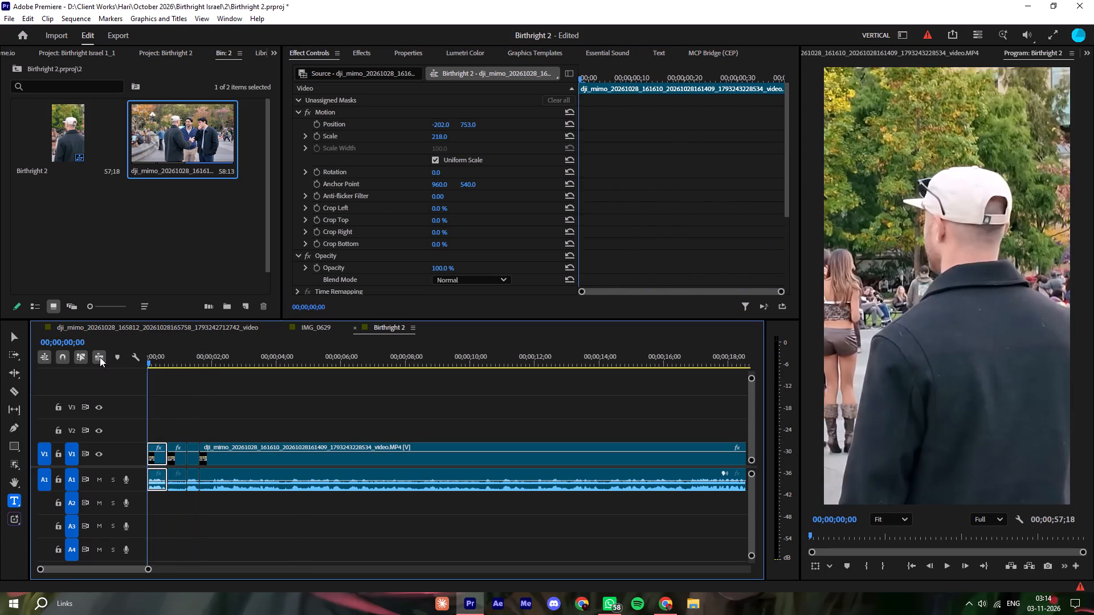
{"action": "key", "text": "space"}
{"action": "key", "text": "space"}
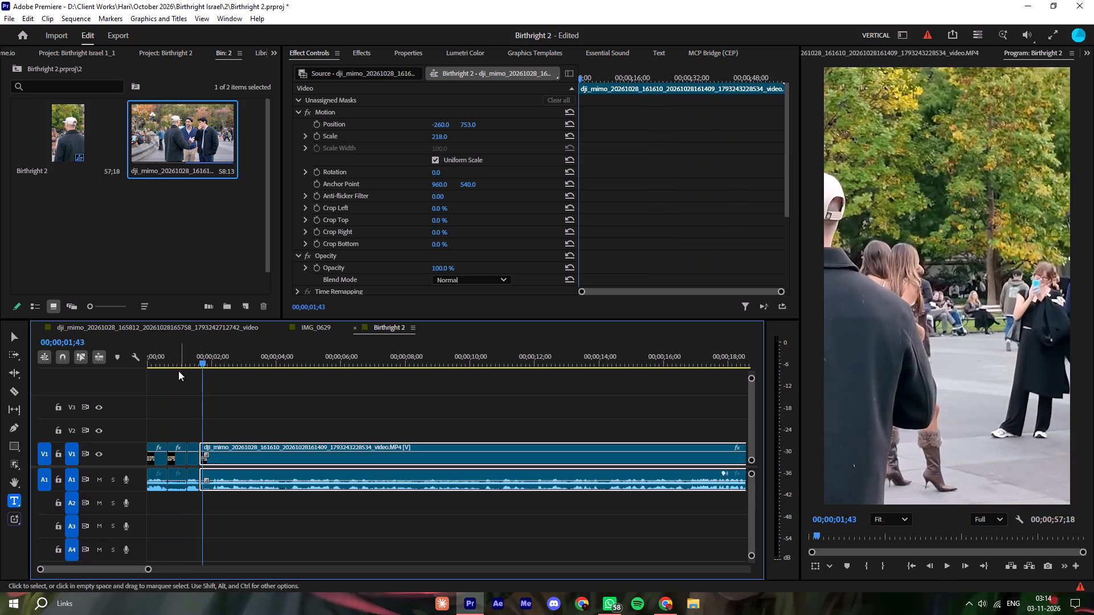
{"action": "left_click", "coordinate": [182, 355]}
{"action": "key", "text": "space"}
{"action": "key", "text": "space"}
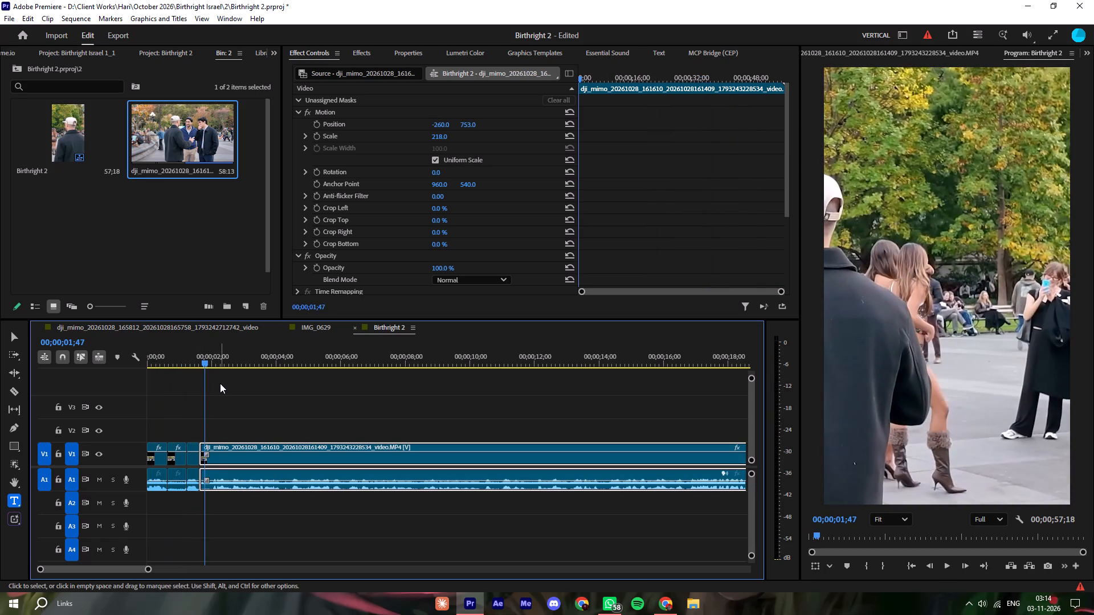
{"action": "key", "text": "space"}
{"action": "key", "text": "space"}
{"action": "left_click_drag", "start_coordinate": [213, 412], "coordinate": [212, 434]}
{"action": "key", "text": "q"}
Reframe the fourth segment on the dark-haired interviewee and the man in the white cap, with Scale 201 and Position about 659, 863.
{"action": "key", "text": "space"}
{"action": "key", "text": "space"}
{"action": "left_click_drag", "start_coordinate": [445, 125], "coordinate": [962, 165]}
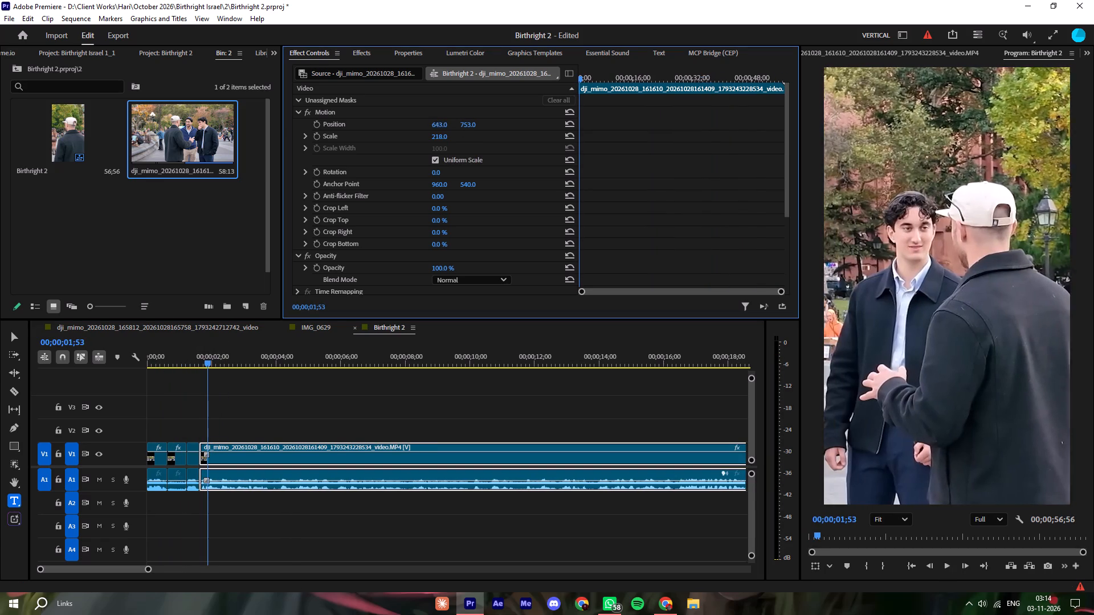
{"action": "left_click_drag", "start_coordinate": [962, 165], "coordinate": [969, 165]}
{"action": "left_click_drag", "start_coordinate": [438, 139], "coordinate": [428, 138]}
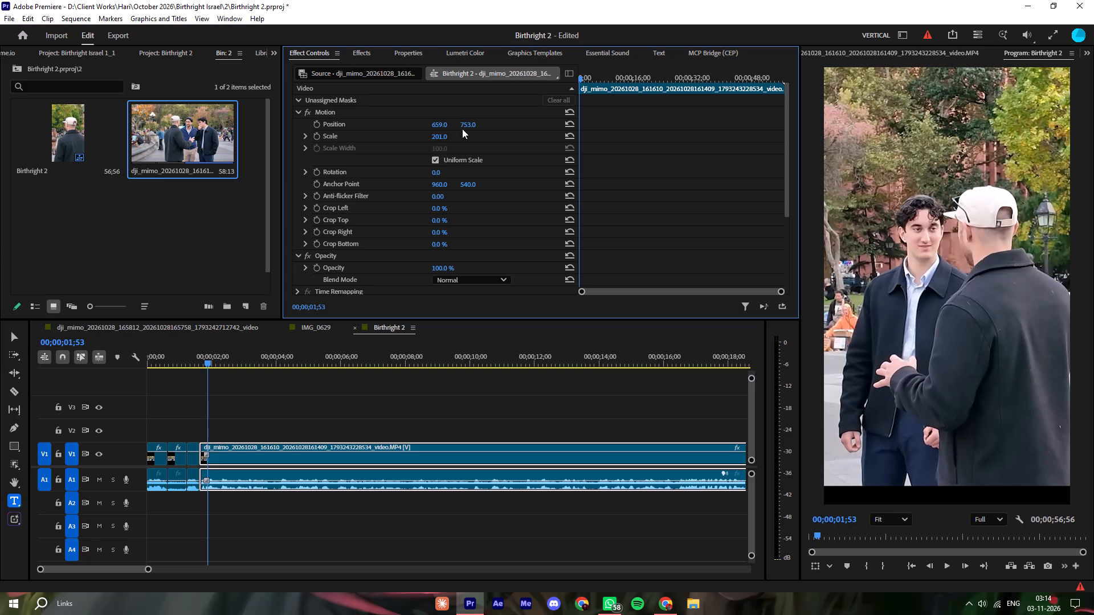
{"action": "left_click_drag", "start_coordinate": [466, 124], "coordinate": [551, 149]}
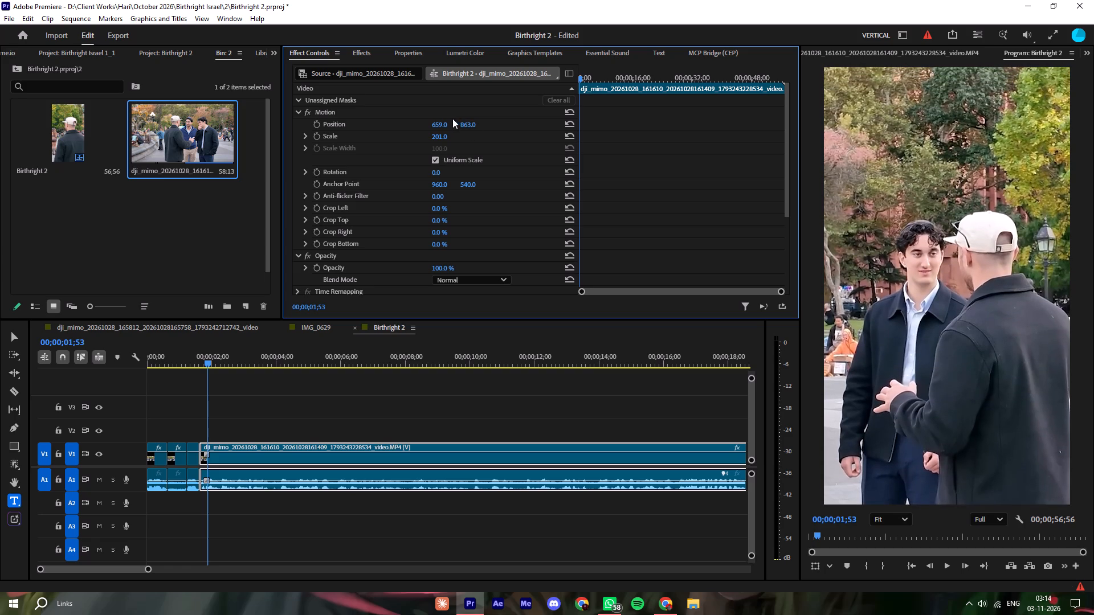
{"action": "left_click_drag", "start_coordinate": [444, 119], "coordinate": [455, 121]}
Play back the opening cuts and remove the short third segment, closing the gap it leaves.
{"action": "left_click", "coordinate": [183, 355]}
{"action": "key", "text": "space"}
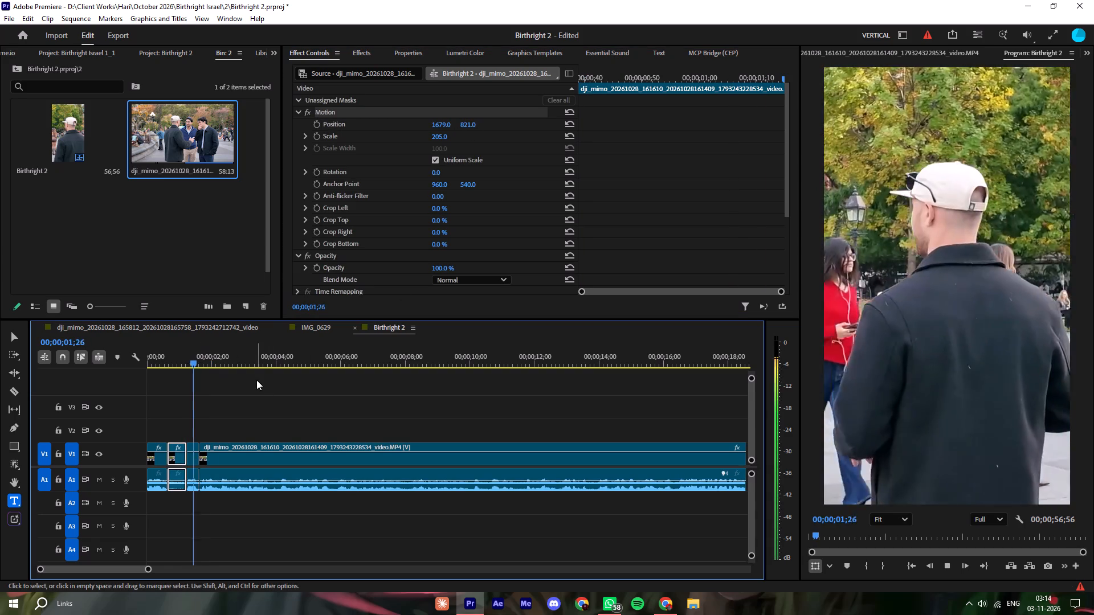
{"action": "left_click", "coordinate": [174, 354]}
{"action": "key", "text": "space"}
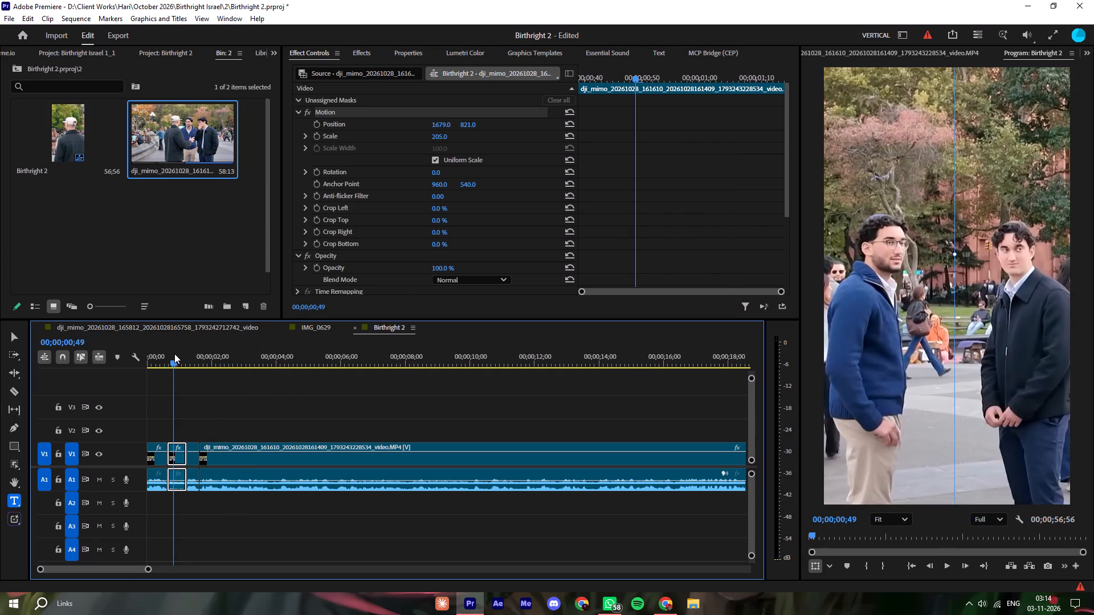
{"action": "left_click", "coordinate": [174, 356]}
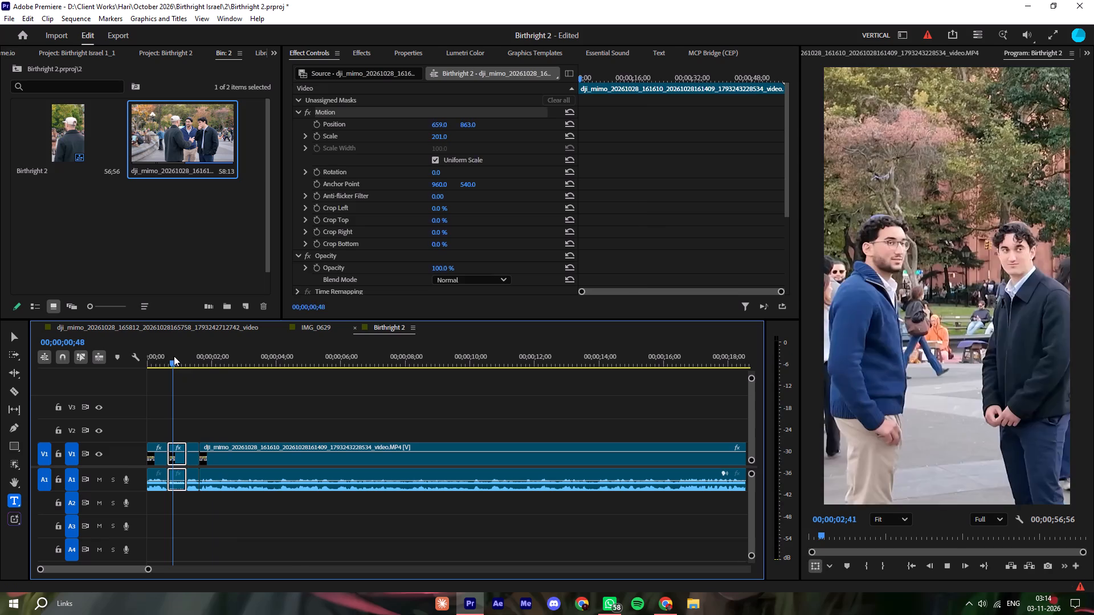
{"action": "key", "text": "space"}
{"action": "key", "text": "space"}
{"action": "left_click", "coordinate": [197, 459]}
{"action": "left_click", "coordinate": [193, 459]}
{"action": "key", "text": "Delete"}
{"action": "right_click", "coordinate": [193, 459]}
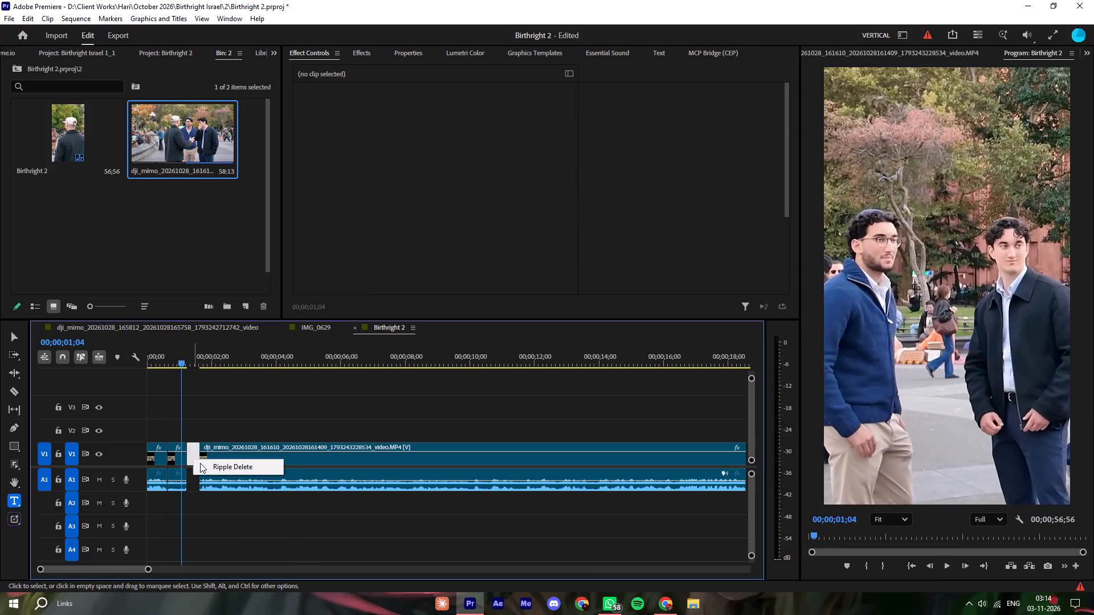
{"action": "left_click", "coordinate": [205, 466]}
Review the new join and reframe the long third segment with Scale 225 and Position about 618, 725.
{"action": "key", "text": "space"}
{"action": "left_click", "coordinate": [269, 428]}
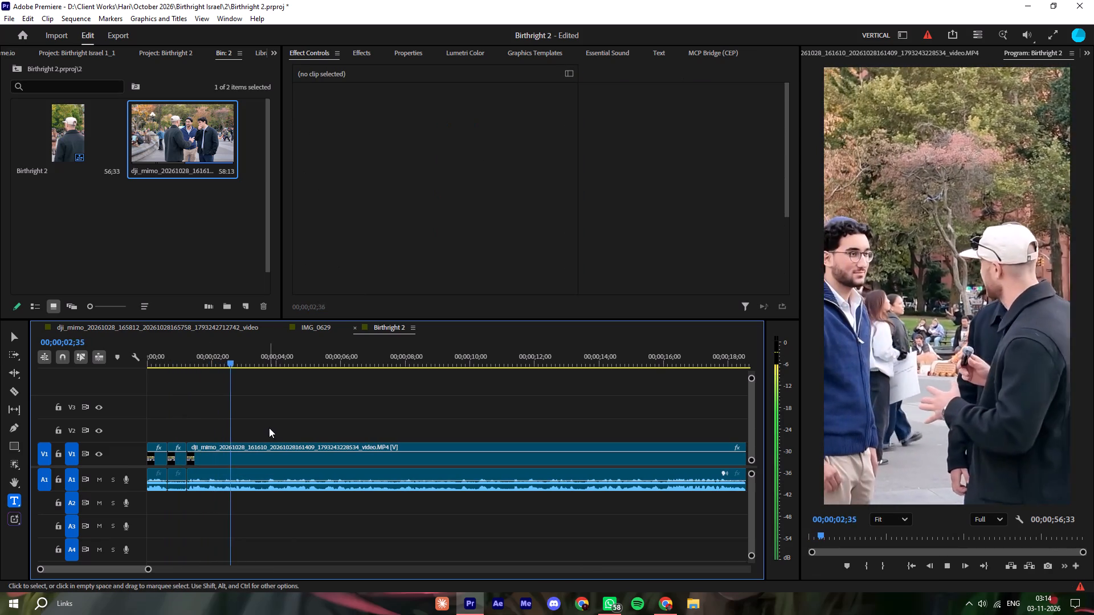
{"action": "key", "text": "space"}
{"action": "left_click", "coordinate": [185, 349]}
{"action": "key", "text": "space"}
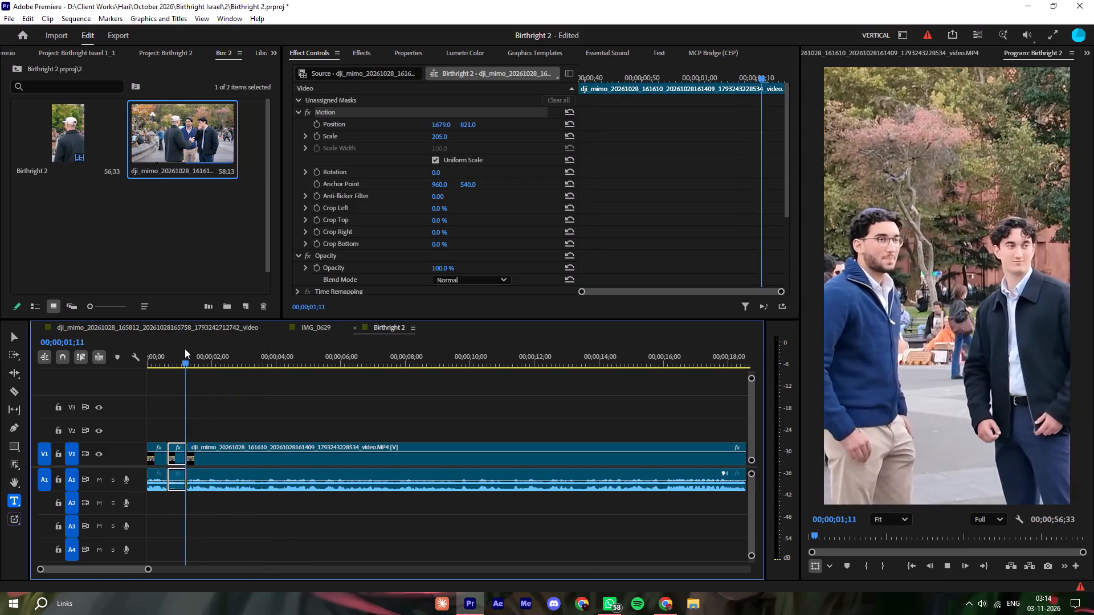
{"action": "key", "text": "space"}
{"action": "left_click_drag", "start_coordinate": [436, 134], "coordinate": [456, 138]}
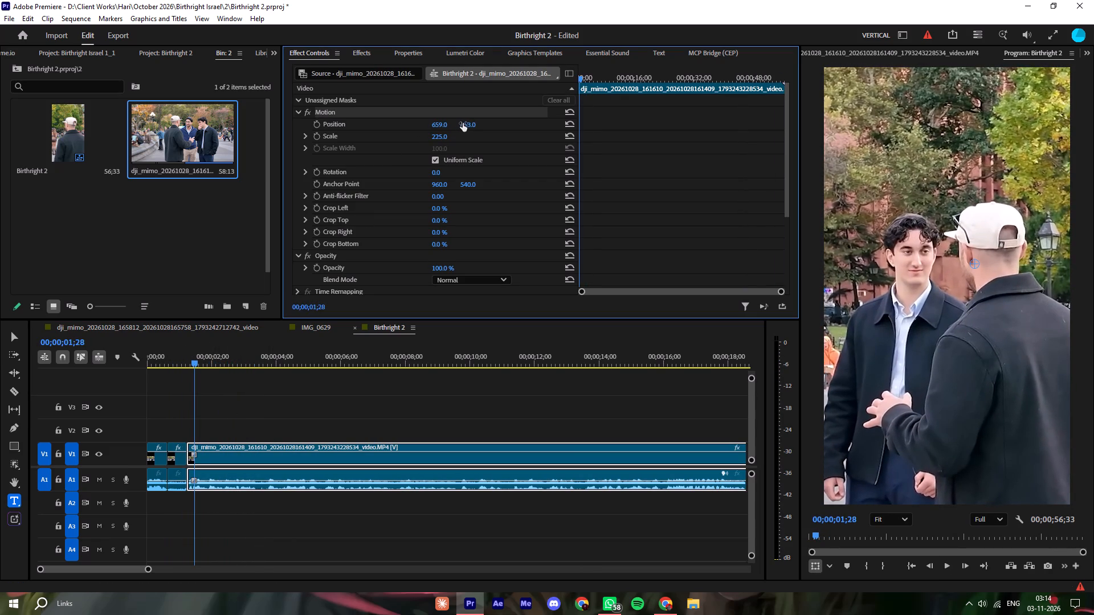
{"action": "left_click_drag", "start_coordinate": [466, 122], "coordinate": [387, 146]}
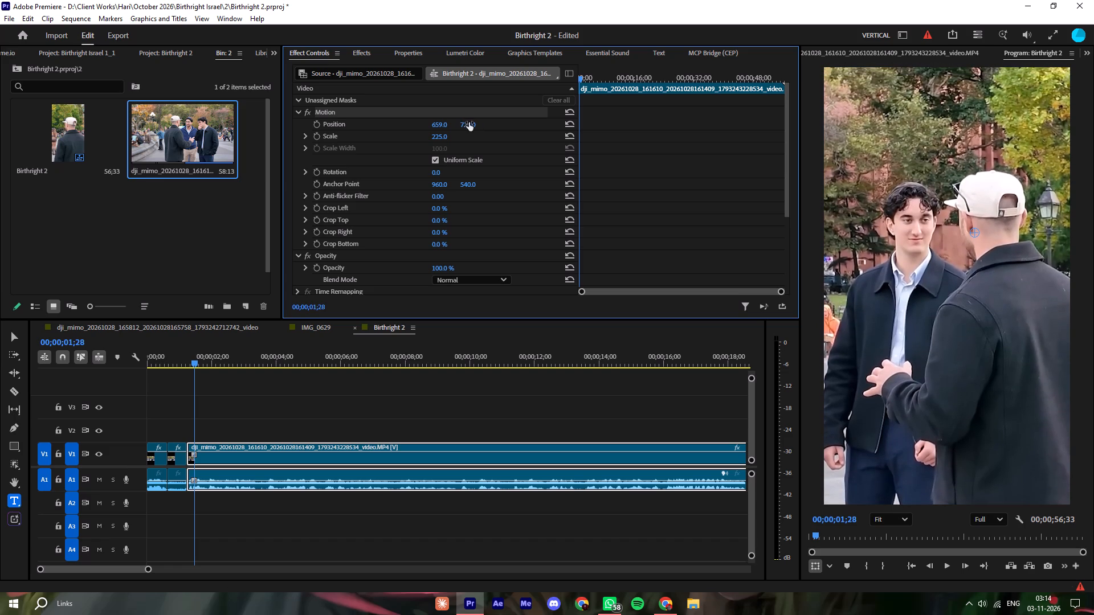
{"action": "left_click_drag", "start_coordinate": [443, 124], "coordinate": [420, 126]}
Keyframe the third segment's position from 00;00;01;28, lowering the horizontal value at 00;00;02;42 and bringing it to about 4 at 00;00;03;17.
{"action": "left_click", "coordinate": [315, 128]}
{"action": "key", "text": "space"}
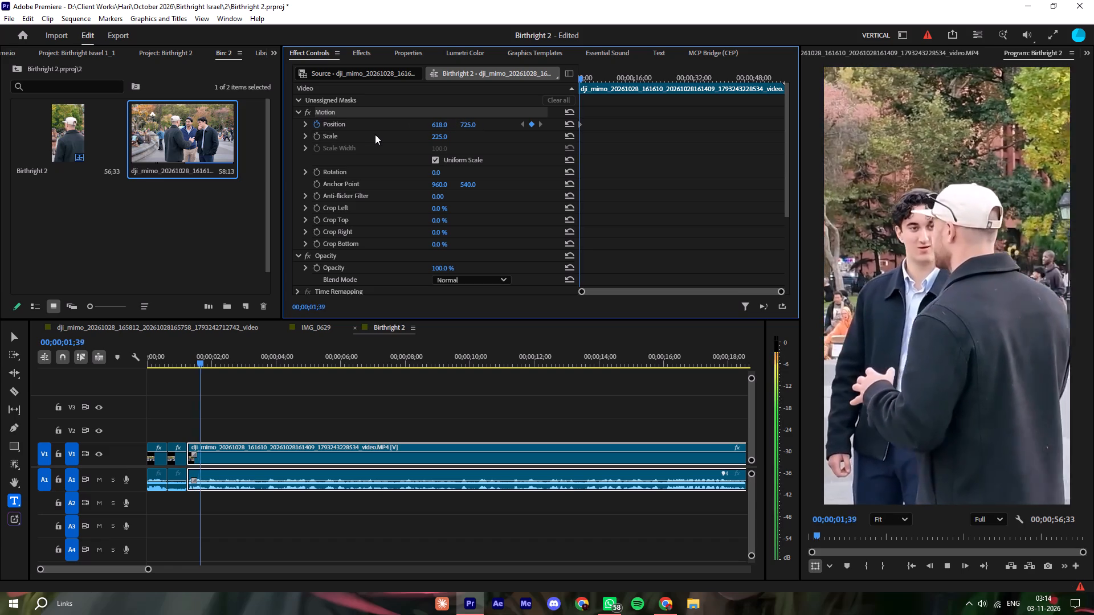
{"action": "key", "text": "space"}
{"action": "left_click_drag", "start_coordinate": [438, 122], "coordinate": [385, 122]}
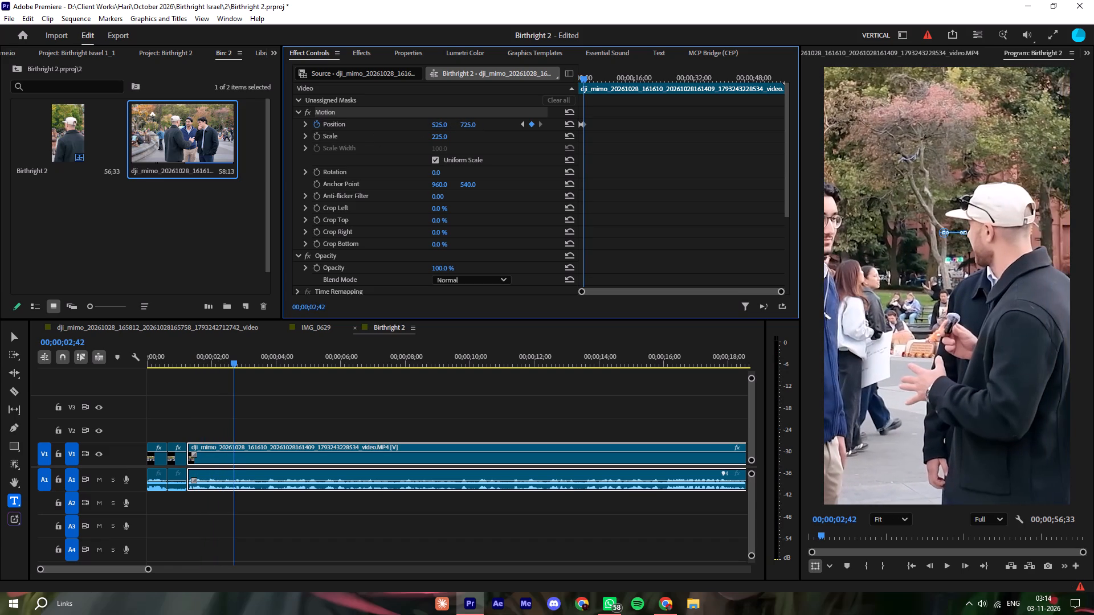
{"action": "left_click_drag", "start_coordinate": [385, 122], "coordinate": [363, 121]}
{"action": "key", "text": "space"}
{"action": "key", "text": "space"}
{"action": "left_click_drag", "start_coordinate": [450, 122], "coordinate": [217, 122]}
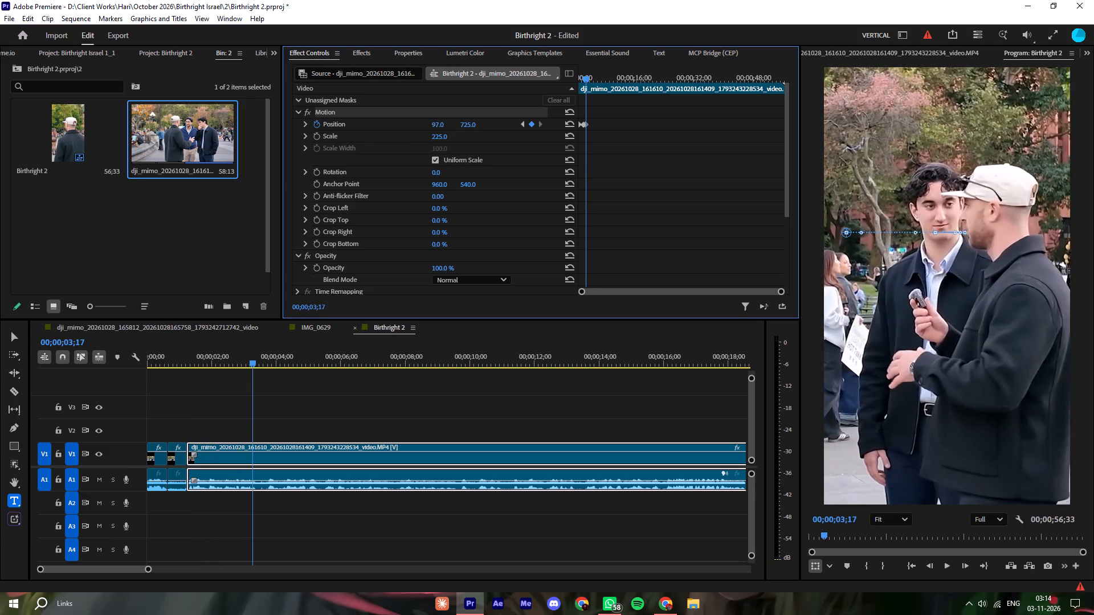
{"action": "left_click_drag", "start_coordinate": [217, 122], "coordinate": [174, 122]}
Play back the reframed section, cut the clip just after the last position keyframe, and ripple-trim about 19 frames off the remainder's start.
{"action": "key", "text": "space"}
{"action": "key", "text": "space"}
{"action": "left_click", "coordinate": [175, 357]}
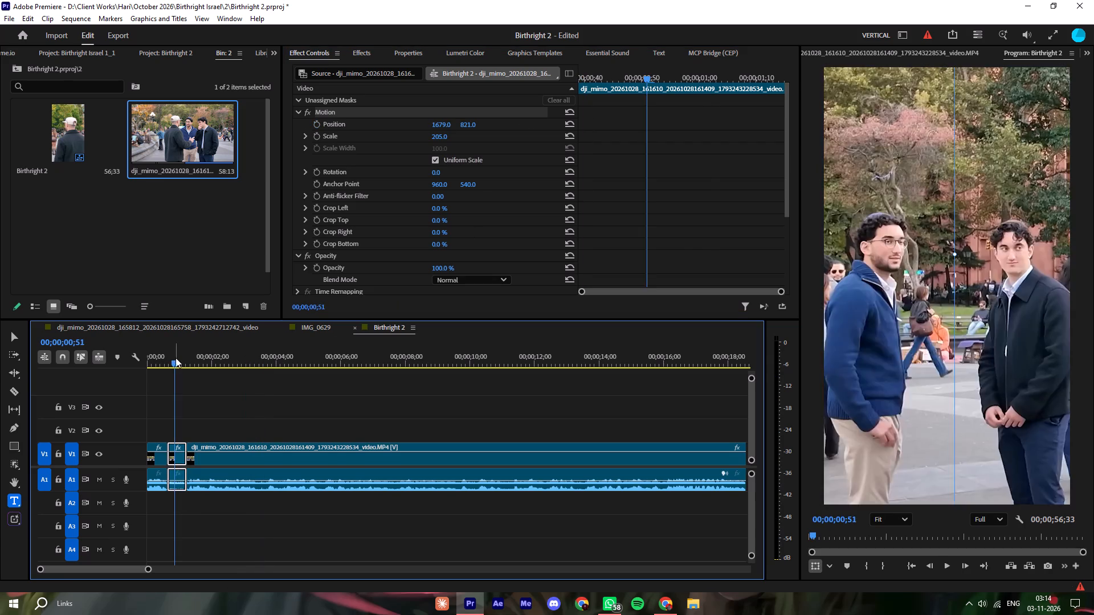
{"action": "key", "text": "space"}
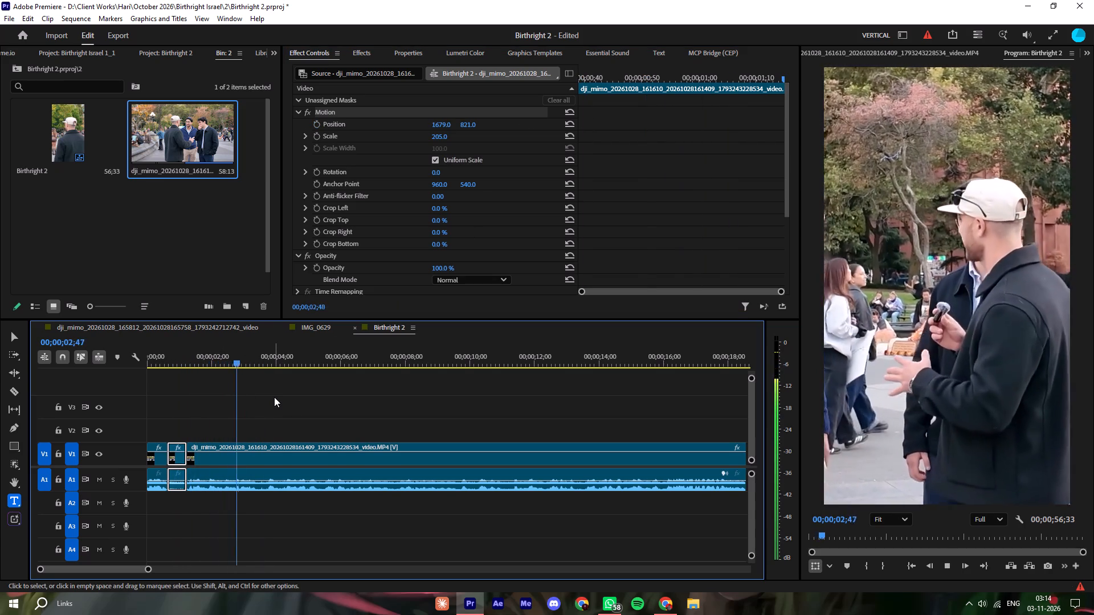
{"action": "key", "text": "space"}
{"action": "key", "text": "ctrl+k"}
{"action": "key", "text": "space"}
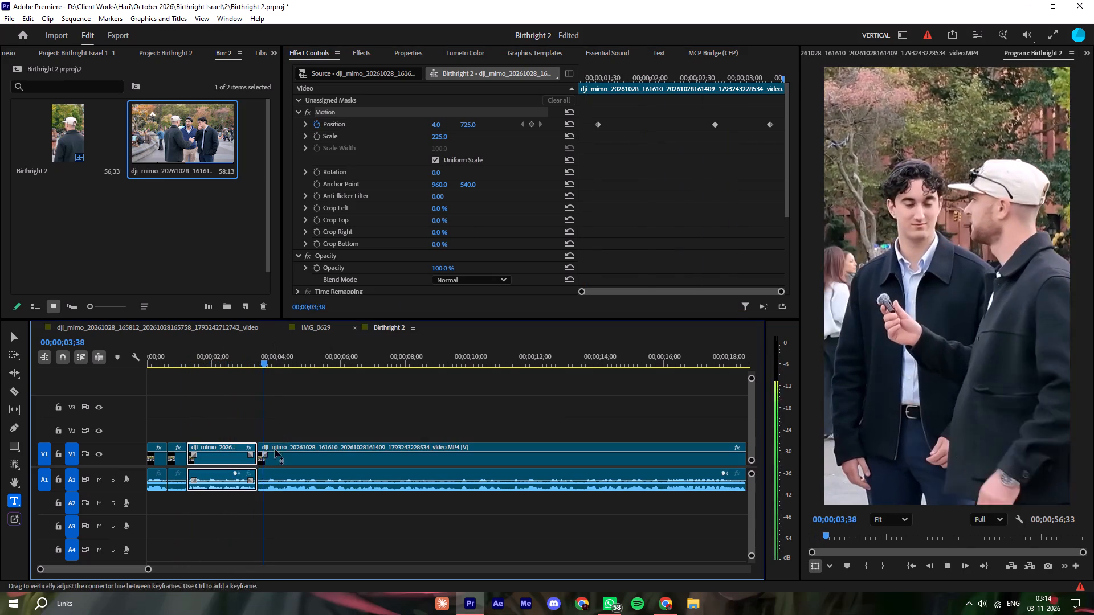
{"action": "key", "text": "space"}
{"action": "key", "text": "q"}
Turn off position animation on the remaining clip and delete its existing keyframes.
{"action": "key", "text": "space"}
{"action": "key", "text": "space"}
{"action": "left_click", "coordinate": [319, 125]}
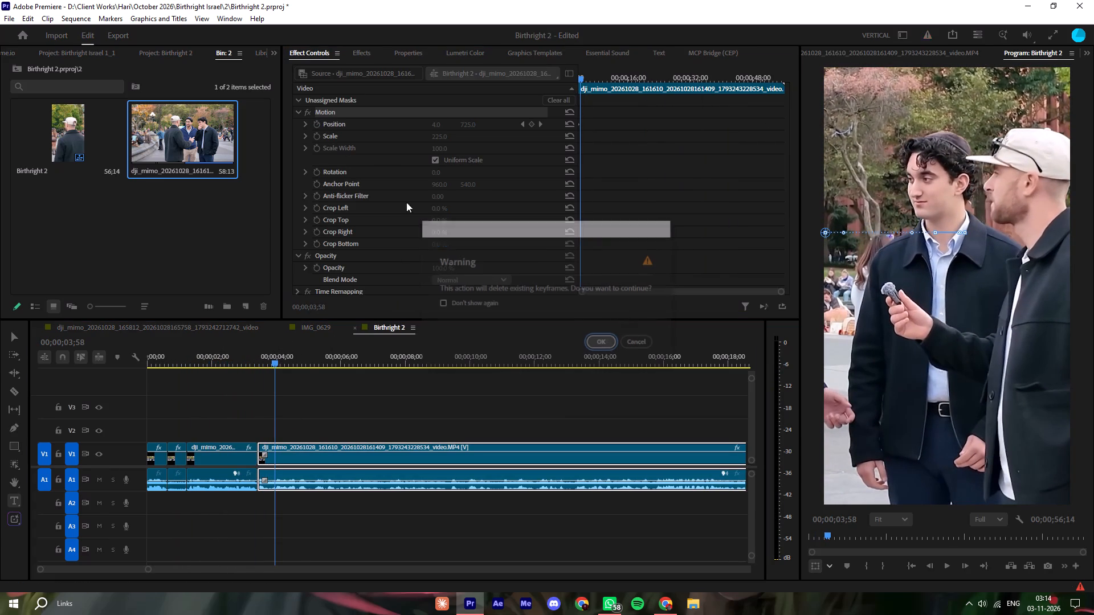
{"action": "left_click", "coordinate": [612, 338]}
Play through the remaining clip and cut it just after 00;00;07;19 to isolate the fourth segment.
{"action": "key", "text": "space"}
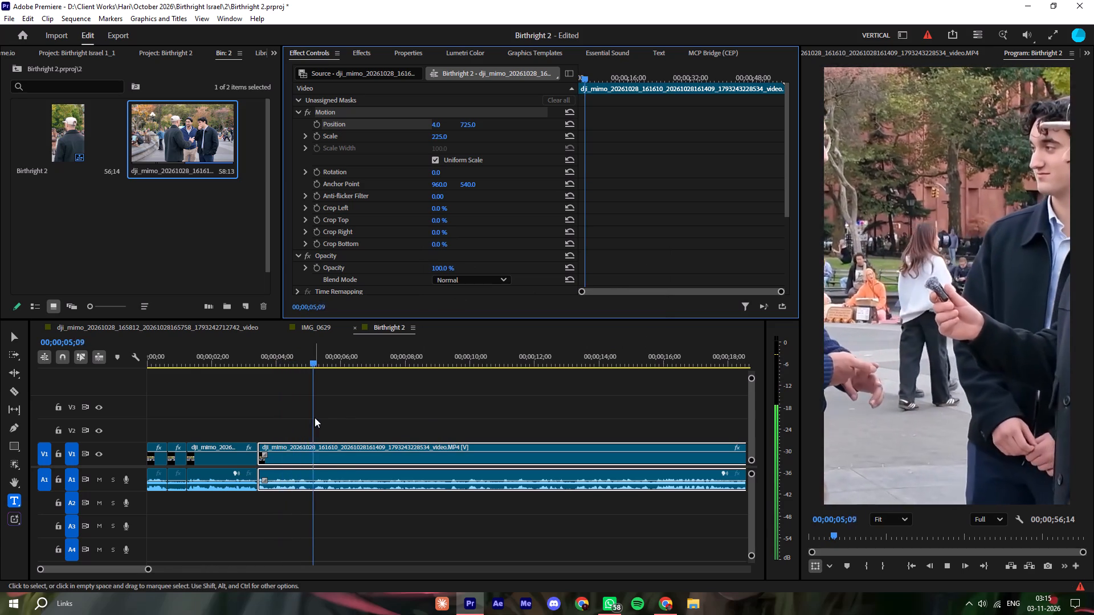
{"action": "left_click", "coordinate": [340, 413]}
{"action": "left_click", "coordinate": [375, 416]}
{"action": "left_click", "coordinate": [400, 413]}
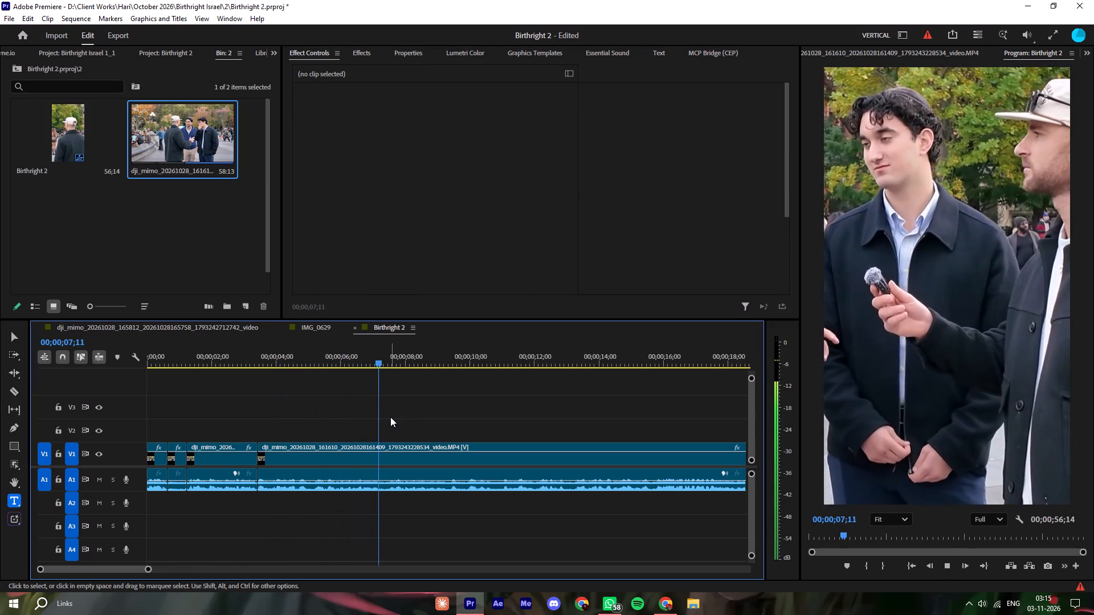
{"action": "key", "text": "space"}
{"action": "key", "text": "ctrl+k"}
Reframe the fourth segment on the man in the blue sweater by setting its Position to about 962, 910.
{"action": "left_click", "coordinate": [345, 351]}
{"action": "left_click_drag", "start_coordinate": [437, 121], "coordinate": [436, 121]}
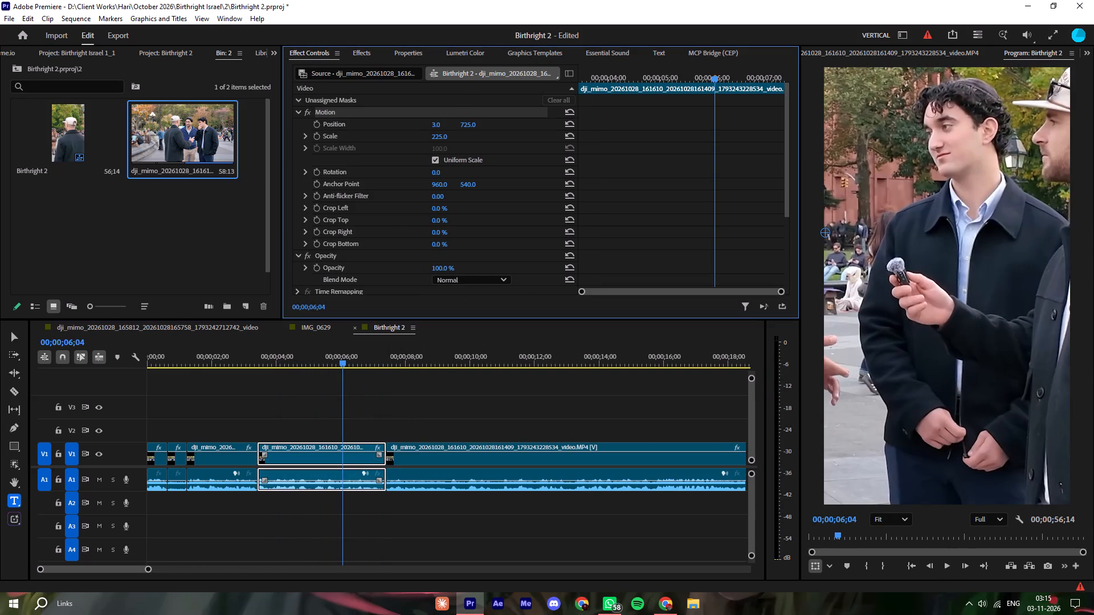
{"action": "left_click_drag", "start_coordinate": [436, 121], "coordinate": [328, 153]}
{"action": "left_click_drag", "start_coordinate": [464, 124], "coordinate": [579, 151]}
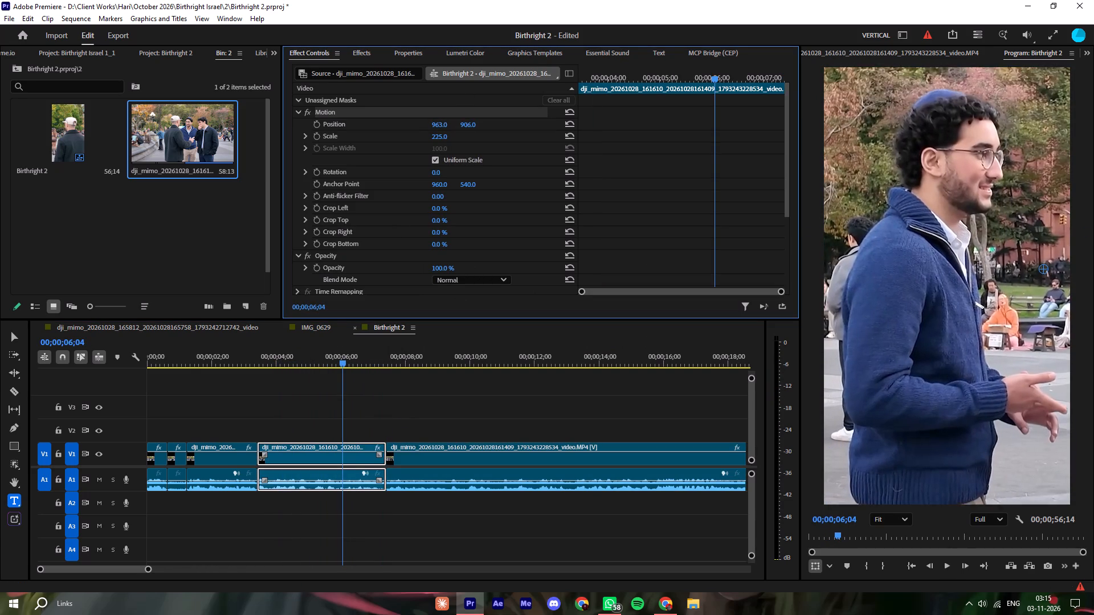
{"action": "left_click_drag", "start_coordinate": [579, 151], "coordinate": [570, 157]}
{"action": "left_click", "coordinate": [443, 122]}
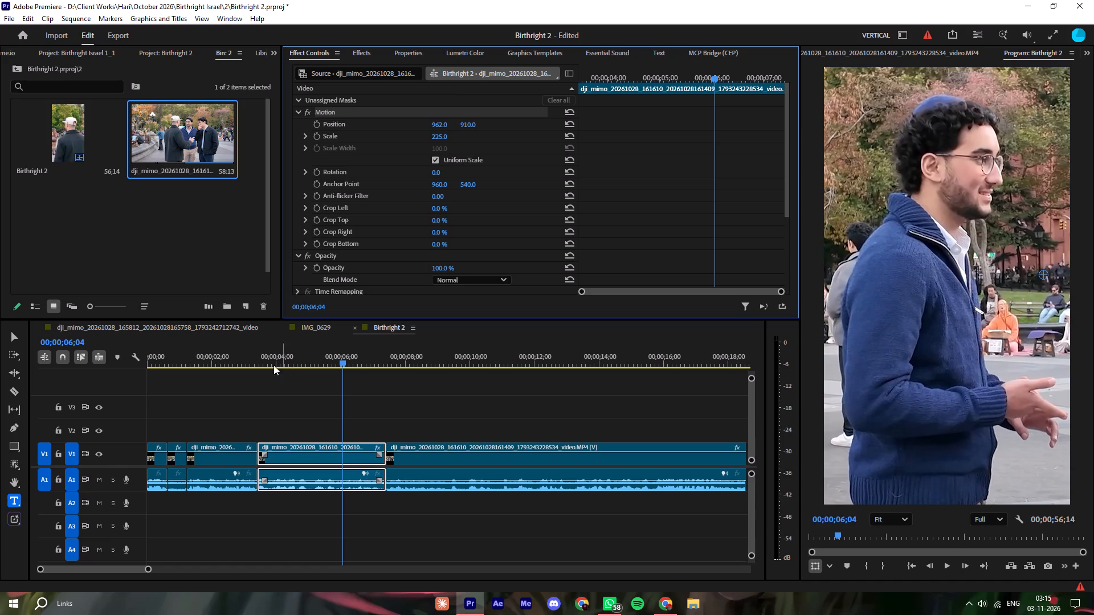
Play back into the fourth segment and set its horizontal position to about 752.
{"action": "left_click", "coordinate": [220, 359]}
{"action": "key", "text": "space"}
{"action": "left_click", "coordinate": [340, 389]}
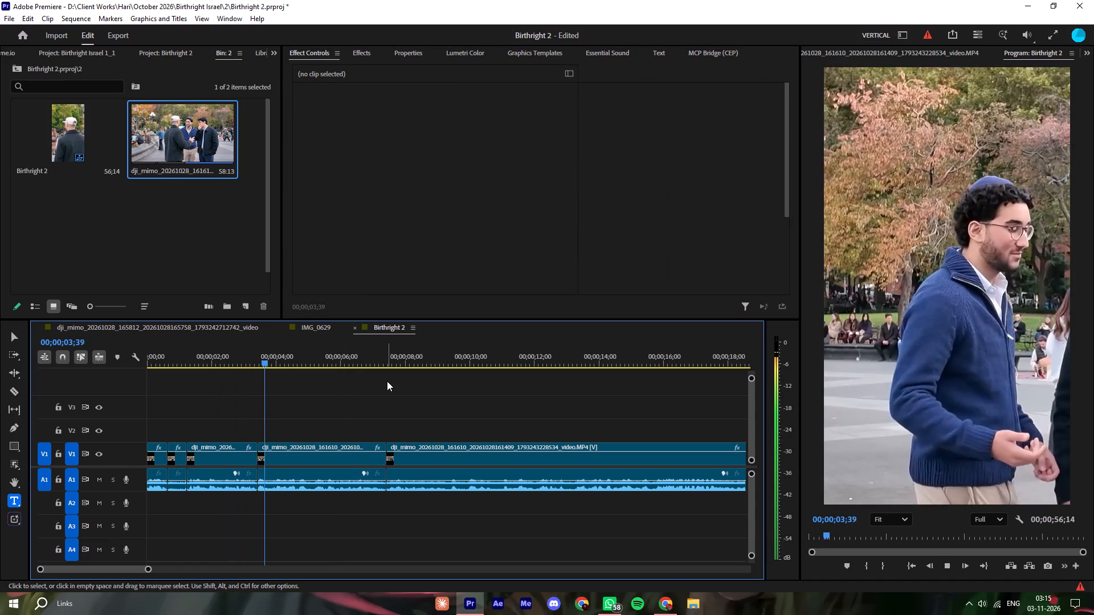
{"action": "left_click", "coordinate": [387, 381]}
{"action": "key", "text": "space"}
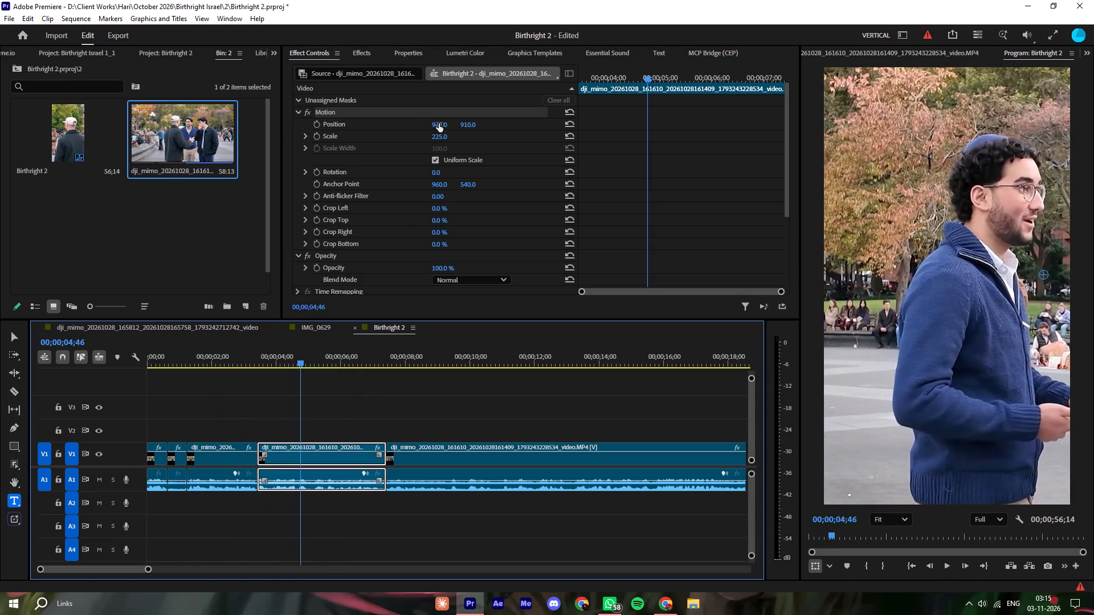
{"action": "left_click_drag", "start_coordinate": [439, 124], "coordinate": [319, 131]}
Play the fourth segment to its end and reframe the man in the blue sweater with Scale 195 and horizontal position 1024.
{"action": "left_click", "coordinate": [255, 345]}
{"action": "key", "text": "space"}
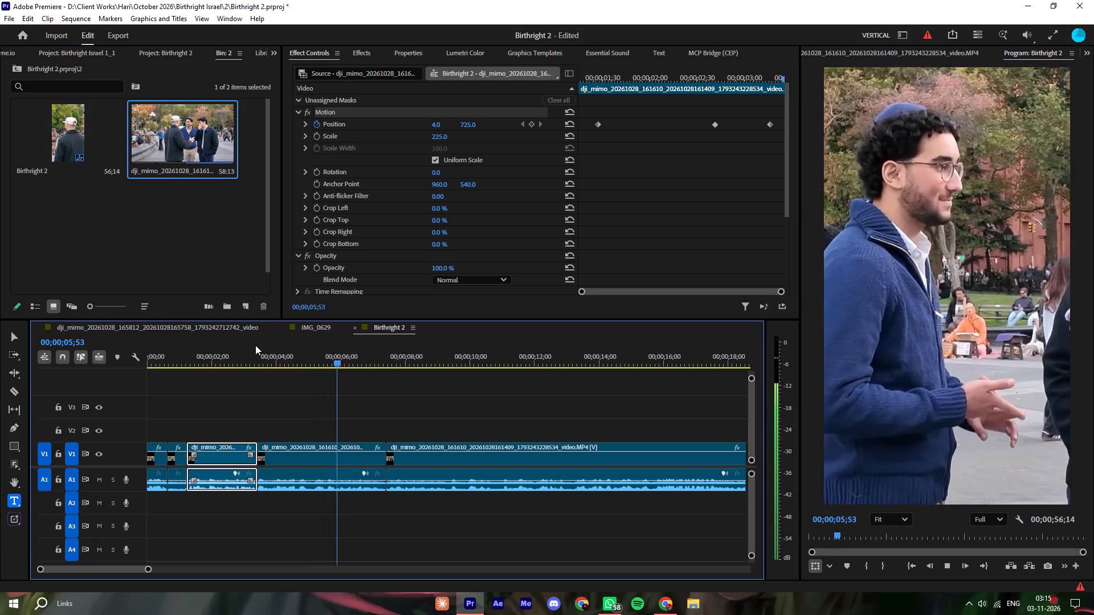
{"action": "key", "text": "space"}
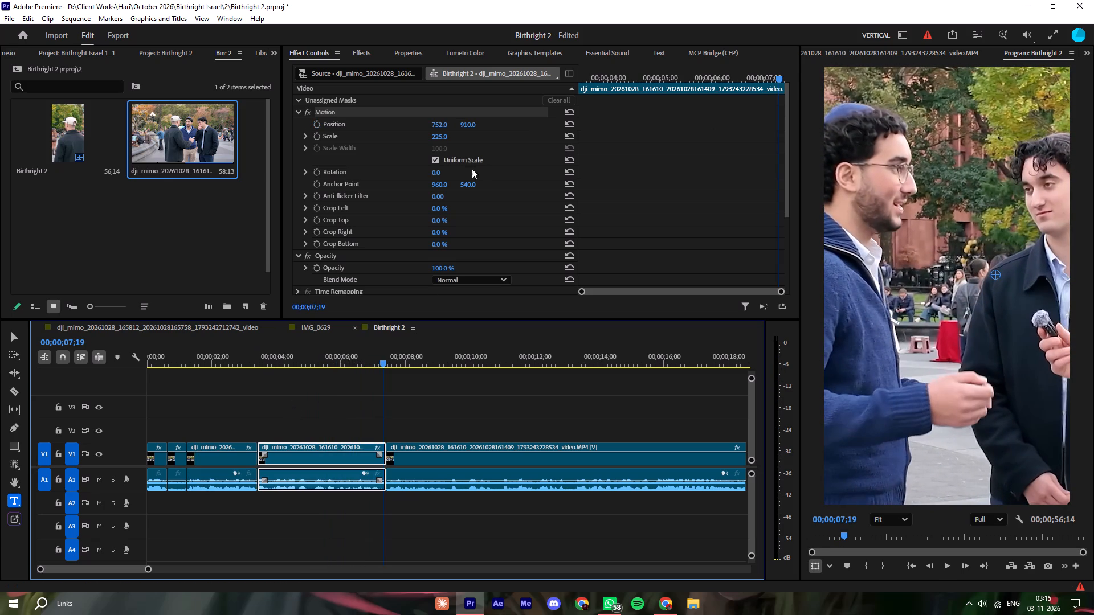
{"action": "left_click_drag", "start_coordinate": [449, 134], "coordinate": [430, 133]}
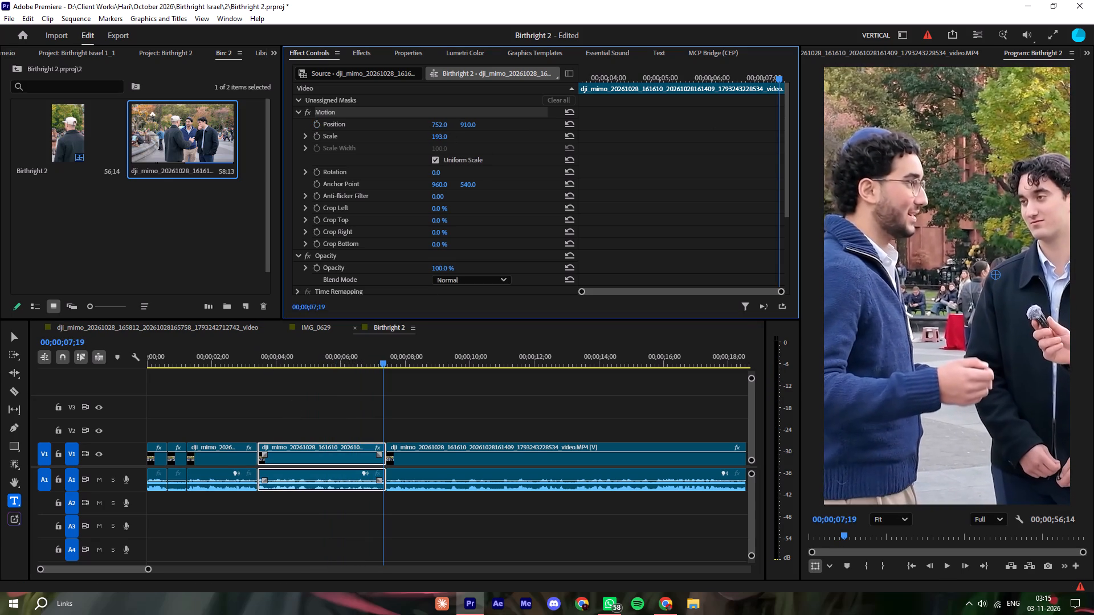
{"action": "left_click_drag", "start_coordinate": [430, 133], "coordinate": [430, 133]}
{"action": "left_click_drag", "start_coordinate": [437, 124], "coordinate": [570, 138]}
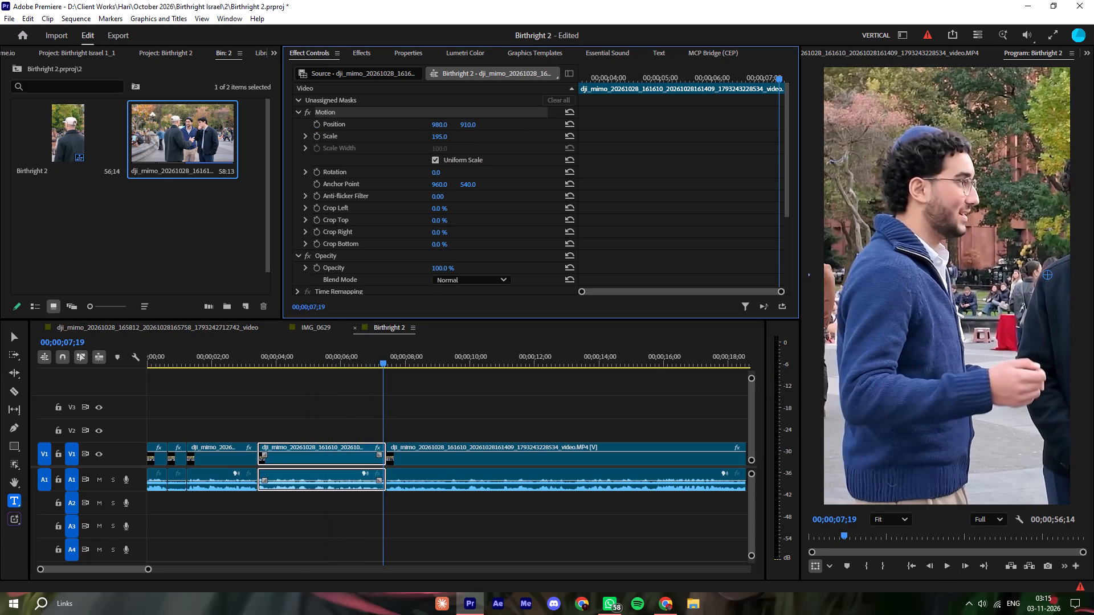
{"action": "left_click_drag", "start_coordinate": [570, 138], "coordinate": [594, 139]}
Keyframe the fourth segment's position at 00;00;07;19, with lower horizontal values at 00;00;05;36 and, at 767, at 00;00;04;04.
{"action": "left_click", "coordinate": [315, 124]}
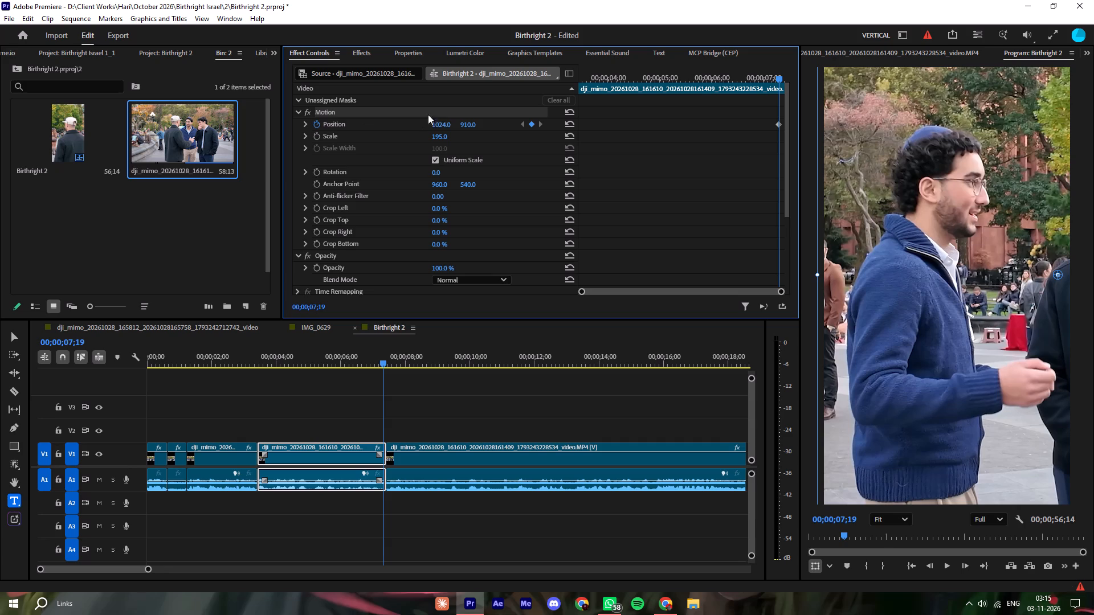
{"action": "left_click_drag", "start_coordinate": [664, 82], "coordinate": [750, 88]}
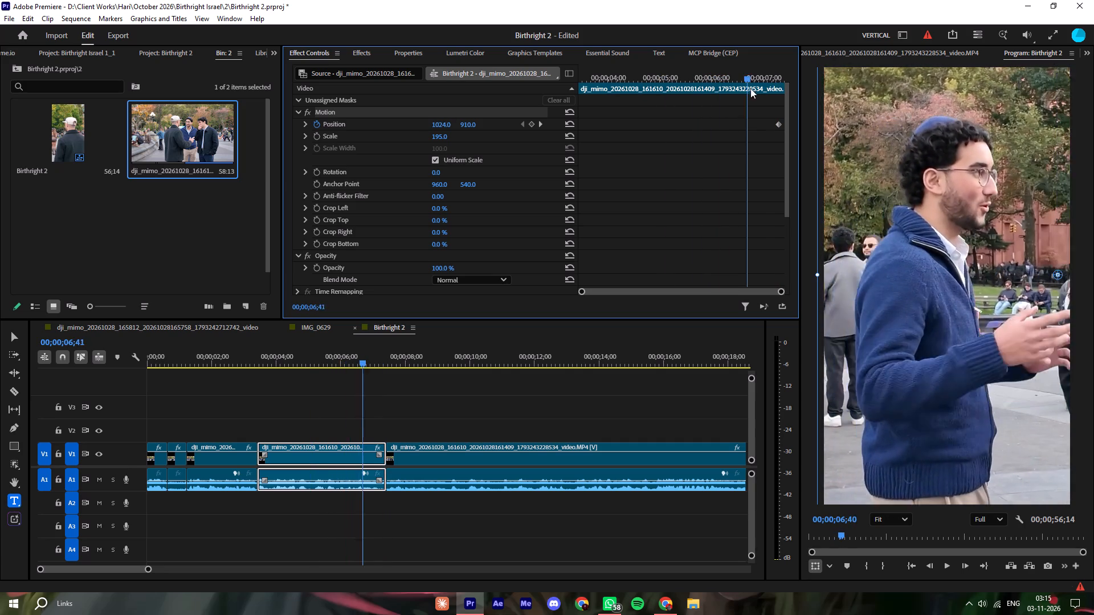
{"action": "left_click_drag", "start_coordinate": [750, 88], "coordinate": [692, 90]}
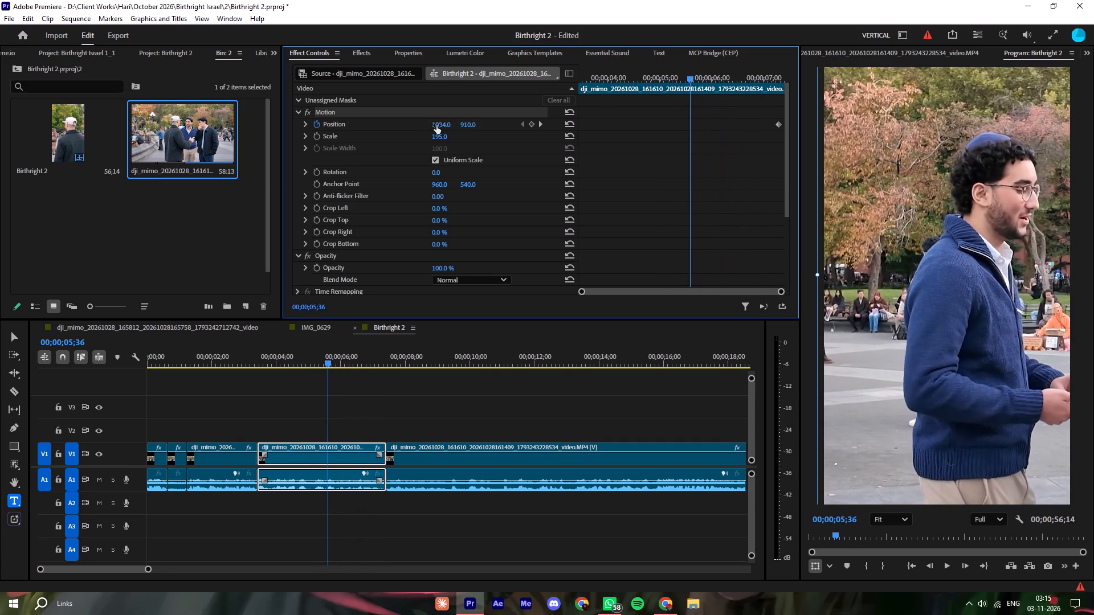
{"action": "left_click_drag", "start_coordinate": [436, 125], "coordinate": [349, 130]}
{"action": "left_click_drag", "start_coordinate": [658, 77], "coordinate": [613, 80]}
{"action": "left_click_drag", "start_coordinate": [448, 123], "coordinate": [390, 124]}
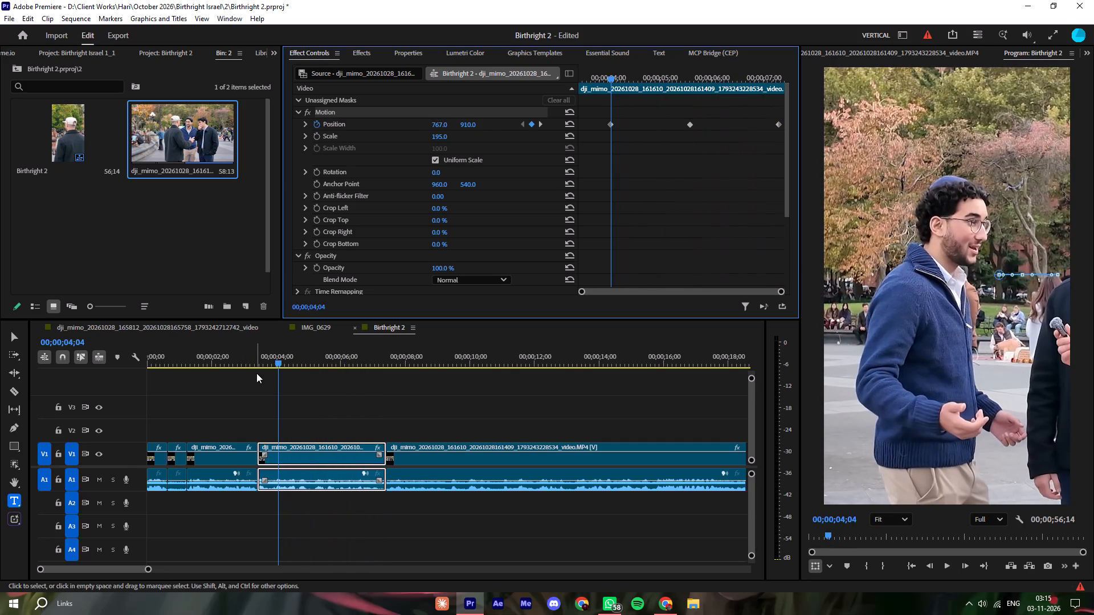
Play through the fourth segment and split the clip after it about two seconds in, making a short fifth segment.
{"action": "left_click", "coordinate": [256, 373]}
{"action": "left_click", "coordinate": [250, 363]}
{"action": "key", "text": "space"}
{"action": "left_click", "coordinate": [322, 388]}
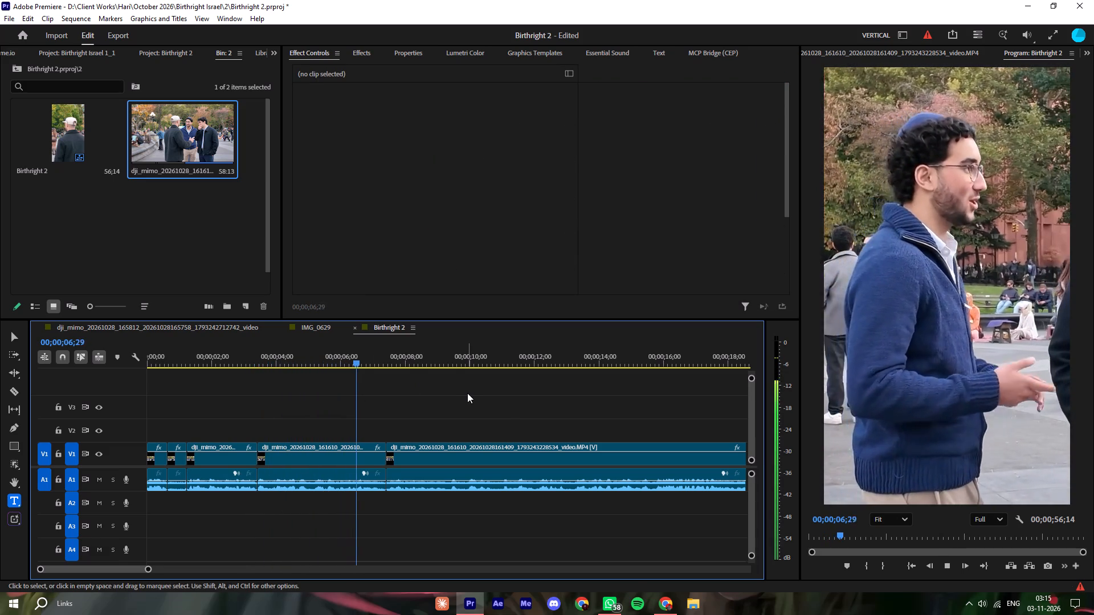
{"action": "left_click", "coordinate": [504, 406]}
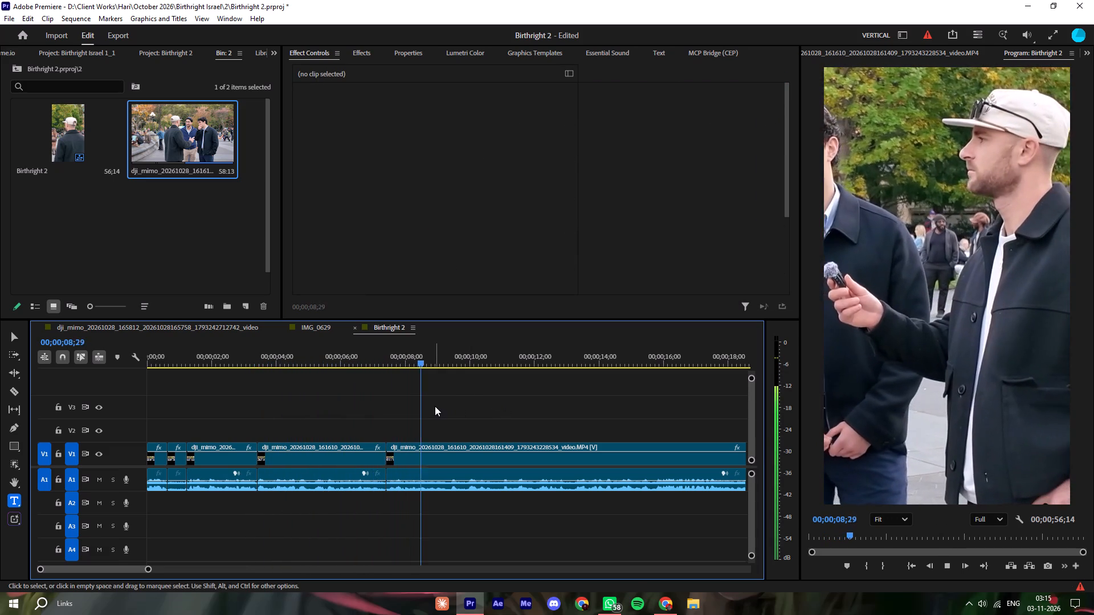
{"action": "key", "text": "space"}
{"action": "key", "text": "ctrl+k"}
Reframe the fifth segment on the man in the blue sweater with Scale 206 and Position about 1102, 817.
{"action": "left_click", "coordinate": [411, 363]}
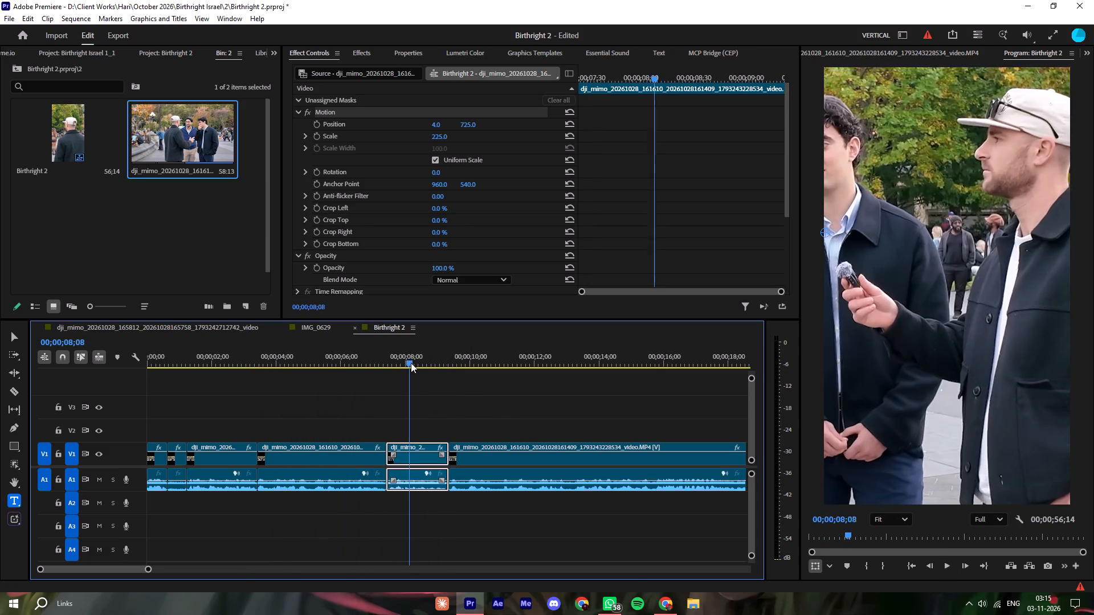
{"action": "left_click_drag", "start_coordinate": [435, 124], "coordinate": [519, 150]}
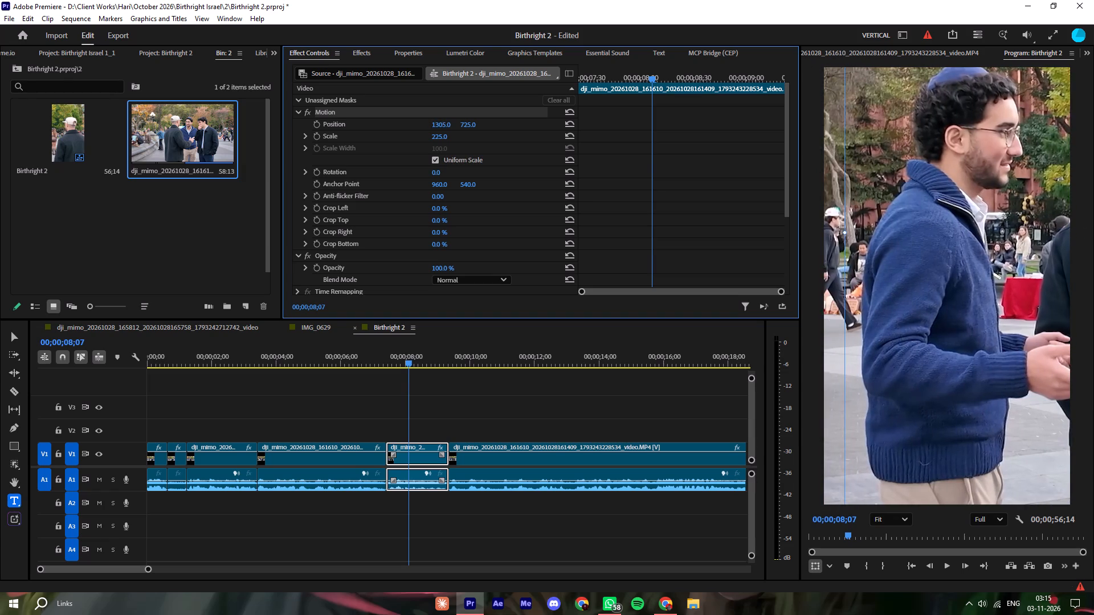
{"action": "left_click_drag", "start_coordinate": [519, 150], "coordinate": [508, 154]}
{"action": "left_click_drag", "start_coordinate": [432, 136], "coordinate": [422, 137]}
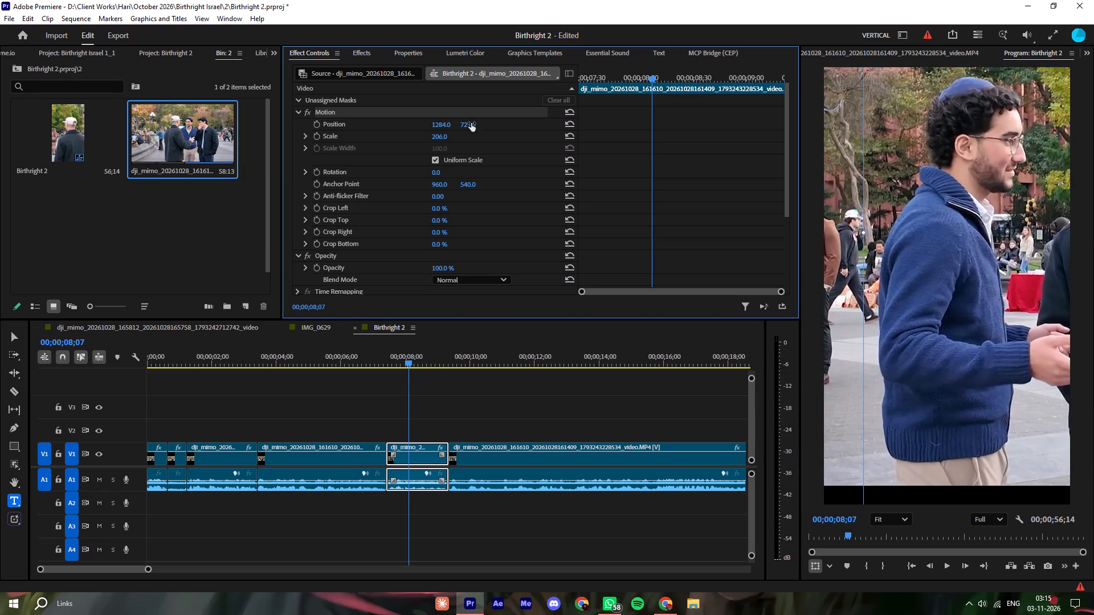
{"action": "left_click_drag", "start_coordinate": [471, 122], "coordinate": [533, 150]}
{"action": "left_click_drag", "start_coordinate": [433, 121], "coordinate": [364, 121]}
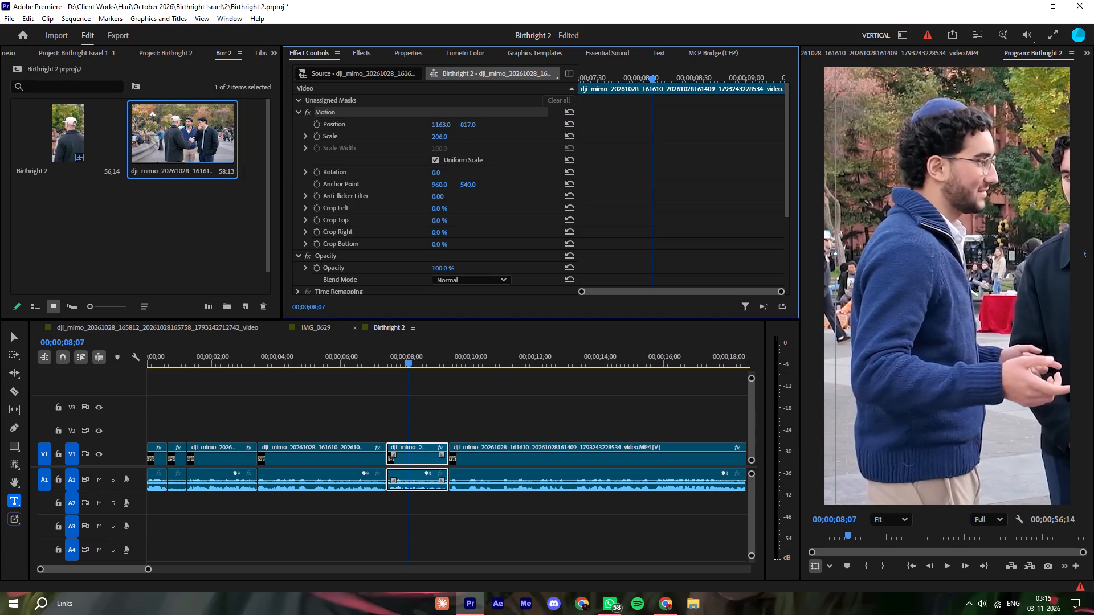
{"action": "left_click_drag", "start_coordinate": [364, 121], "coordinate": [372, 120]}
{"action": "left_click", "coordinate": [369, 355]}
{"action": "key", "text": "space"}
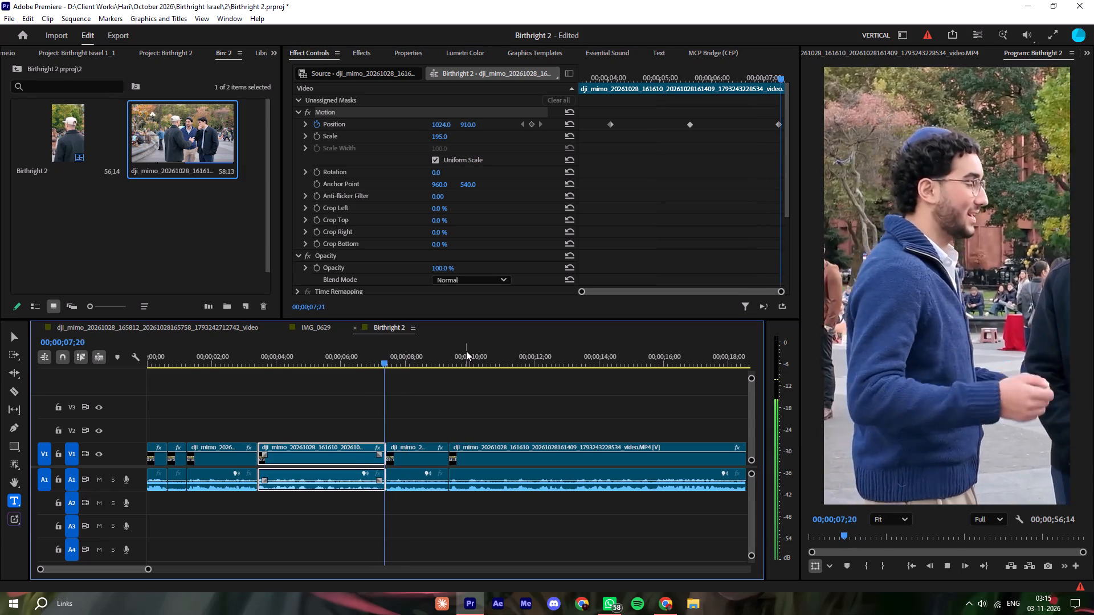
{"action": "key", "text": "space"}
{"action": "left_click_drag", "start_coordinate": [438, 125], "coordinate": [429, 127]}
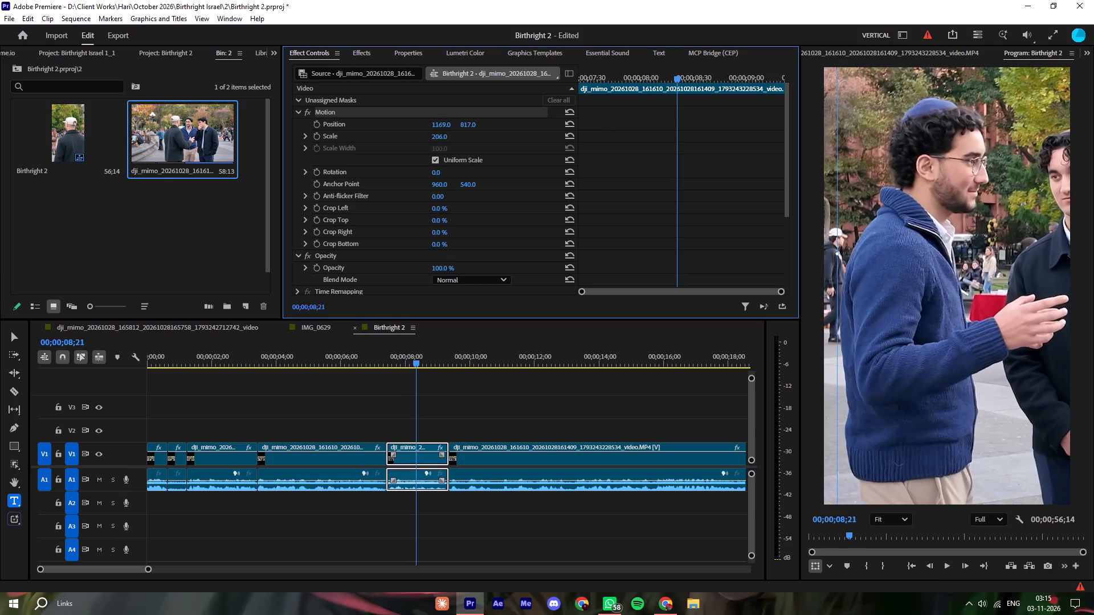
{"action": "left_click_drag", "start_coordinate": [429, 127], "coordinate": [394, 133]}
Split the fifth segment at about 00;00;08;27 and ripple-trim about 13 frames from the start of the piece after it.
{"action": "left_click", "coordinate": [378, 355]}
{"action": "key", "text": "space"}
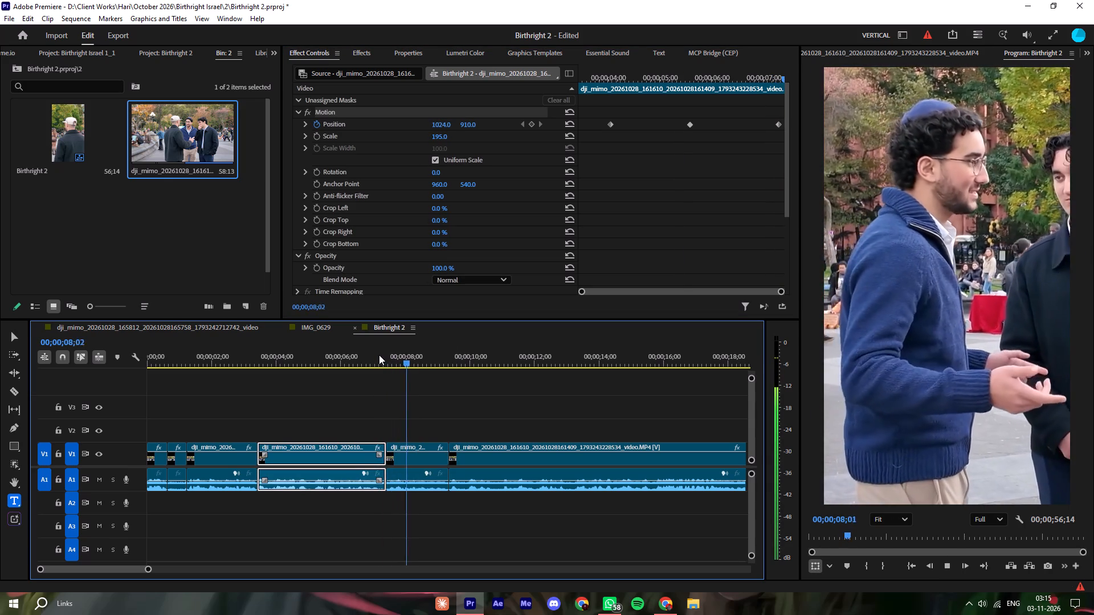
{"action": "left_click", "coordinate": [413, 354]}
{"action": "key", "text": "space"}
{"action": "key", "text": "space"}
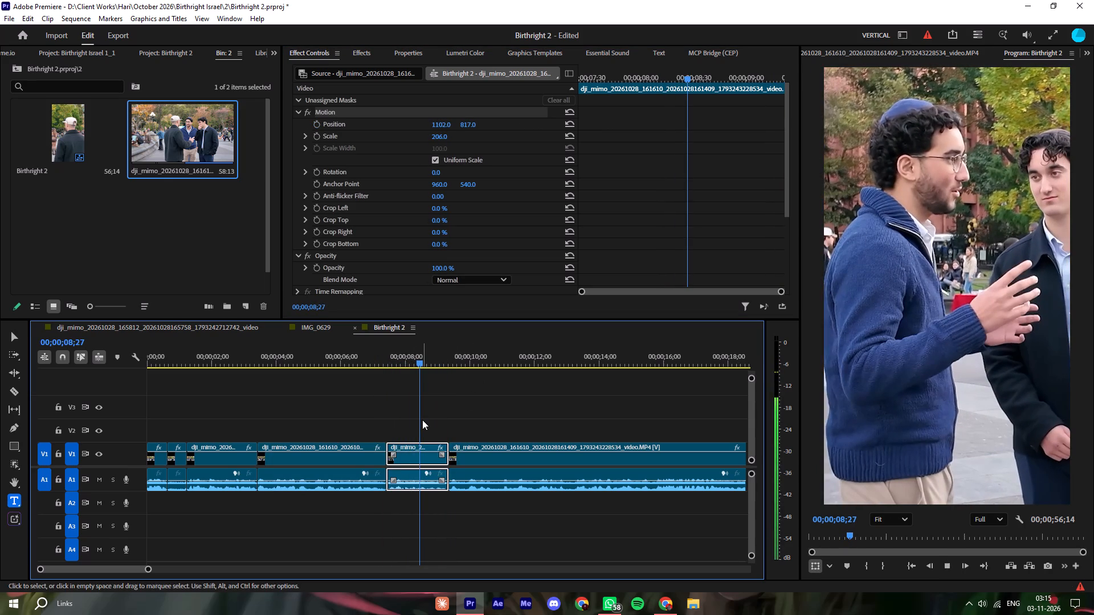
{"action": "key", "text": "ctrl+k"}
{"action": "key", "text": "space"}
{"action": "key", "text": "space"}
{"action": "key", "text": "q"}
Replay the new cut and ripple-trim about four more frames from the start of the sixth segment.
{"action": "left_click", "coordinate": [402, 353]}
{"action": "key", "text": "space"}
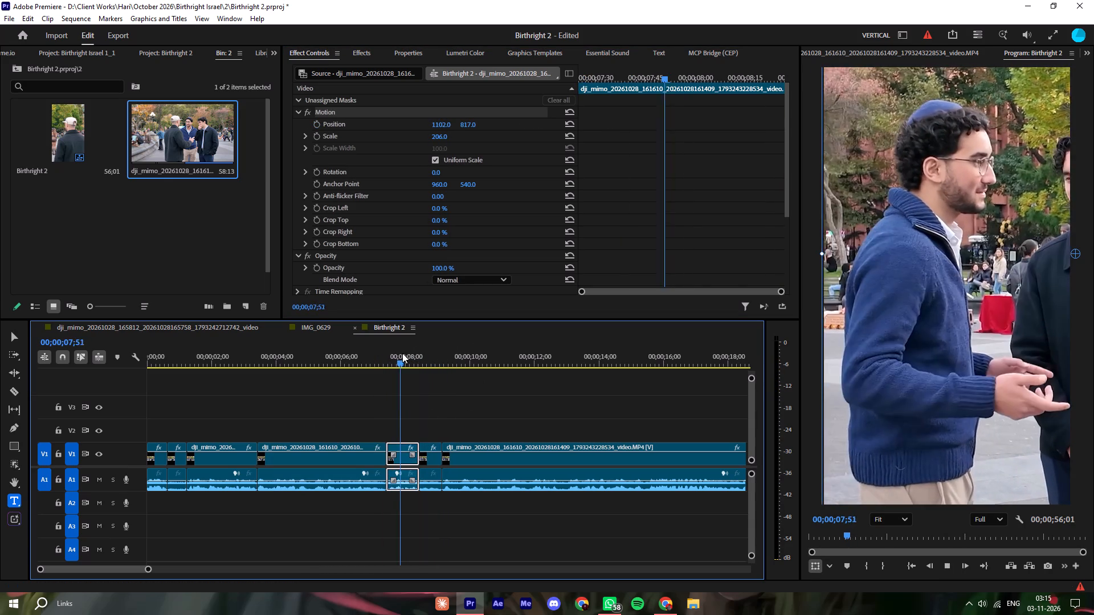
{"action": "key", "text": "space"}
{"action": "left_click", "coordinate": [398, 356]}
{"action": "key", "text": "space"}
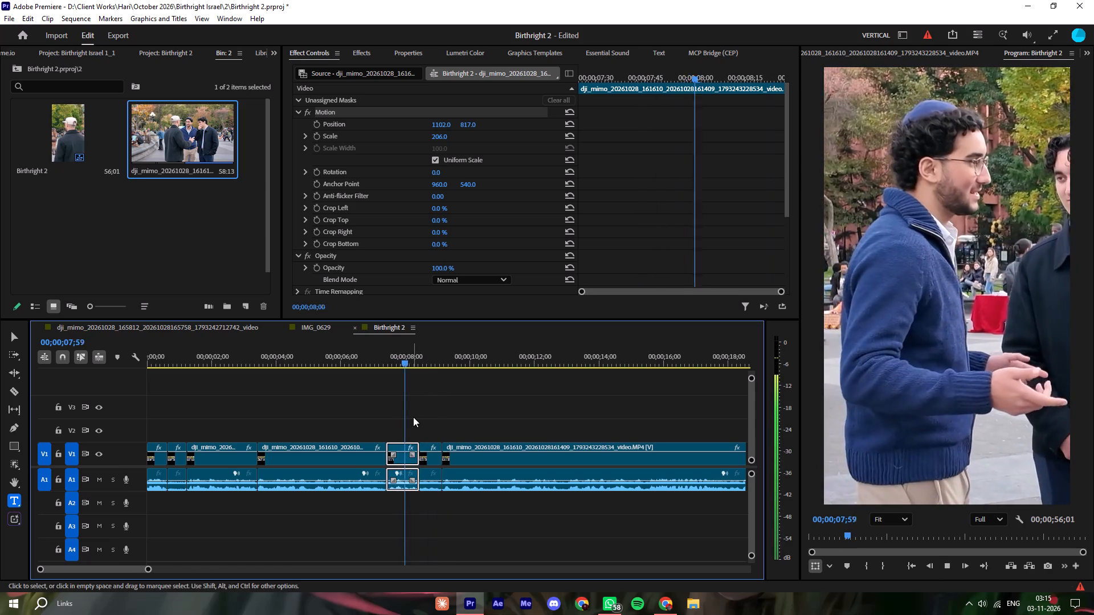
{"action": "key", "text": "space"}
{"action": "key", "text": "space"}
{"action": "key", "text": "space"}
{"action": "left_click_drag", "start_coordinate": [421, 411], "coordinate": [422, 420]}
{"action": "key", "text": "q"}
Replay the sixth segment and set its horizontal position to 1215, centering the man in the blue sweater.
{"action": "left_click", "coordinate": [414, 345]}
{"action": "key", "text": "space"}
{"action": "key", "text": "space"}
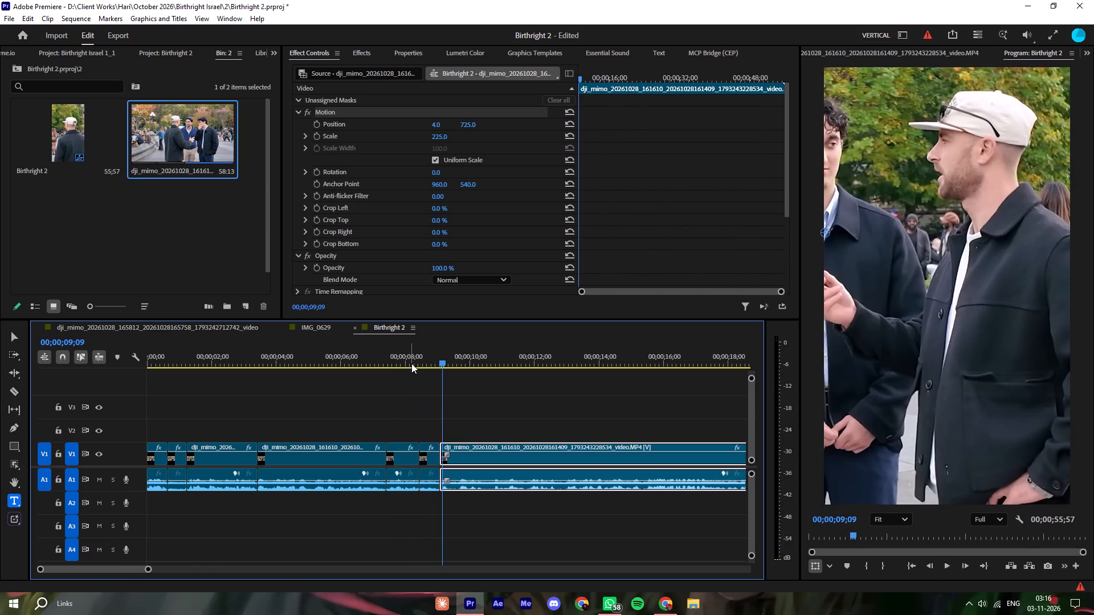
{"action": "left_click", "coordinate": [408, 357]}
{"action": "key", "text": "space"}
{"action": "key", "text": "space"}
{"action": "key", "text": "space"}
{"action": "key", "text": "space"}
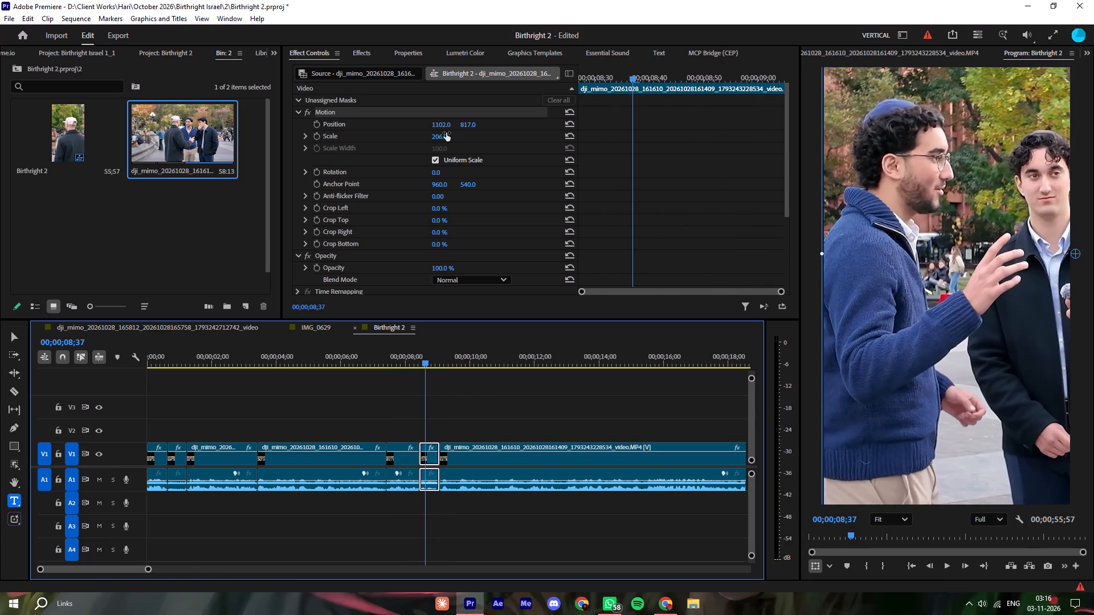
{"action": "left_click_drag", "start_coordinate": [438, 125], "coordinate": [504, 134]}
Set the fifth segment's horizontal position to 1118.
{"action": "left_click", "coordinate": [406, 351]}
{"action": "key", "text": "space"}
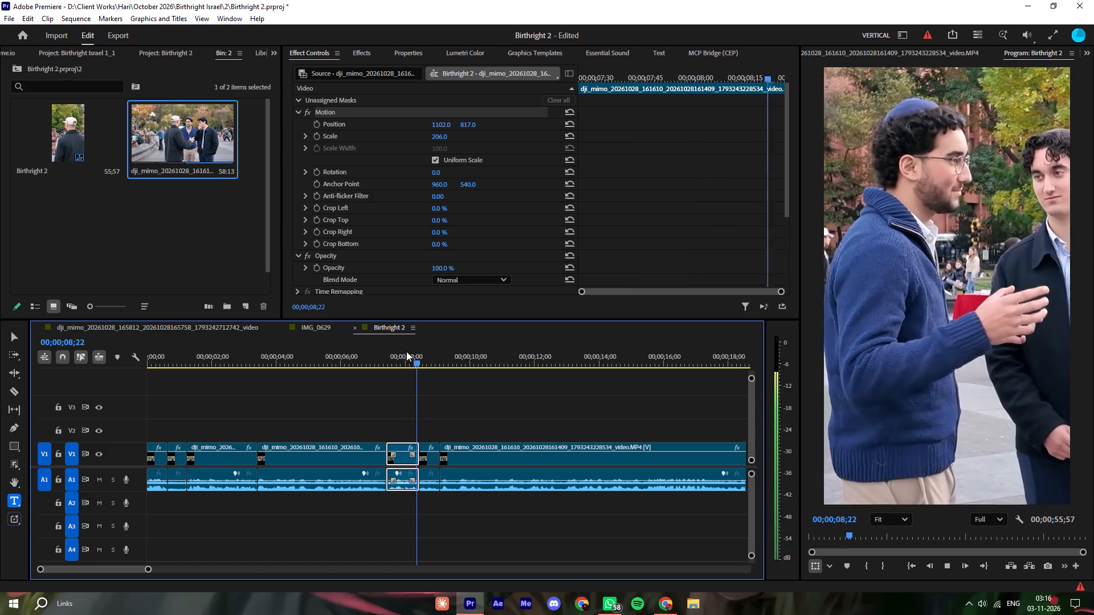
{"action": "left_click", "coordinate": [406, 351]}
{"action": "left_click_drag", "start_coordinate": [438, 122], "coordinate": [448, 125]}
Replay the cut between the fifth and sixth segments and lower the sixth segment's horizontal position slightly.
{"action": "left_click", "coordinate": [359, 342]}
{"action": "key", "text": "space"}
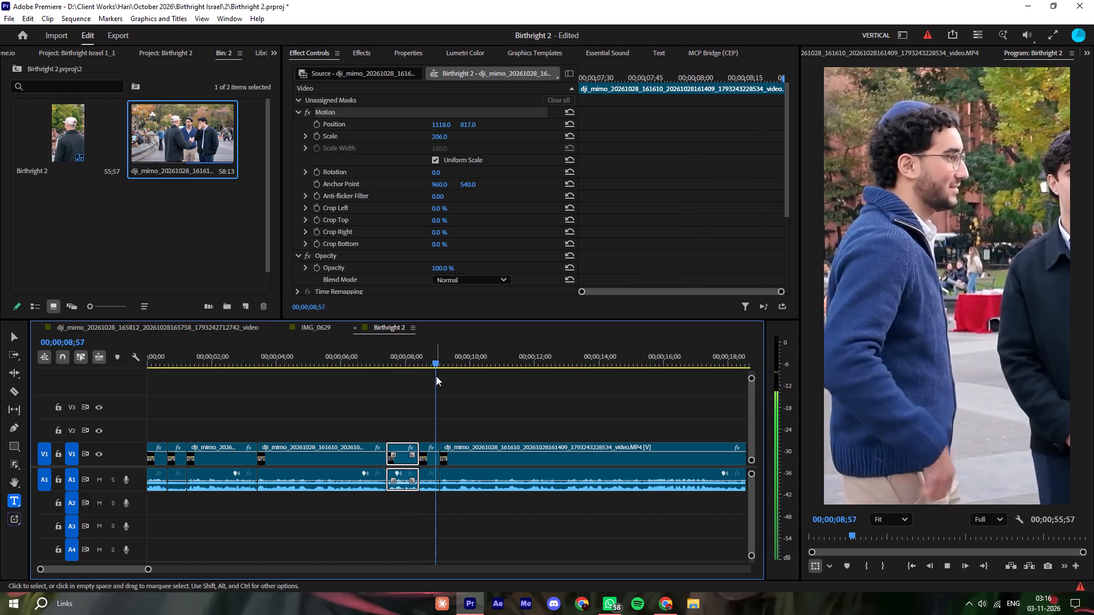
{"action": "key", "text": "space"}
{"action": "left_click", "coordinate": [405, 352]}
{"action": "key", "text": "space"}
{"action": "key", "text": "space"}
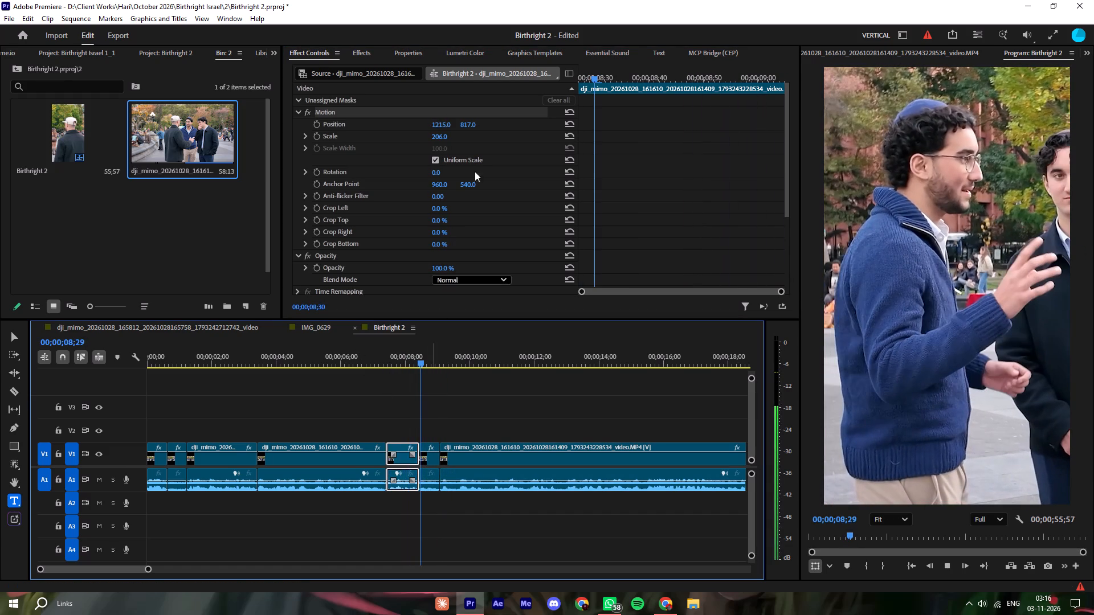
{"action": "left_click_drag", "start_coordinate": [438, 127], "coordinate": [408, 128]}
Play into the long last segment and ripple-trim about 34 frames from its start.
{"action": "left_click", "coordinate": [399, 354]}
{"action": "key", "text": "space"}
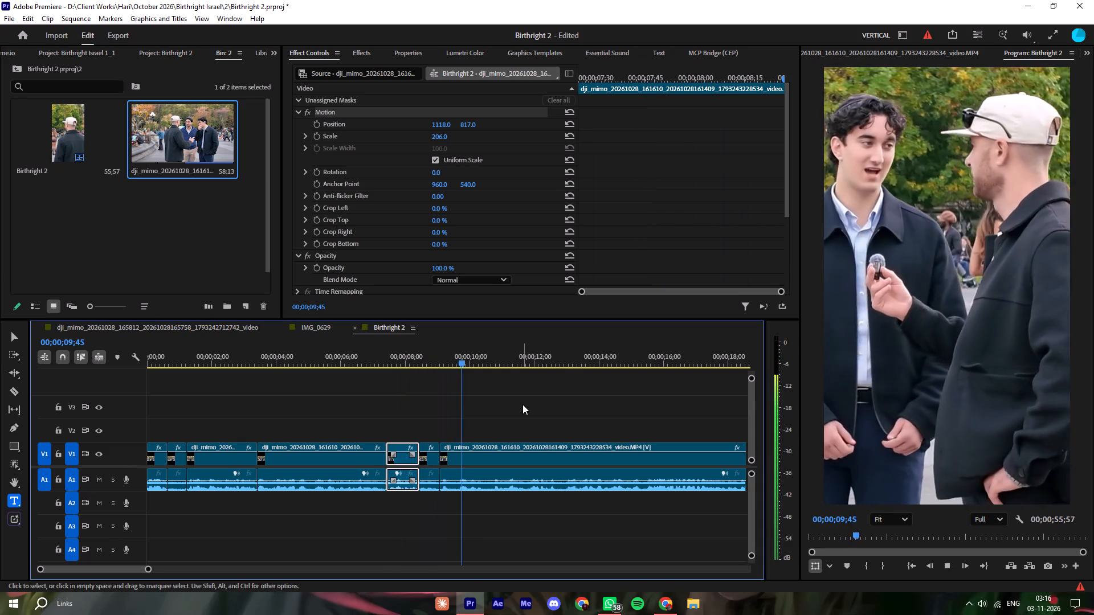
{"action": "left_click", "coordinate": [442, 363]}
{"action": "key", "text": "space"}
{"action": "key", "text": "space"}
{"action": "key", "text": "space"}
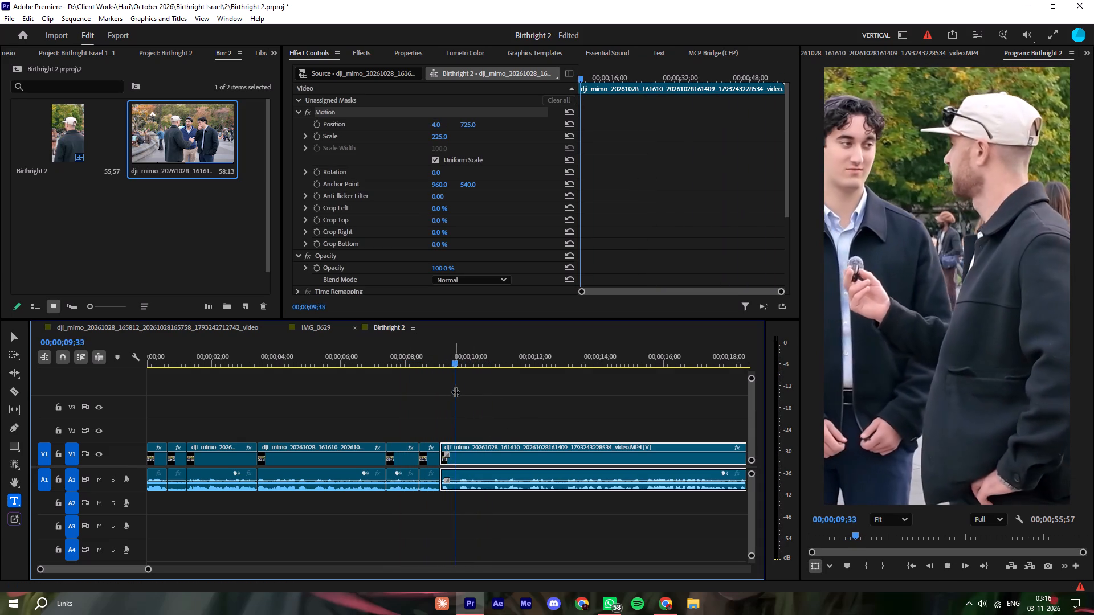
{"action": "key", "text": "space"}
{"action": "left_click_drag", "start_coordinate": [455, 353], "coordinate": [460, 367]}
{"action": "key", "text": "q"}
Reframe the long last segment on the man in the dark jacket by setting its Position to 245, 807.
{"action": "key", "text": "space"}
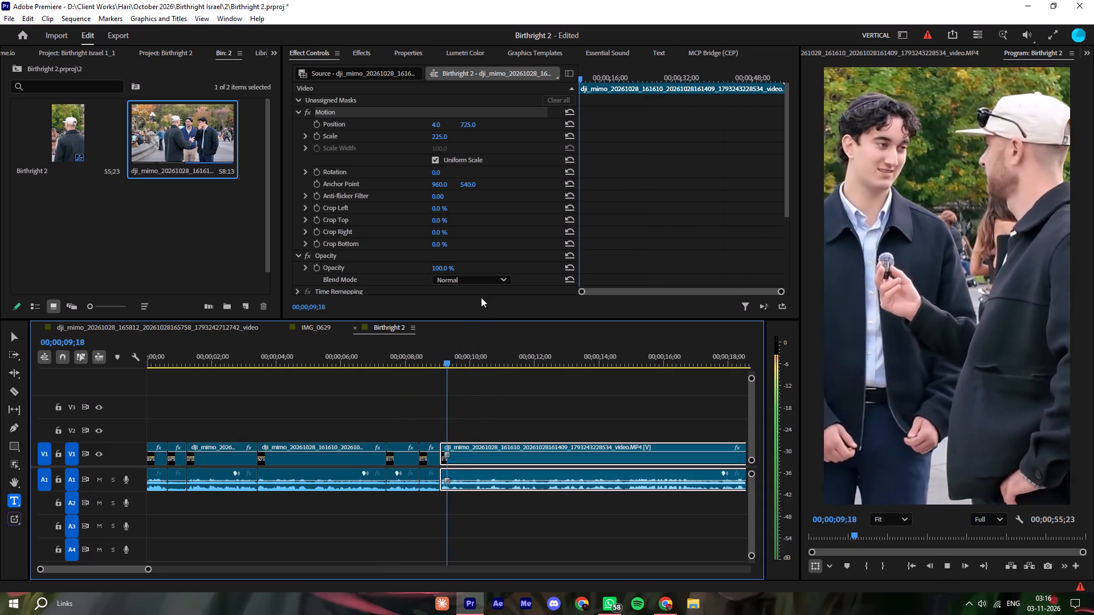
{"action": "key", "text": "space"}
{"action": "left_click_drag", "start_coordinate": [468, 122], "coordinate": [524, 141]}
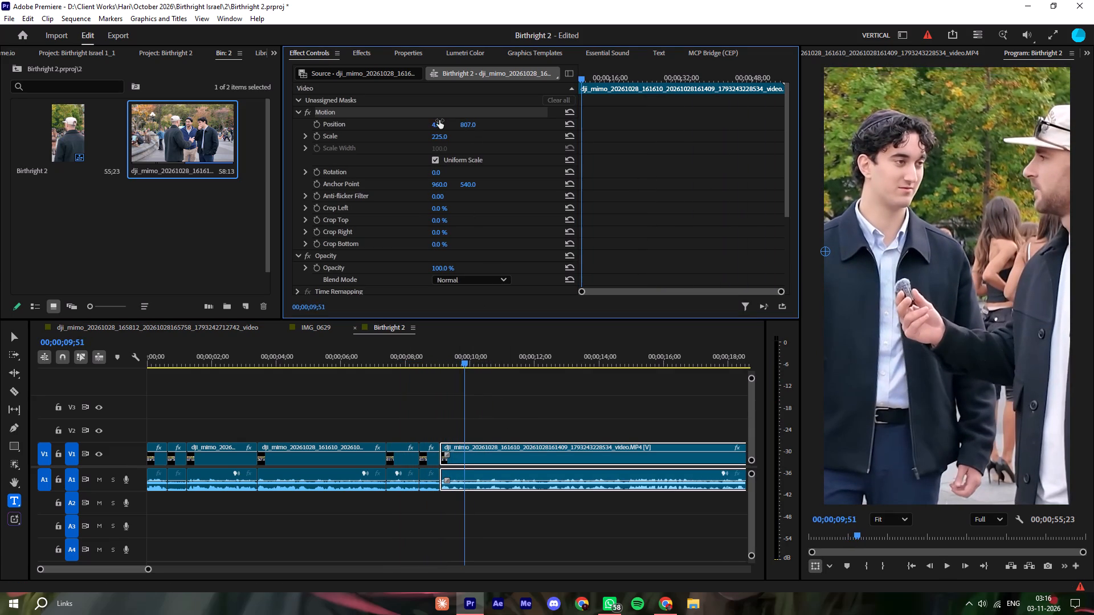
{"action": "left_click_drag", "start_coordinate": [438, 120], "coordinate": [579, 149]}
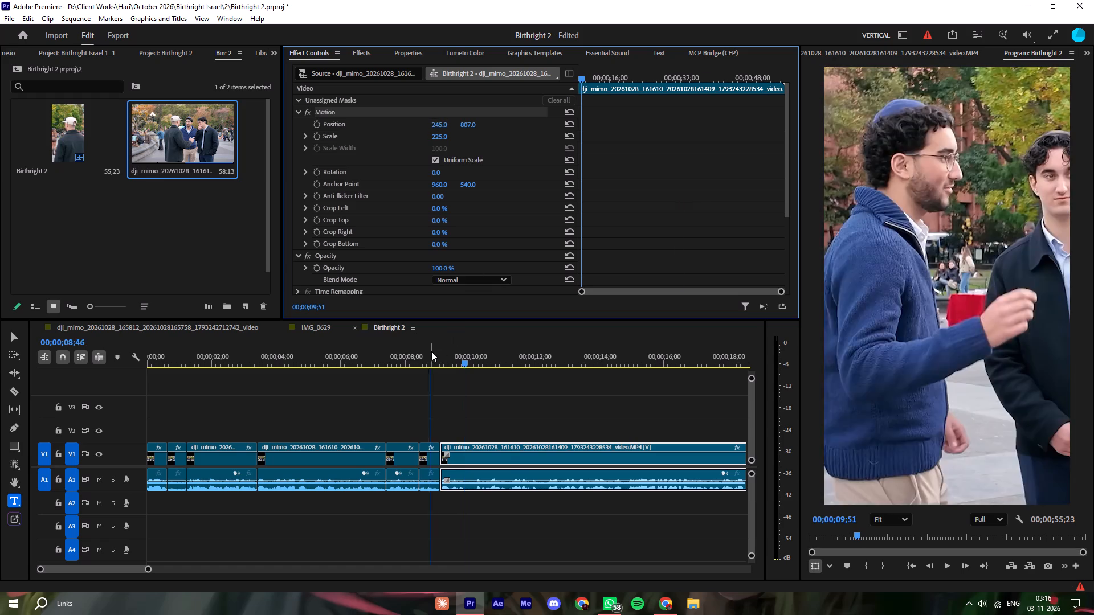
Replay the cut into the seventh segment and split it at 00;00;09;55.
{"action": "left_click", "coordinate": [431, 351]}
{"action": "key", "text": "space"}
{"action": "key", "text": "space"}
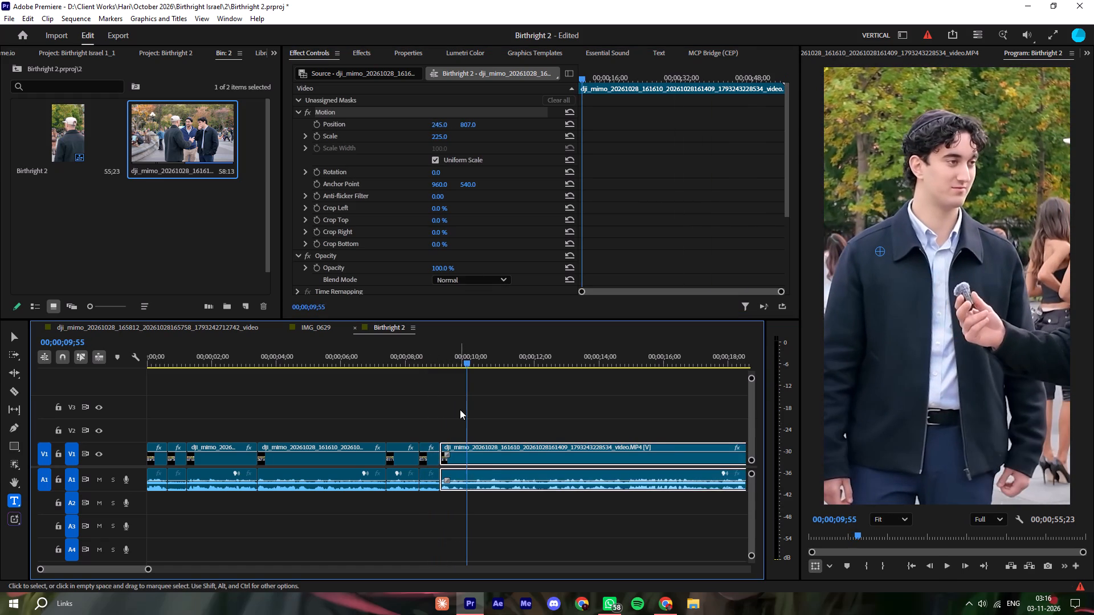
{"action": "key", "text": "ctrl+k"}
Play past the new cut and ripple-trim about 36 frames from the start of the eighth segment.
{"action": "key", "text": "space"}
{"action": "left_click", "coordinate": [532, 405]}
{"action": "key", "text": "minus"}
{"action": "key", "text": "equal"}
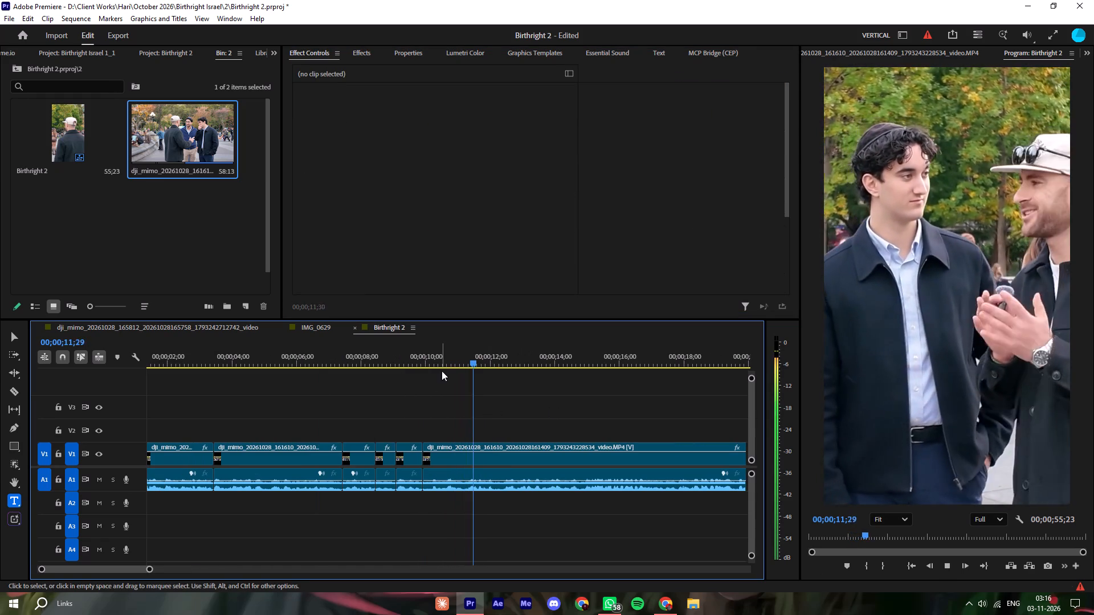
{"action": "left_click", "coordinate": [431, 355]}
{"action": "key", "text": "space"}
{"action": "key", "text": "space"}
{"action": "left_click_drag", "start_coordinate": [448, 407], "coordinate": [448, 411]}
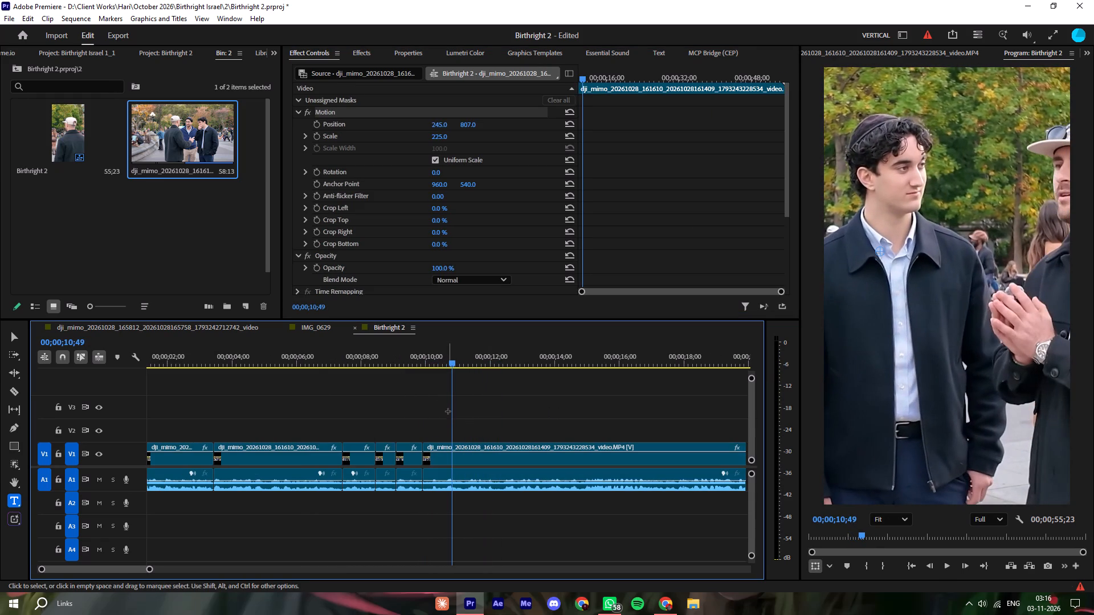
{"action": "left_click_drag", "start_coordinate": [448, 411], "coordinate": [439, 429]}
{"action": "left_click_drag", "start_coordinate": [451, 415], "coordinate": [443, 433]}
{"action": "key", "text": "q"}
Reframe the eighth segment on the man in the white cap by setting its horizontal position to -318.
{"action": "key", "text": "space"}
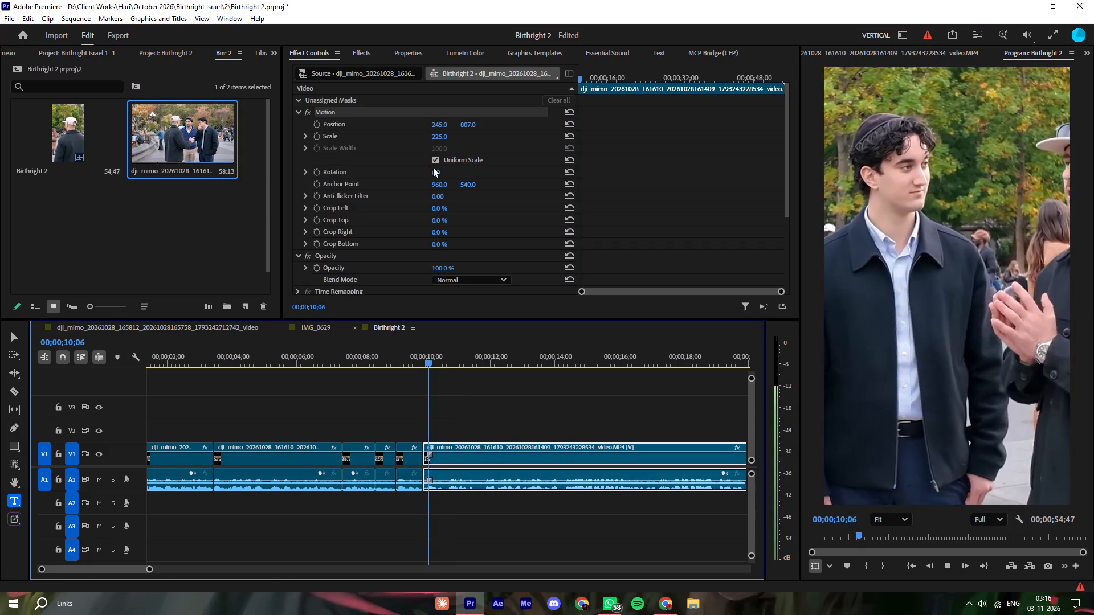
{"action": "key", "text": "space"}
{"action": "left_click_drag", "start_coordinate": [440, 125], "coordinate": [69, 157]}
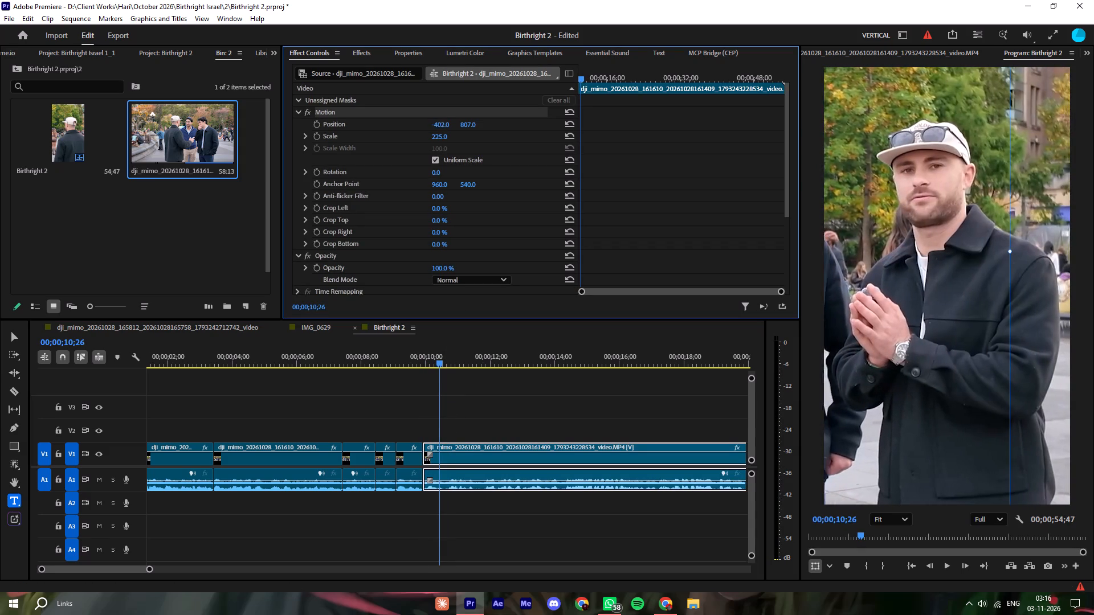
{"action": "left_click_drag", "start_coordinate": [69, 157], "coordinate": [62, 158]}
{"action": "key", "text": "space"}
{"action": "key", "text": "space"}
{"action": "left_click_drag", "start_coordinate": [448, 127], "coordinate": [506, 131]}
Split the eighth segment shortly after 00;00;11;30 and ripple-trim about 12 frames from the start of the remaining clip.
{"action": "left_click", "coordinate": [417, 353]}
{"action": "key", "text": "space"}
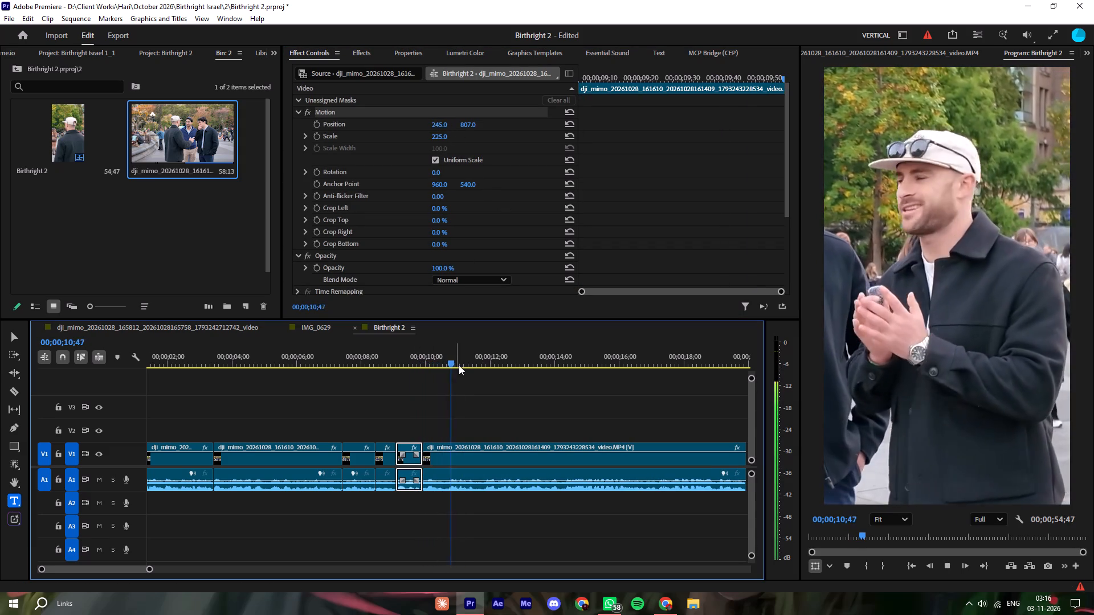
{"action": "key", "text": "space"}
{"action": "key", "text": "ctrl+k"}
{"action": "key", "text": "space"}
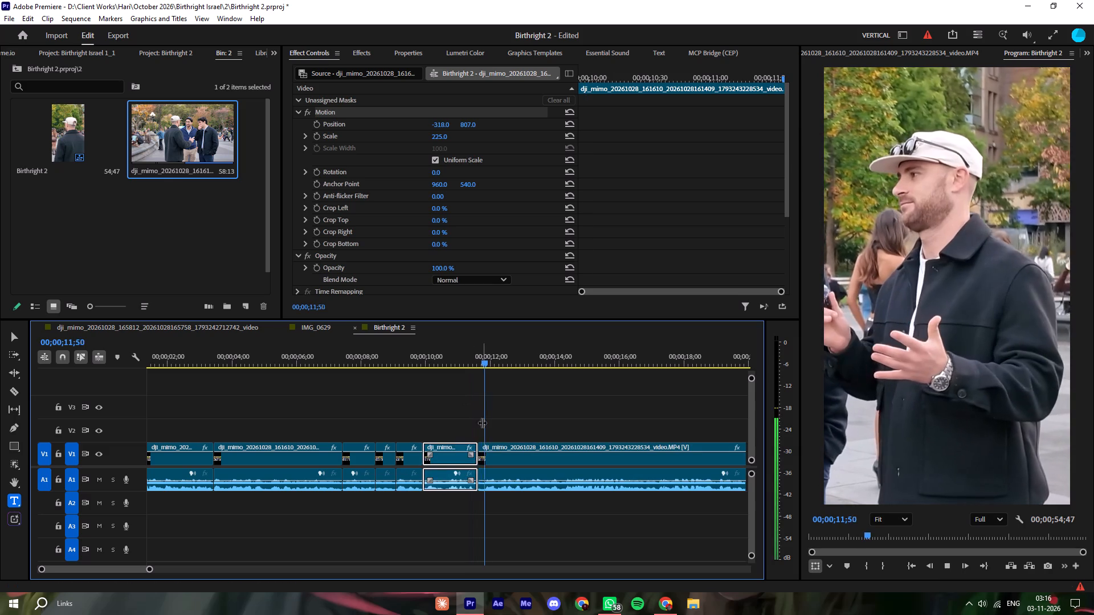
{"action": "key", "text": "space"}
{"action": "left_click_drag", "start_coordinate": [487, 416], "coordinate": [484, 427]}
{"action": "key", "text": "q"}
Reframe the ninth segment on the man in the blue sweater by setting its horizontal position to 1255.
{"action": "key", "text": "space"}
{"action": "key", "text": "space"}
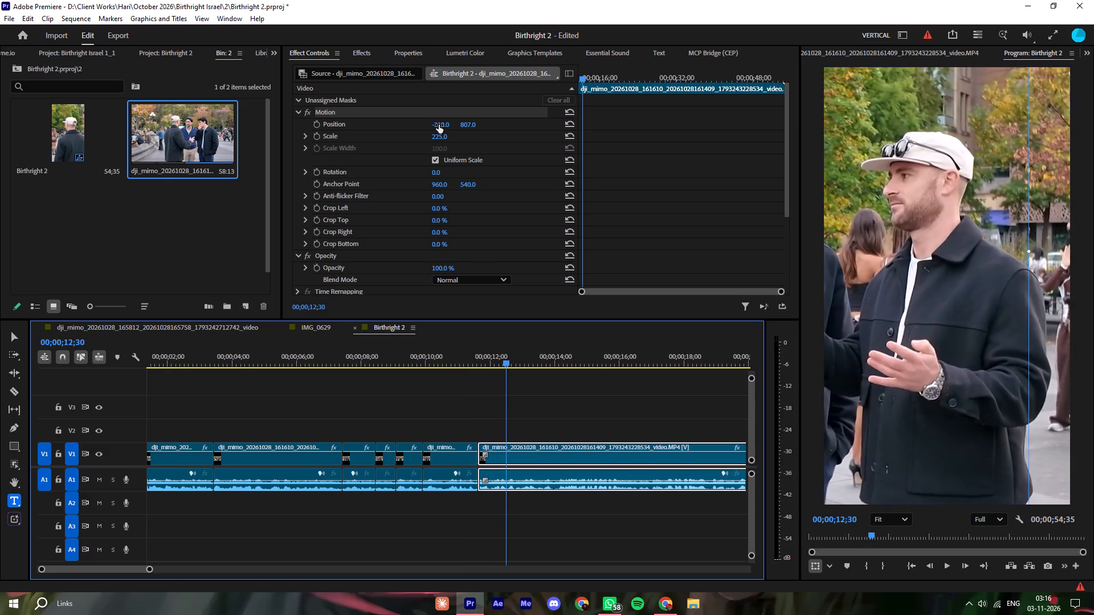
{"action": "left_click_drag", "start_coordinate": [439, 125], "coordinate": [681, 161]}
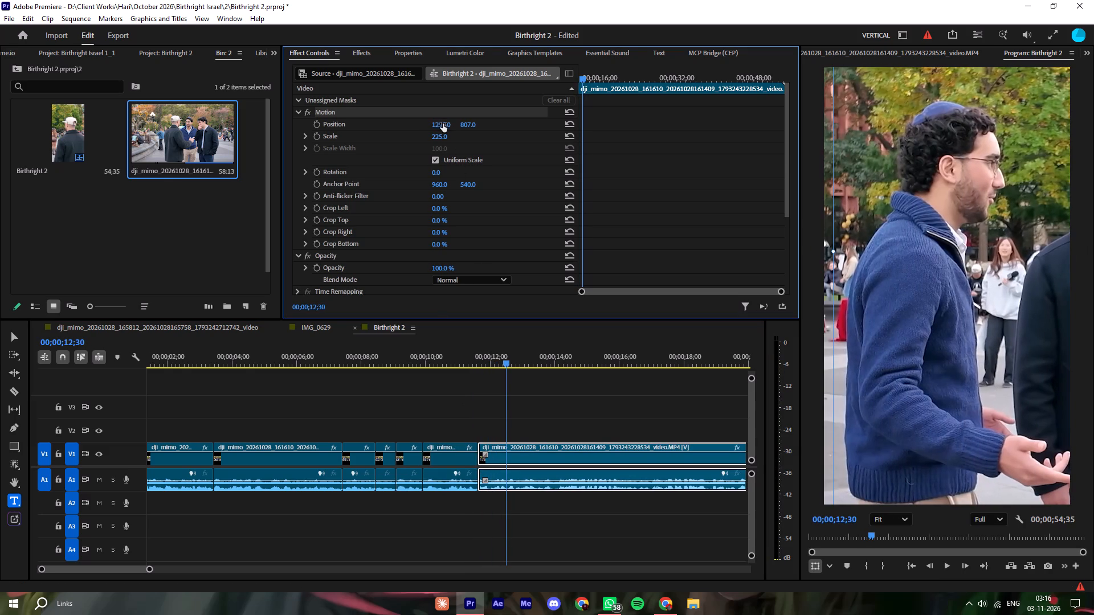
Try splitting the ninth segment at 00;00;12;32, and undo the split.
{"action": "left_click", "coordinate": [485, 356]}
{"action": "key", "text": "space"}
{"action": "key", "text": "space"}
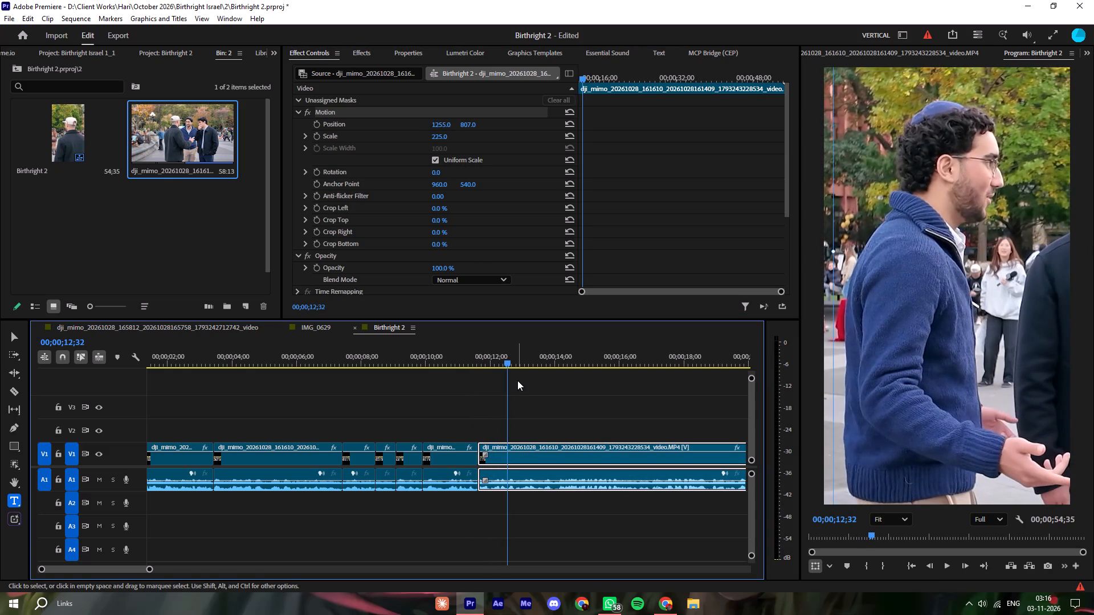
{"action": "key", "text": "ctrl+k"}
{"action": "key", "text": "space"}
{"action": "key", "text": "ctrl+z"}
Replay the ninth segment and split it at about 00;00;12;46.
{"action": "left_click", "coordinate": [500, 360]}
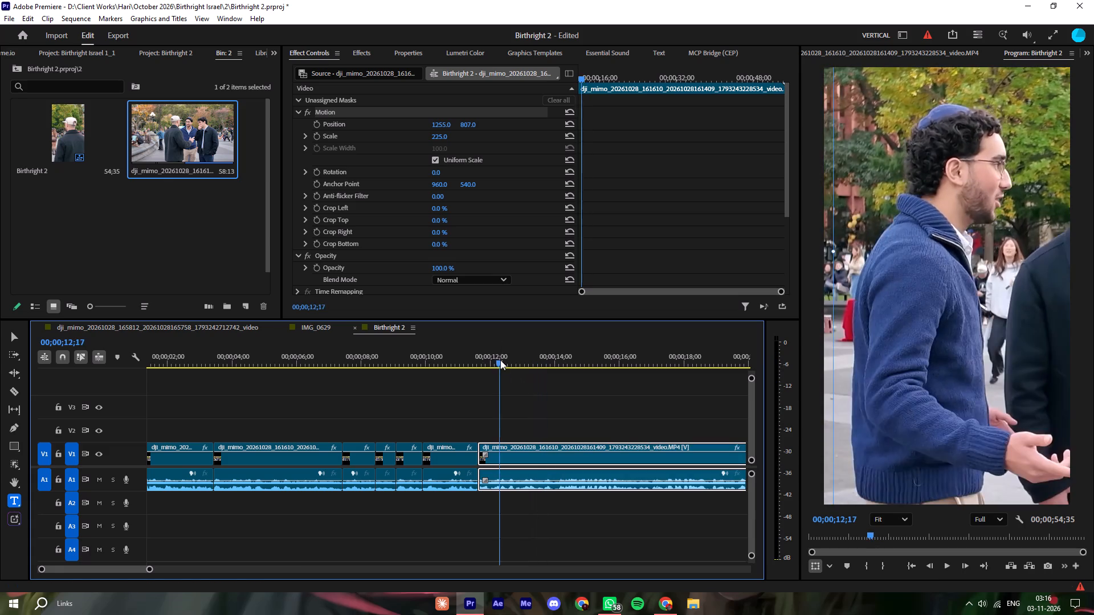
{"action": "key", "text": "space"}
{"action": "key", "text": "space"}
{"action": "key", "text": "space"}
{"action": "key", "text": "space"}
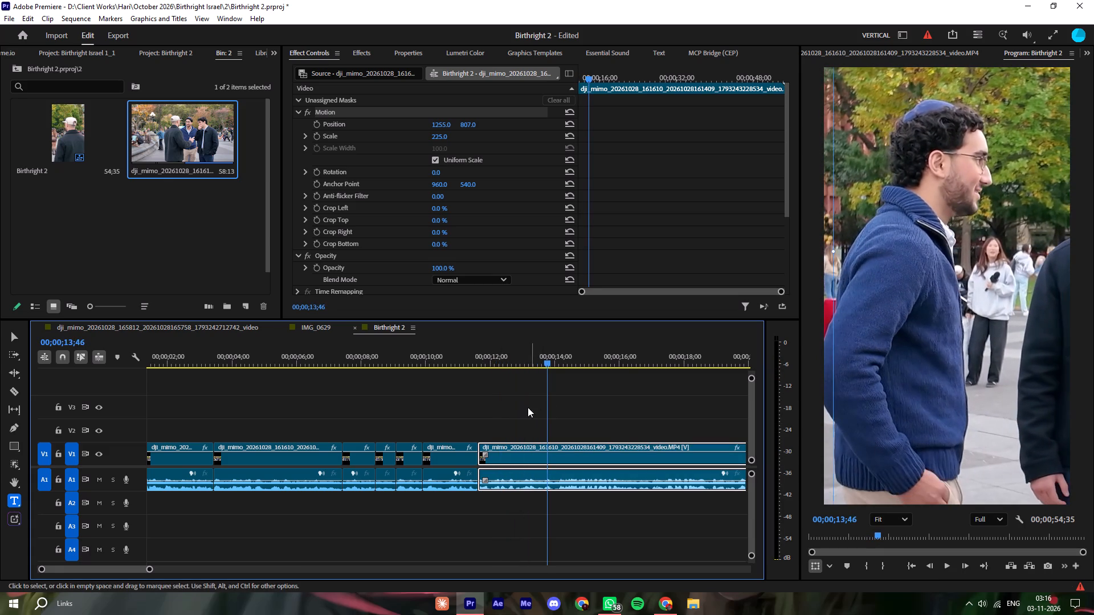
{"action": "left_click", "coordinate": [490, 352]}
{"action": "key", "text": "space"}
{"action": "key", "text": "space"}
{"action": "key", "text": "space"}
{"action": "key", "text": "space"}
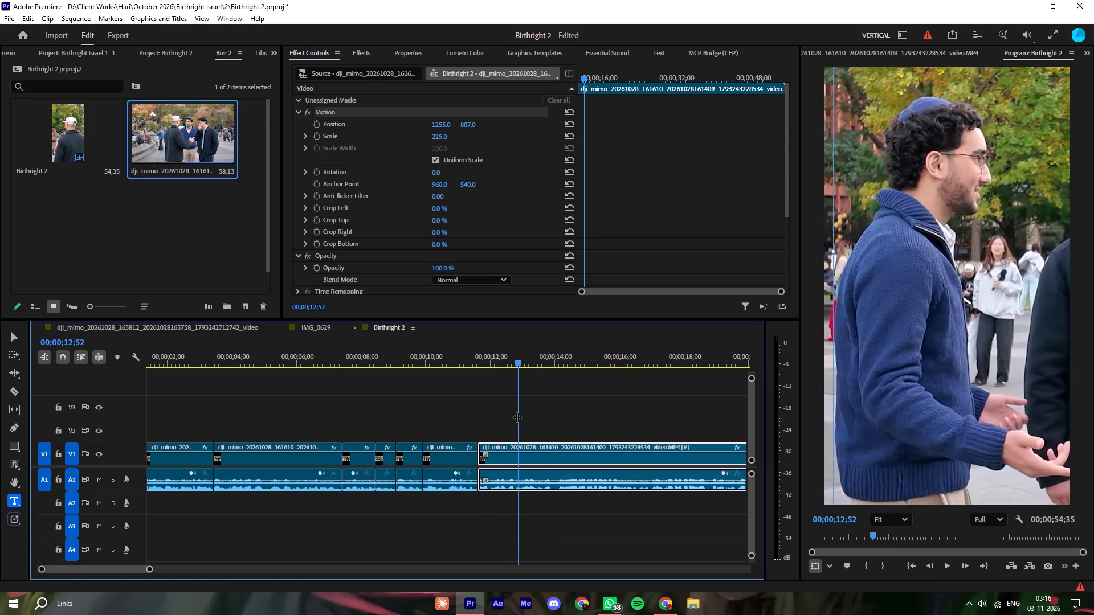
{"action": "left_click_drag", "start_coordinate": [517, 419], "coordinate": [515, 434]}
{"action": "key", "text": "ctrl+k"}
Split the tenth segment at 00;00;13;57.
{"action": "key", "text": "space"}
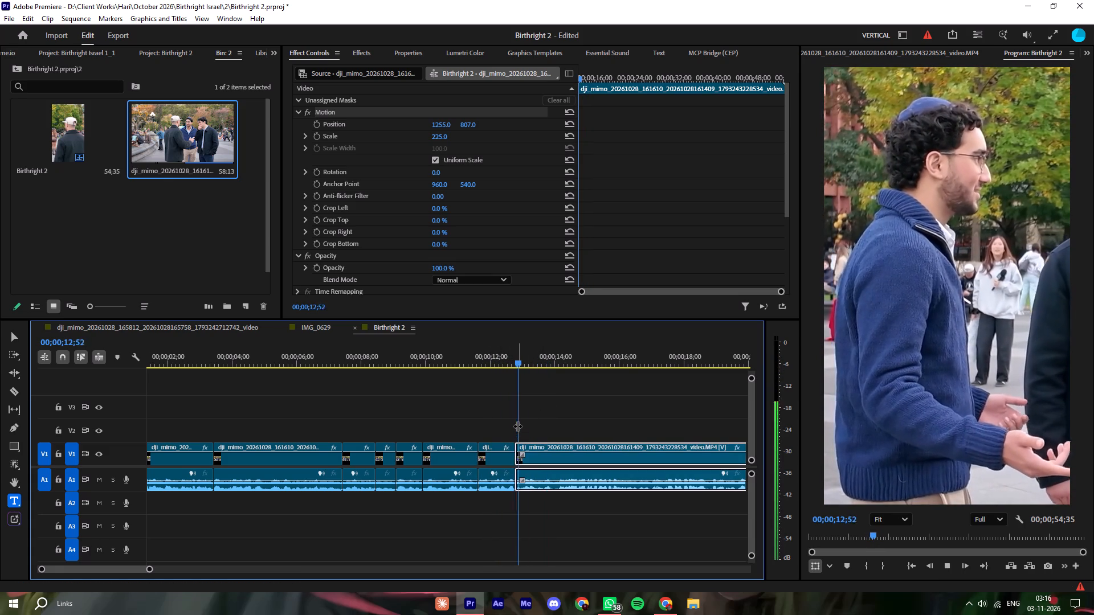
{"action": "key", "text": "space"}
{"action": "key", "text": "ctrl+k"}
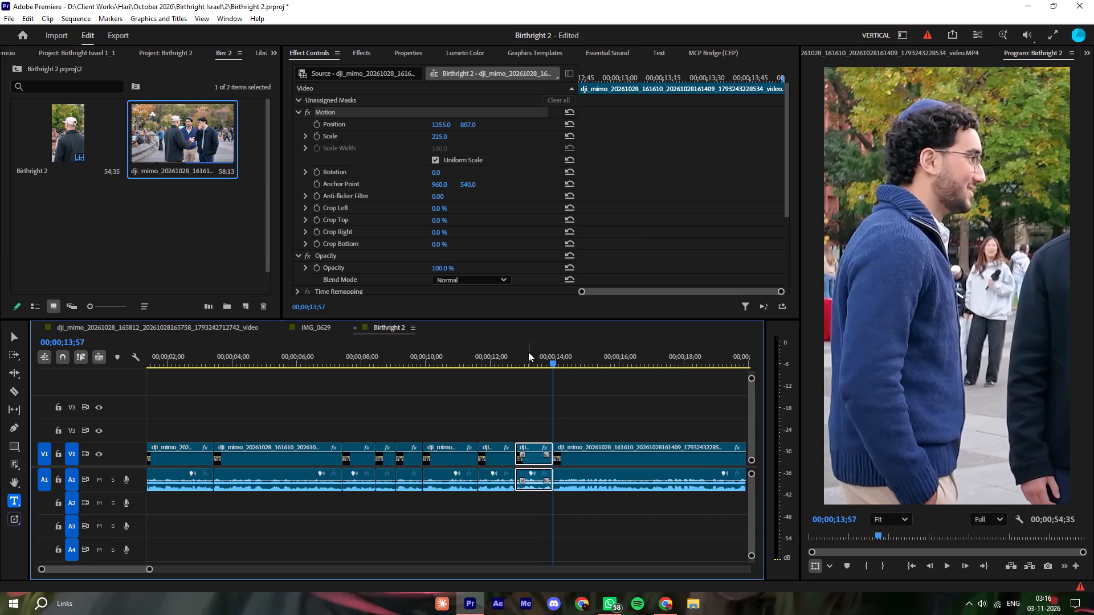
Reframe the tenth segment on the dark-haired man in the black jacket by setting its horizontal position to 415, and replay it.
{"action": "left_click", "coordinate": [528, 352]}
{"action": "left_click_drag", "start_coordinate": [438, 125], "coordinate": [397, 126]}
{"action": "left_click", "coordinate": [472, 353]}
{"action": "key", "text": "space"}
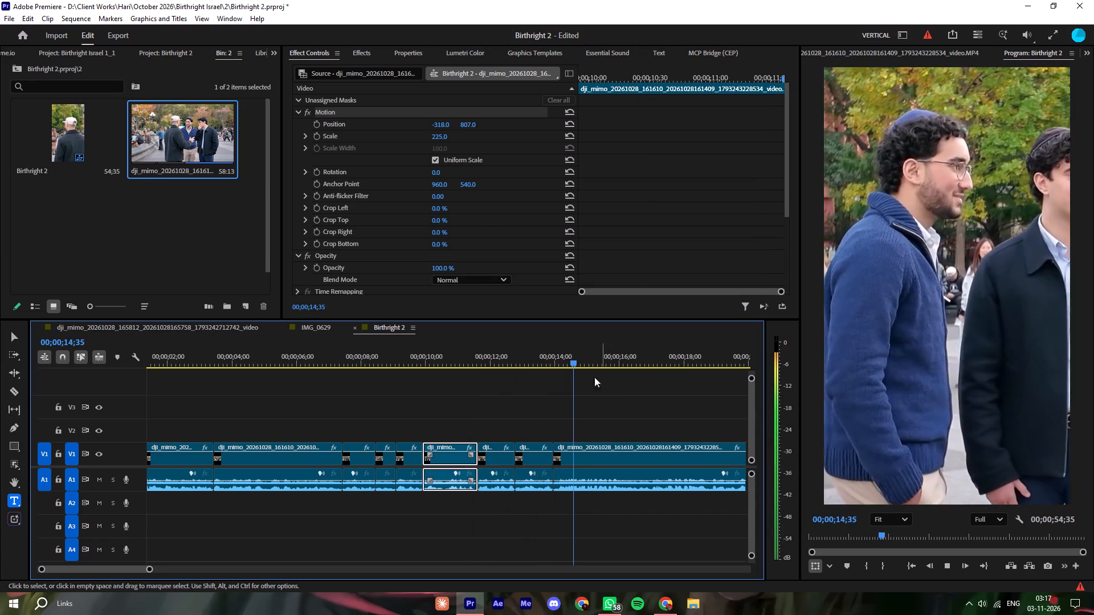
{"action": "left_click", "coordinate": [527, 362]}
{"action": "key", "text": "space"}
{"action": "key", "text": "space"}
{"action": "key", "text": "space"}
{"action": "key", "text": "space"}
{"action": "key", "text": "space"}
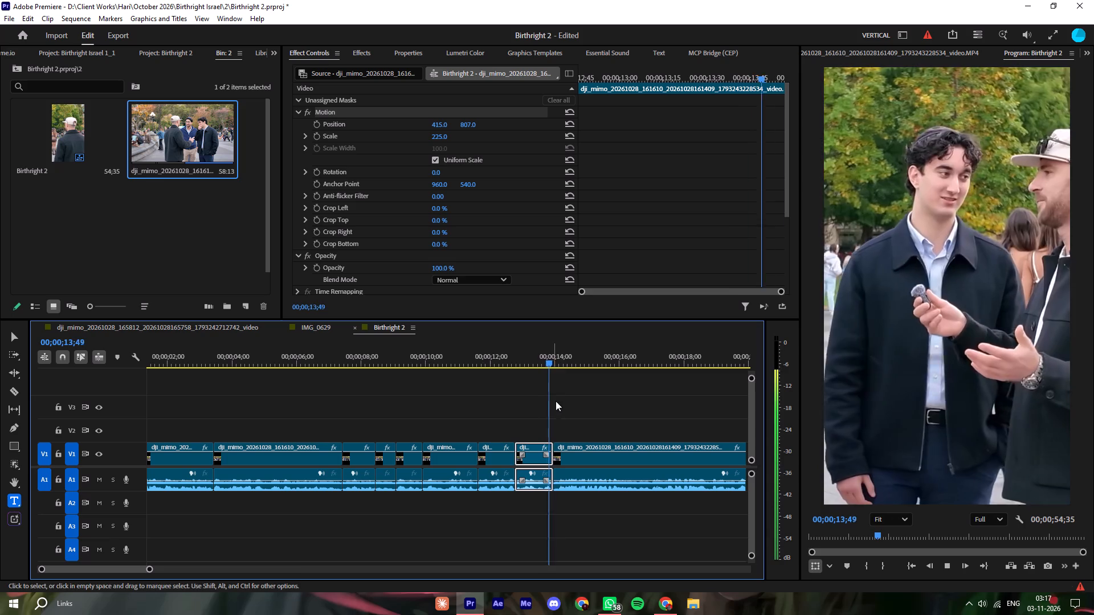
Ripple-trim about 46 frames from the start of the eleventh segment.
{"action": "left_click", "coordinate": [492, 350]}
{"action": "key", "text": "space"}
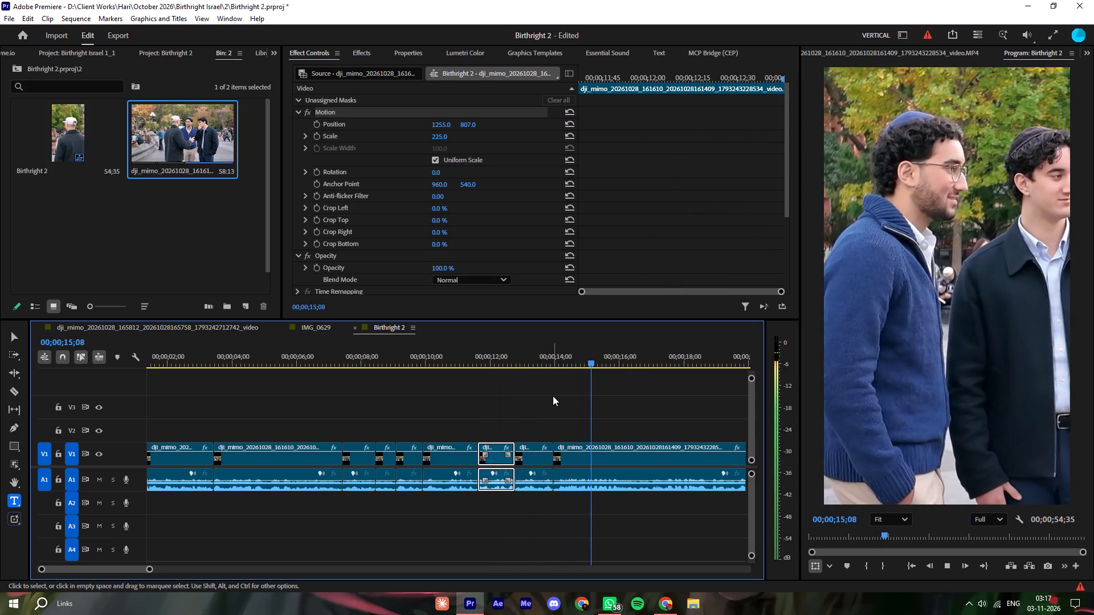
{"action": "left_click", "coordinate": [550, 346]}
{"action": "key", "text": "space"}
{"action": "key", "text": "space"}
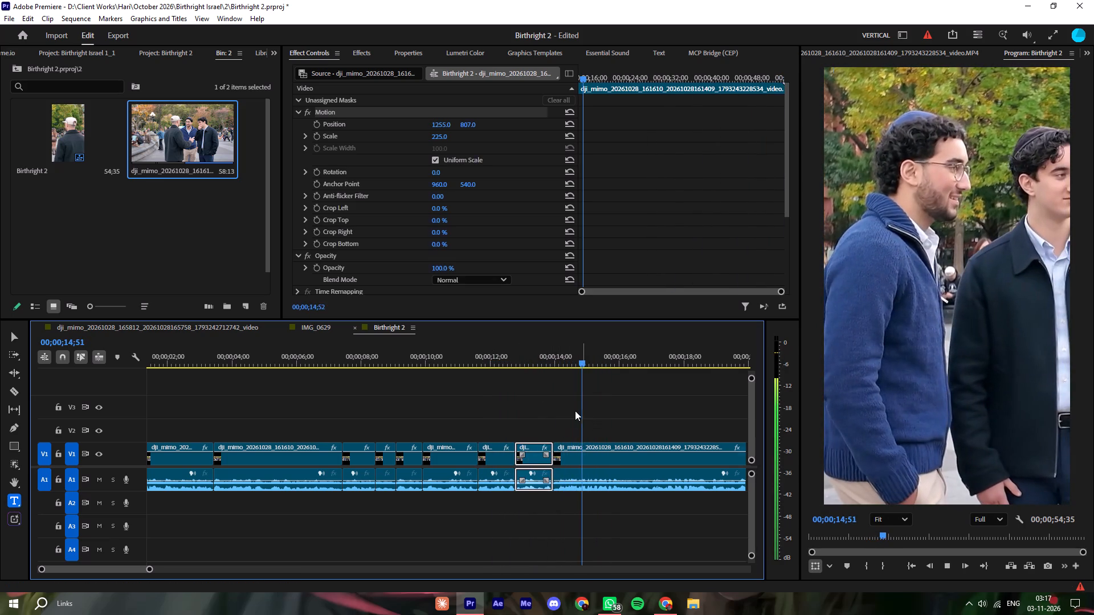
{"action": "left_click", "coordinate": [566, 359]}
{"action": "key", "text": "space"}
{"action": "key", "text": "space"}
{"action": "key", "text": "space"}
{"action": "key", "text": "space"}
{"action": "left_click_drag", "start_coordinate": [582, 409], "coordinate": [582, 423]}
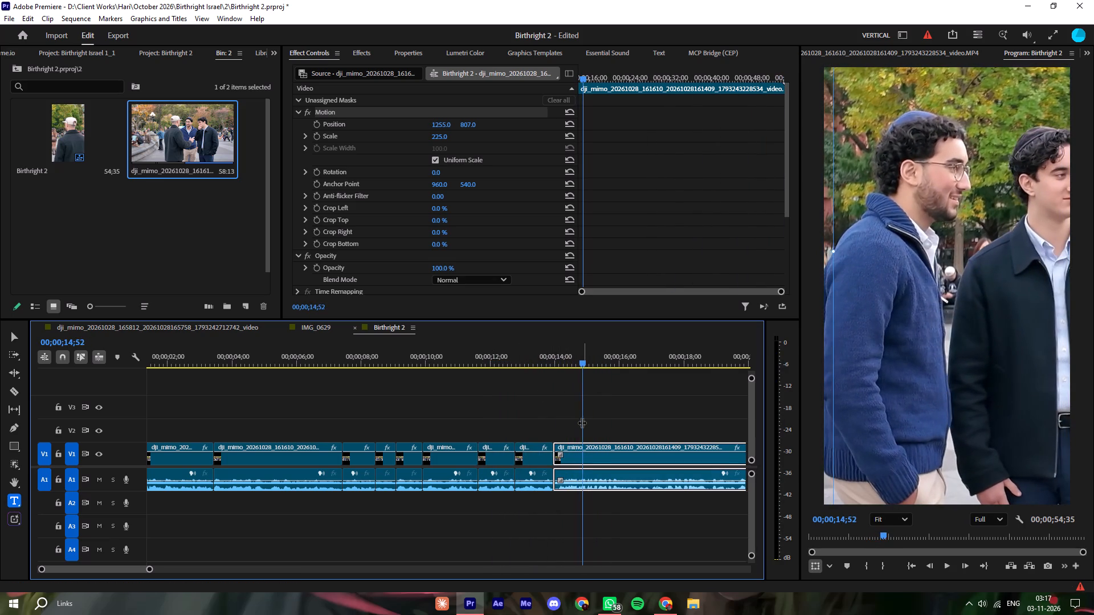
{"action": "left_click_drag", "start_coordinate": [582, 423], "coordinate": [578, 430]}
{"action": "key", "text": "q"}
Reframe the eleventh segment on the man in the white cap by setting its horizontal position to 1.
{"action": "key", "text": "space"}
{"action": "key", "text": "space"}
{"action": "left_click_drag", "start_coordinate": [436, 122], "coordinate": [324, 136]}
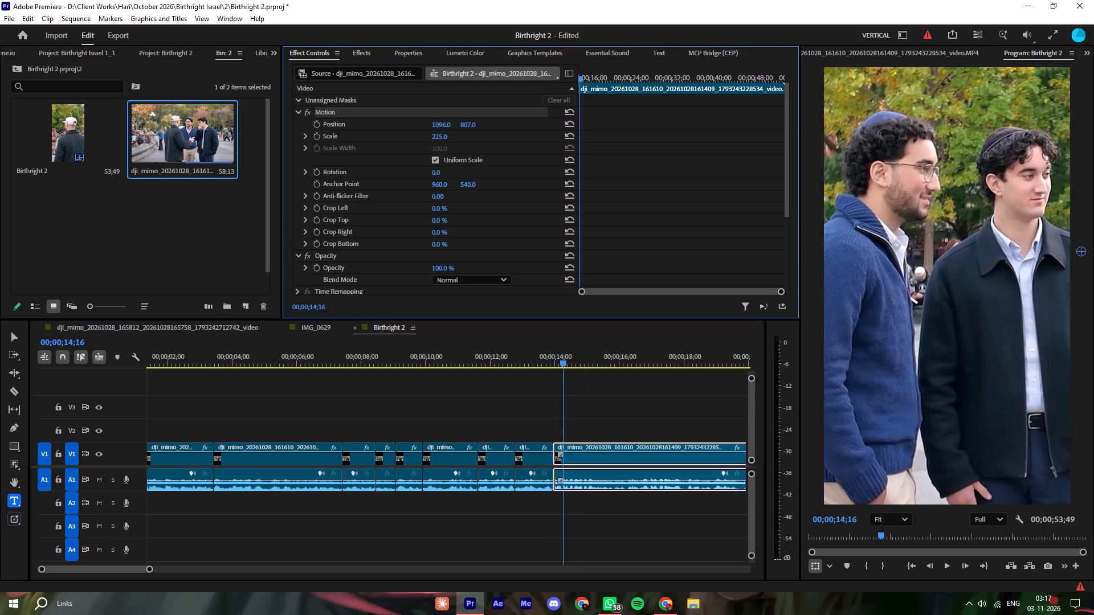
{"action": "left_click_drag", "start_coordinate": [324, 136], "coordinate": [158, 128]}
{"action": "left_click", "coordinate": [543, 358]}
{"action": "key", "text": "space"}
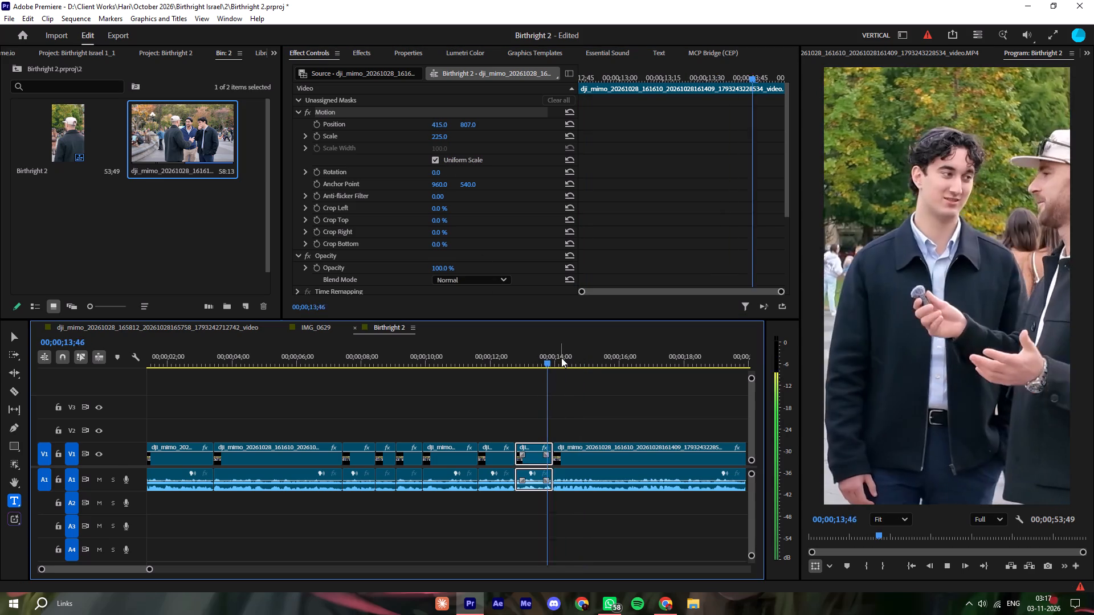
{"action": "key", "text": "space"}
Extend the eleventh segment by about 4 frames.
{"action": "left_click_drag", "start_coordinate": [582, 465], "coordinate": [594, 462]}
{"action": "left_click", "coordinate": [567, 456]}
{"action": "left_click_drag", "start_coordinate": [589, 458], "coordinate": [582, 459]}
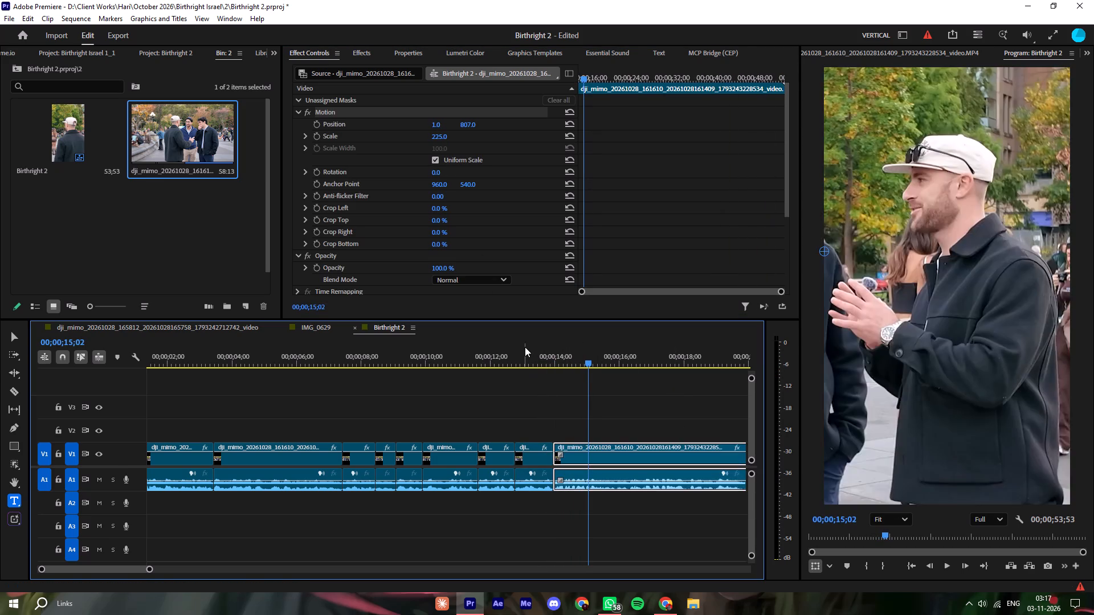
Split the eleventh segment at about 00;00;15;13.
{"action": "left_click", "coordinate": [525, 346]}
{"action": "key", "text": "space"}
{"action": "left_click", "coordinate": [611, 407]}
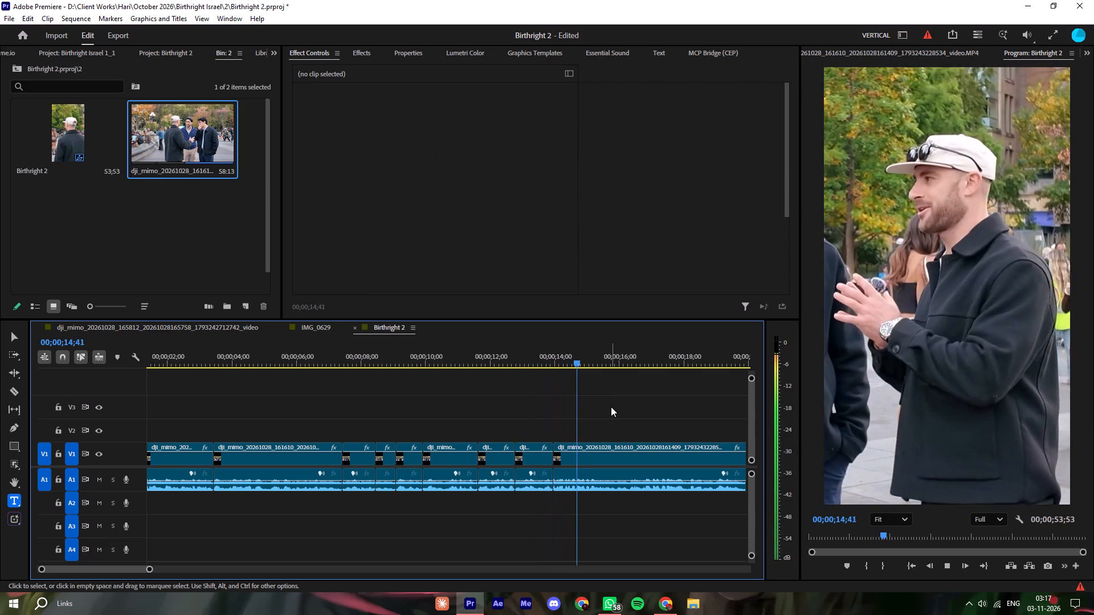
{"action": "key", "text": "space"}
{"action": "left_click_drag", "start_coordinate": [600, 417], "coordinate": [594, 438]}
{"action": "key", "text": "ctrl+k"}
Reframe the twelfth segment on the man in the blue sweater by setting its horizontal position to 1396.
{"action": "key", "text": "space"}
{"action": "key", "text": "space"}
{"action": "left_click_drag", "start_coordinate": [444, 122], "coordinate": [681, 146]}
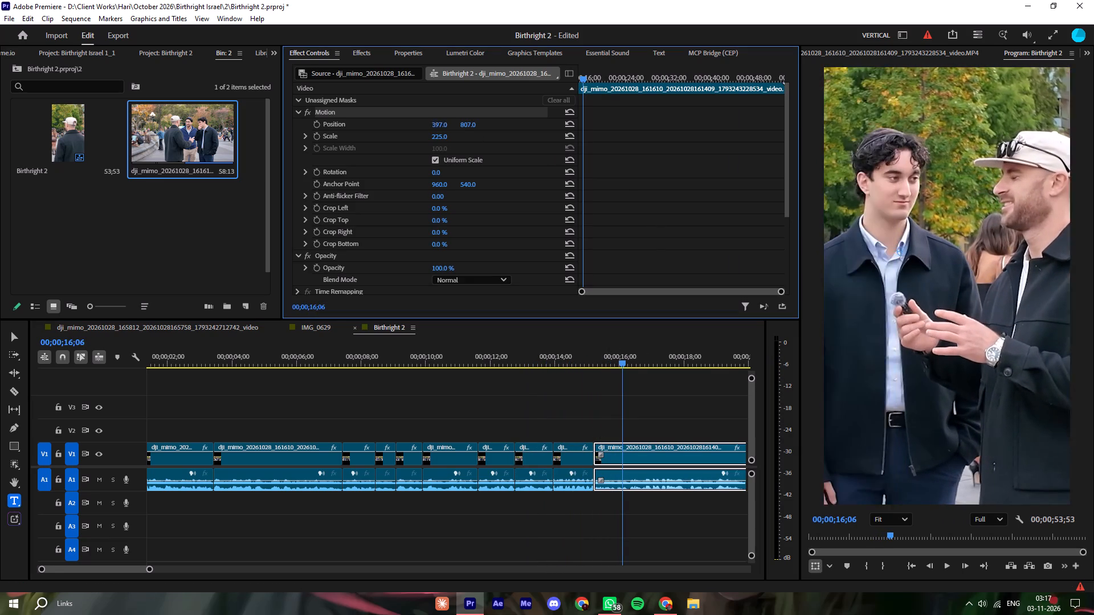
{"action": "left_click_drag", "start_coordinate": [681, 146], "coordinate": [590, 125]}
Replay the cut into the twelfth segment and split that segment at about 00;00;16;12.
{"action": "left_click", "coordinate": [575, 342]}
{"action": "key", "text": "space"}
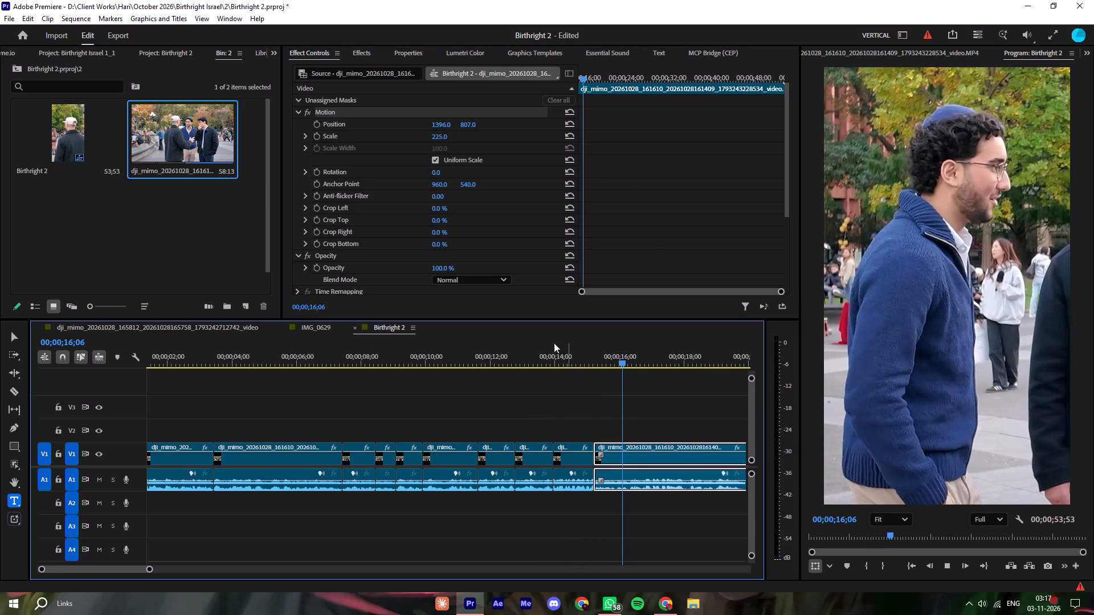
{"action": "key", "text": "space"}
{"action": "left_click", "coordinate": [579, 358]}
{"action": "key", "text": "space"}
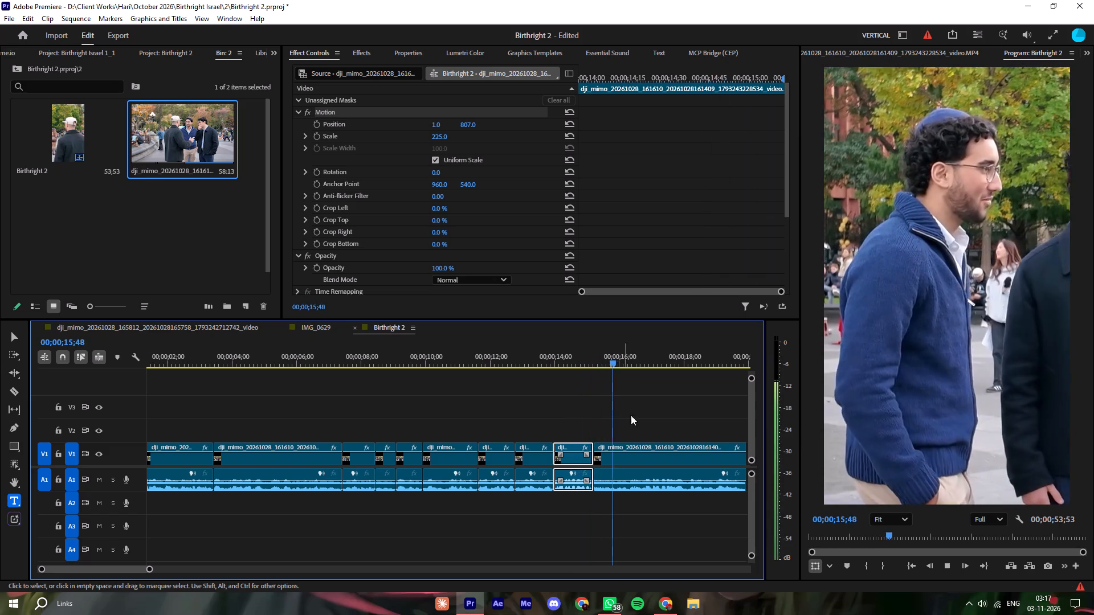
{"action": "key", "text": "space"}
{"action": "left_click_drag", "start_coordinate": [631, 420], "coordinate": [626, 437]}
{"action": "key", "text": "ctrl+k"}
Ripple-trim about 29 frames from the start of the clip beginning at 00;00;16;12.
{"action": "key", "text": "space"}
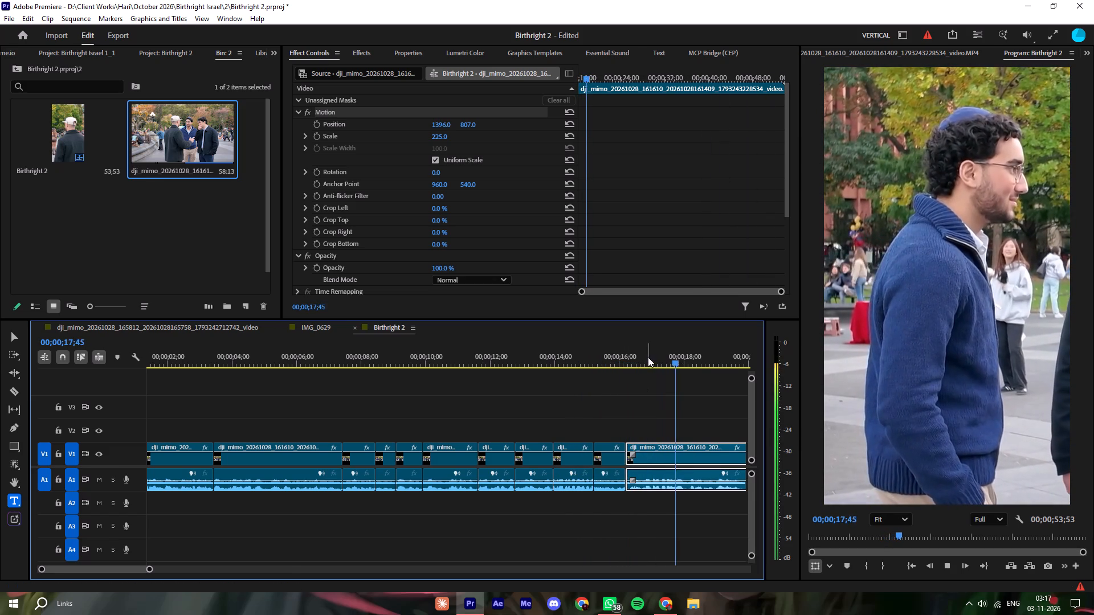
{"action": "left_click", "coordinate": [638, 359]}
{"action": "key", "text": "space"}
{"action": "key", "text": "space"}
{"action": "left_click_drag", "start_coordinate": [643, 407], "coordinate": [642, 420]}
{"action": "key", "text": "q"}
Delete the eleventh and twelfth segments and close the gap they leave before the remaining clip.
{"action": "left_click_drag", "start_coordinate": [586, 421], "coordinate": [605, 447]}
{"action": "key", "text": "Delete"}
{"action": "right_click", "coordinate": [593, 450]}
{"action": "left_click", "coordinate": [608, 460]}
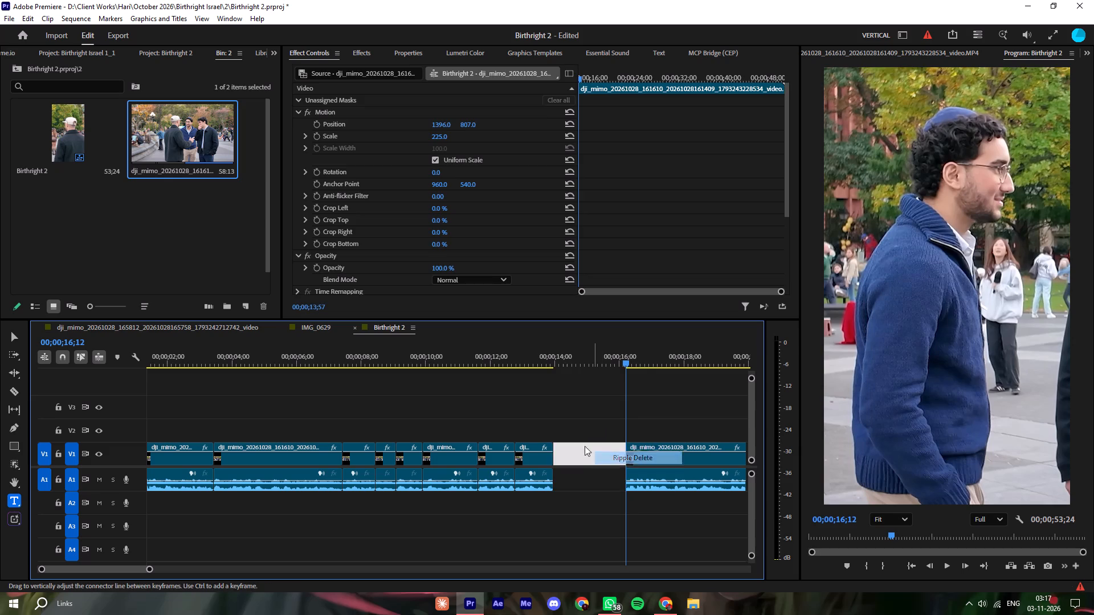
Reframe the new eleventh segment on the man in the white cap by setting its horizontal position to -123.
{"action": "left_click", "coordinate": [535, 356]}
{"action": "key", "text": "space"}
{"action": "key", "text": "space"}
{"action": "left_click_drag", "start_coordinate": [448, 125], "coordinate": [436, 127]}
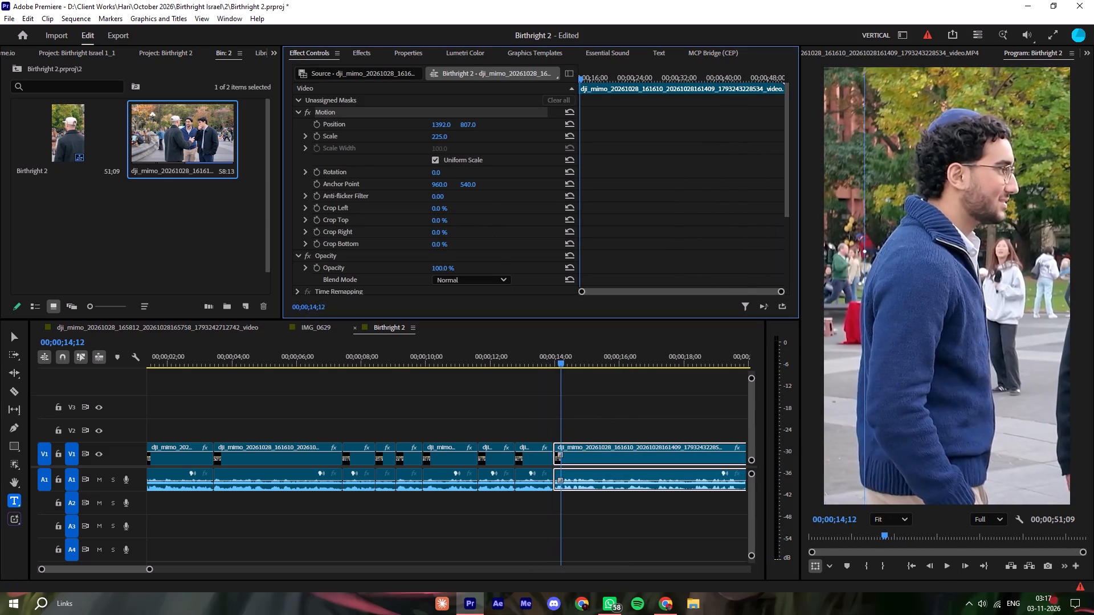
{"action": "left_click_drag", "start_coordinate": [436, 127], "coordinate": [442, 128]}
{"action": "key", "text": "space"}
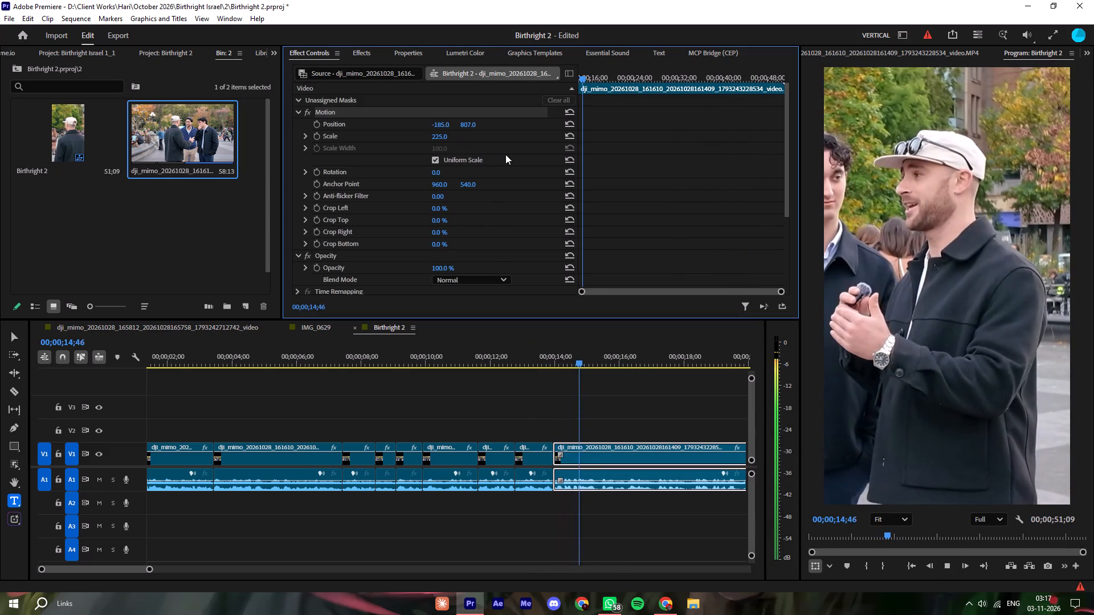
{"action": "key", "text": "space"}
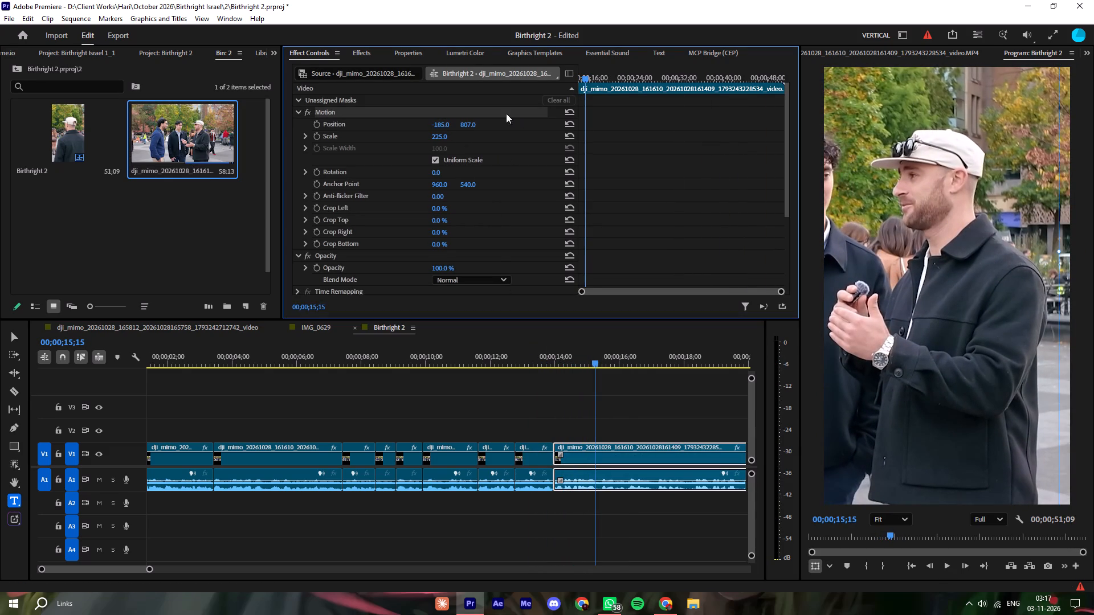
{"action": "left_click_drag", "start_coordinate": [439, 126], "coordinate": [473, 128]}
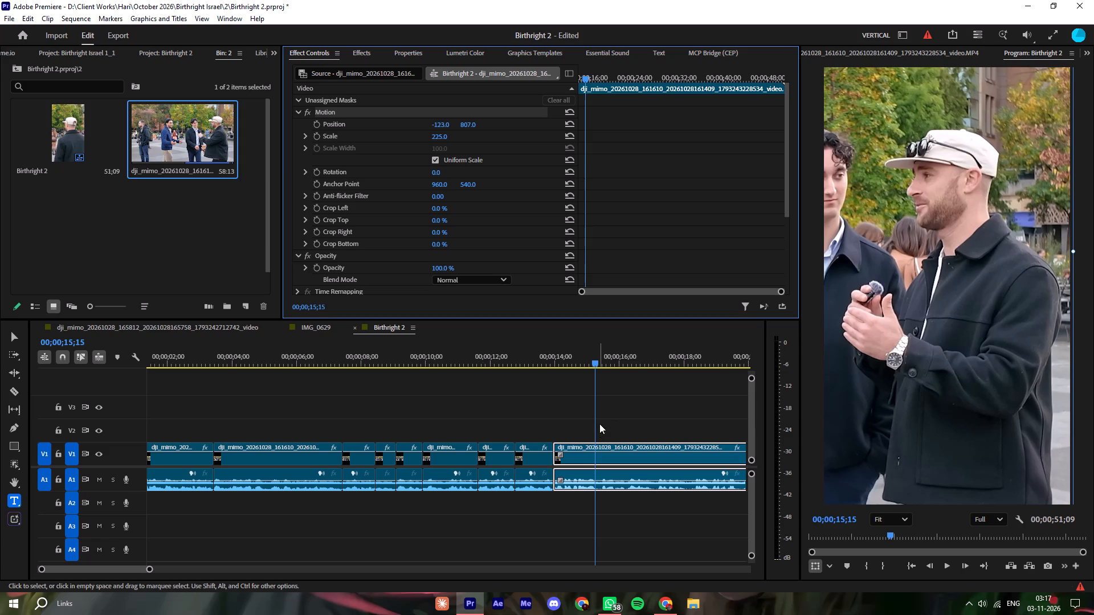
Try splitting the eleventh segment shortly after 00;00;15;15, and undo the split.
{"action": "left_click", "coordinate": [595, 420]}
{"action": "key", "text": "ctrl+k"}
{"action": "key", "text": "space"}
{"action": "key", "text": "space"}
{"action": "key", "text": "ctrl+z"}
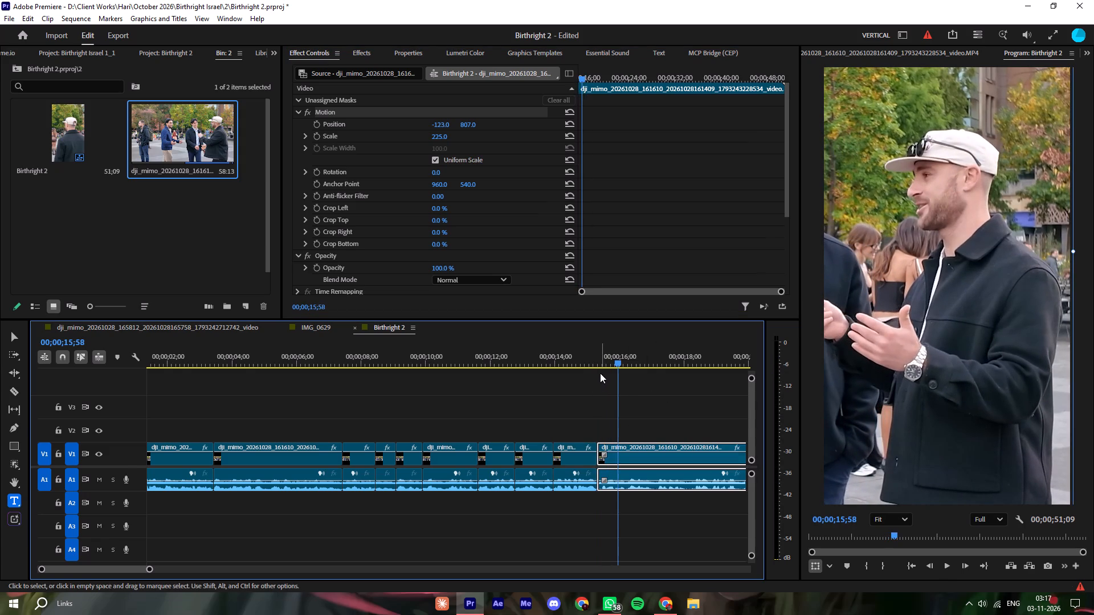
Replay the eleventh segment and split it at about 00;00;16;12.
{"action": "left_click", "coordinate": [579, 368]}
{"action": "key", "text": "space"}
{"action": "left_click", "coordinate": [572, 351]}
{"action": "key", "text": "space"}
{"action": "left_click", "coordinate": [617, 415]}
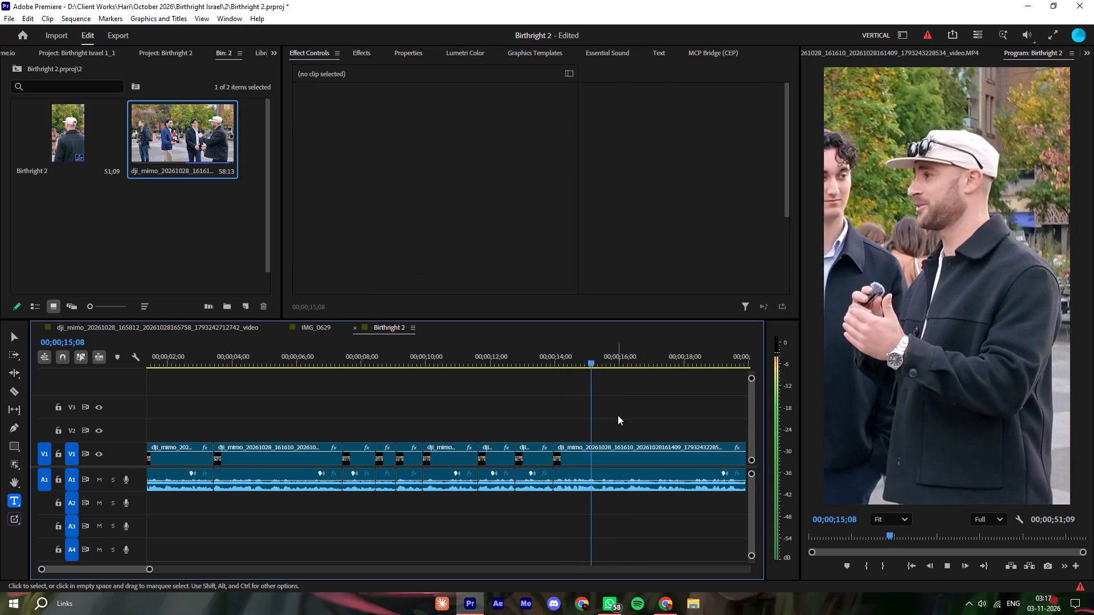
{"action": "key", "text": "space"}
{"action": "key", "text": "ctrl+k"}
Reframe the twelfth segment on the men in the blue sweater and black jacket by setting its horizontal position to 1029.
{"action": "key", "text": "space"}
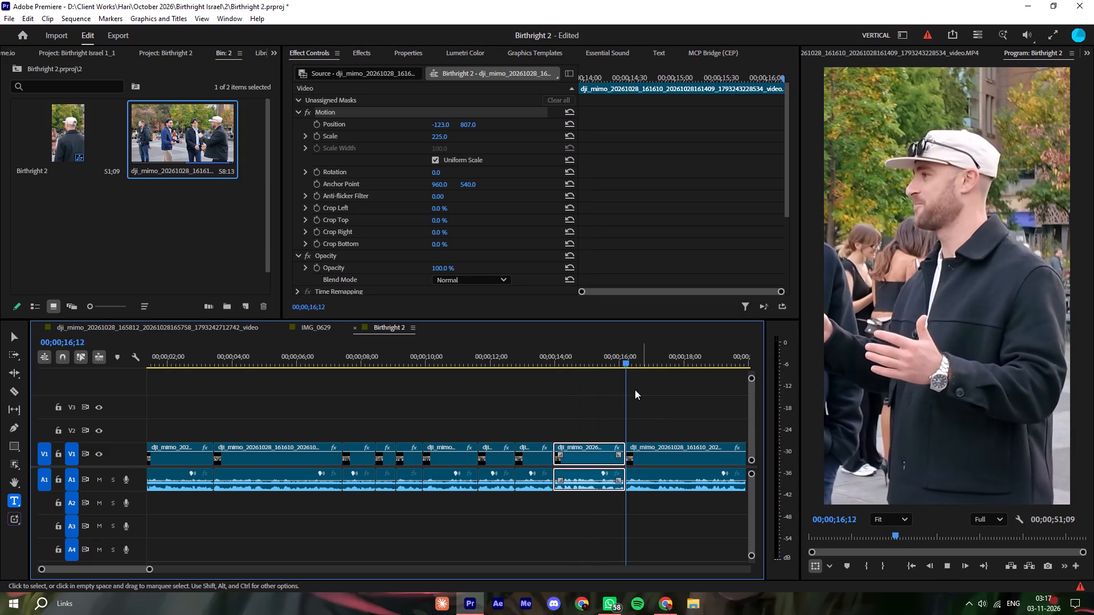
{"action": "key", "text": "space"}
{"action": "left_click", "coordinate": [434, 120]}
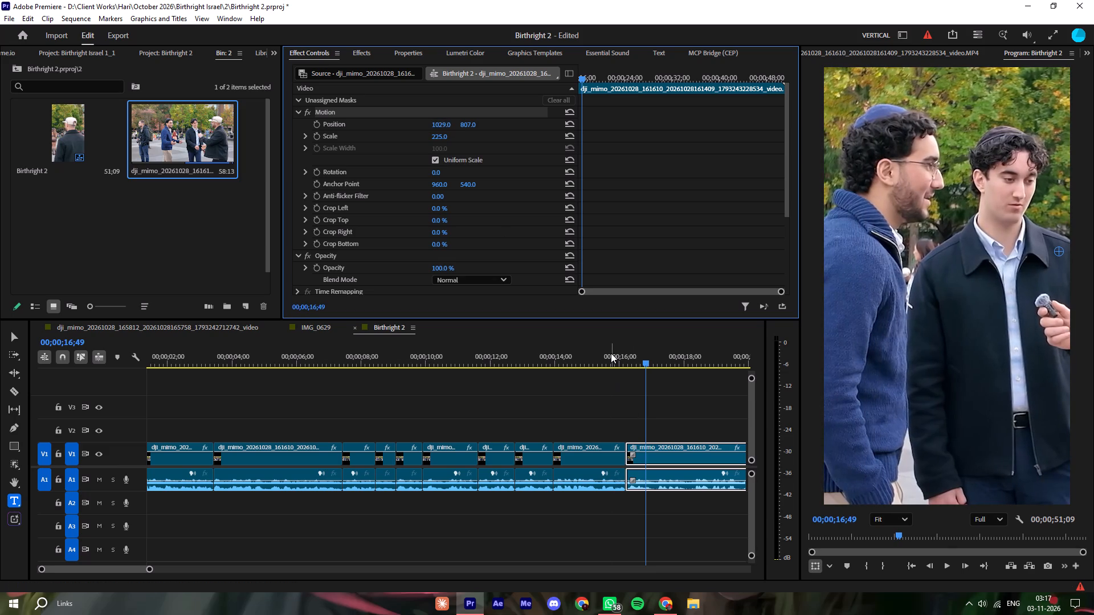
Replay the twelfth segment and split it at 00;00;18;06.
{"action": "left_click", "coordinate": [611, 351]}
{"action": "key", "text": "space"}
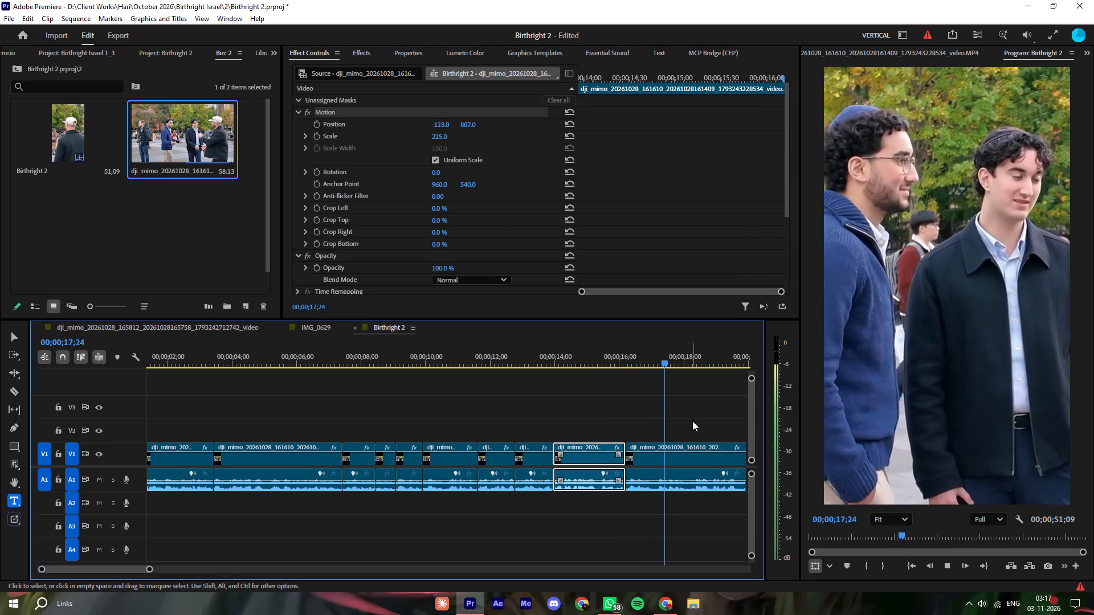
{"action": "key", "text": "space"}
{"action": "key", "text": "space"}
{"action": "key", "text": "space"}
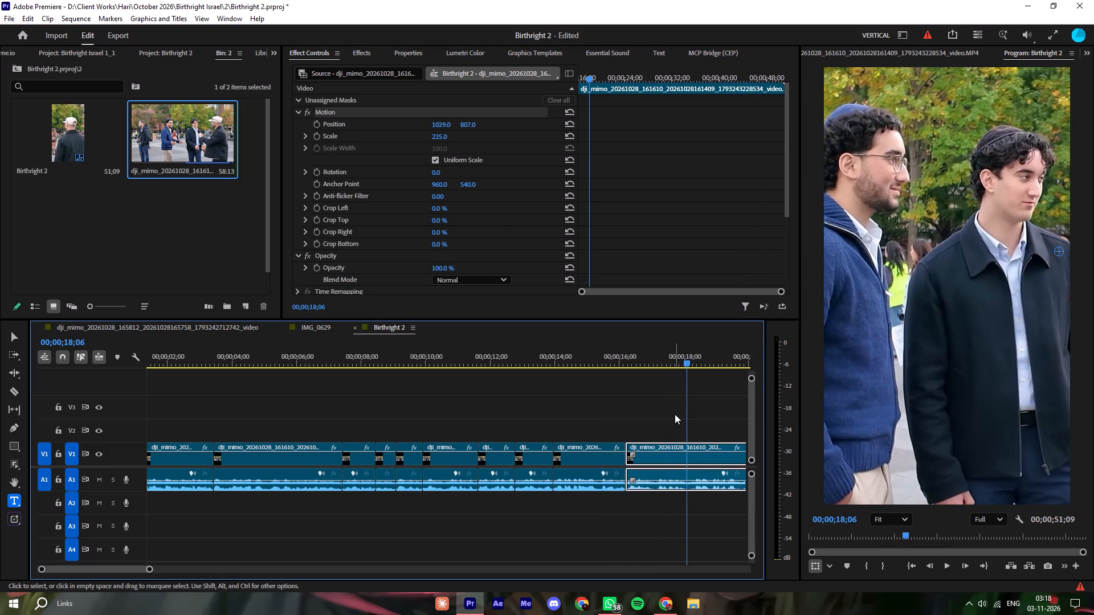
{"action": "key", "text": "ctrl+k"}
Play the remaining clip after 00;00;18;06 to look for the next cut point.
{"action": "key", "text": "space"}
{"action": "left_click", "coordinate": [668, 409]}
{"action": "type", "text": "--"}
{"action": "key", "text": "equal"}
{"action": "key", "text": "equal"}
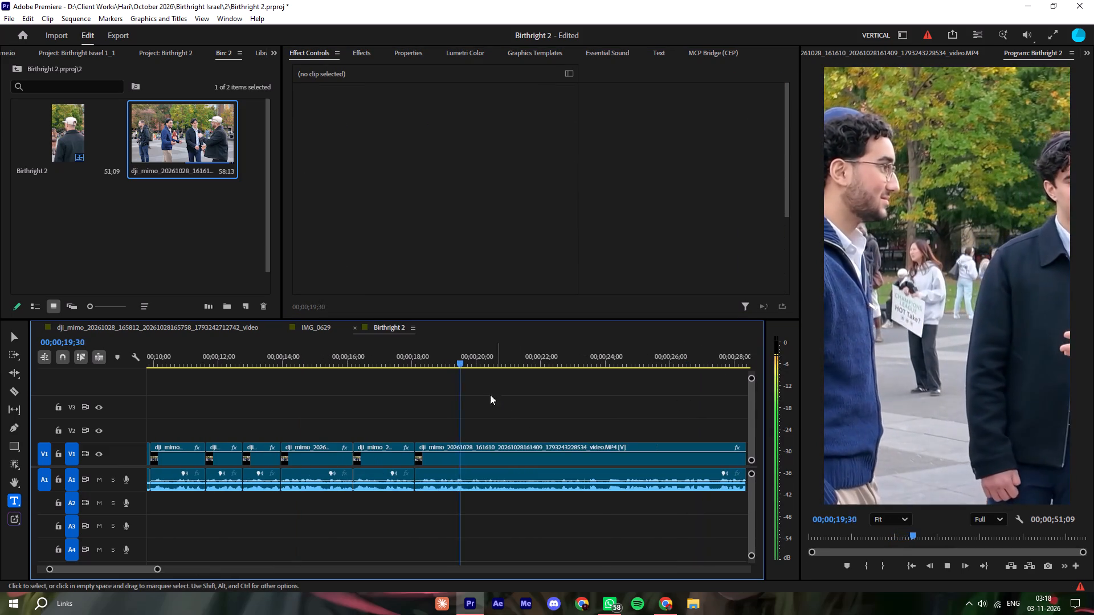